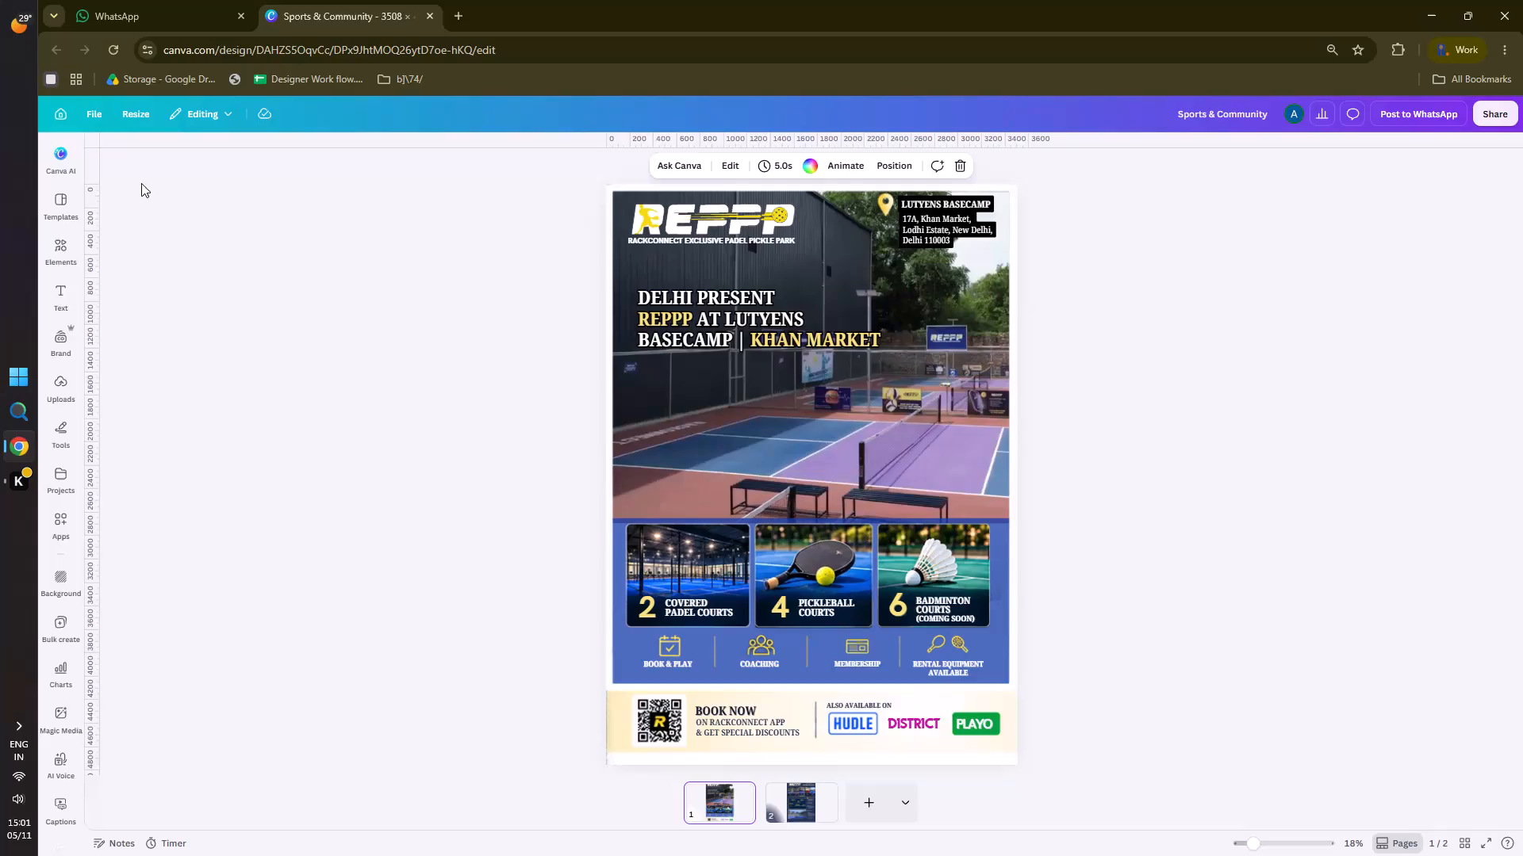
Search the web for canva in a new browser tab, open the Canva home page and close the search results.
click(459, 13)
click(554, 262)
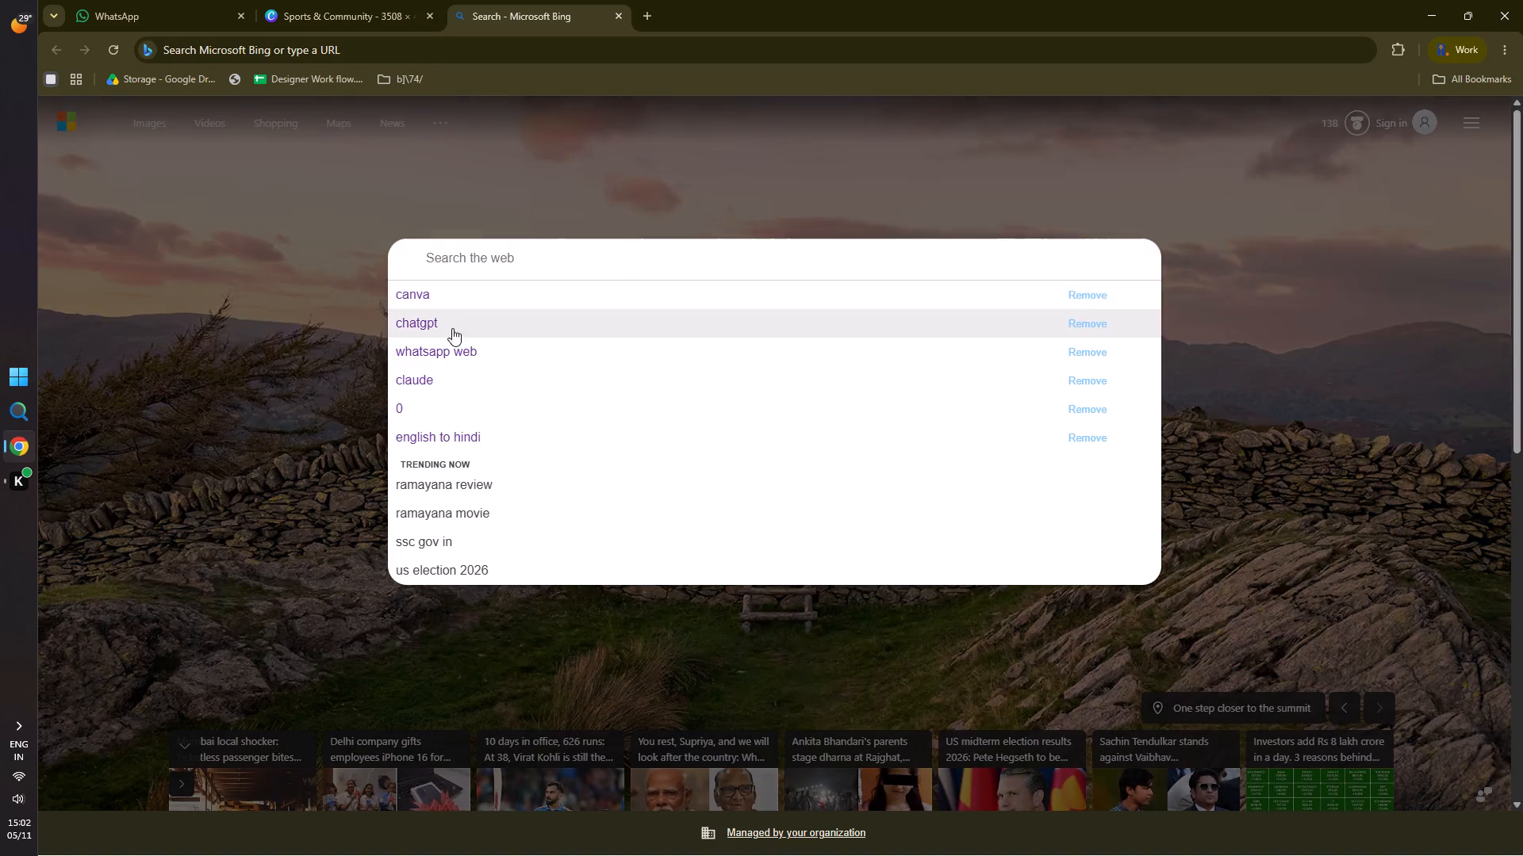
click(424, 292)
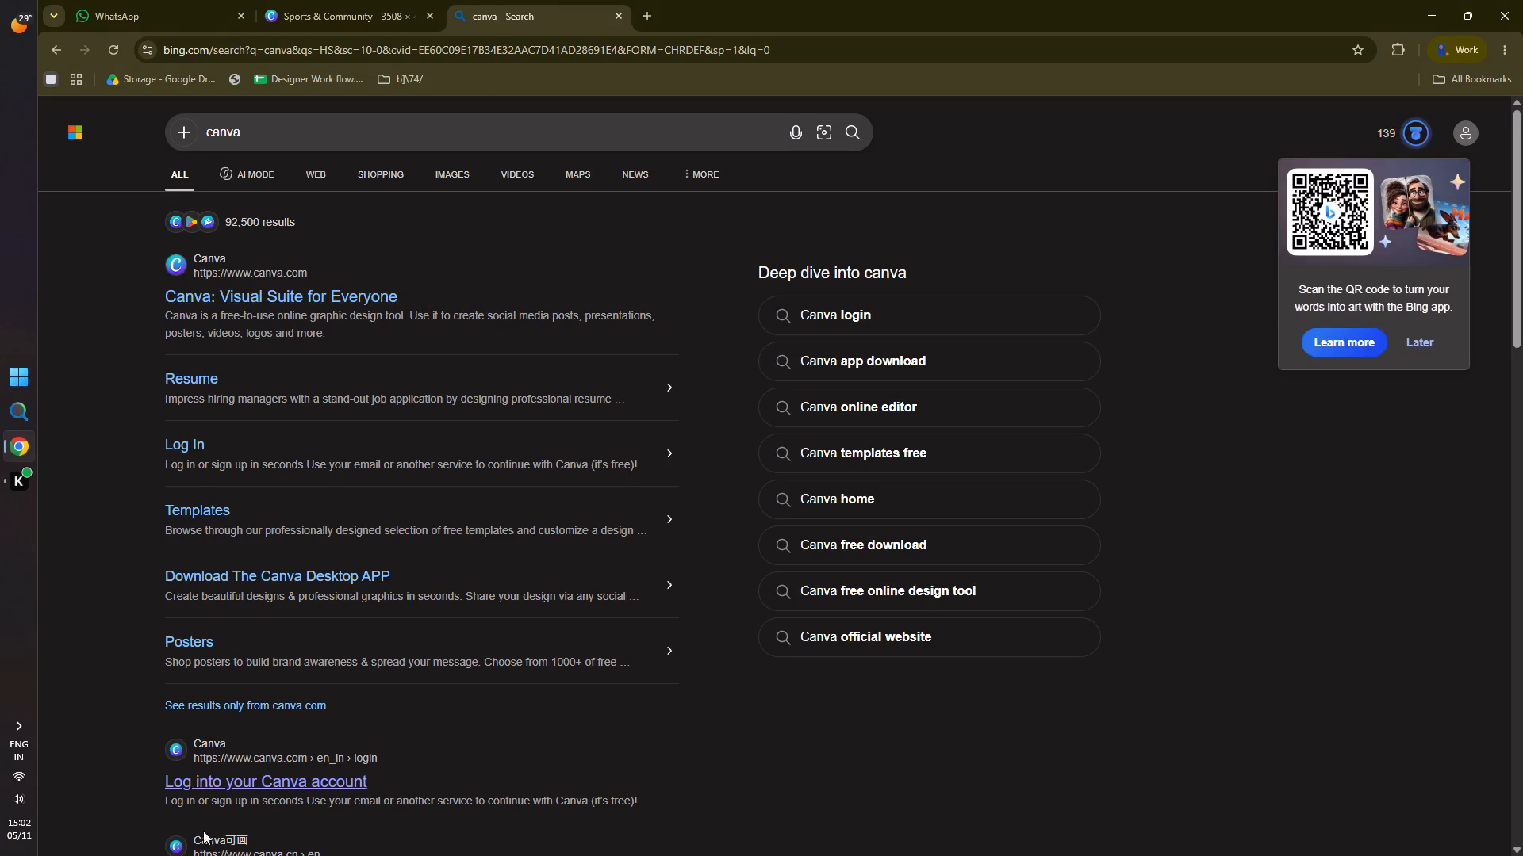
click(232, 788)
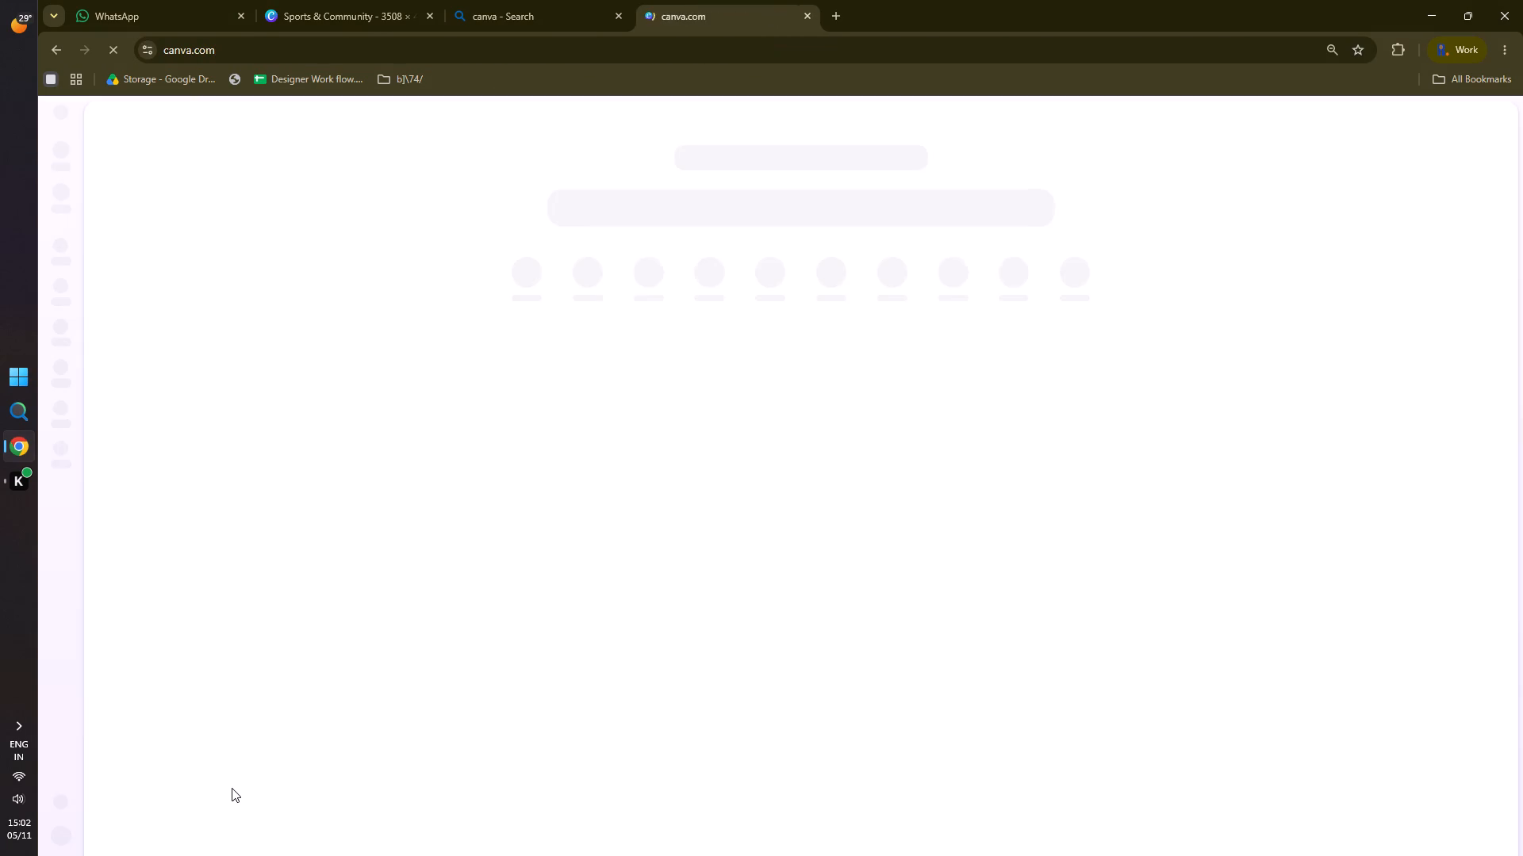
click(616, 15)
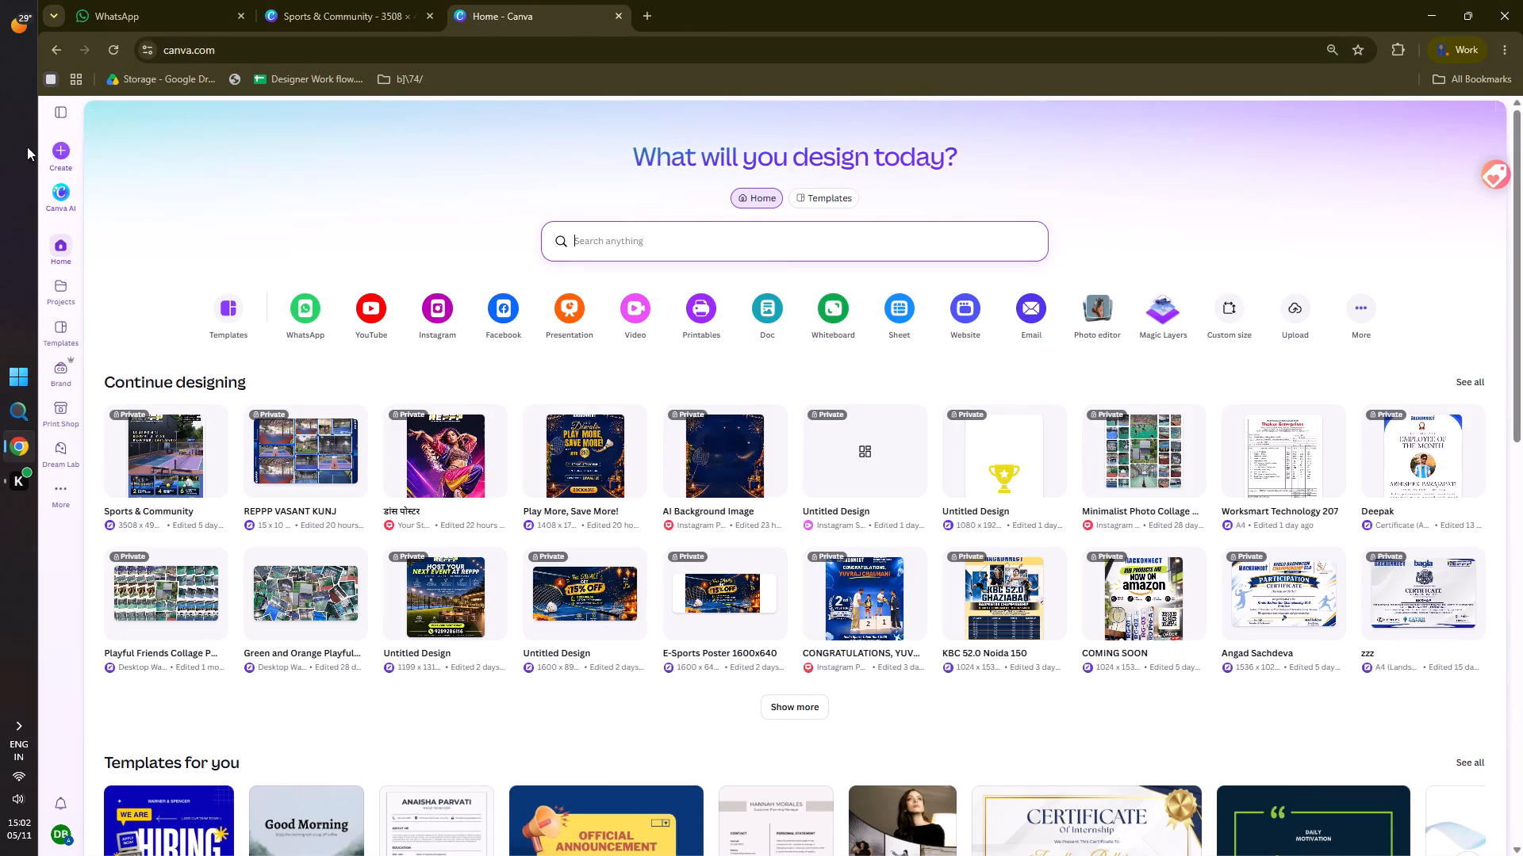
Start creating a new custom-size design in pixels, ready for its width entry.
click(62, 152)
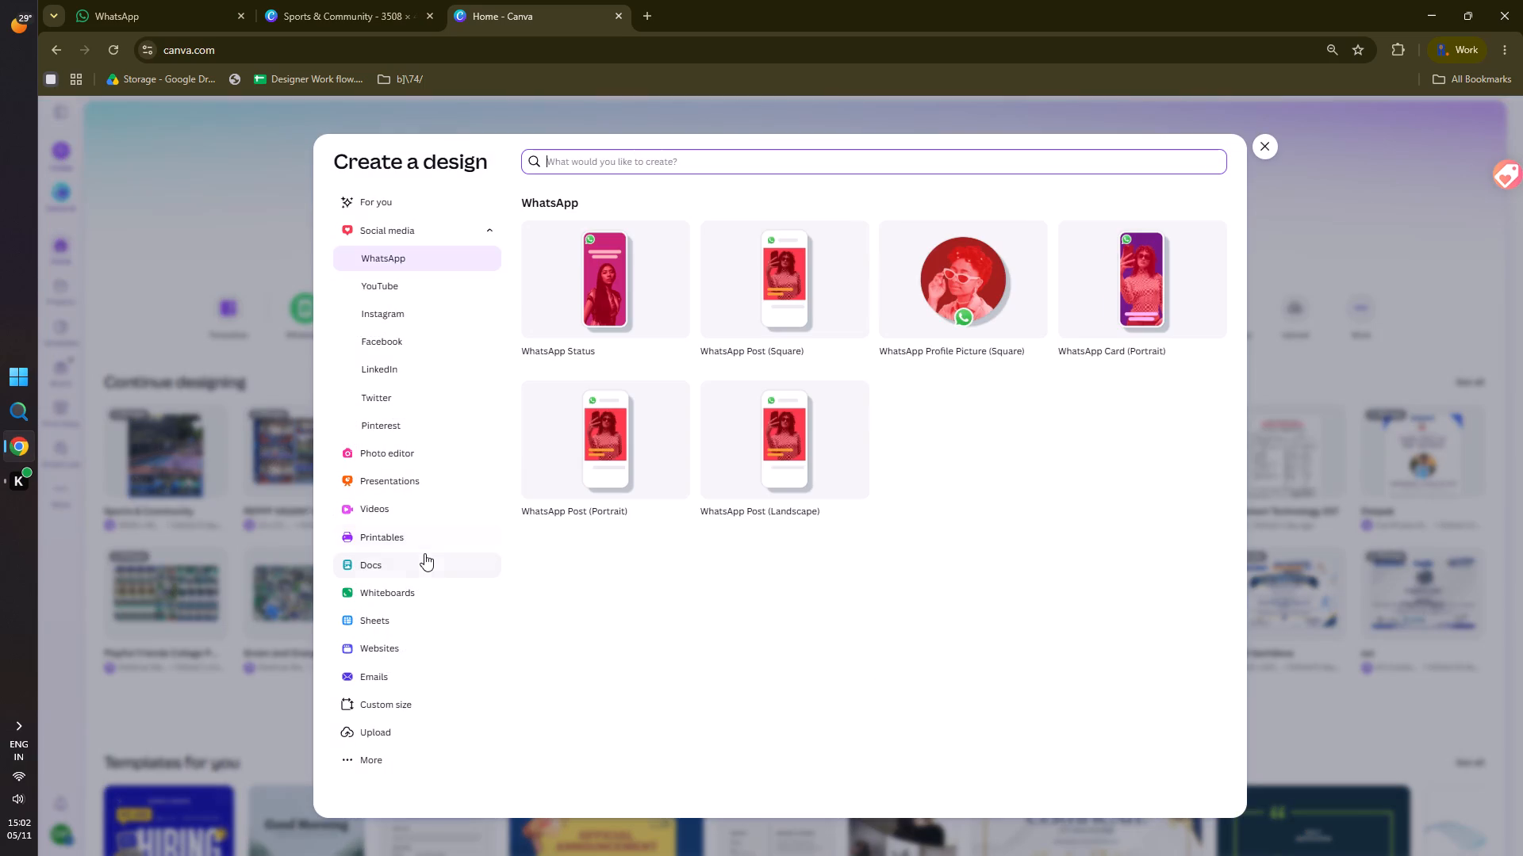
scroll(428, 622, down, 3)
click(397, 707)
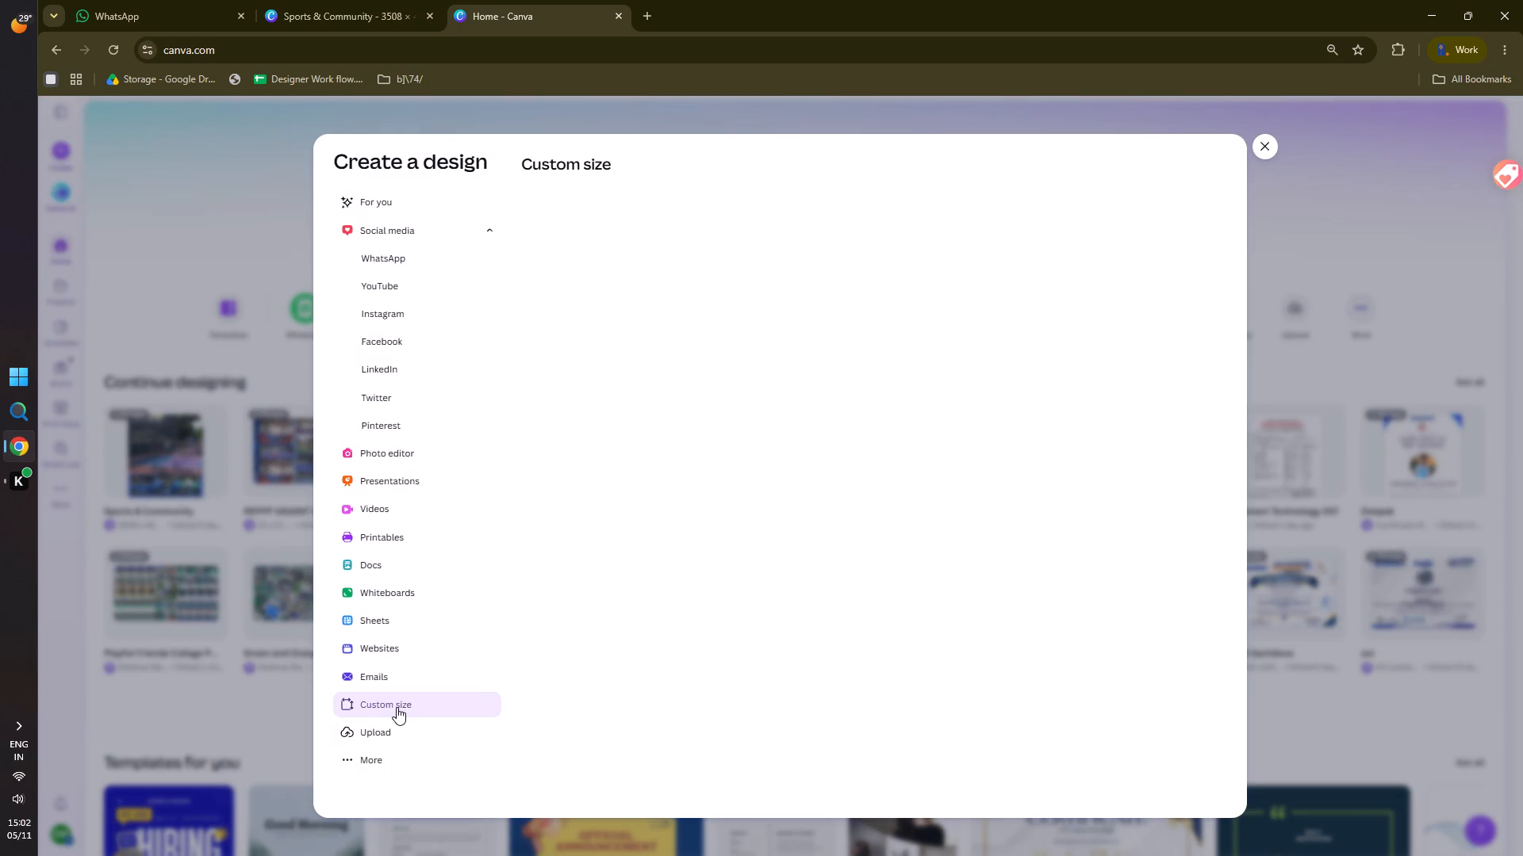
click(620, 217)
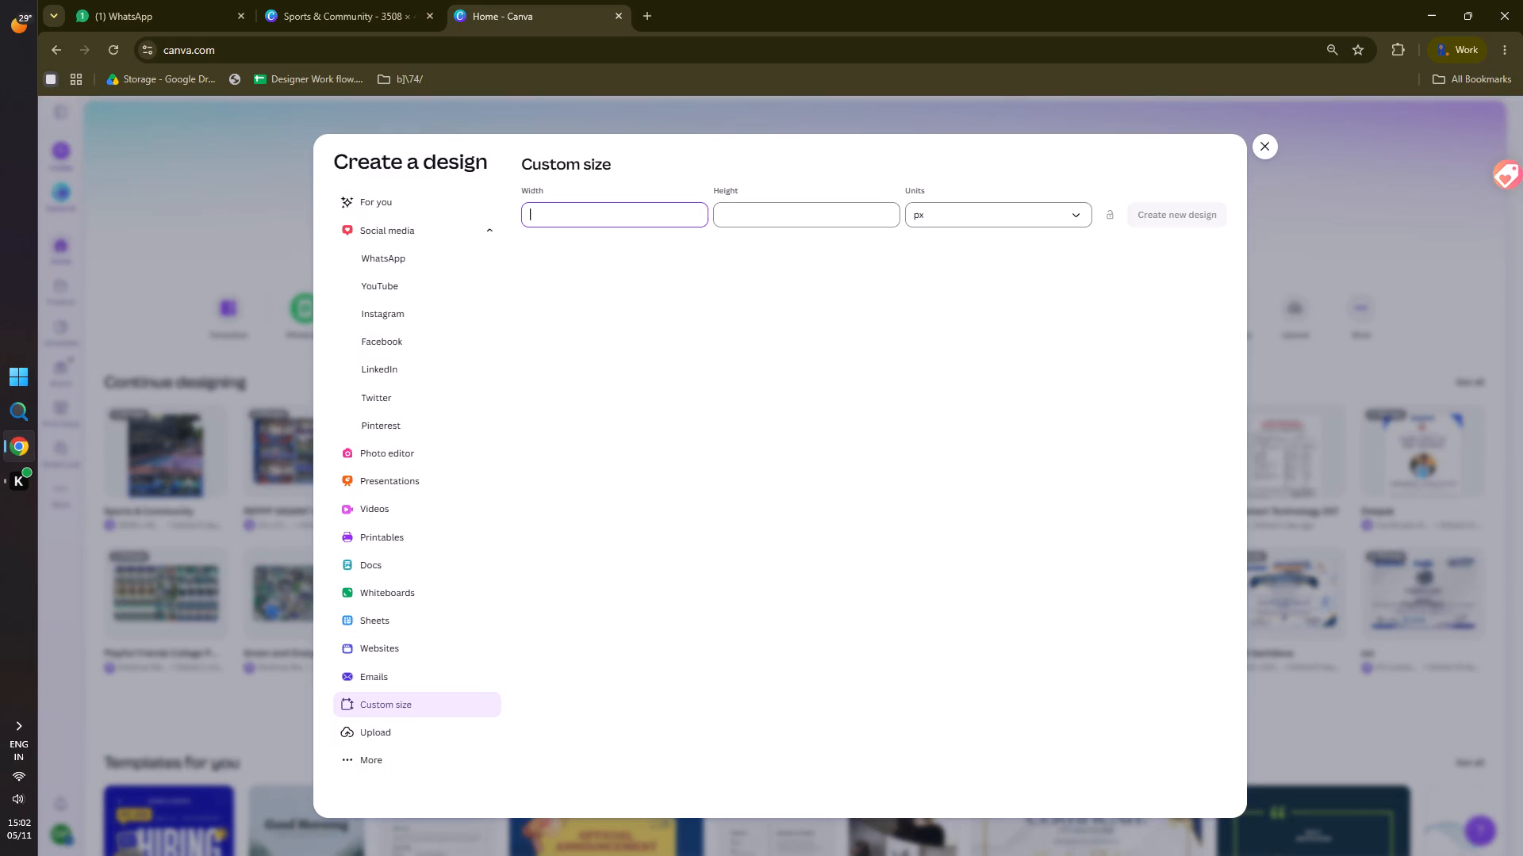
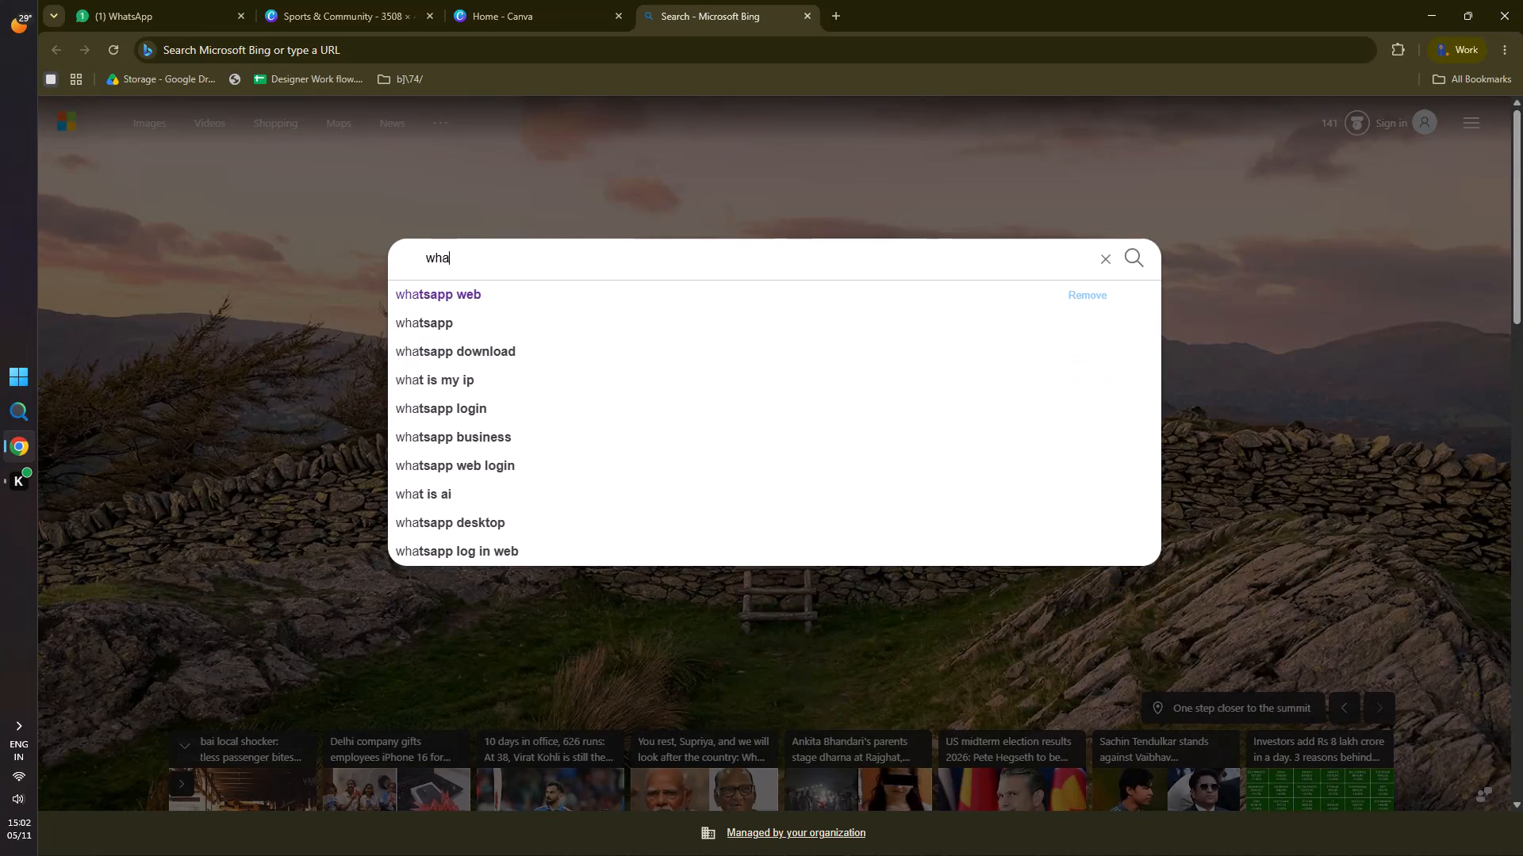
Search the web for the WhatsApp poster size to find dimensions for the new custom-size design.
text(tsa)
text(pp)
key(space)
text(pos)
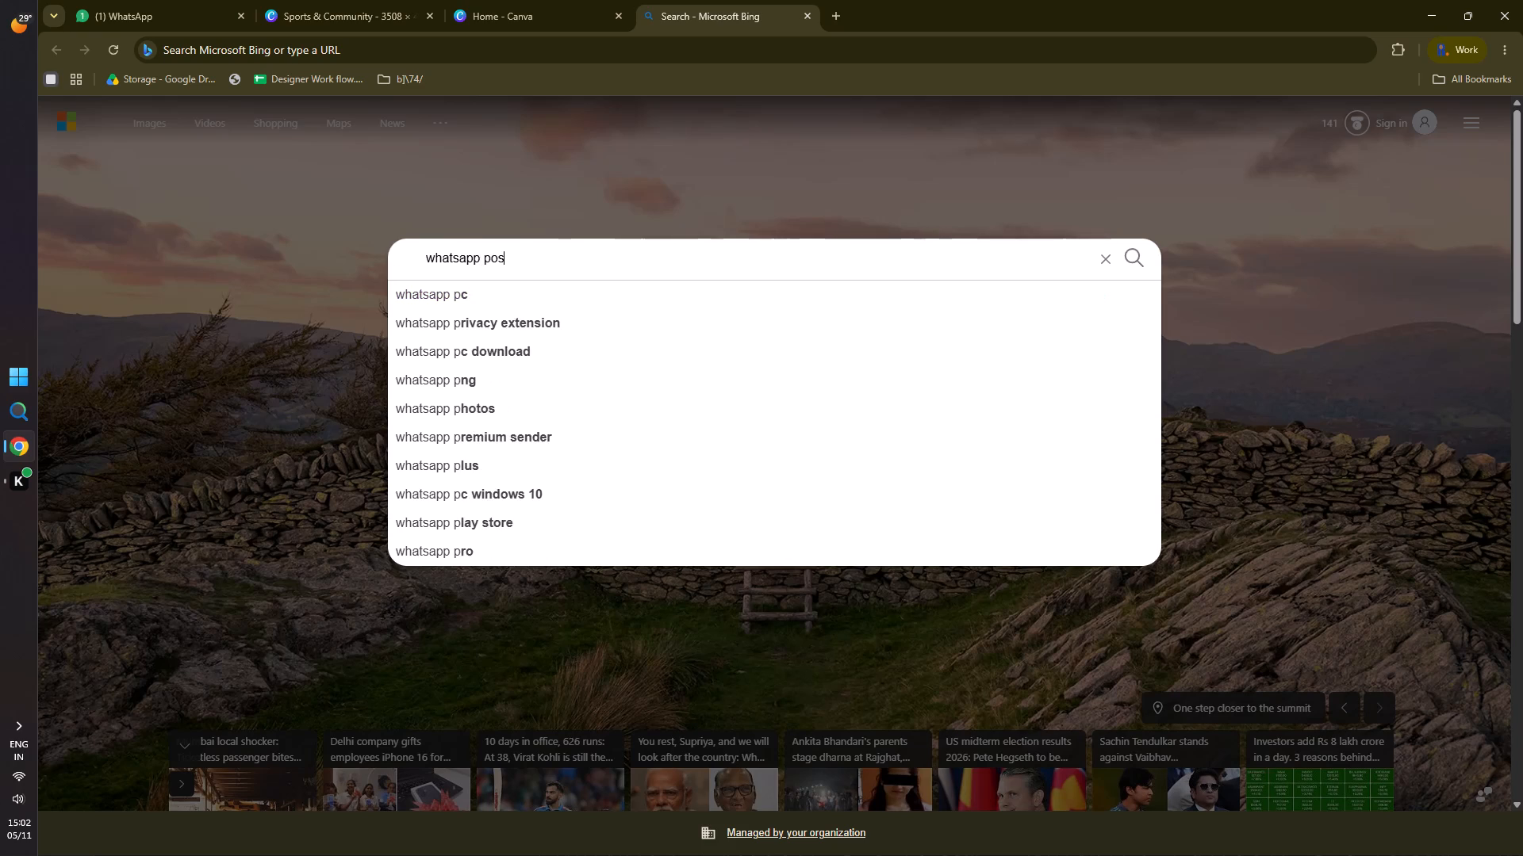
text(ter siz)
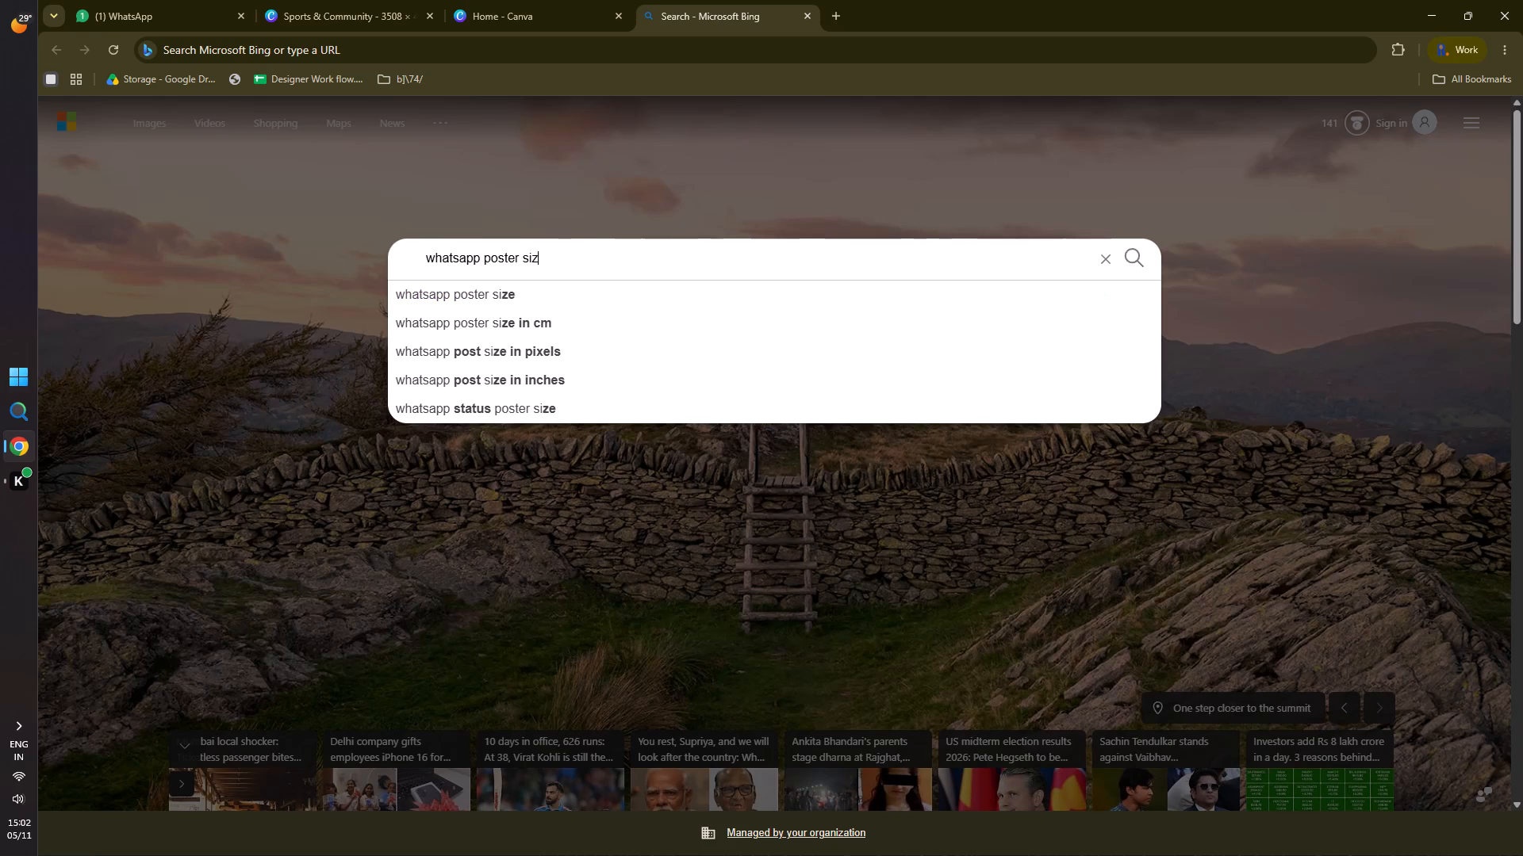
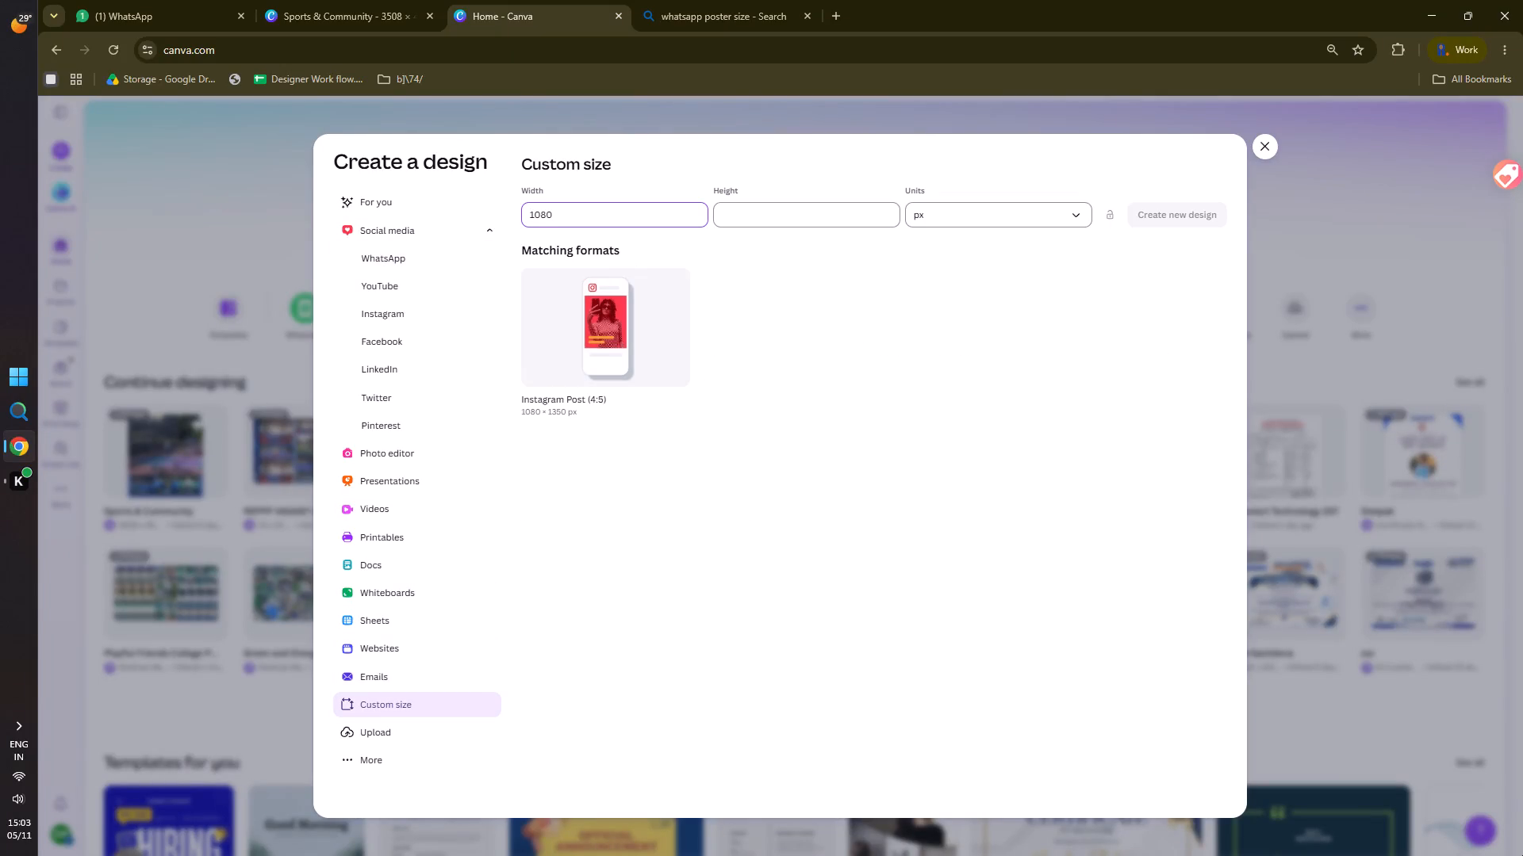
Create the custom-size design with a height of 1920 px and close the leftover Canva home tab.
click(763, 233)
click(762, 216)
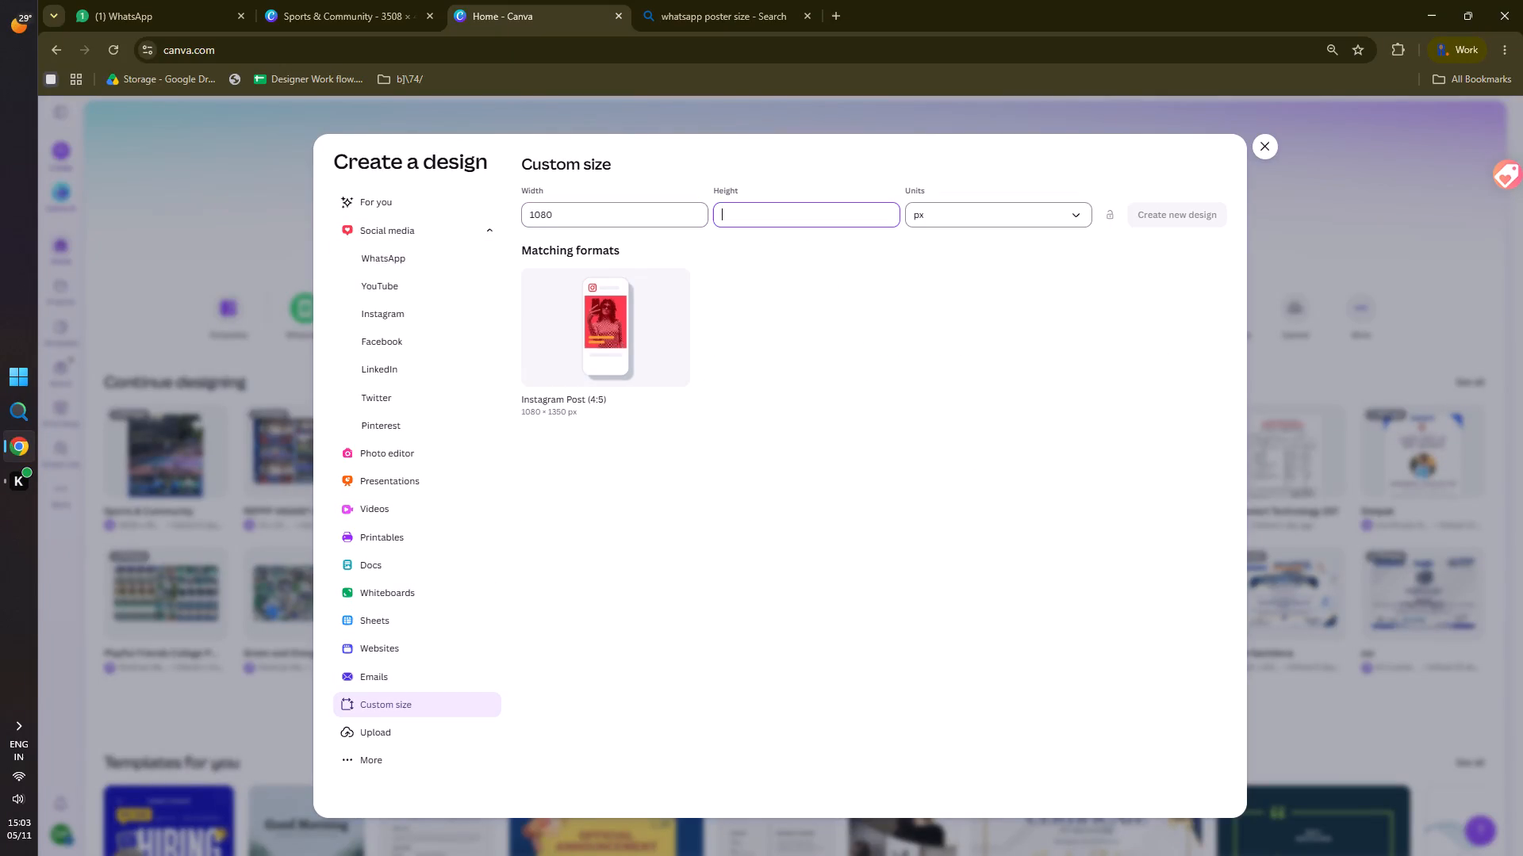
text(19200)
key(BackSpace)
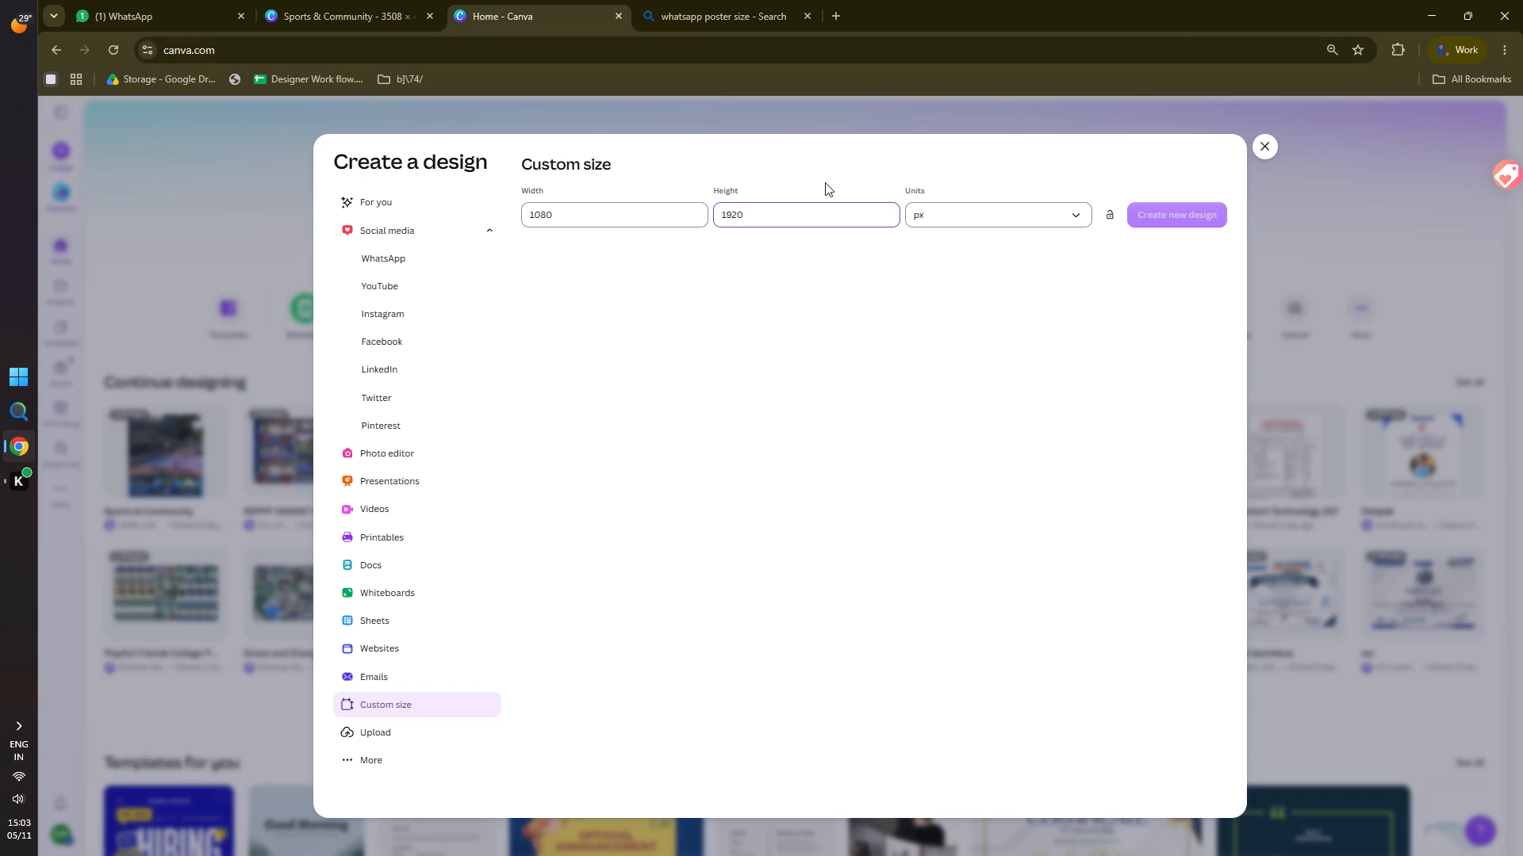
click(1166, 204)
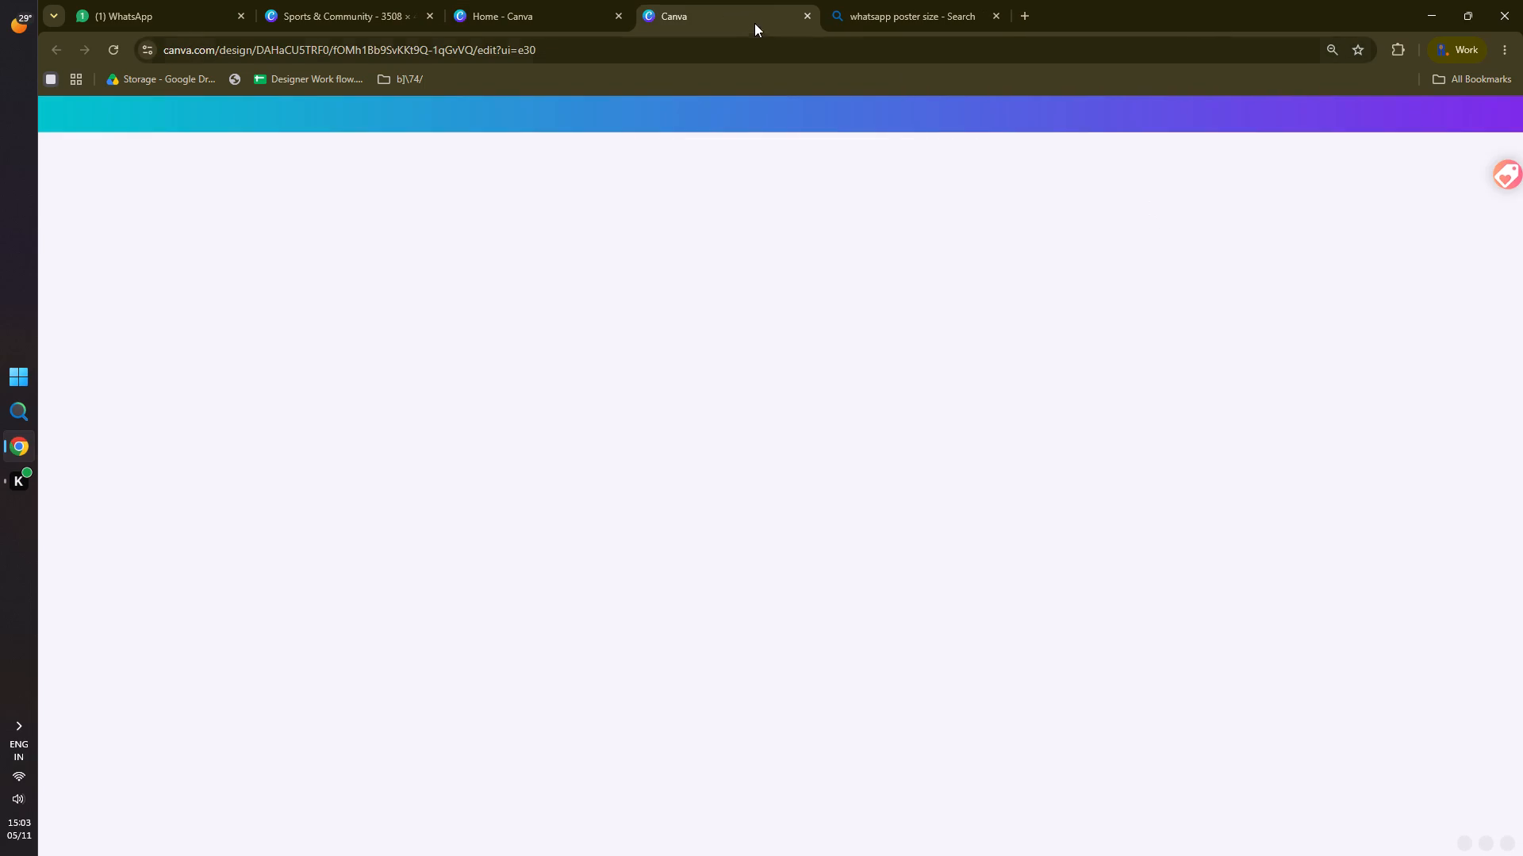
click(613, 13)
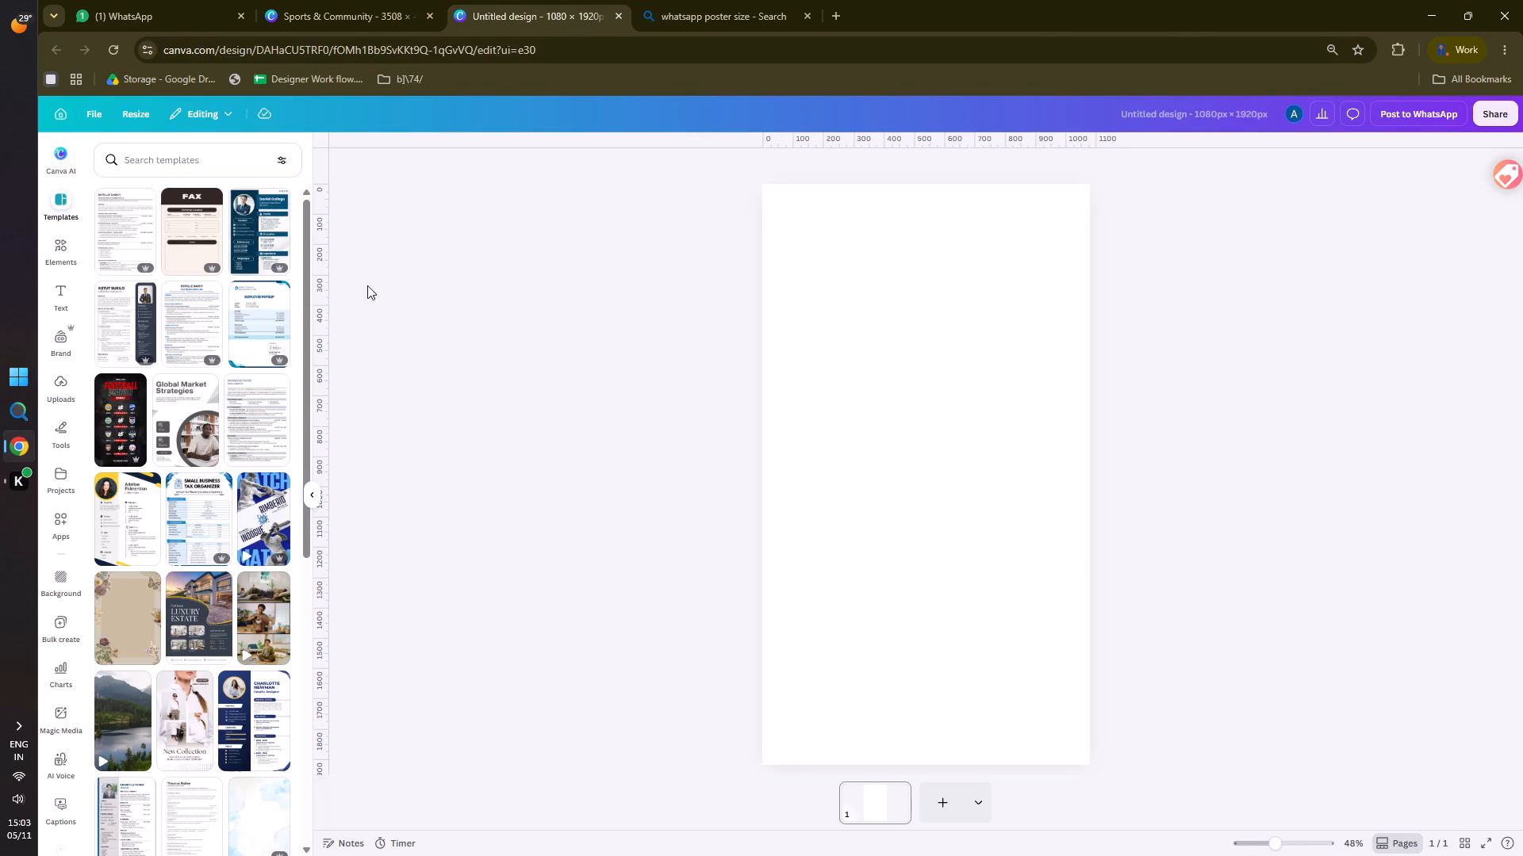
Search the templates for invite and browse the results for a suitable invitation layout.
click(152, 161)
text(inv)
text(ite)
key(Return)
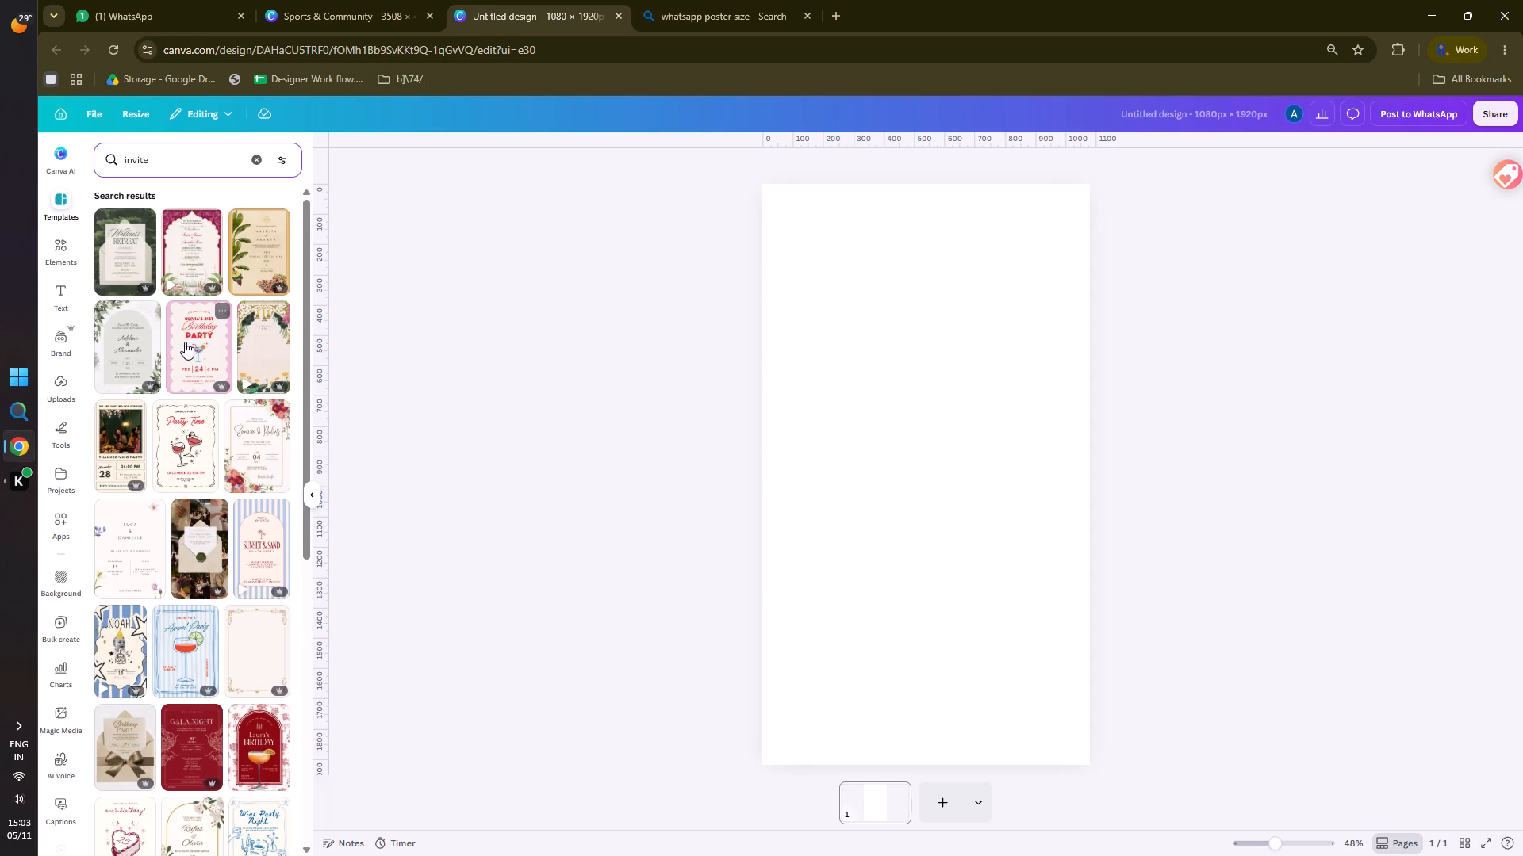
scroll(184, 344, down, 5)
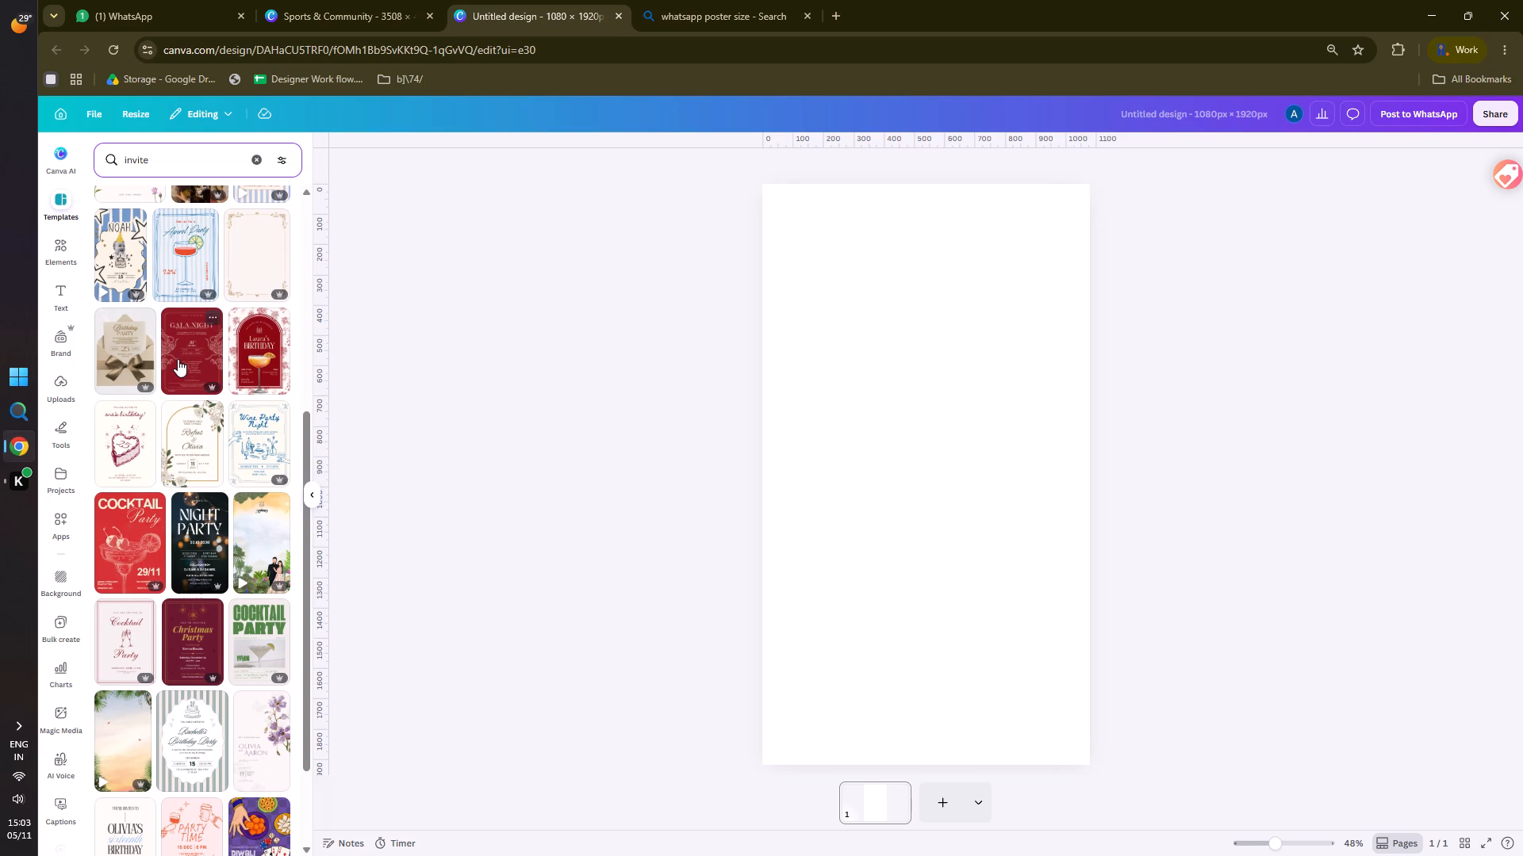
scroll(178, 359, down, 6)
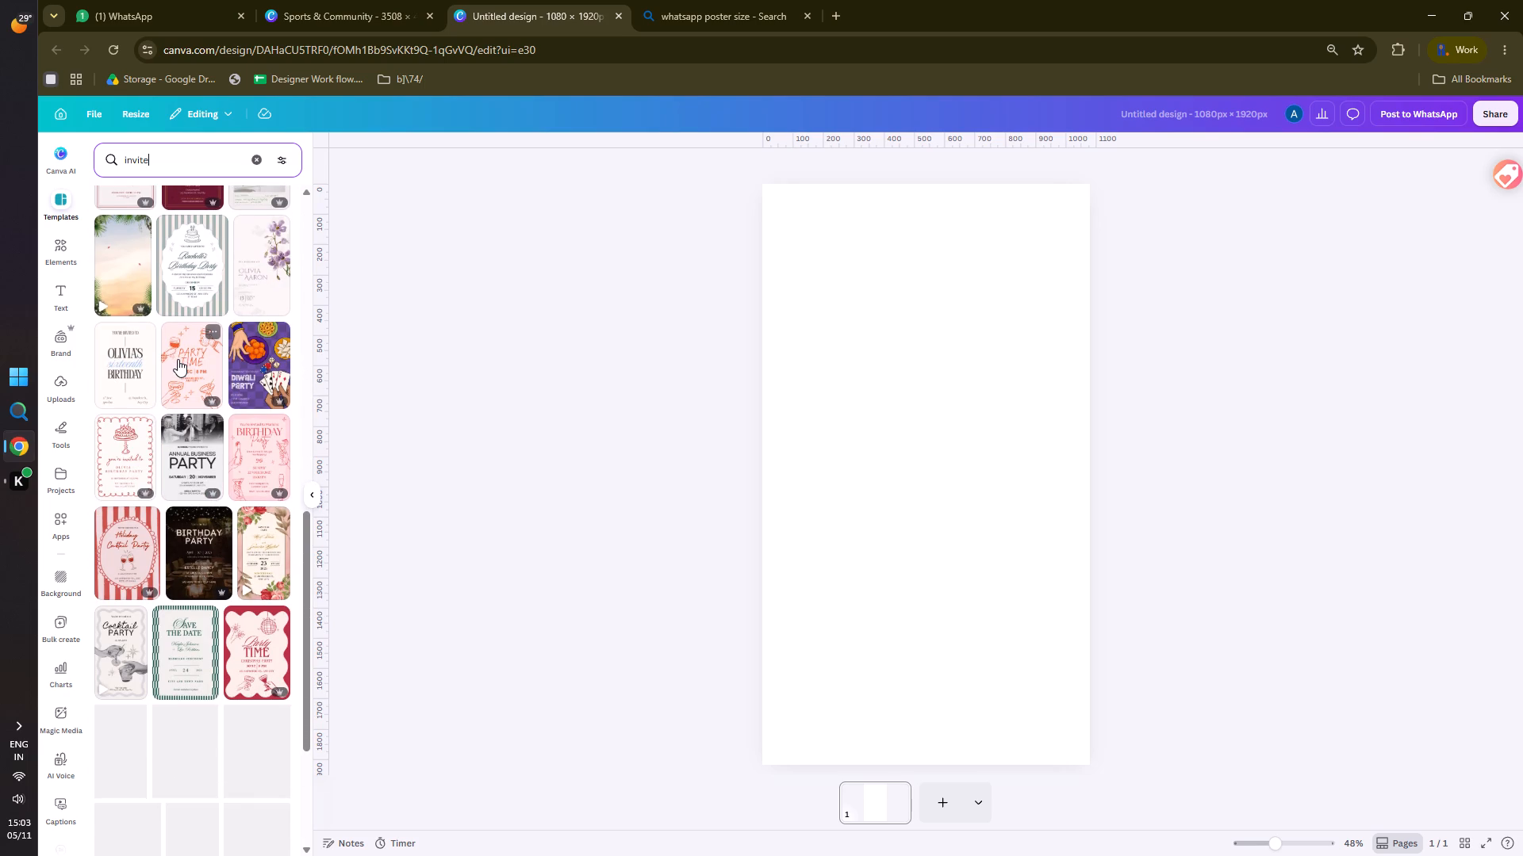
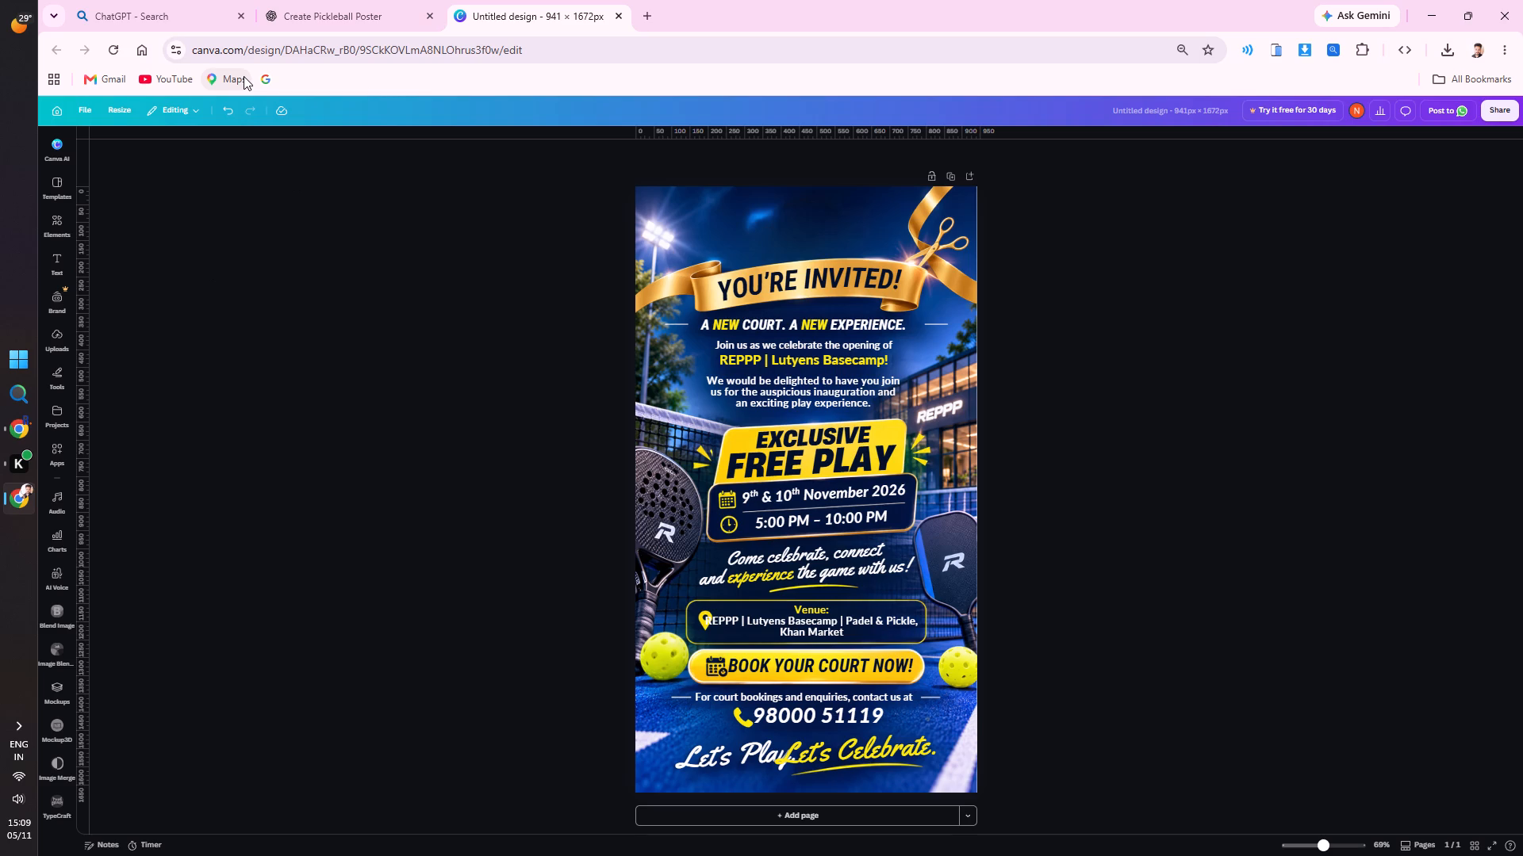
Switch to the other browser window showing the blank 1080px × 1920px Canva design.
key(shift+super+s)
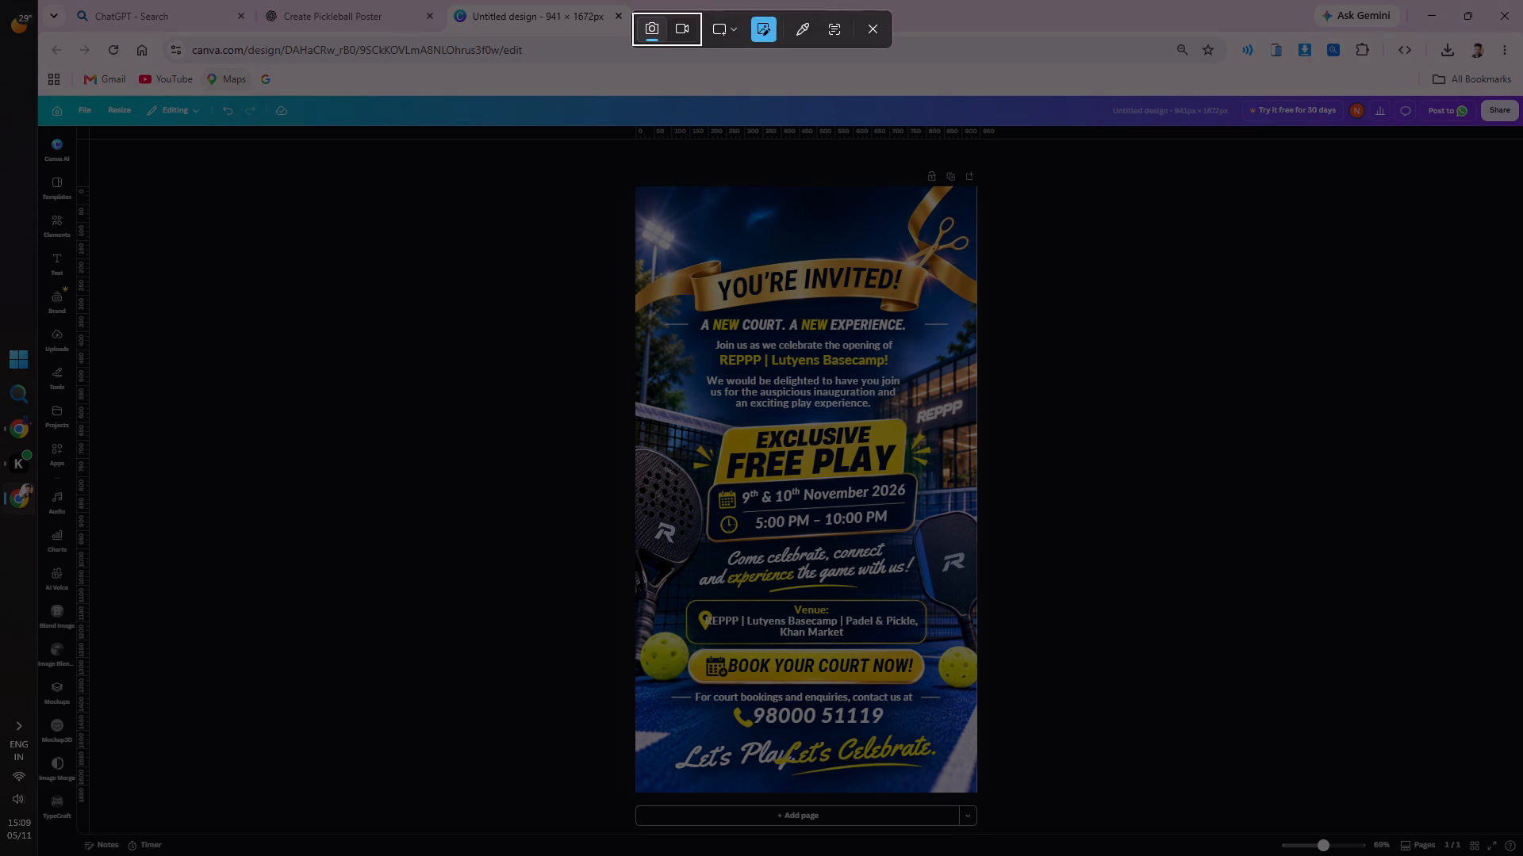
click(871, 28)
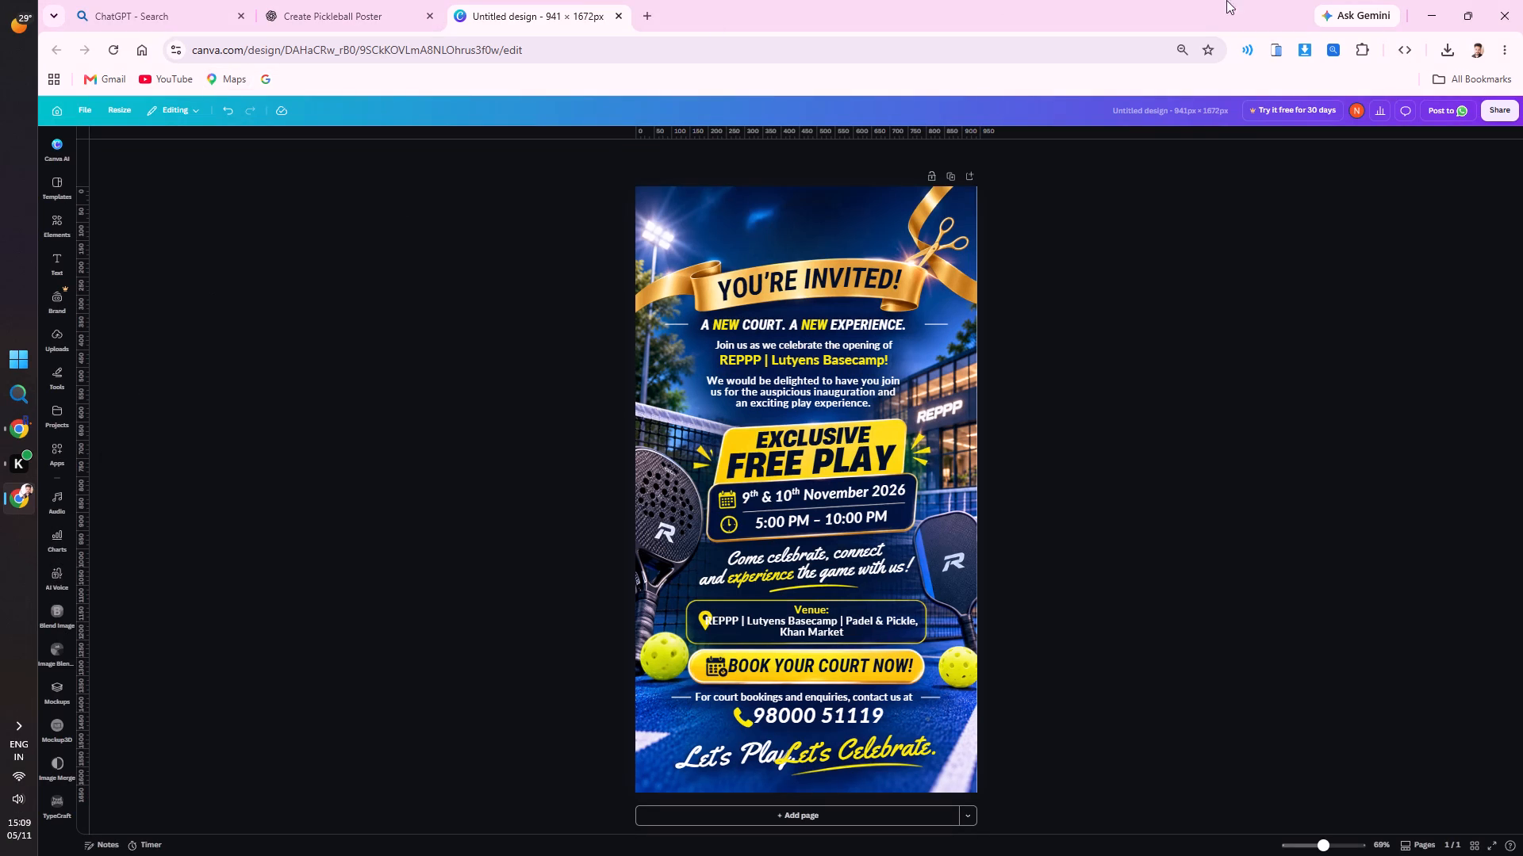
click(1429, 7)
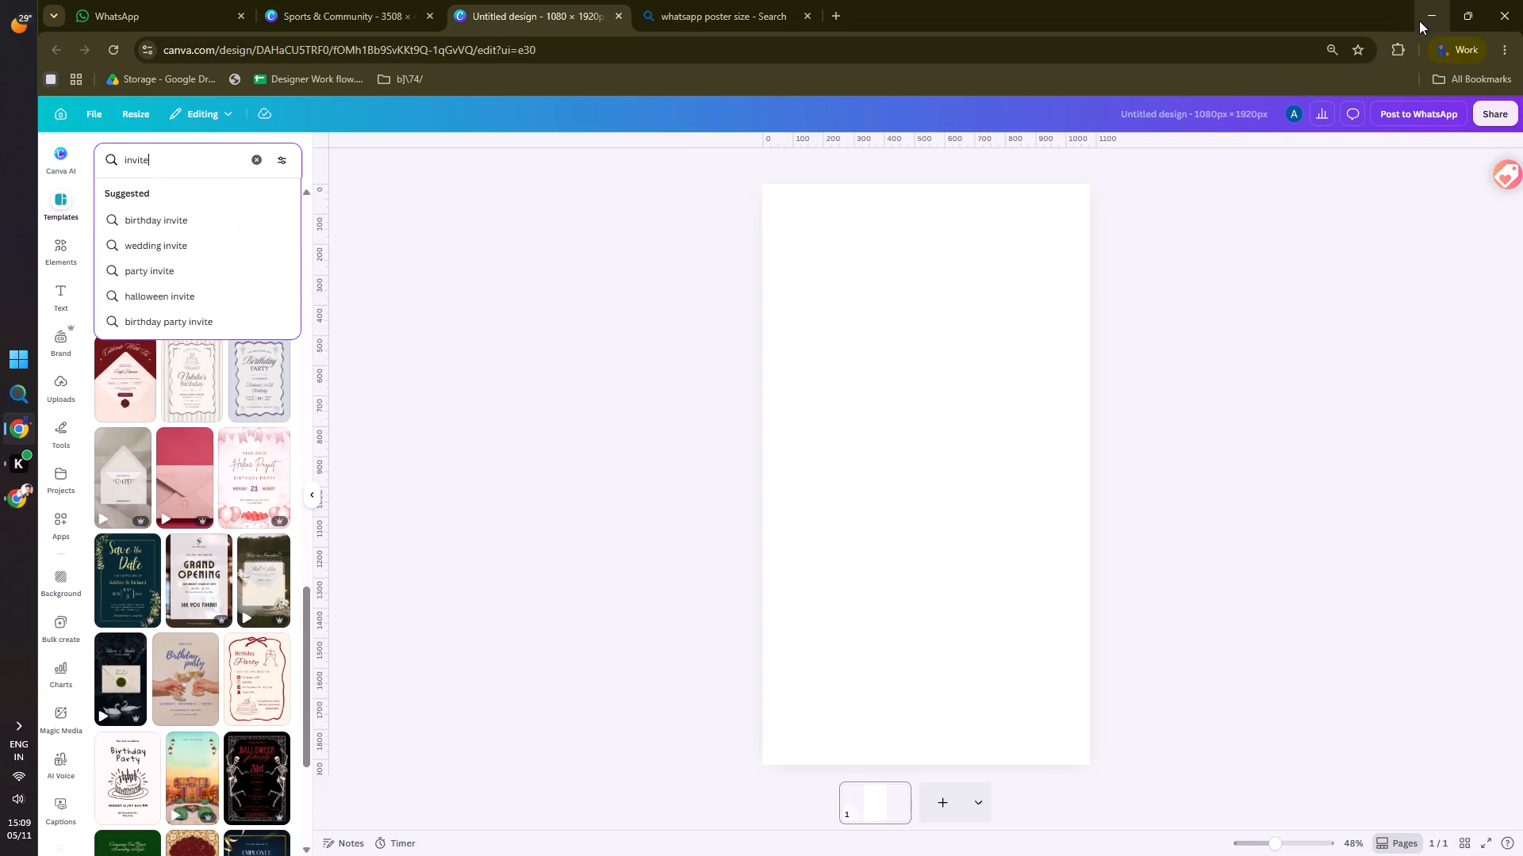
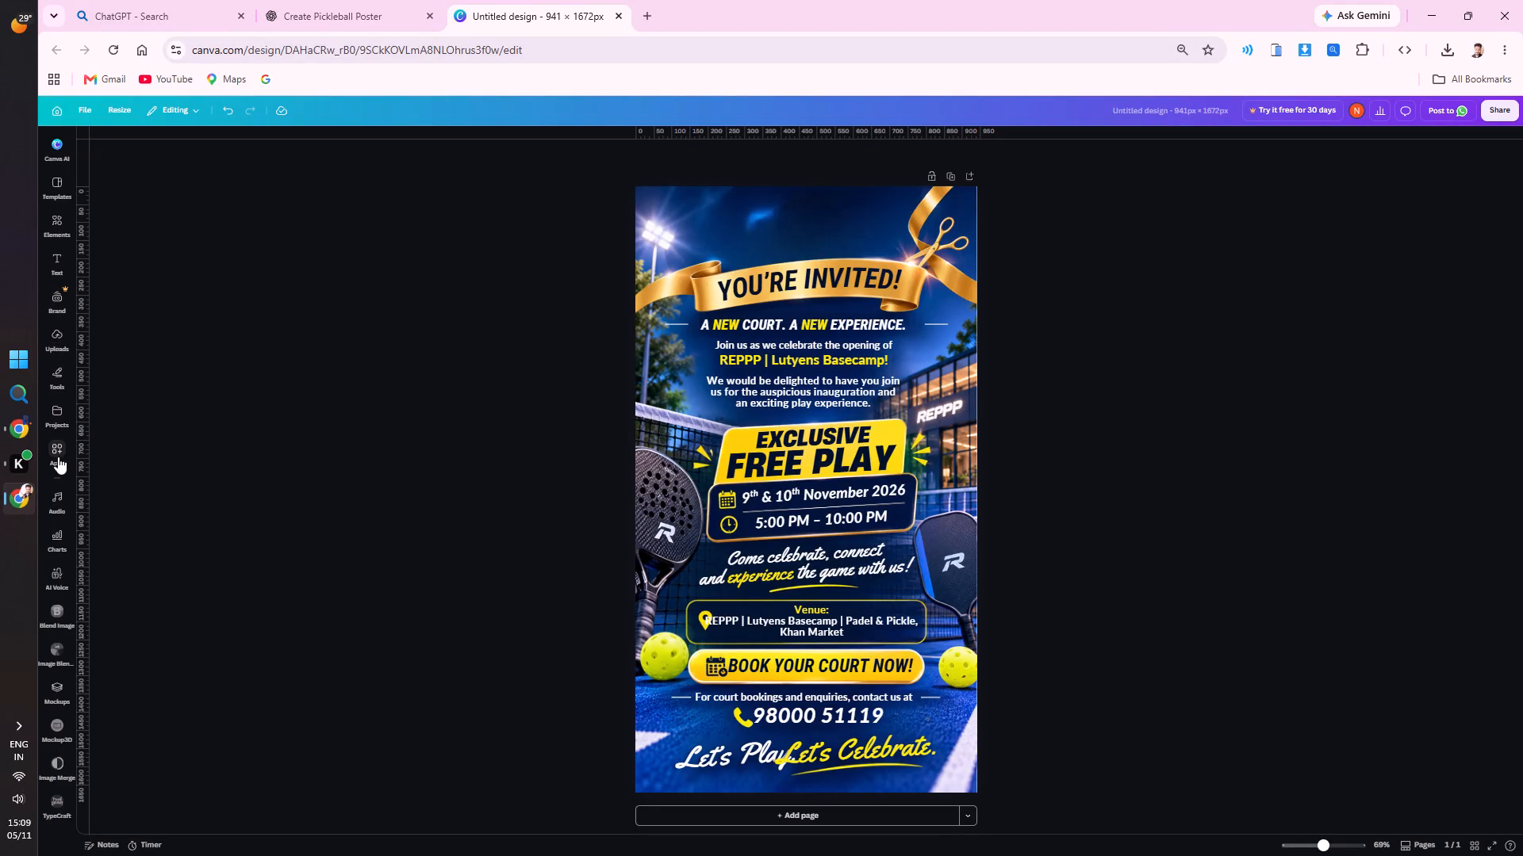
Upload the "reppp final logo" AI file from the LOGO folder to the Canva uploads.
click(52, 333)
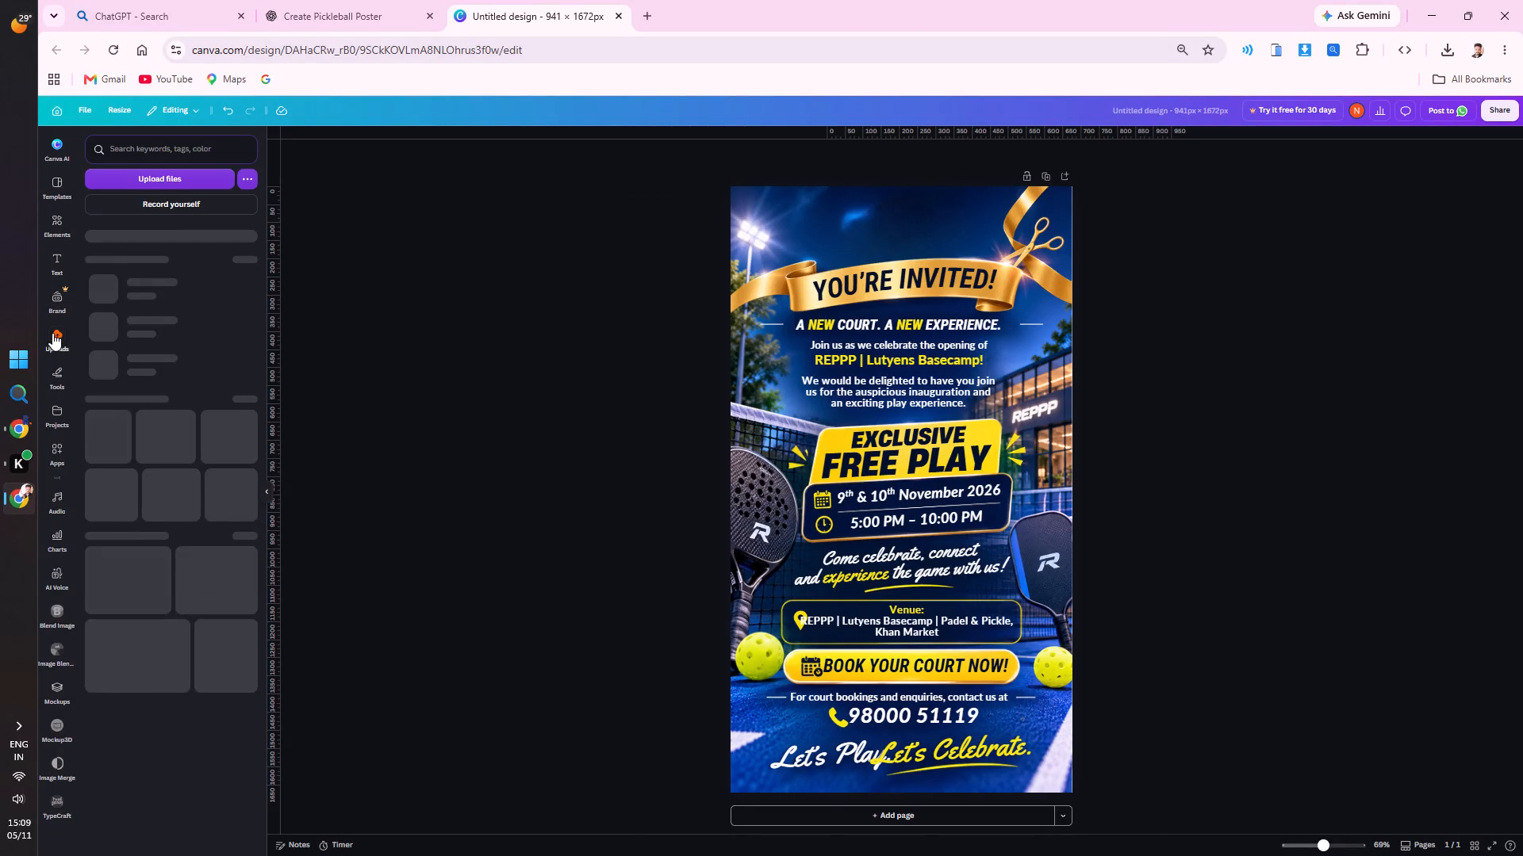
scroll(148, 476, down, 4)
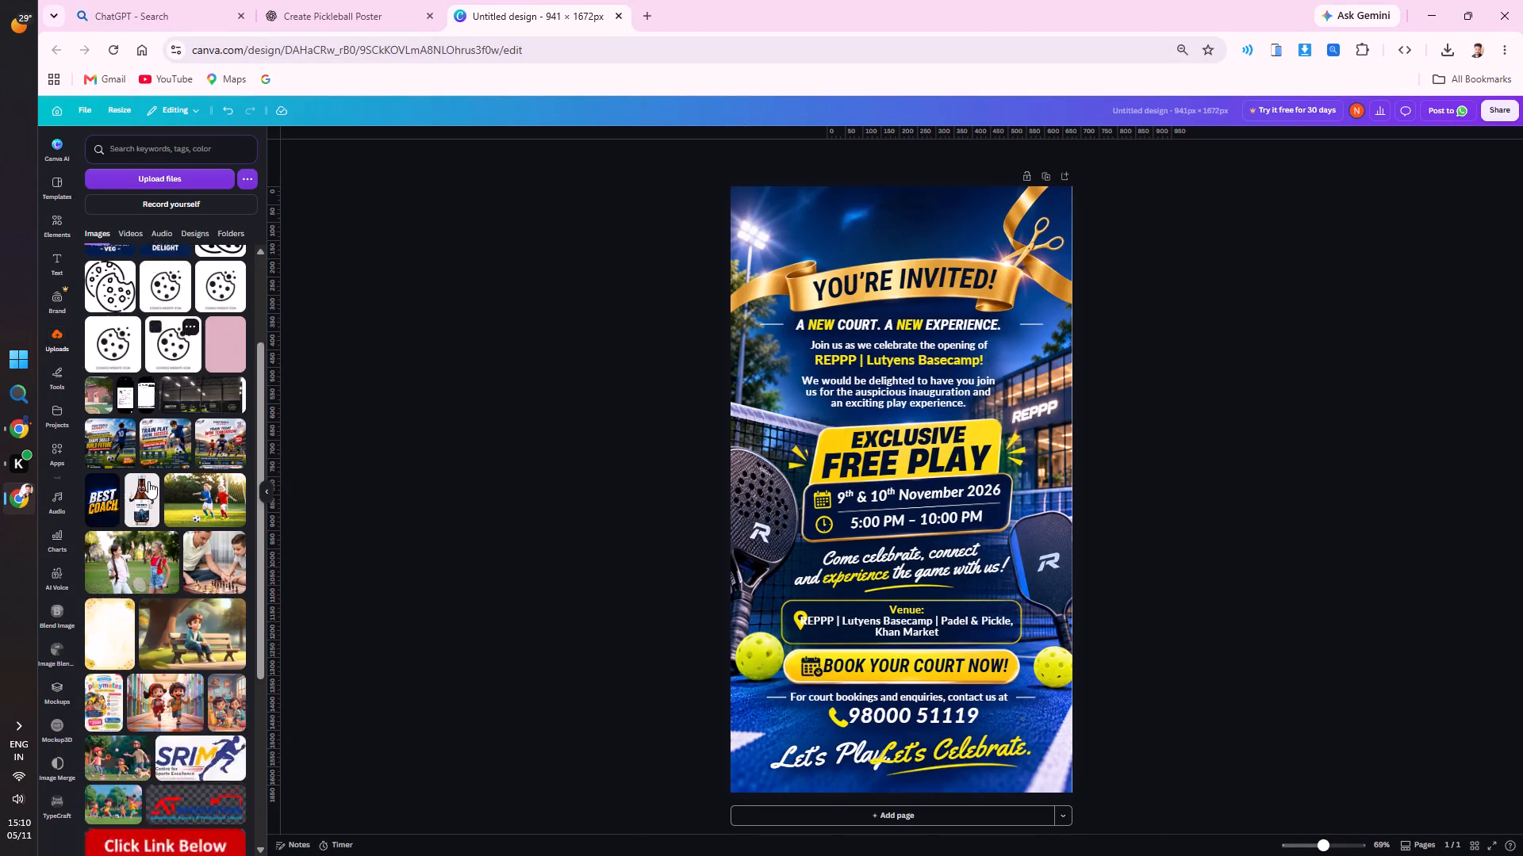
scroll(148, 477, up, 5)
scroll(135, 311, down, 1)
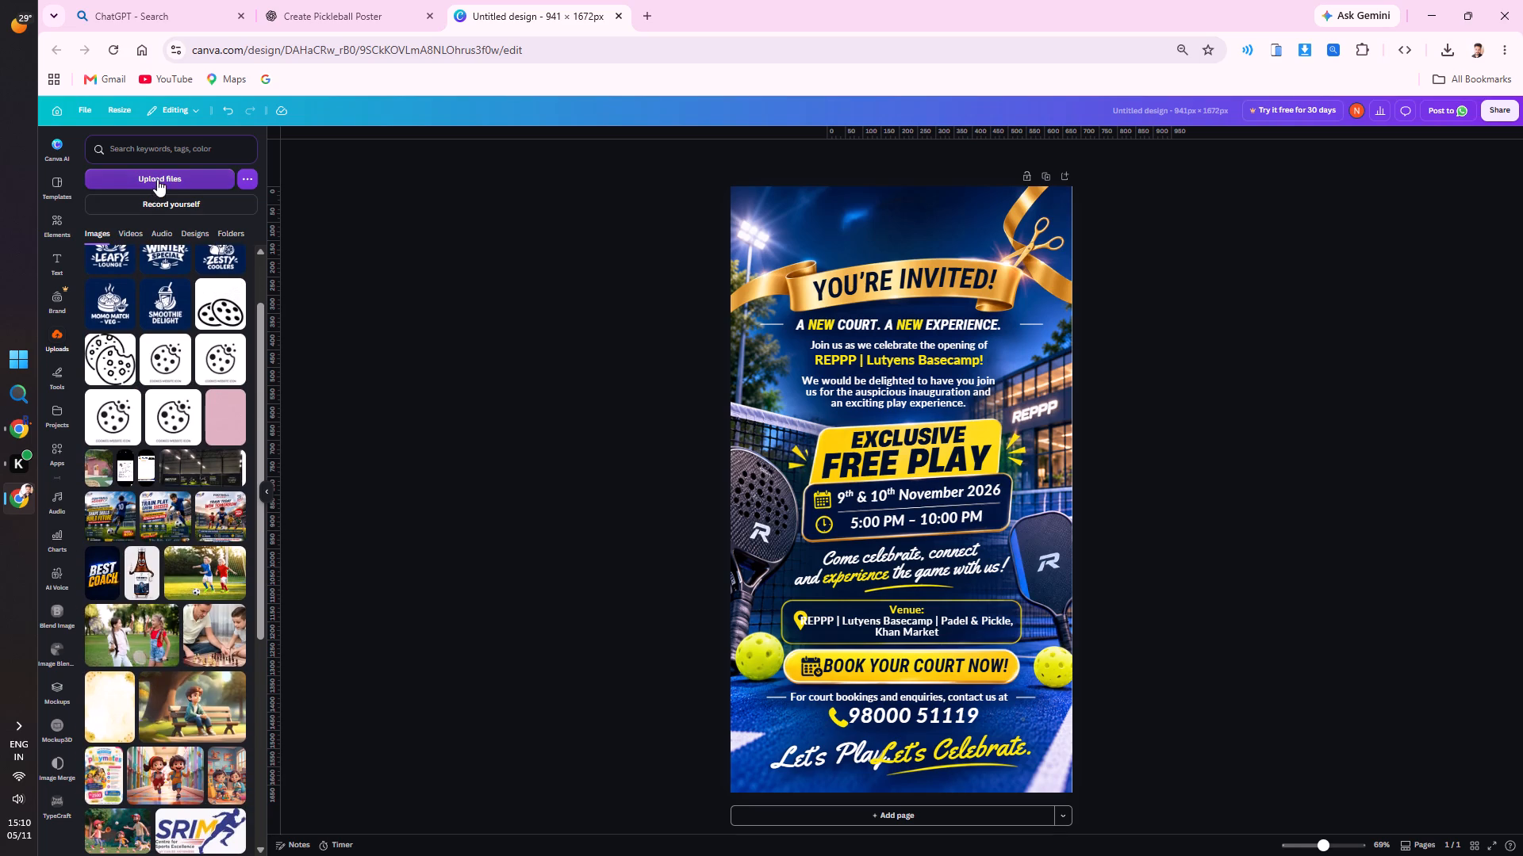
click(157, 179)
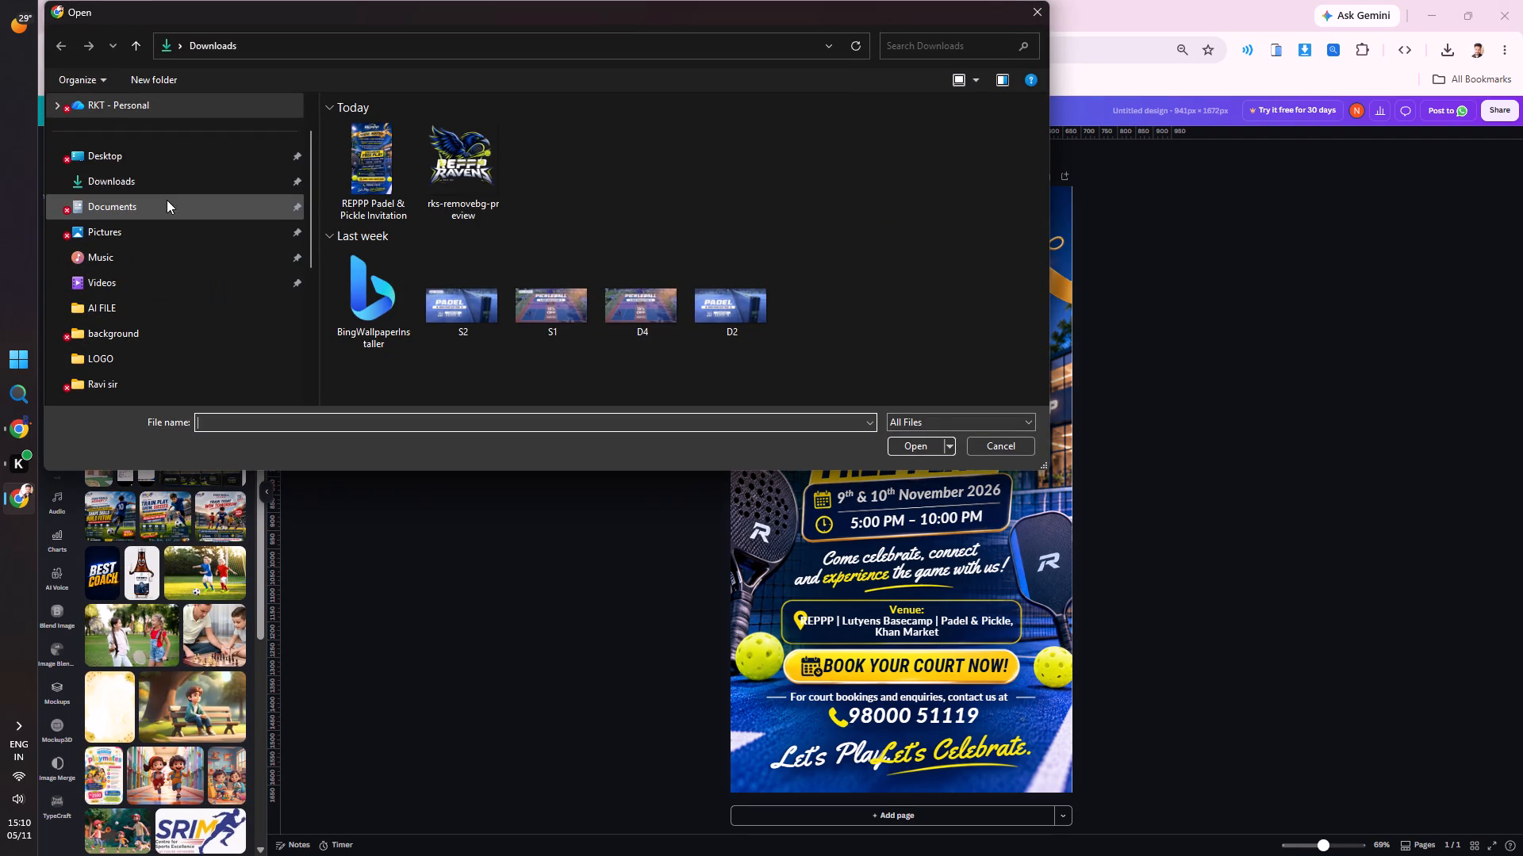
click(155, 159)
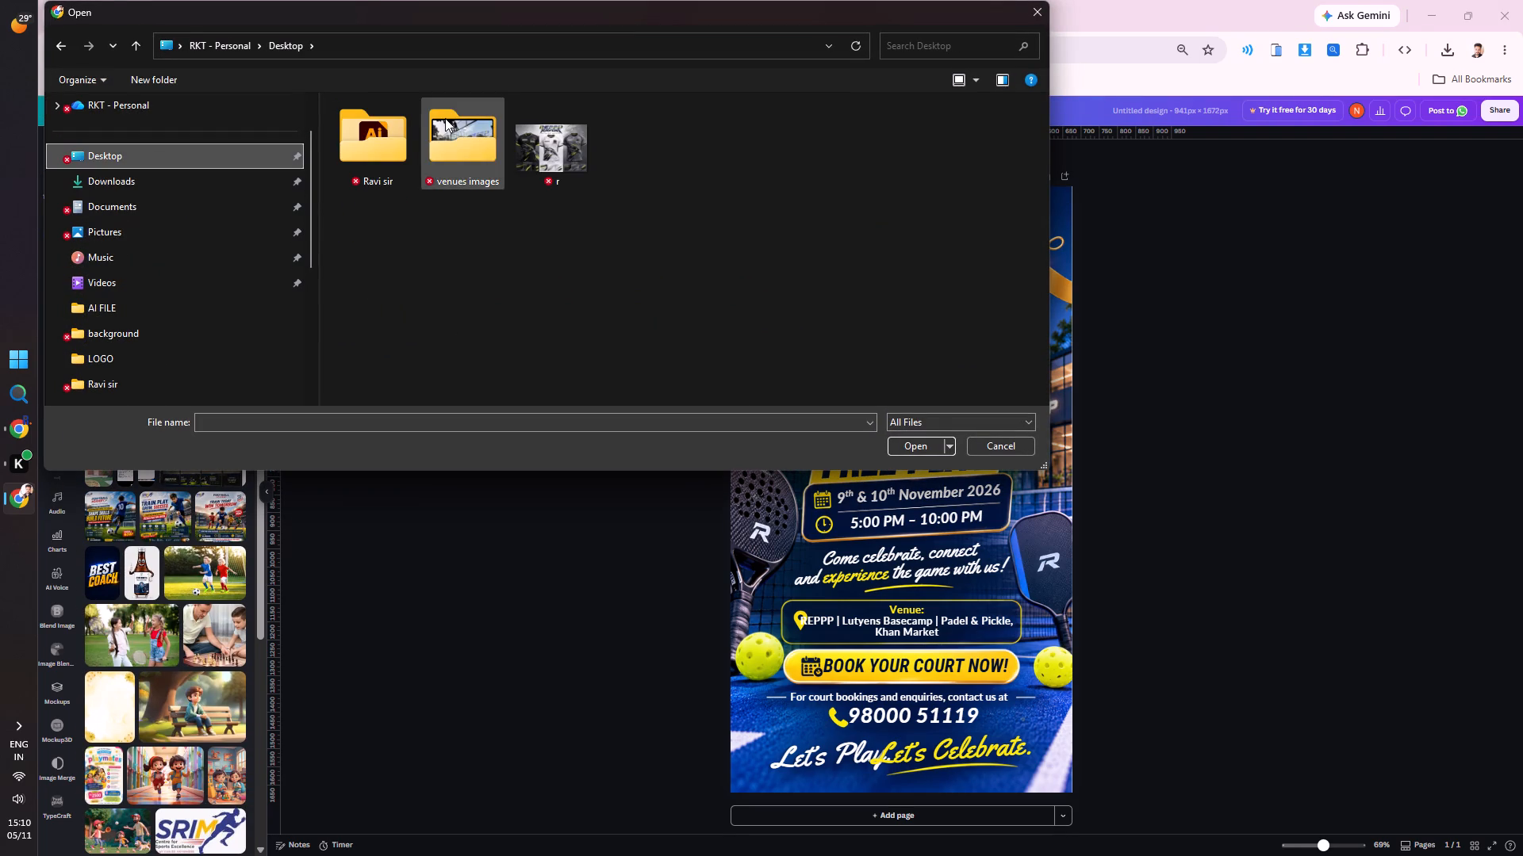
click(149, 365)
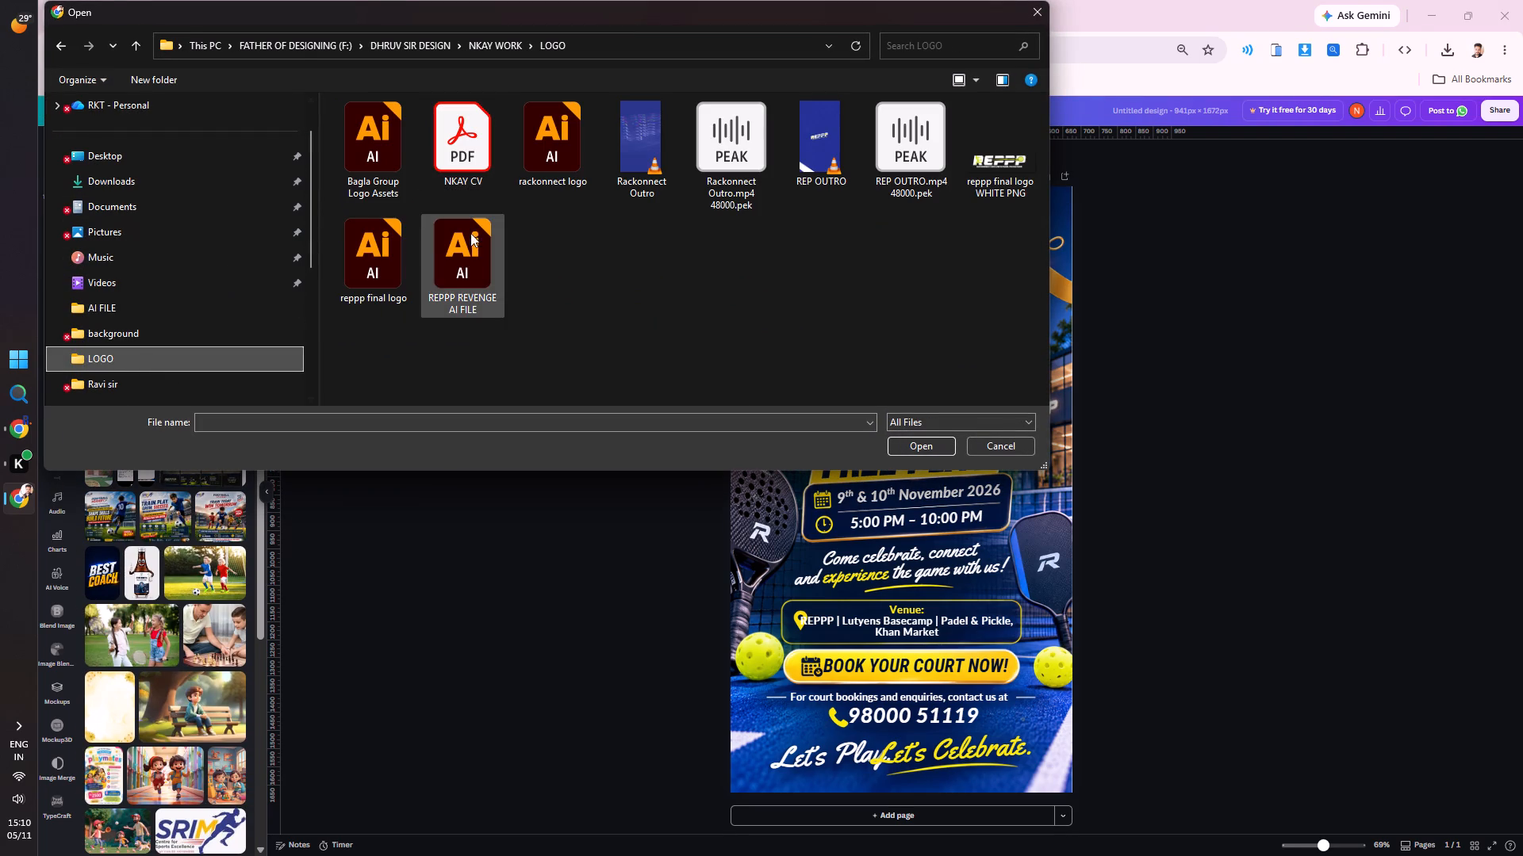
click(369, 277)
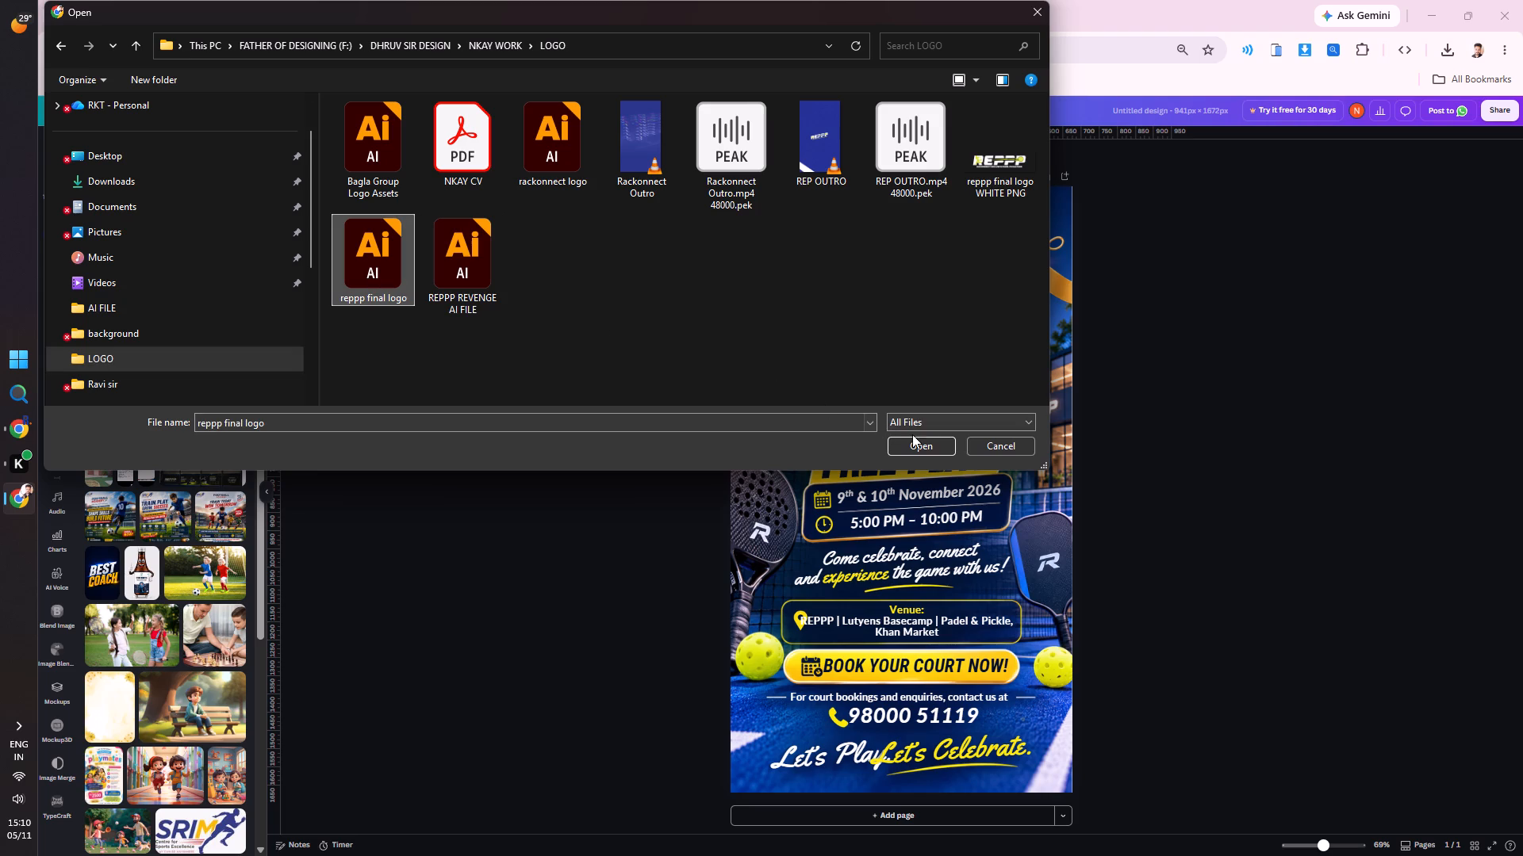
click(923, 445)
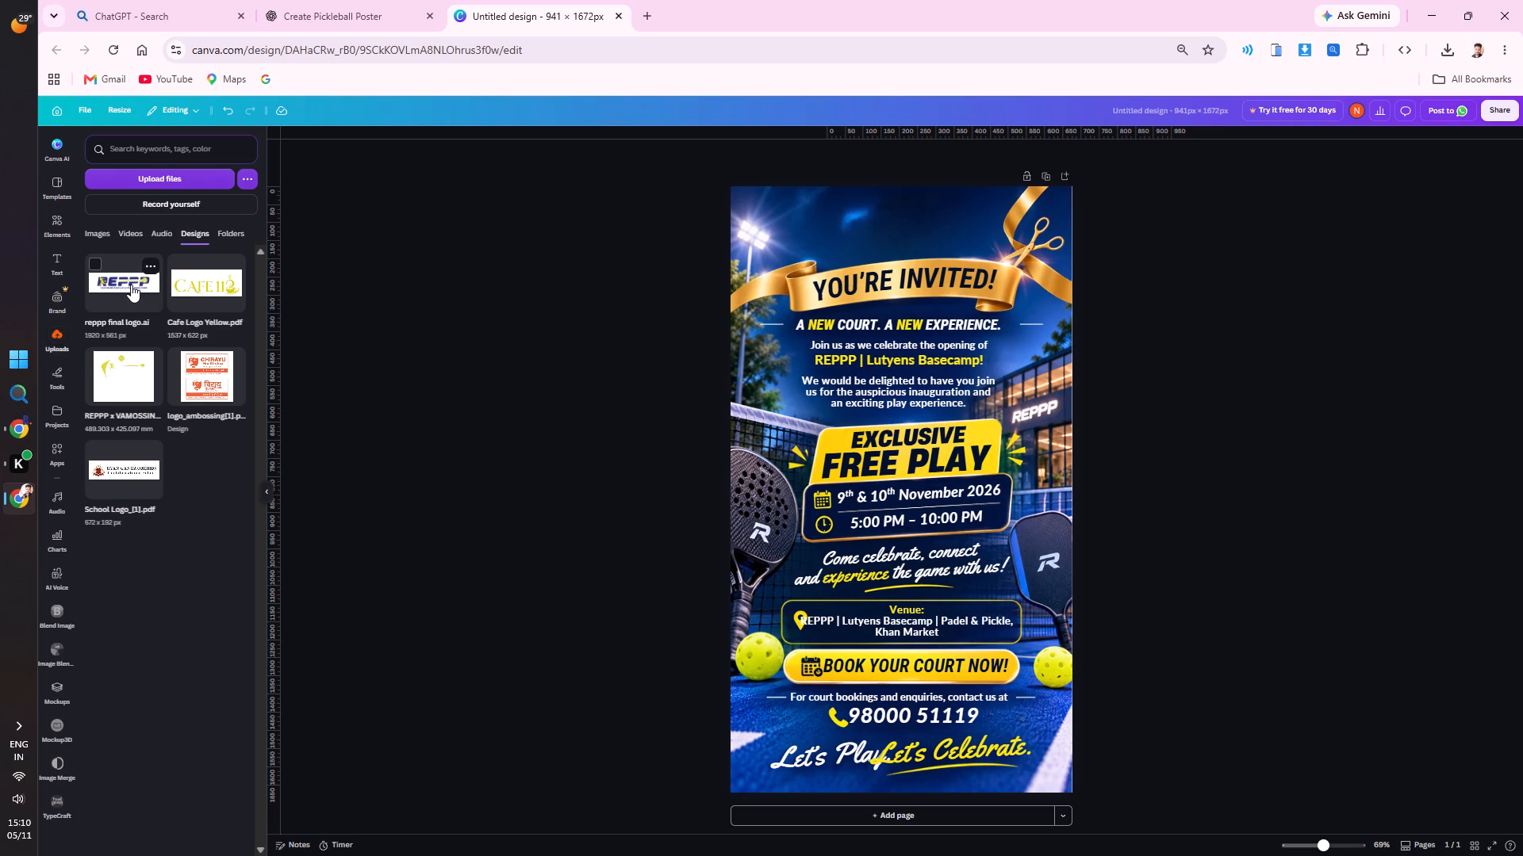
Add the uploaded reppp final logo.ai design to the poster document as a new page.
click(131, 285)
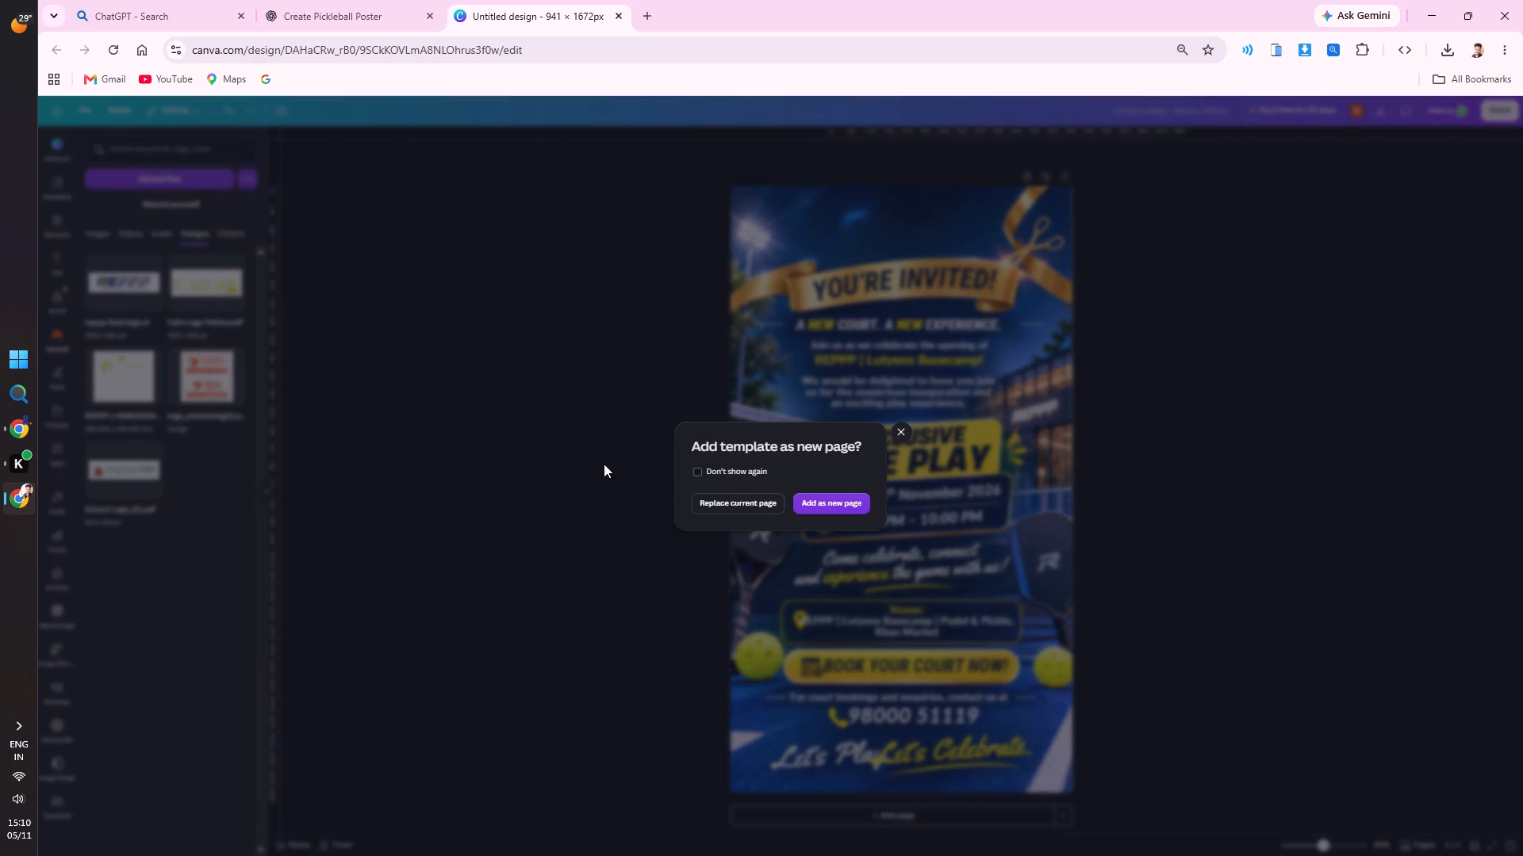
click(844, 501)
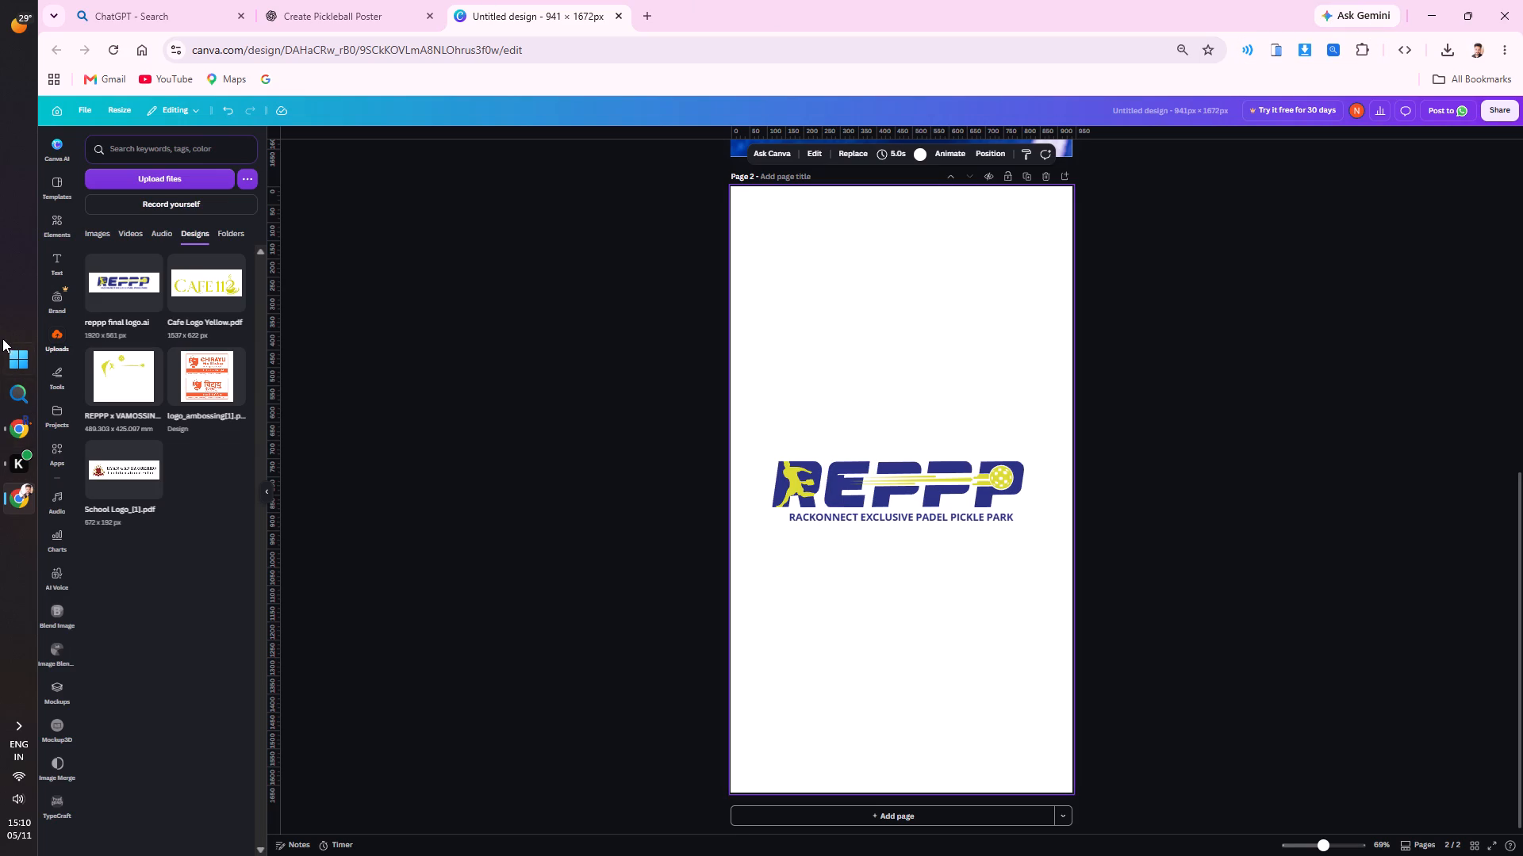
Find the REPPP REVENGE AI FILE among the computer's recent files and open it in Illustrator.
click(13, 360)
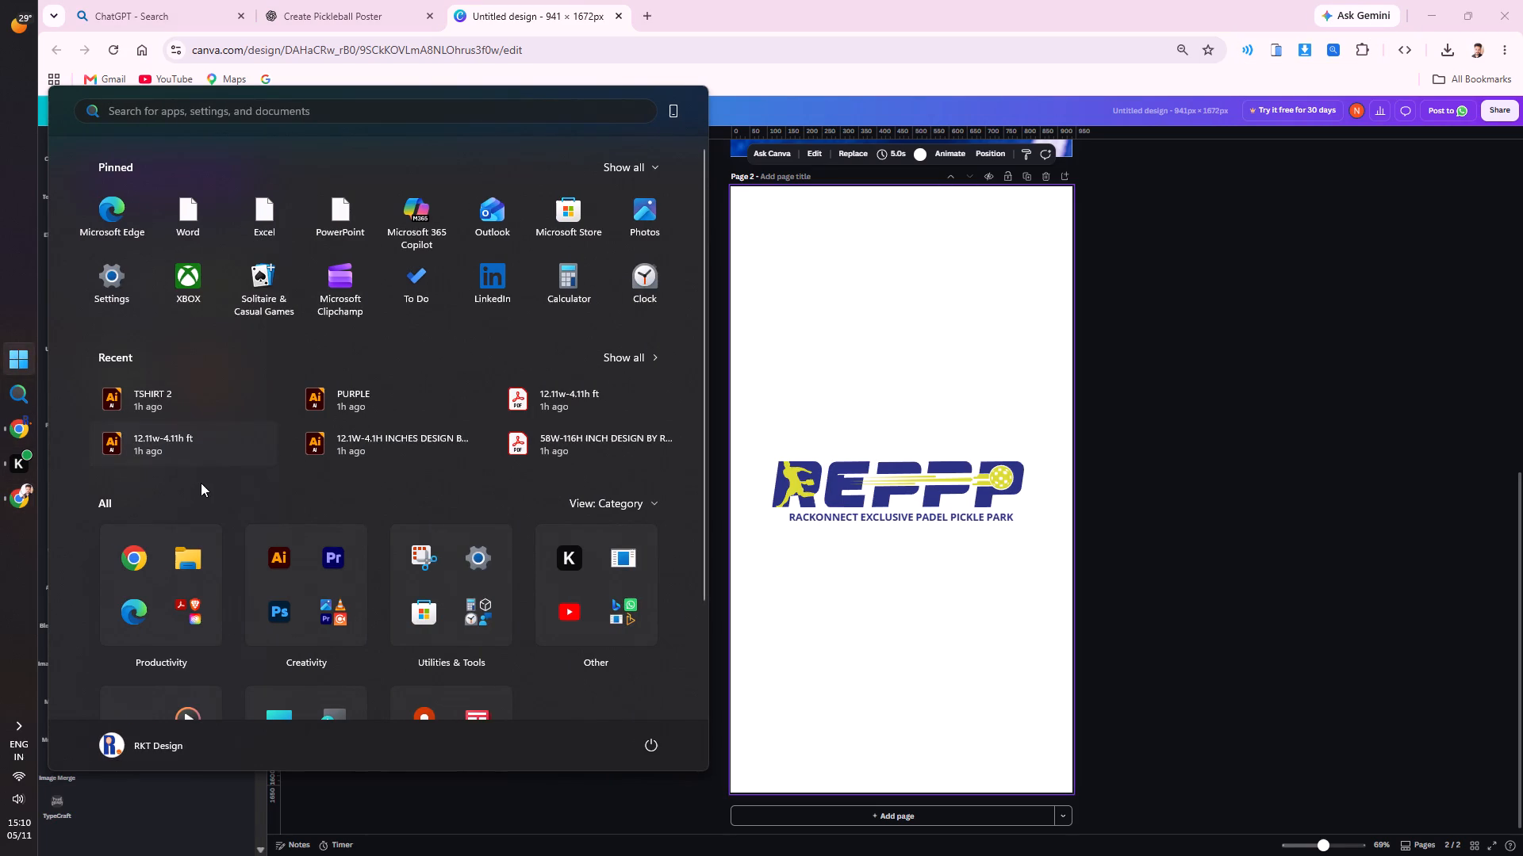
click(624, 361)
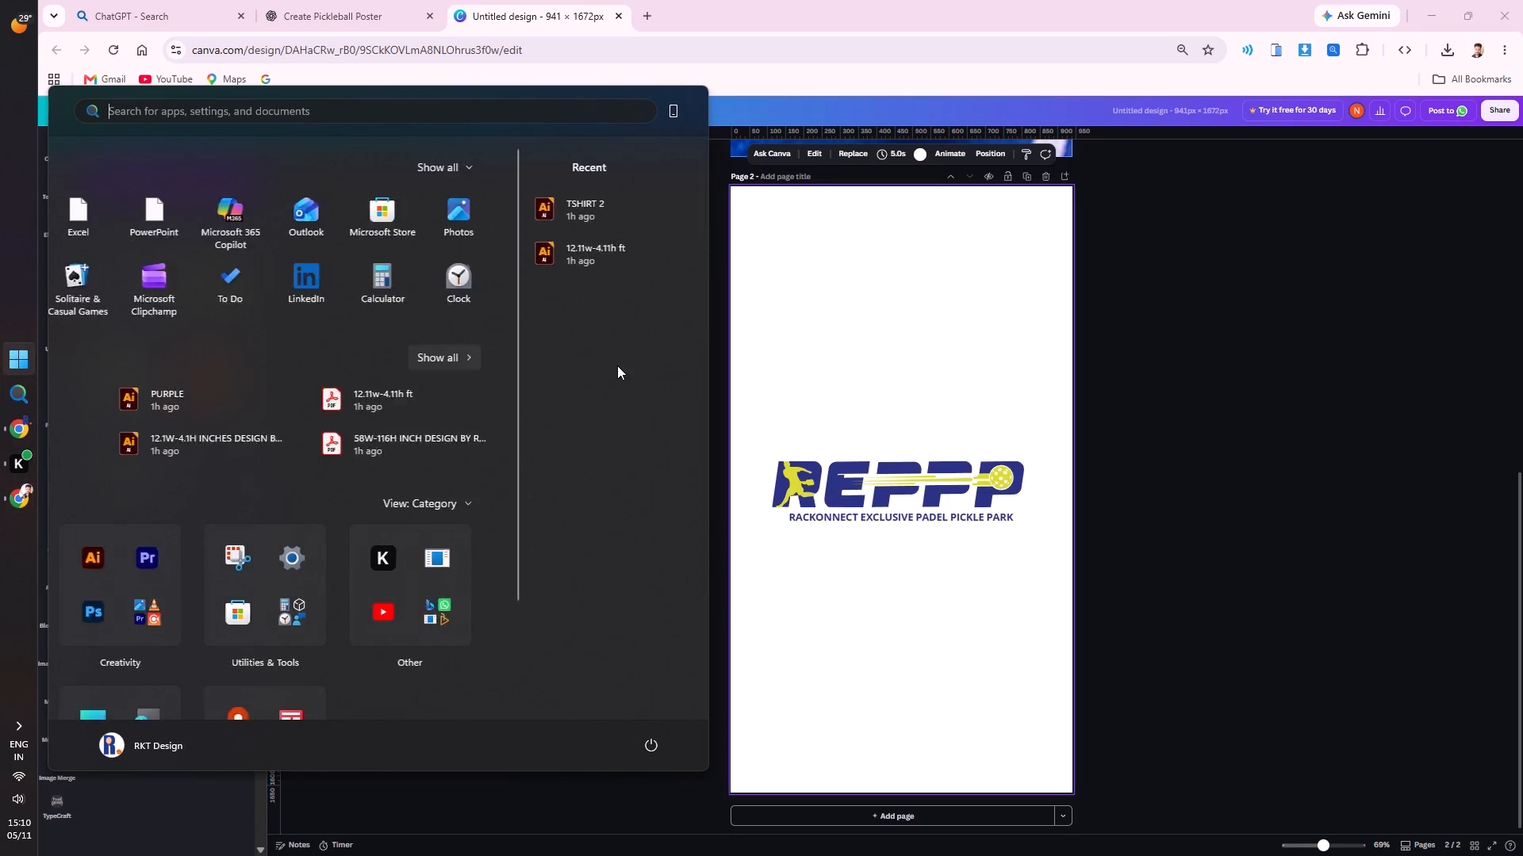
scroll(265, 559, down, 3)
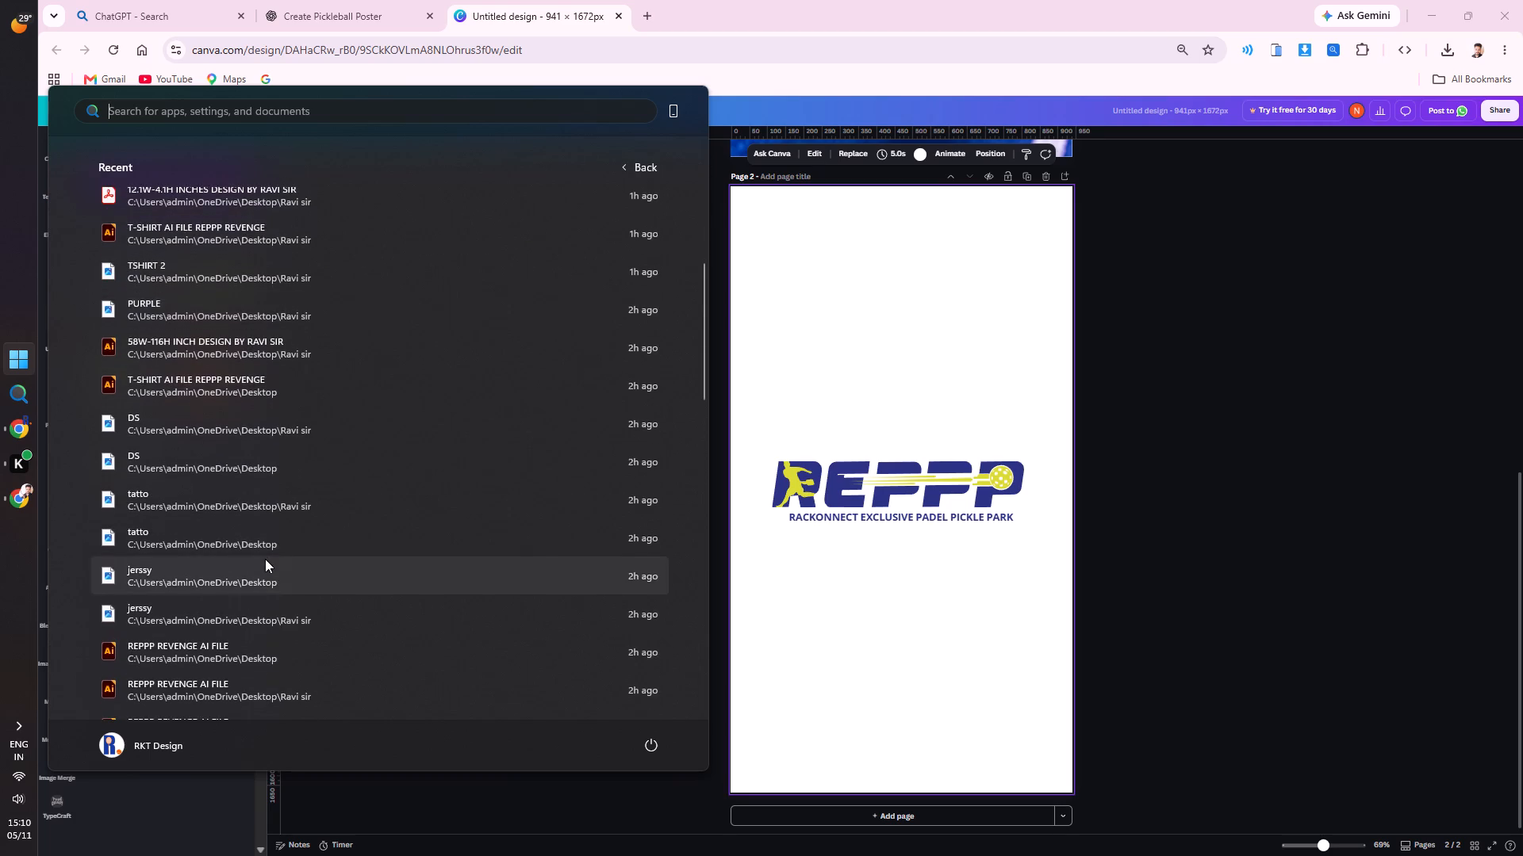
scroll(265, 559, down, 5)
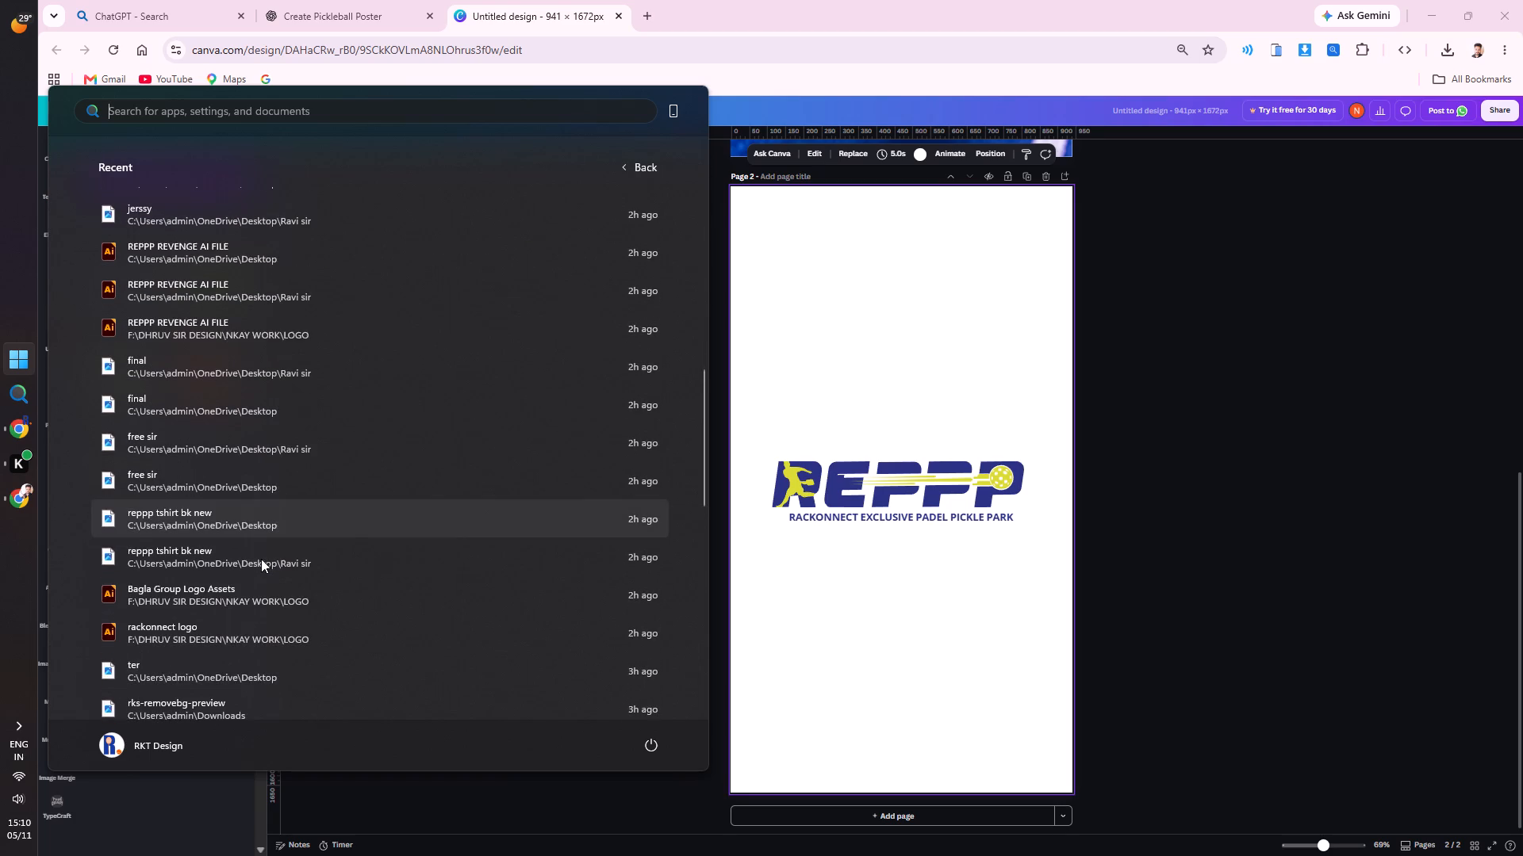
scroll(244, 612, down, 6)
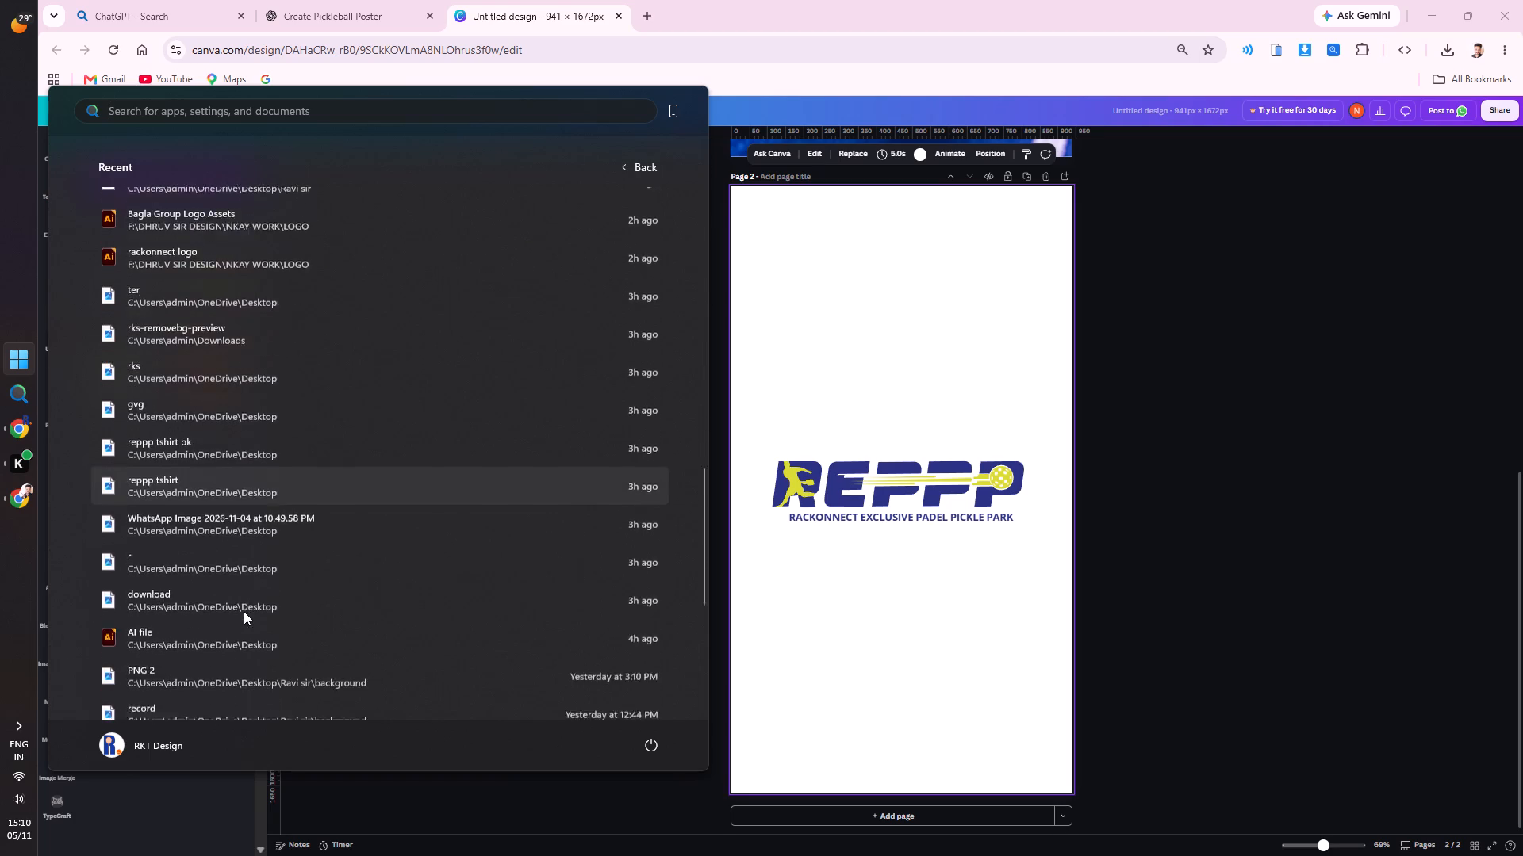
scroll(232, 539, down, 6)
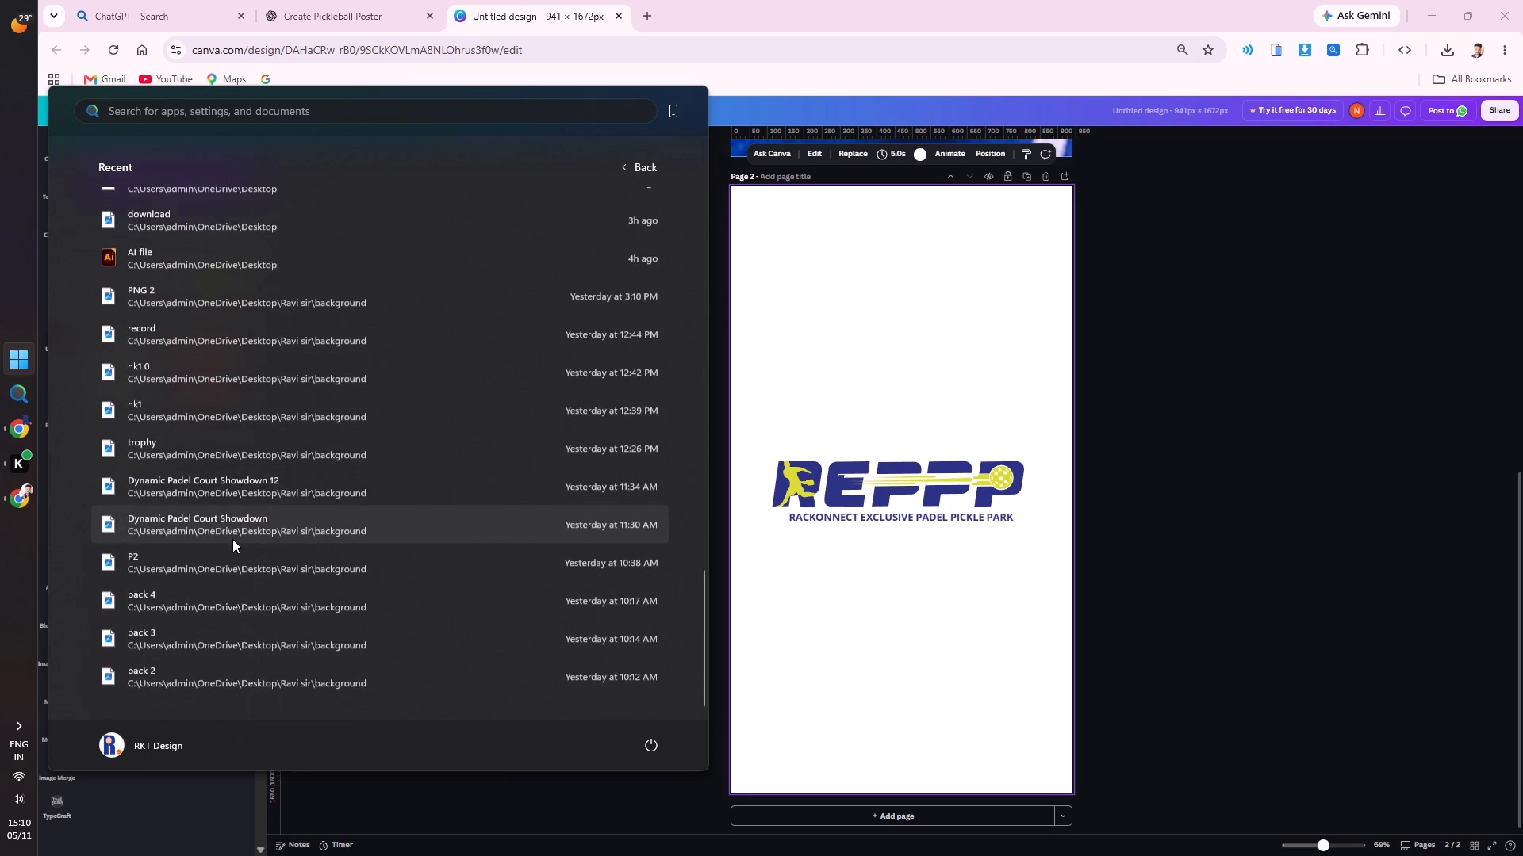
scroll(232, 539, down, 3)
scroll(232, 526, up, 10)
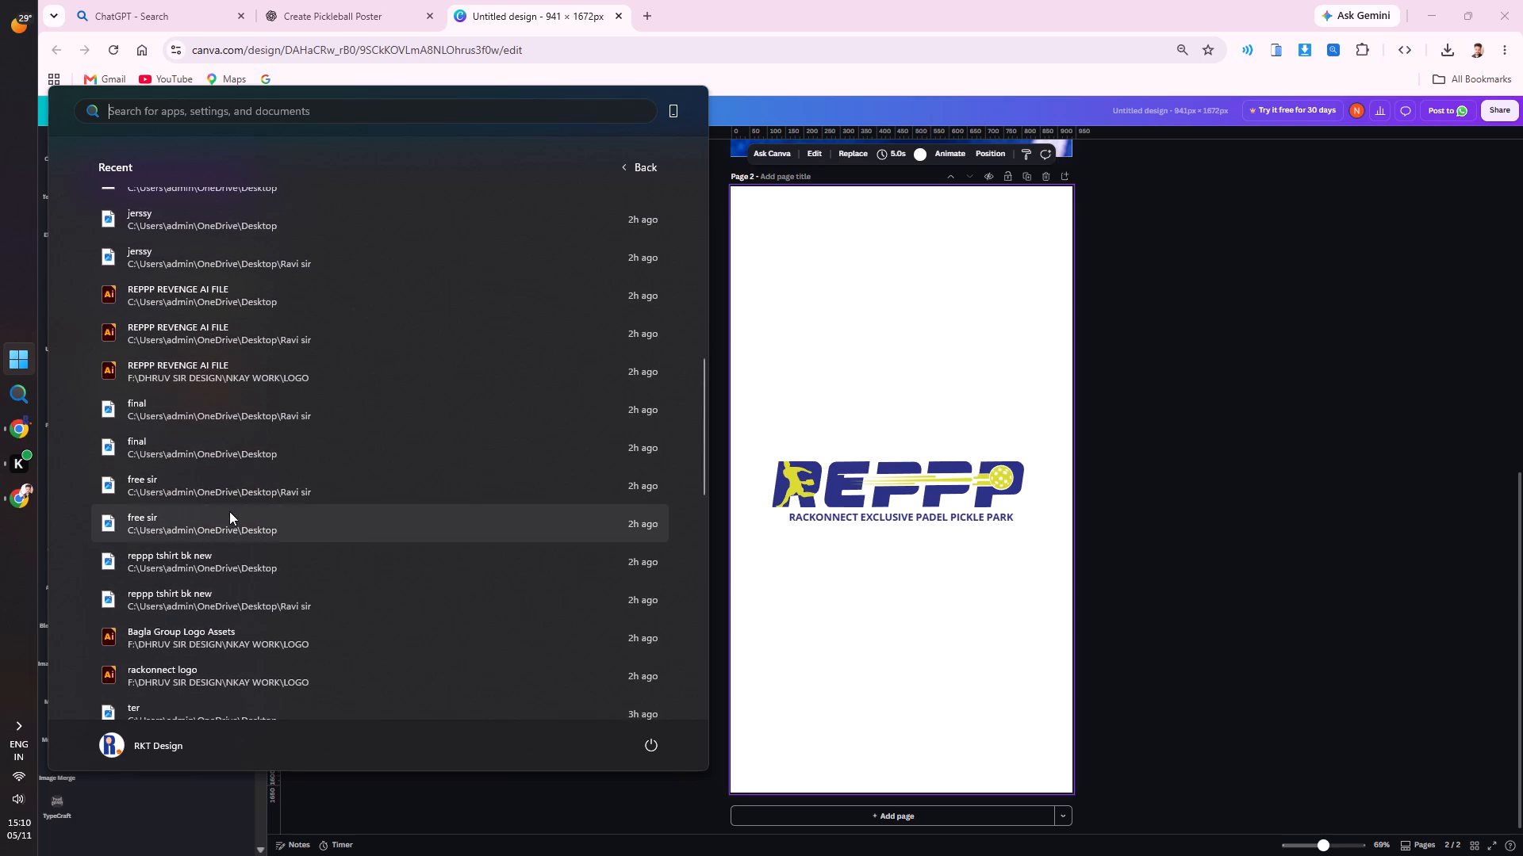
scroll(229, 511, up, 2)
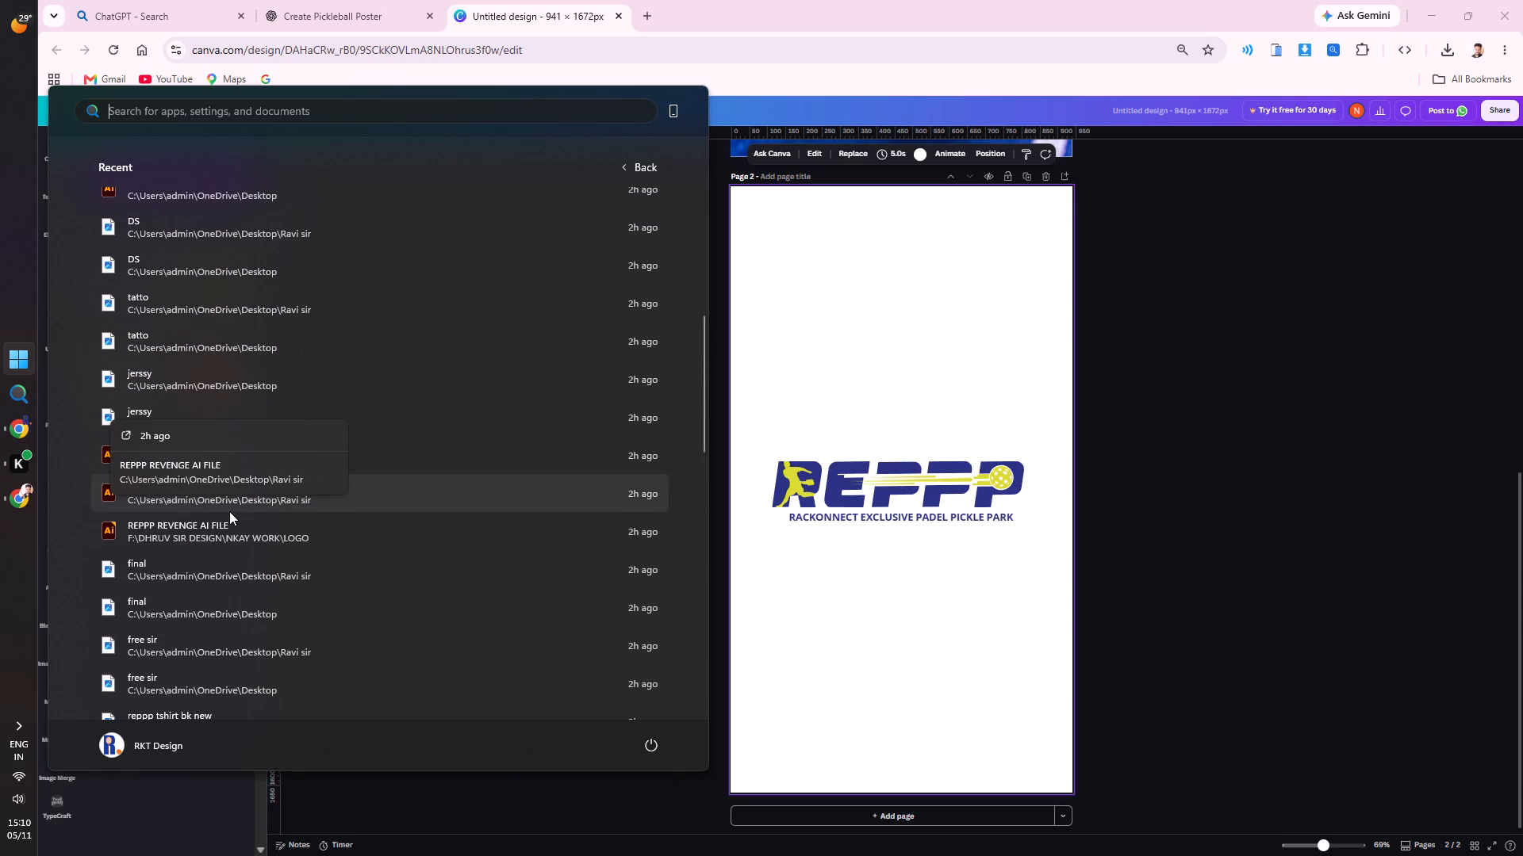
click(198, 490)
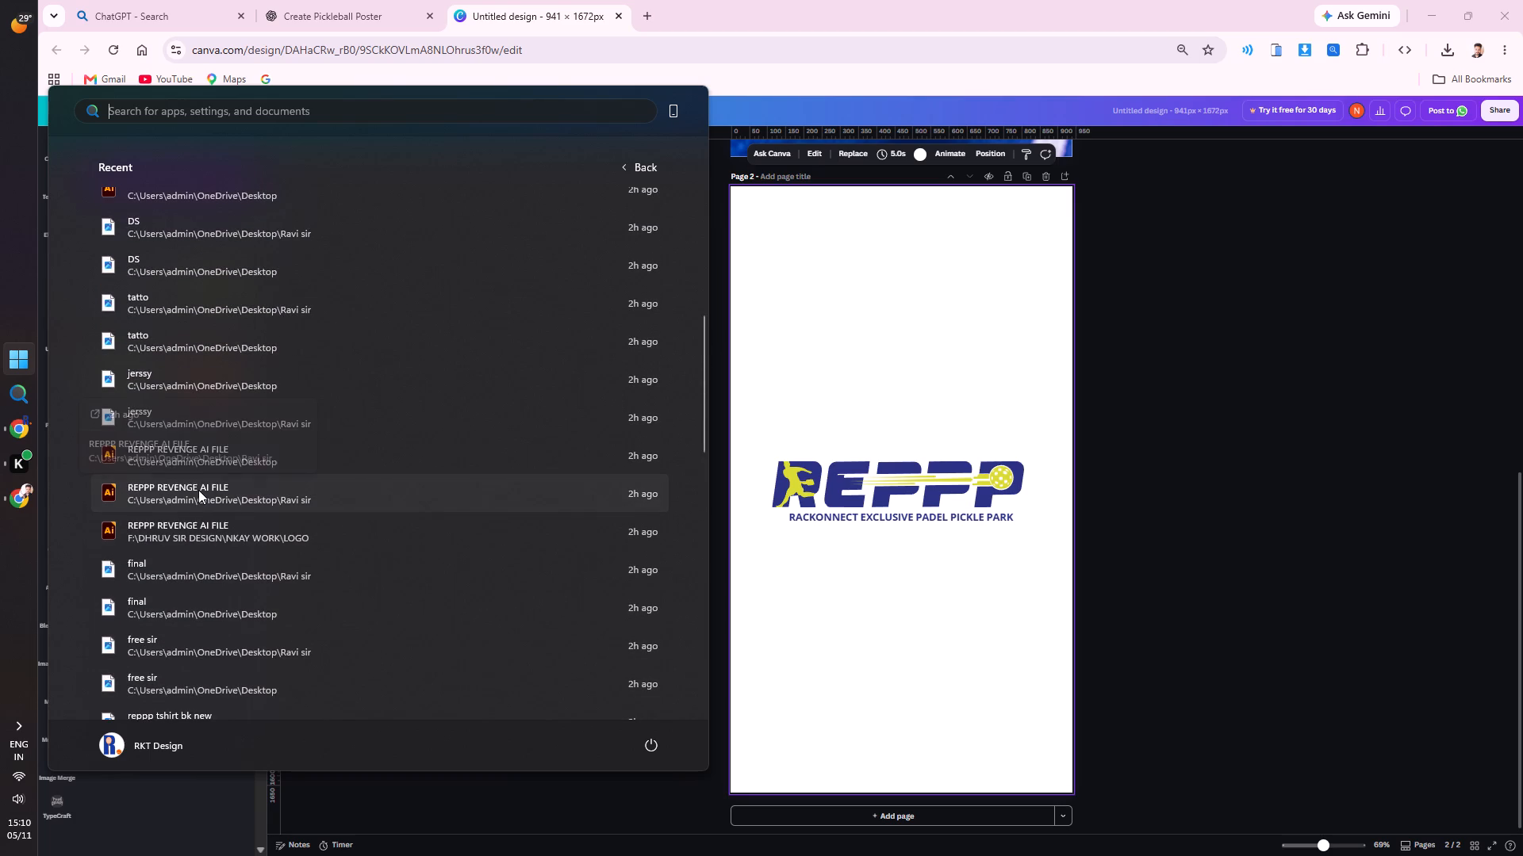
click(198, 490)
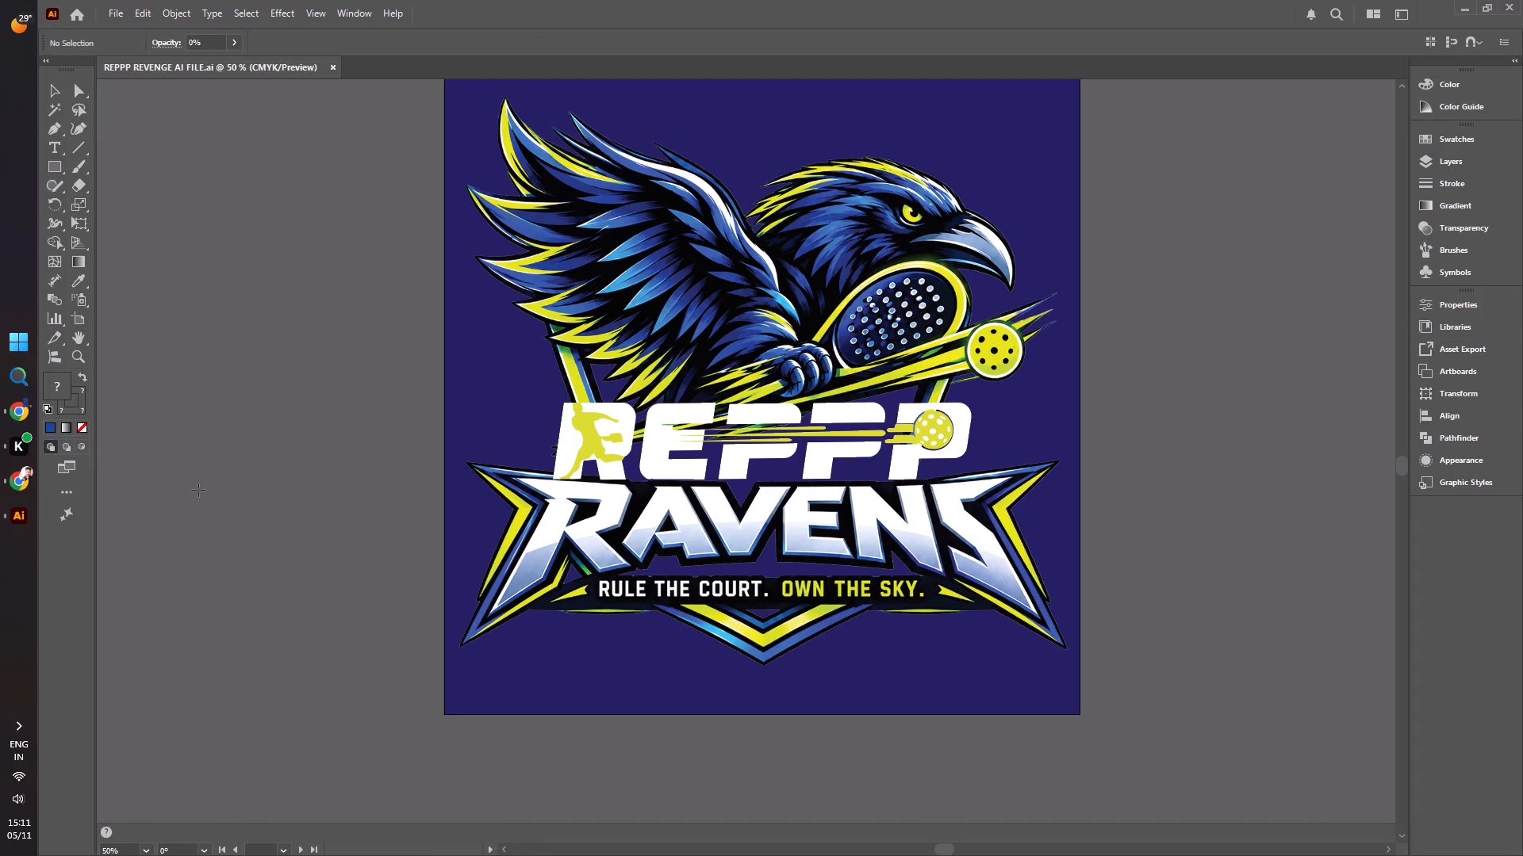
click(603, 438)
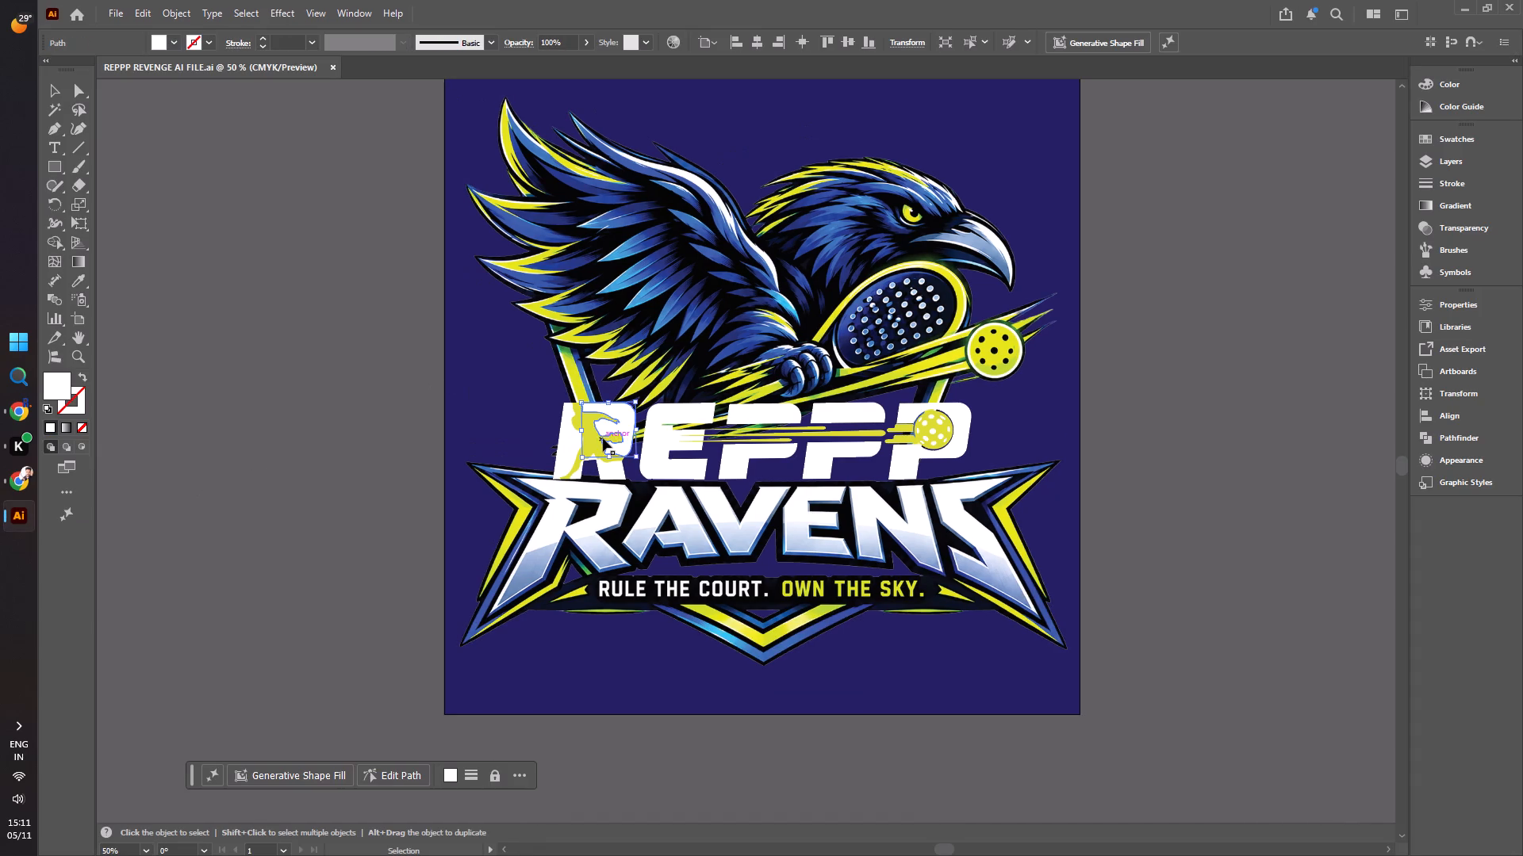
click(366, 382)
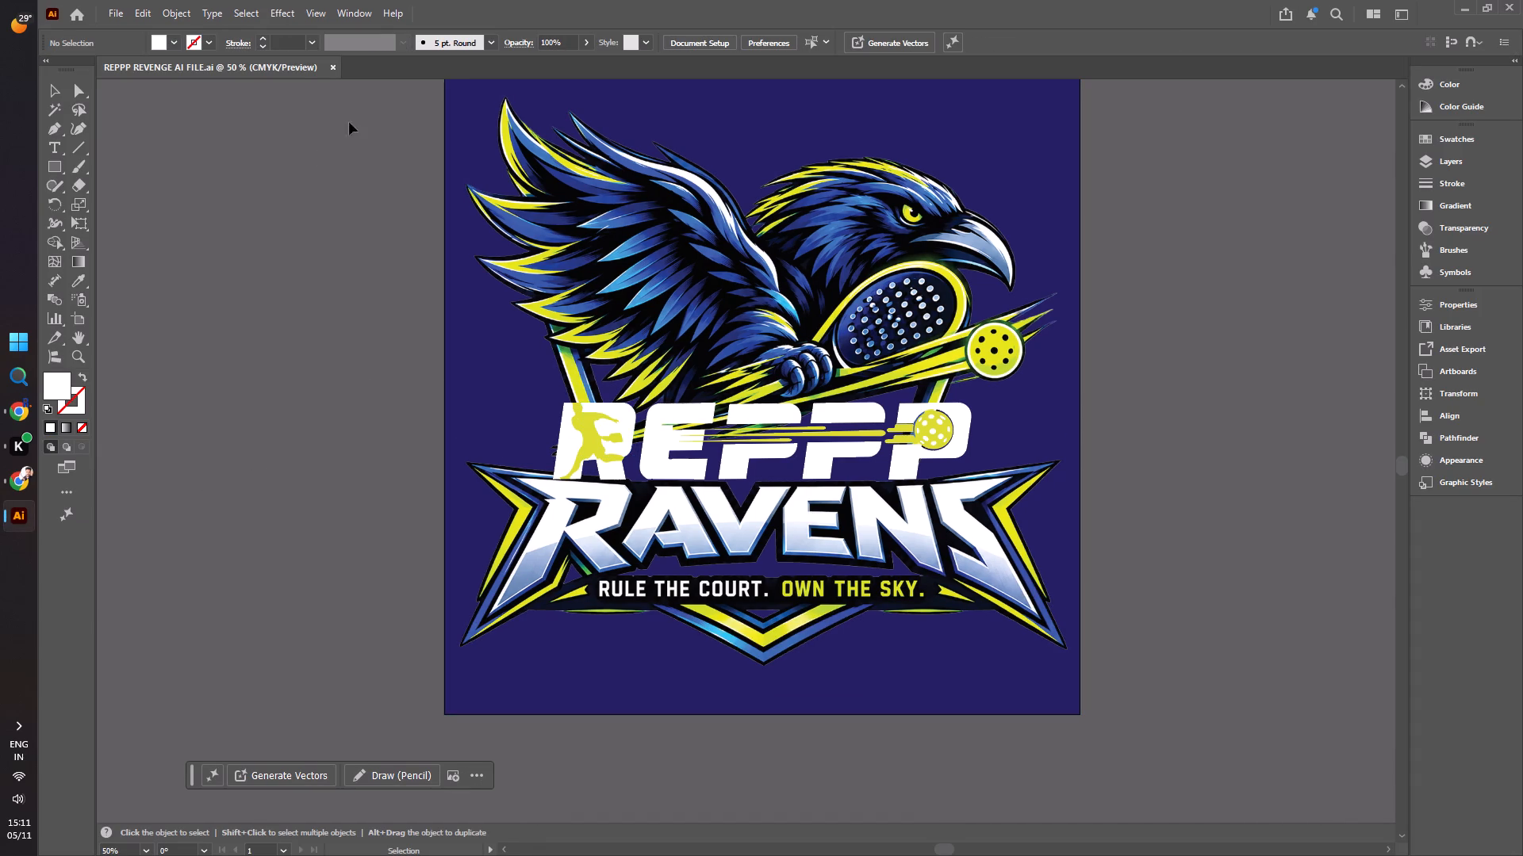
Open the "reppp final logo" AI file from the LOGO folder in Illustrator.
click(109, 11)
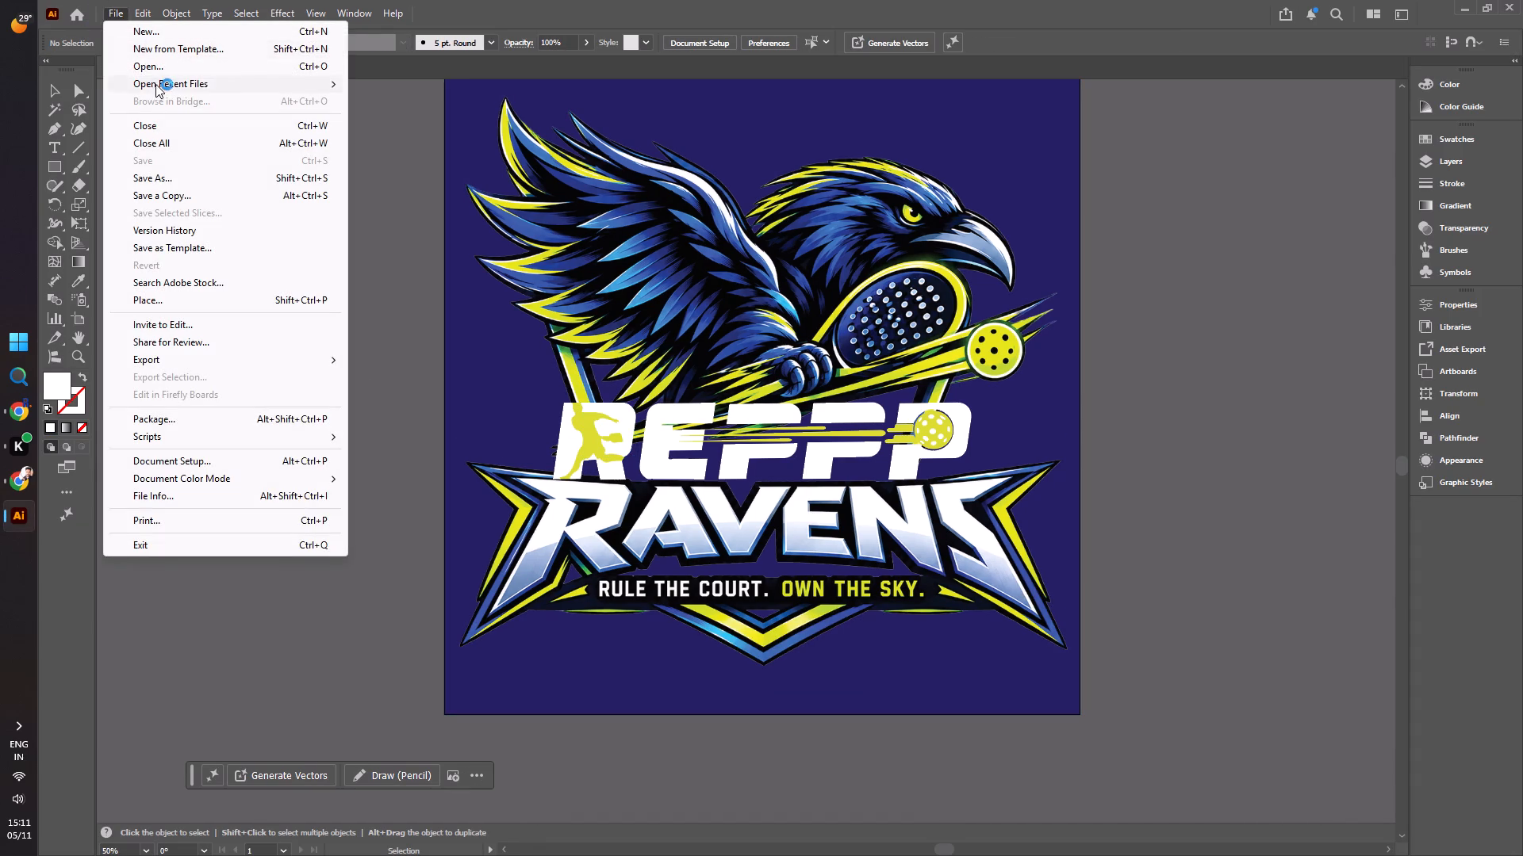
click(171, 64)
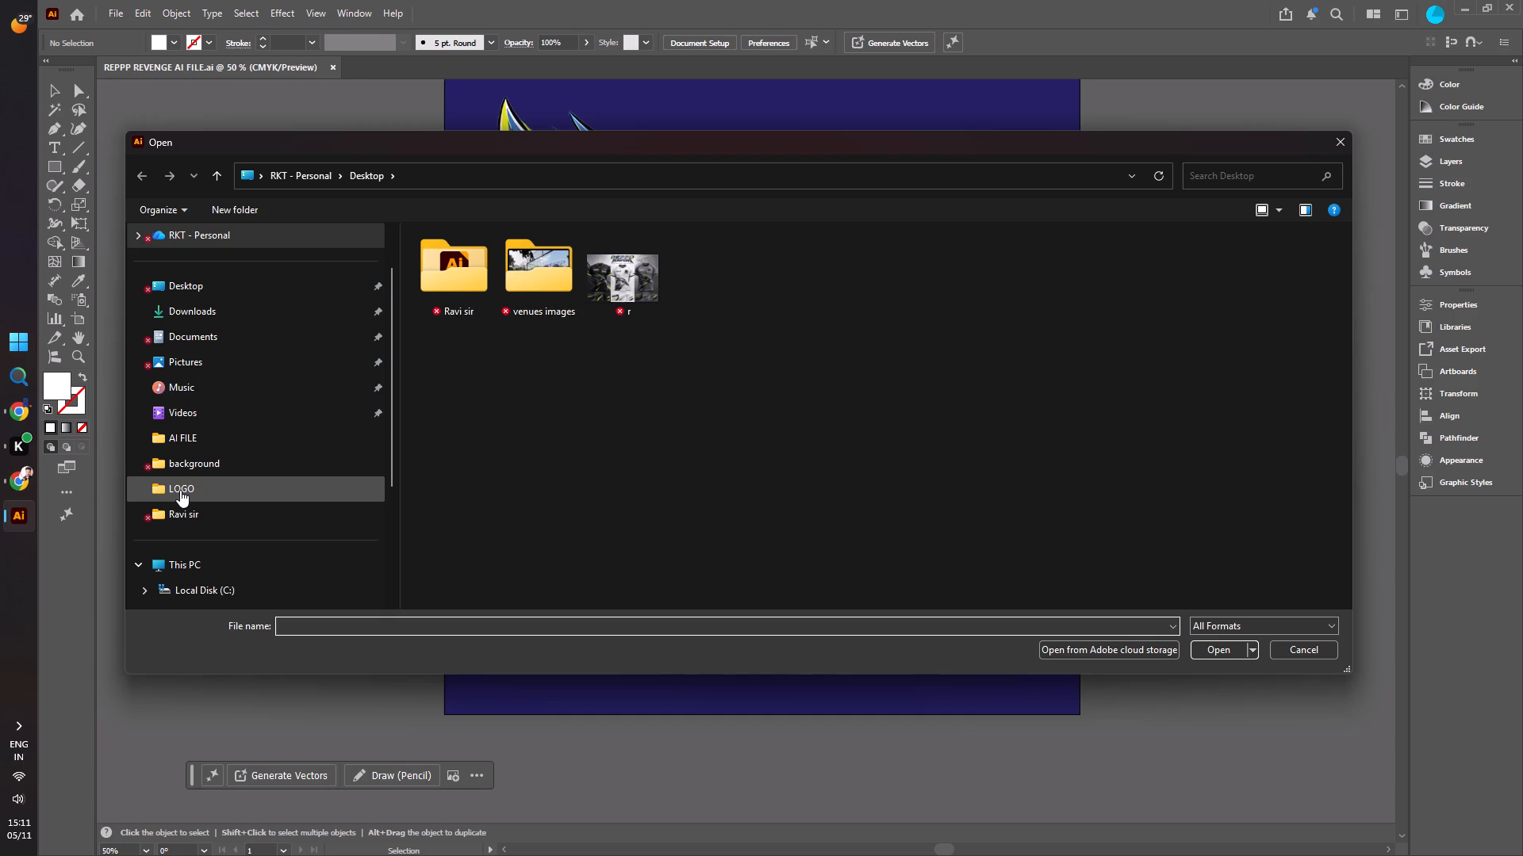
click(180, 486)
click(1138, 280)
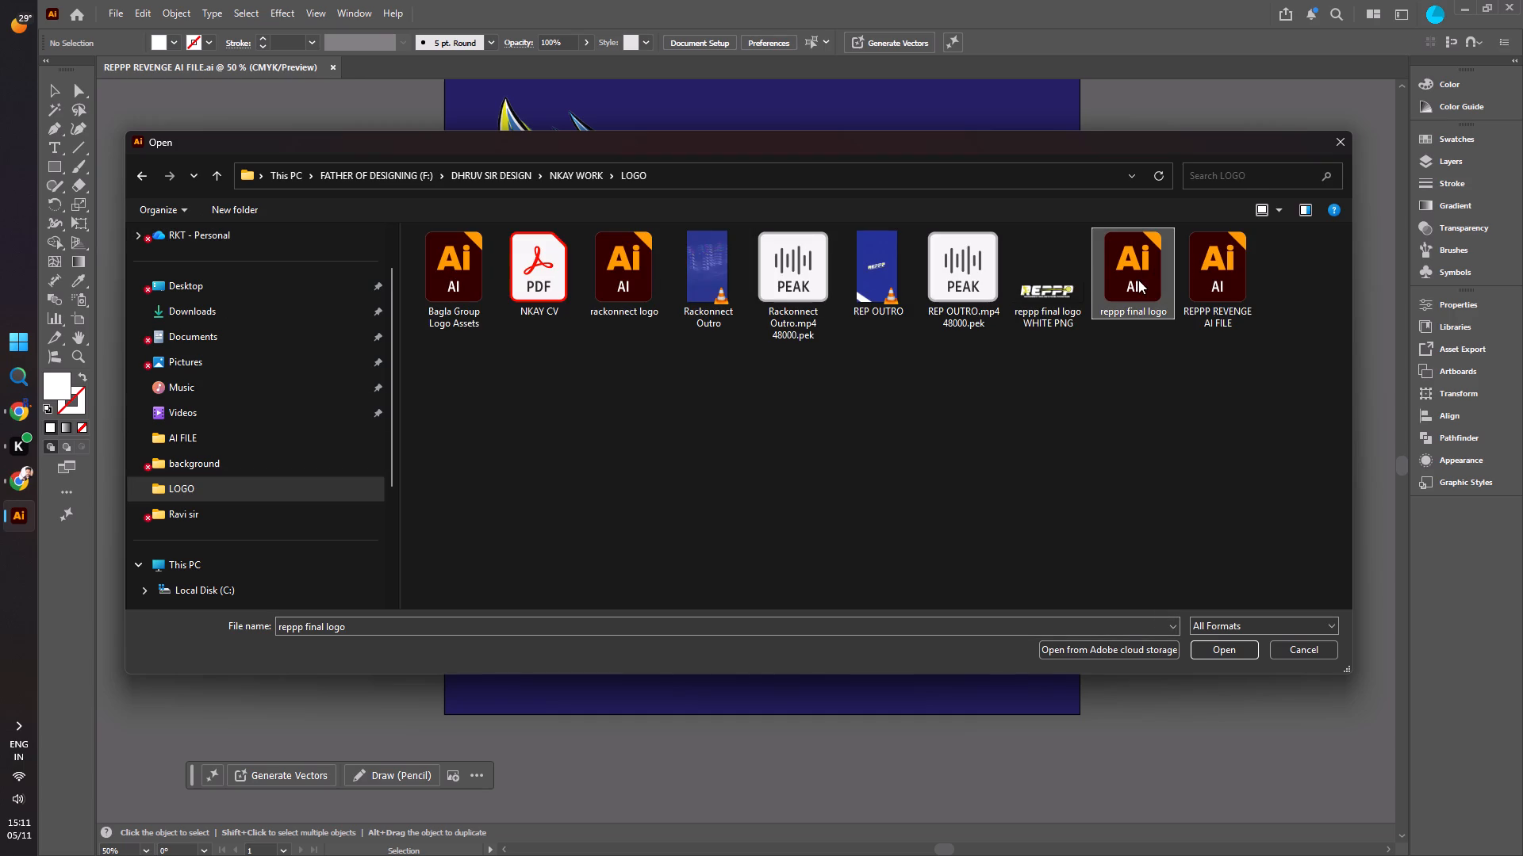
click(1222, 651)
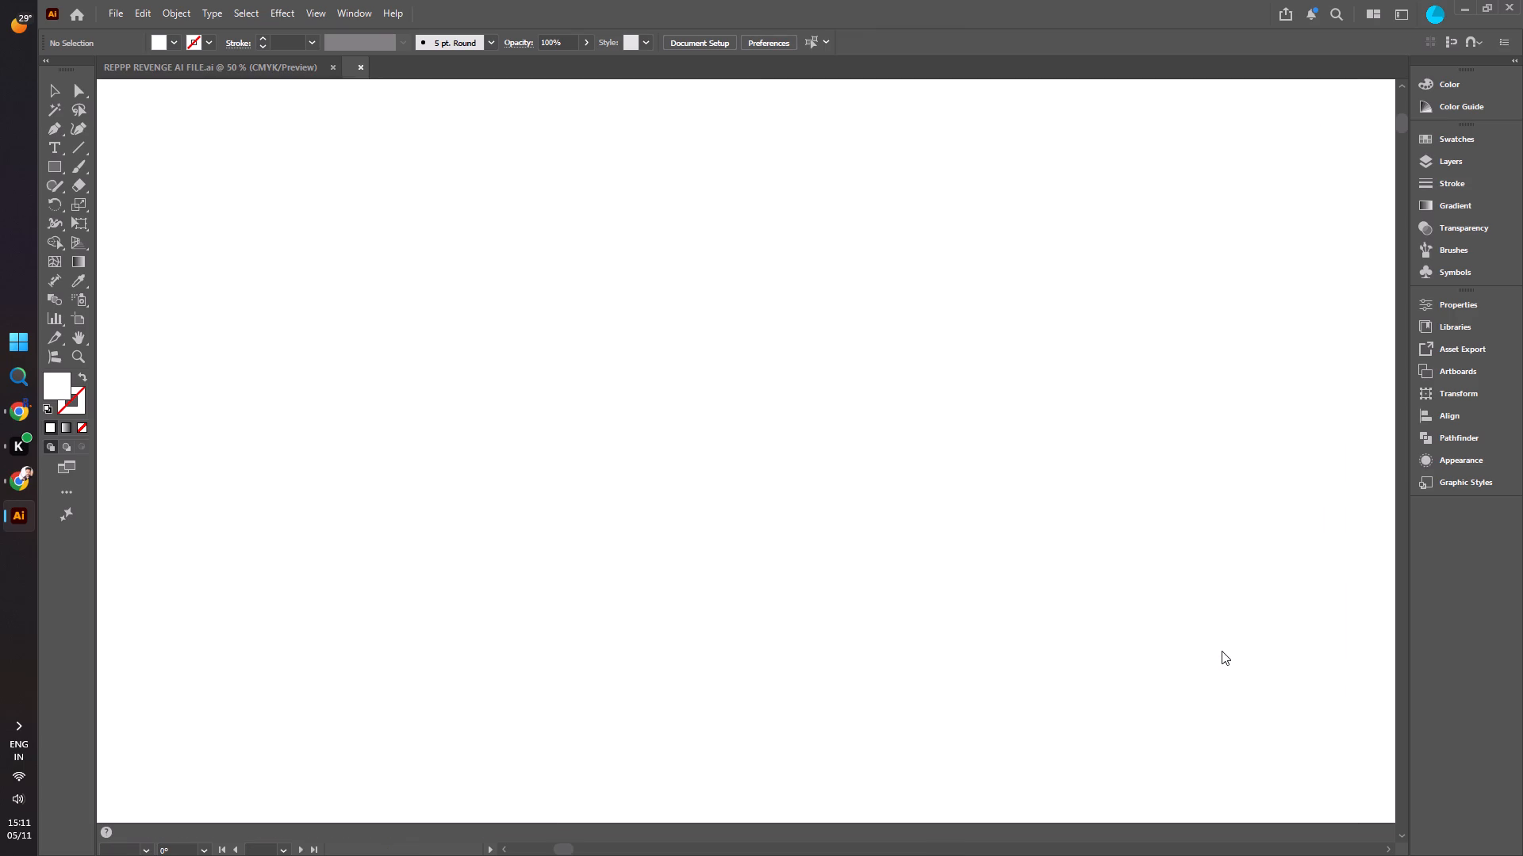
Capture a screen snip of the white REPPP logo version below the artboard and copy it.
click(400, 349)
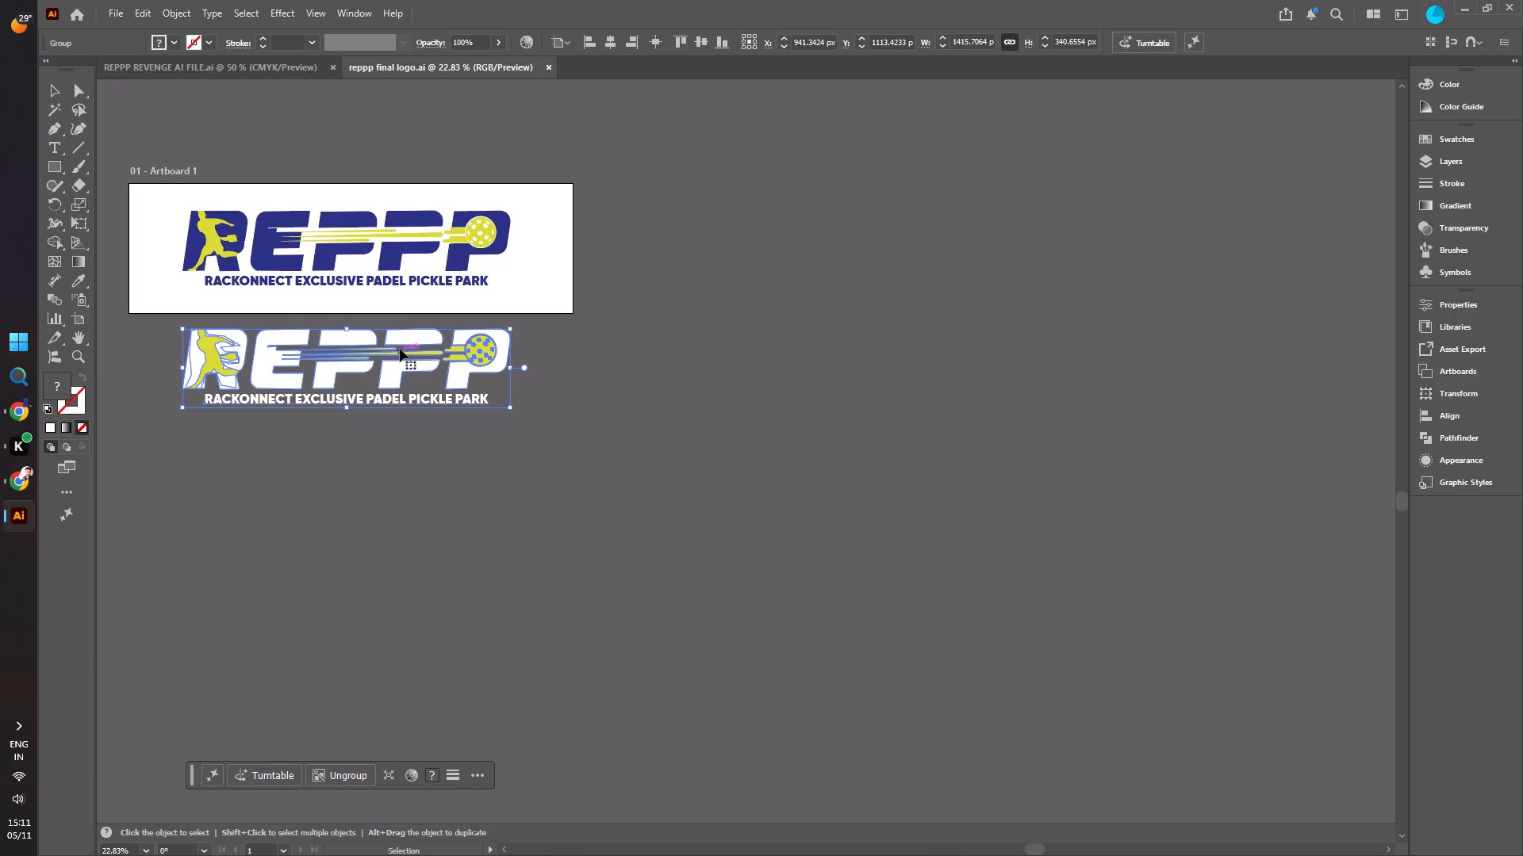
click(394, 495)
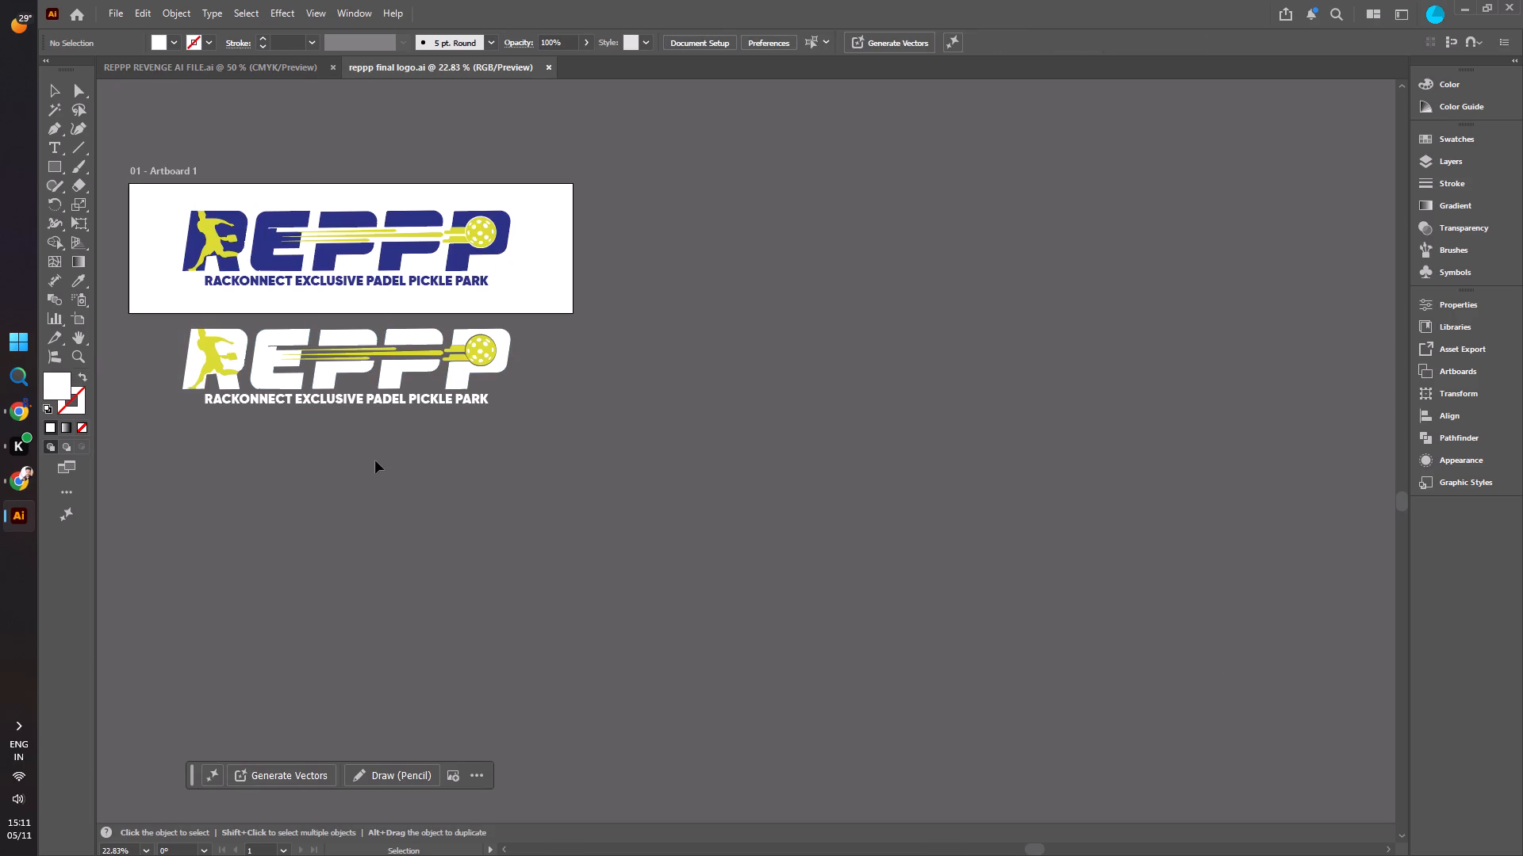
key(shift+super+s)
click(875, 326)
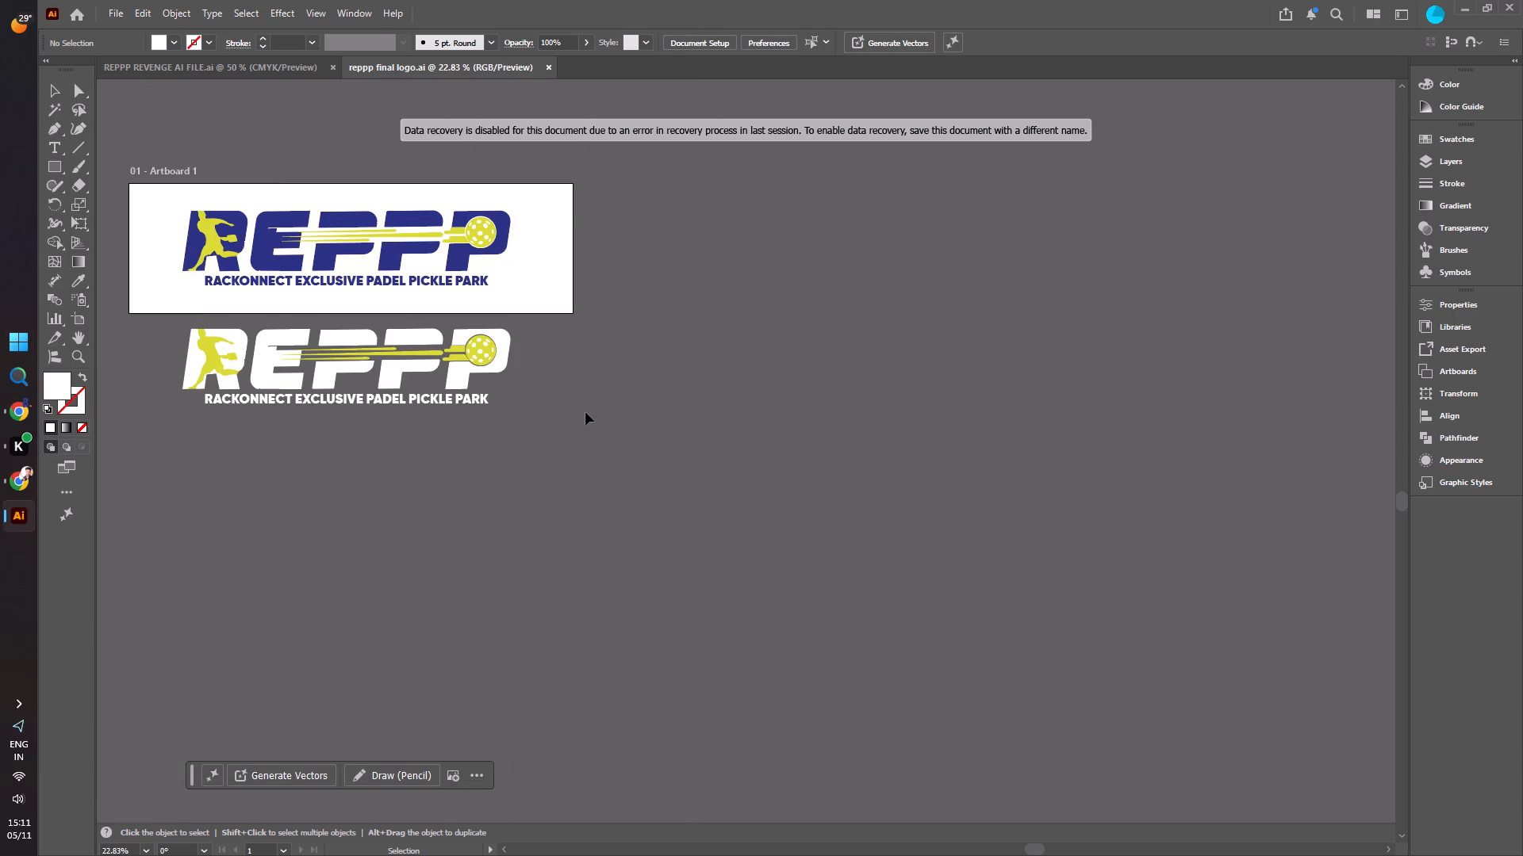
key(shift+super+s)
drag(166, 322, 527, 410)
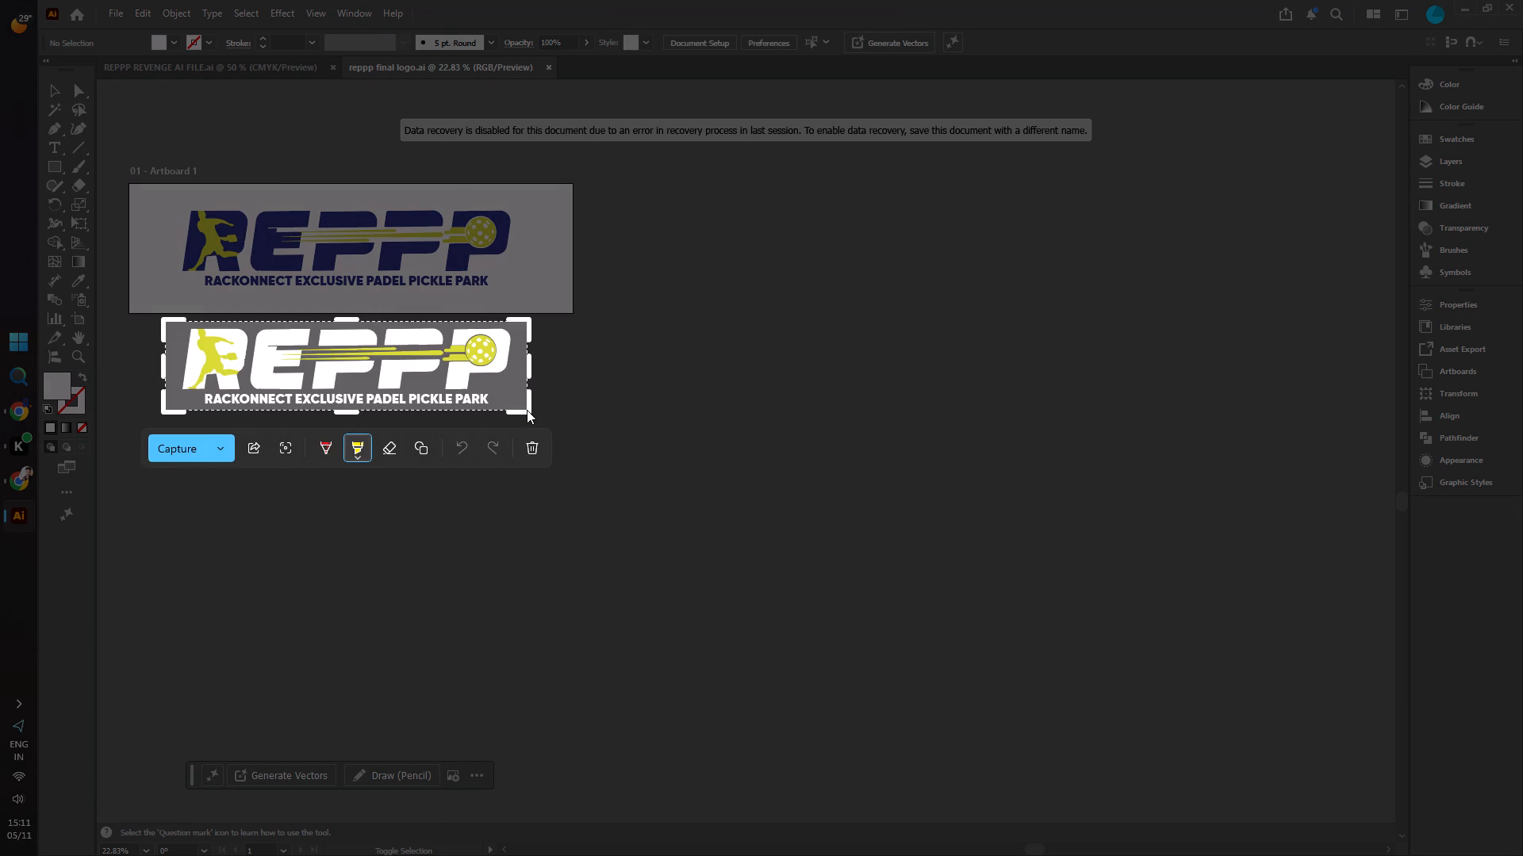
key(ctrl+c)
Switch back to the Canva invitation poster and paste the captured white REPPP logo onto its first page.
click(21, 411)
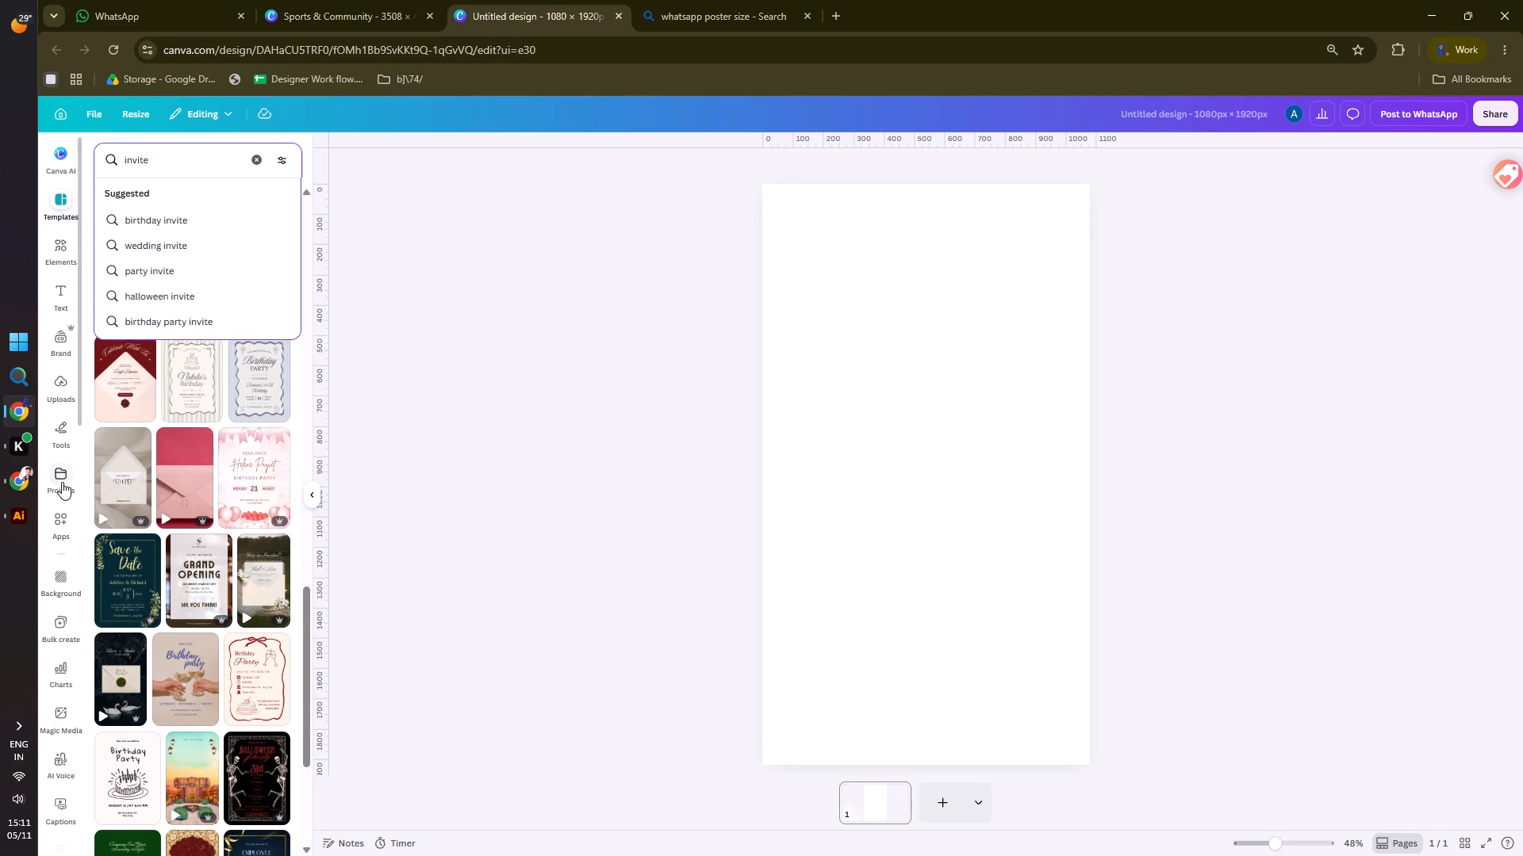
click(20, 476)
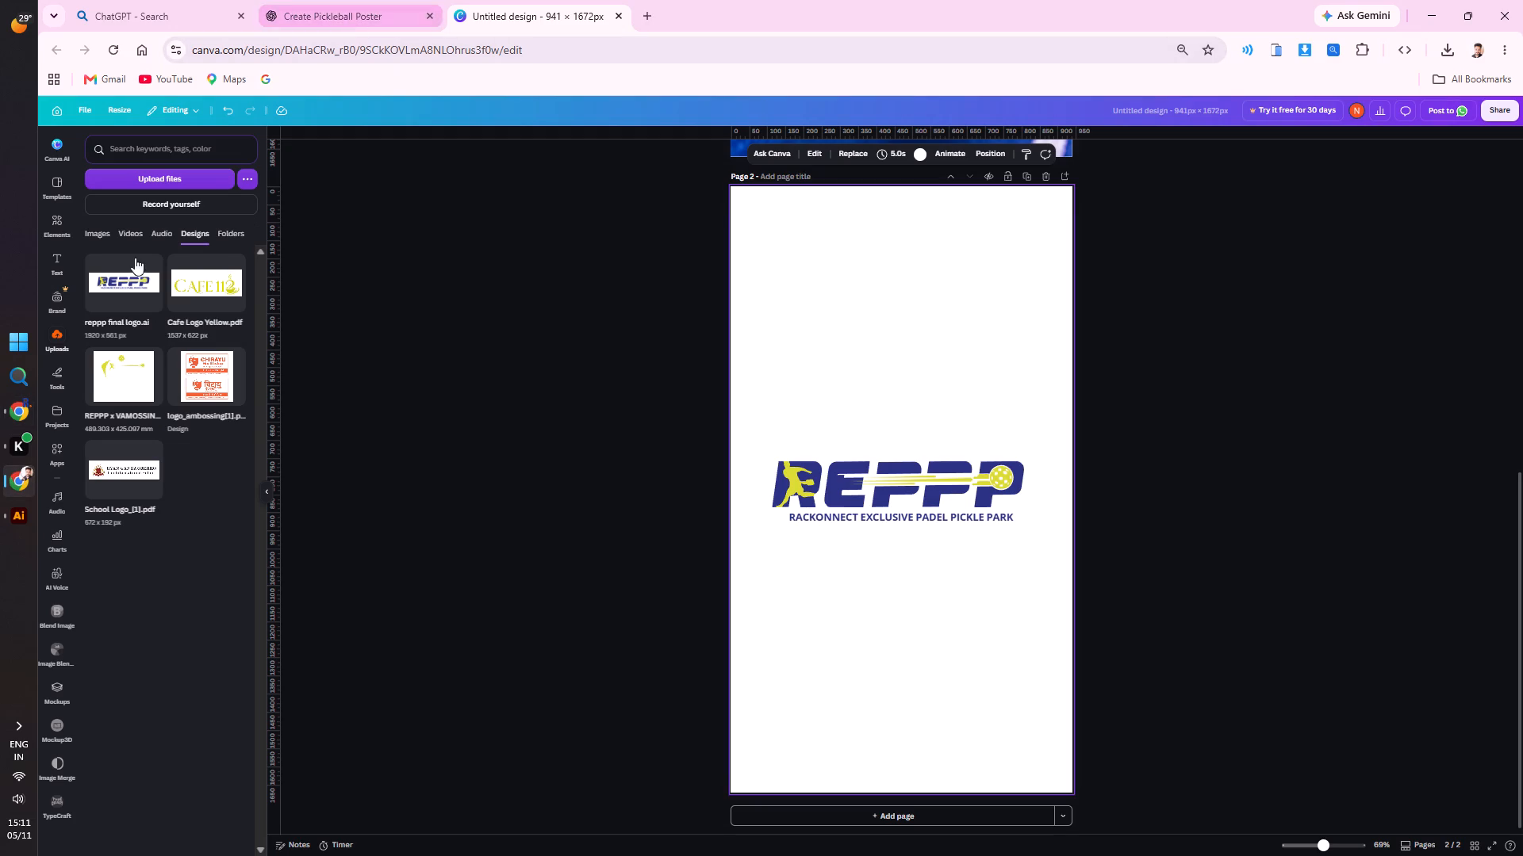
scroll(756, 300, up, 5)
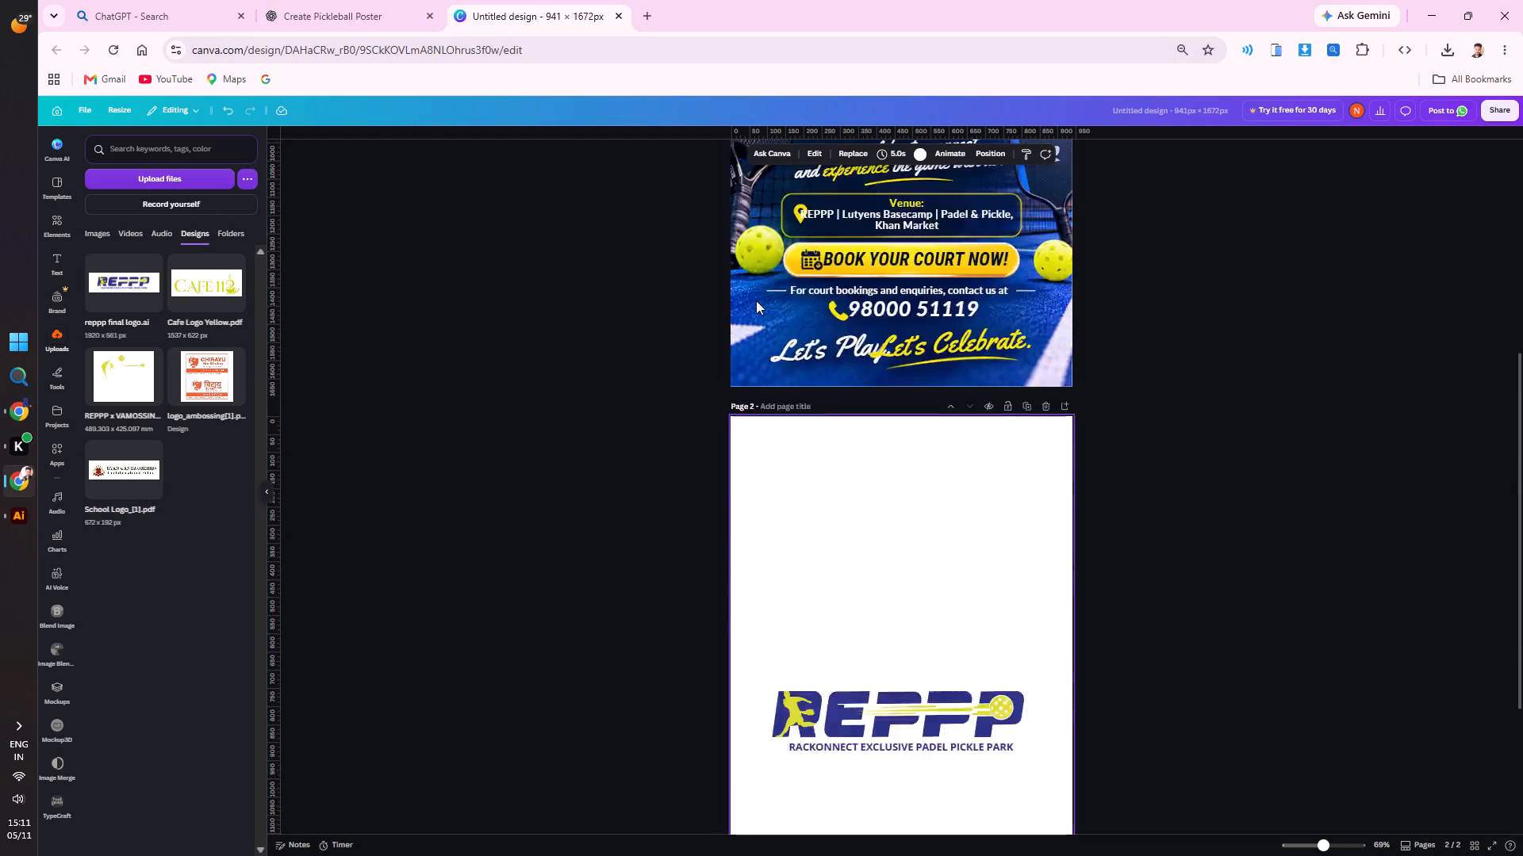
click(1048, 572)
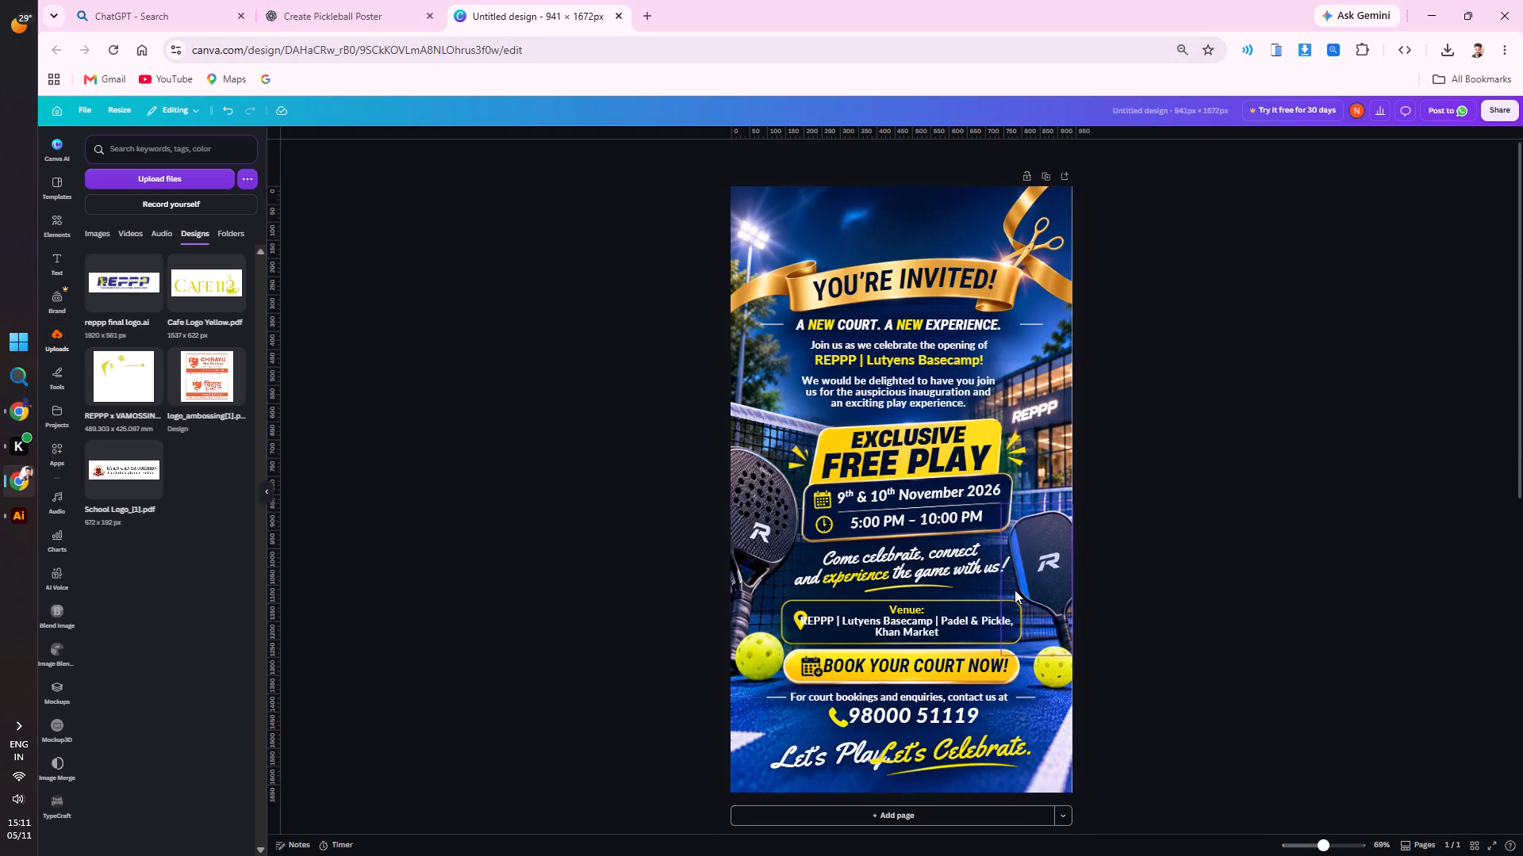
key(ctrl+v)
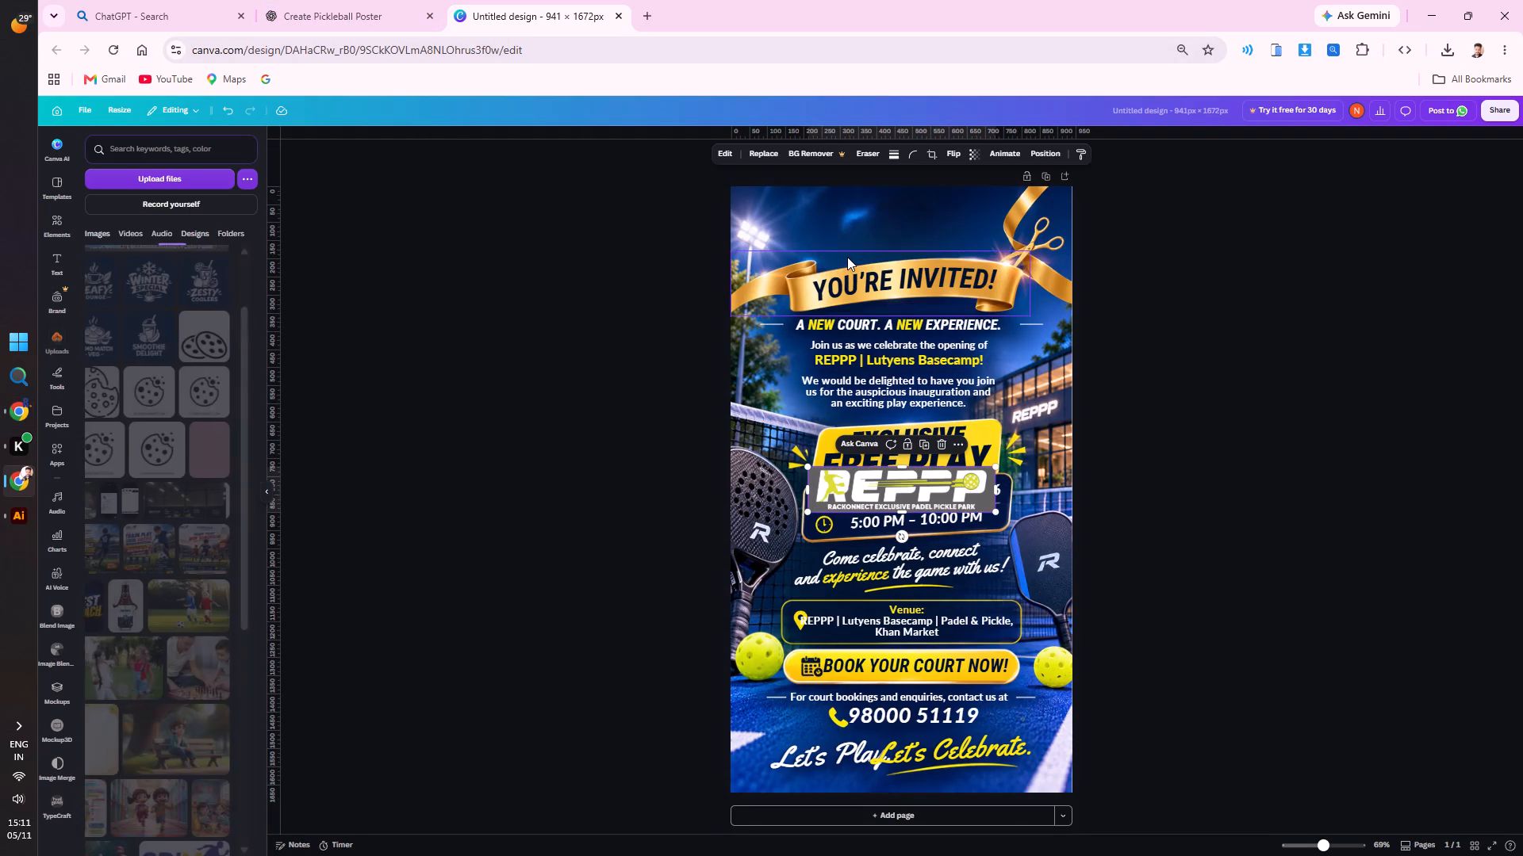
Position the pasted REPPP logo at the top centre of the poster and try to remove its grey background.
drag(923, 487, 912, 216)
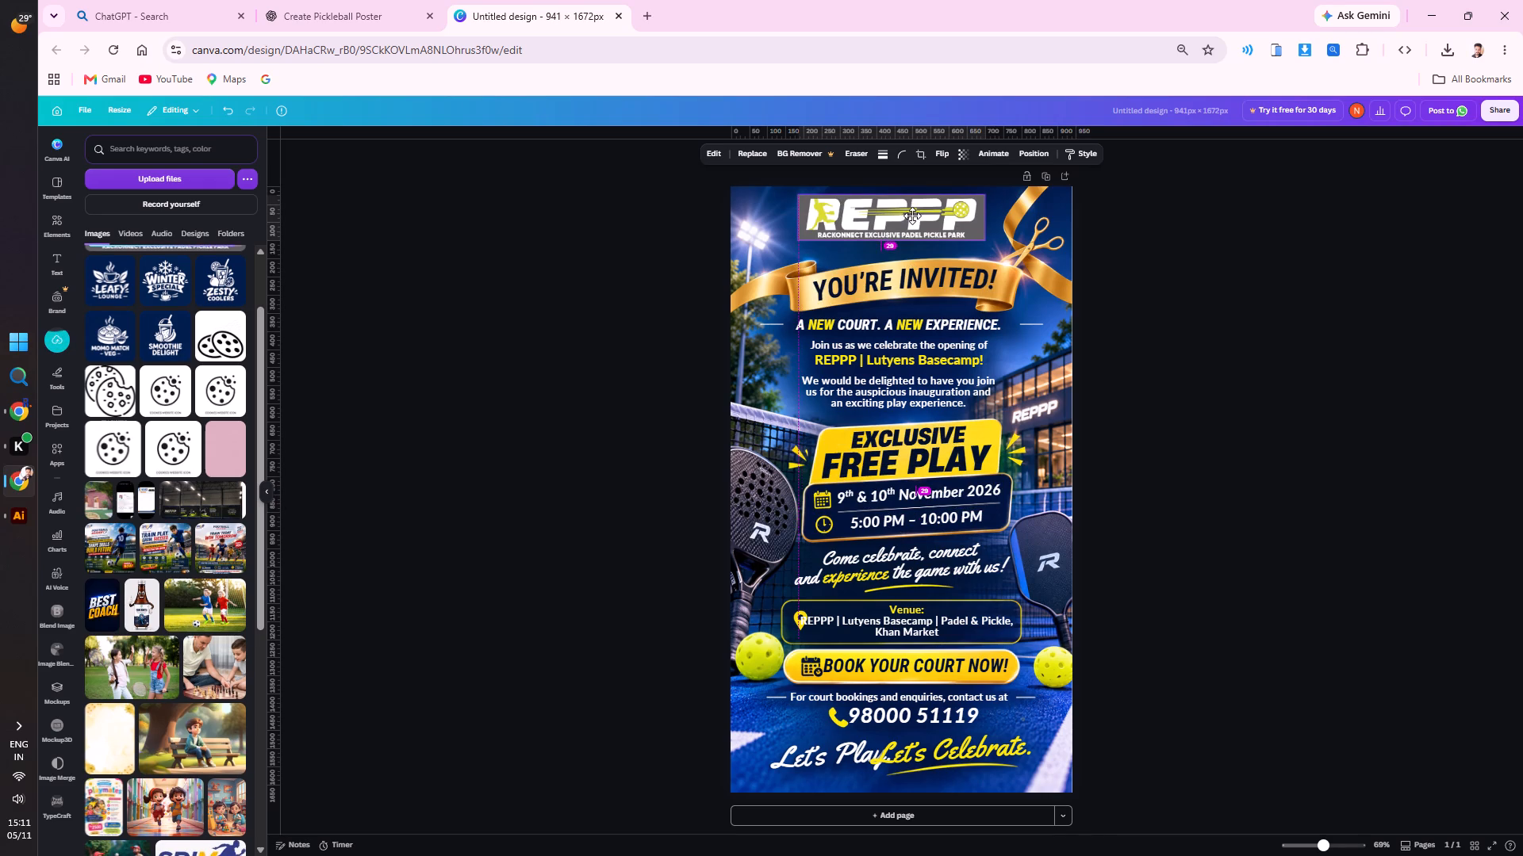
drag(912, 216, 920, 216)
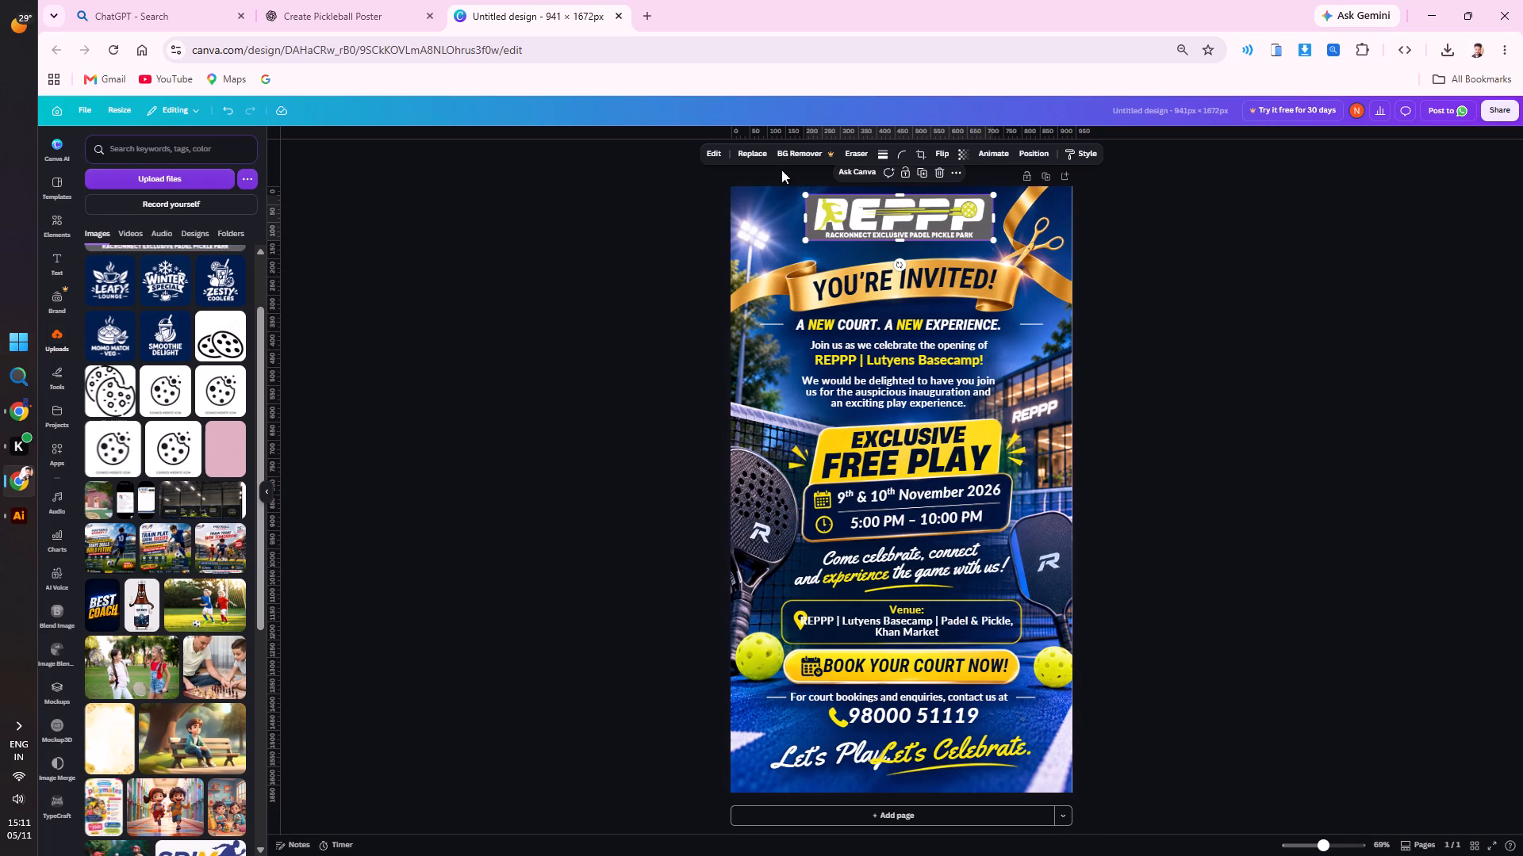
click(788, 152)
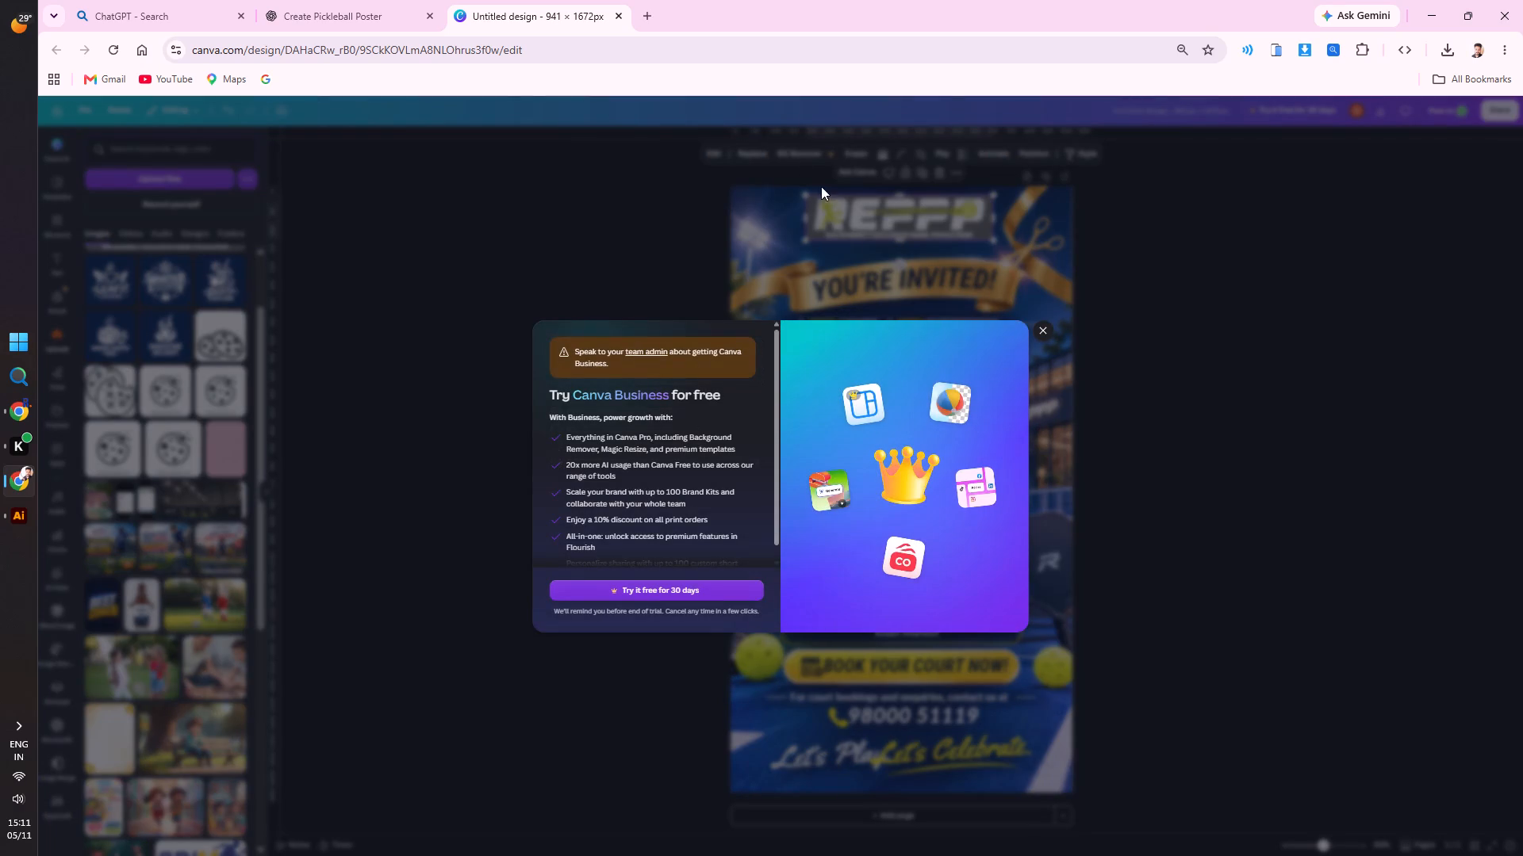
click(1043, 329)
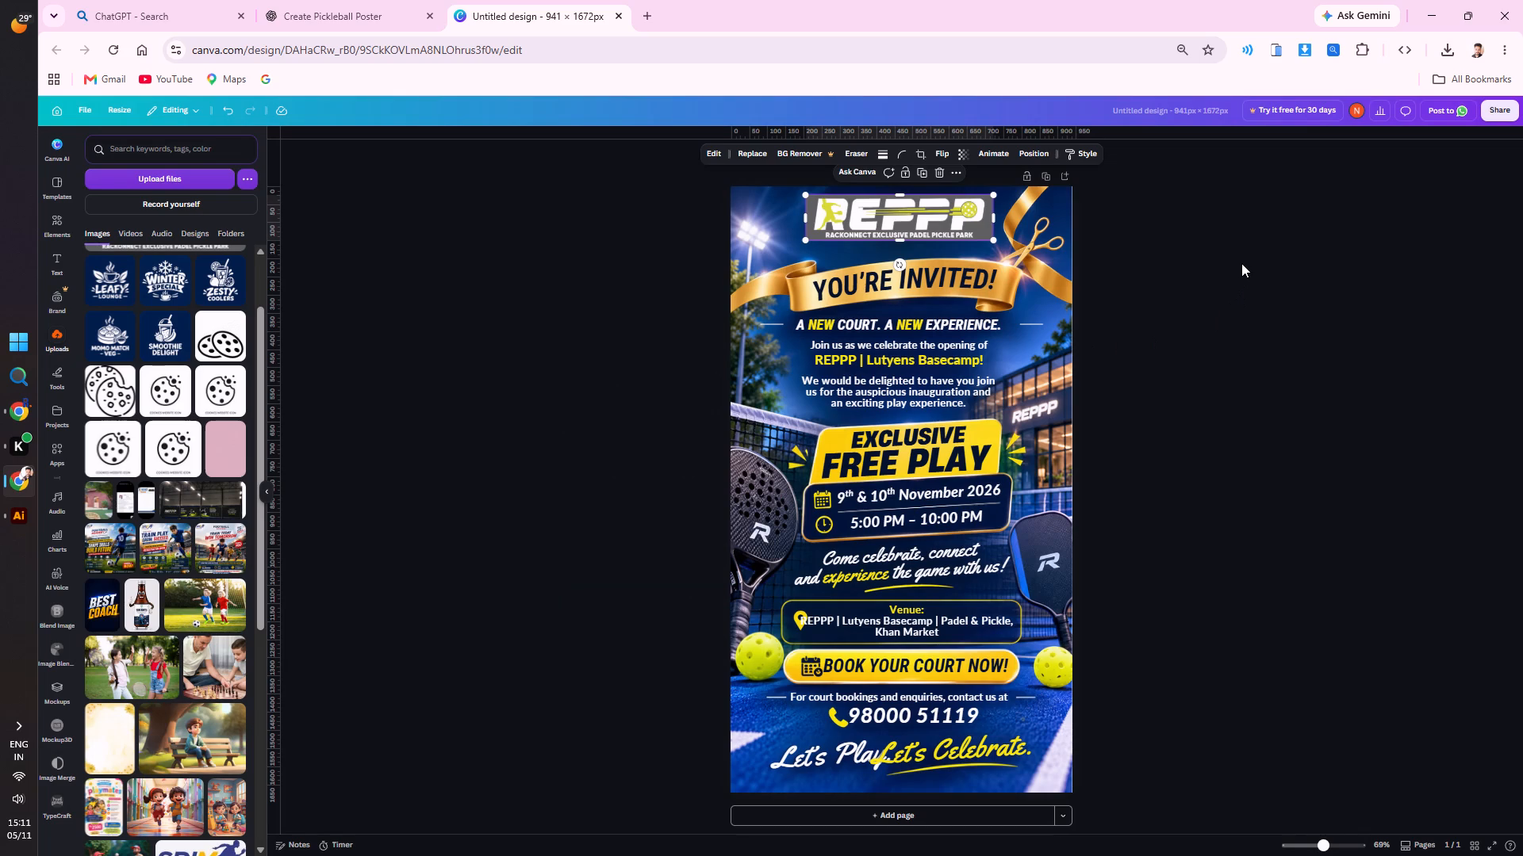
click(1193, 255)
Delete the pasted REPPP logo capture from the poster.
click(930, 233)
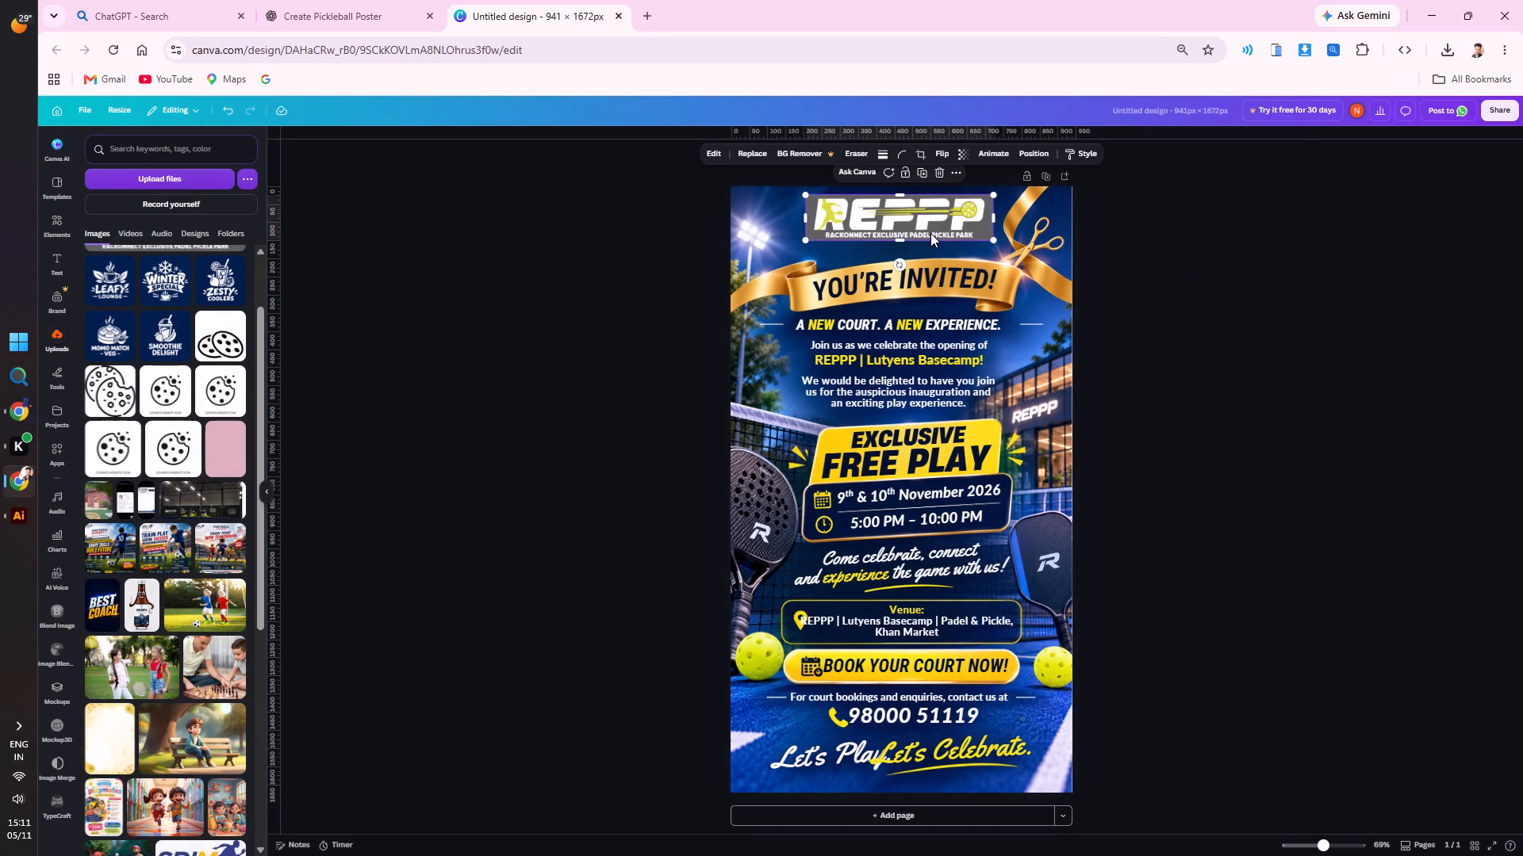
key(Delete)
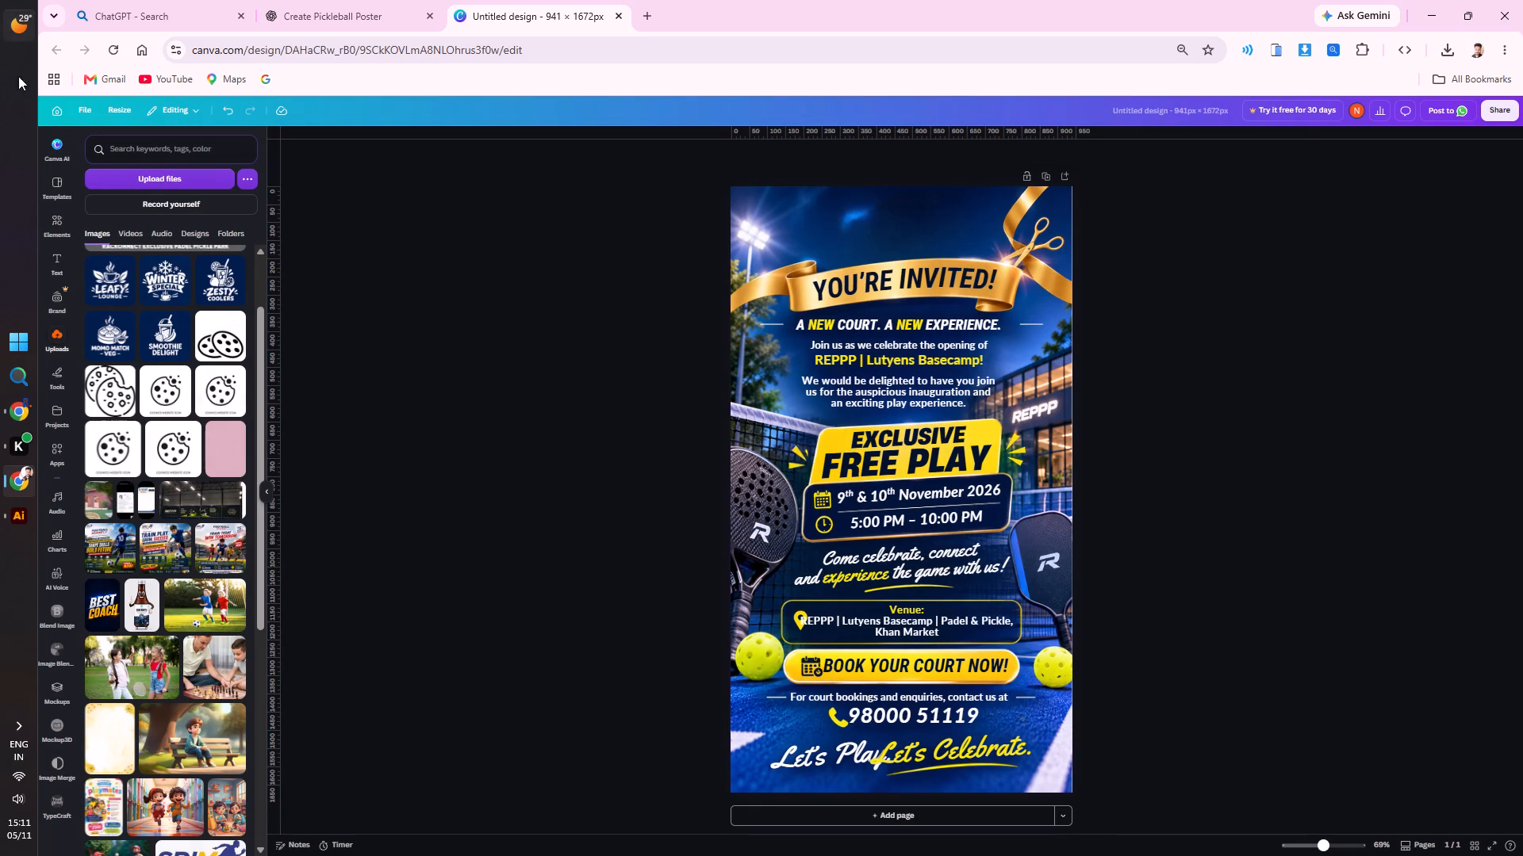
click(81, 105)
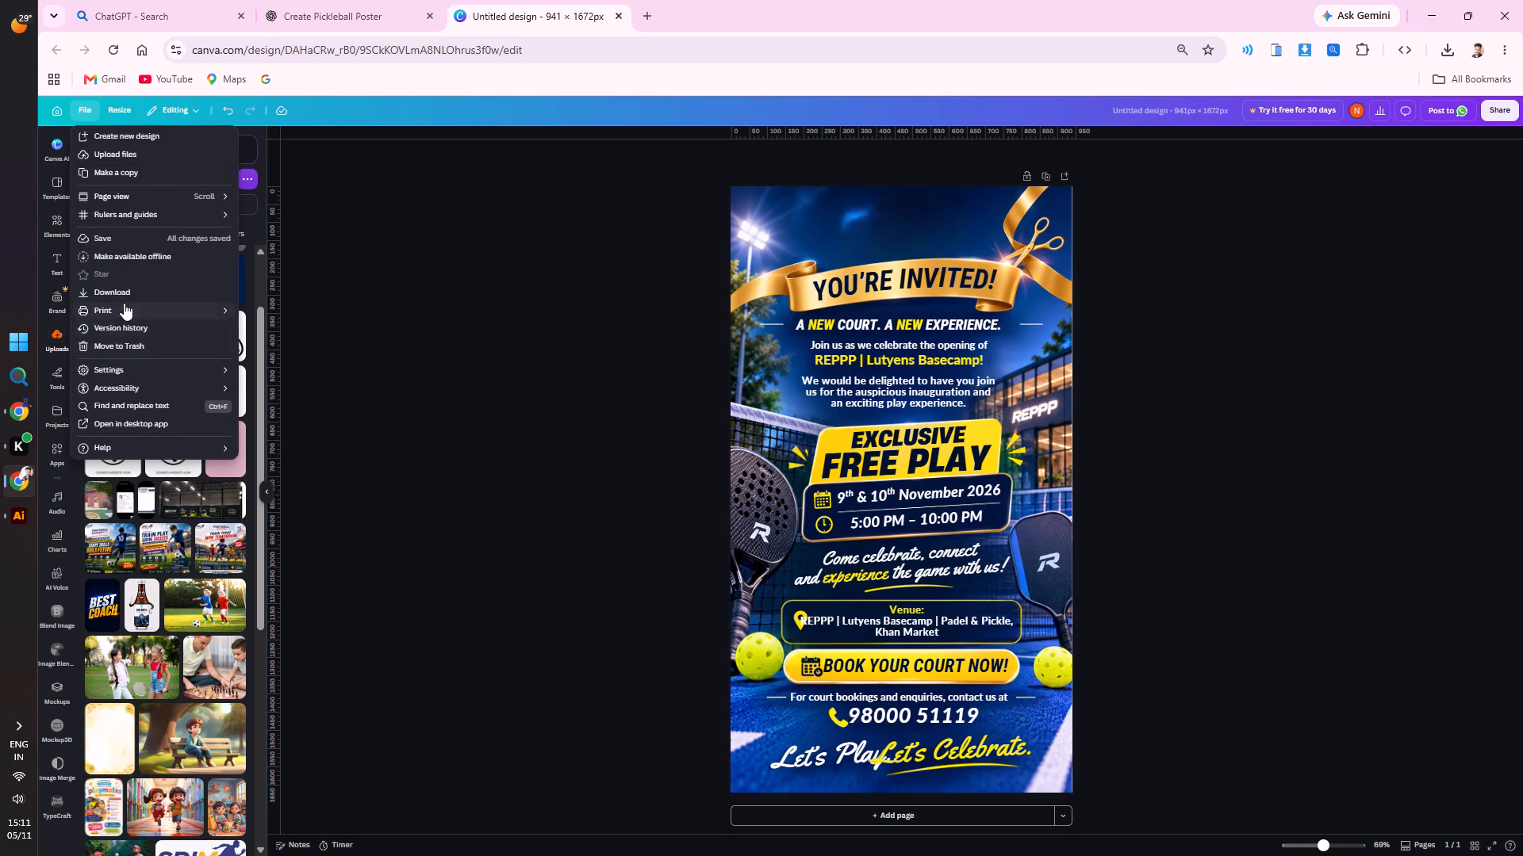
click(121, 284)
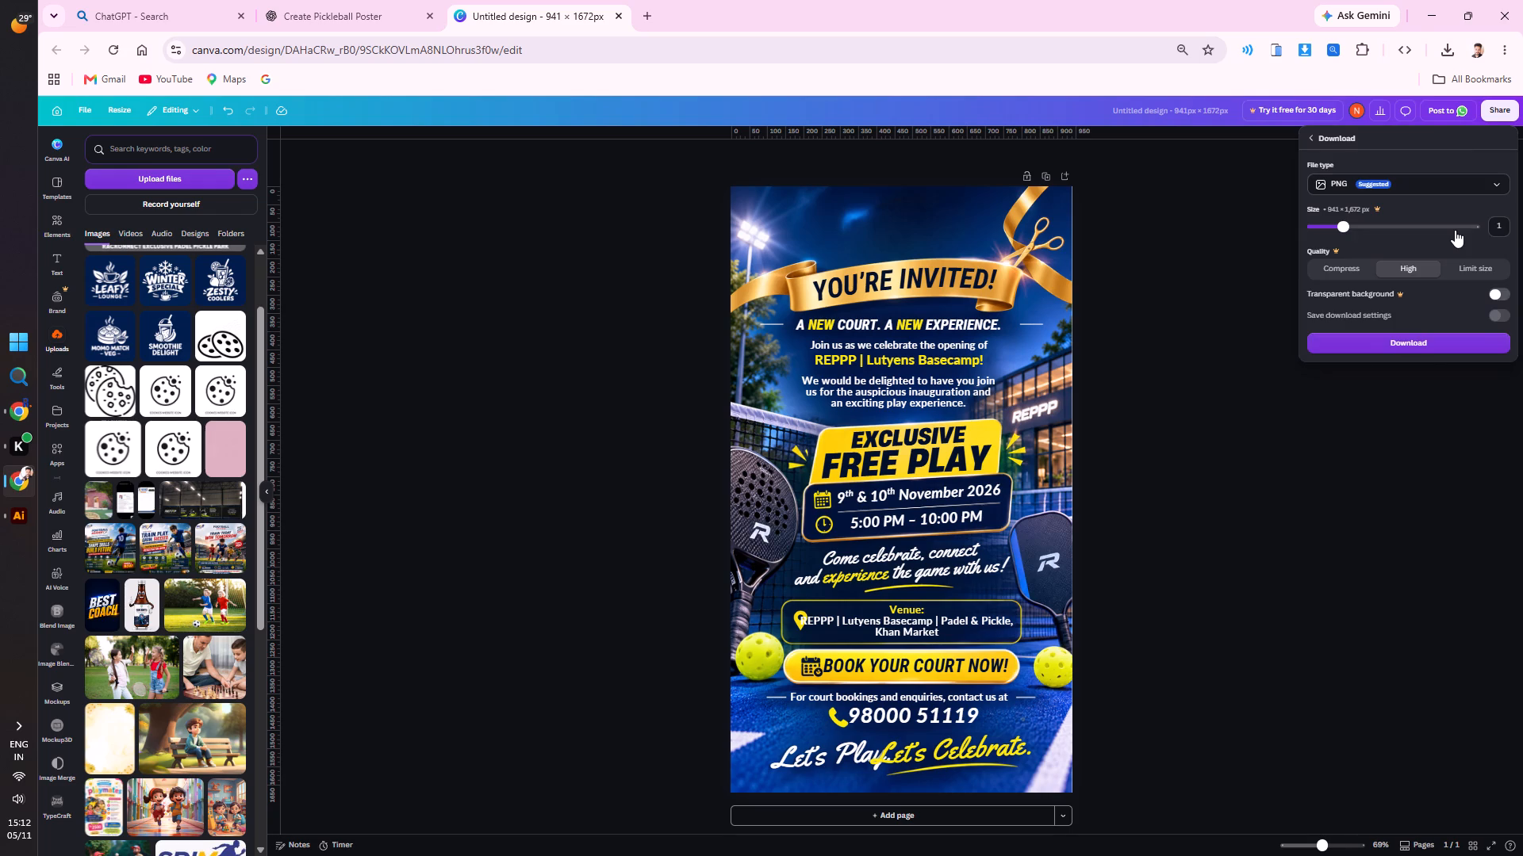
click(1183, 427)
Group the yellow "Let's Celebrate." text with its underline and shift the group right, clear of "Let's Play.".
click(942, 746)
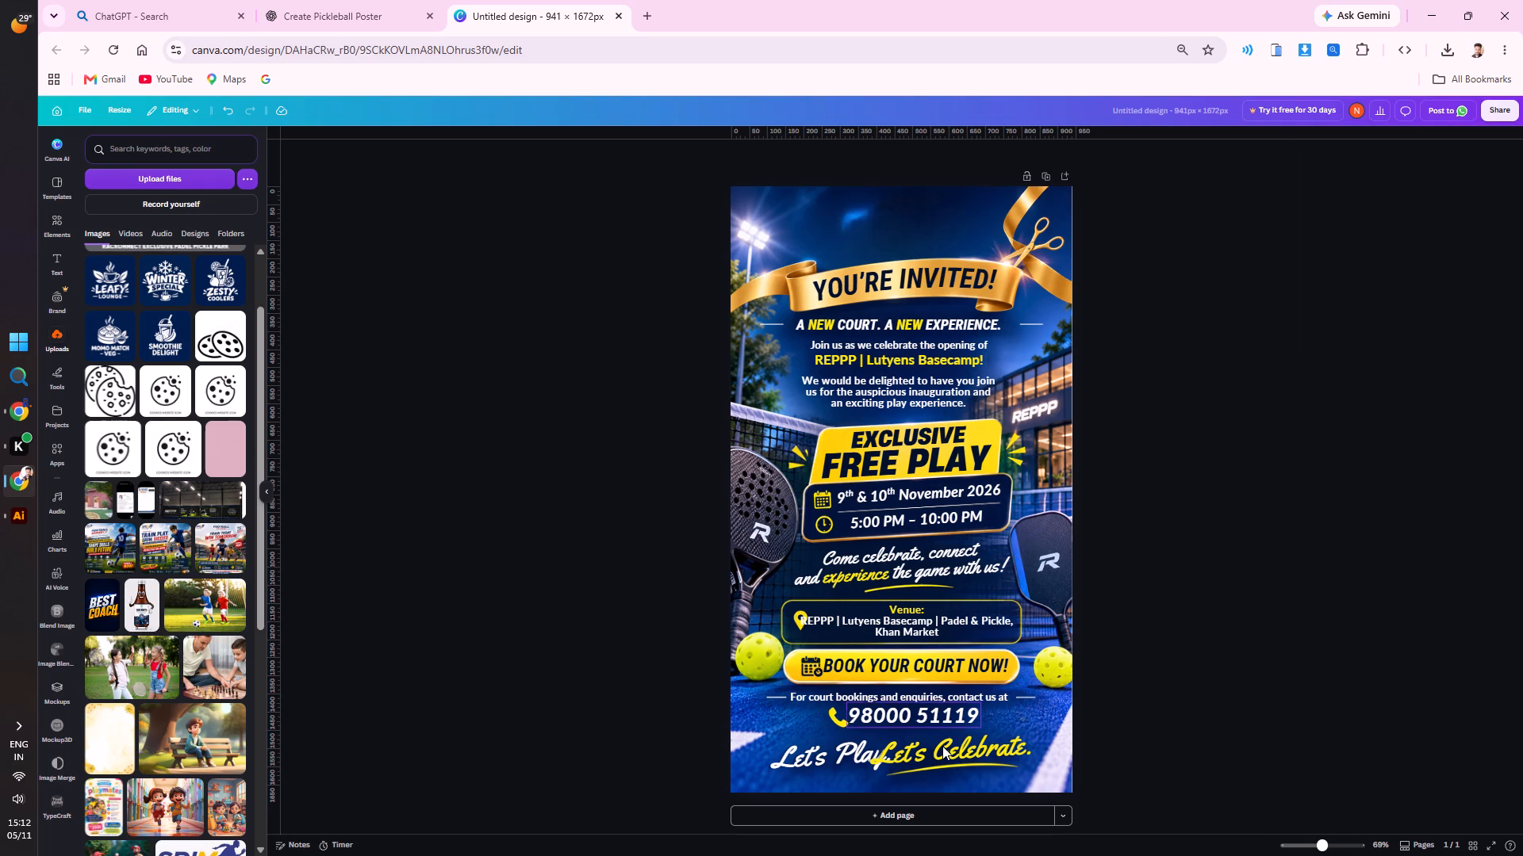
click(942, 761)
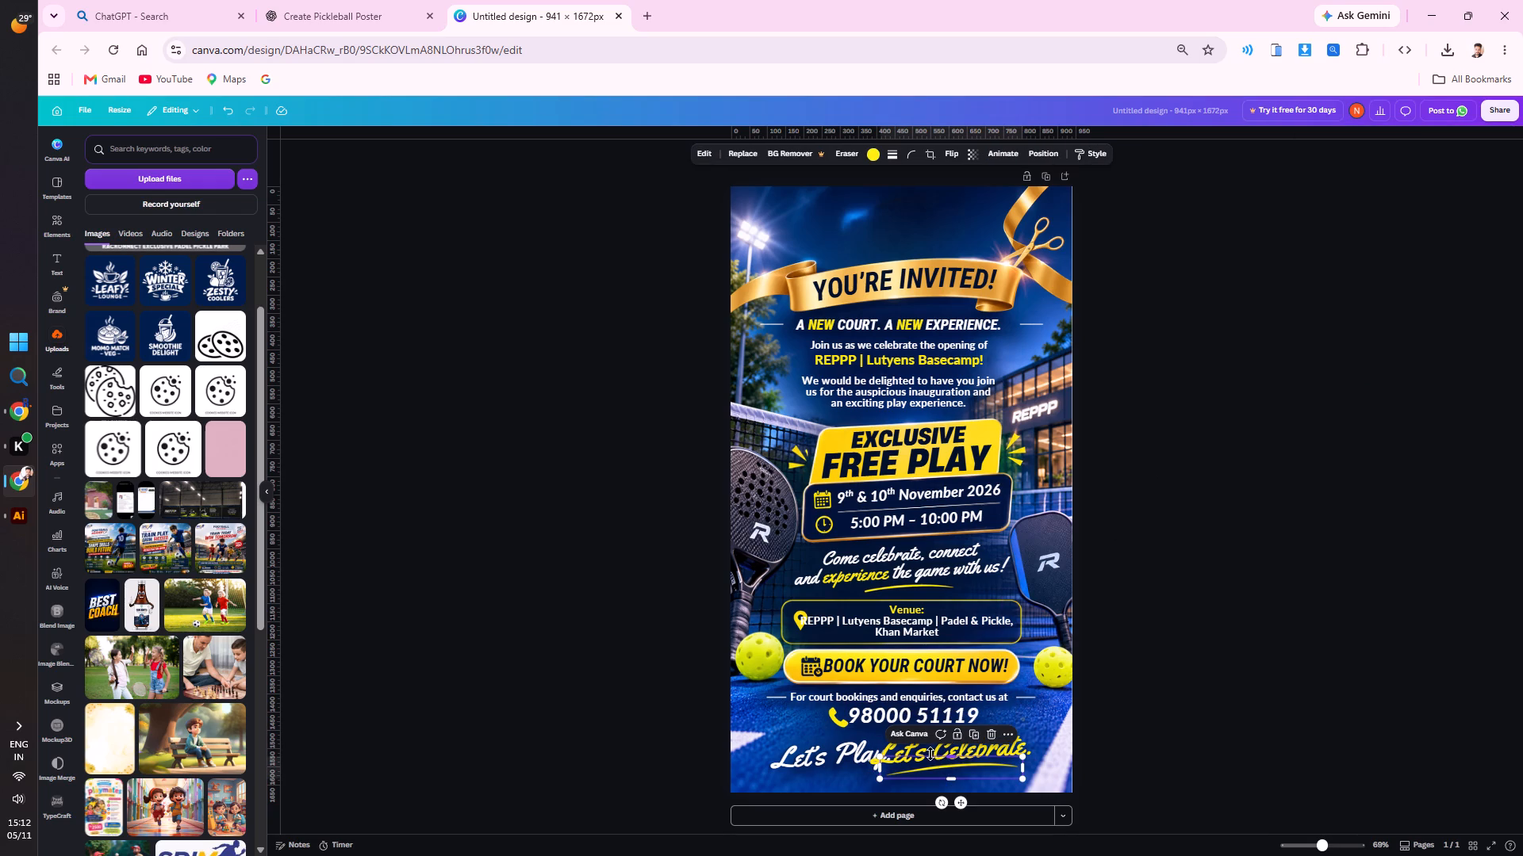
shift+click(922, 751)
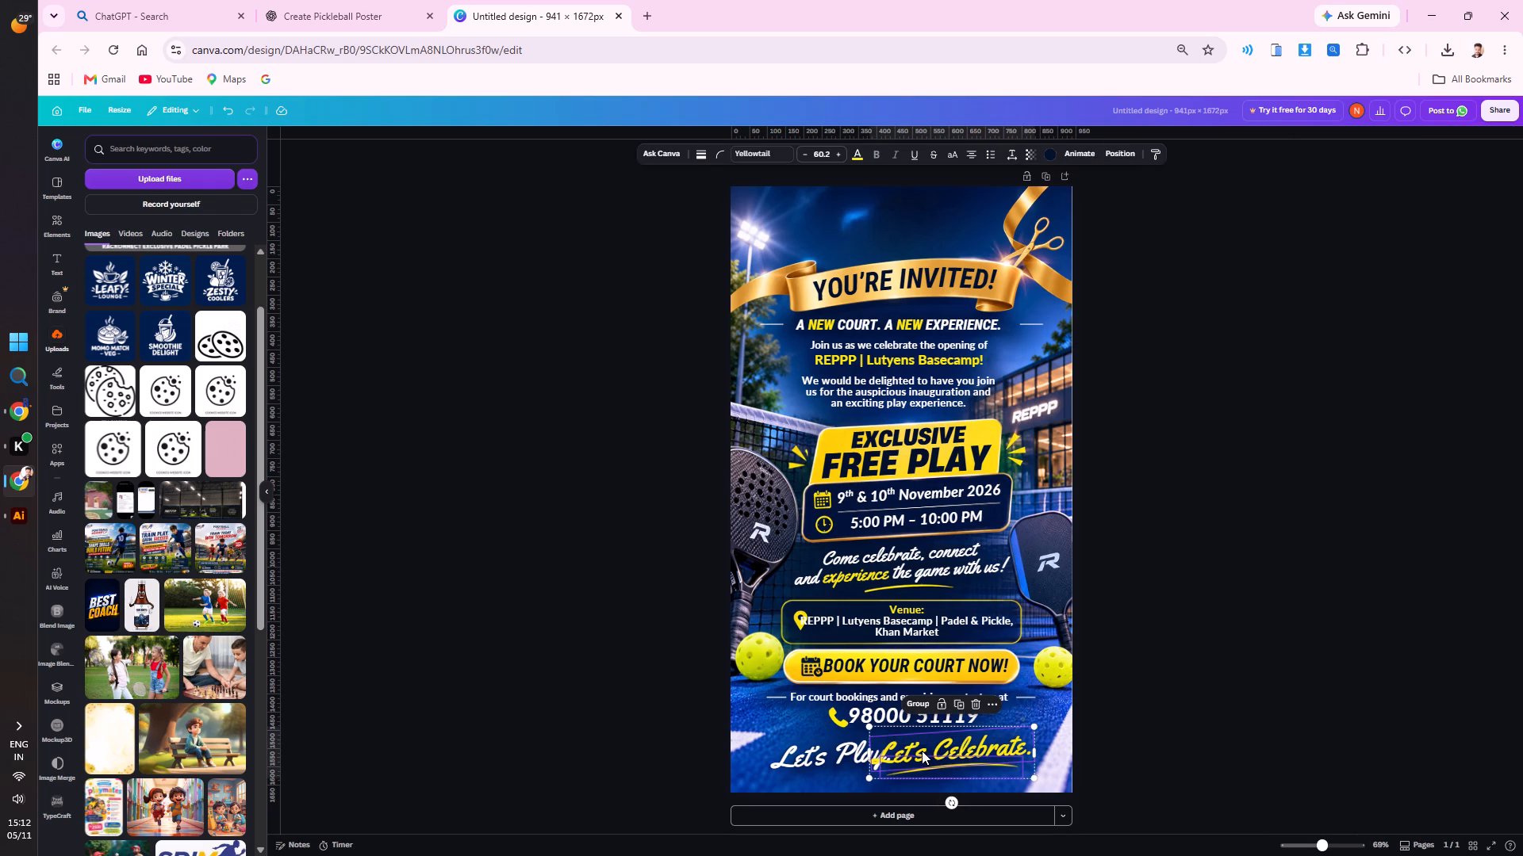
click(921, 705)
drag(913, 754, 936, 752)
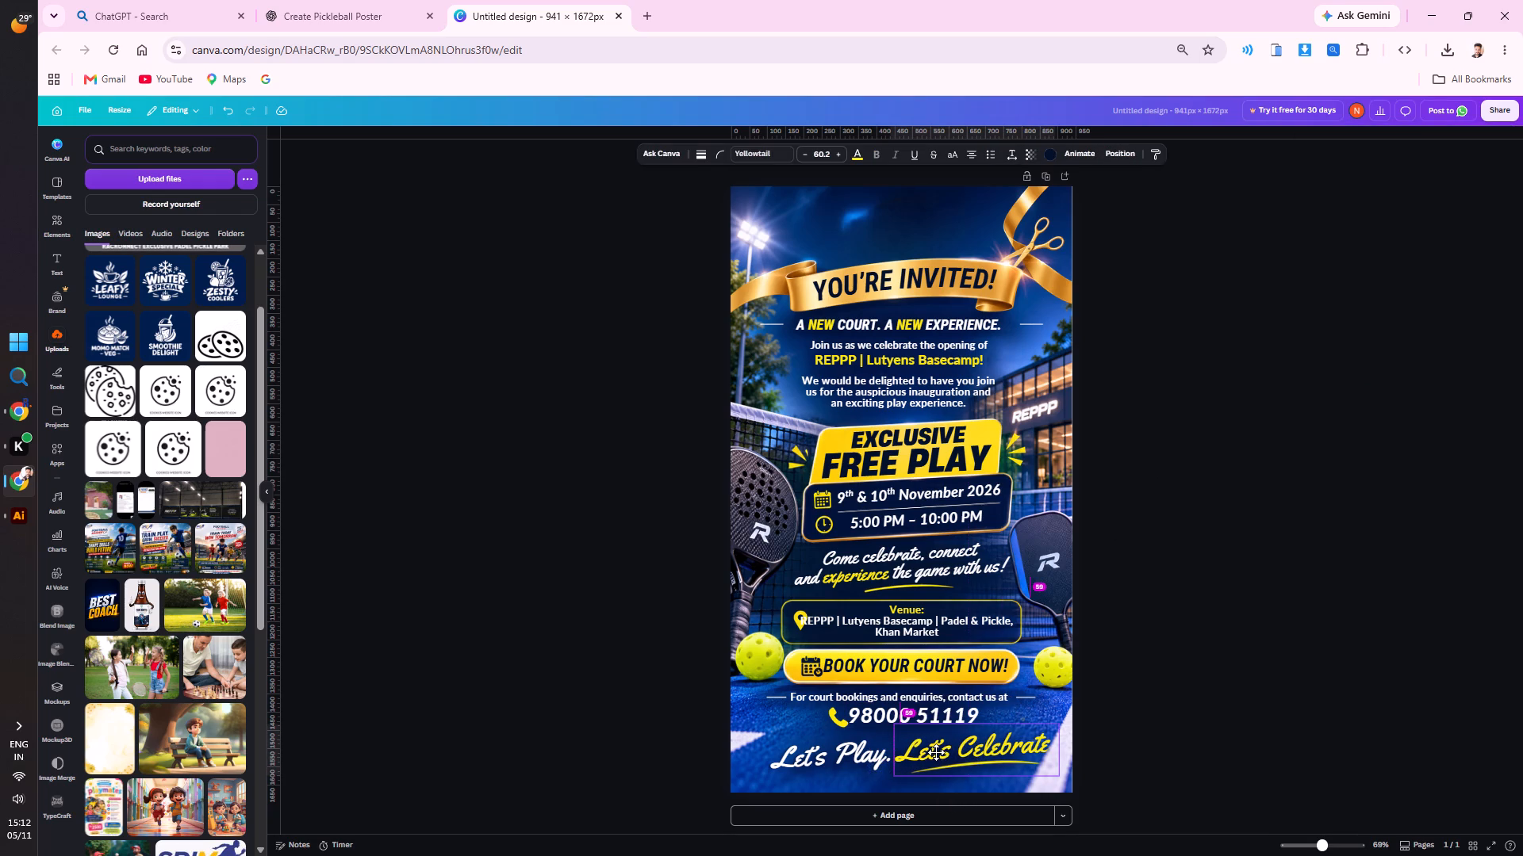
drag(936, 752, 936, 751)
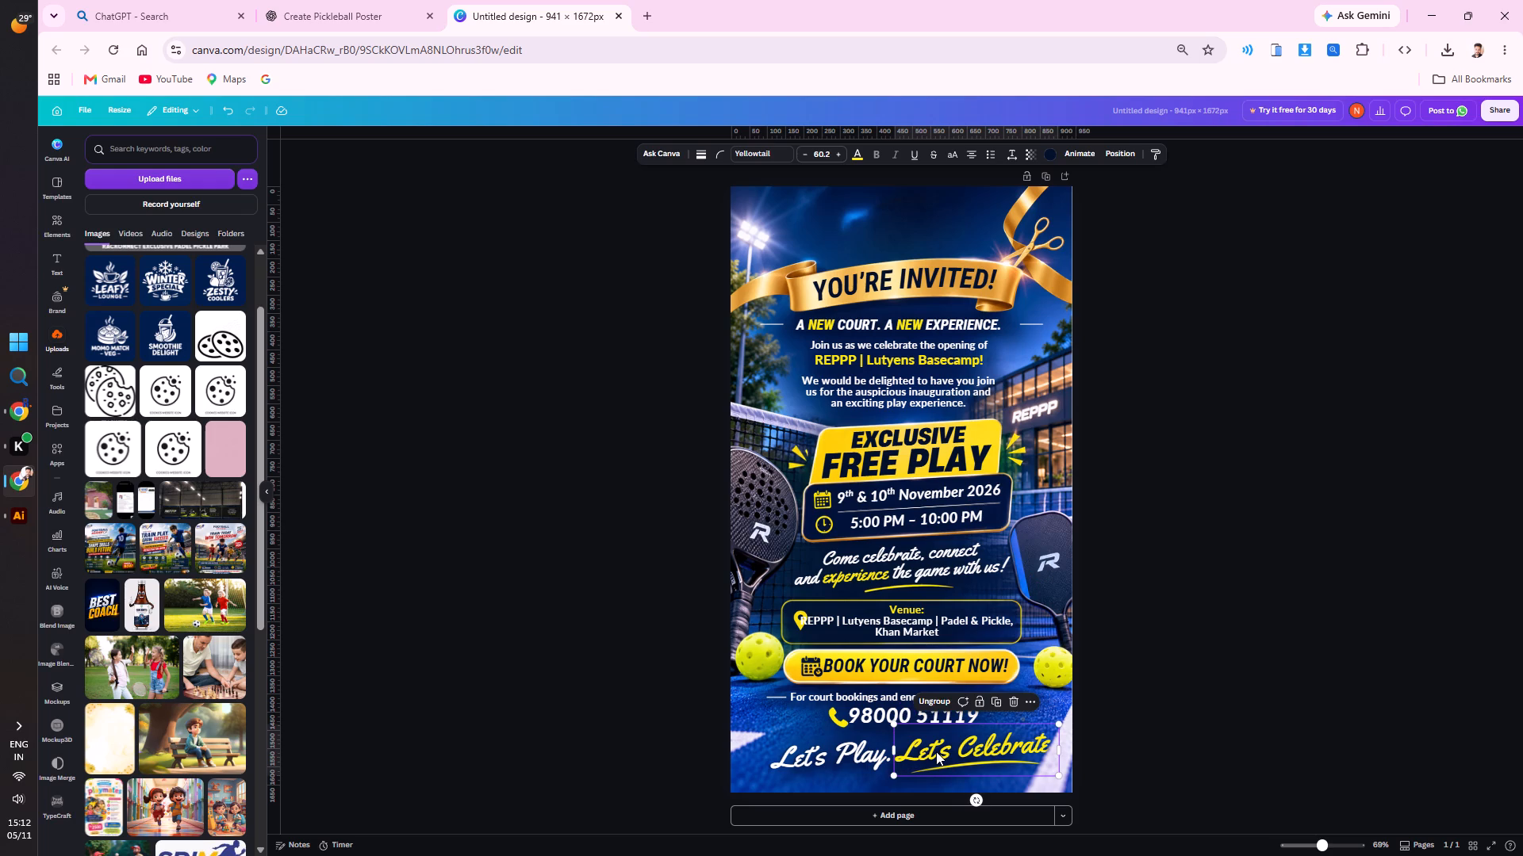
Nudge the "Let's Celebrate." group slightly left, away from the poster's edge.
key(Left)
key(Left)
key(Left)
key(Left)
key(Left)
key(Left)
key(Left)
key(Left)
key(Left)
key(Left)
key(Left)
key(Left)
key(Left)
key(Left)
key(Left)
key(Left)
key(Left)
key(Left)
key(Left)
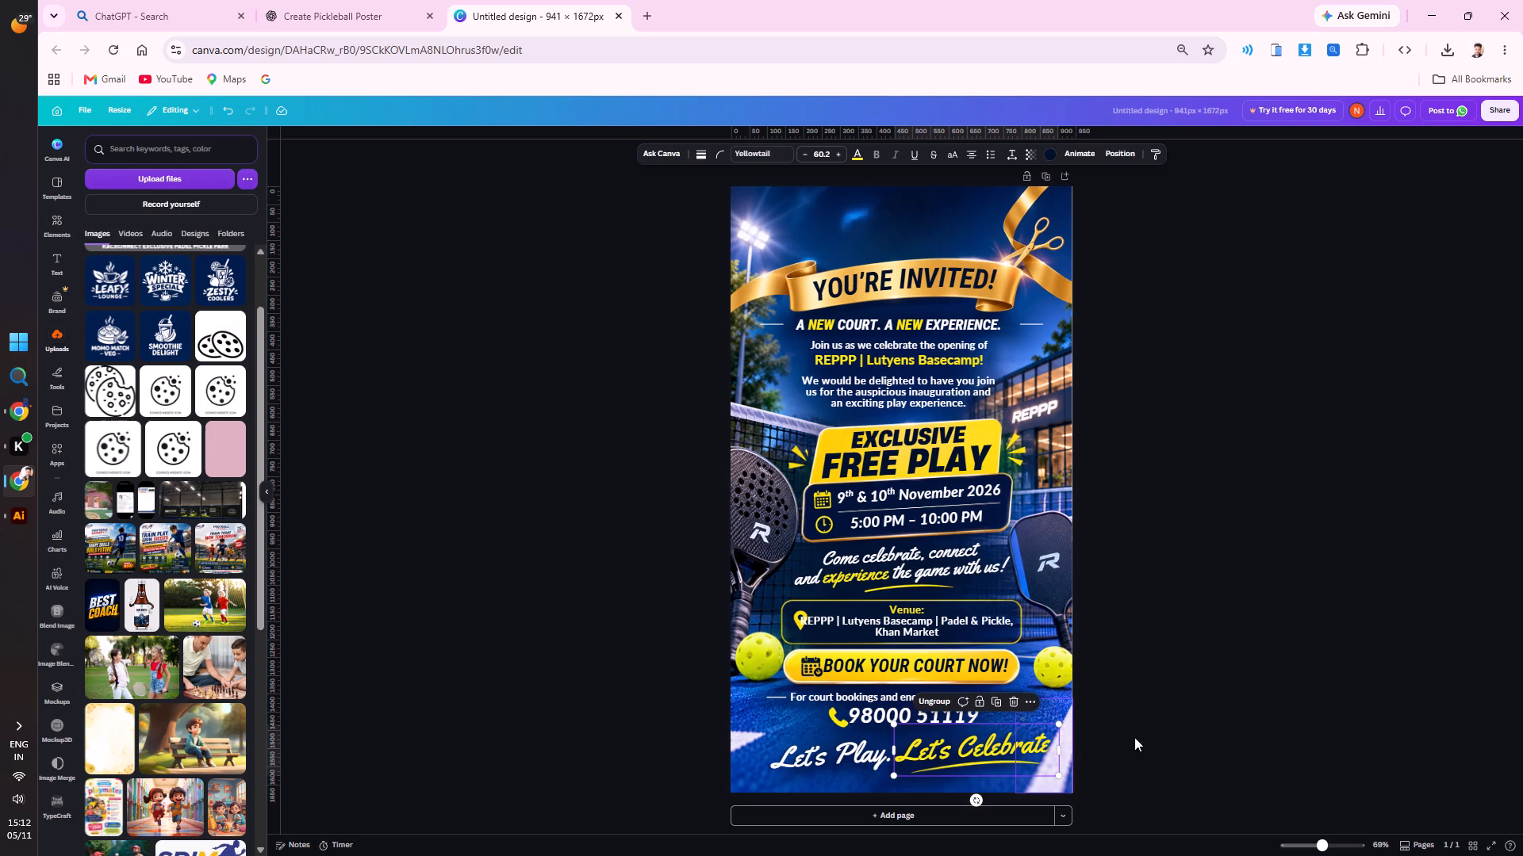
click(1172, 720)
click(997, 757)
key(Left)
key(Left)
key(Left)
key(Left)
key(Left)
key(Left)
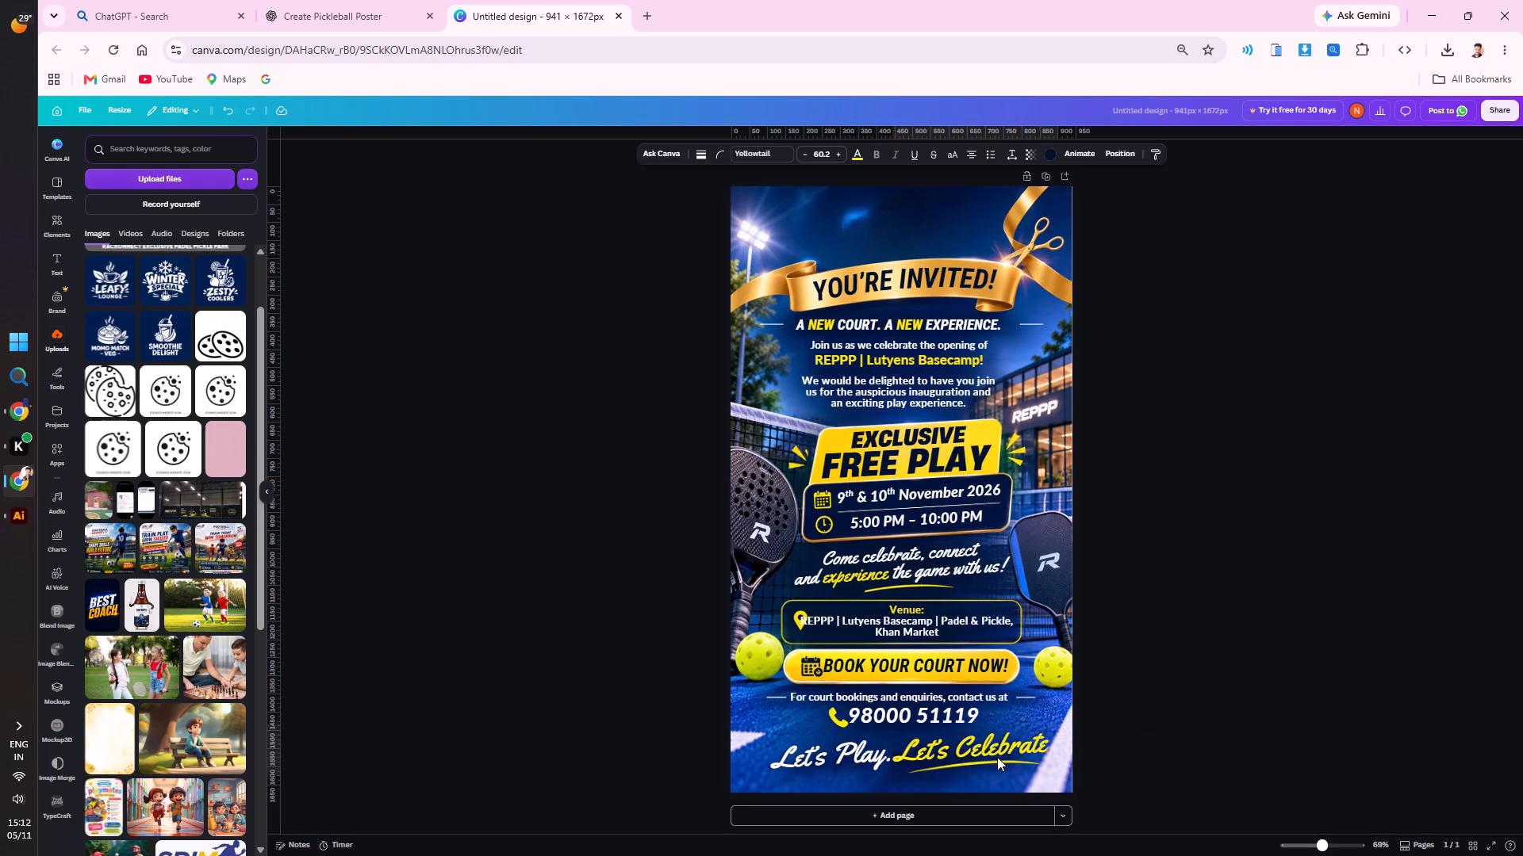
Nudge the white "Let's Play." text left to widen the gap before "Let's Celebrate.".
click(880, 759)
key(Left)
key(Left)
key(Left)
key(Left)
key(Left)
key(Left)
key(Left)
key(Left)
key(Left)
key(Left)
key(Left)
key(Left)
key(Left)
key(Left)
key(Left)
key(Left)
key(Left)
key(Left)
key(Left)
key(Left)
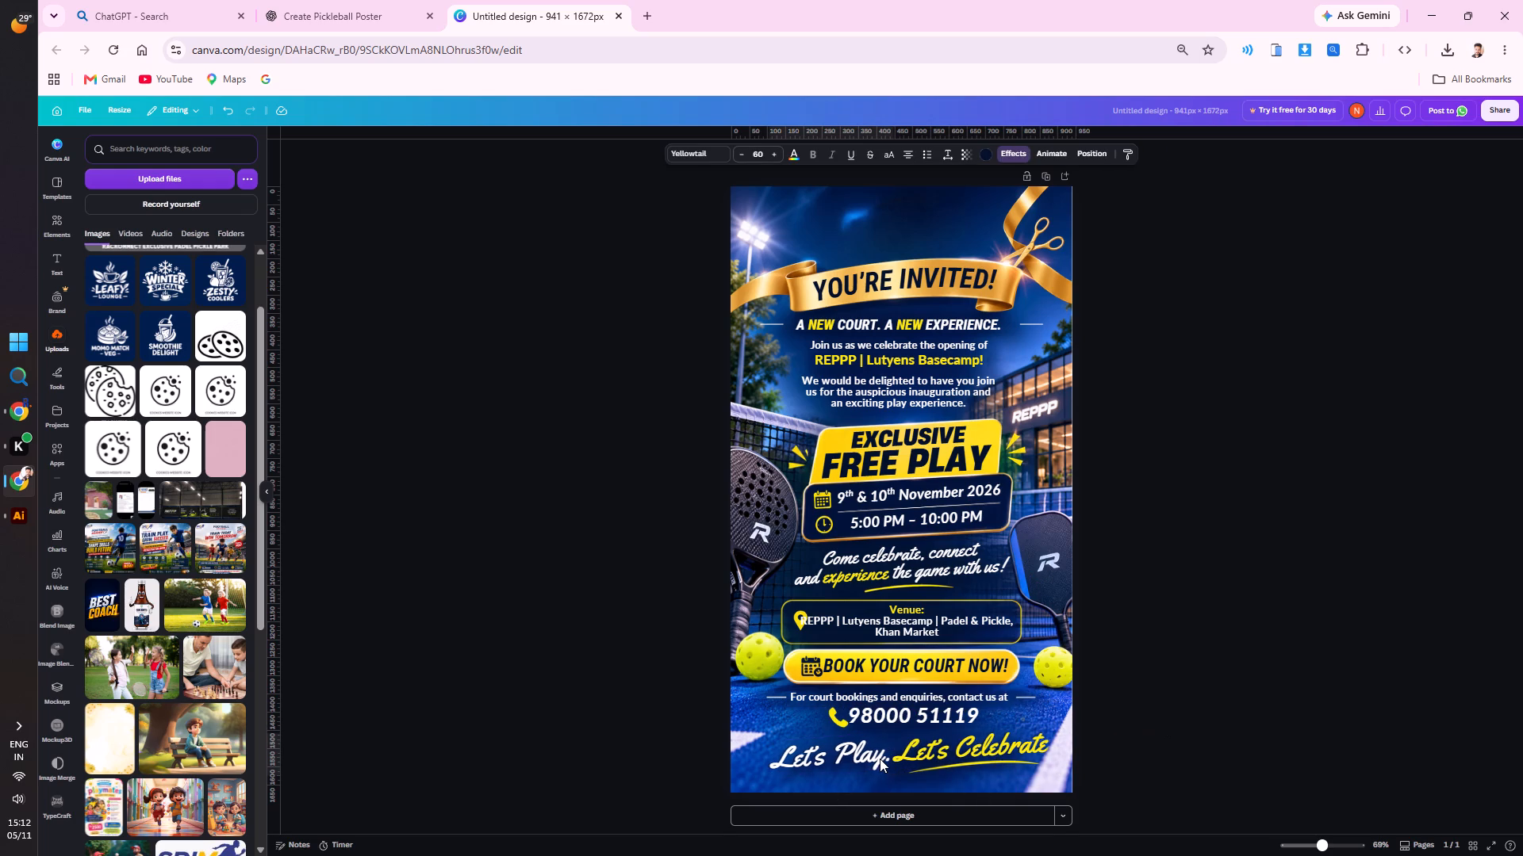
Nudge the "Let's Celebrate." group further left to balance the closing line across the poster.
click(915, 757)
key(Left)
key(Left)
key(Left)
key(Left)
key(Left)
key(Left)
key(Left)
key(Left)
key(Left)
key(Left)
key(Left)
key(Left)
key(Left)
key(Left)
key(Left)
key(Left)
key(Left)
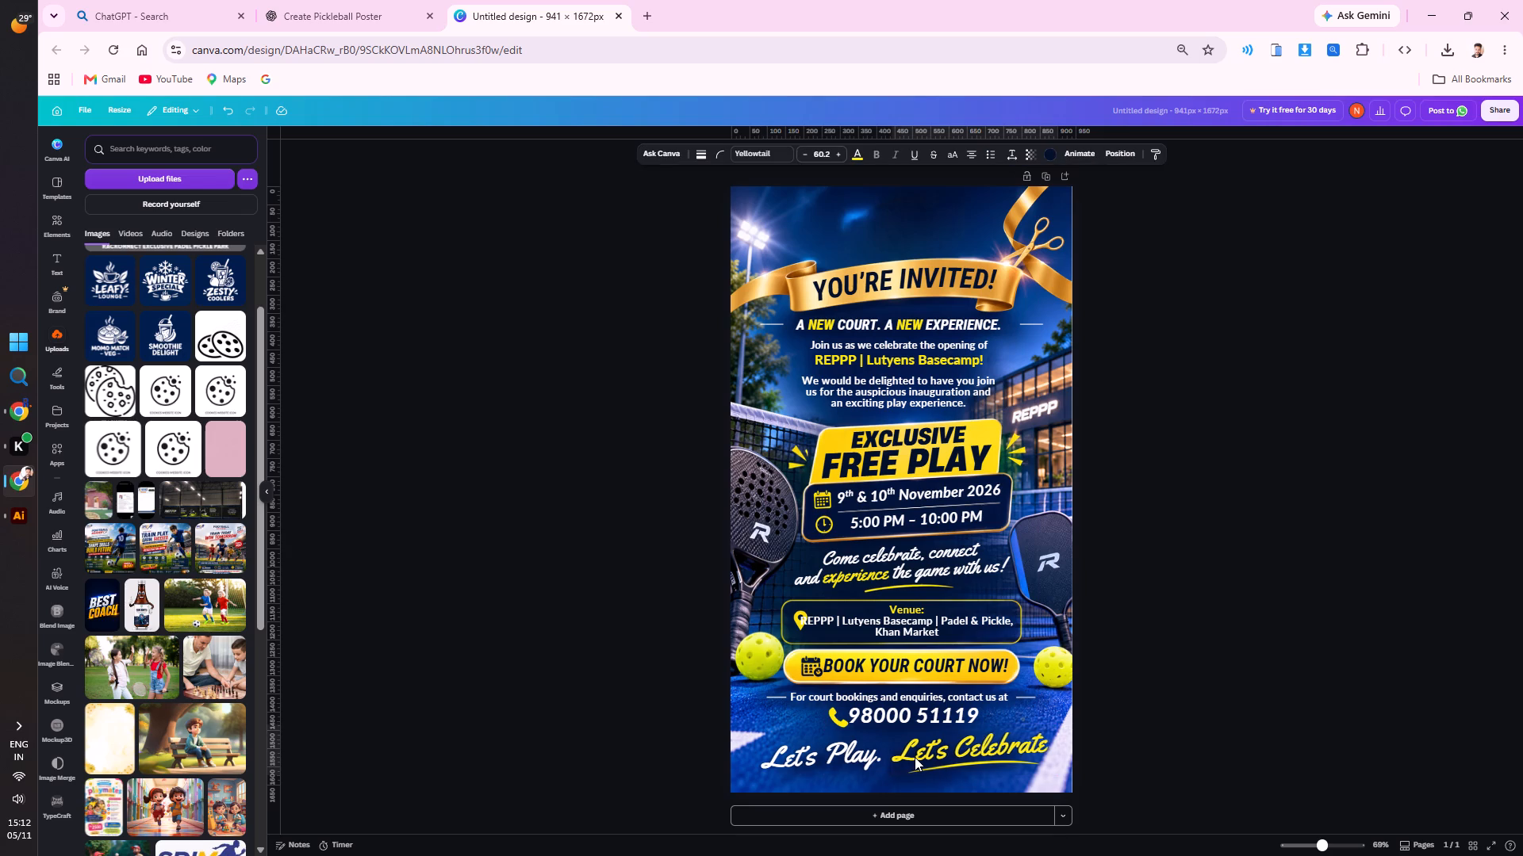
key(Left)
key(Left)
key(Left)
key(Left)
key(Left)
key(Left)
key(Left)
key(Left)
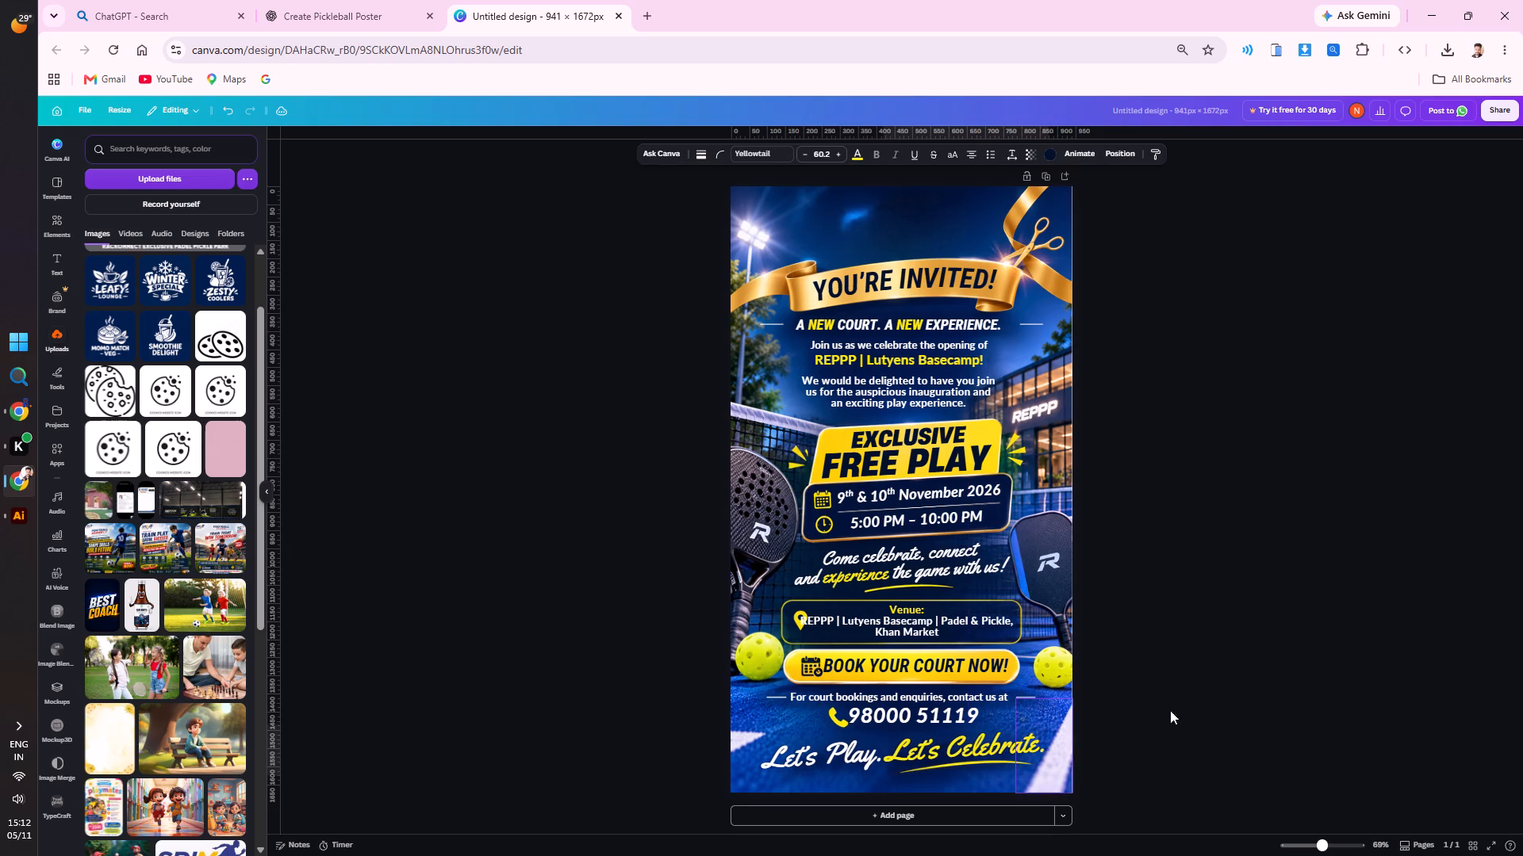
click(1215, 655)
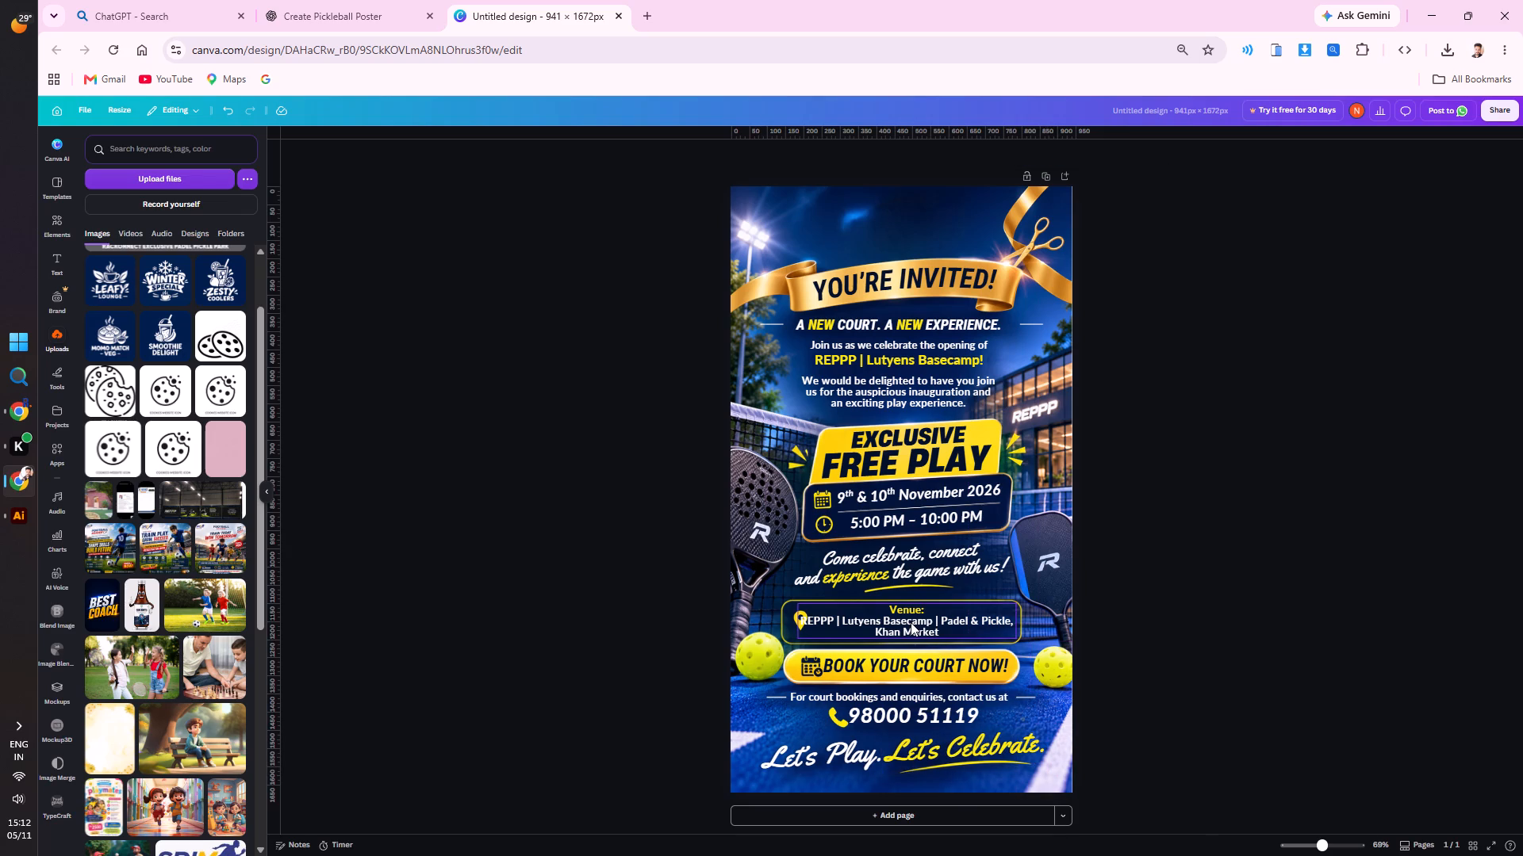
Scale the venue text down to size 20.7 and position it inside its box, clear of the location pin.
click(911, 622)
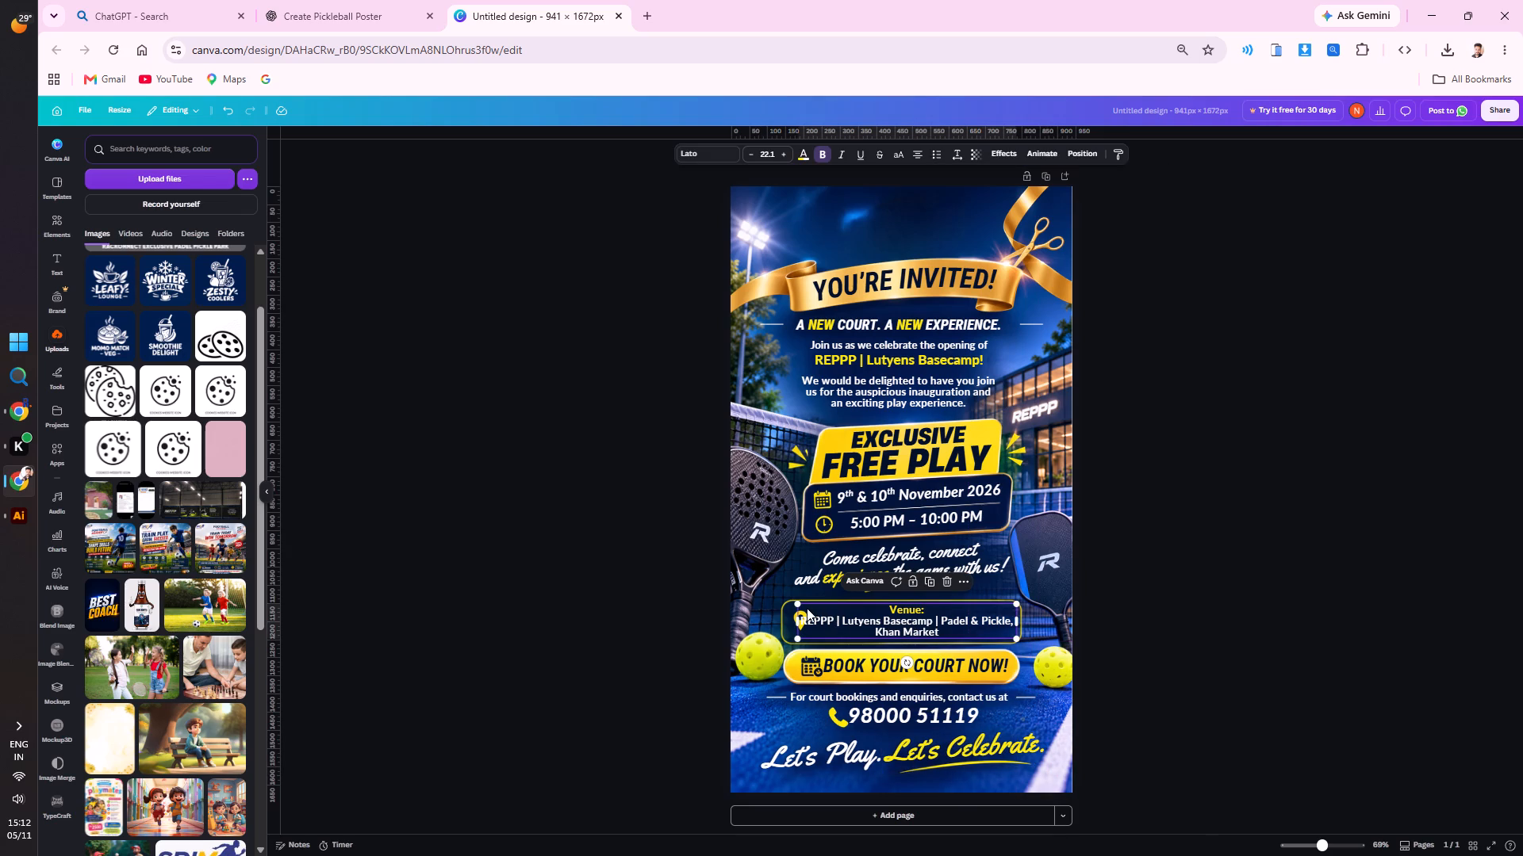
drag(796, 601, 812, 605)
click(1197, 574)
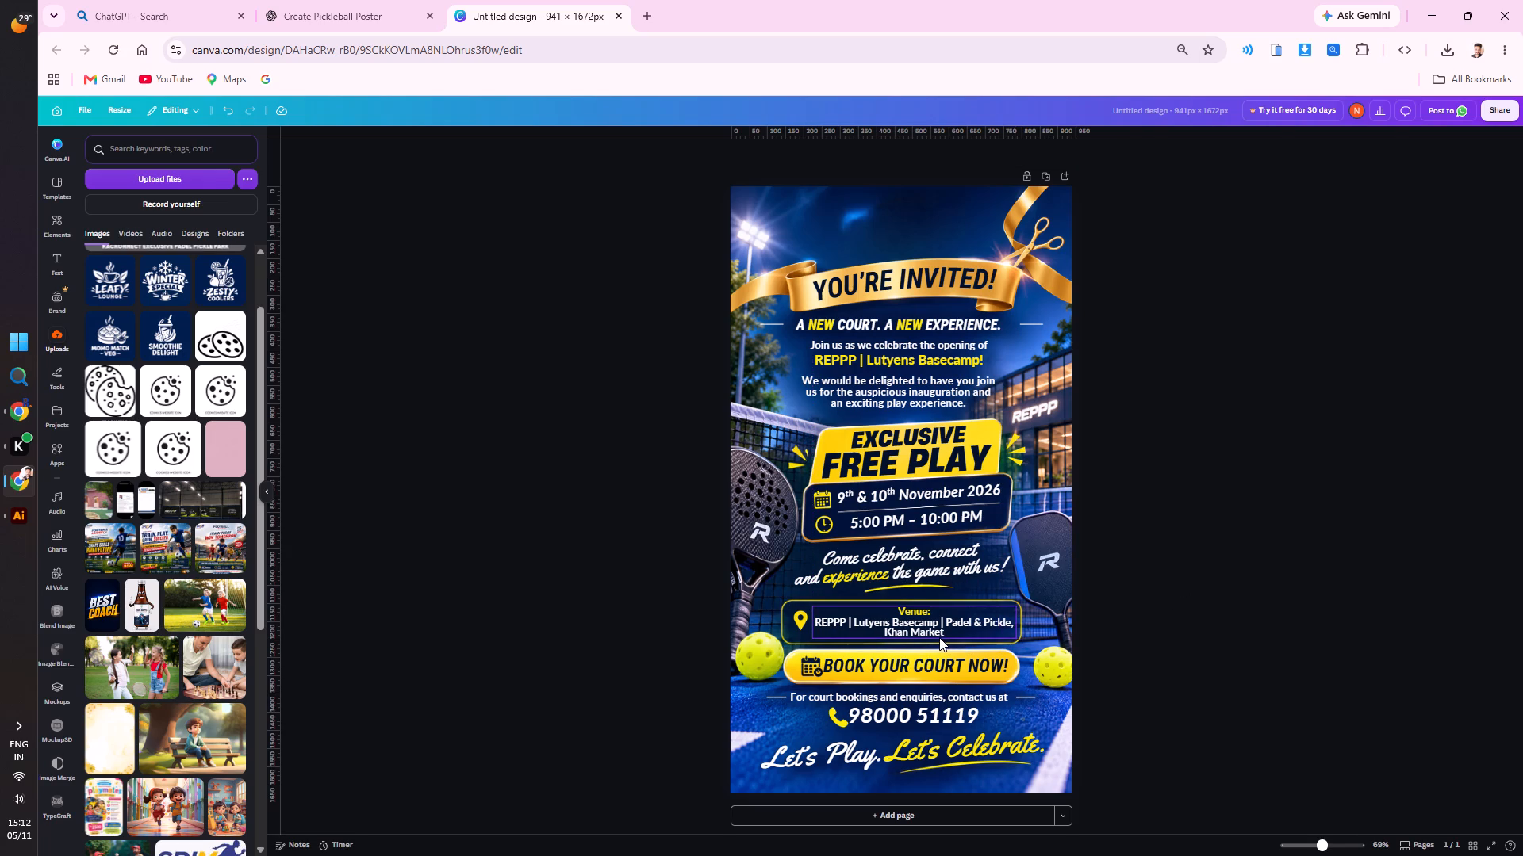
ctrl+scroll(939, 637, up, 6)
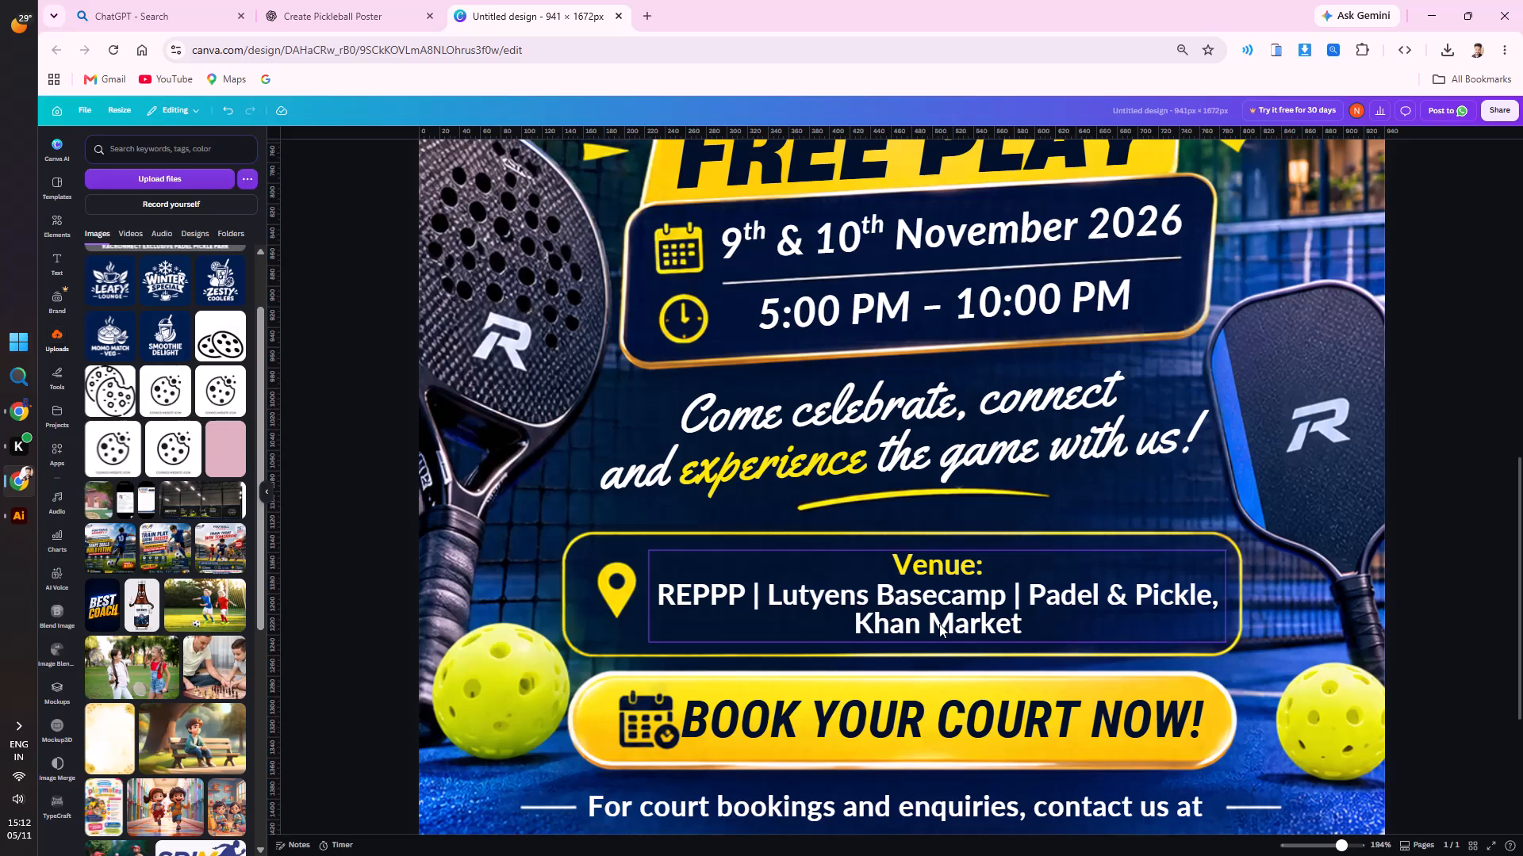
drag(933, 612, 926, 608)
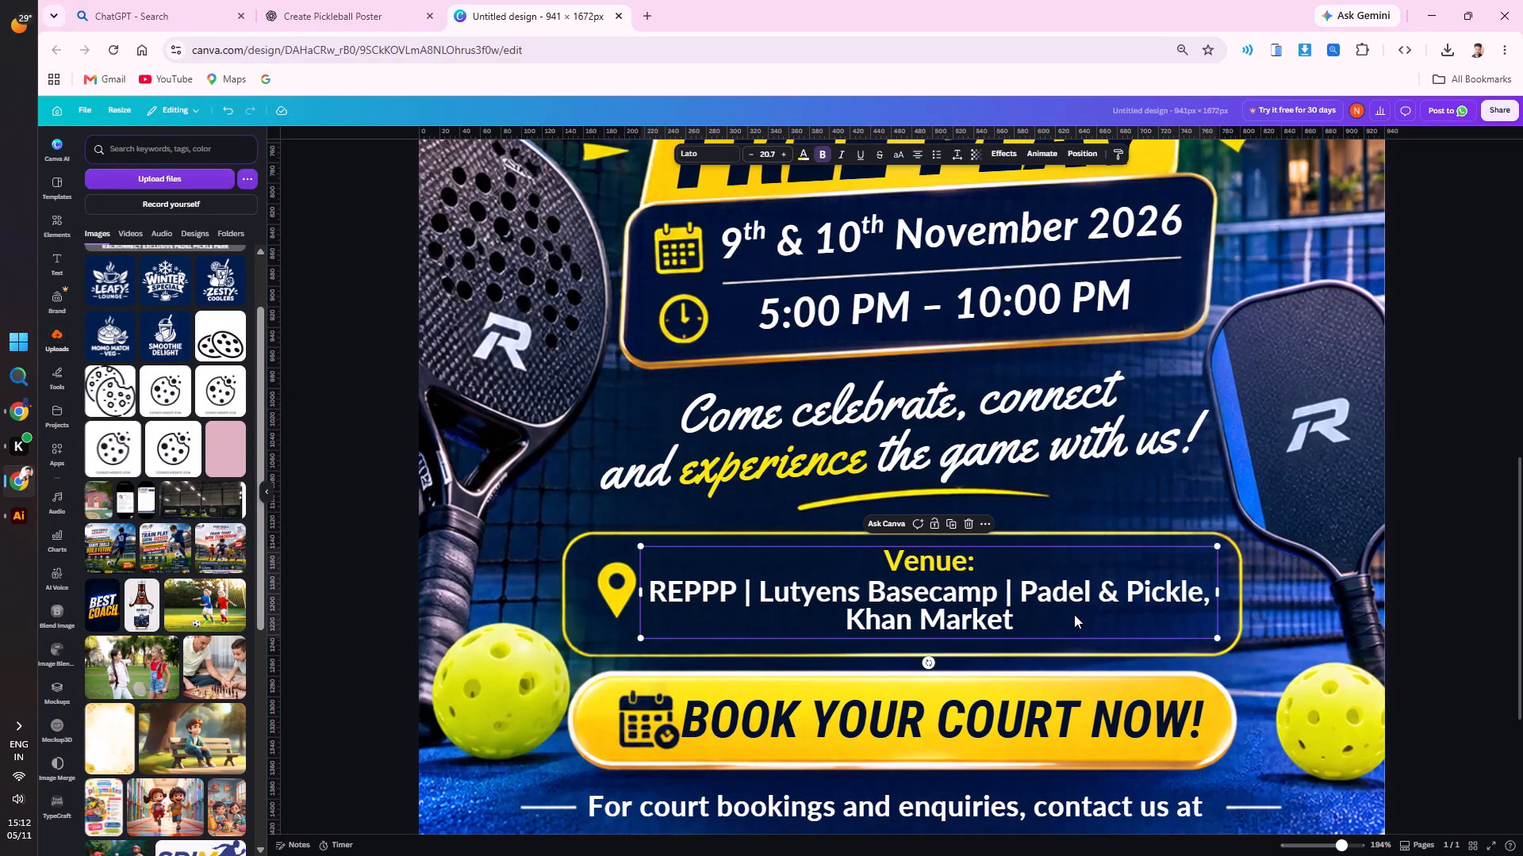
Rebreak the venue text into the lines "REPPP | Lutyens Basecamp |" and "Padel & Pickle, Khan Market".
double_click(1015, 600)
click(1015, 595)
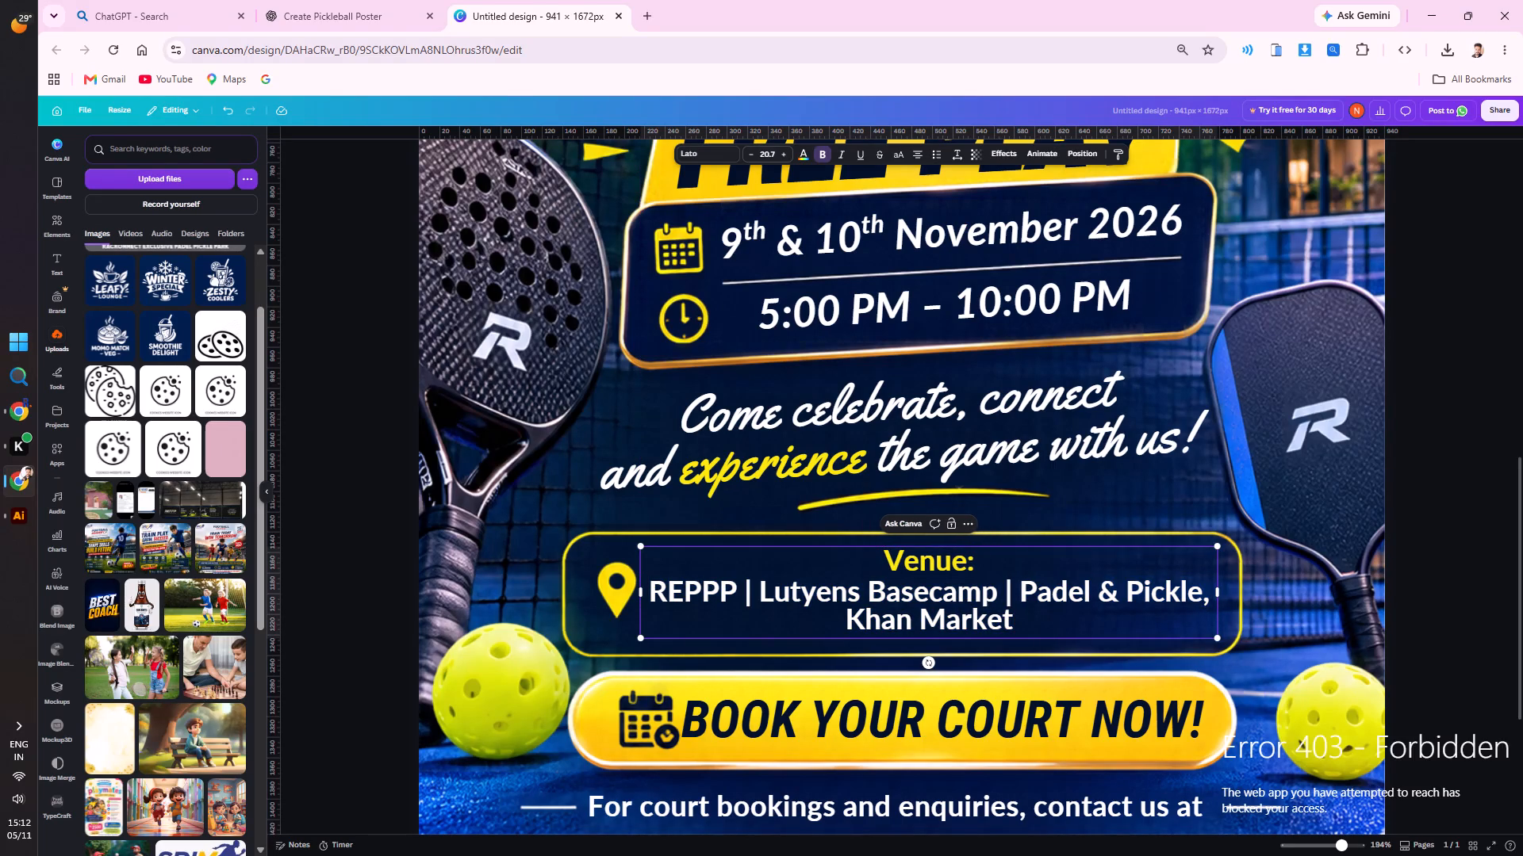
key(Return)
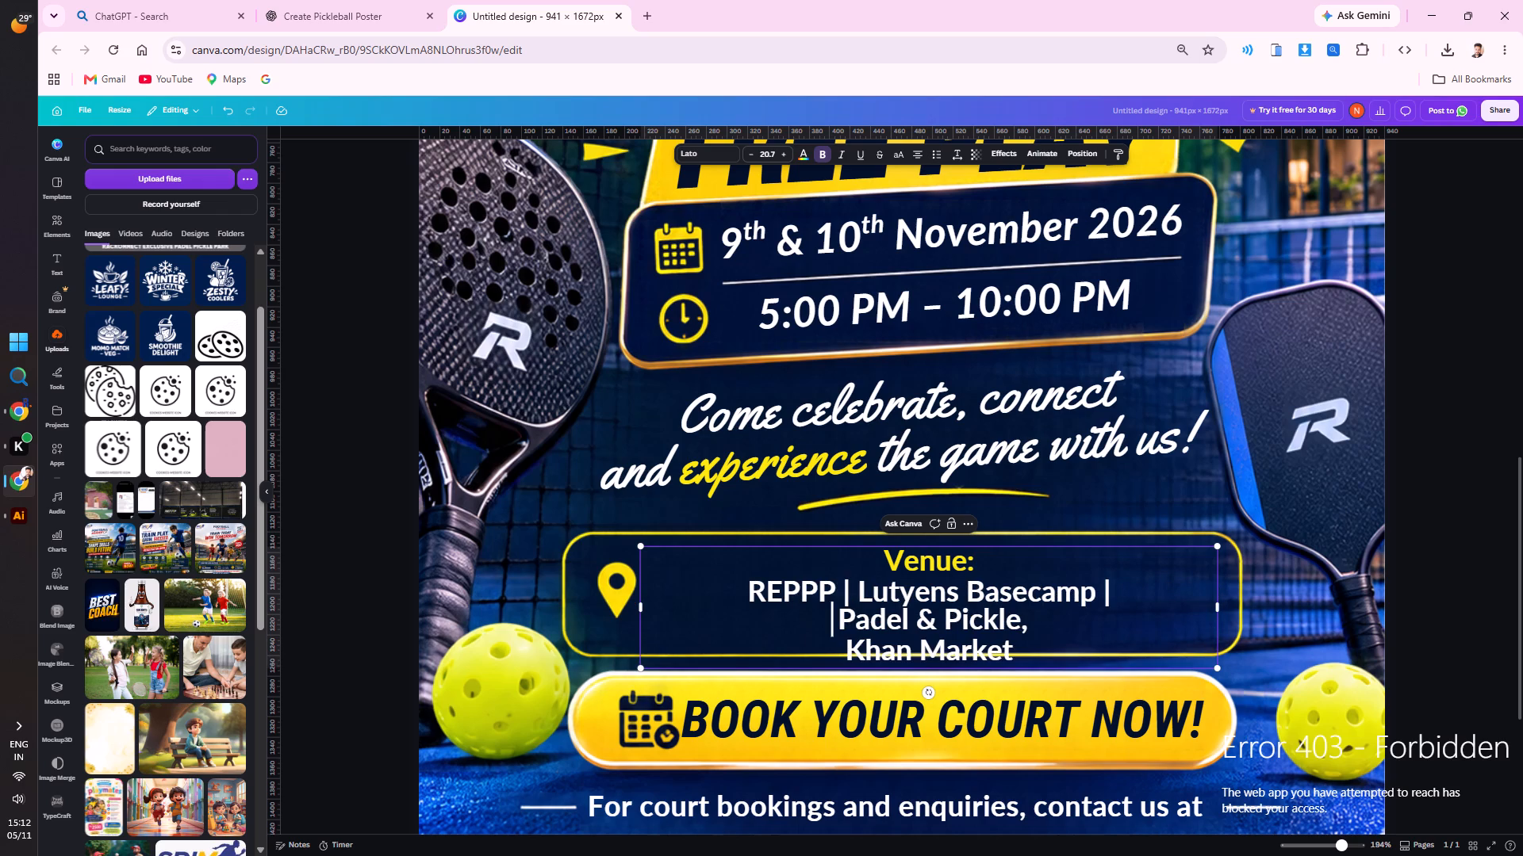
click(846, 651)
key(Return)
key(BackSpace)
key(BackSpace)
key(space)
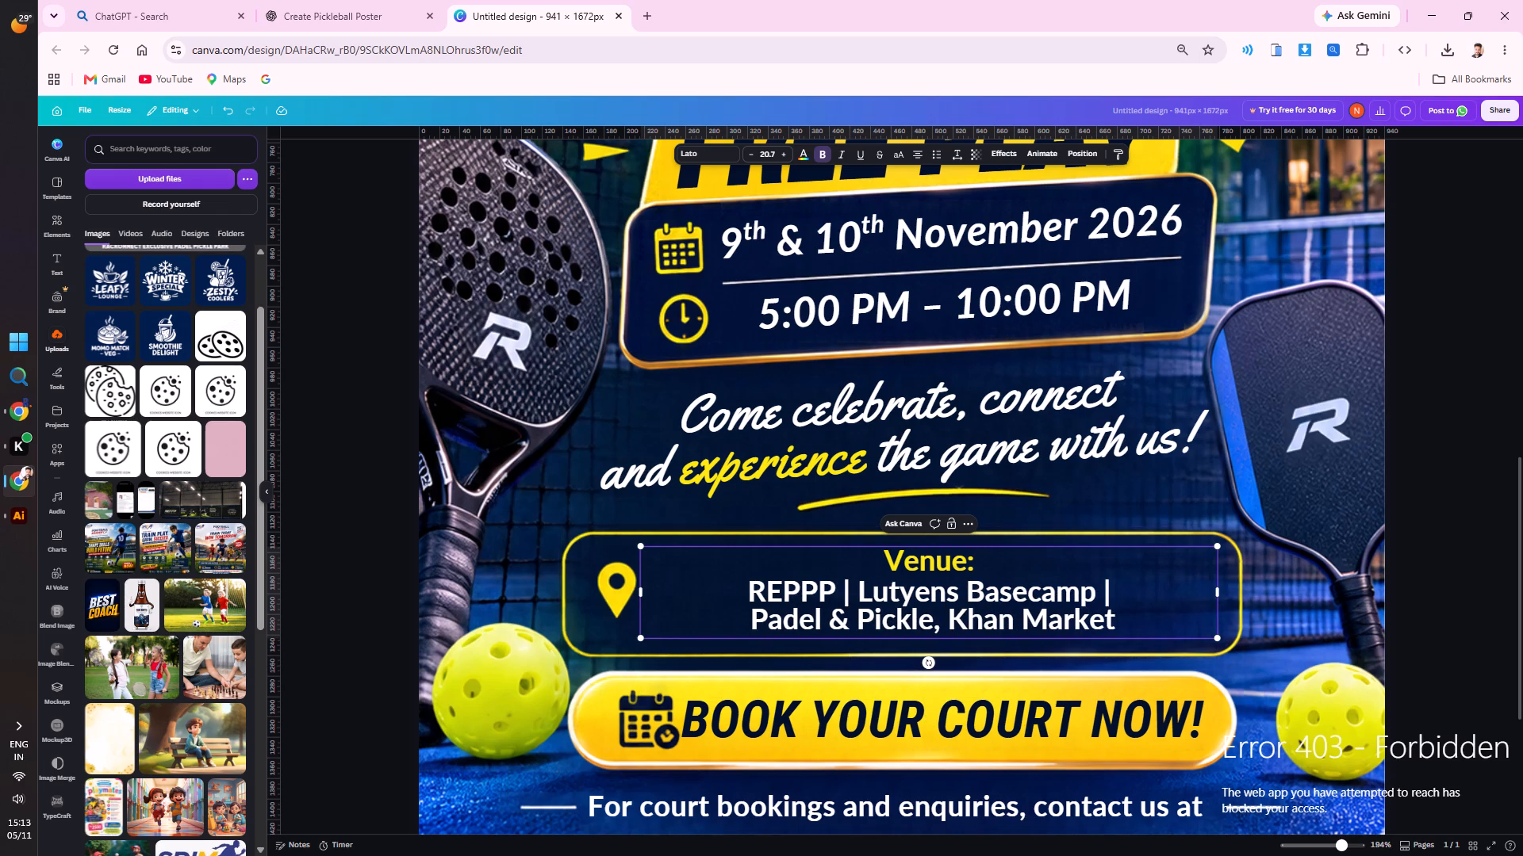
click(1141, 507)
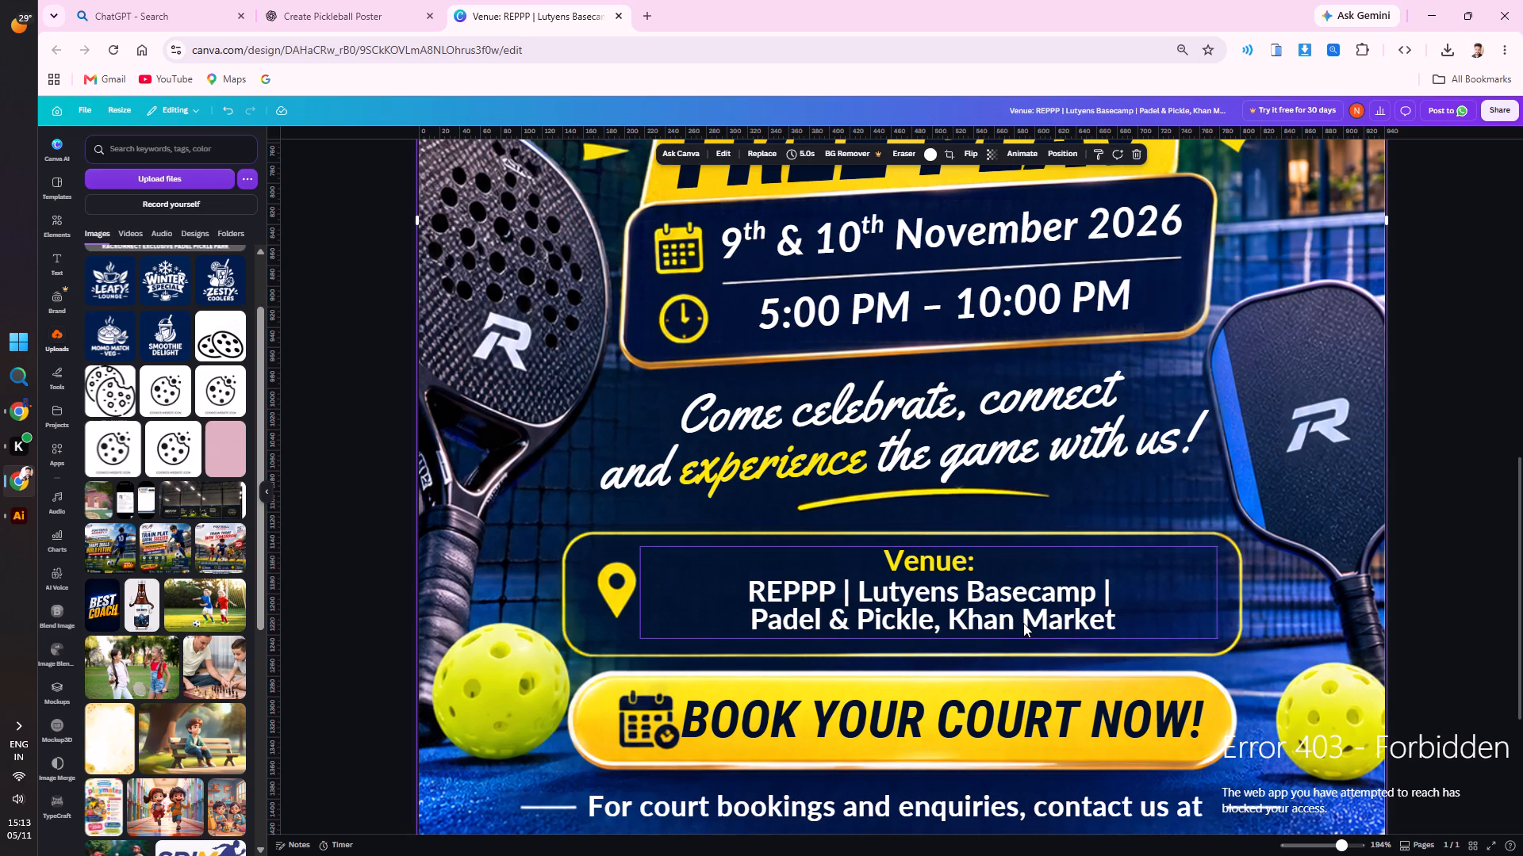
Set the venue text's line spacing to 1.4.
click(1023, 623)
click(957, 151)
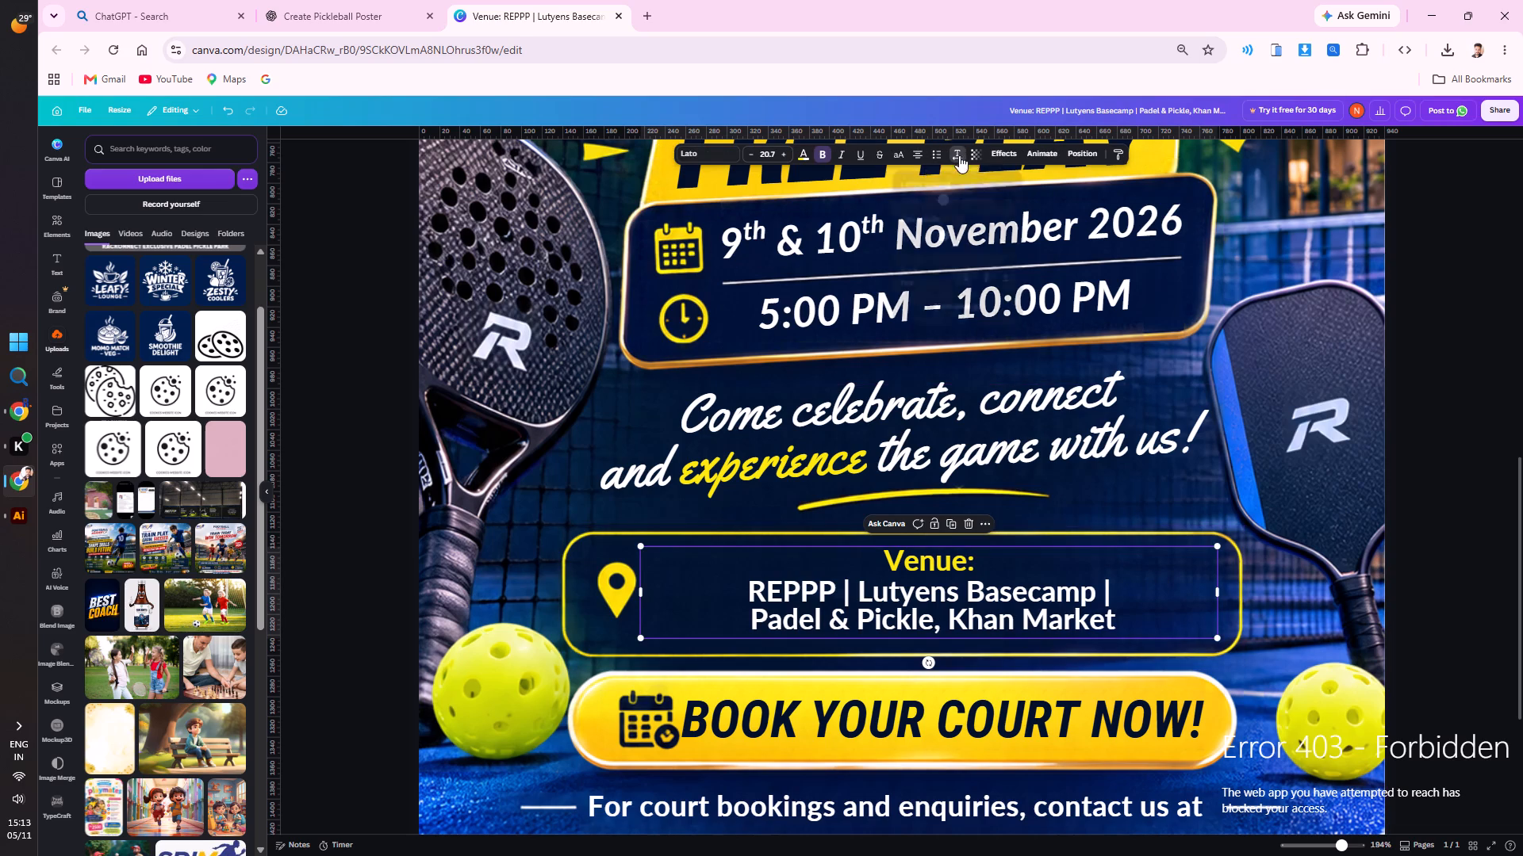
drag(947, 237, 945, 237)
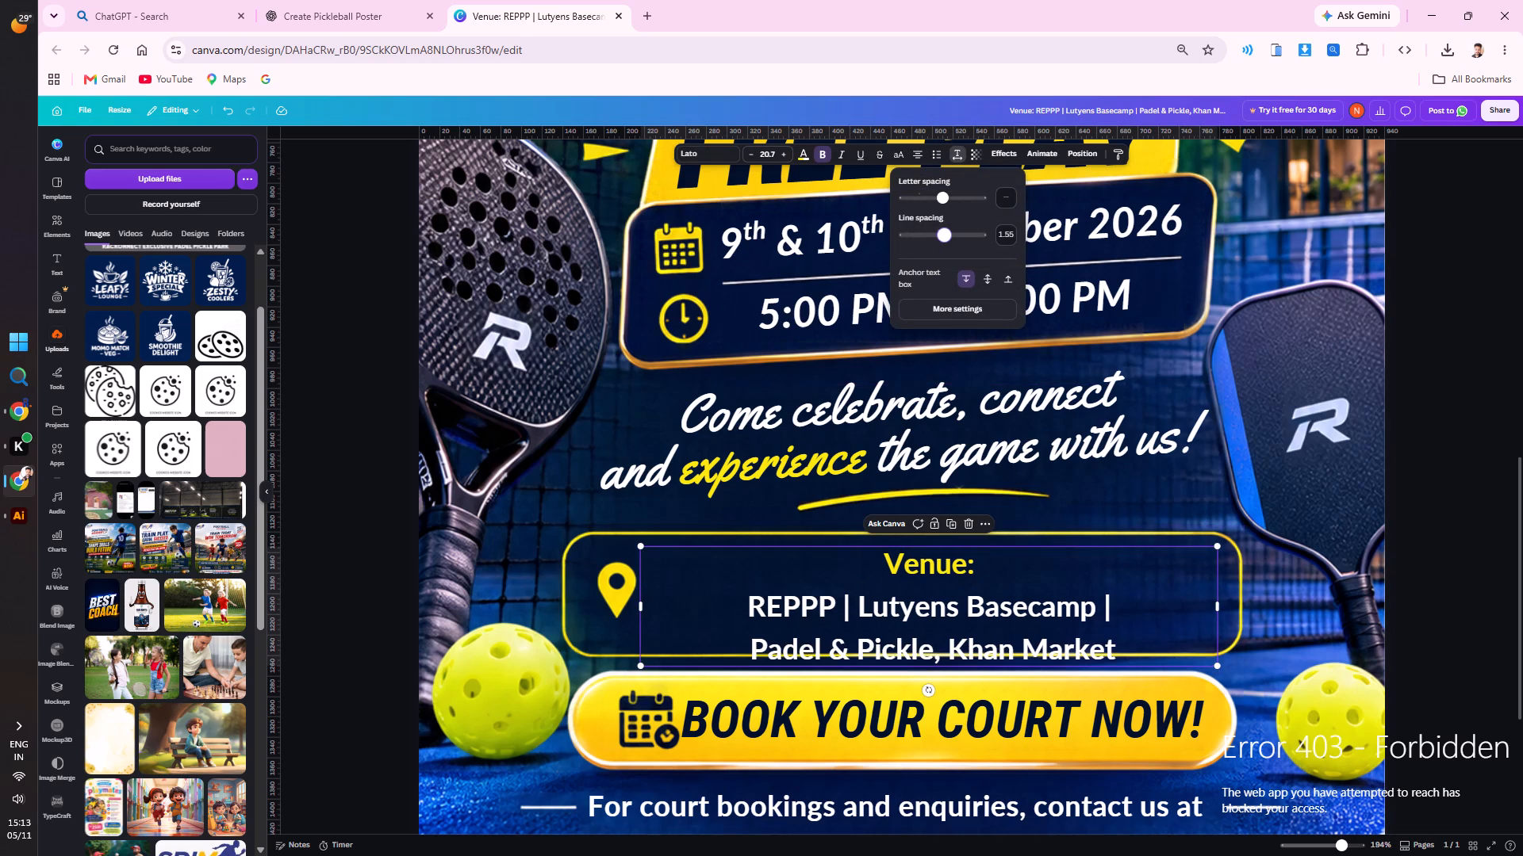
drag(945, 237, 943, 238)
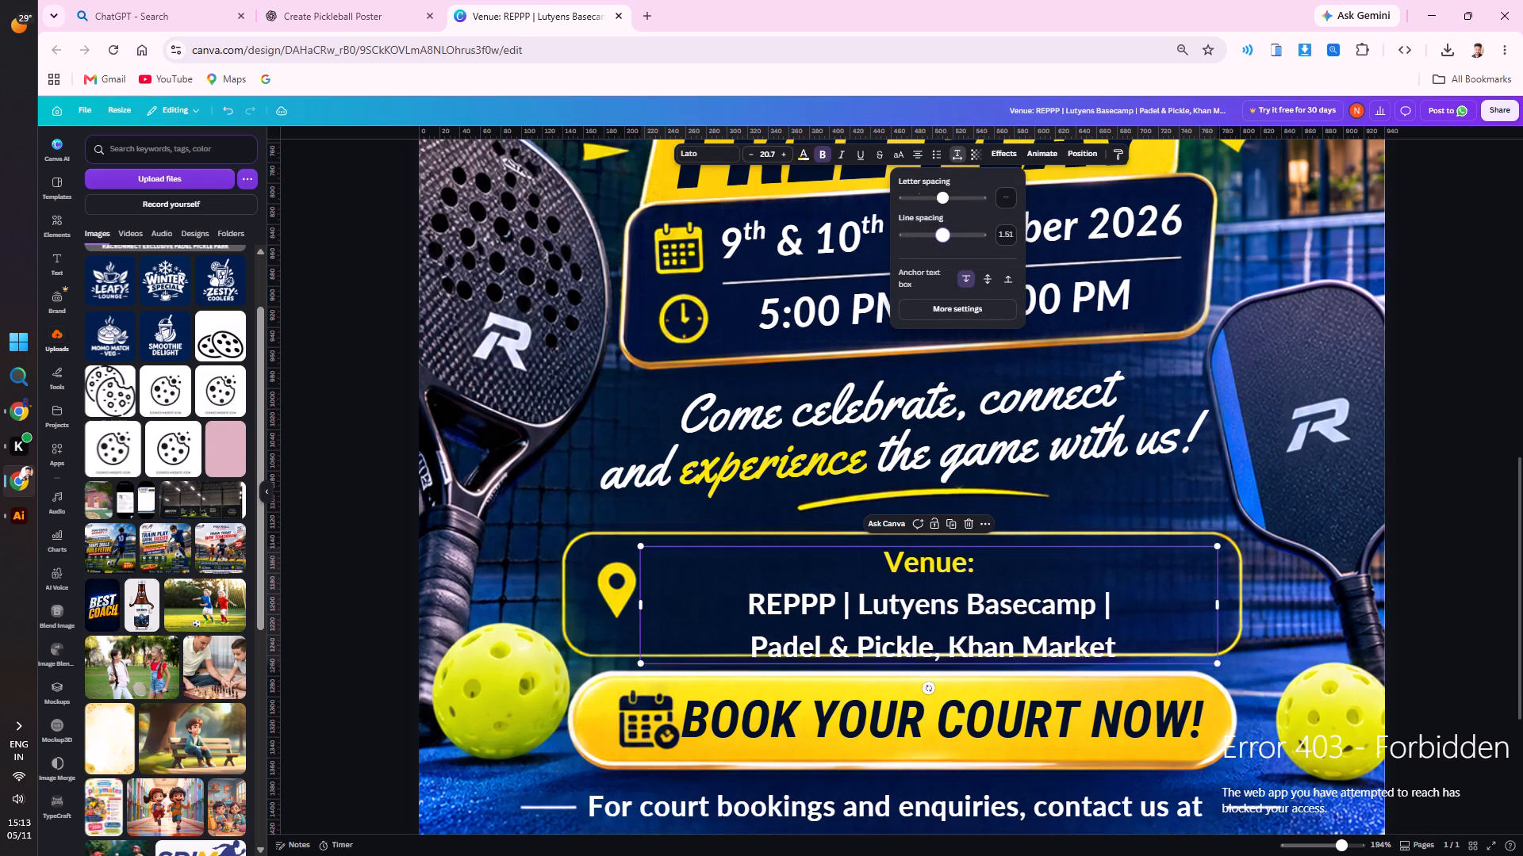
drag(943, 238, 934, 239)
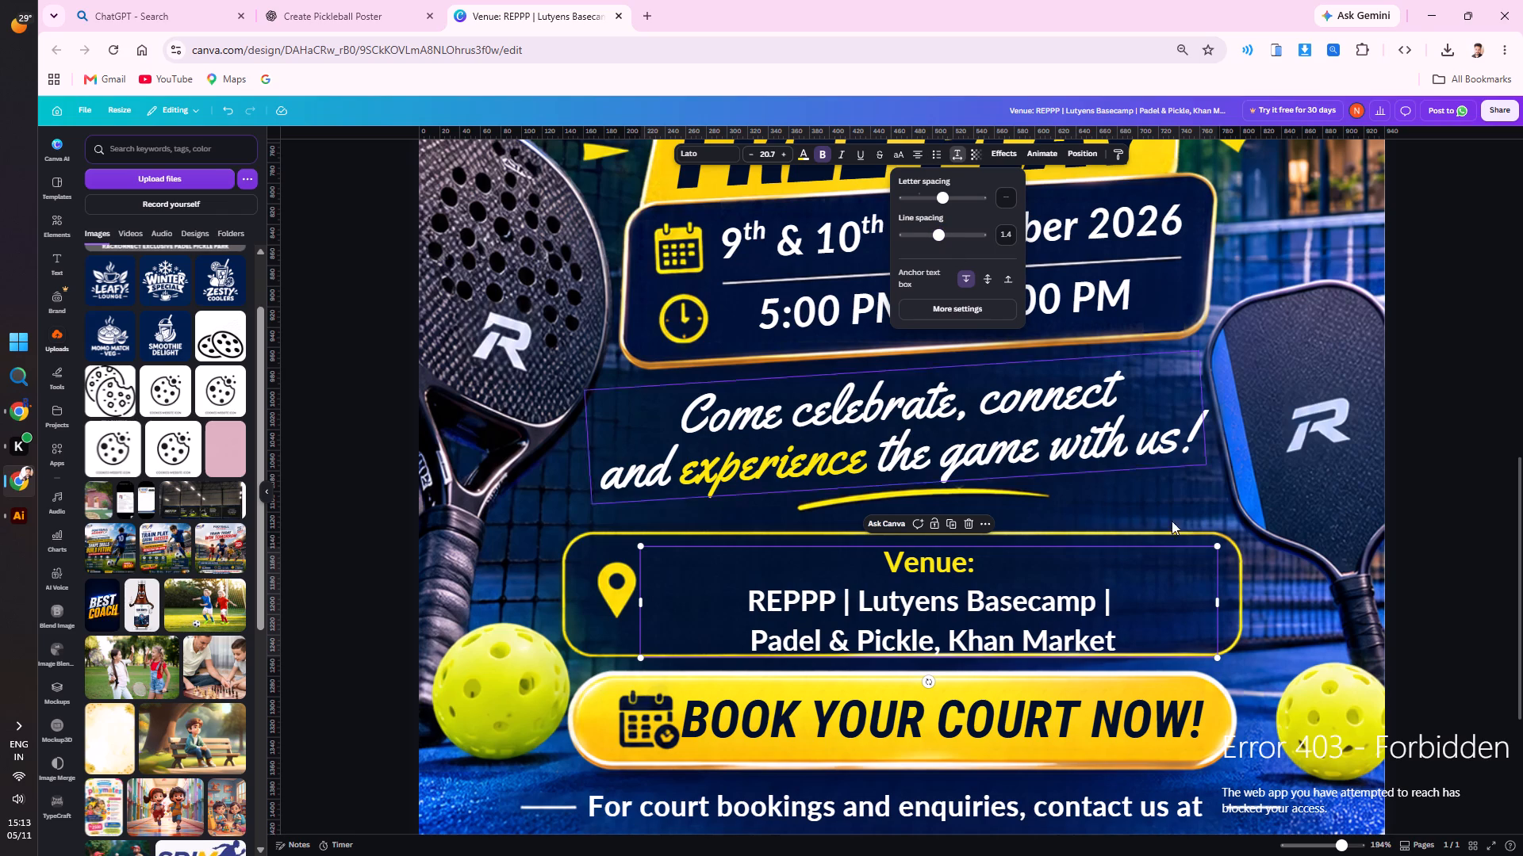
click(1264, 453)
Scale the venue text down to size 18.1 and shift it right to sit centrally within its box.
click(942, 628)
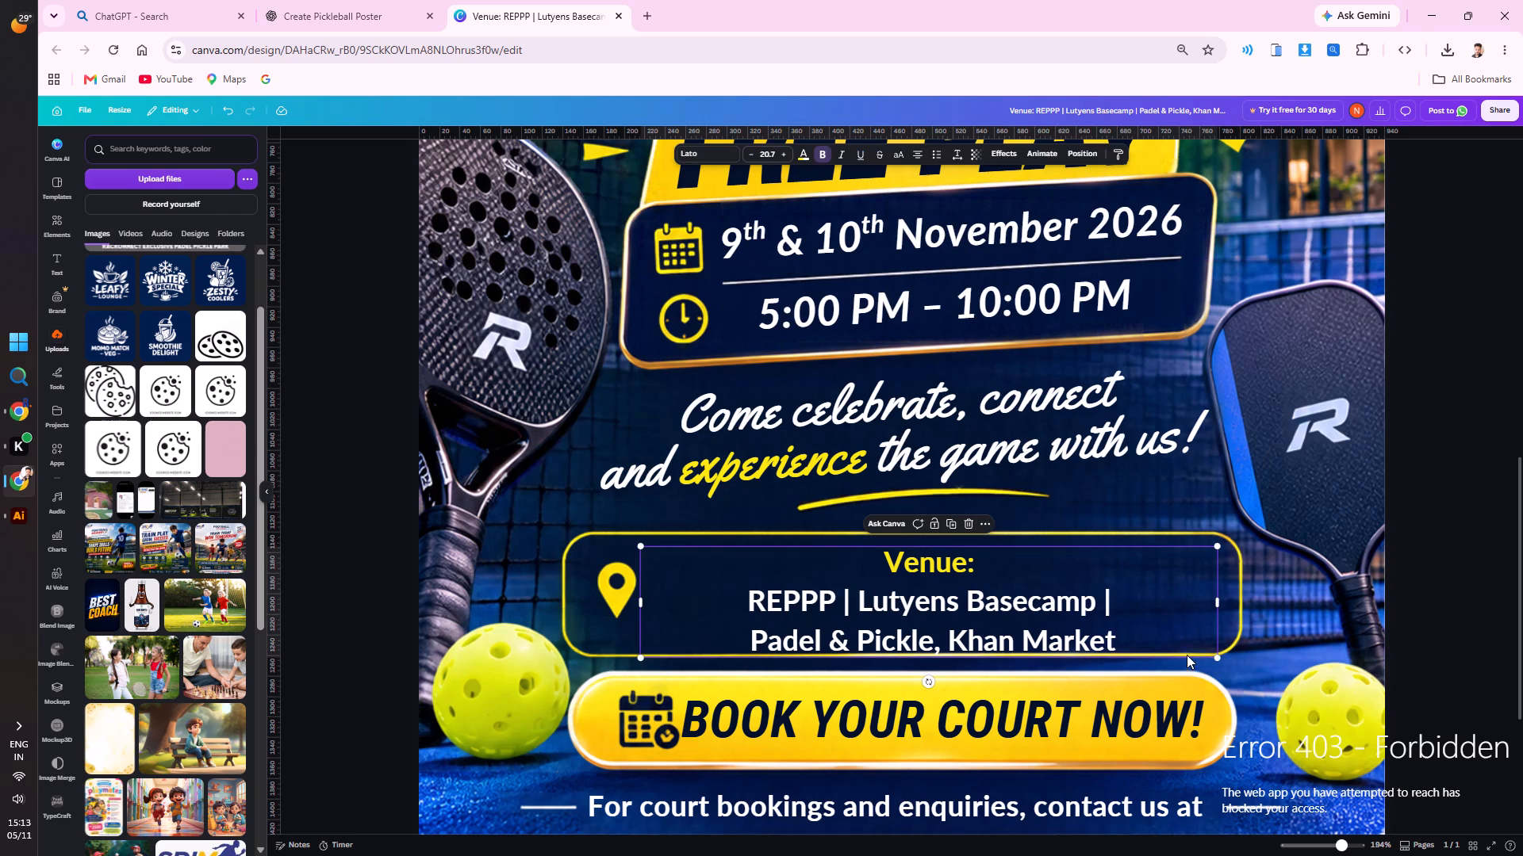
drag(1215, 658, 1148, 630)
drag(915, 601, 947, 598)
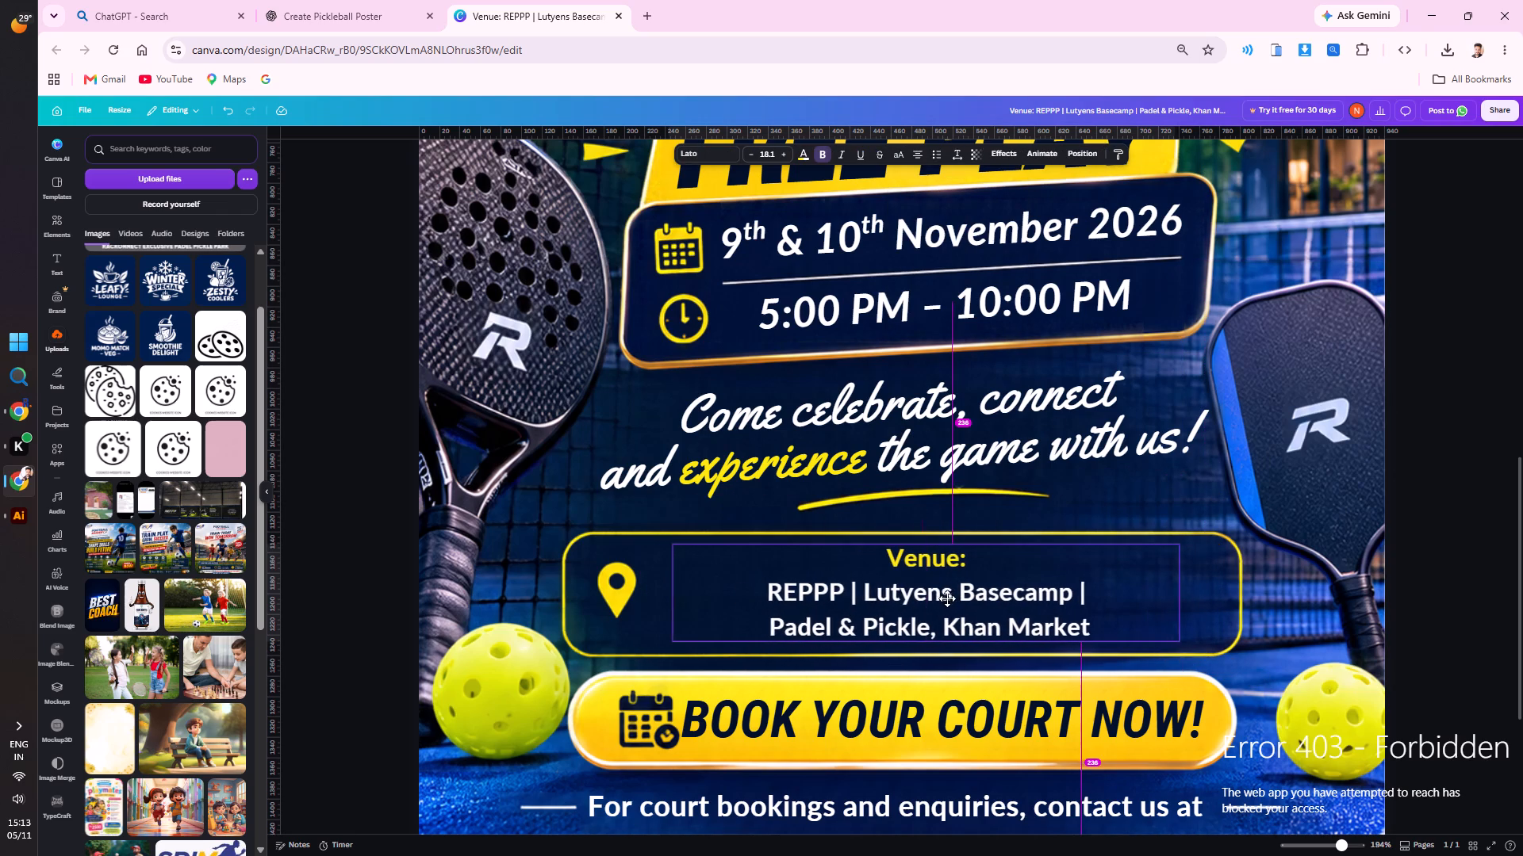
drag(947, 598, 968, 598)
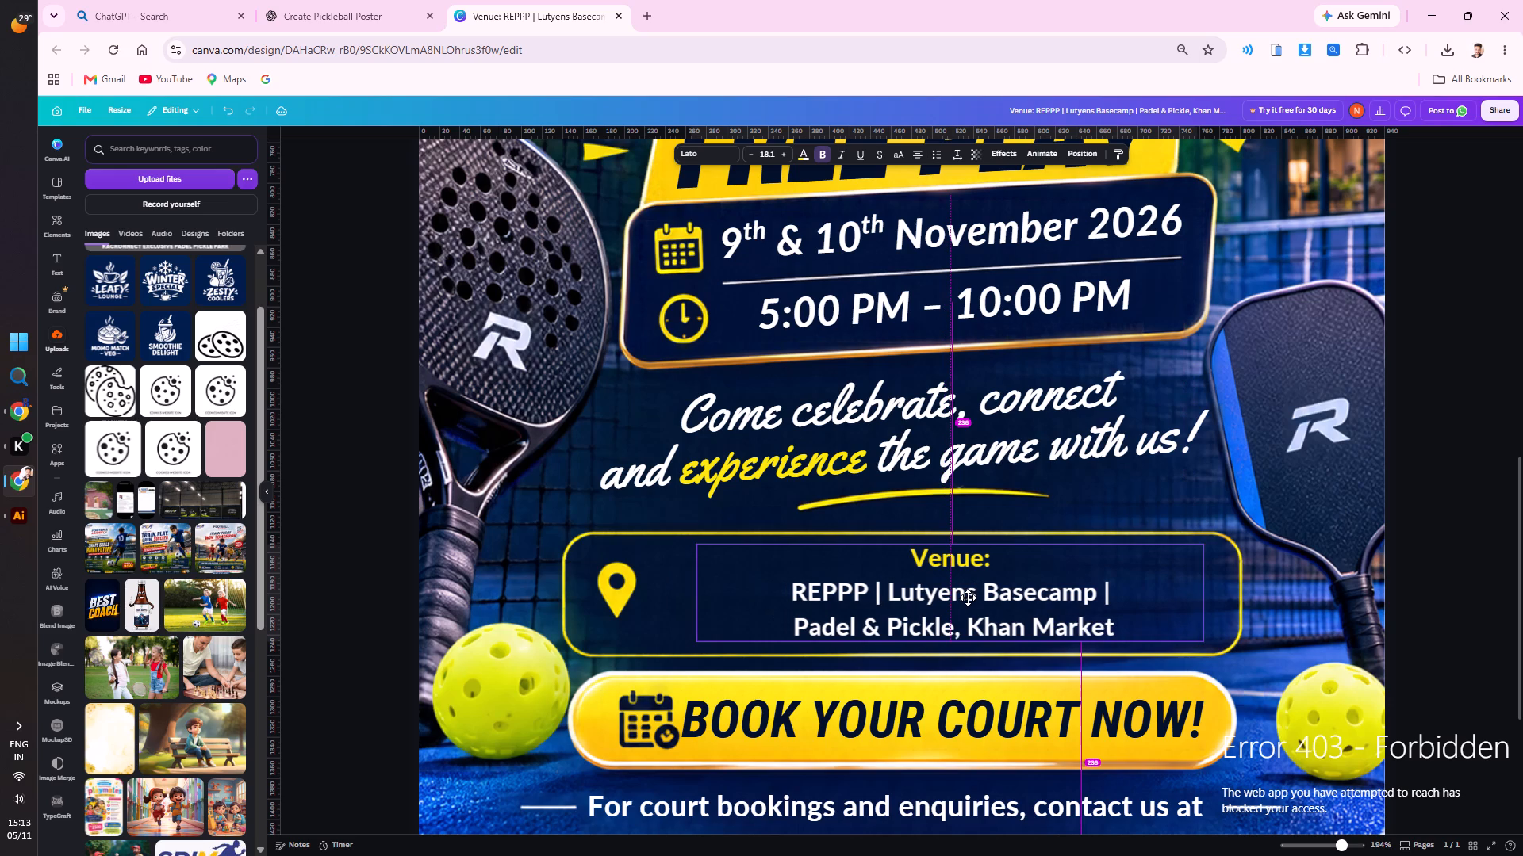
Move the venue text left within its box so it sits close beside the location pin.
drag(968, 598, 943, 598)
alt+scroll(946, 603, down, 3)
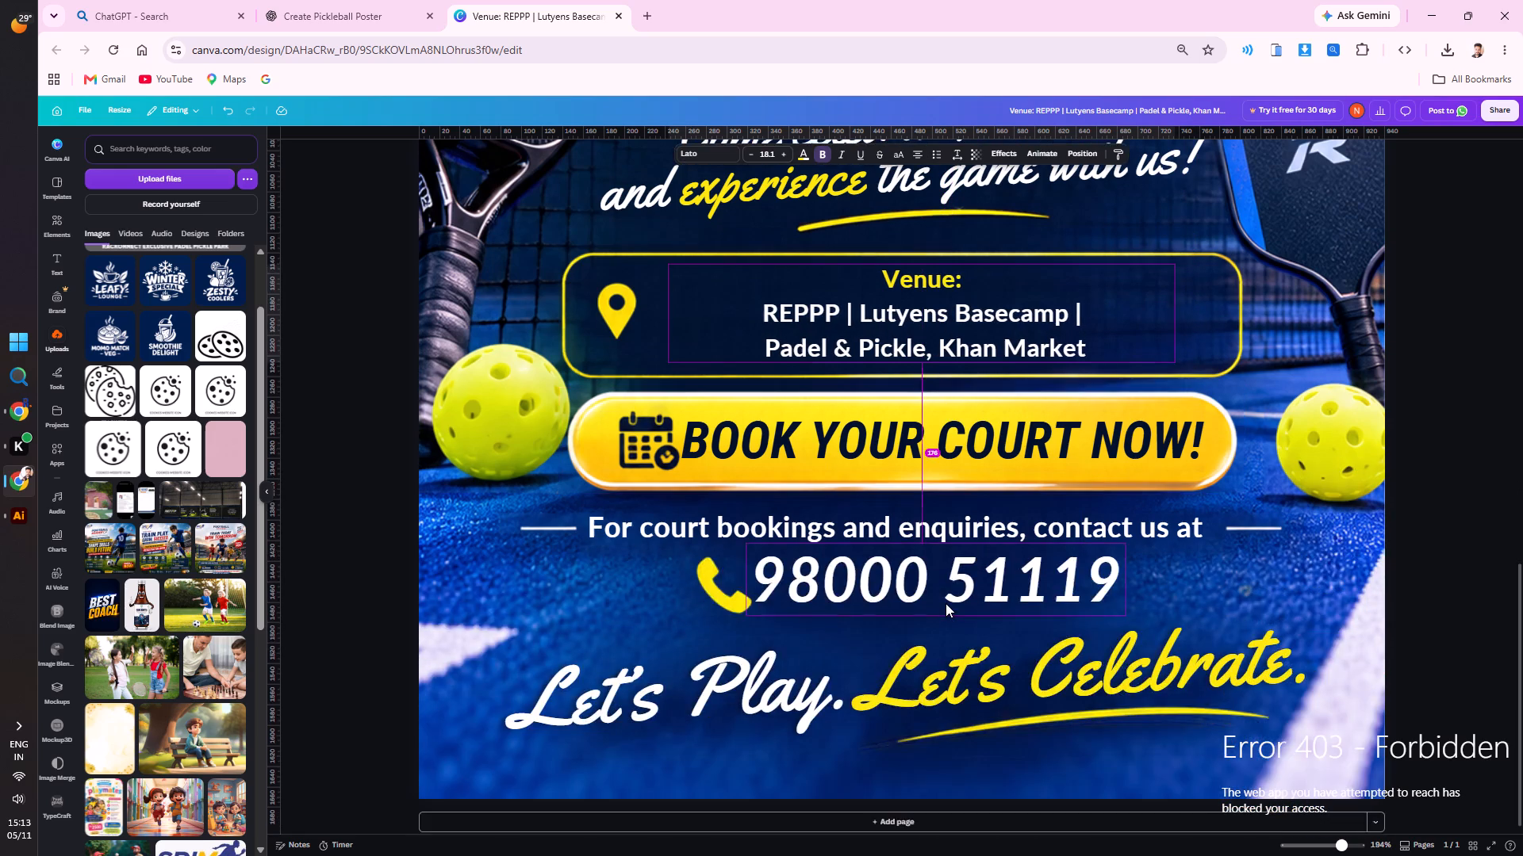
ctrl+scroll(1003, 600, down, 5)
click(1261, 475)
scroll(1195, 497, down, 3)
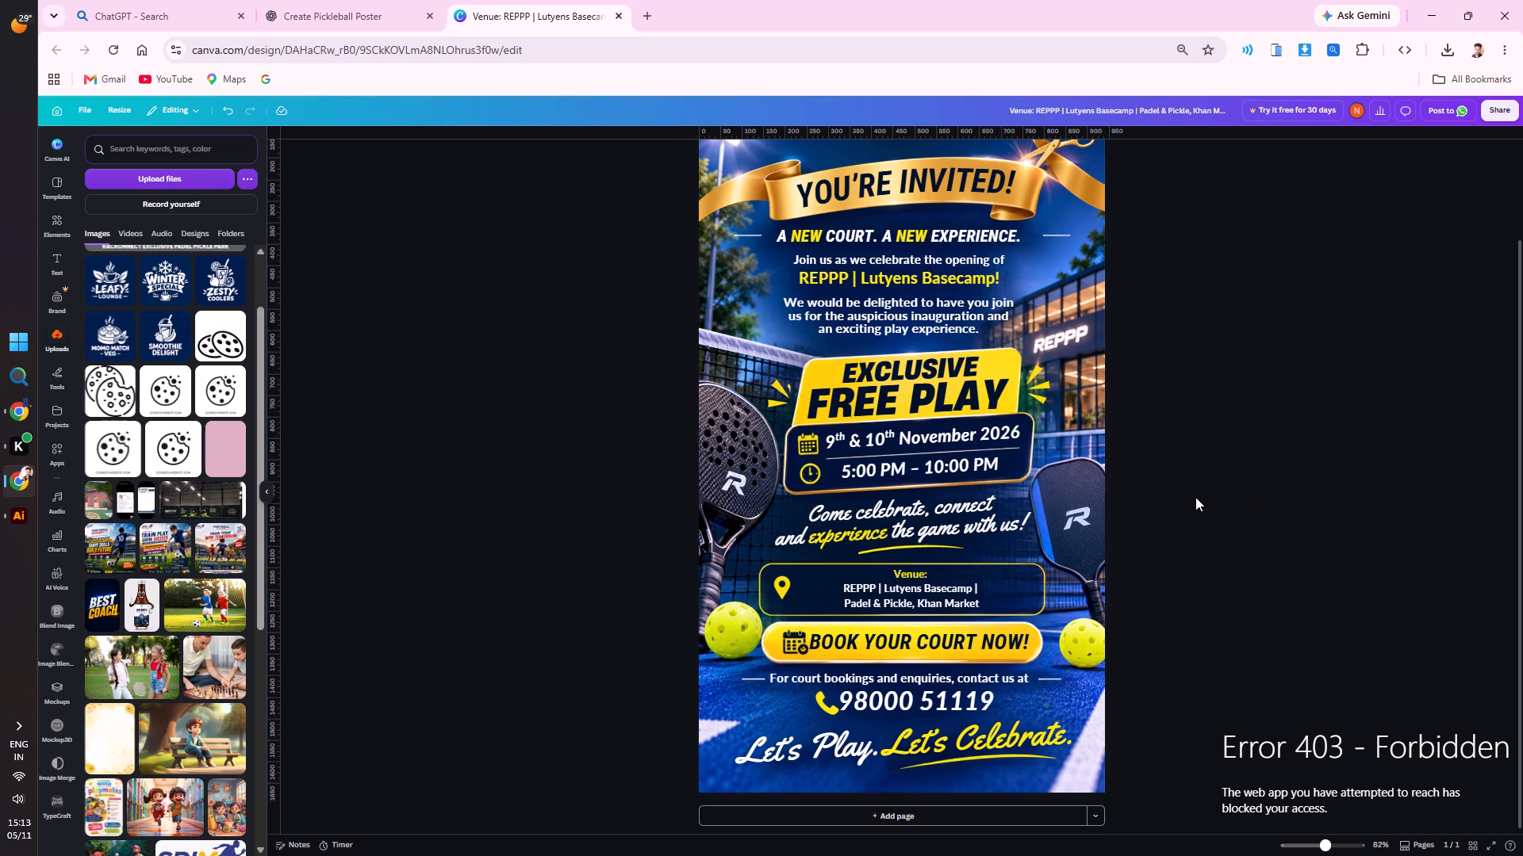
ctrl+scroll(928, 628, up, 3)
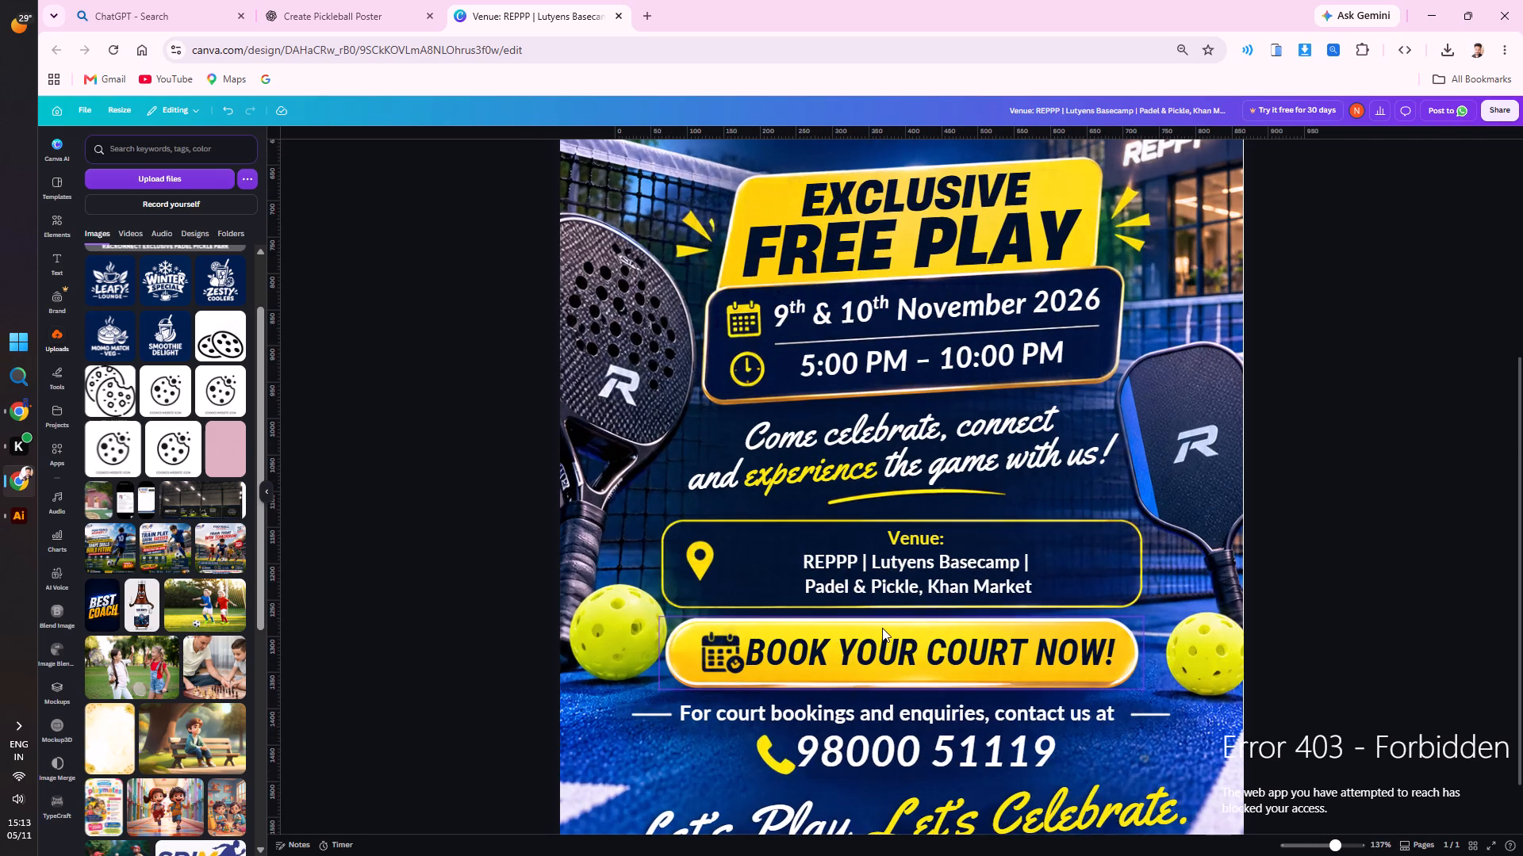
ctrl+scroll(882, 628, up, 2)
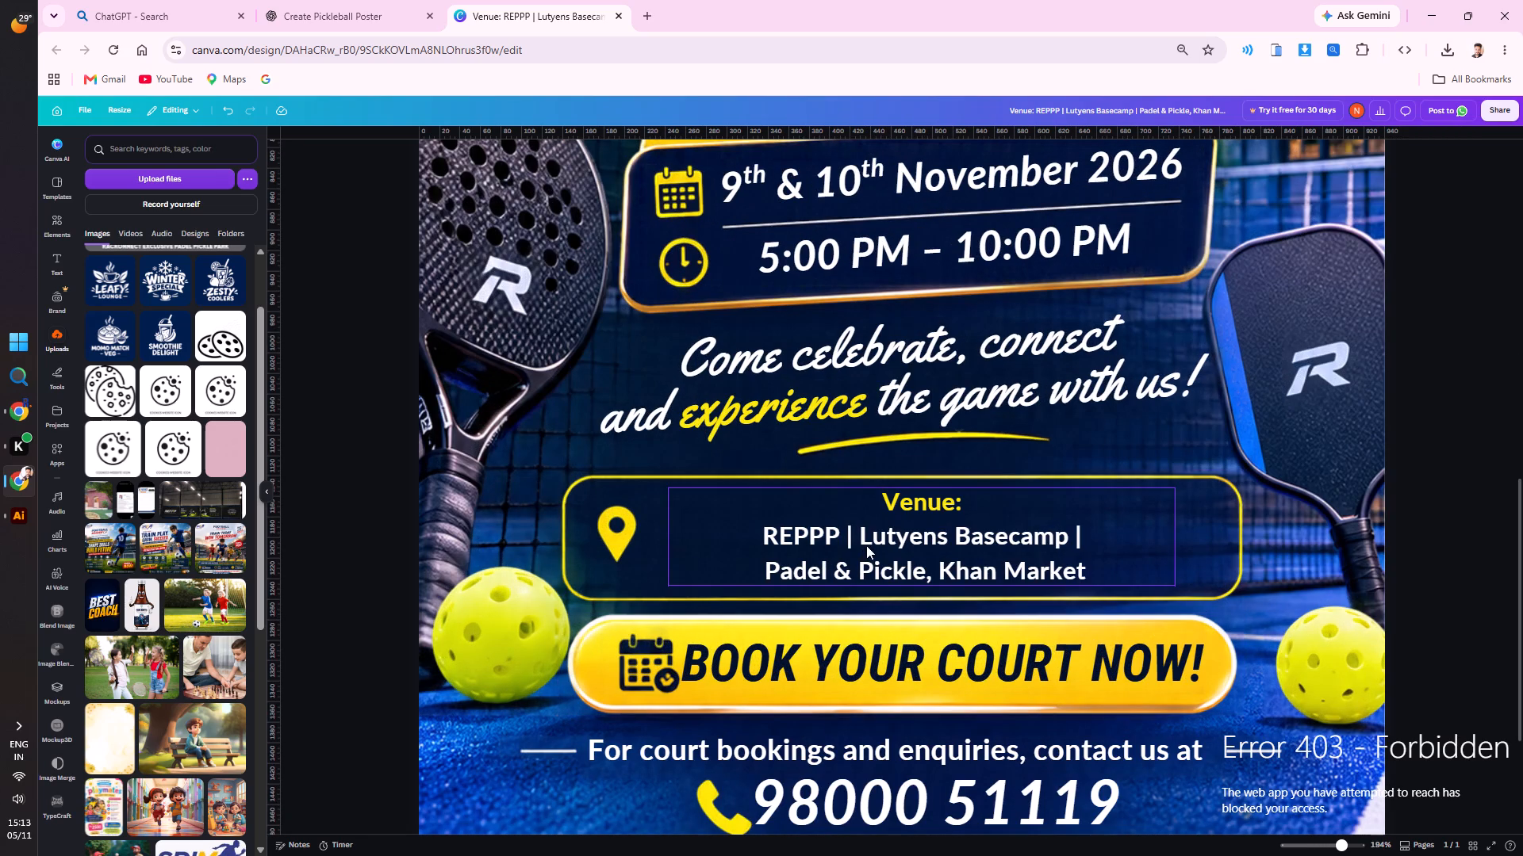
drag(866, 545, 794, 539)
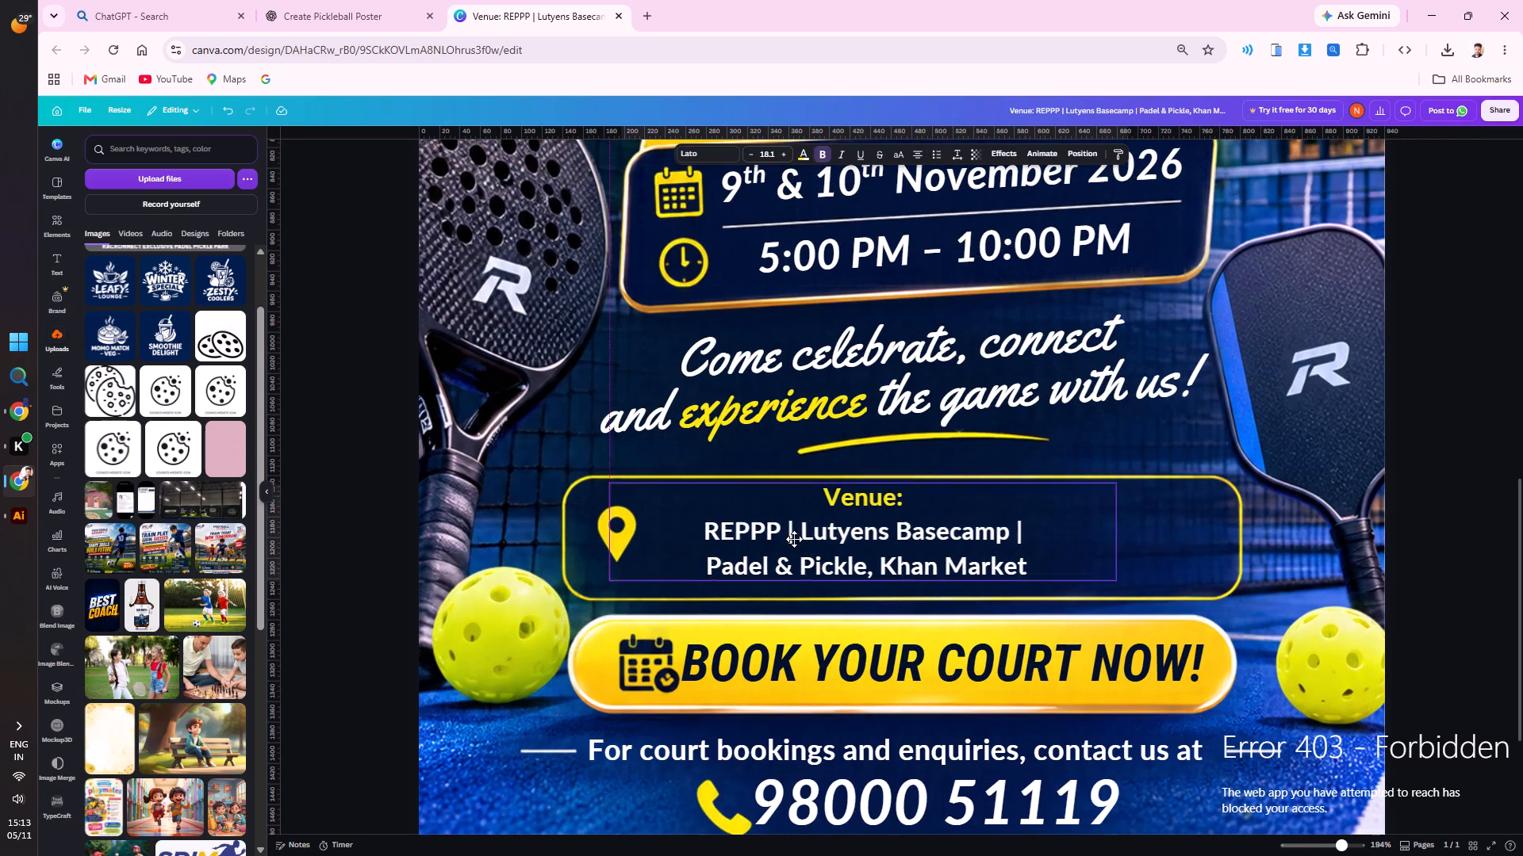
drag(794, 539, 785, 543)
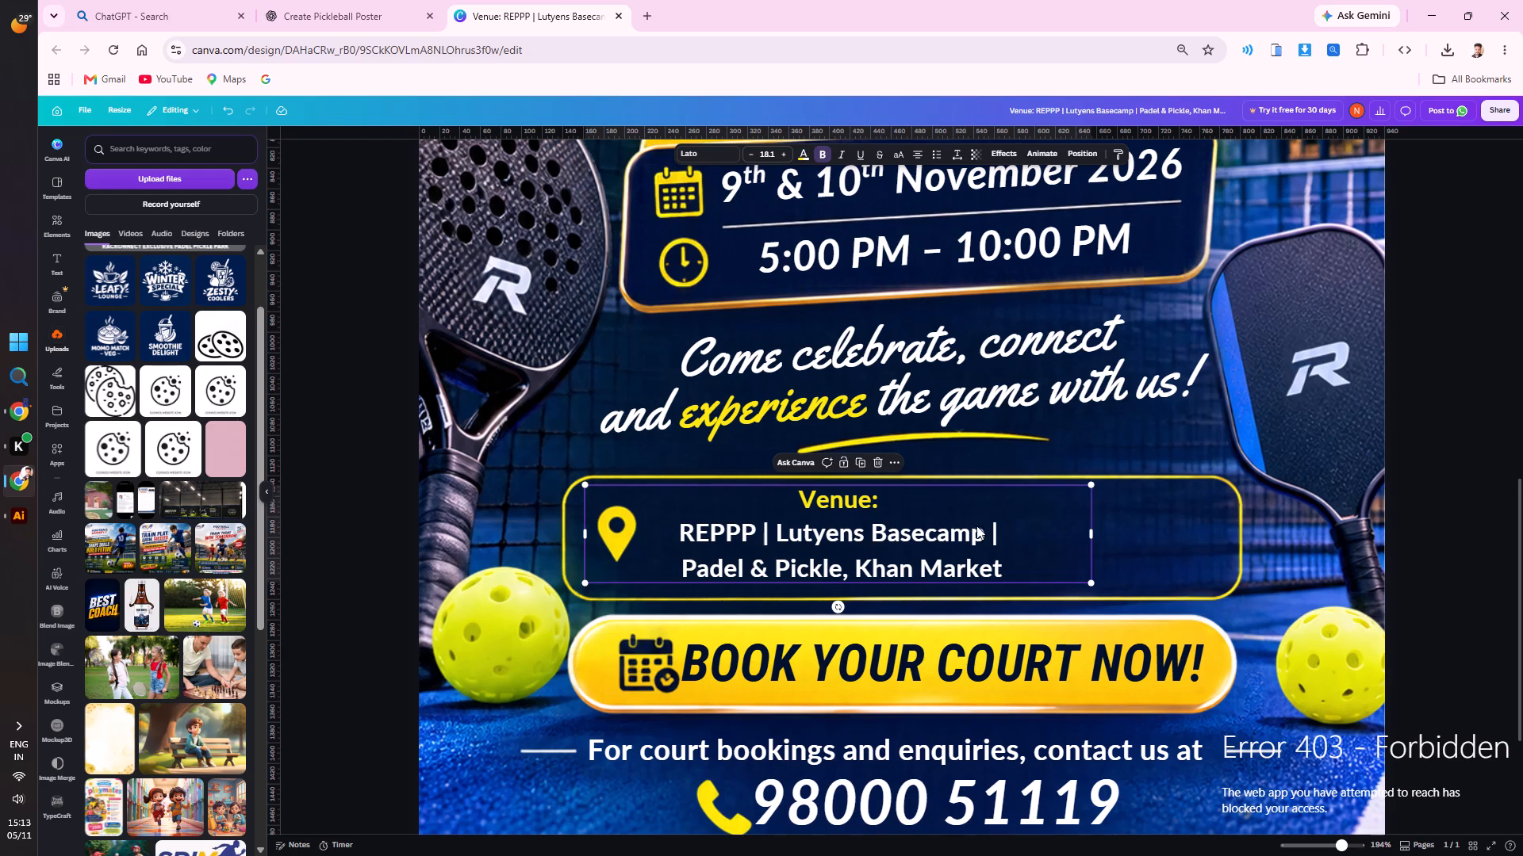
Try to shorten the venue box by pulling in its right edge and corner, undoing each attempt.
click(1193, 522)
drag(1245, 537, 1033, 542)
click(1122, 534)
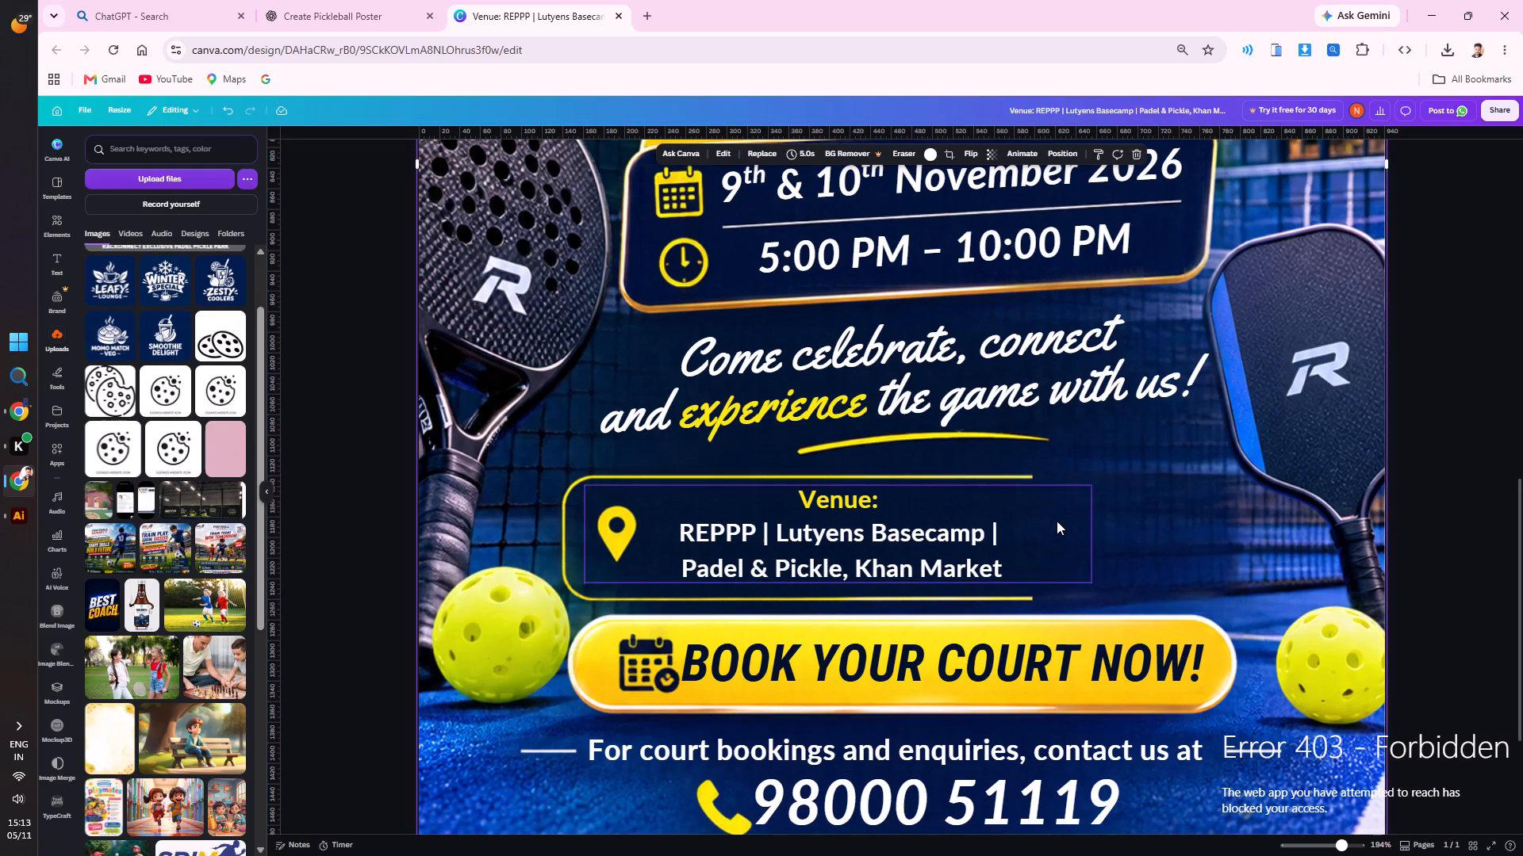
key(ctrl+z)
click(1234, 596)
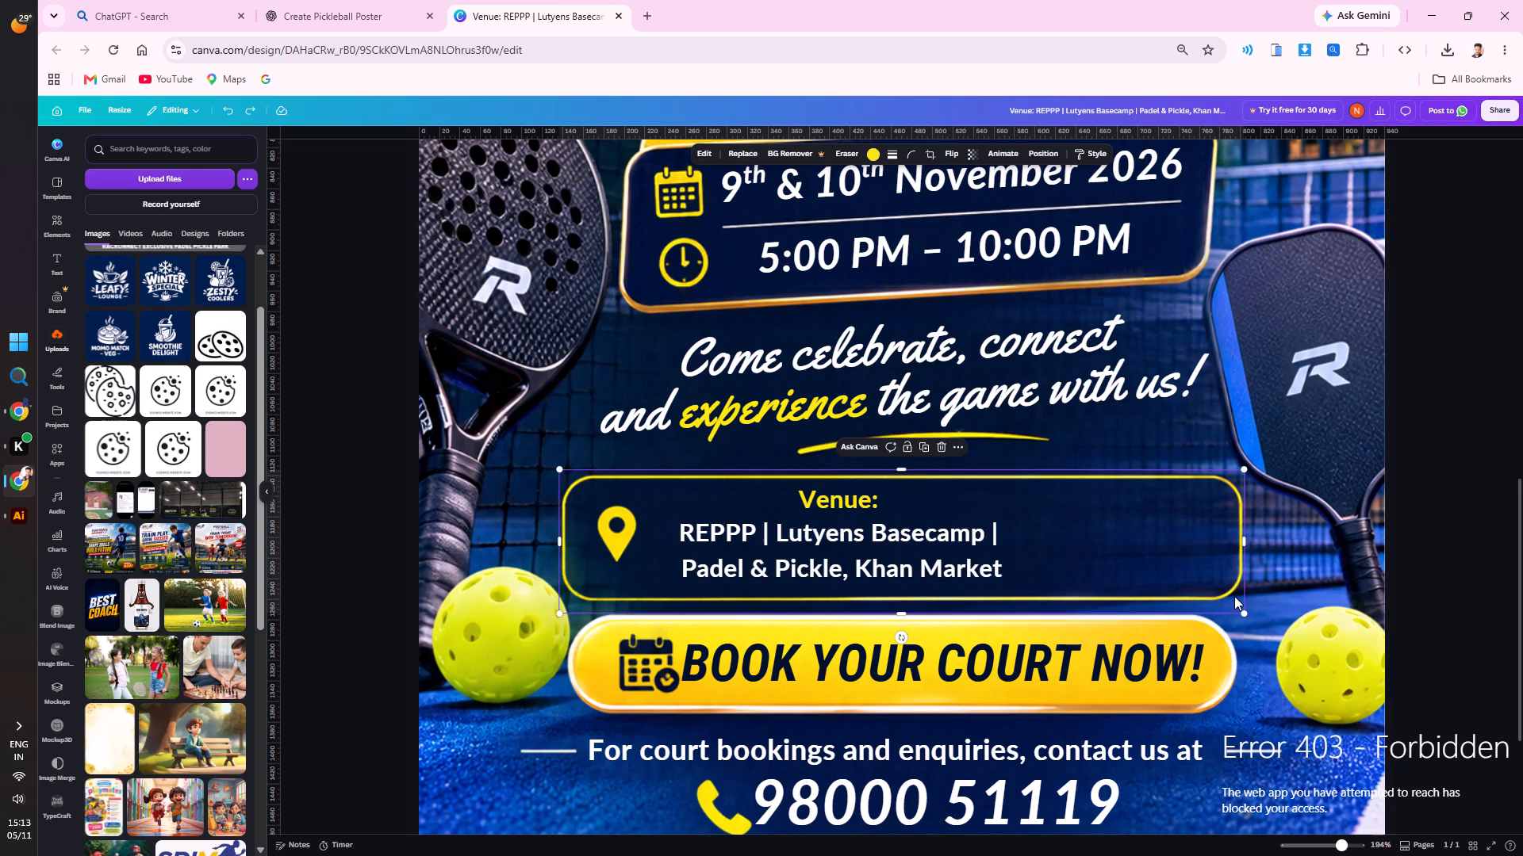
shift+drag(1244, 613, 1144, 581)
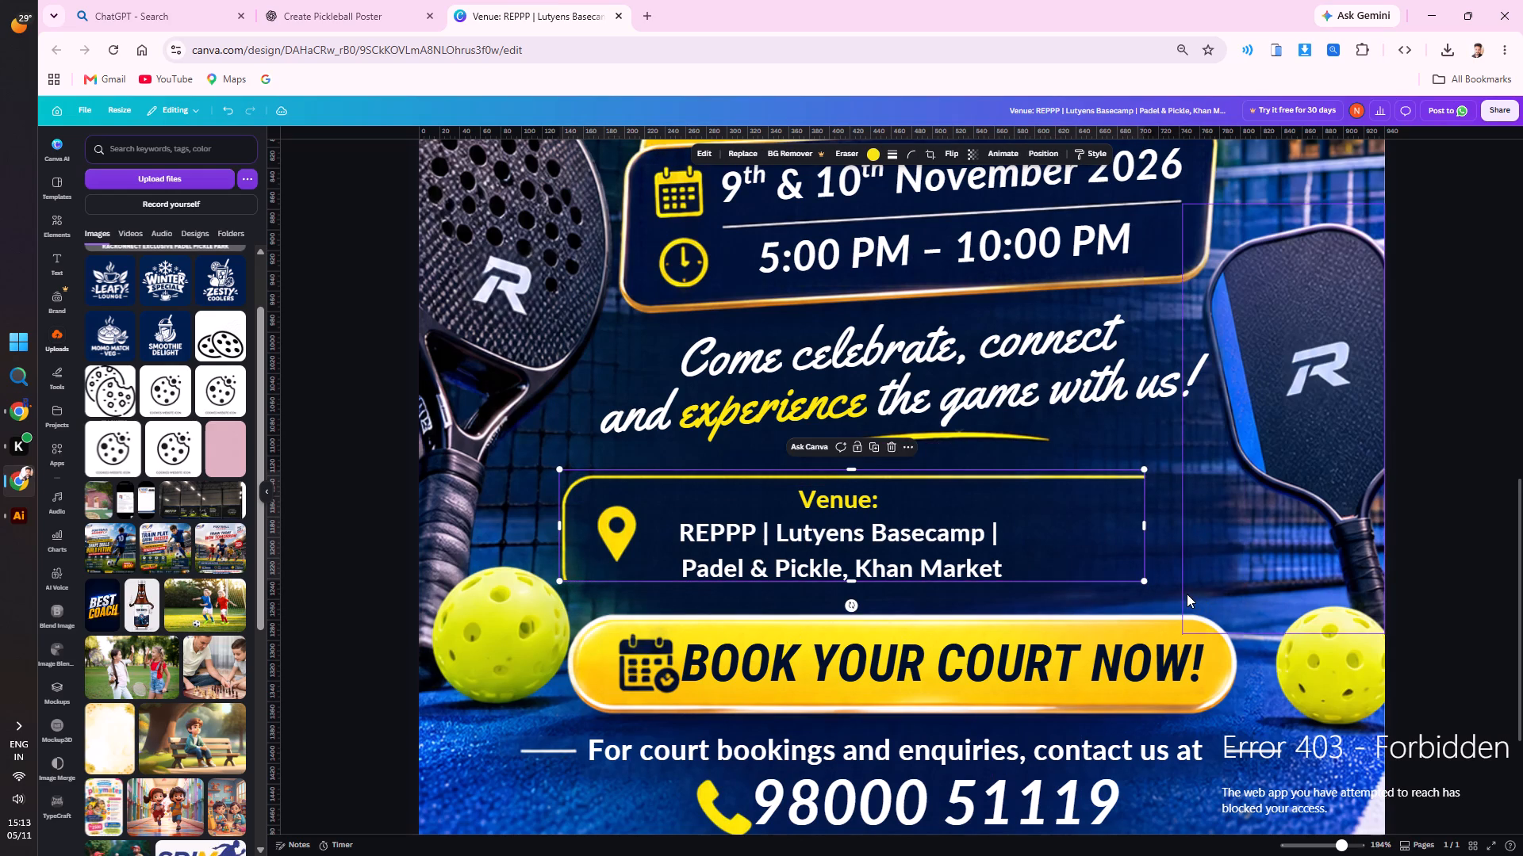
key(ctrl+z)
Scale the yellow venue outline box down proportionally and centre it just above the "BOOK YOUR COURT NOW!" banner.
drag(1243, 614, 1072, 584)
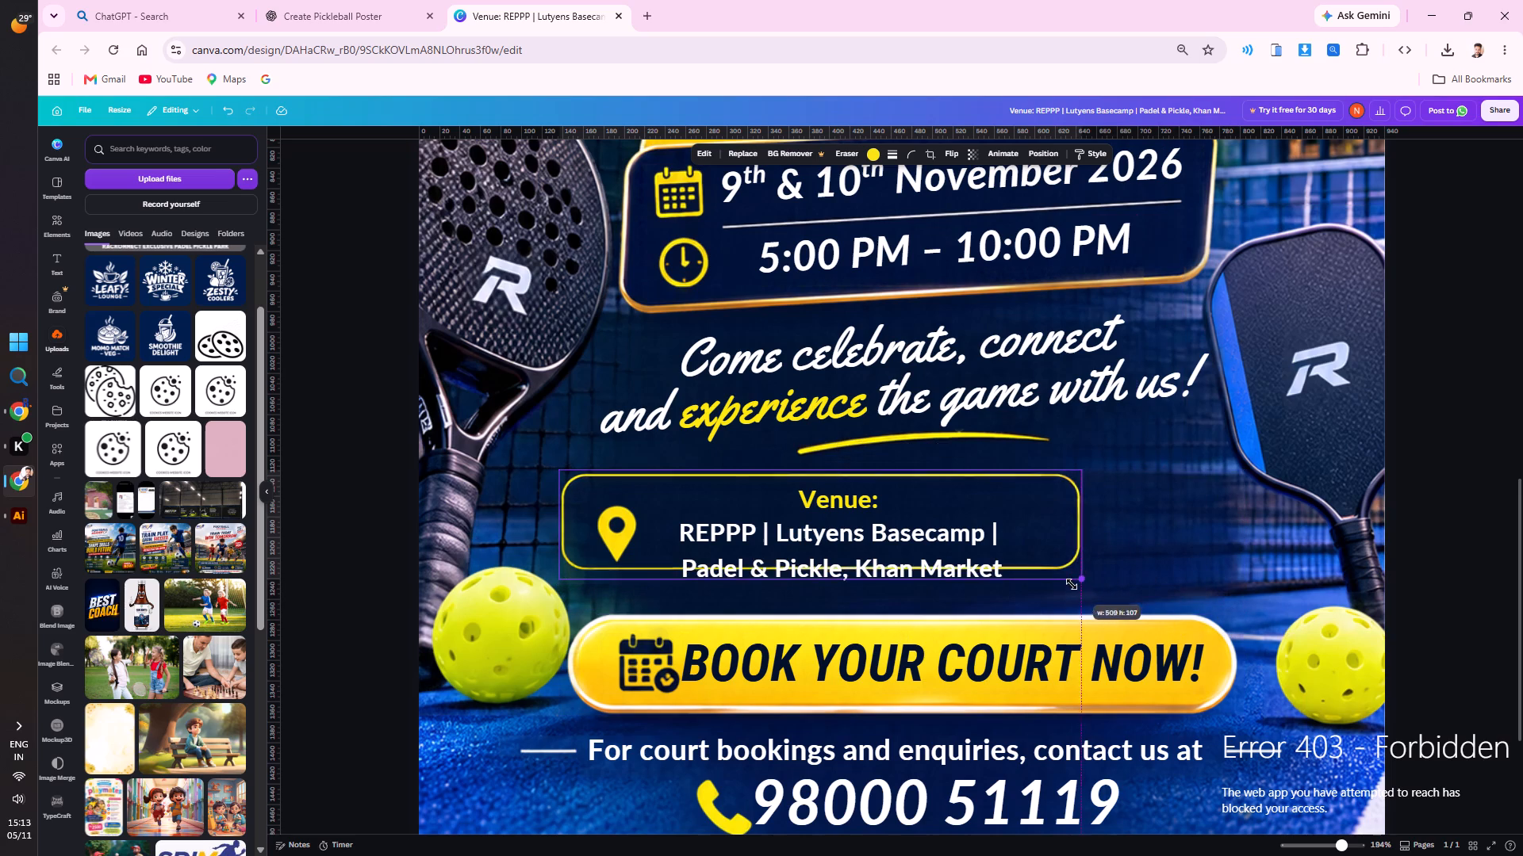
drag(1072, 584, 1062, 582)
drag(1018, 512, 1045, 533)
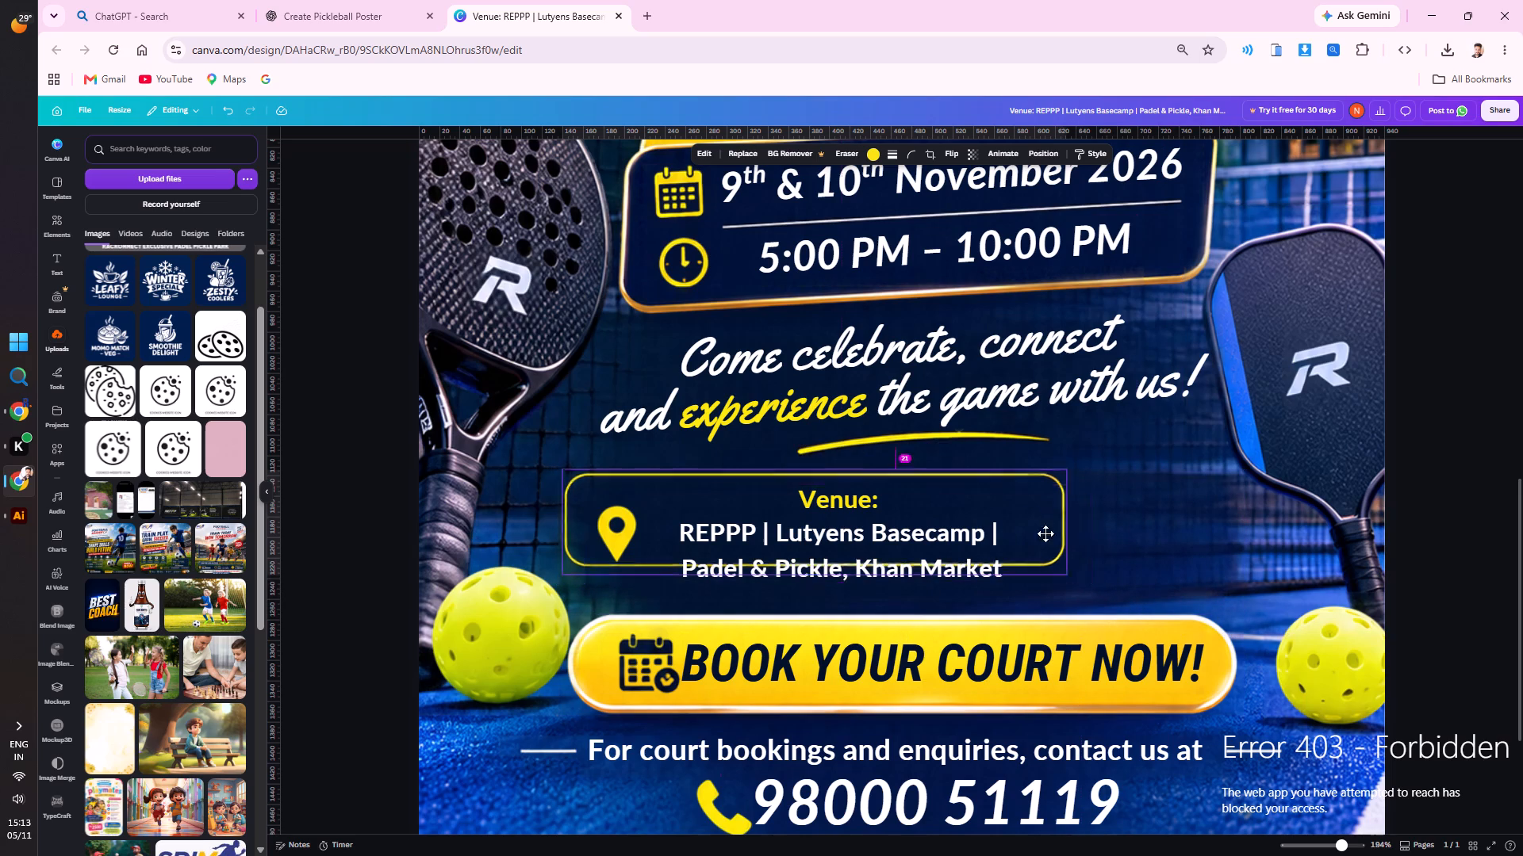
drag(1045, 533, 1119, 545)
drag(935, 549, 1011, 552)
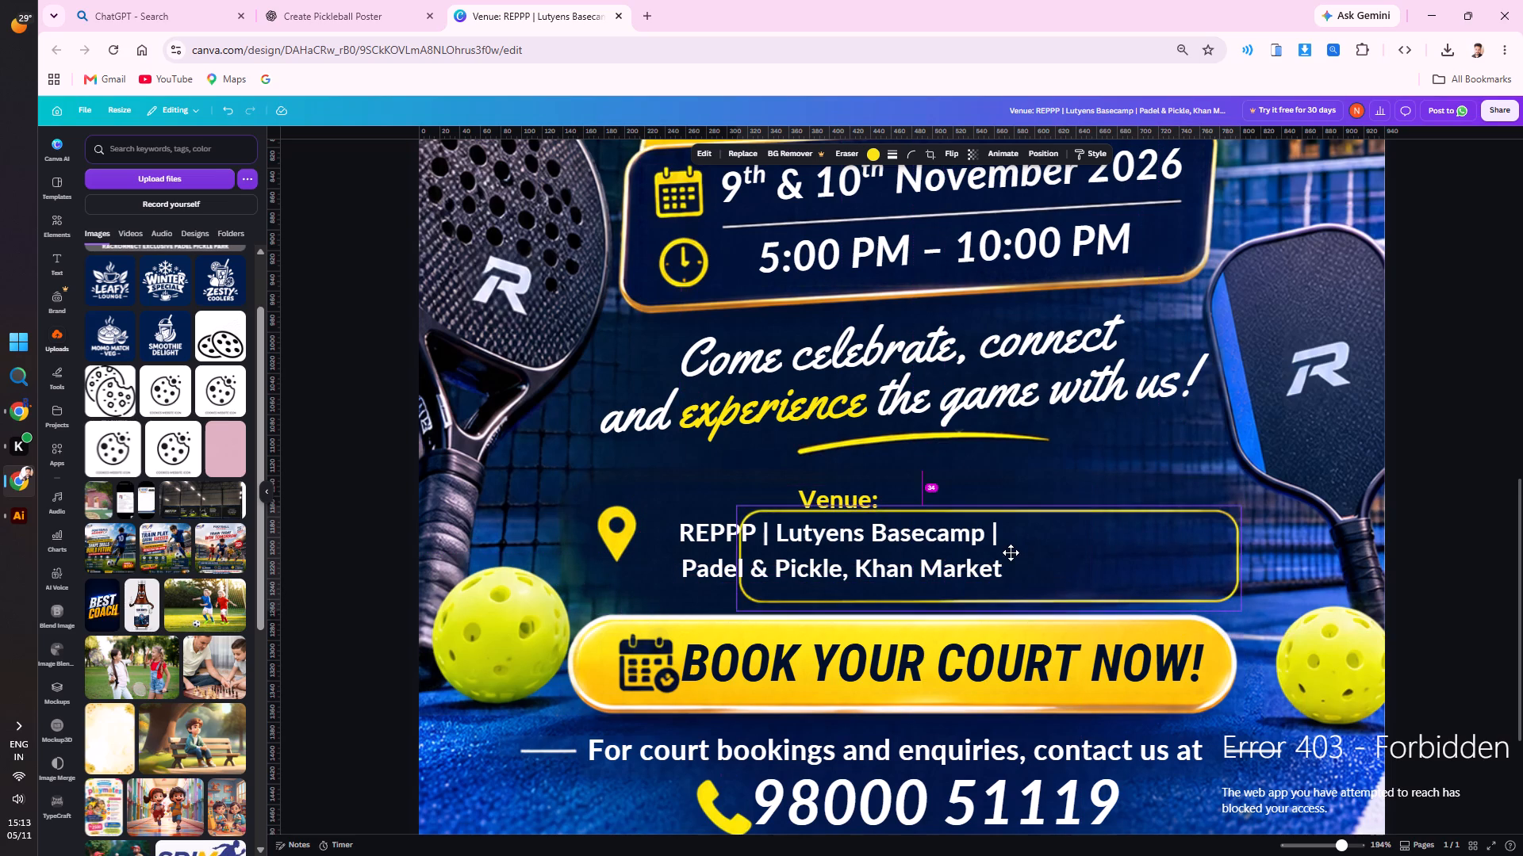
drag(1011, 552, 928, 552)
Move the venue text right and slightly down into the smaller venue box.
click(909, 548)
drag(905, 546, 957, 546)
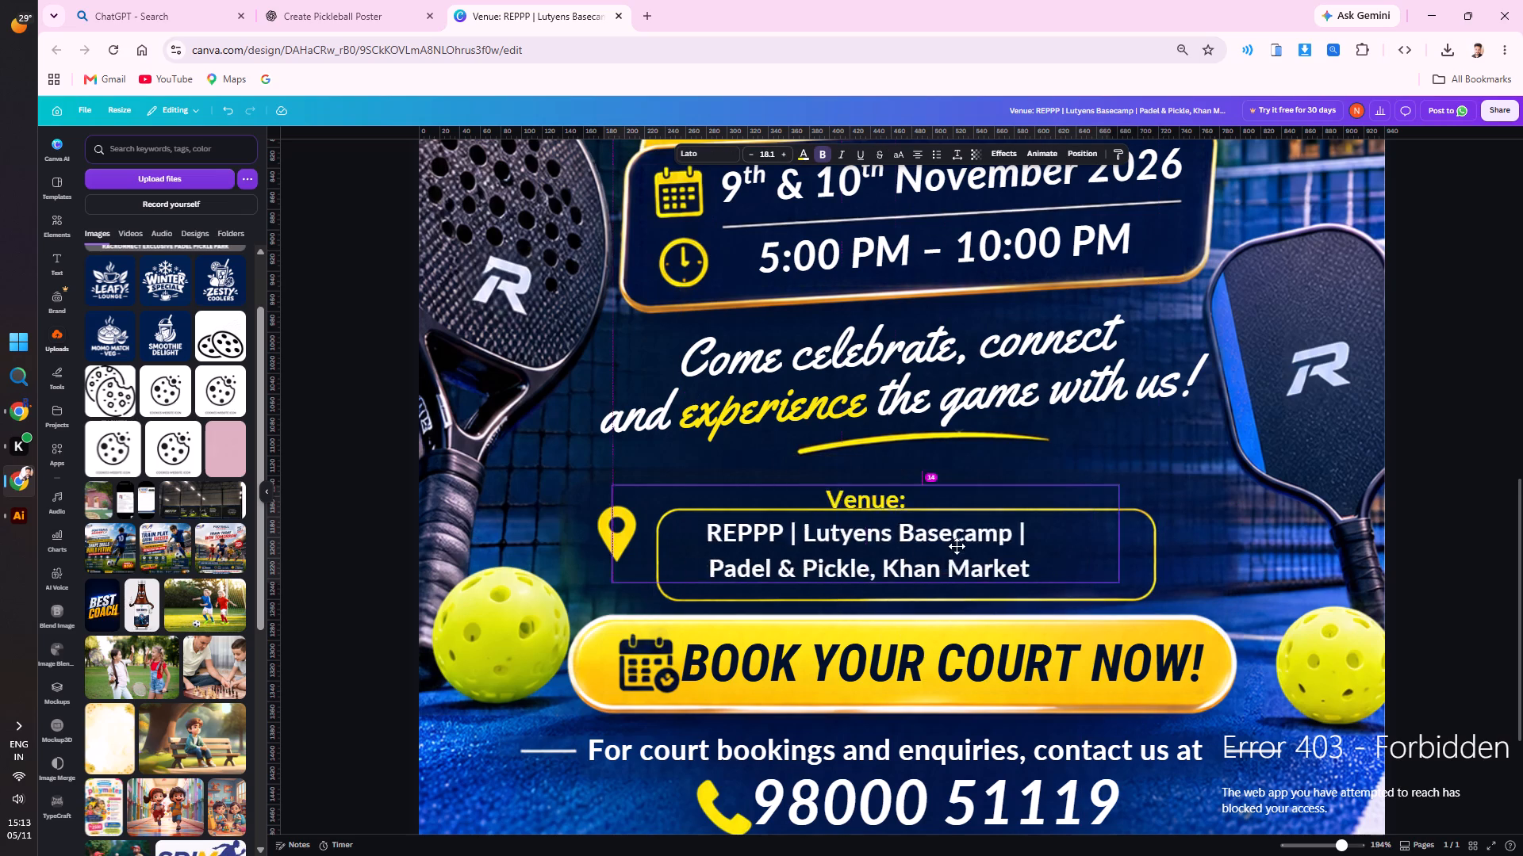
drag(957, 546, 983, 552)
Delete the "Venue:" heading from the venue text, keeping the two address lines.
double_click(946, 514)
click(957, 513)
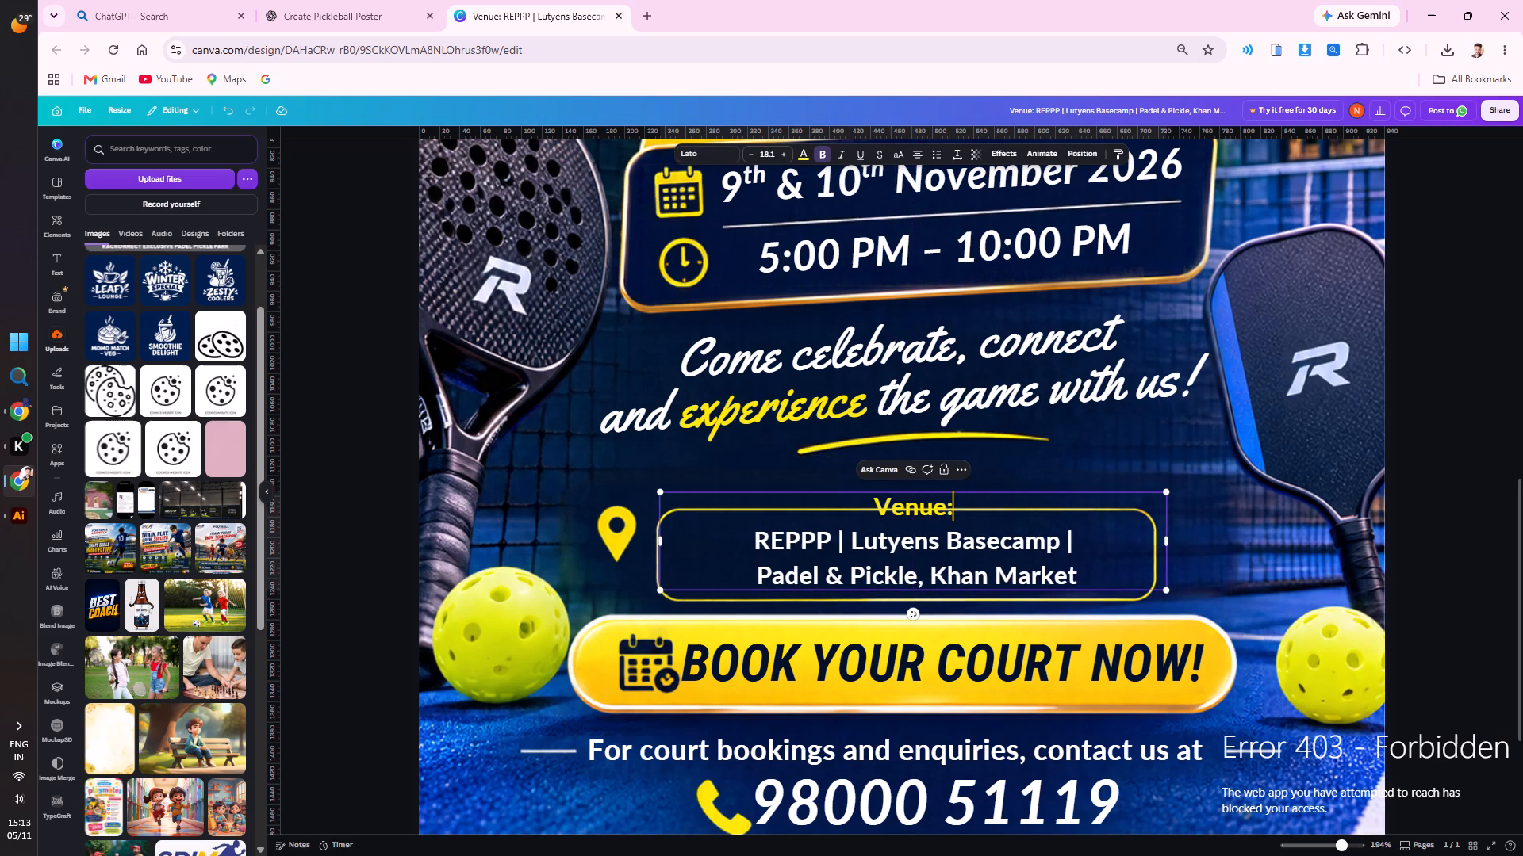
drag(958, 510, 871, 510)
key(BackSpace)
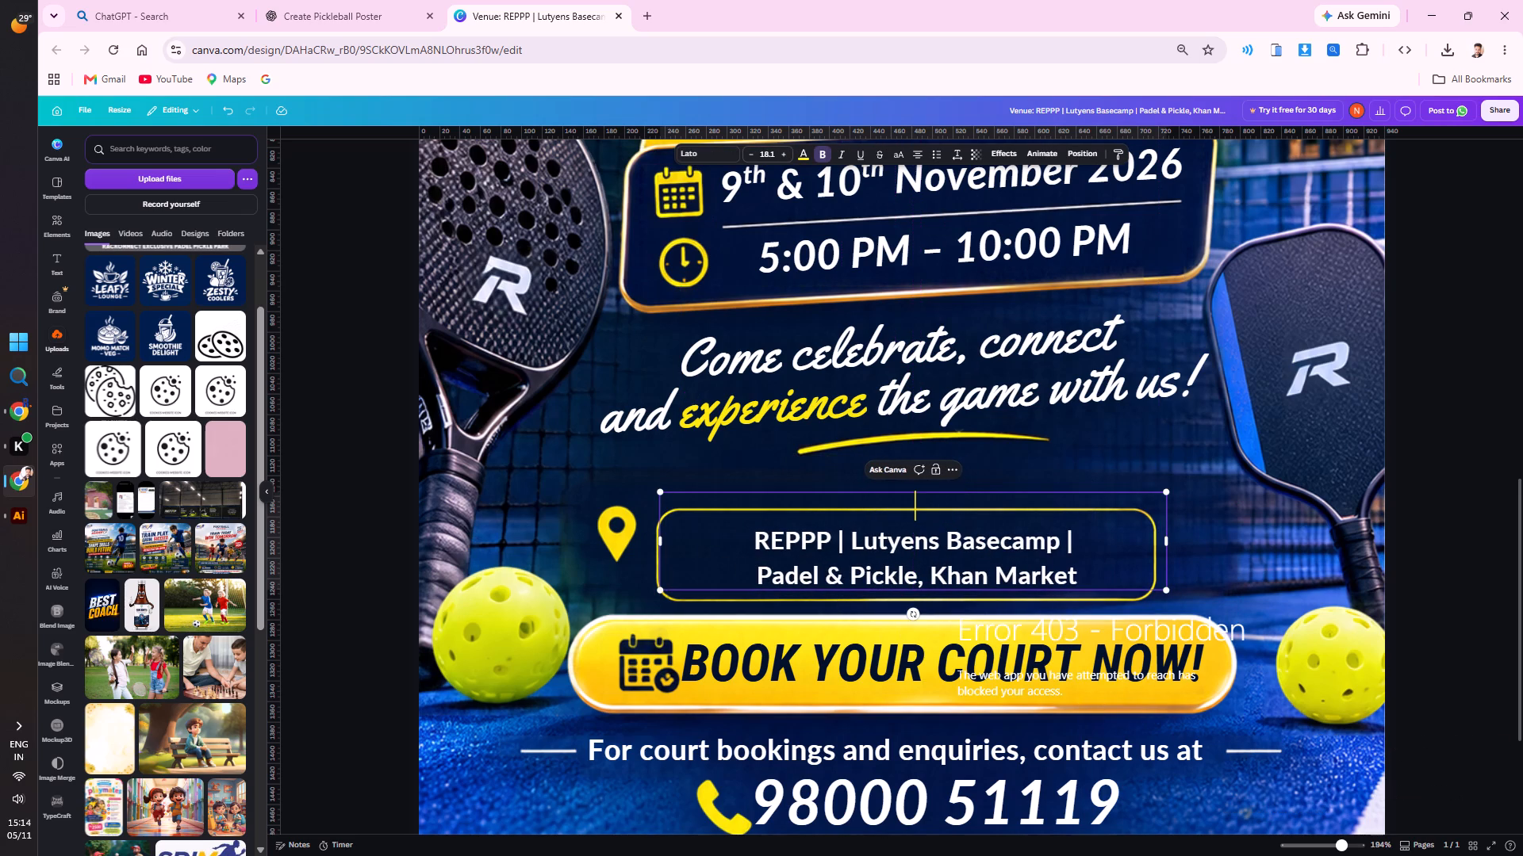
click(1099, 446)
Shift the two address lines slightly left and up to centre them in the venue box.
click(895, 561)
drag(929, 557, 927, 556)
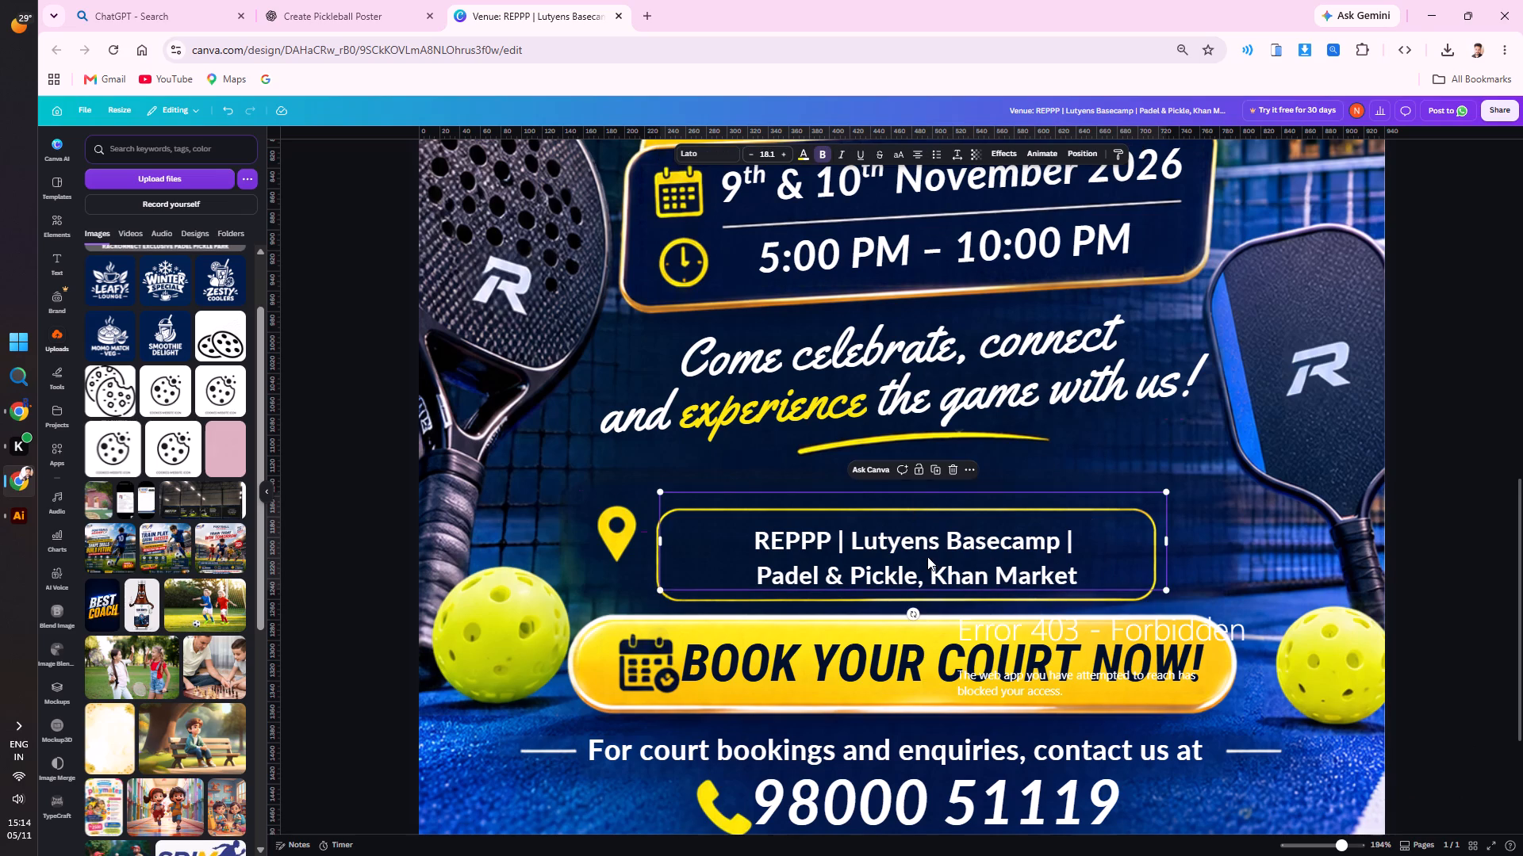
drag(927, 556, 921, 556)
click(1224, 502)
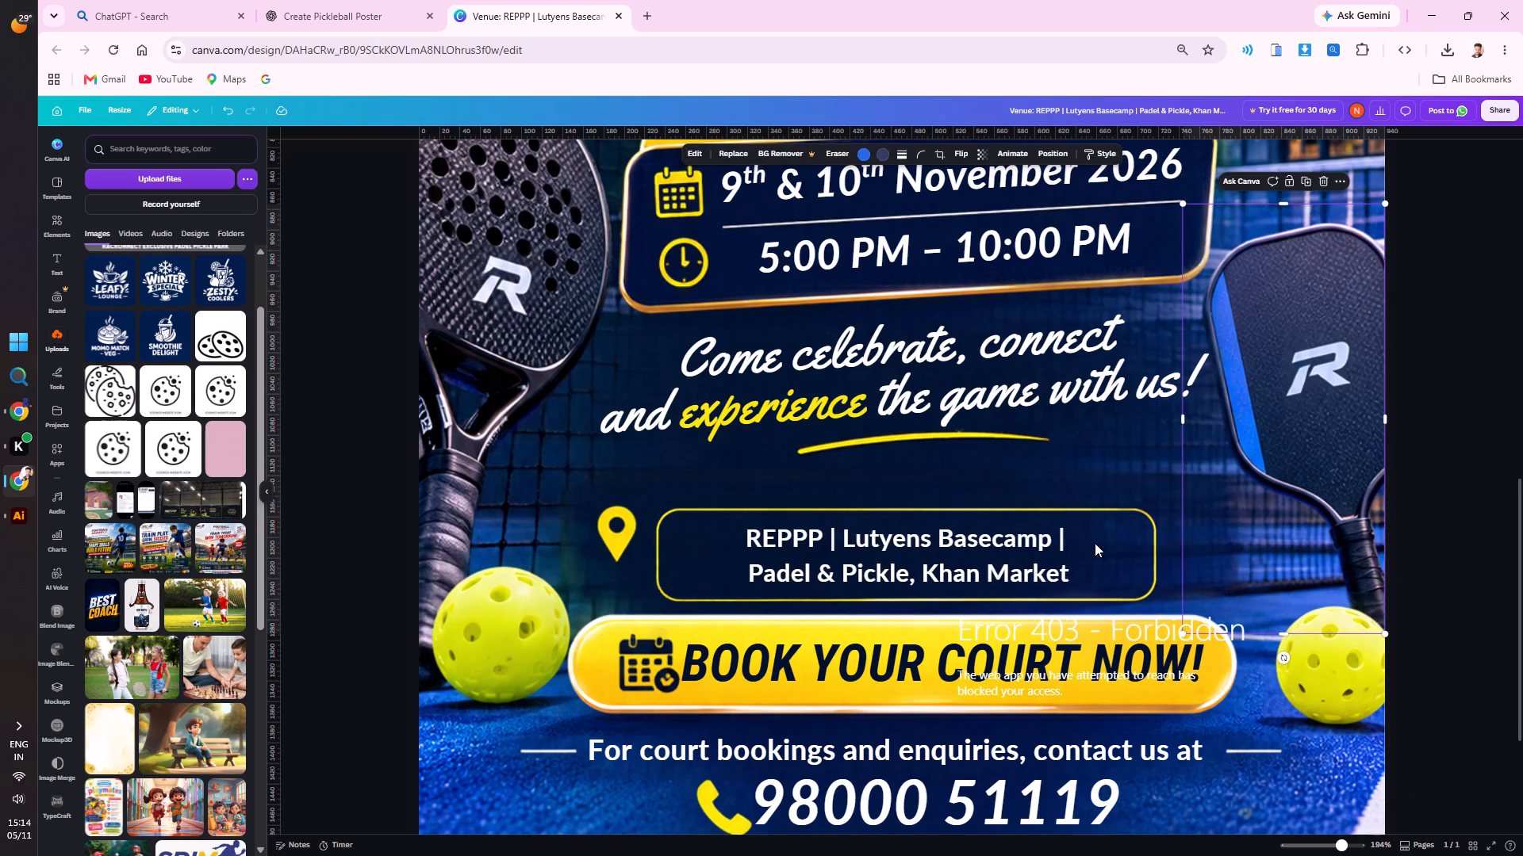
Move the location pin inside the venue box, just left of the address lines.
drag(622, 537, 708, 560)
click(580, 545)
Review the overall poster layout around the compact venue box.
ctrl+scroll(855, 576, down, 4)
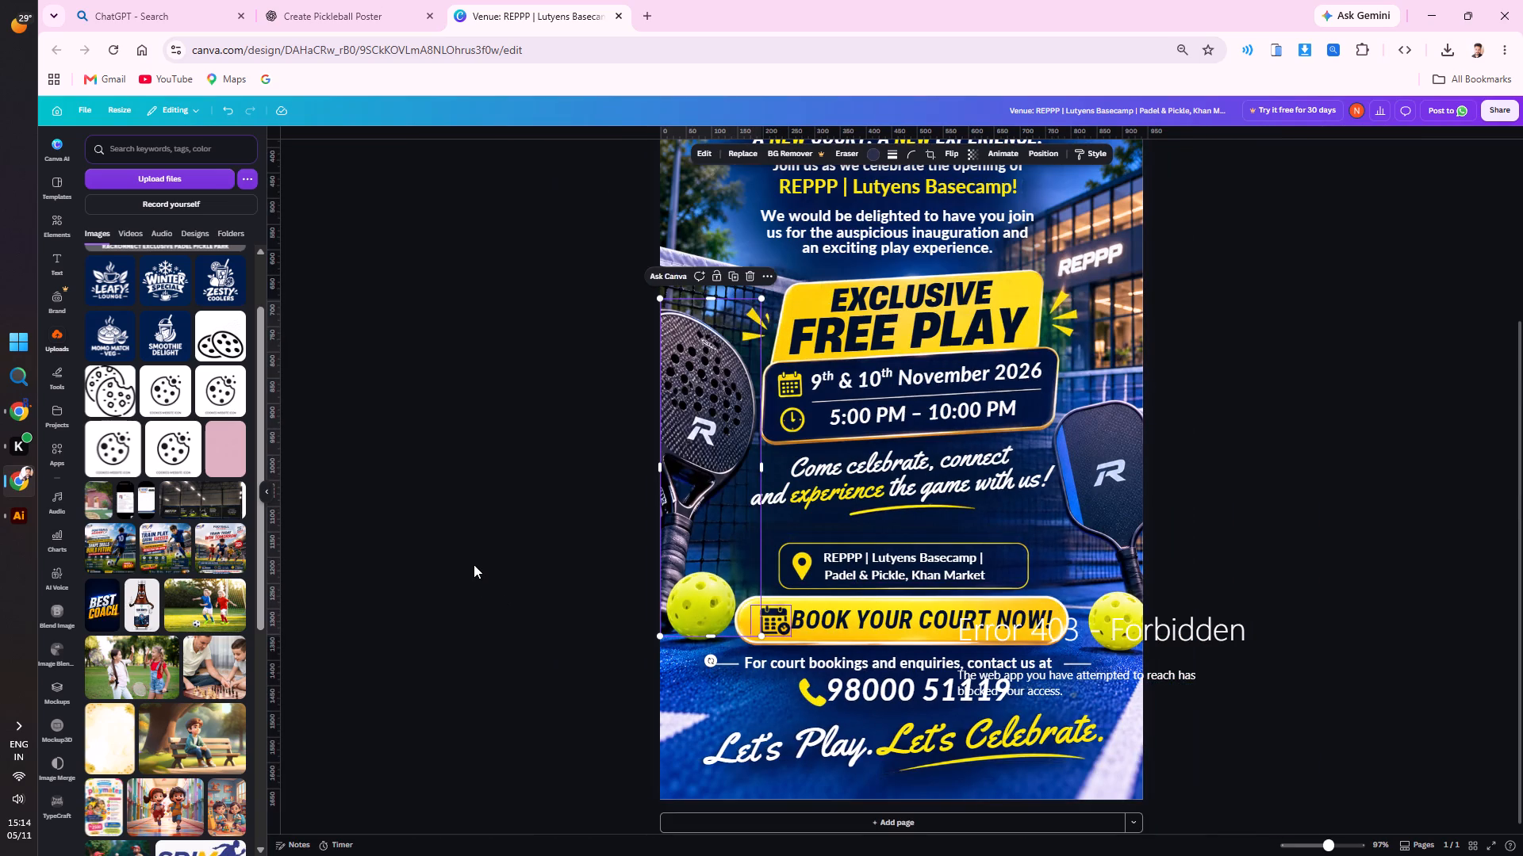
click(474, 564)
scroll(895, 651, down, 2)
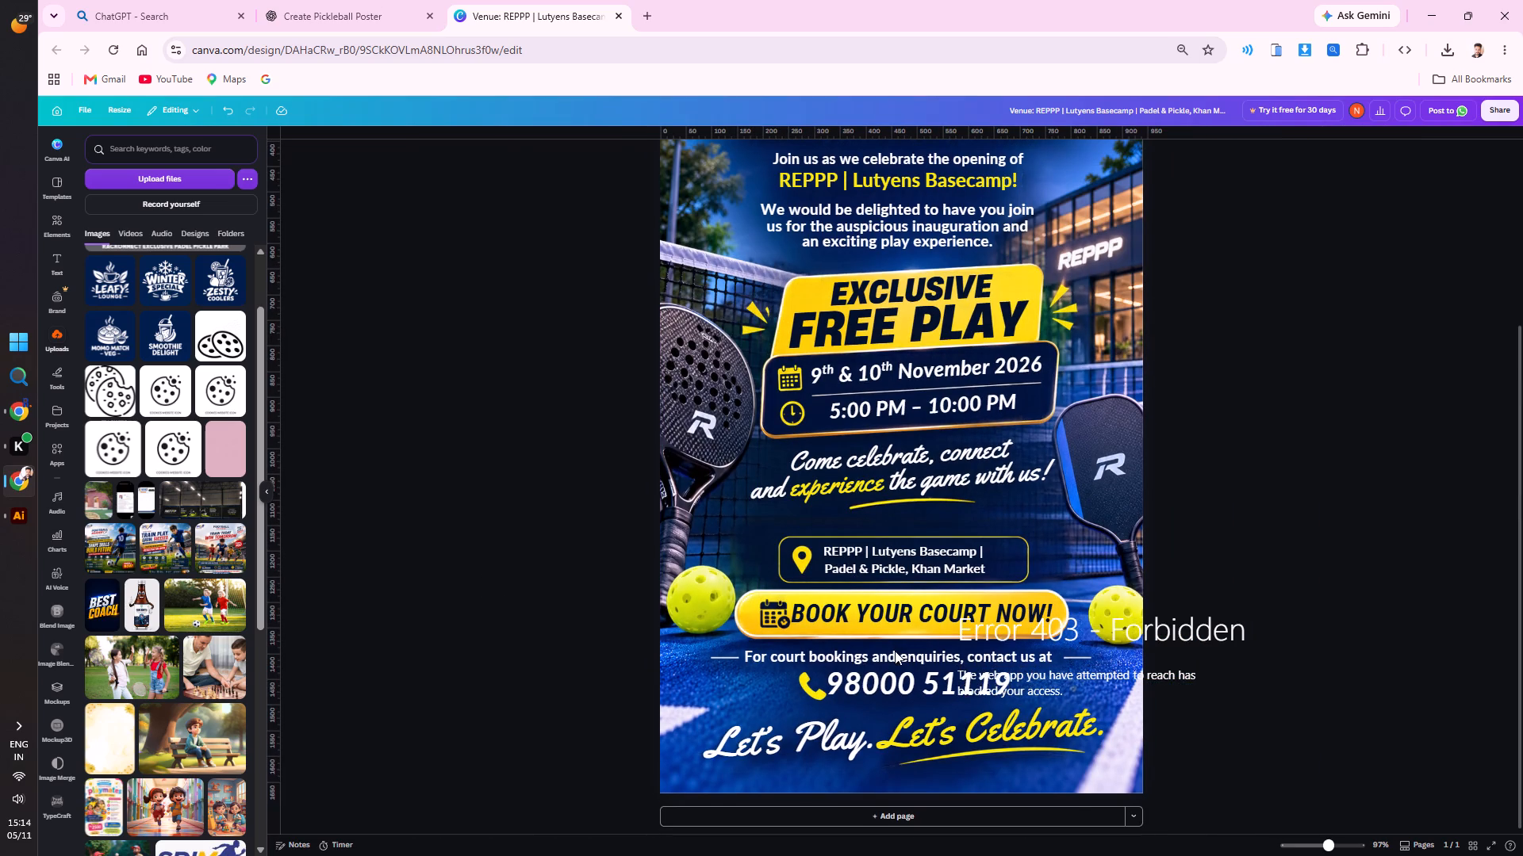
scroll(891, 652, up, 2)
scroll(891, 652, down, 4)
scroll(891, 652, up, 1)
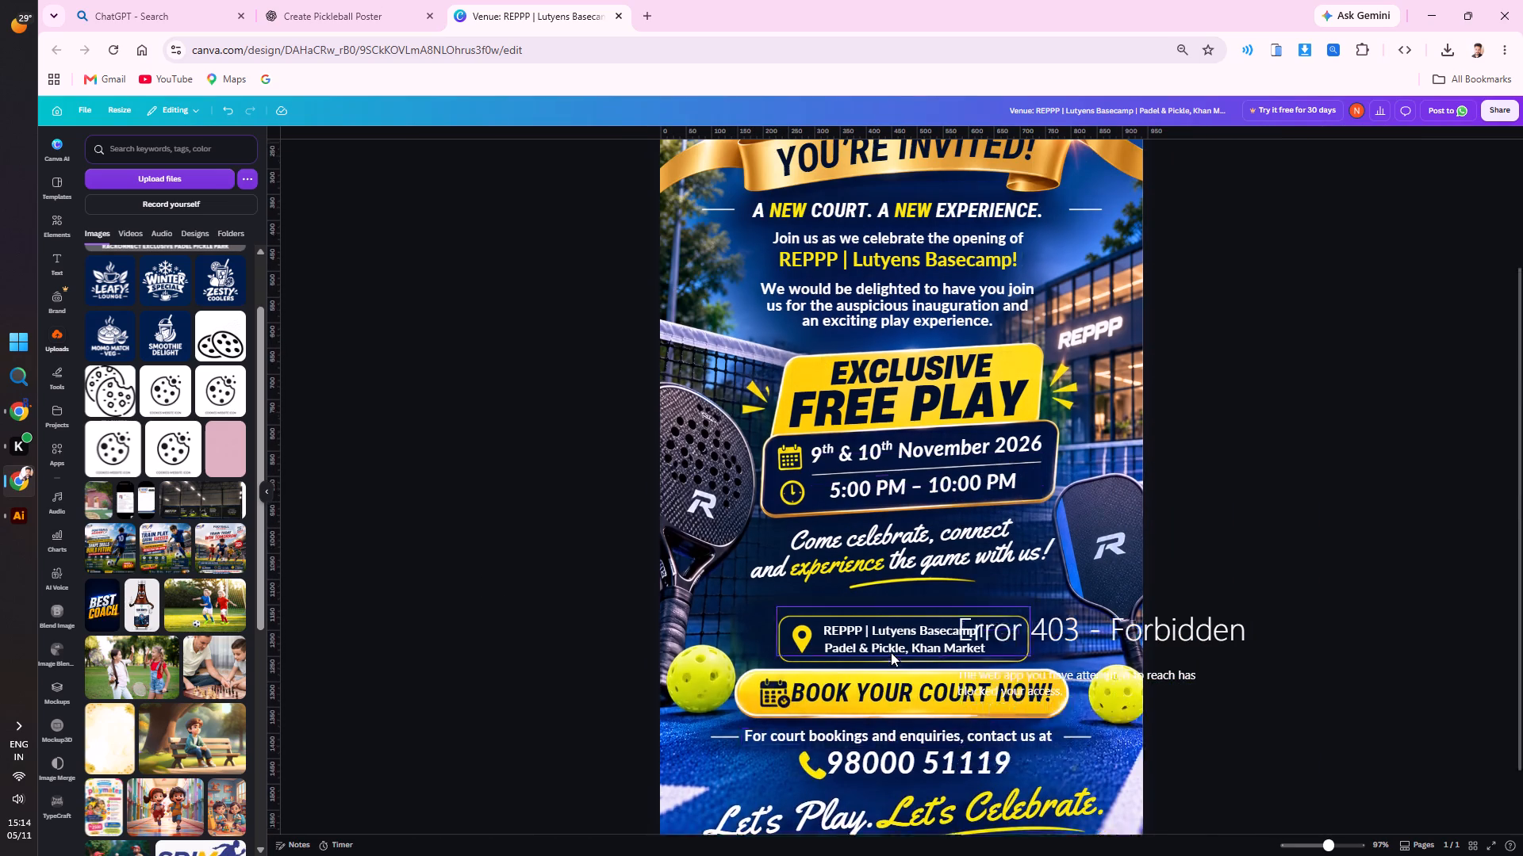
scroll(891, 652, up, 2)
scroll(891, 652, down, 1)
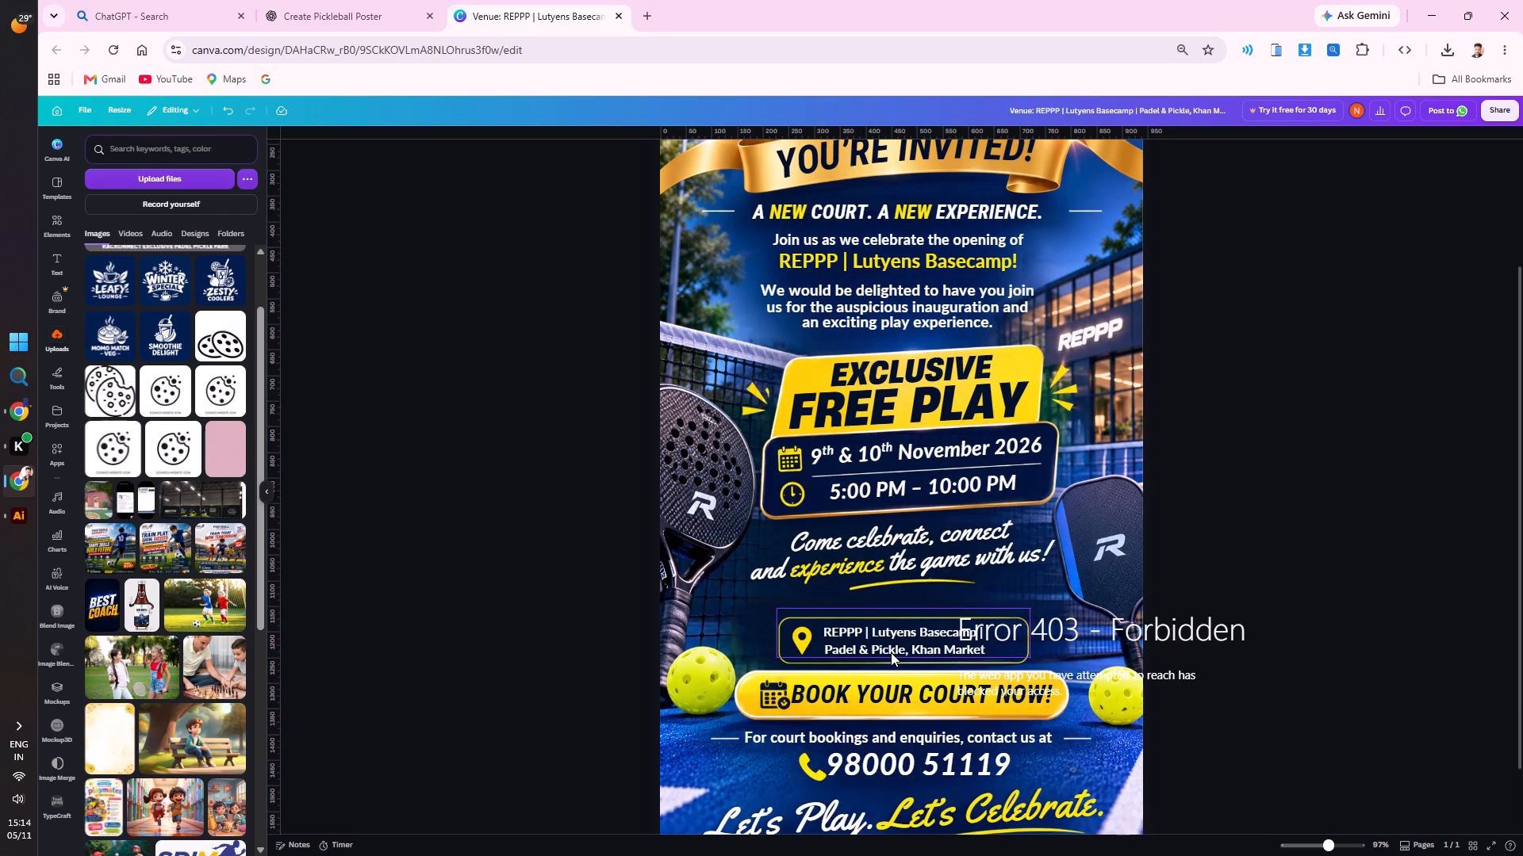
scroll(891, 652, down, 3)
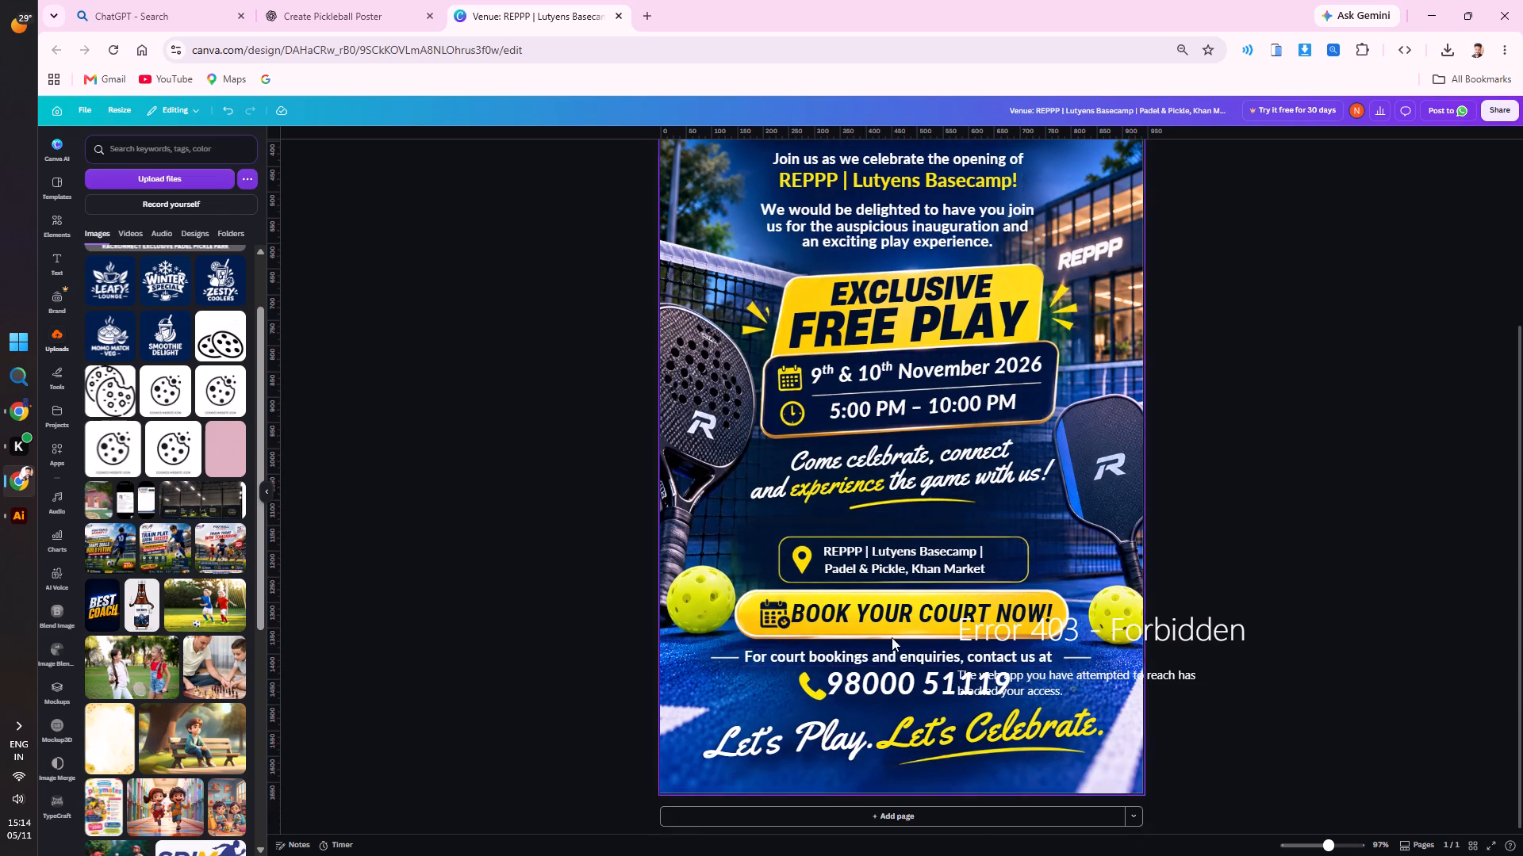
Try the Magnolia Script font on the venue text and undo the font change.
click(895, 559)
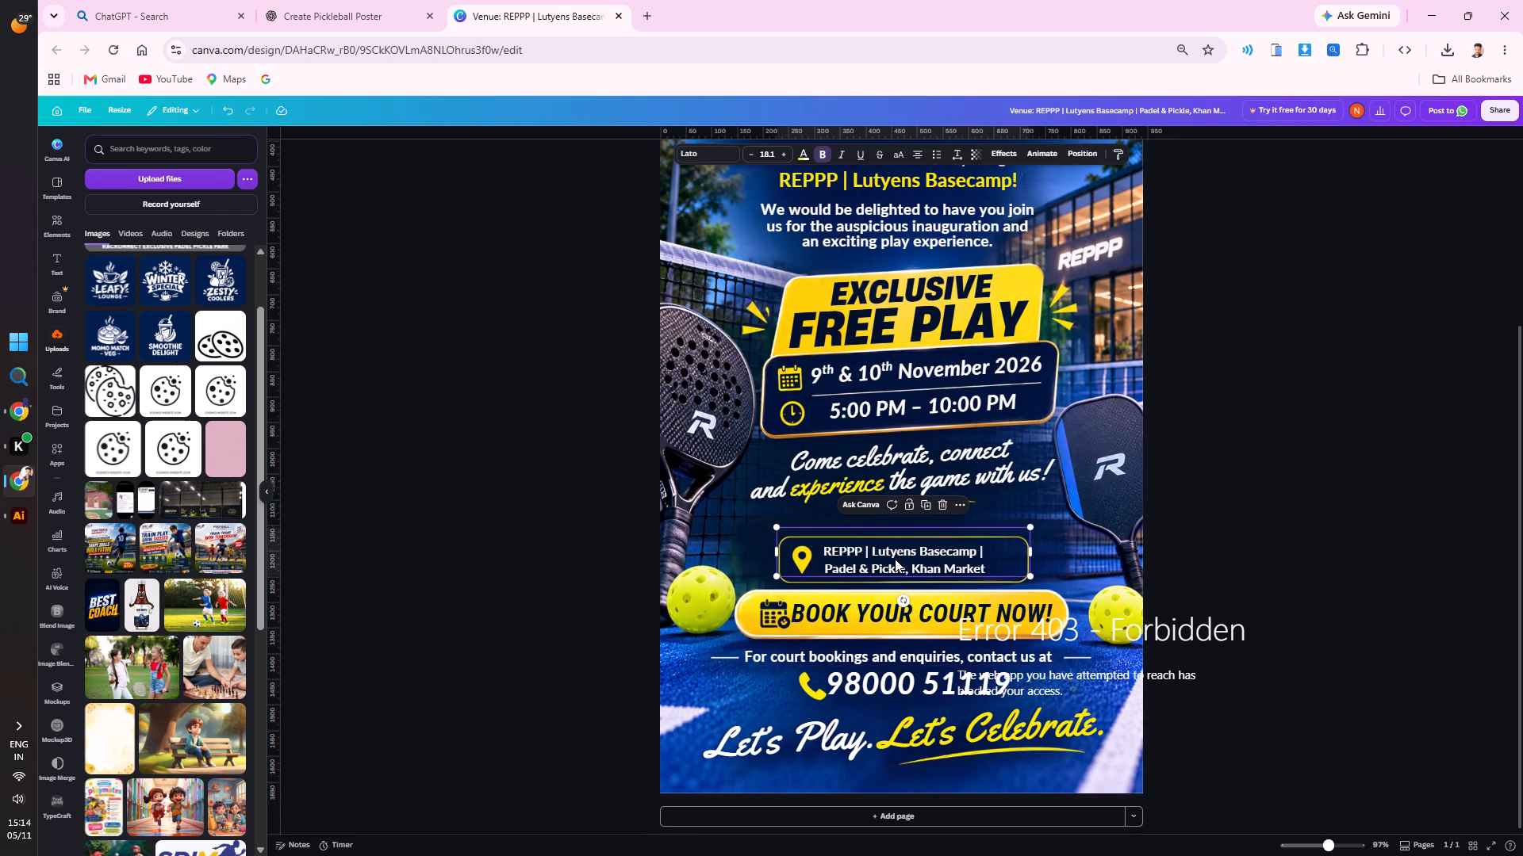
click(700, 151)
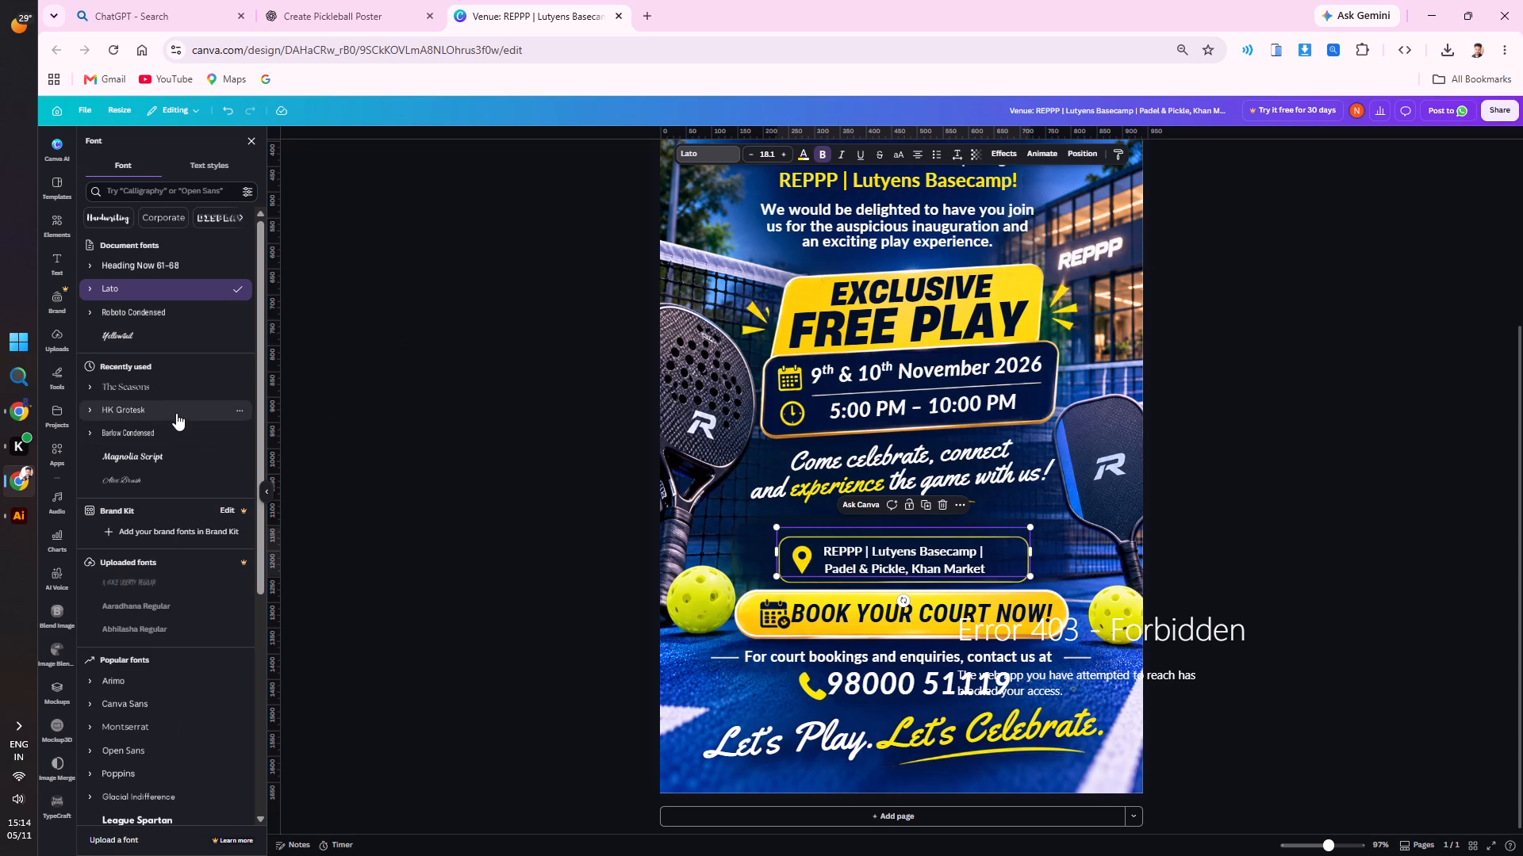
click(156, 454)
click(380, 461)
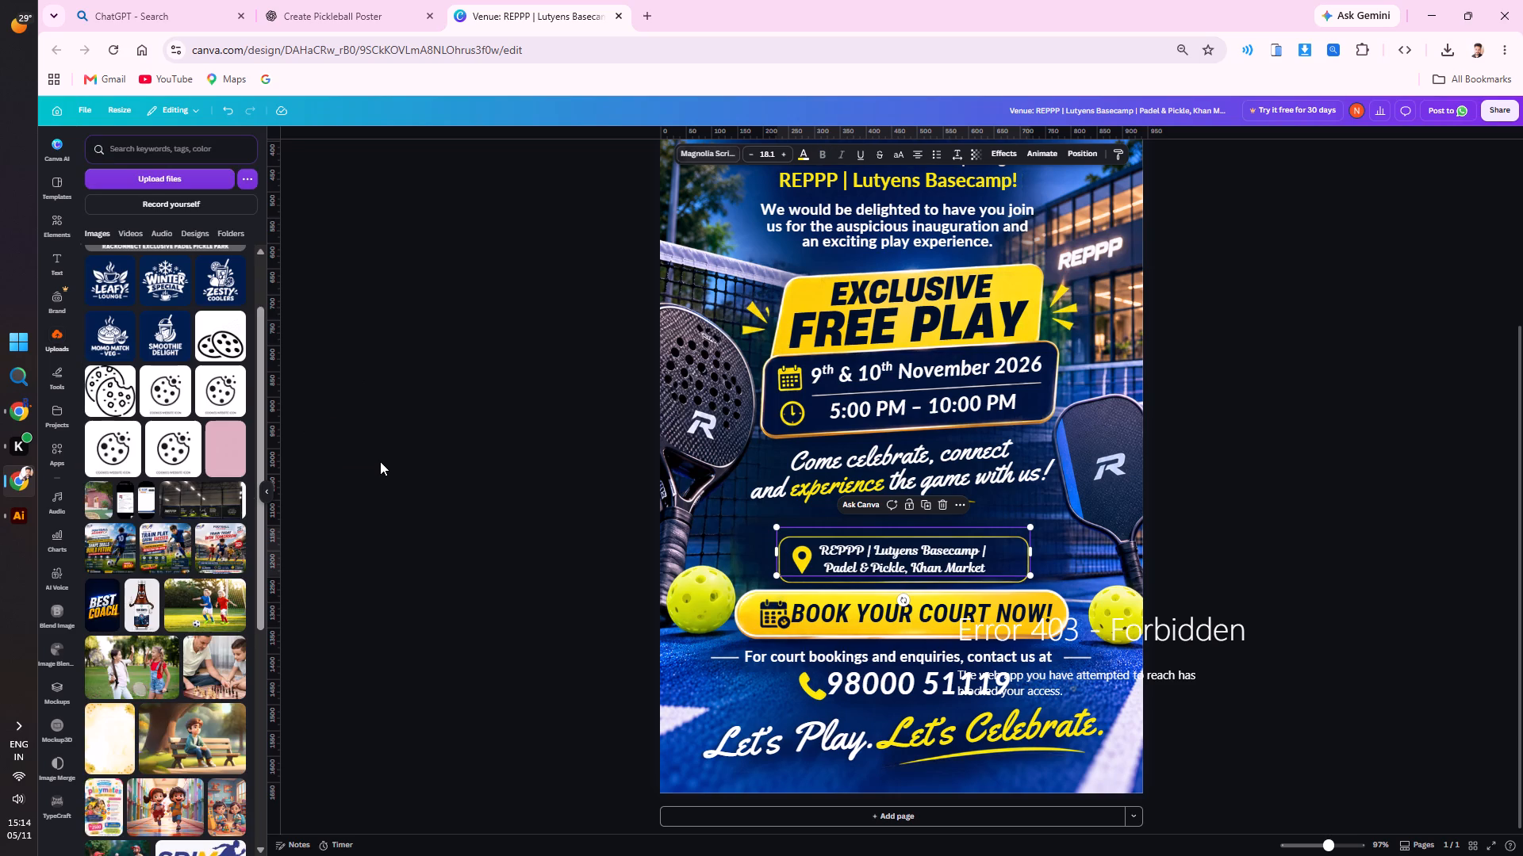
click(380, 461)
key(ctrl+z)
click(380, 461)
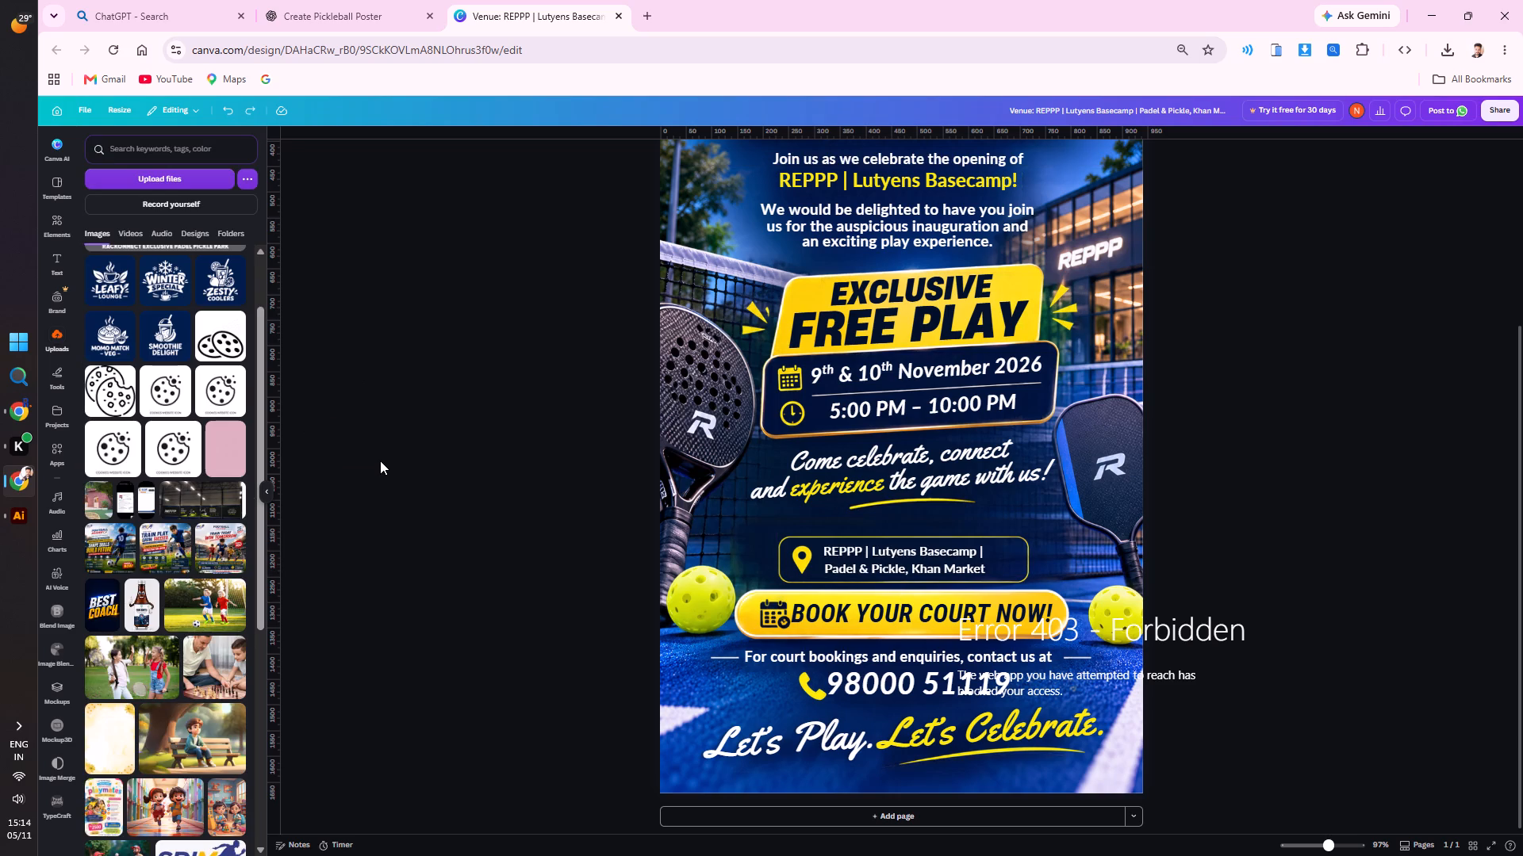
Nudge the venue text right within its box to widen the gap from the location pin.
click(869, 574)
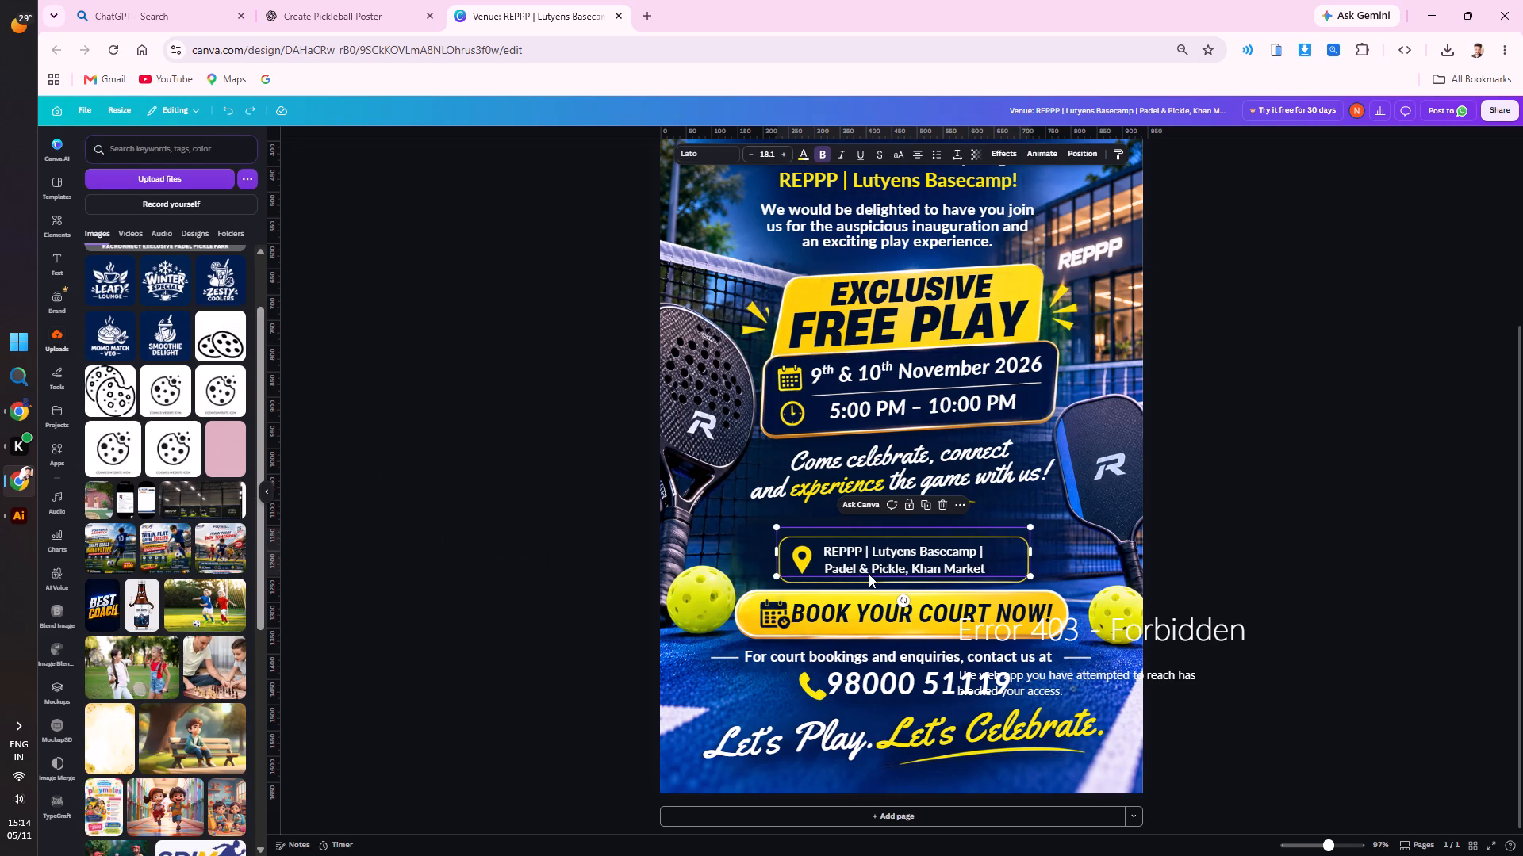
key(Right)
key(Right)
key(Right)
key(Right)
key(Right)
key(Right)
key(Right)
key(Right)
key(Right)
key(Right)
key(Right)
key(Right)
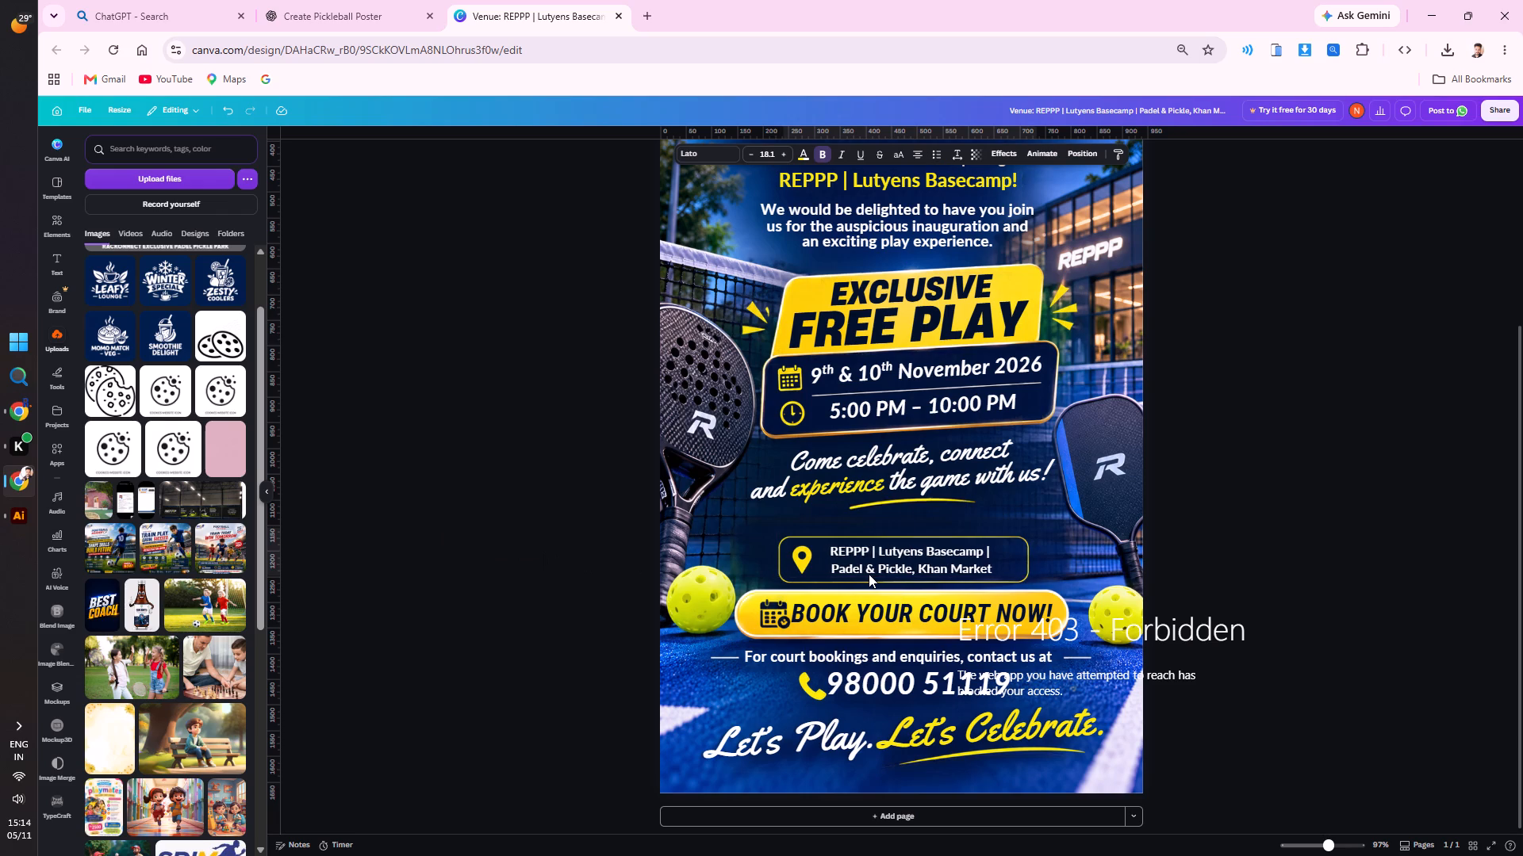
key(Right)
key(Right)
key(Right)
key(Right)
key(Right)
key(Right)
key(Right)
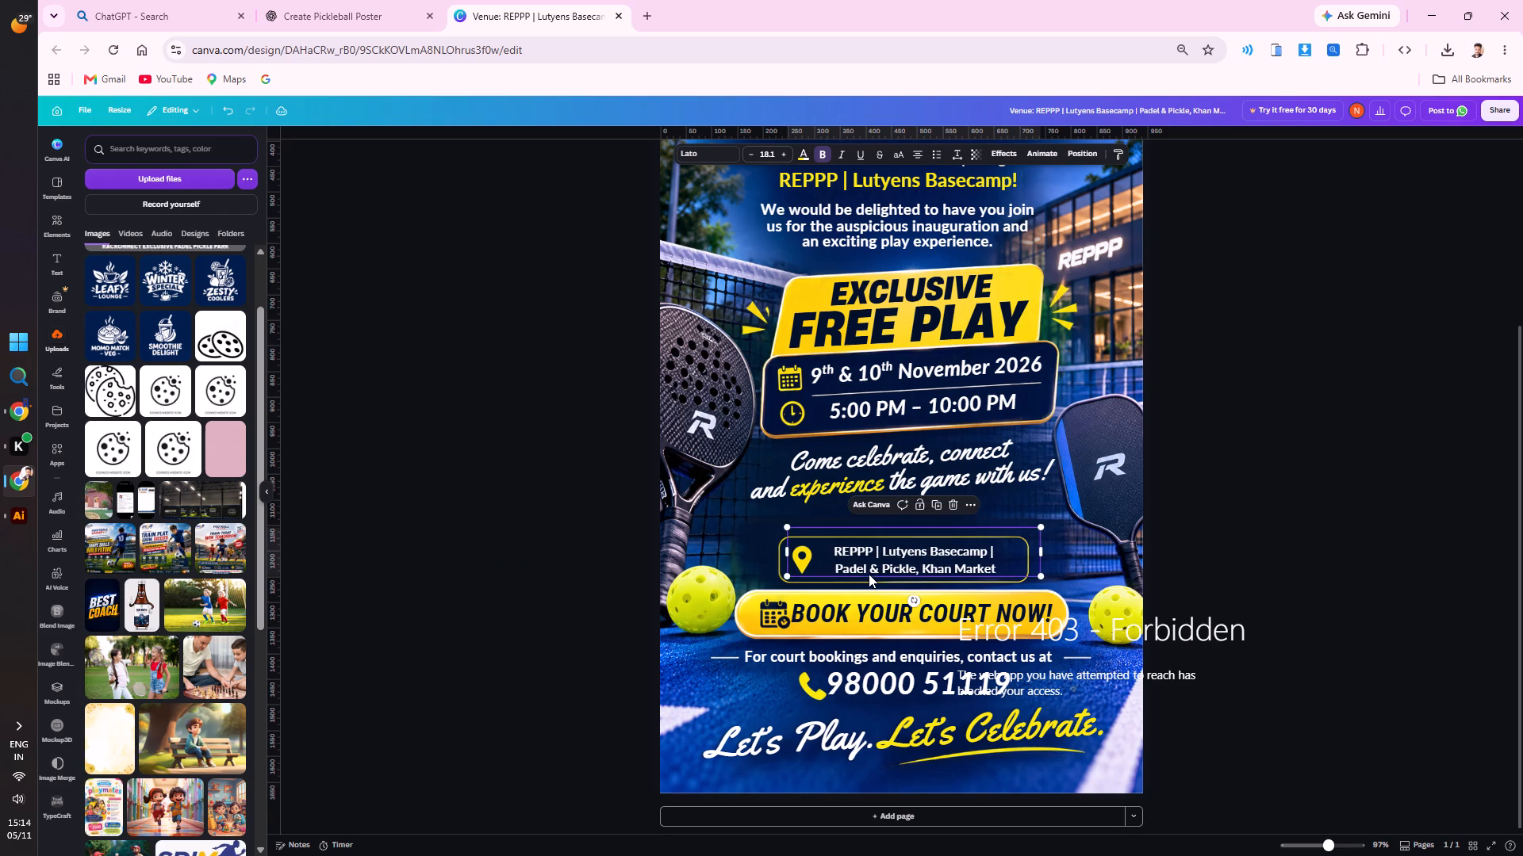
click(1320, 311)
Download the poster as a JPG file.
scroll(1227, 343, down, 3)
ctrl+scroll(1183, 371, down, 3)
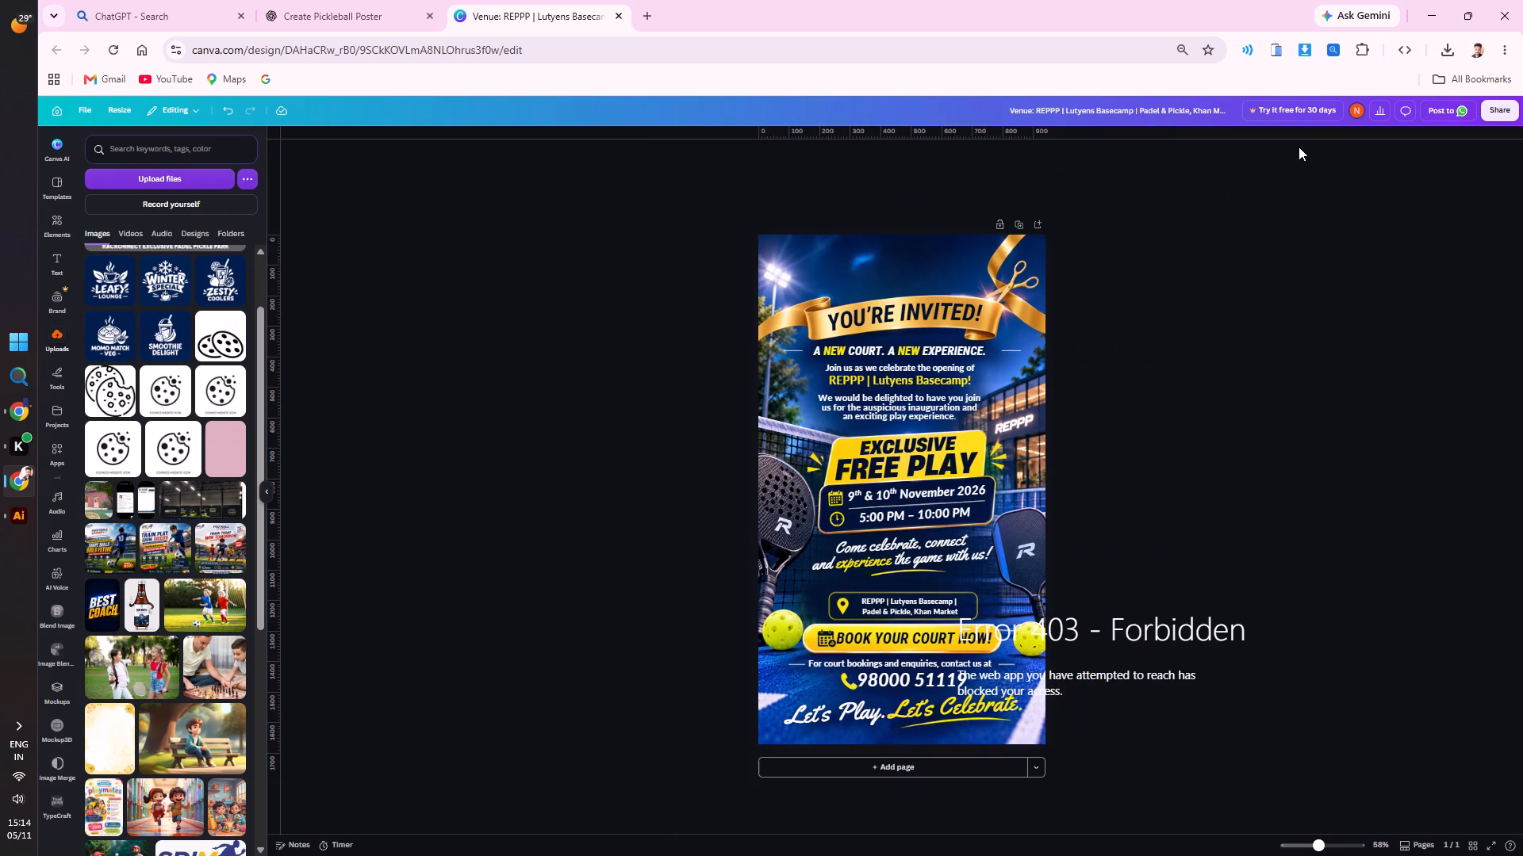
click(83, 106)
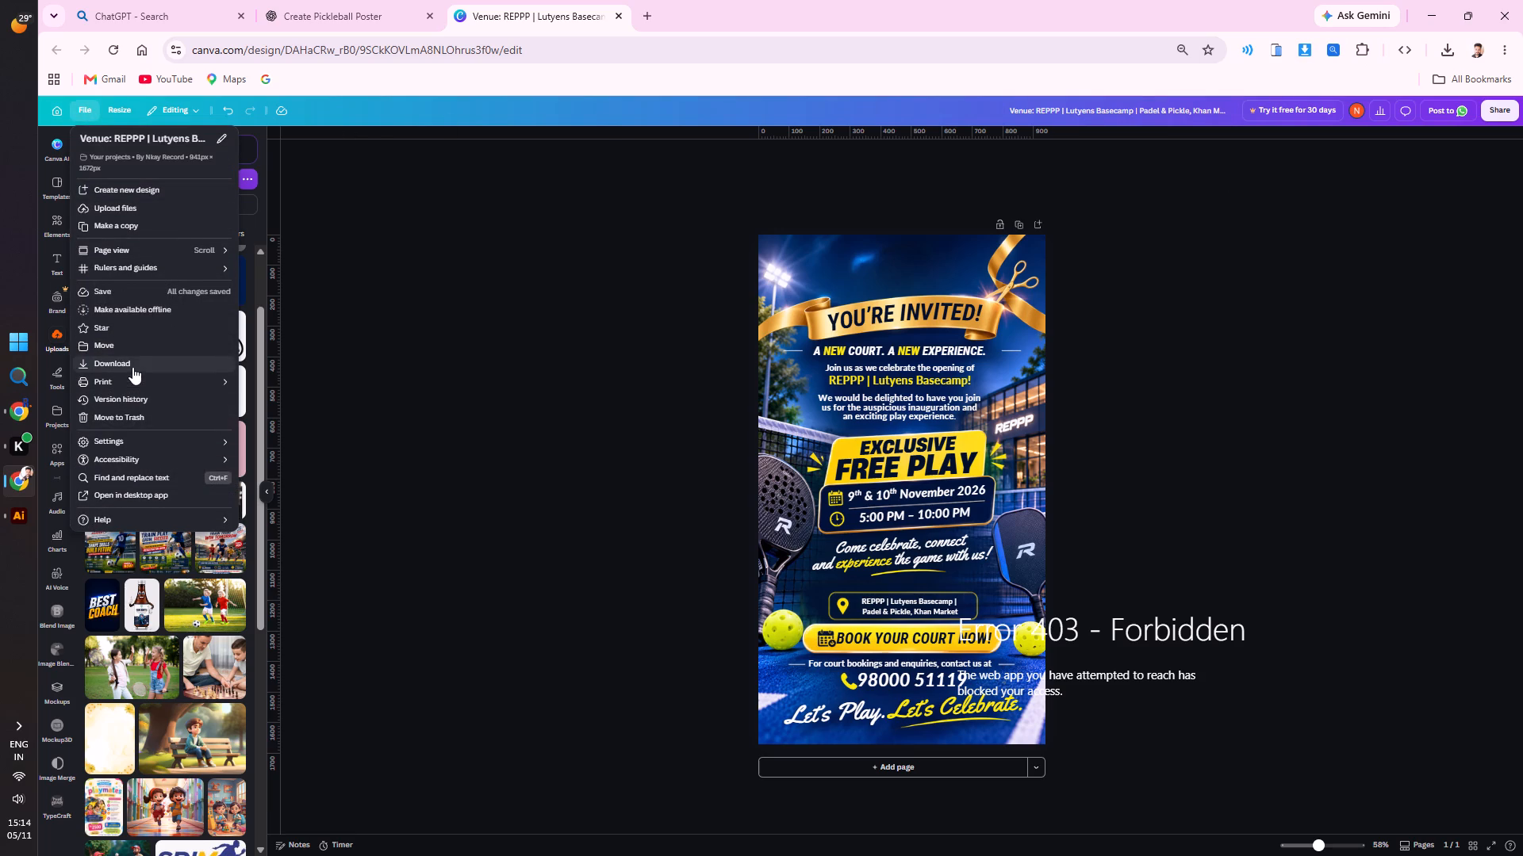
click(136, 362)
click(1443, 187)
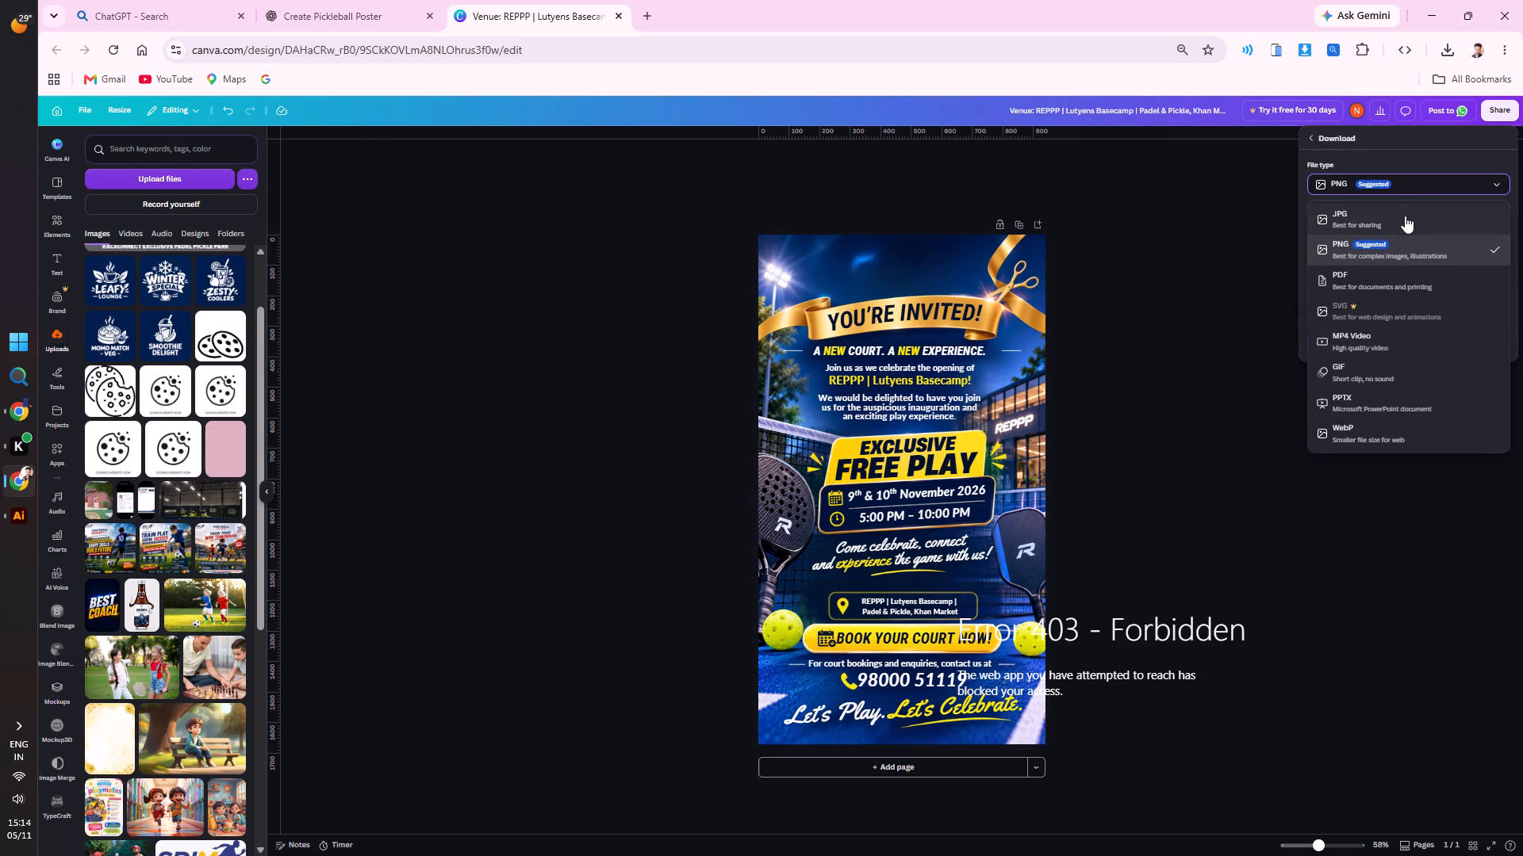
click(1404, 216)
click(1448, 322)
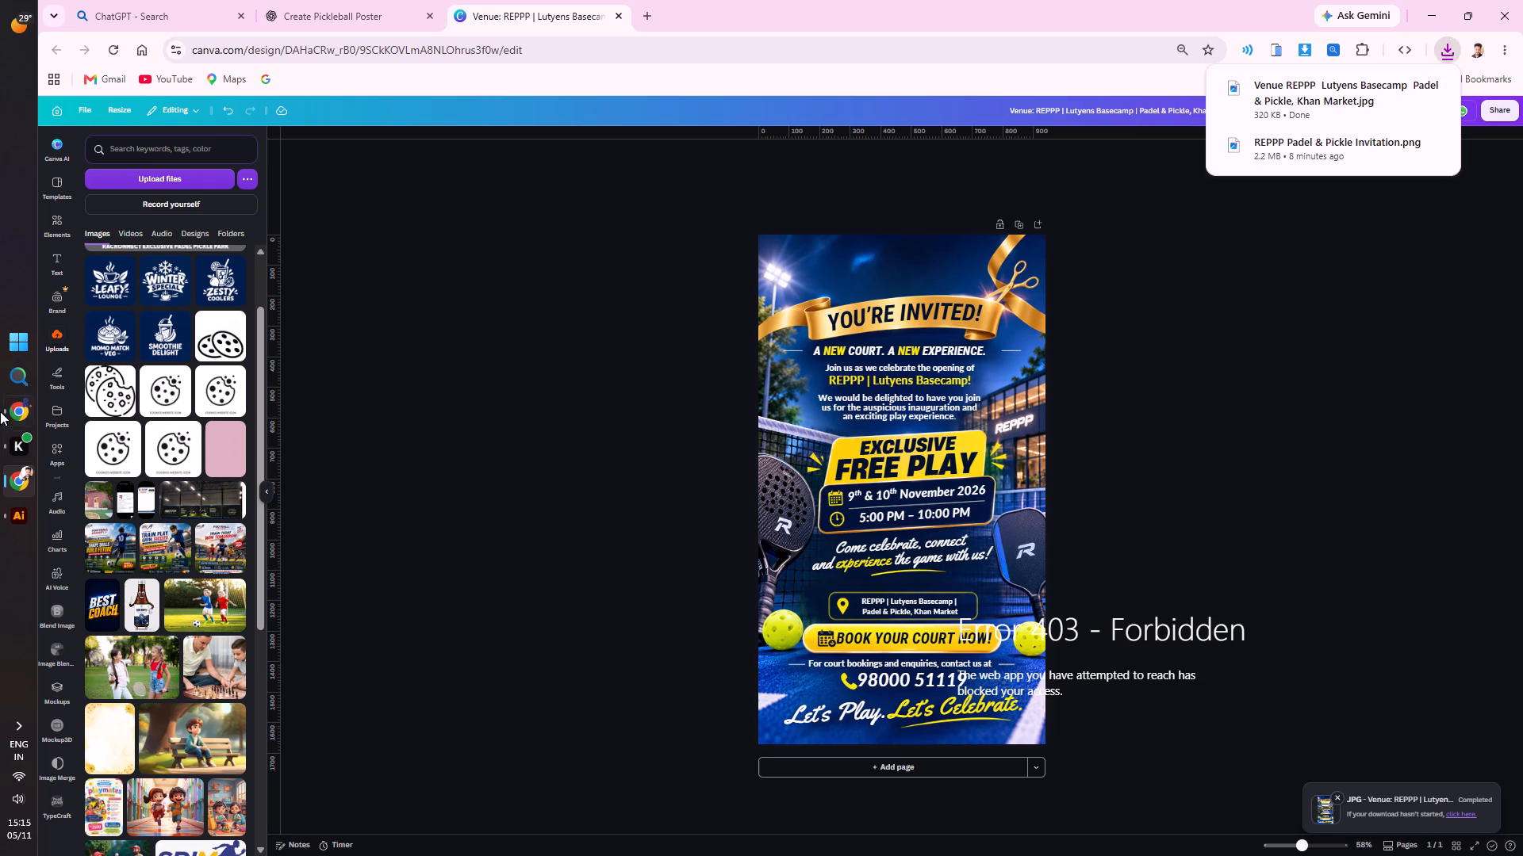
Switch to Illustrator and open the downloaded "Venue REPPP Lutyens Basecamp Padel & Pickle, Khan Market" JPG from the Downloads folder.
click(18, 519)
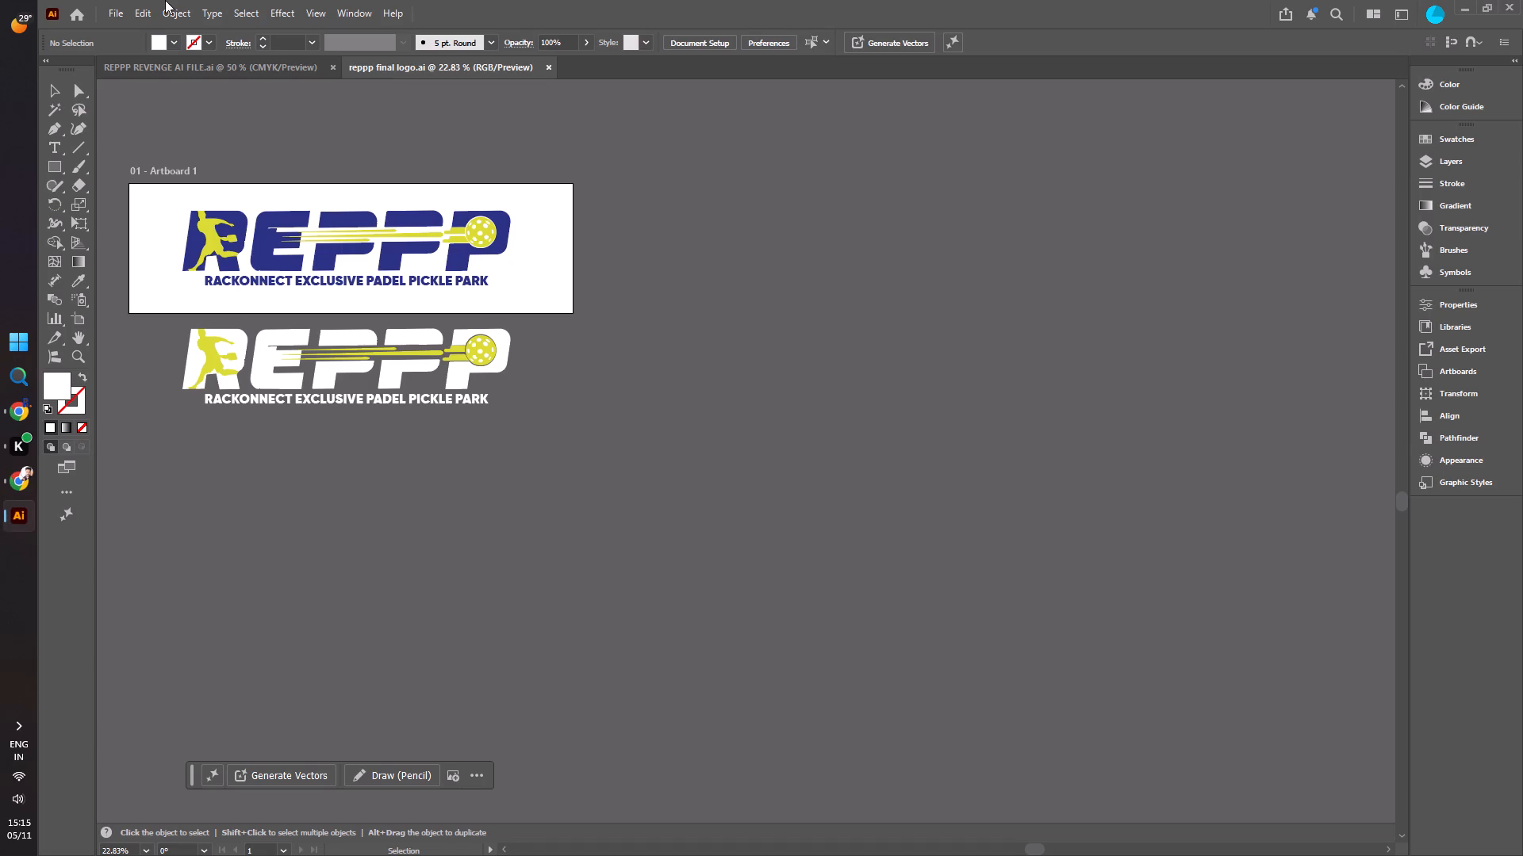
click(114, 12)
click(167, 67)
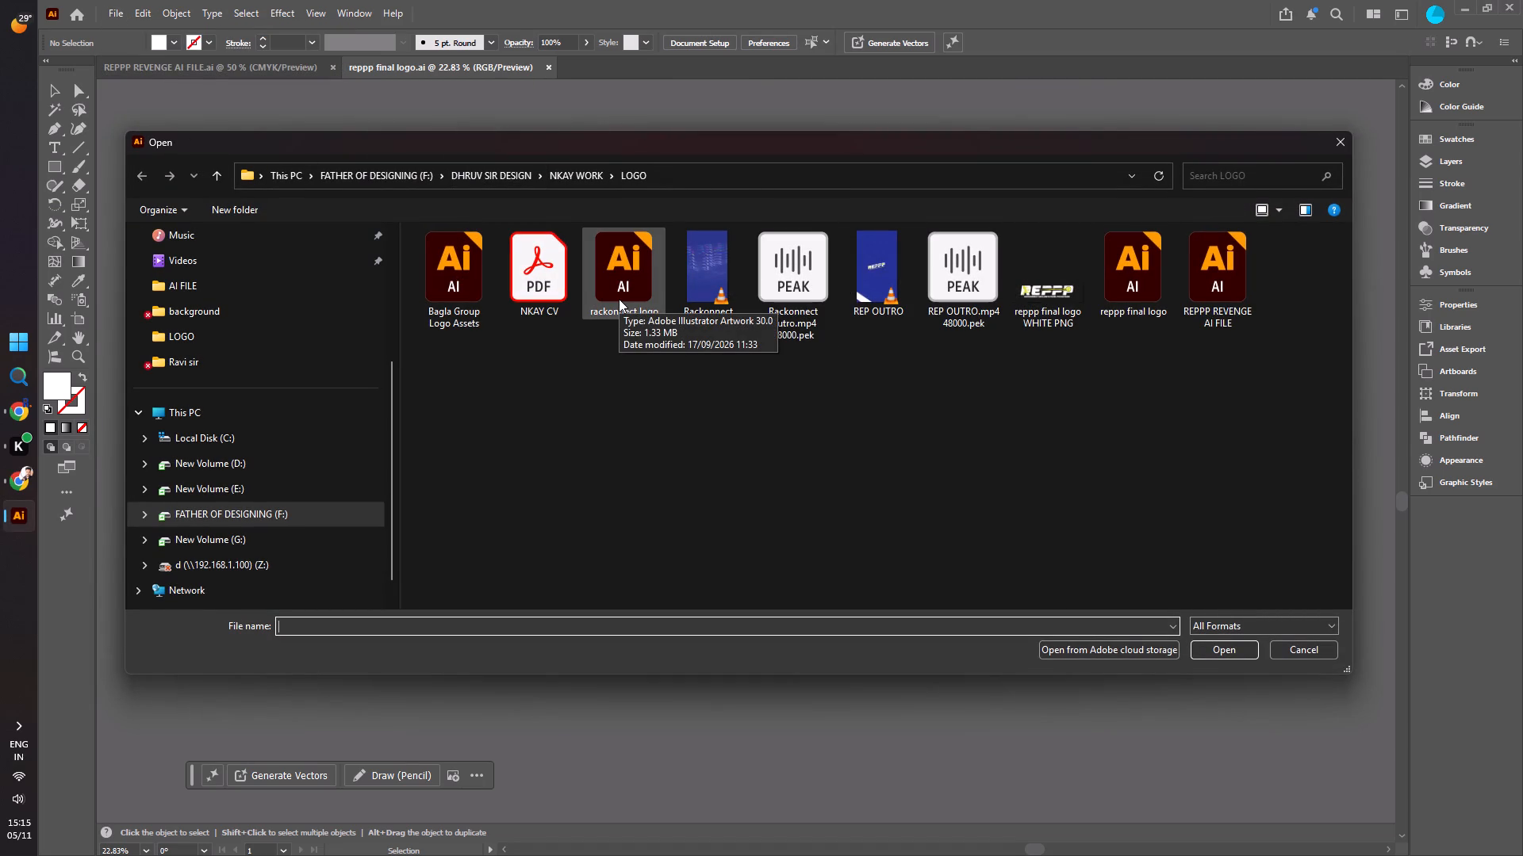
scroll(198, 244, up, 4)
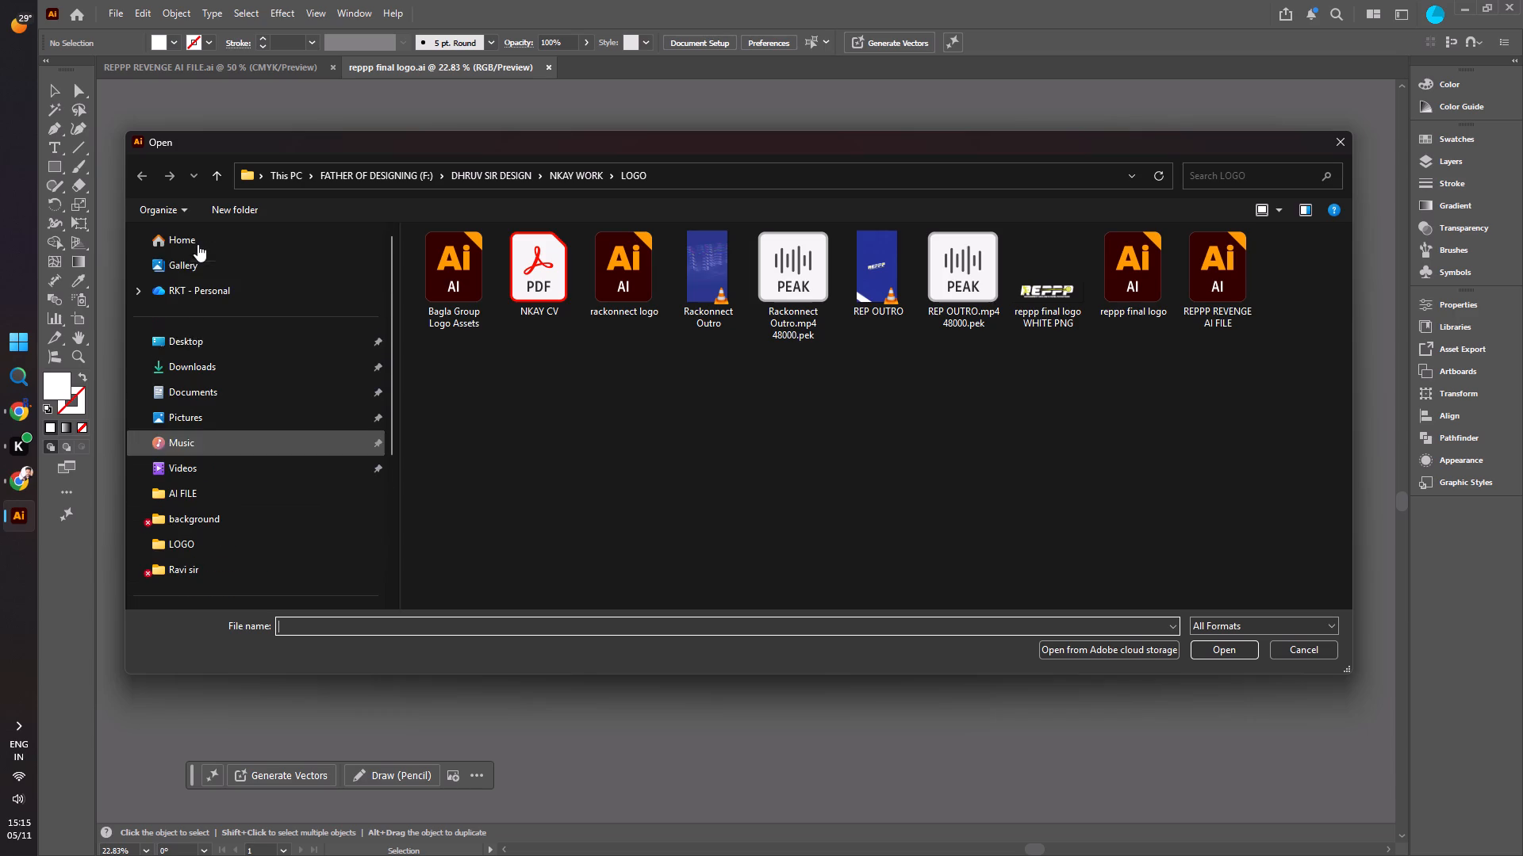
click(194, 363)
click(448, 293)
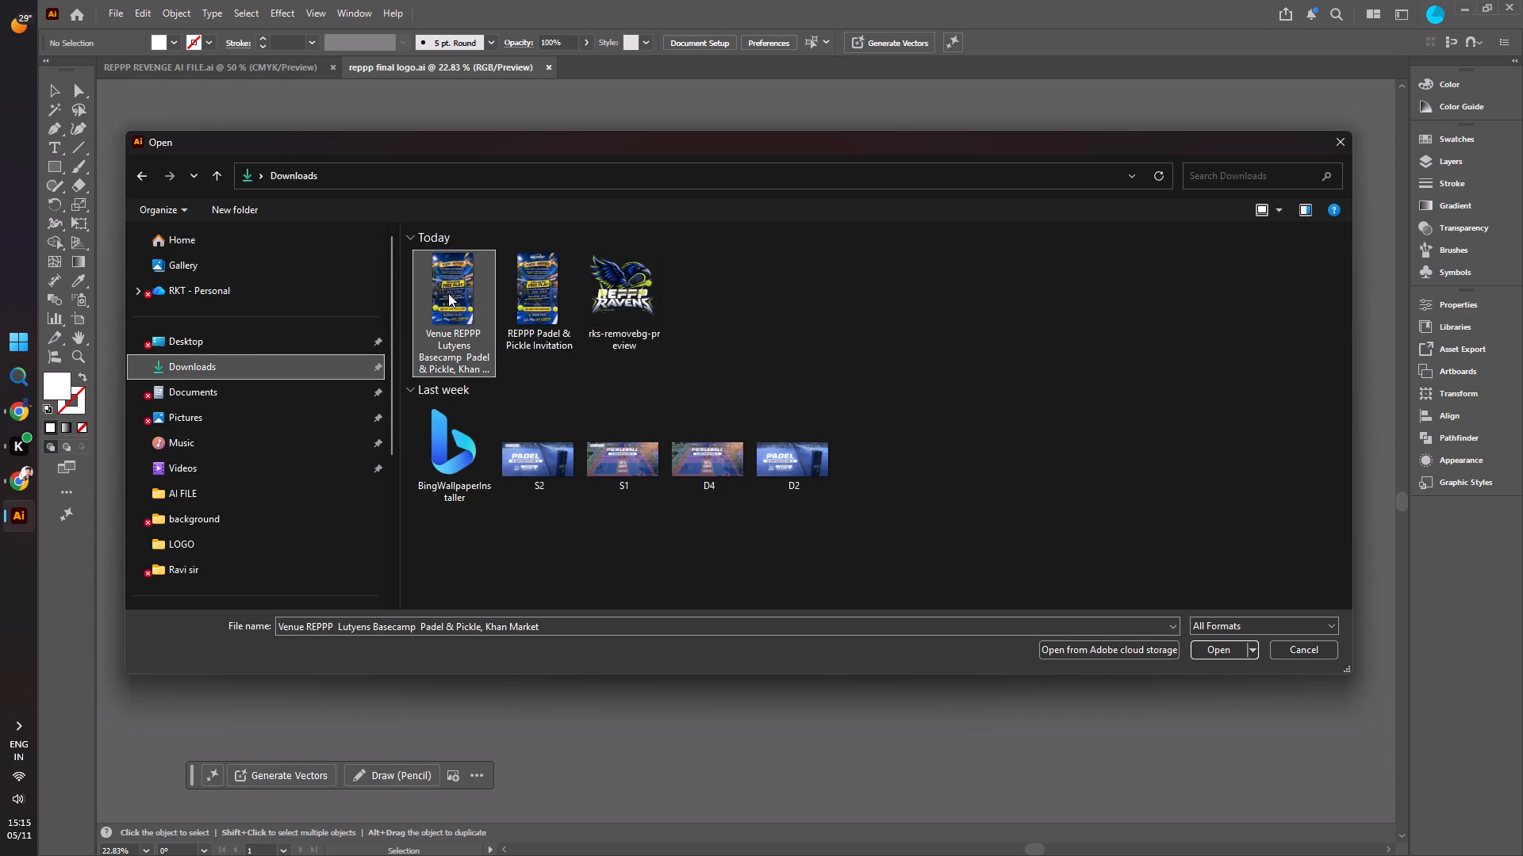
click(1214, 649)
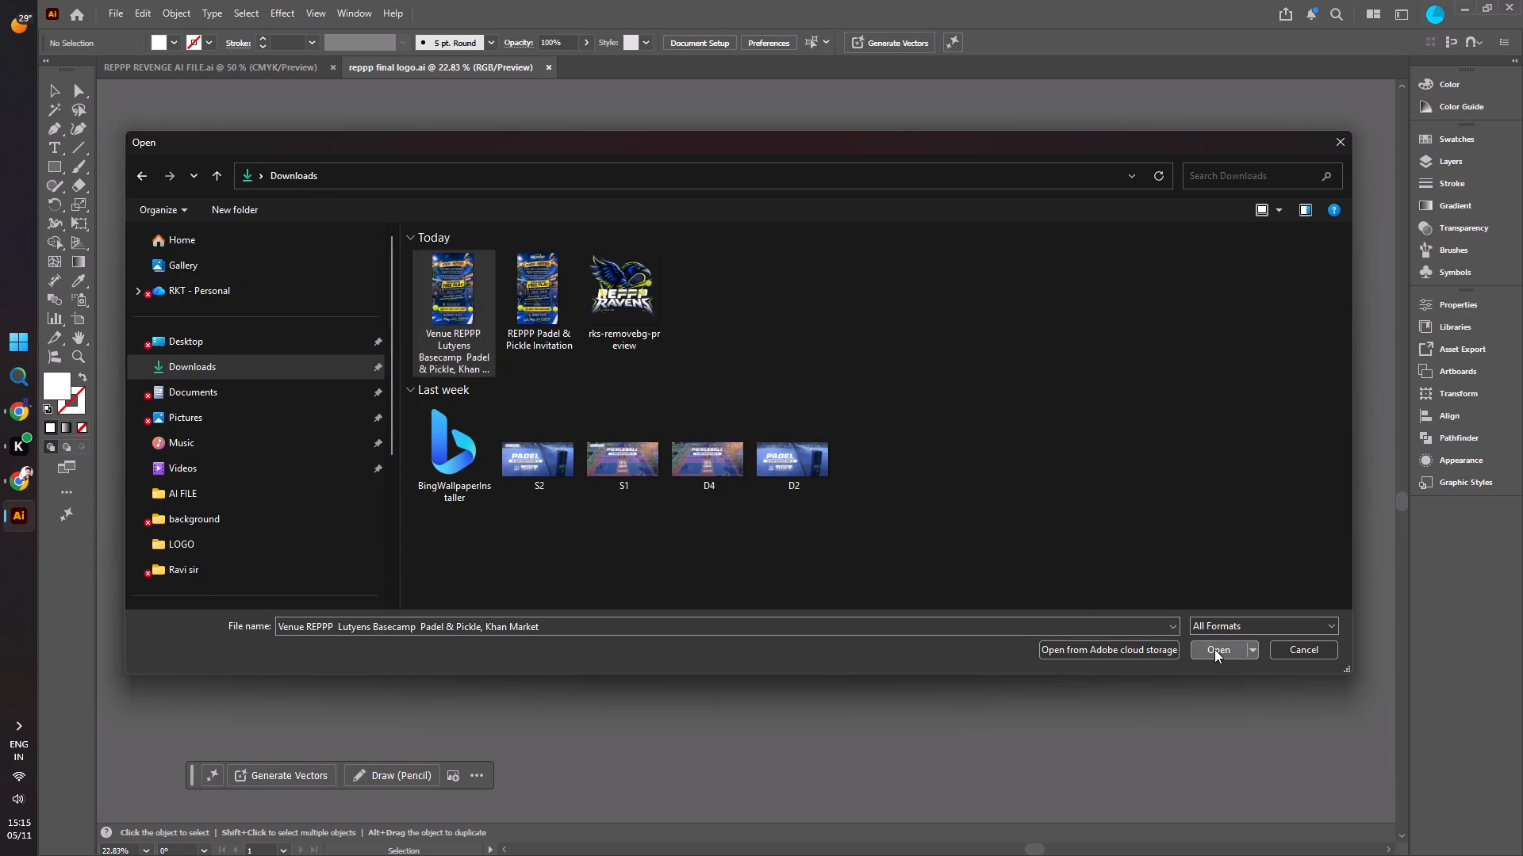
Copy the white REPPP logo from reppp final logo.ai and paste it into the poster document.
scroll(752, 399, down, 3)
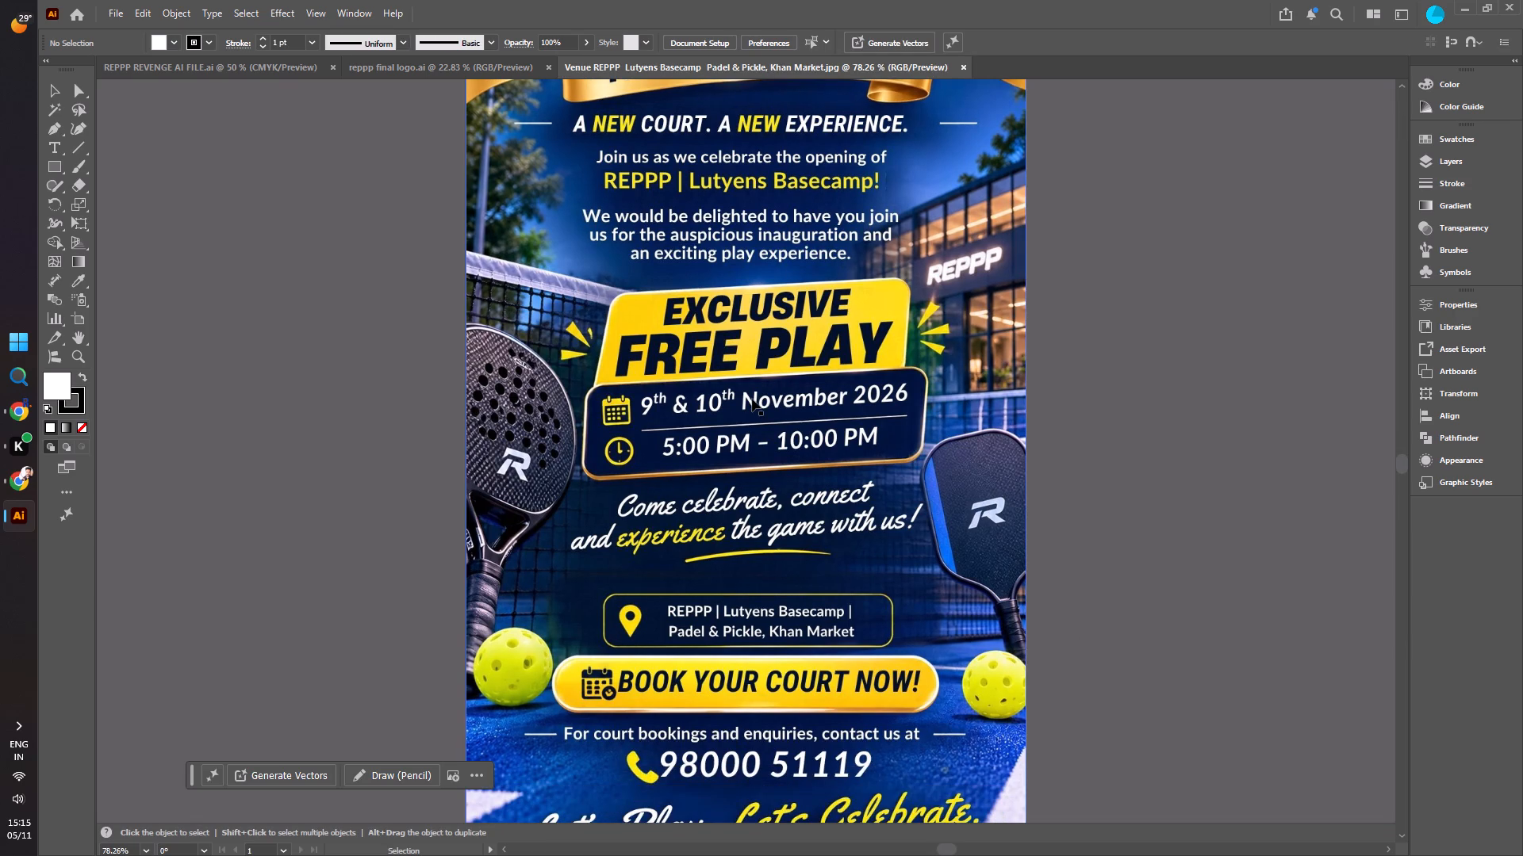
scroll(754, 396, down, 9)
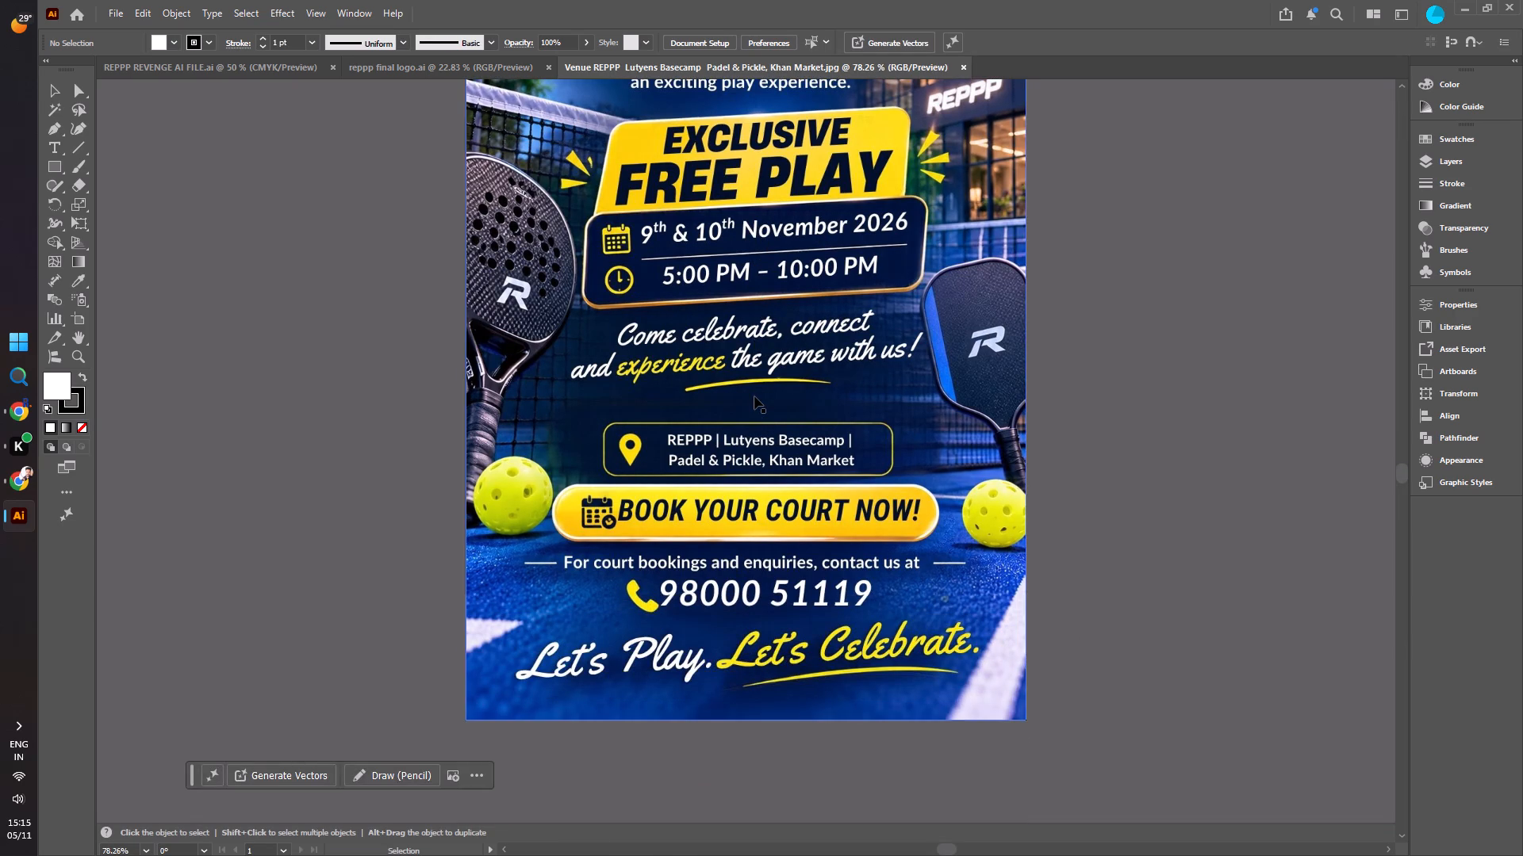
ctrl+scroll(754, 396, down, 2)
scroll(719, 371, up, 16)
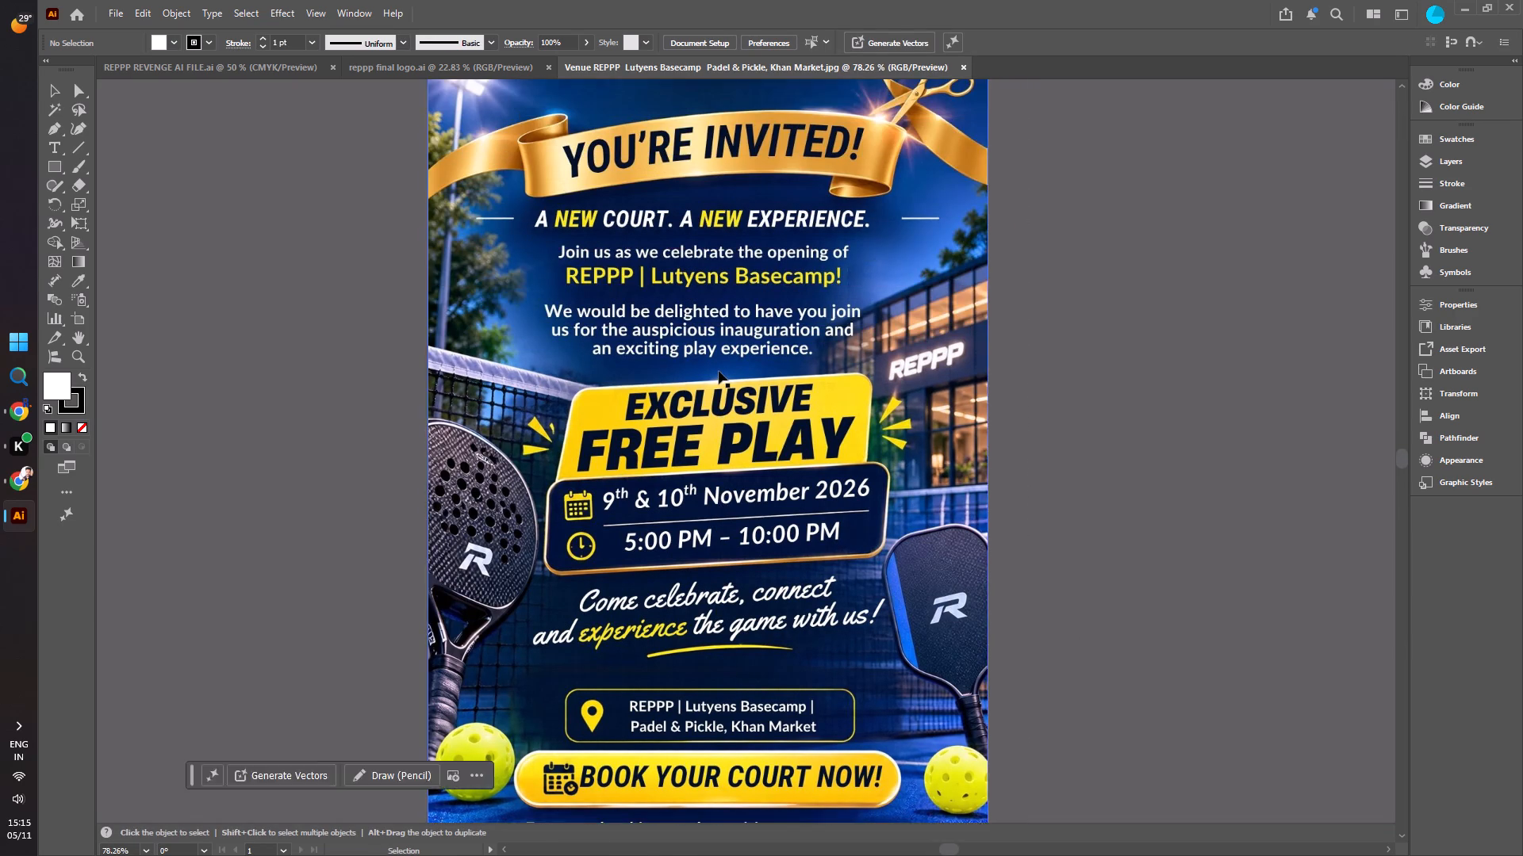
scroll(719, 371, up, 4)
click(167, 69)
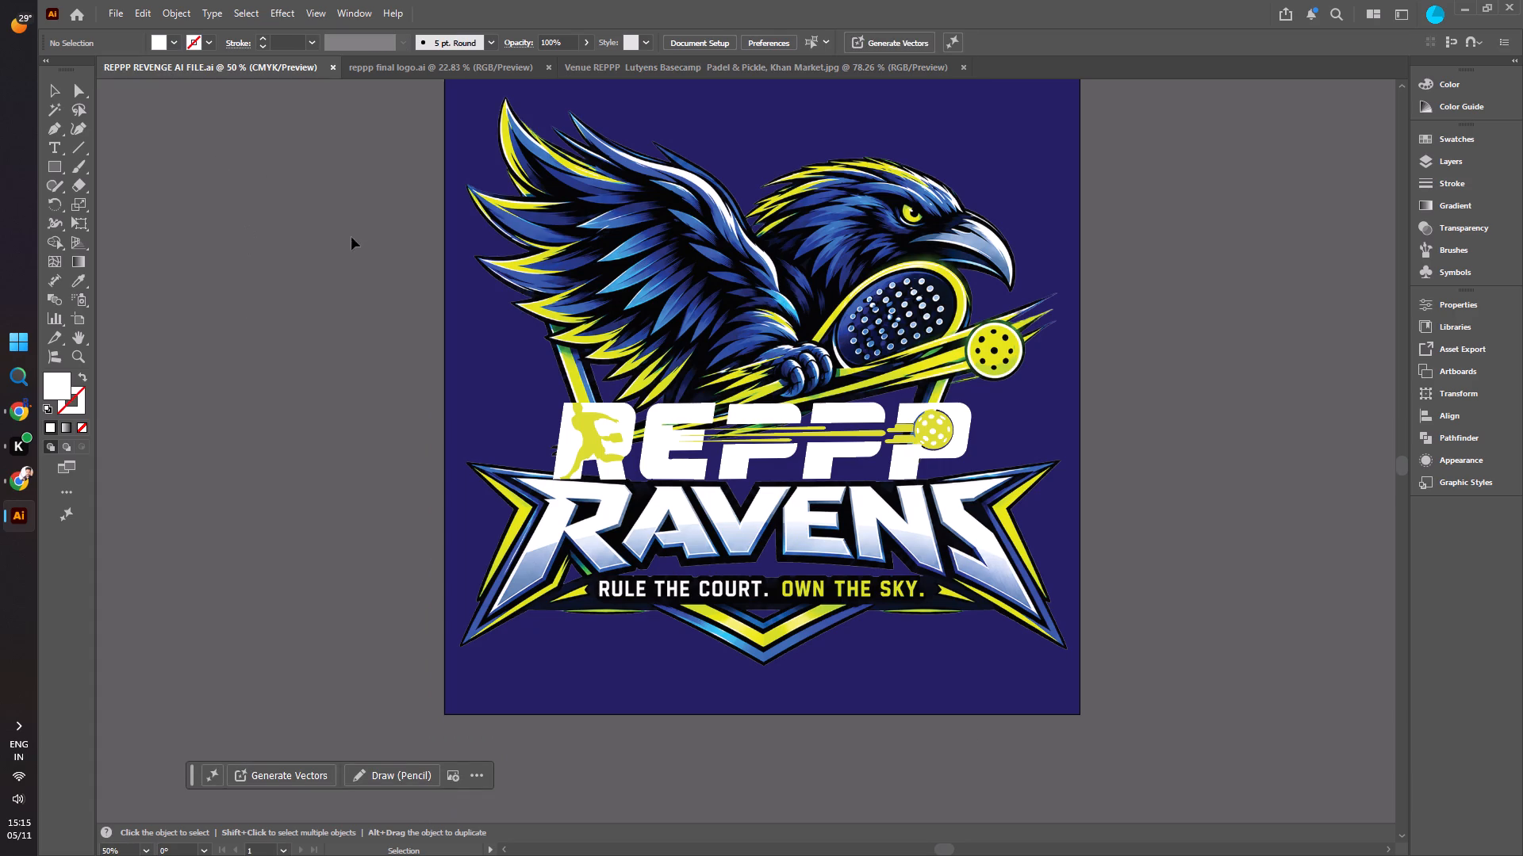
click(396, 67)
click(332, 361)
right_click(332, 361)
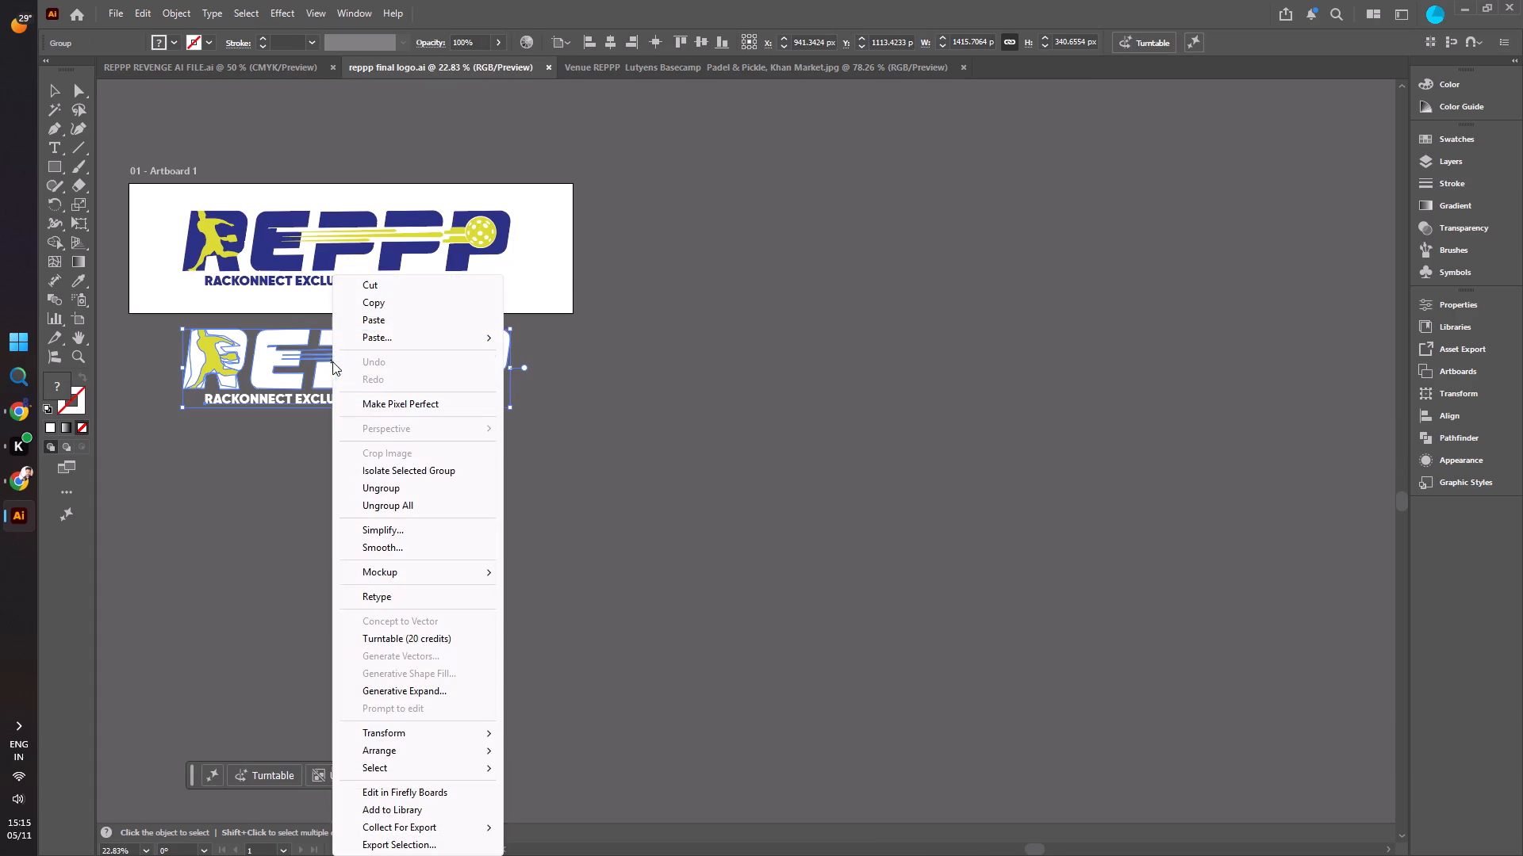
click(384, 304)
click(639, 67)
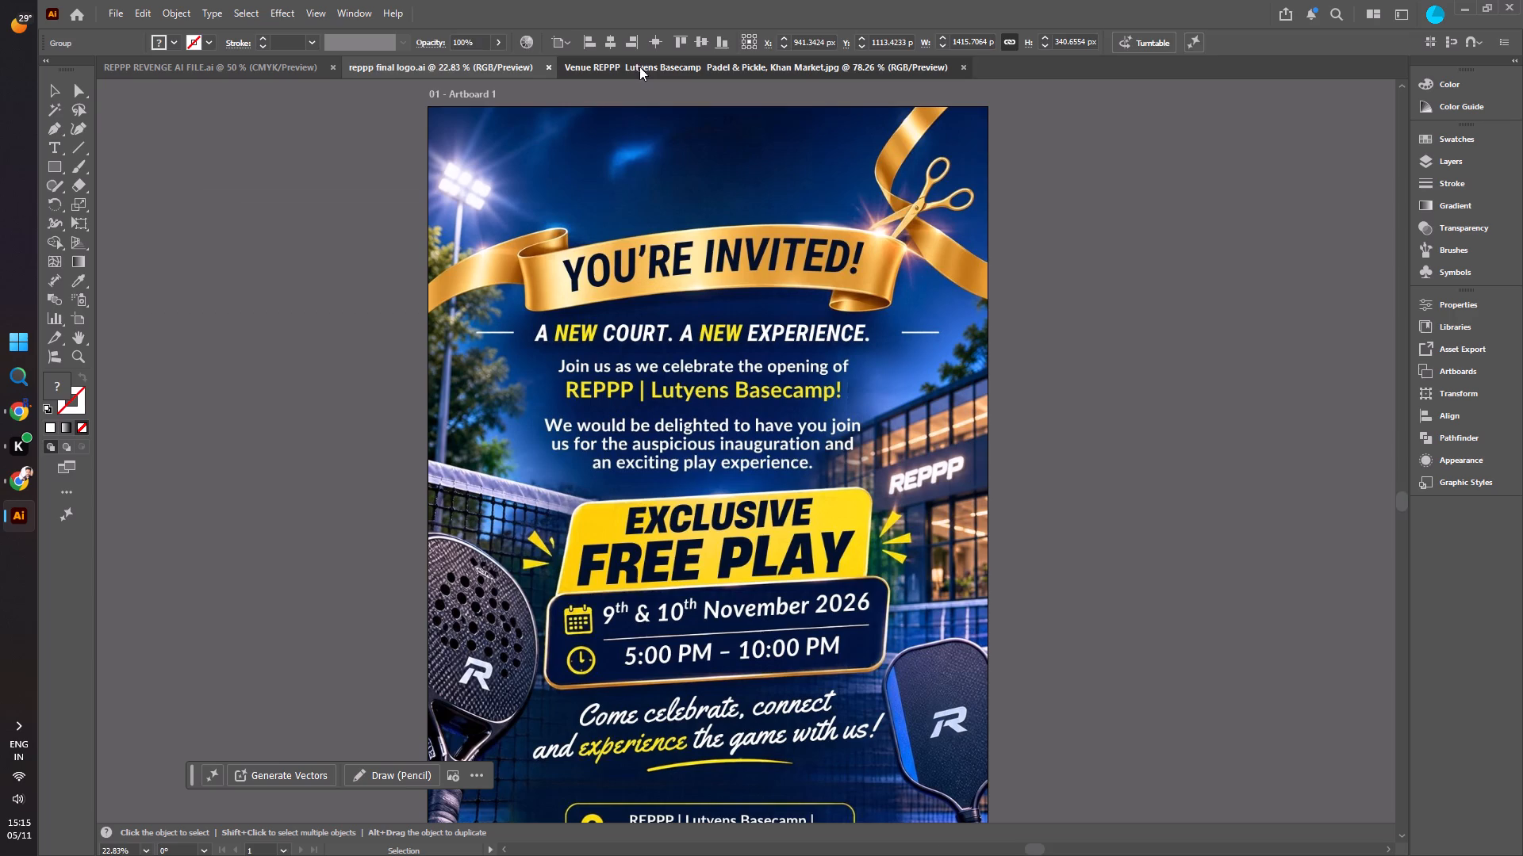
right_click(631, 235)
click(667, 282)
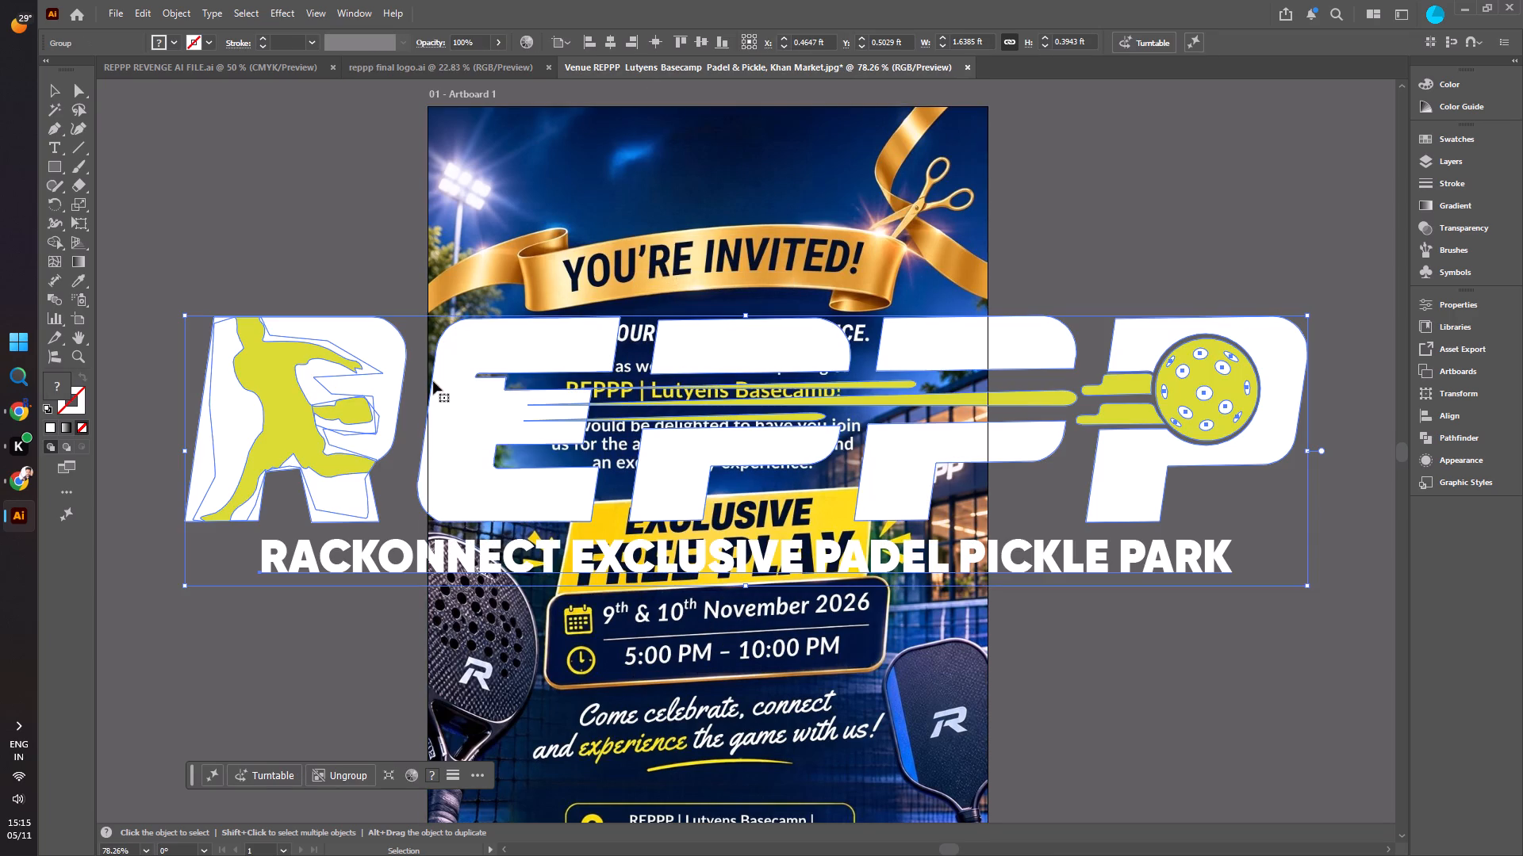
Scale the pasted logo down proportionally to about 0.56 ft wide and move it to the top of the poster.
shift+drag(185, 314, 394, 434)
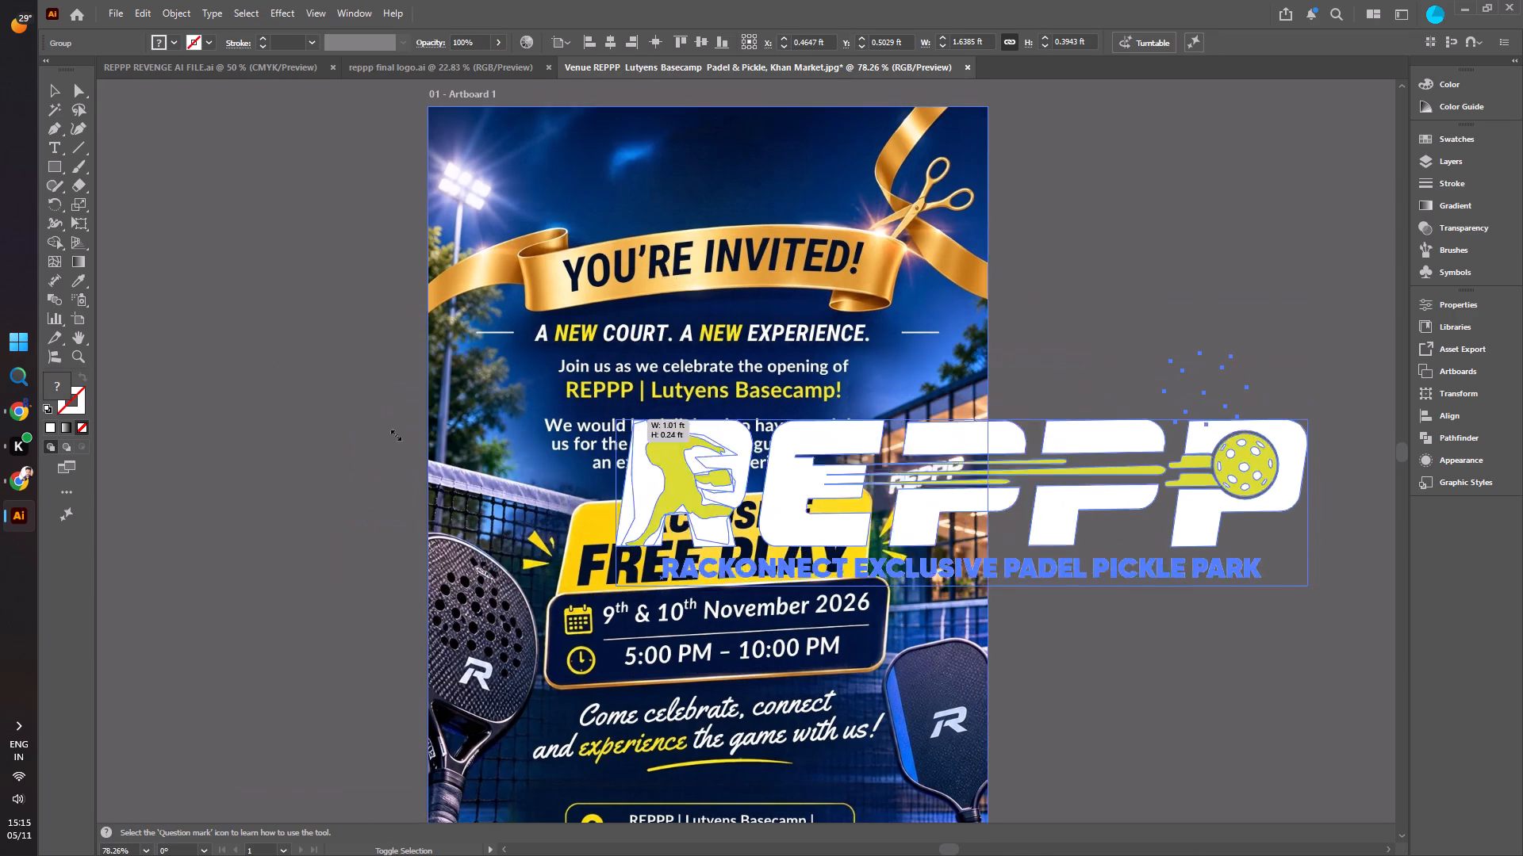
shift+drag(394, 434, 551, 494)
drag(1027, 525, 753, 284)
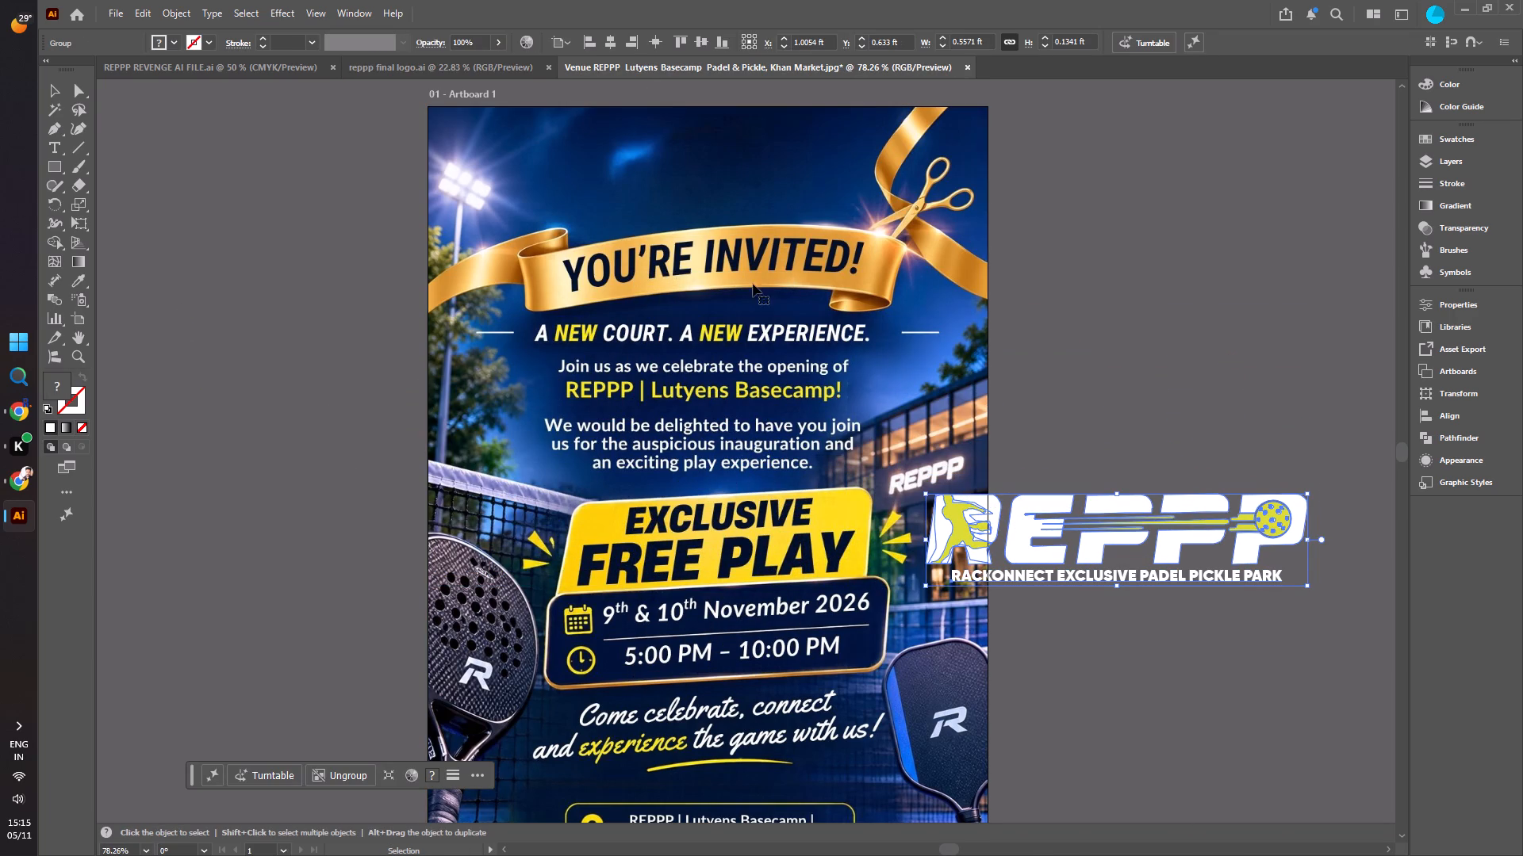
drag(753, 284, 655, 163)
click(837, 490)
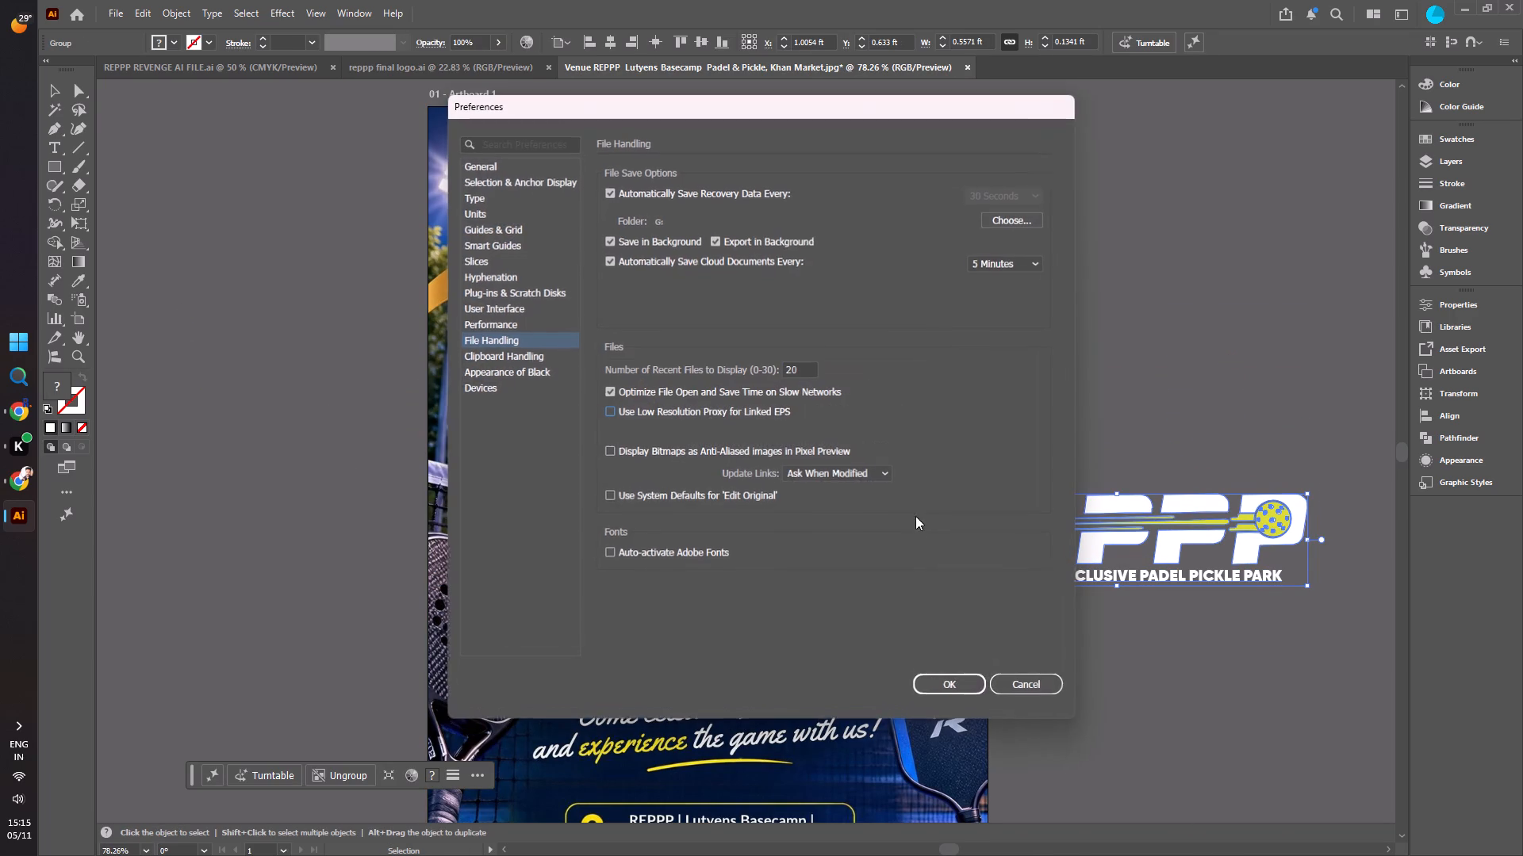
click(933, 686)
drag(1039, 505, 696, 338)
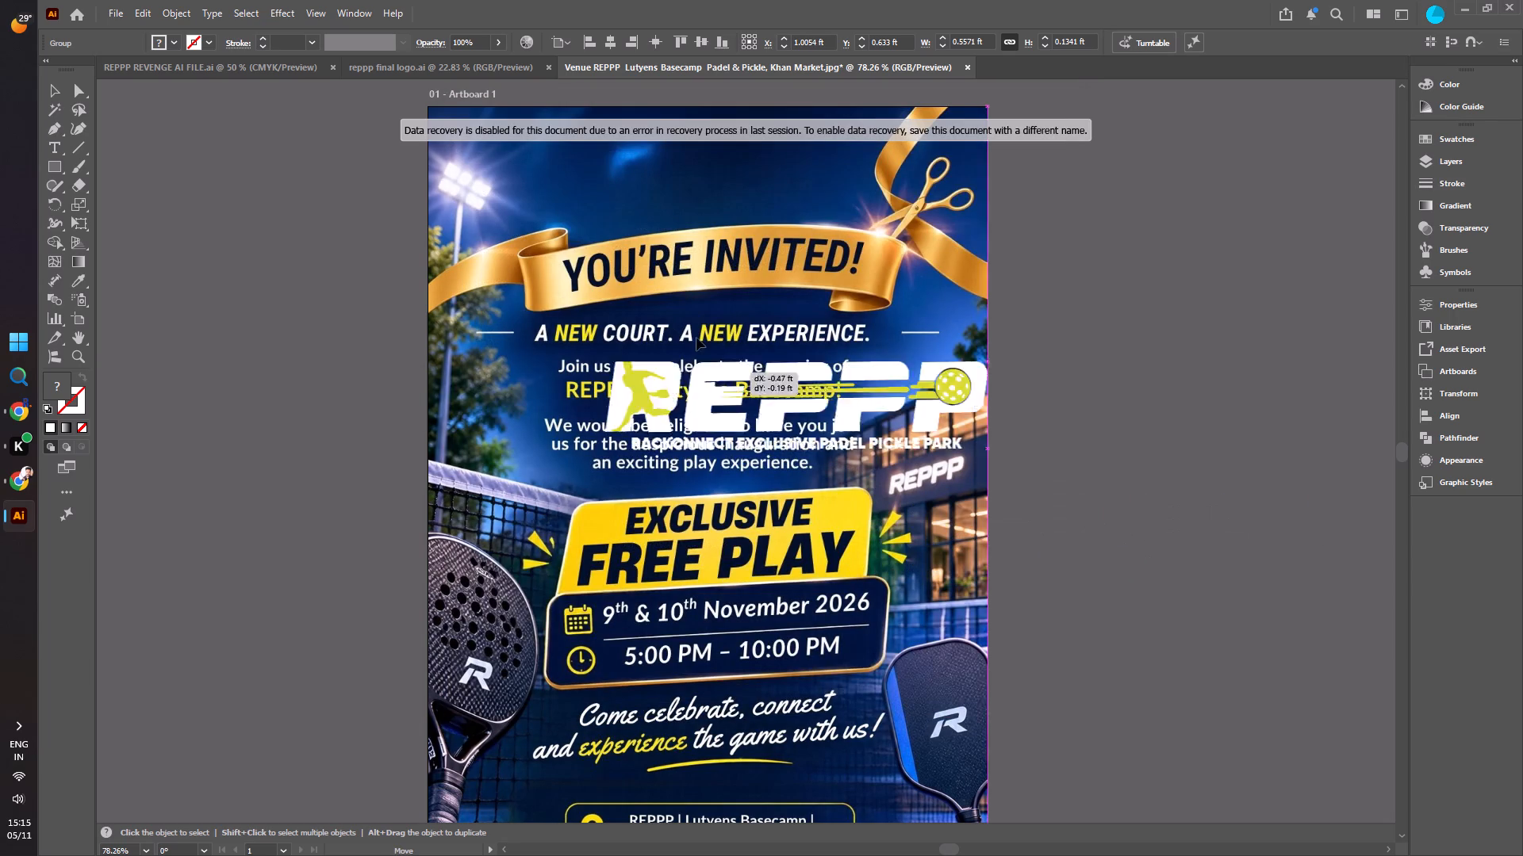
drag(696, 338, 649, 171)
Shrink the logo to about 0.38 ft wide and centre it horizontally on the poster above the YOU'RE INVITED! ribbon.
shift+drag(534, 159, 568, 189)
drag(745, 211, 714, 191)
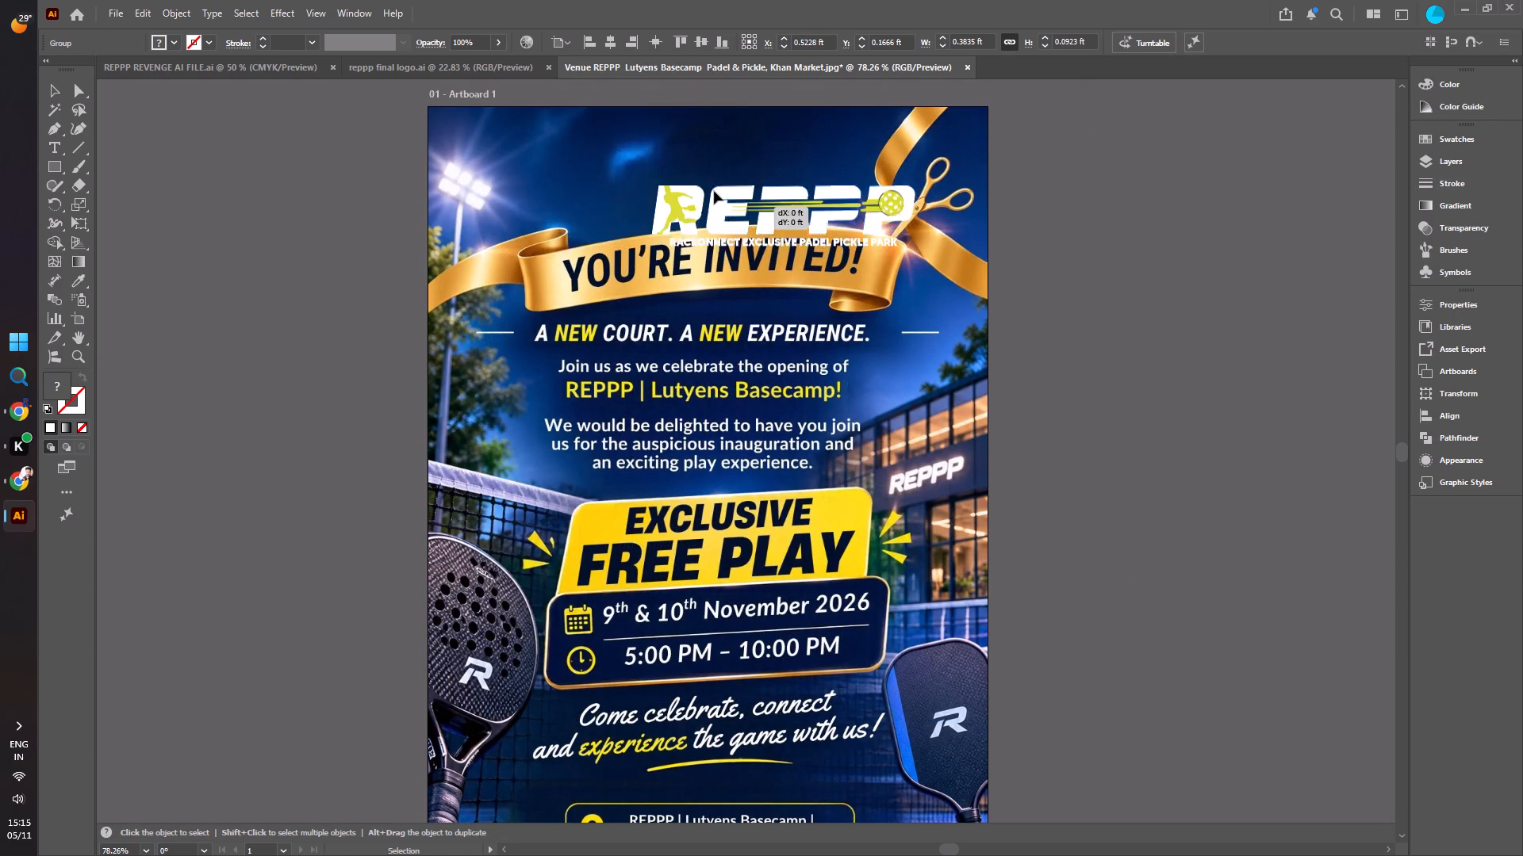
drag(714, 191, 679, 147)
drag(717, 156, 701, 162)
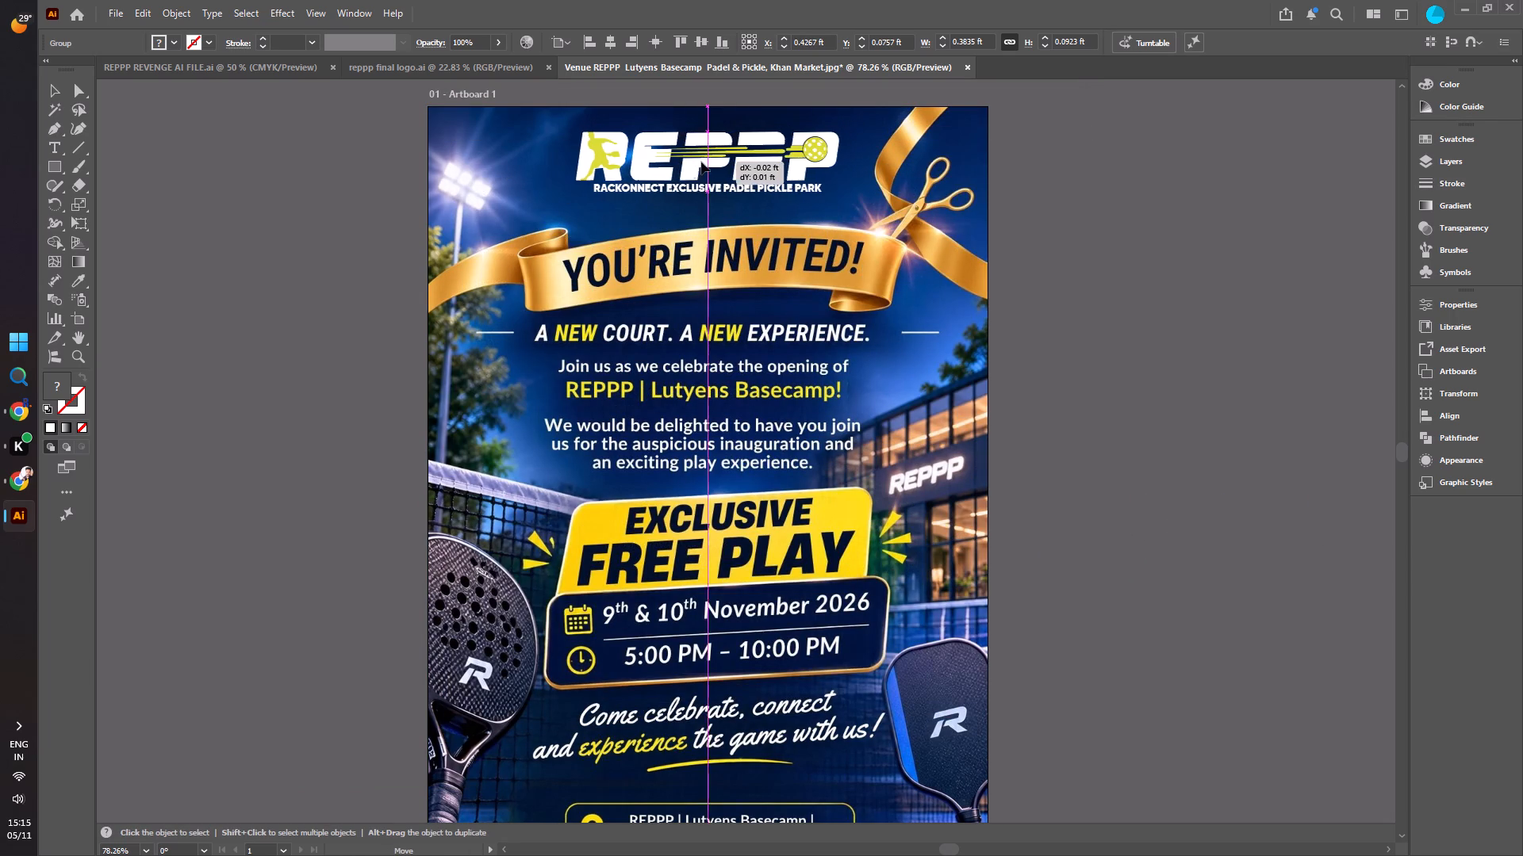
drag(701, 162, 705, 162)
click(297, 260)
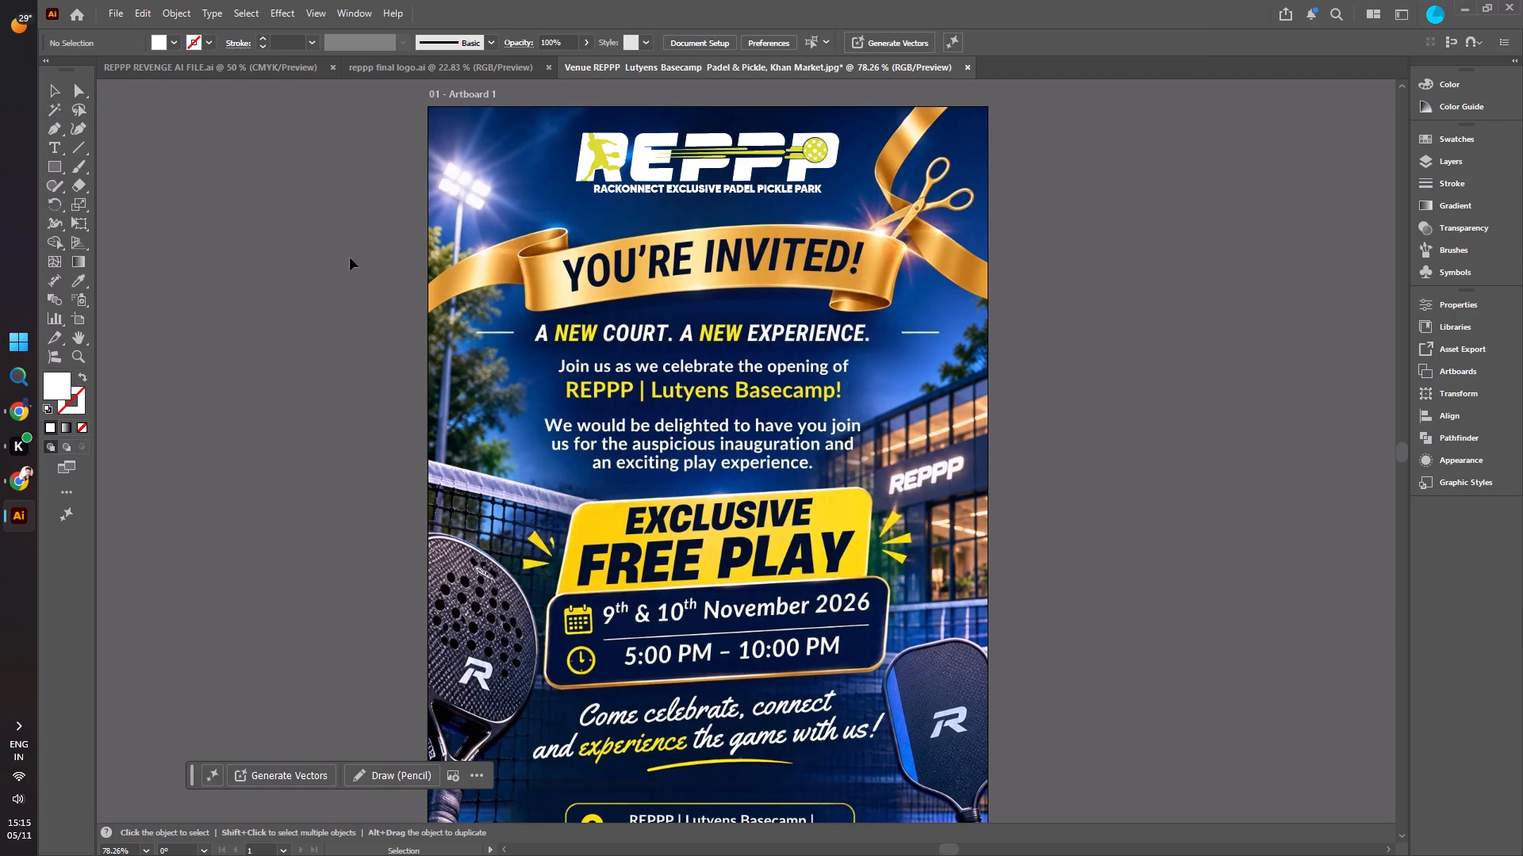
Capture a rectangular screenshot of the whole poster artboard and copy it to the clipboard.
alt+scroll(363, 254, down, 3)
scroll(282, 299, up, 3)
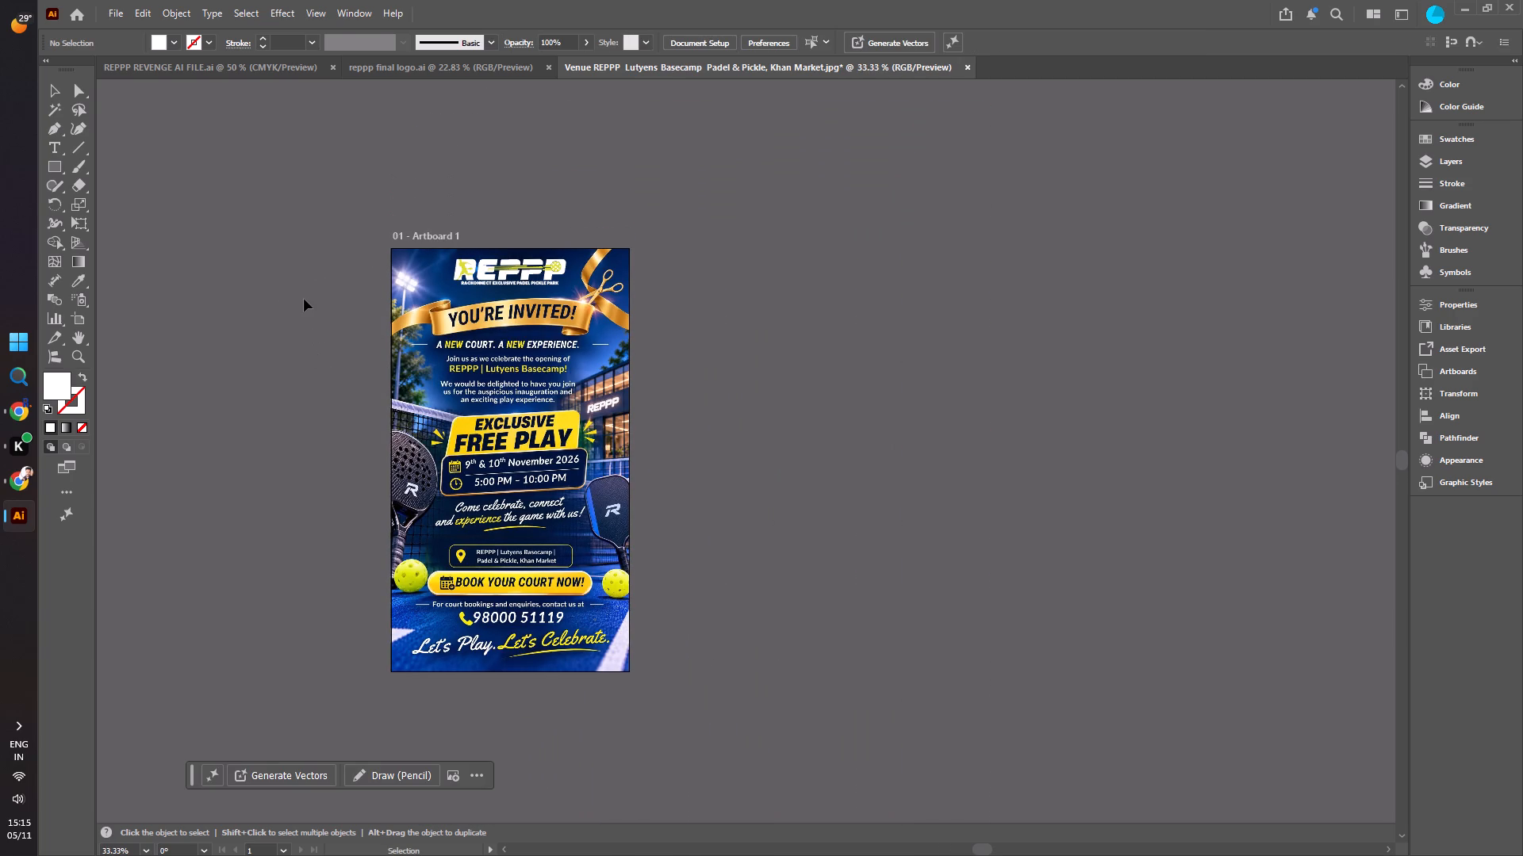
key(shift+super+s)
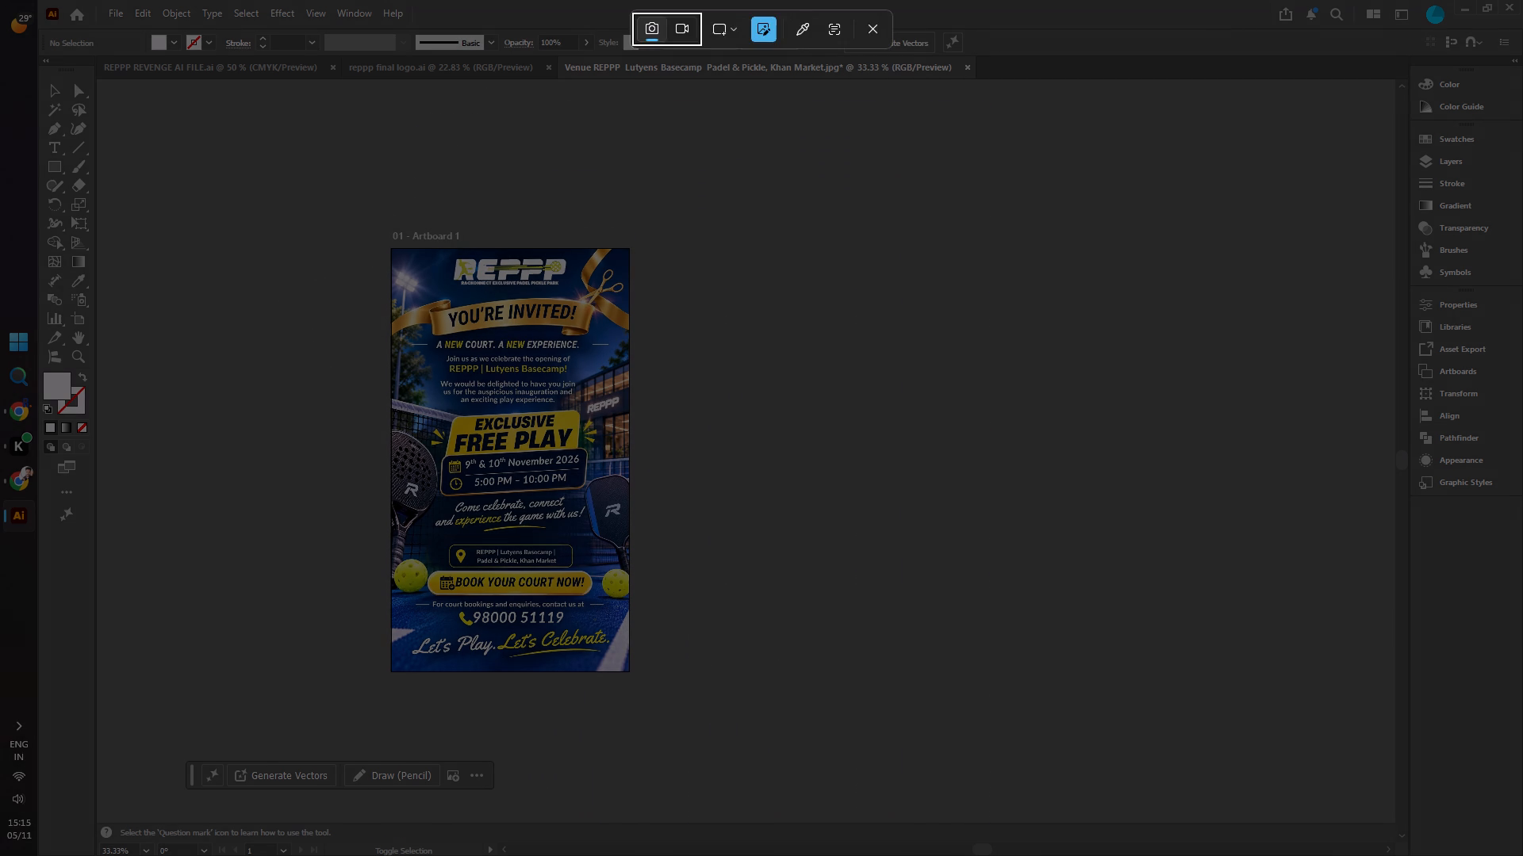
drag(391, 250, 629, 671)
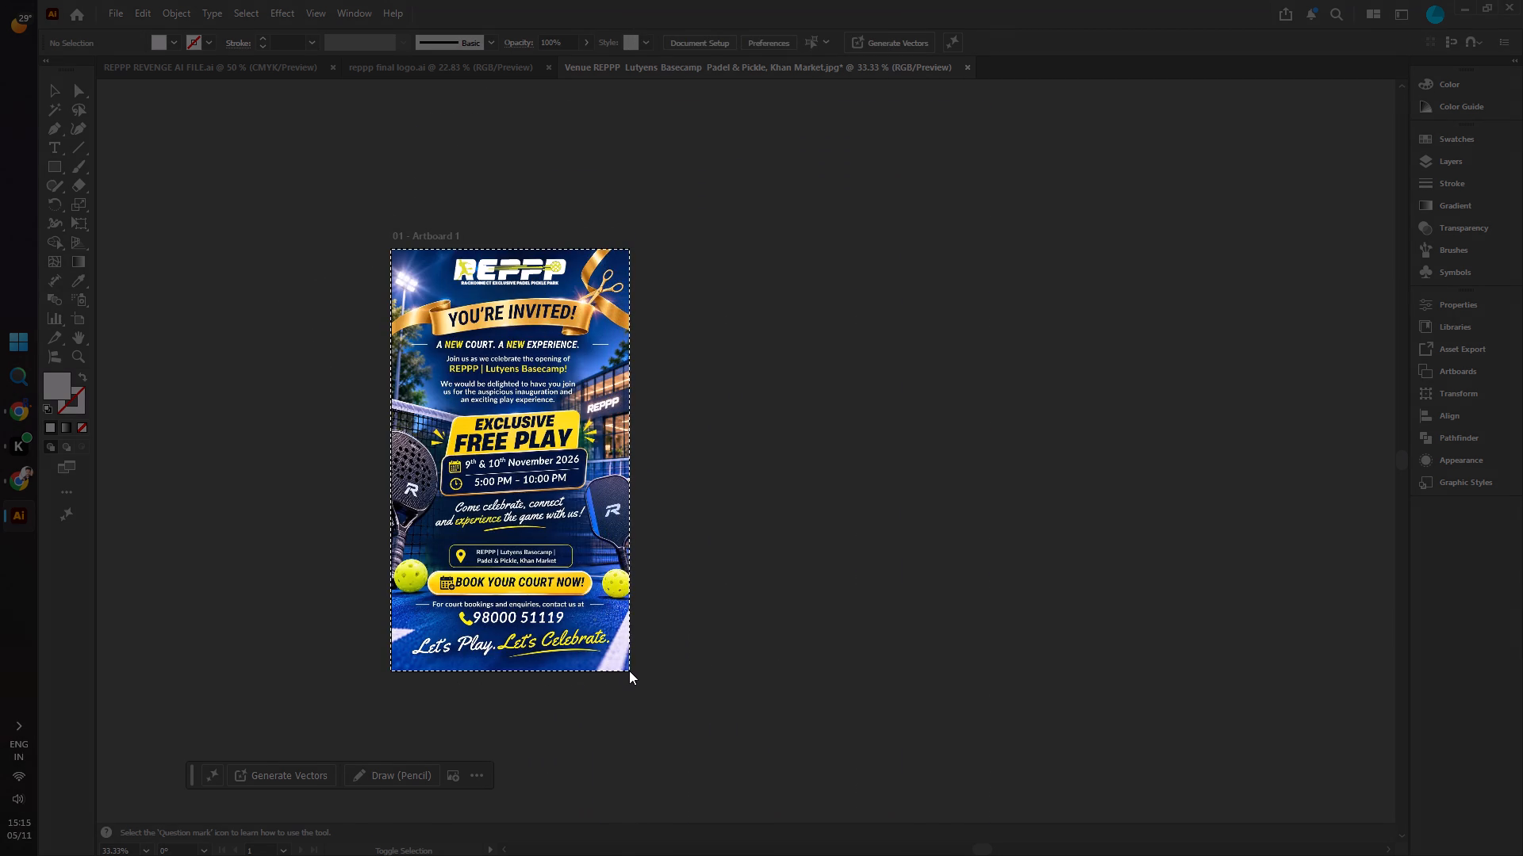
drag(629, 671, 630, 671)
key(ctrl+c)
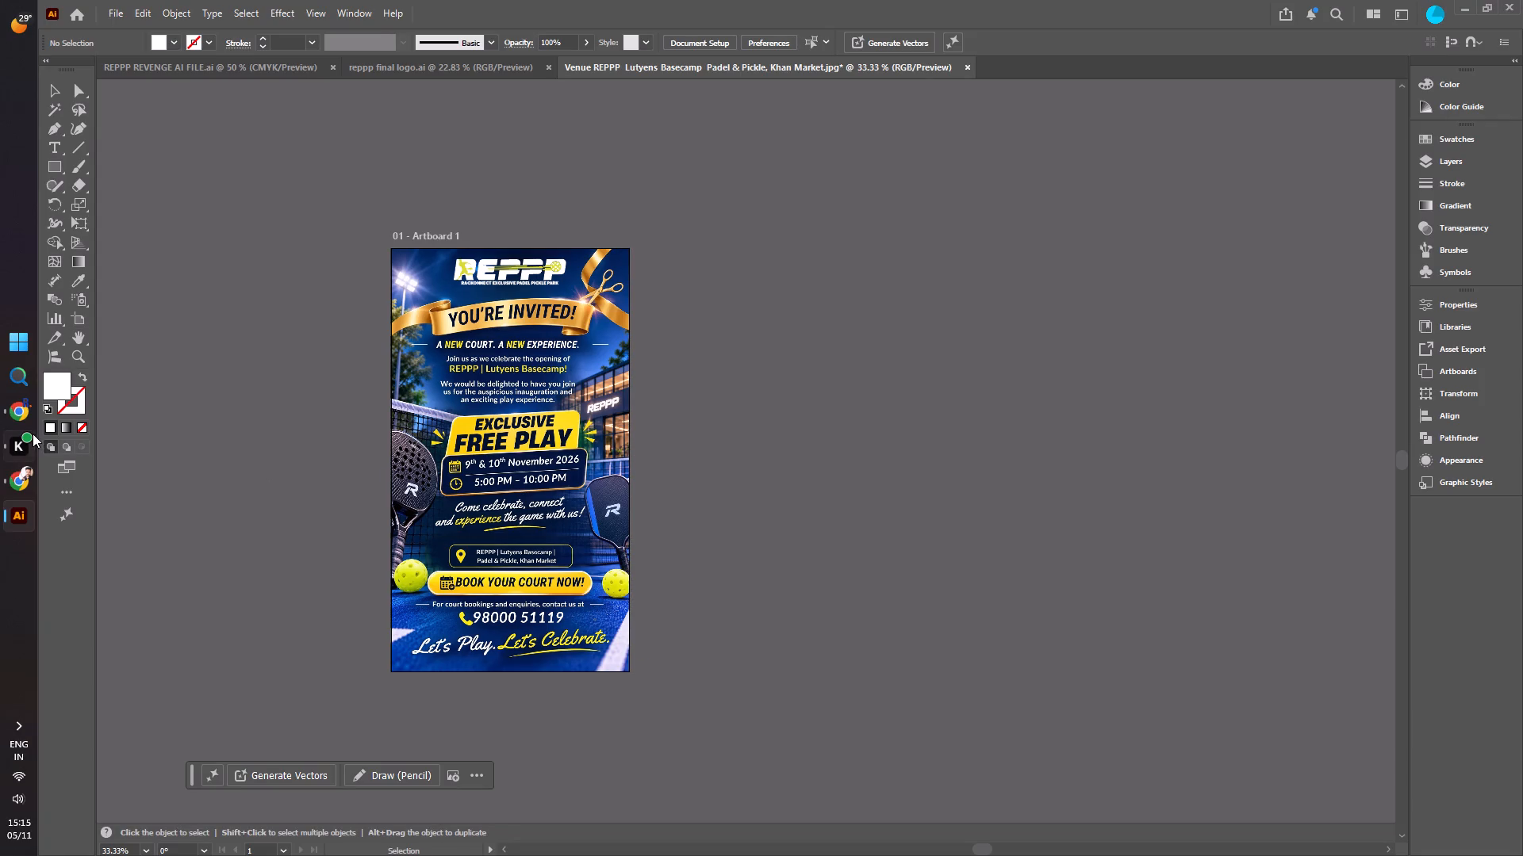
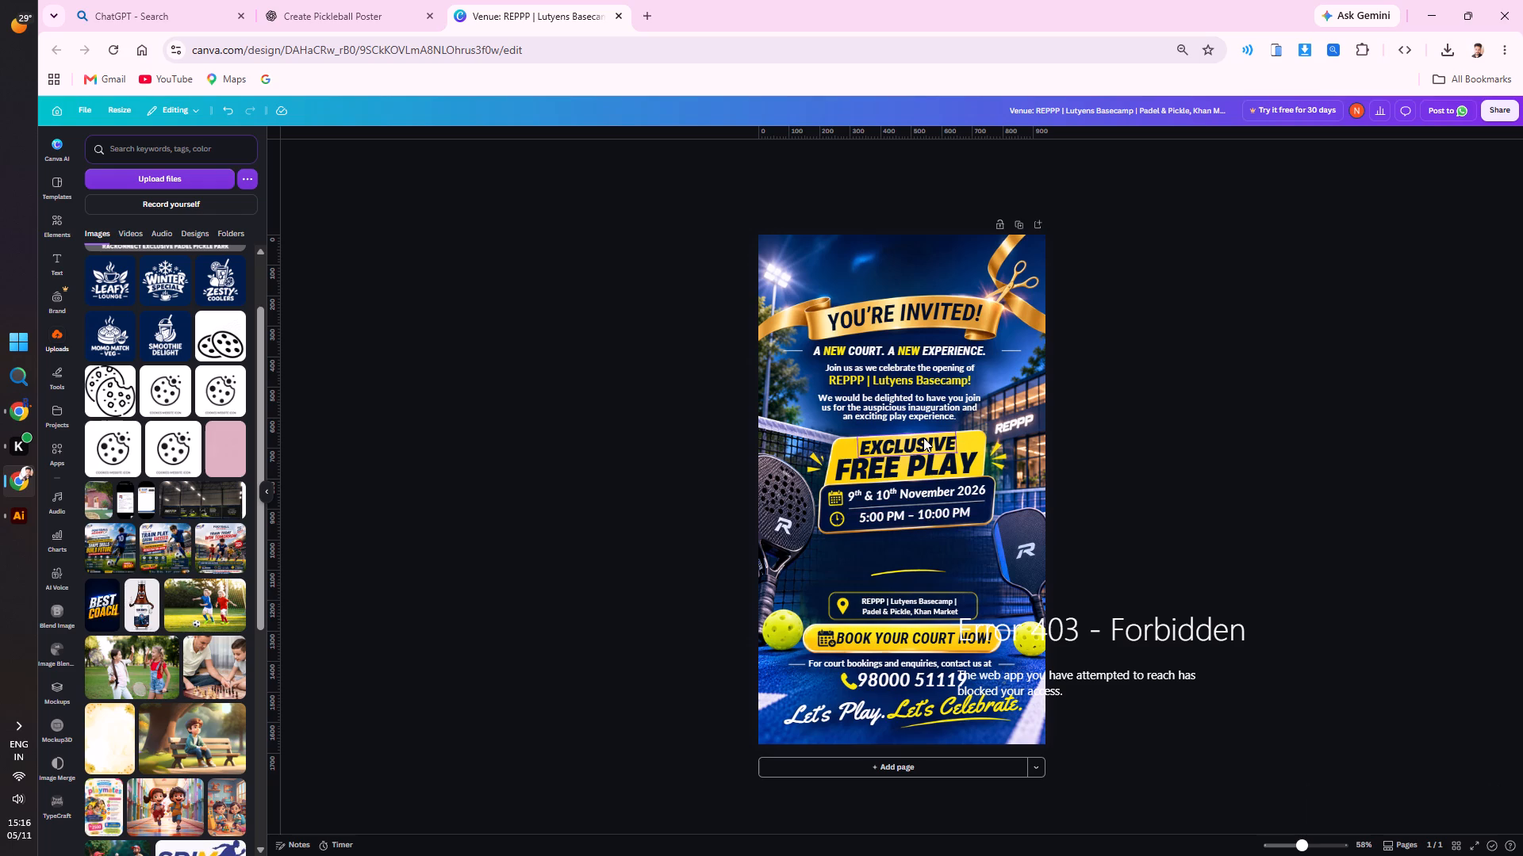
In the Canva invitation design, delete the "We would be delighted to have you join us" paragraph above EXCLUSIVE FREE PLAY.
click(926, 402)
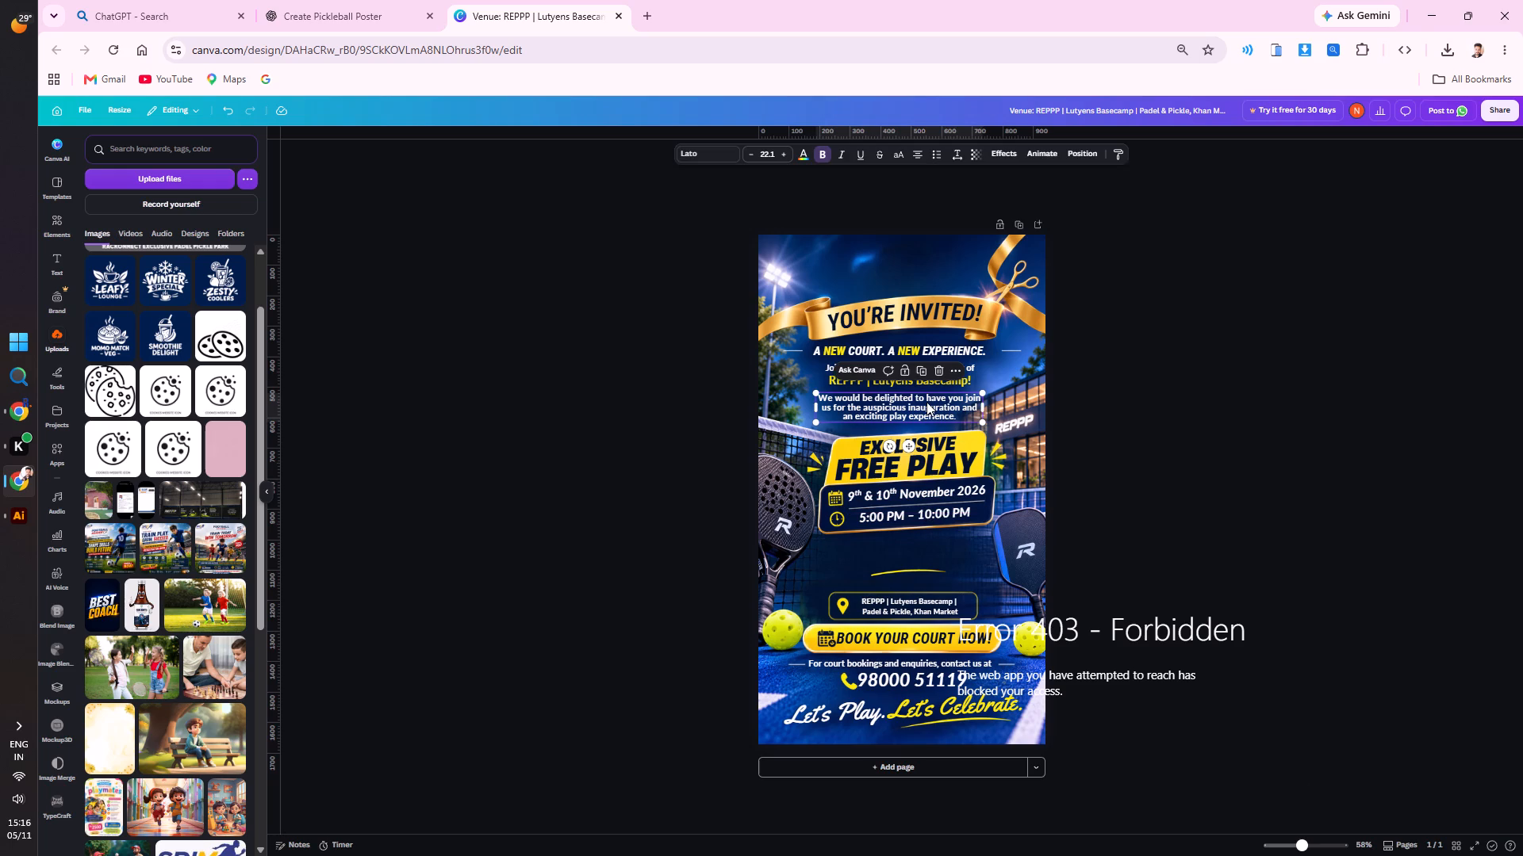
click(1153, 407)
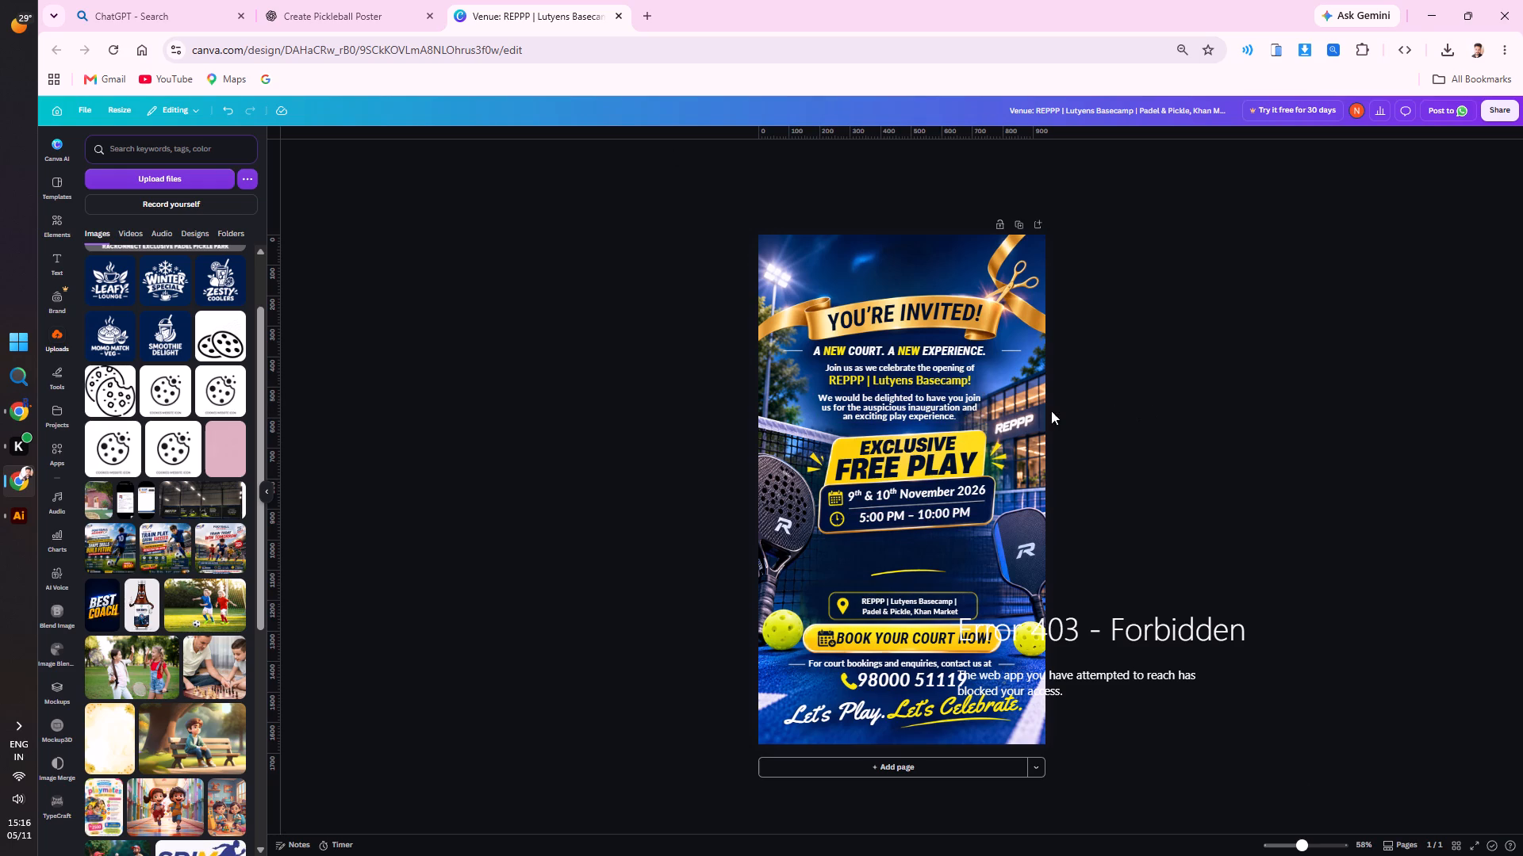
click(912, 403)
key(Delete)
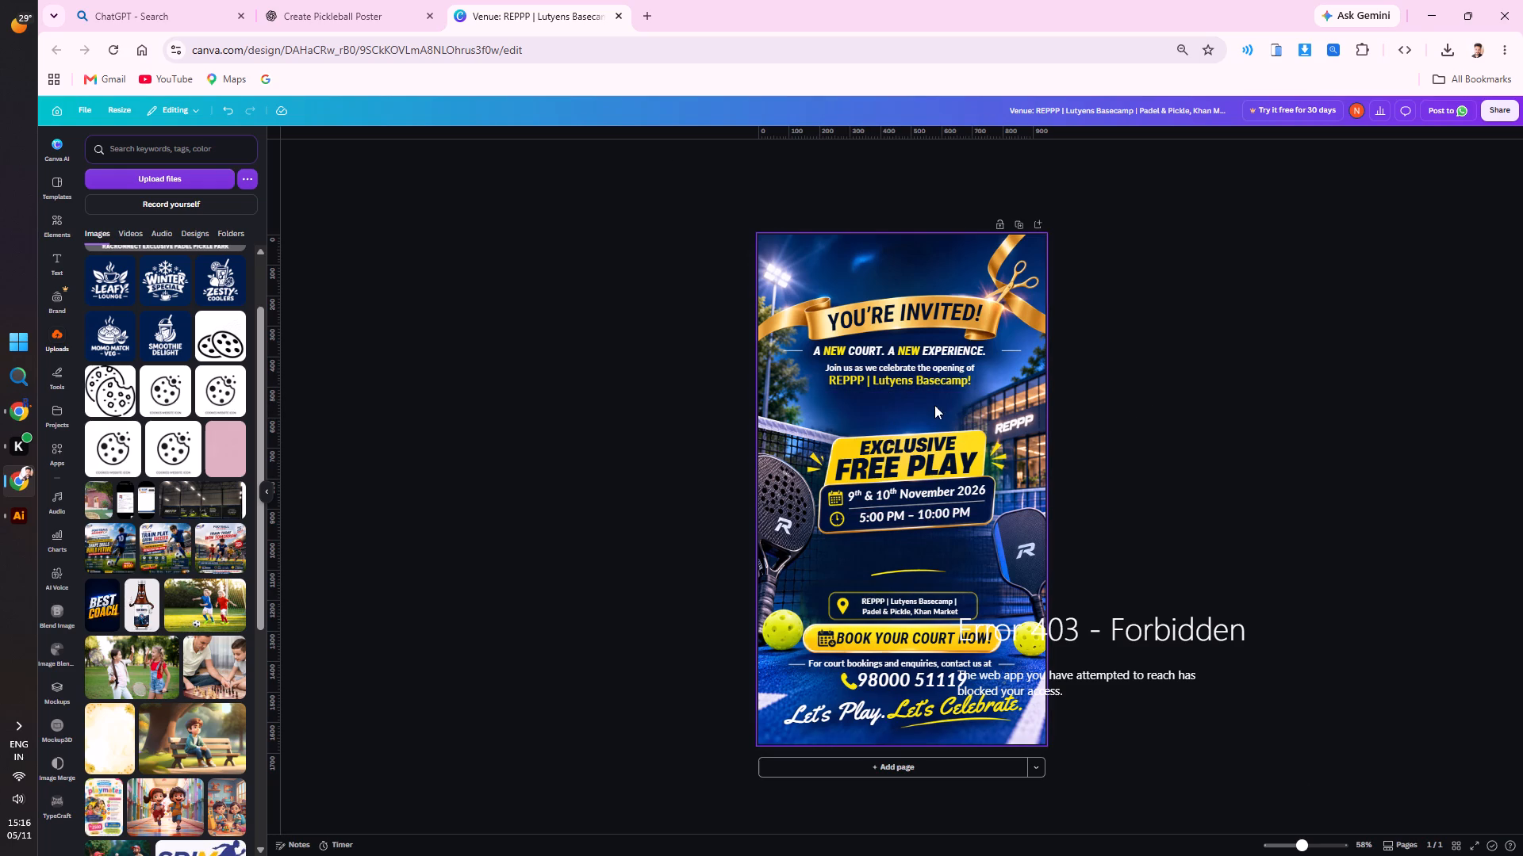
click(1172, 490)
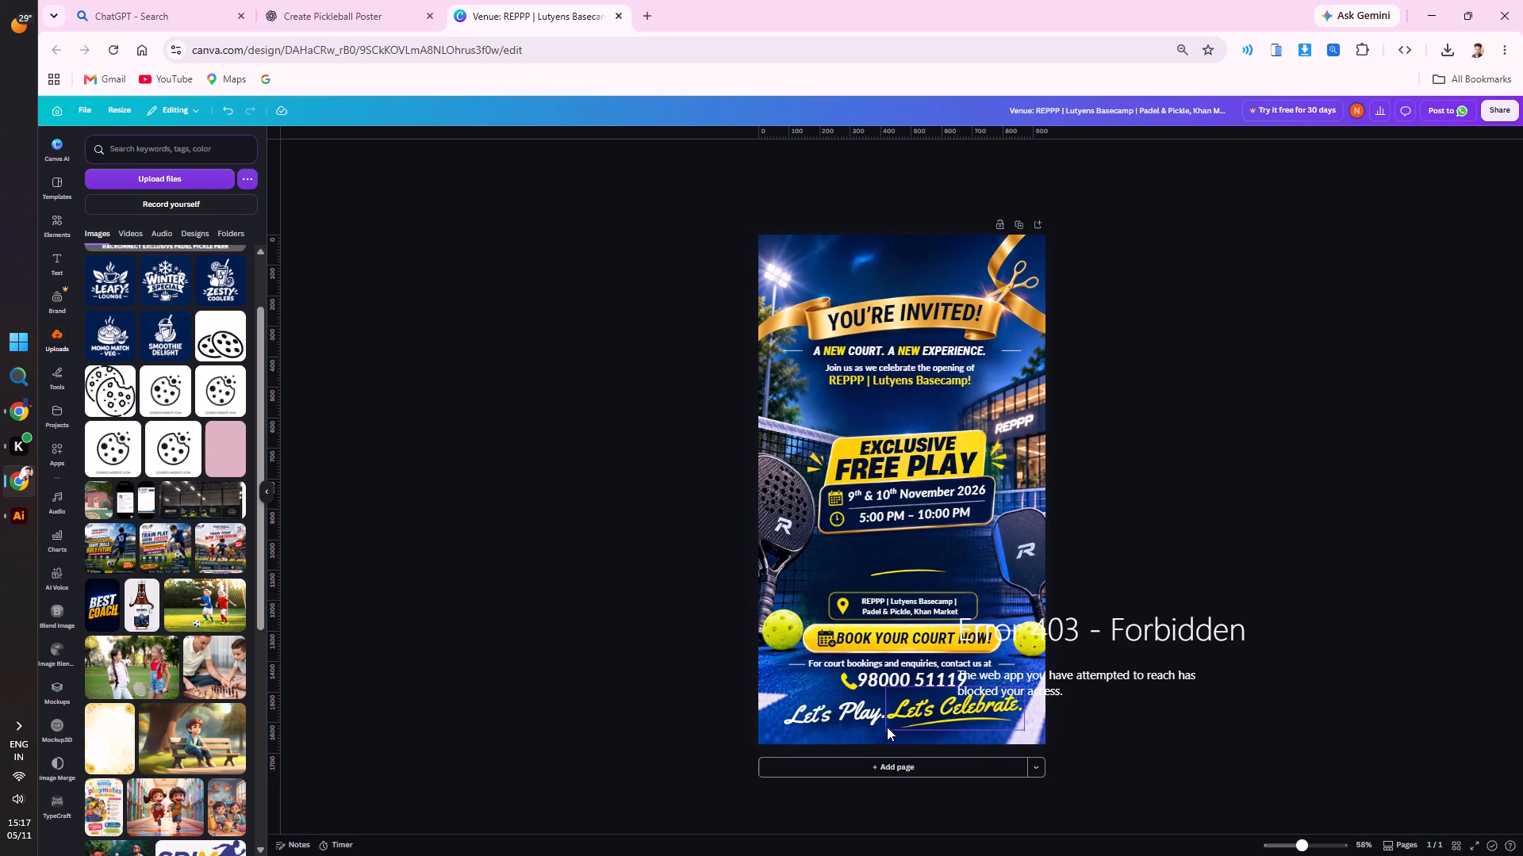
Restyle the contact phone number as upright text and place it clear of the phone icon.
click(912, 684)
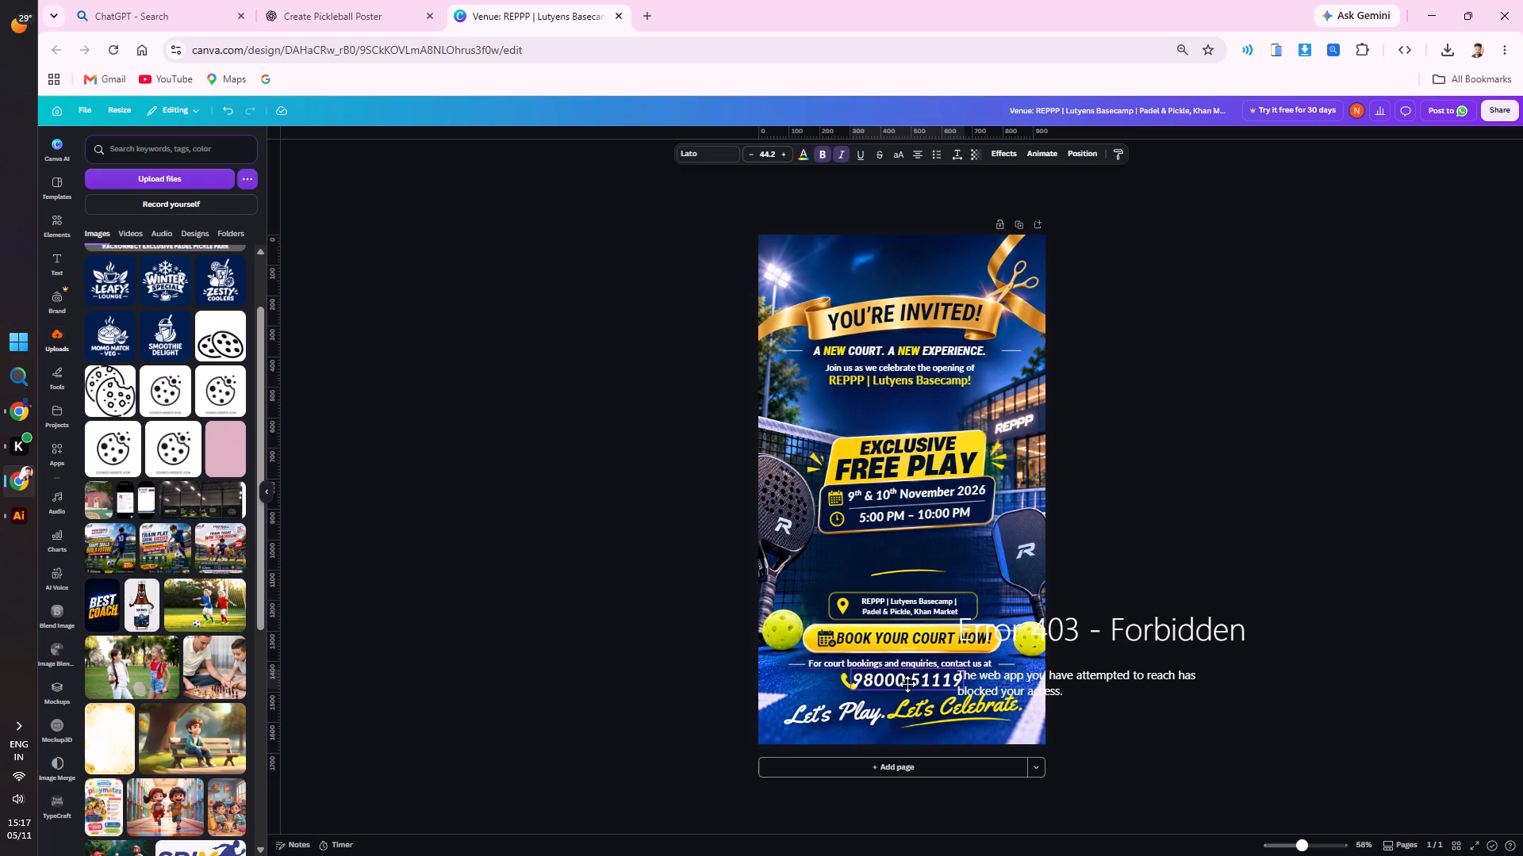
click(1165, 461)
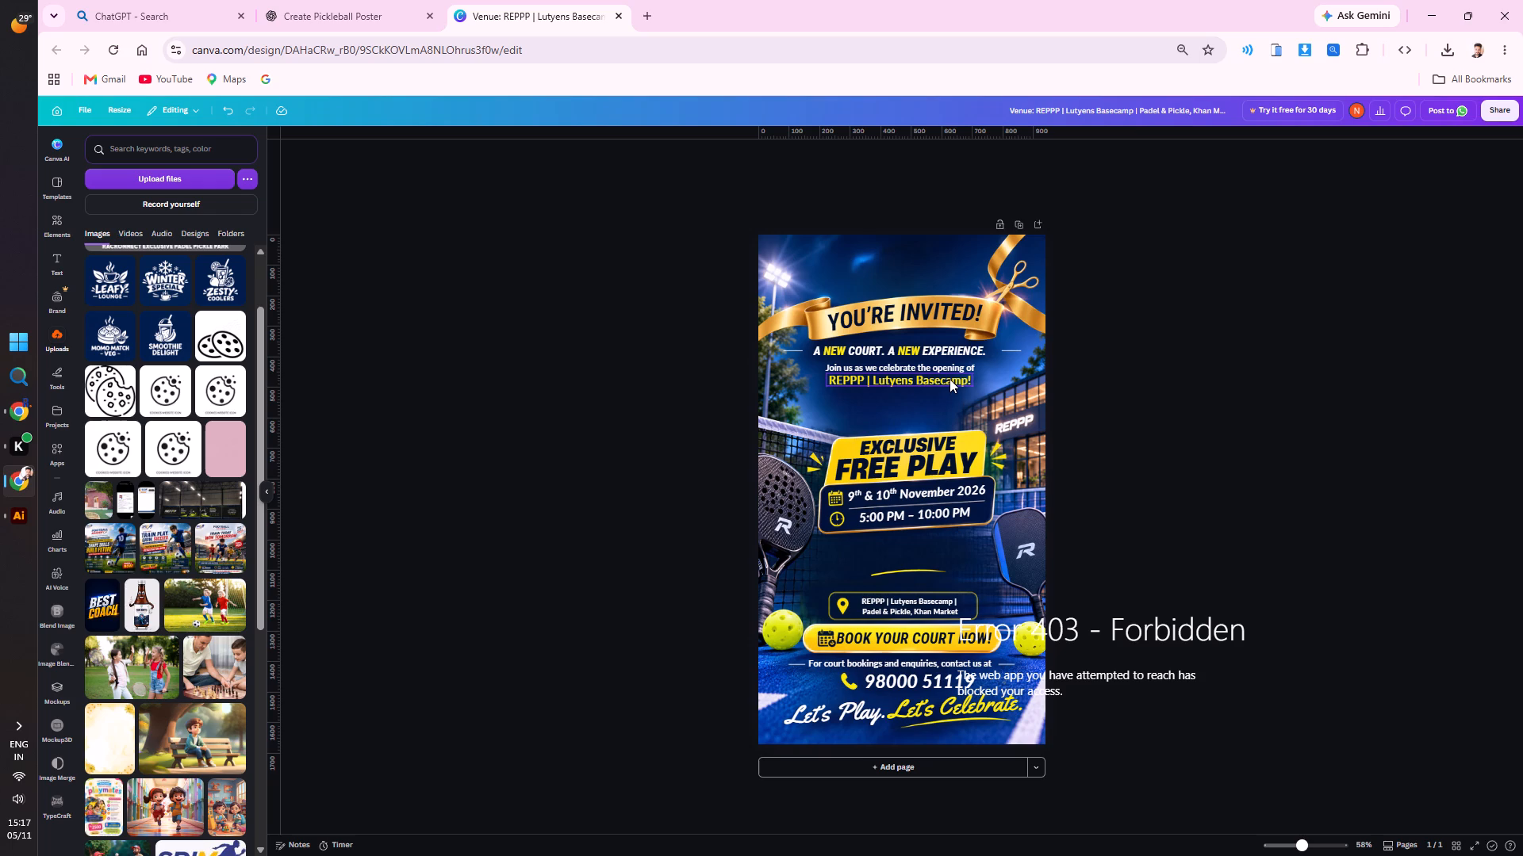
Move the two-line venue text and its yellow rounded frame from above BOOK YOUR COURT NOW! down to the poster's bottom edge.
click(884, 606)
click(884, 606)
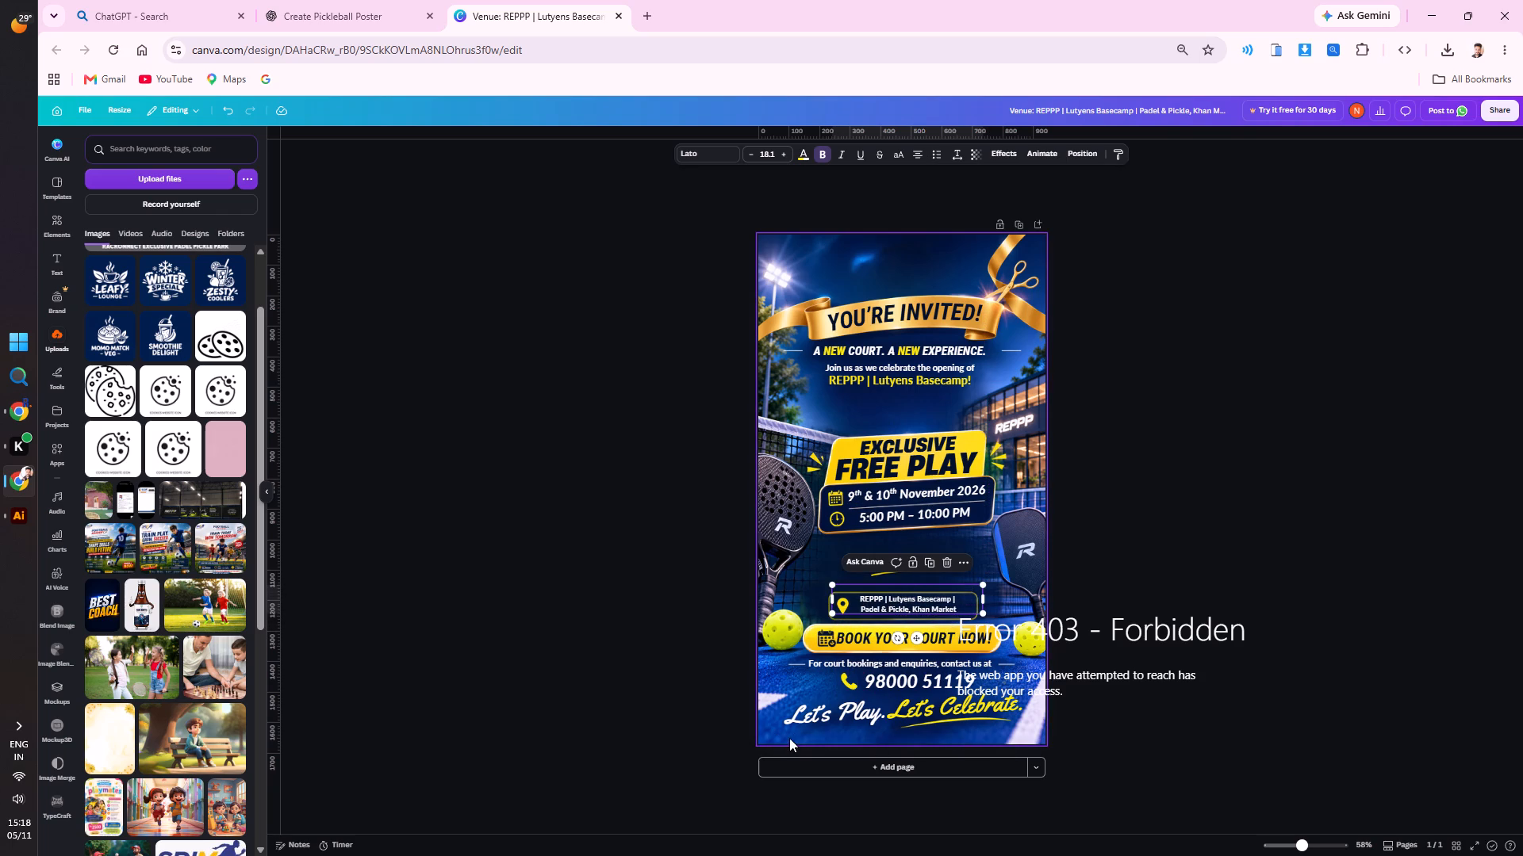
drag(917, 604, 915, 612)
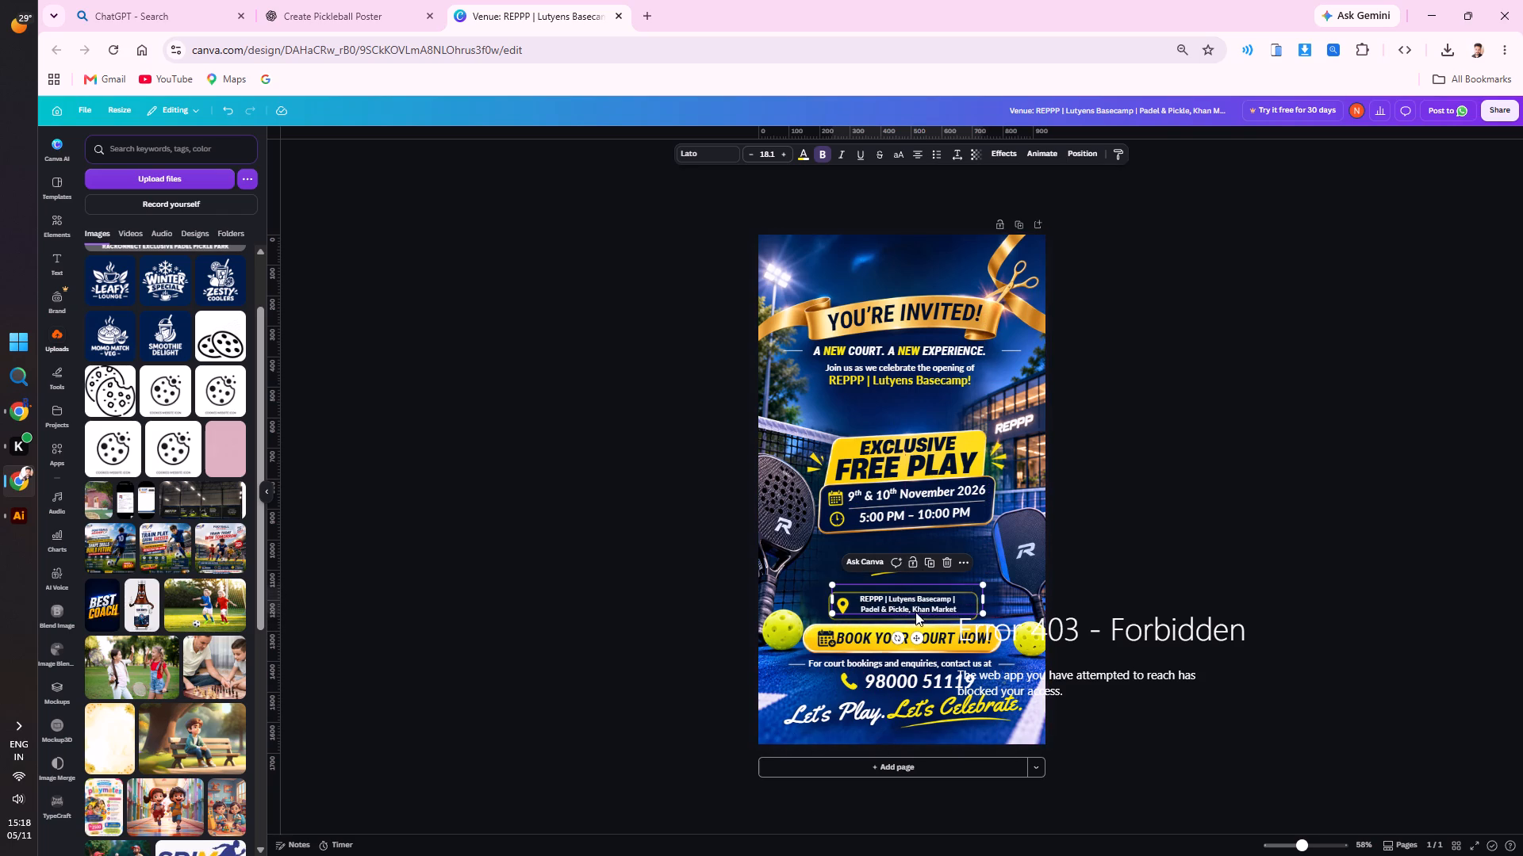
drag(915, 612, 922, 736)
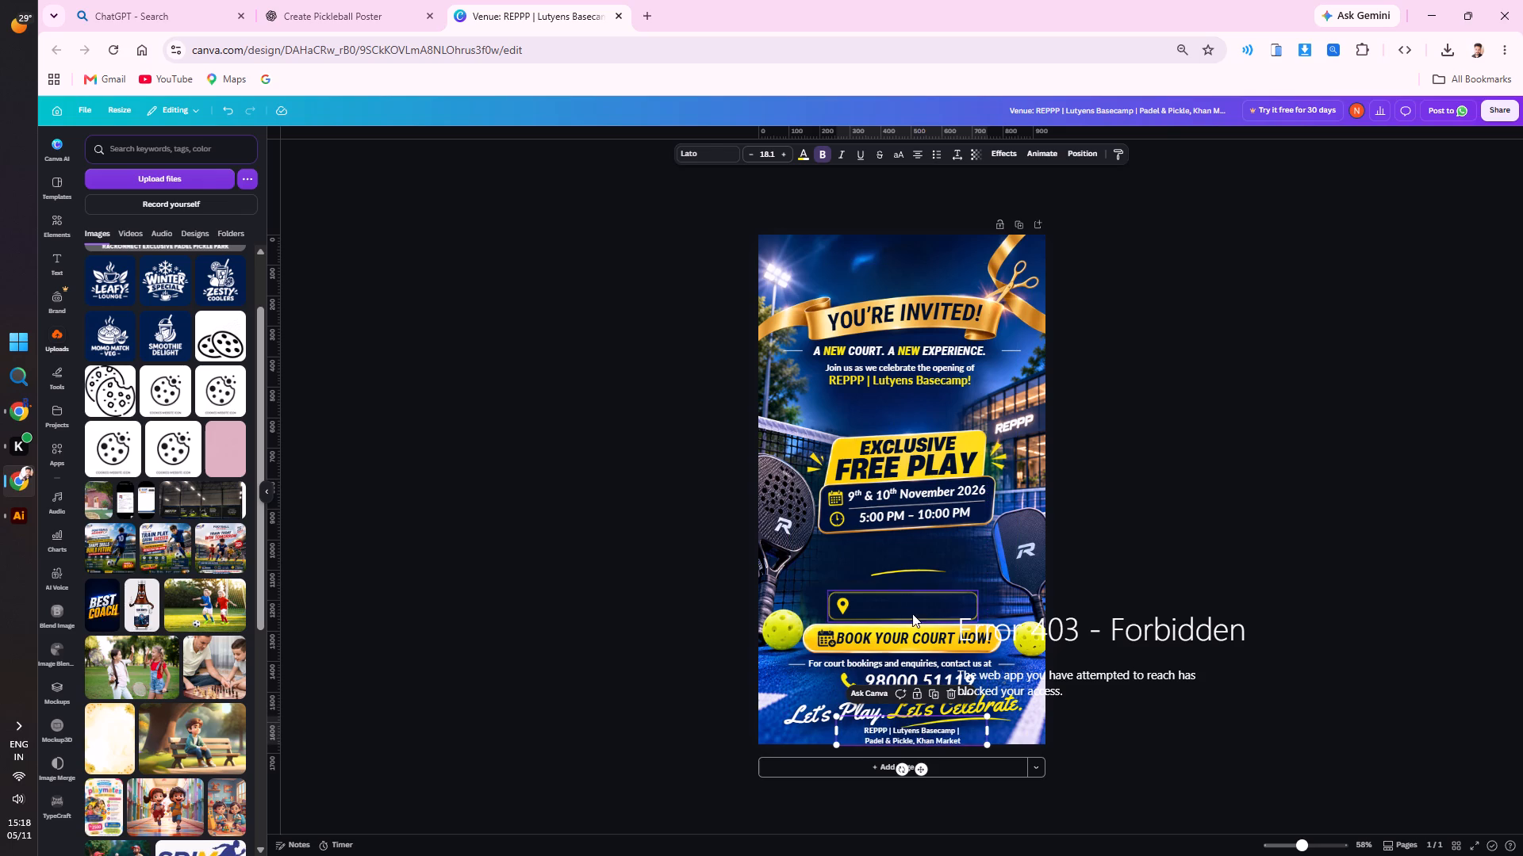
drag(907, 601, 885, 734)
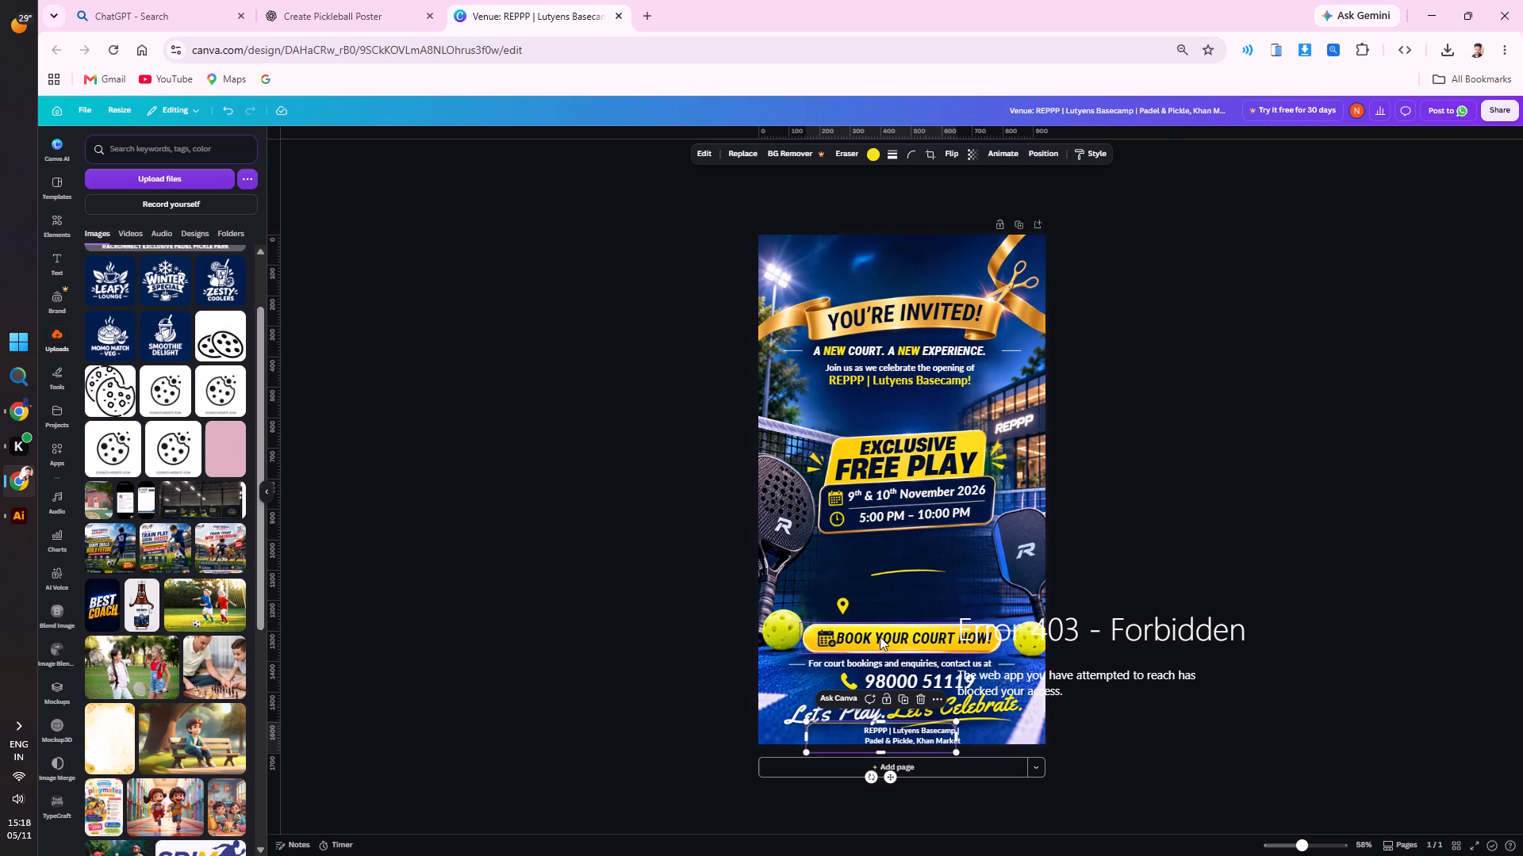
scroll(917, 683, up, 4)
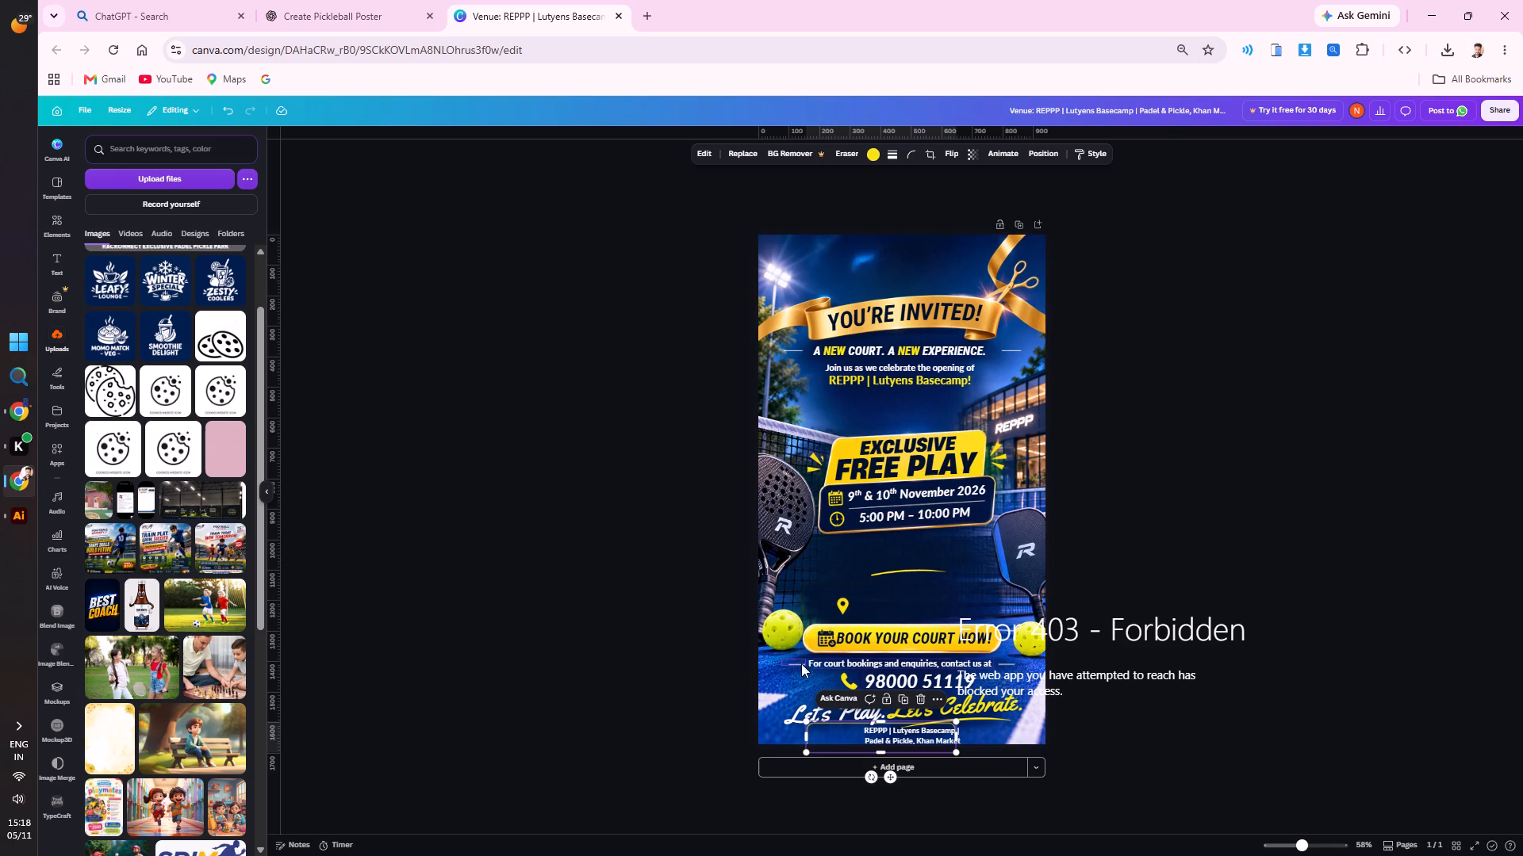
click(688, 650)
Move the venue text up into the empty area just below the date and time box.
scroll(846, 736, up, 6)
scroll(846, 736, down, 1)
scroll(847, 590, down, 2)
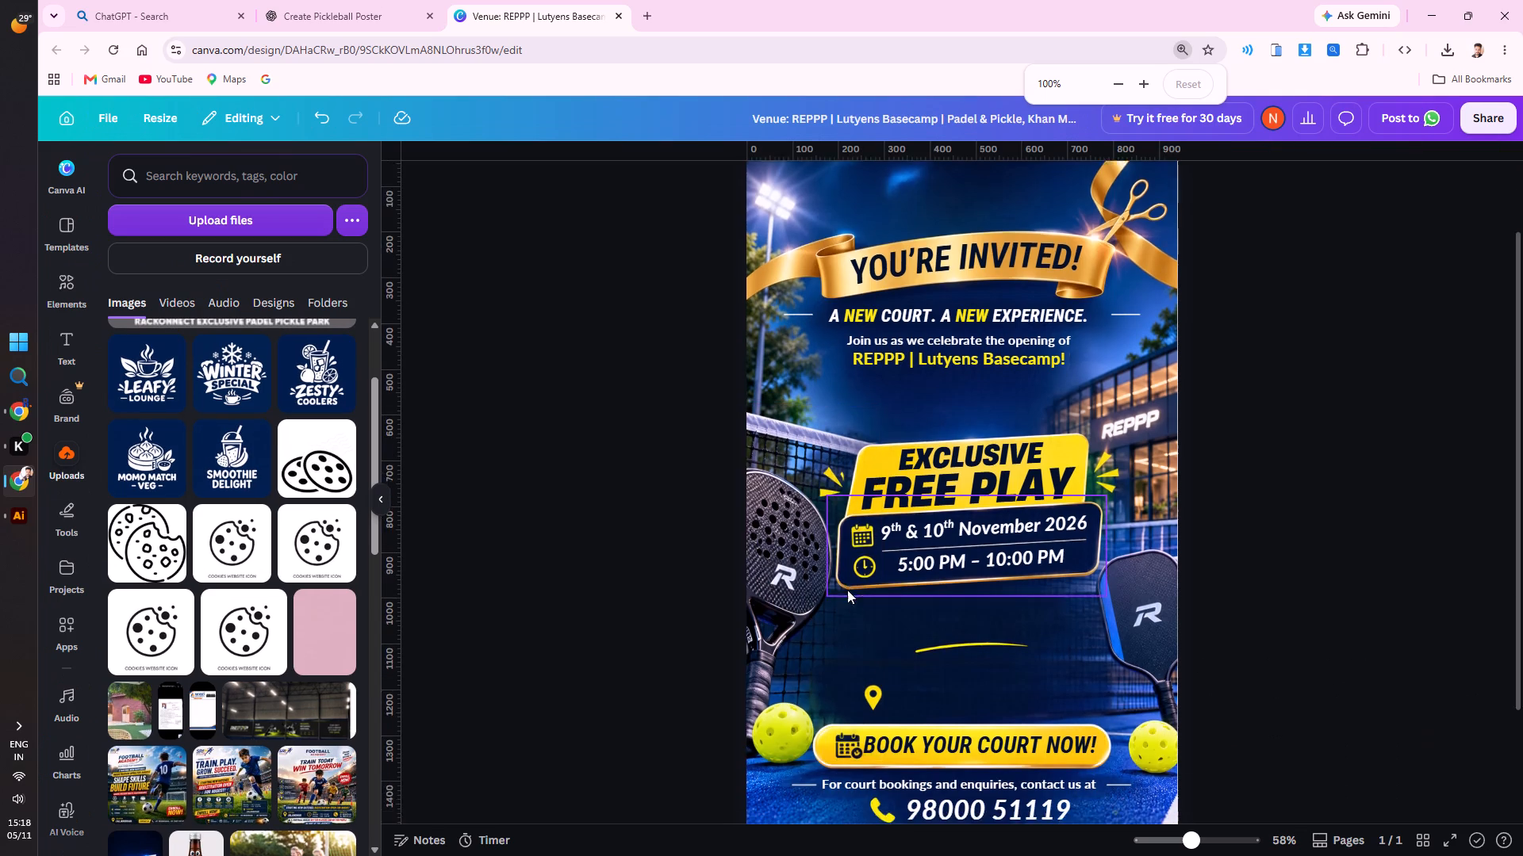
scroll(847, 590, down, 8)
drag(971, 749, 904, 485)
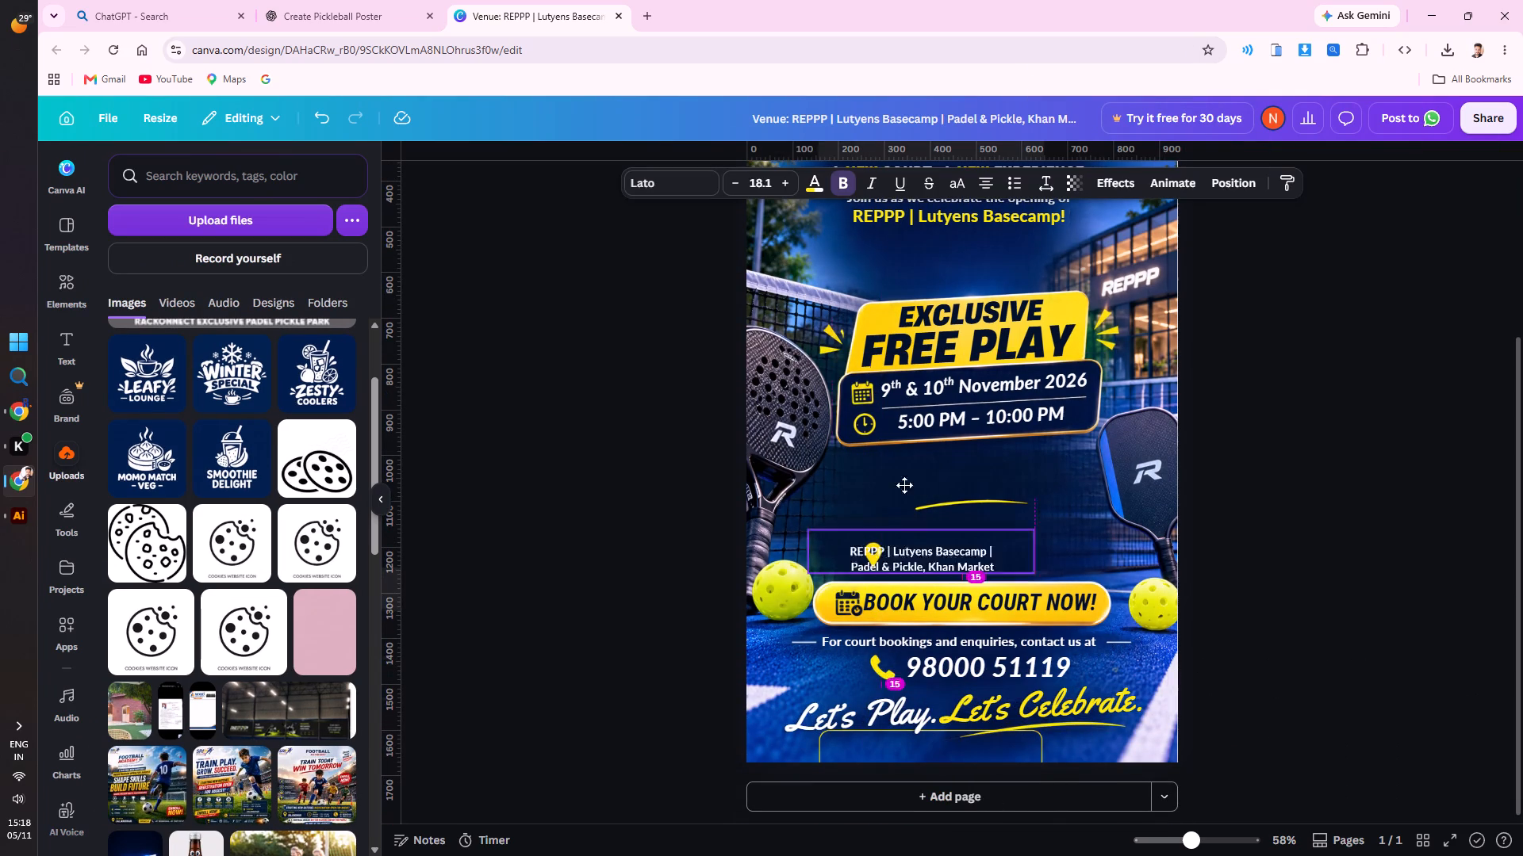
drag(904, 485, 903, 490)
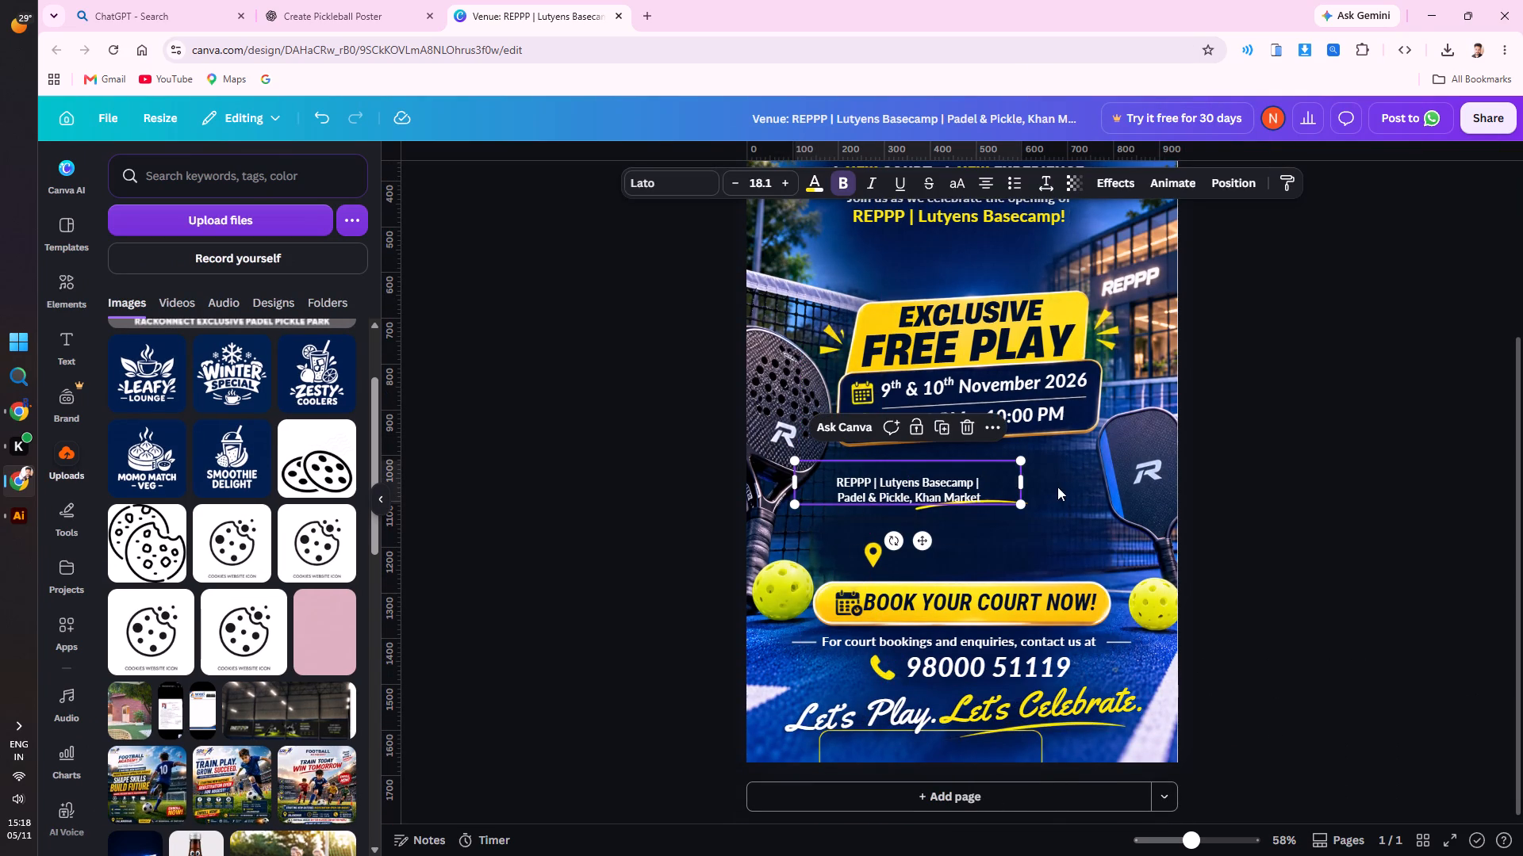
Put the venue text on one line, remove the blank line above it, and fit its text box to the line's width.
click(1019, 481)
drag(1024, 481, 1243, 487)
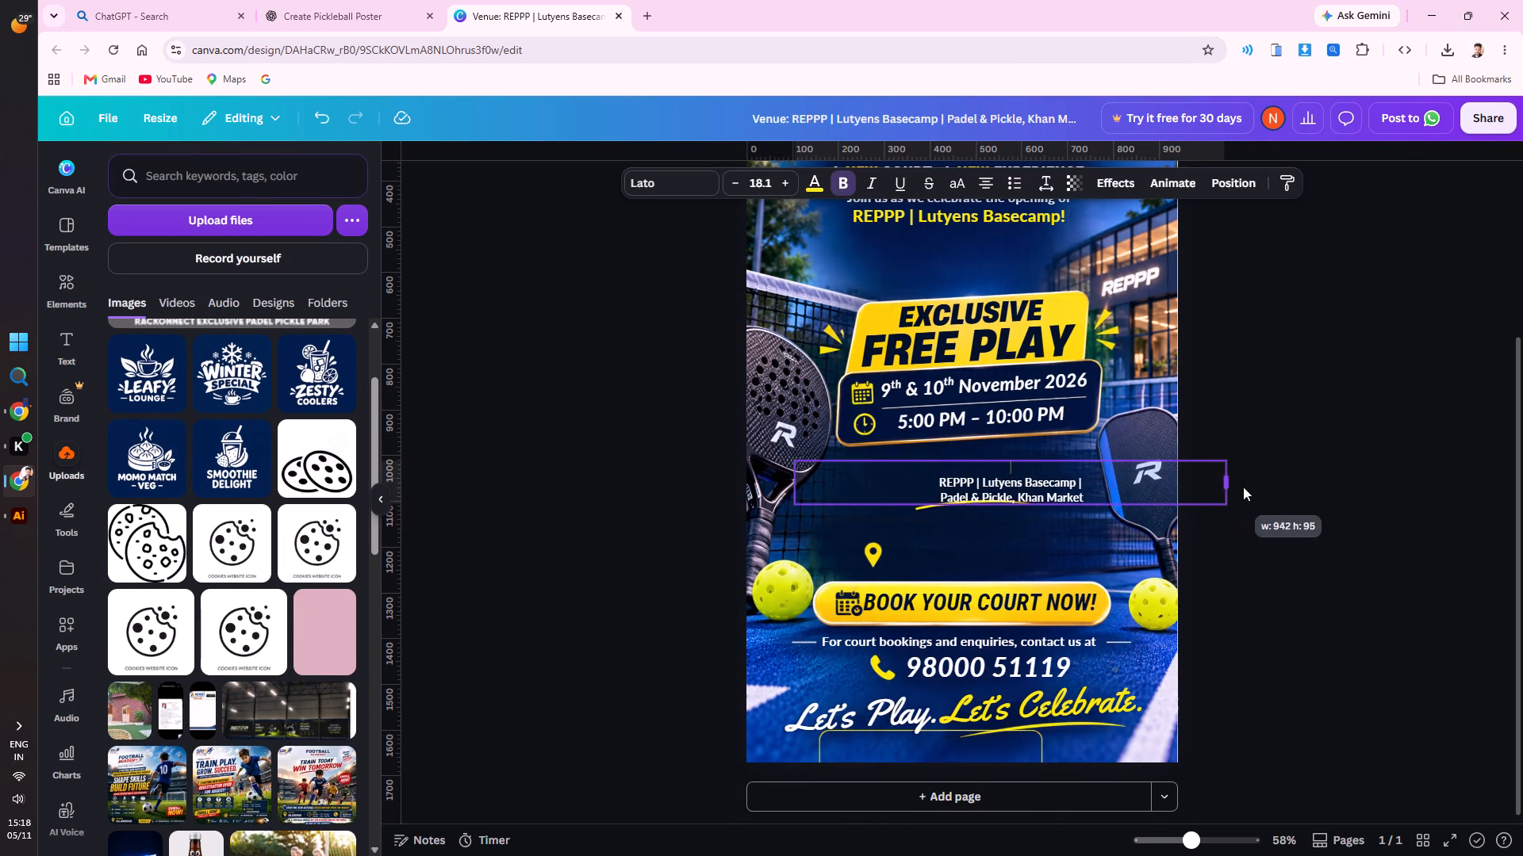
drag(1243, 487, 1249, 487)
click(949, 498)
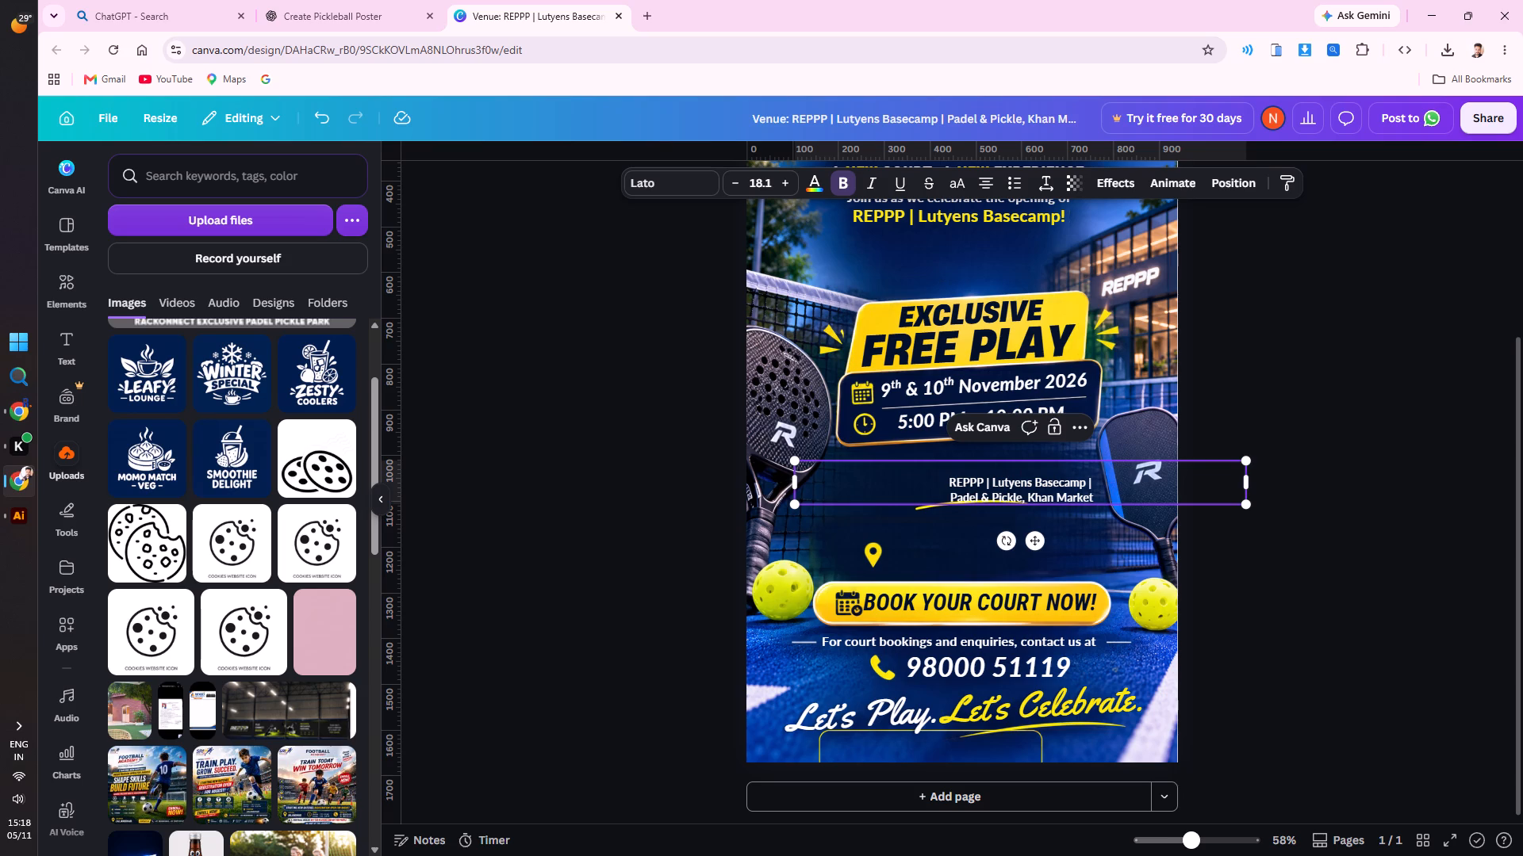
key(Return)
key(BackSpace)
key(BackSpace)
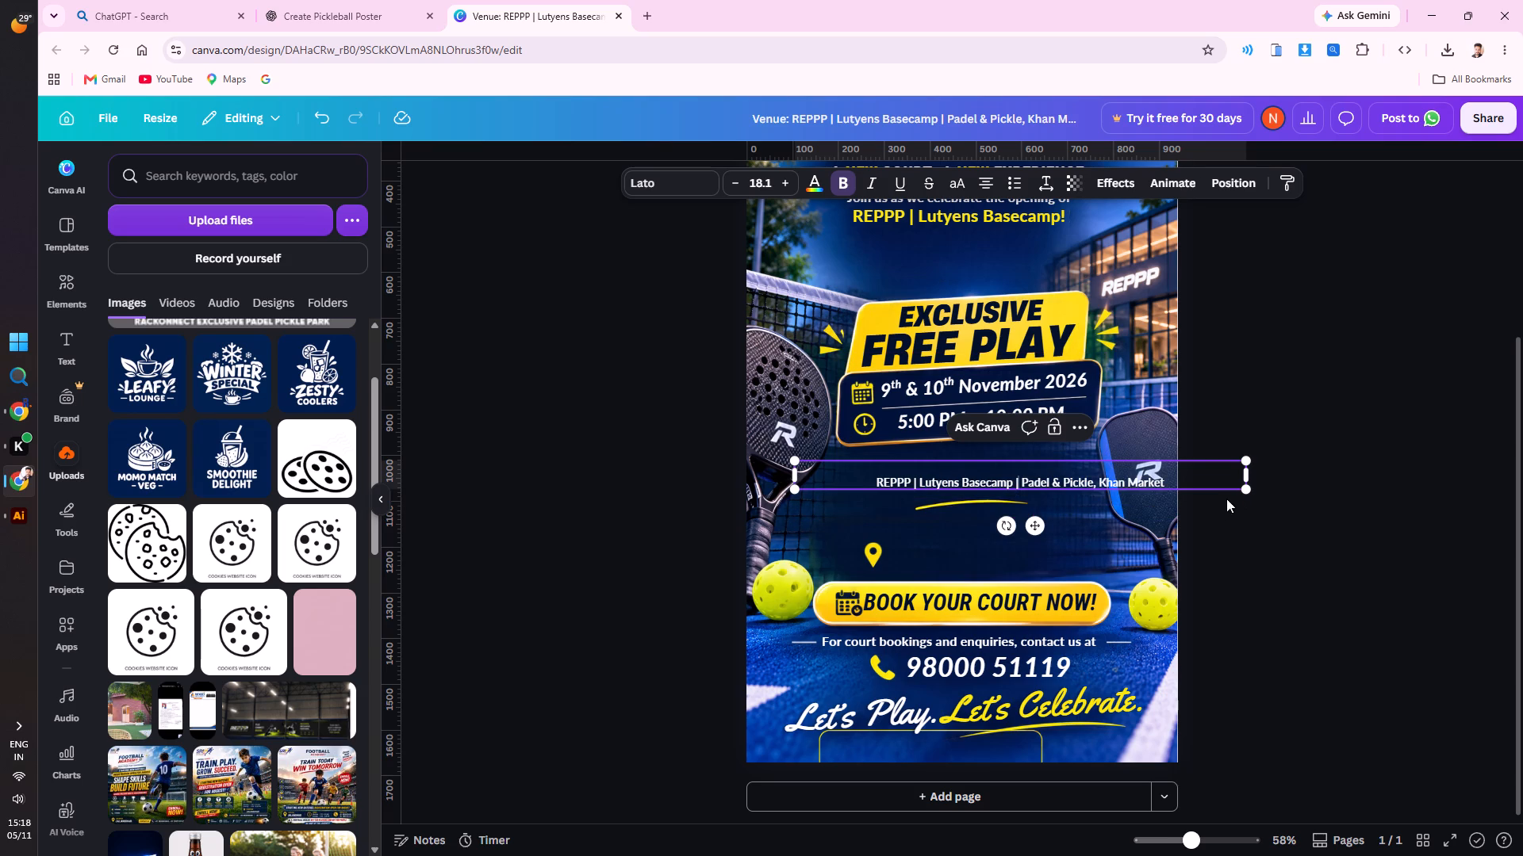
click(873, 481)
key(BackSpace)
key(BackSpace)
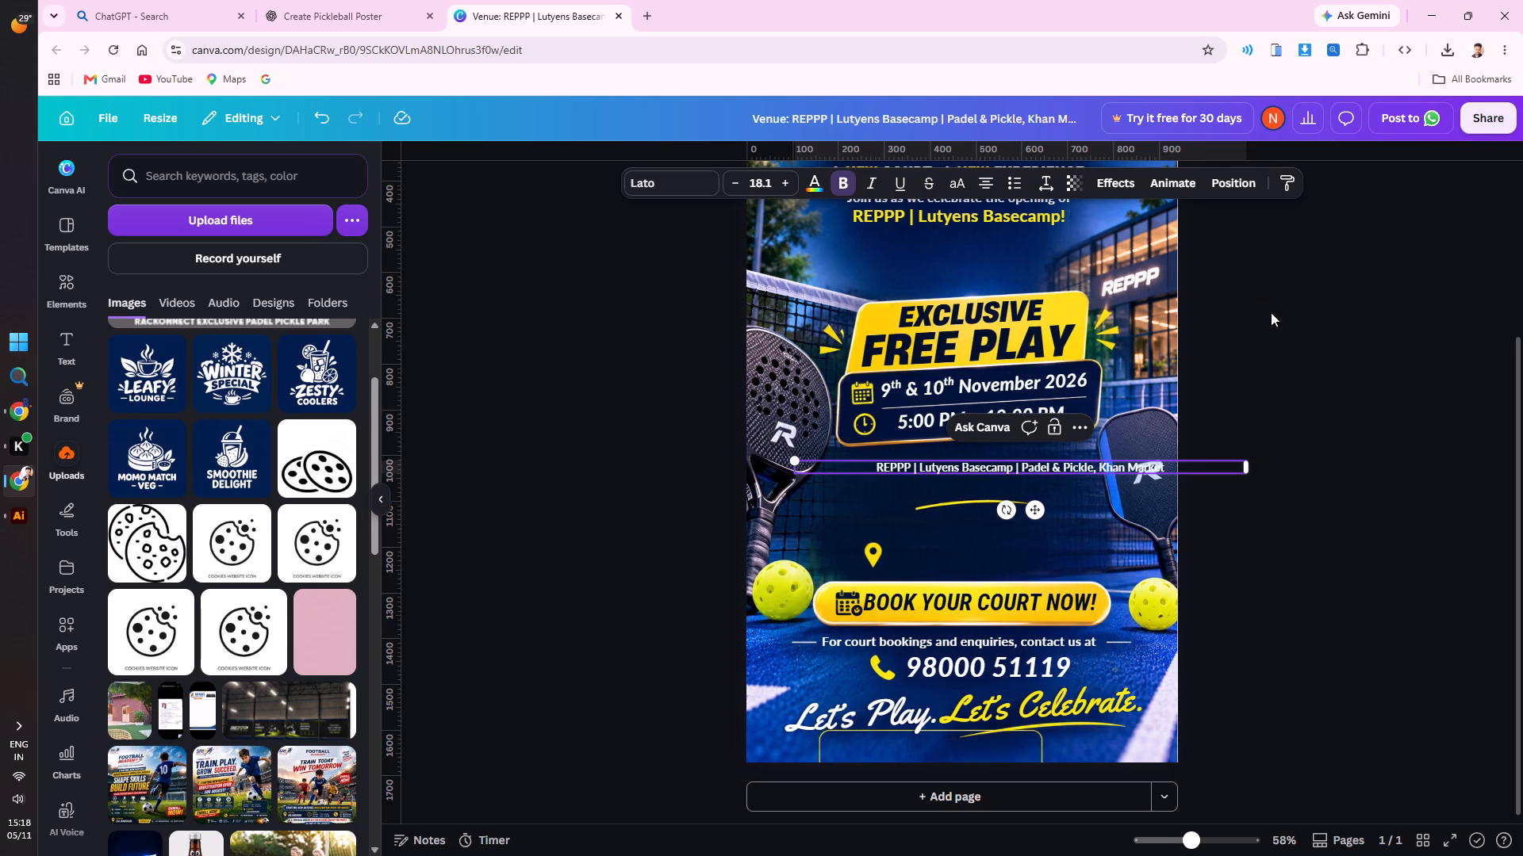
click(1245, 467)
drag(1250, 468, 1088, 463)
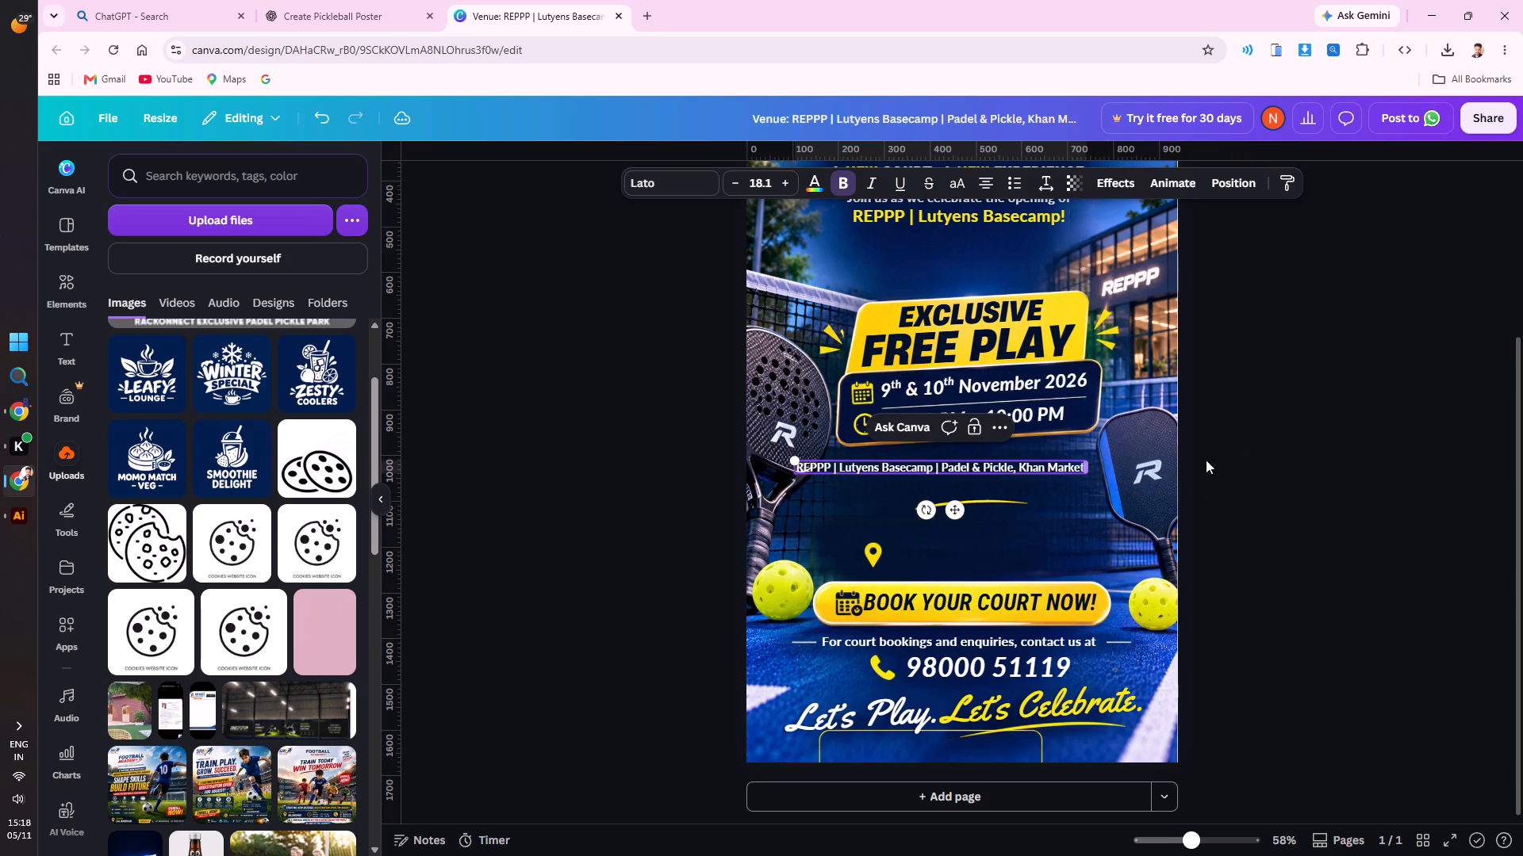
click(1287, 449)
Apply the Background text effect in yellow to the venue line.
scroll(1138, 467, down, 3)
click(1013, 468)
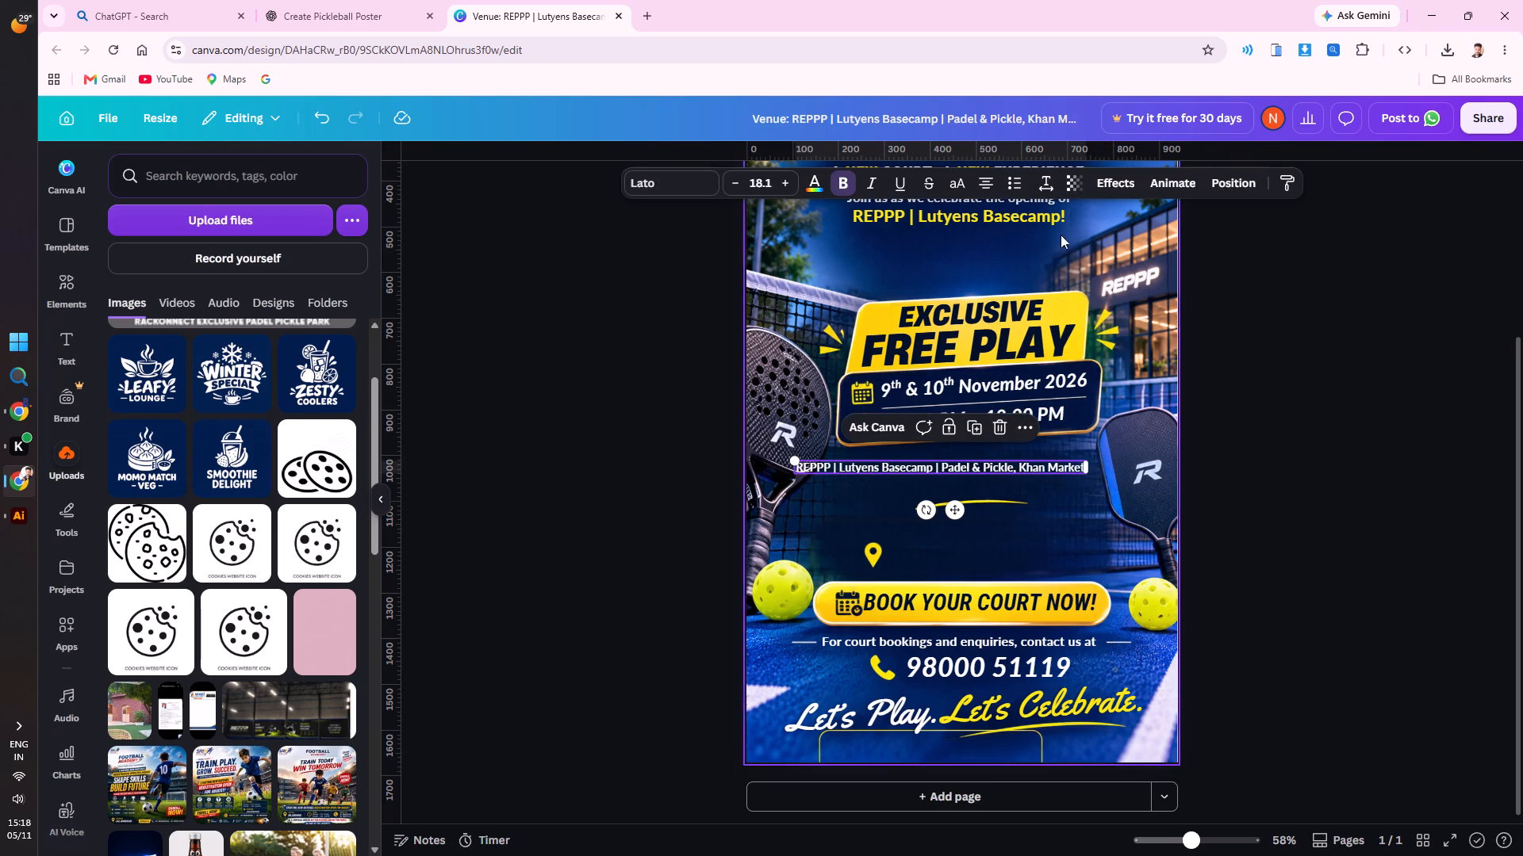
click(1122, 184)
click(217, 337)
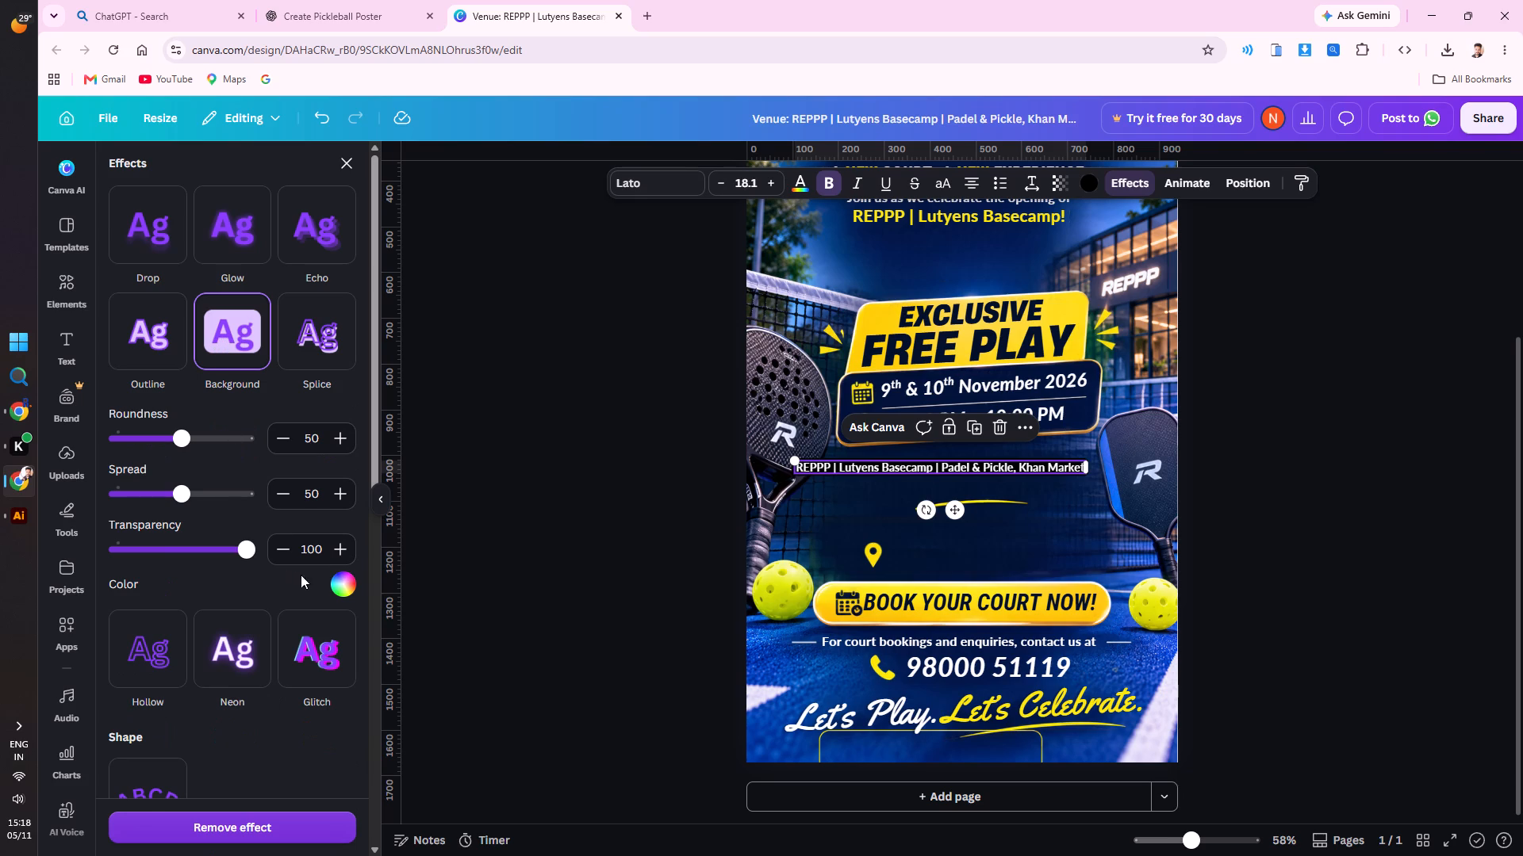
click(336, 580)
click(148, 380)
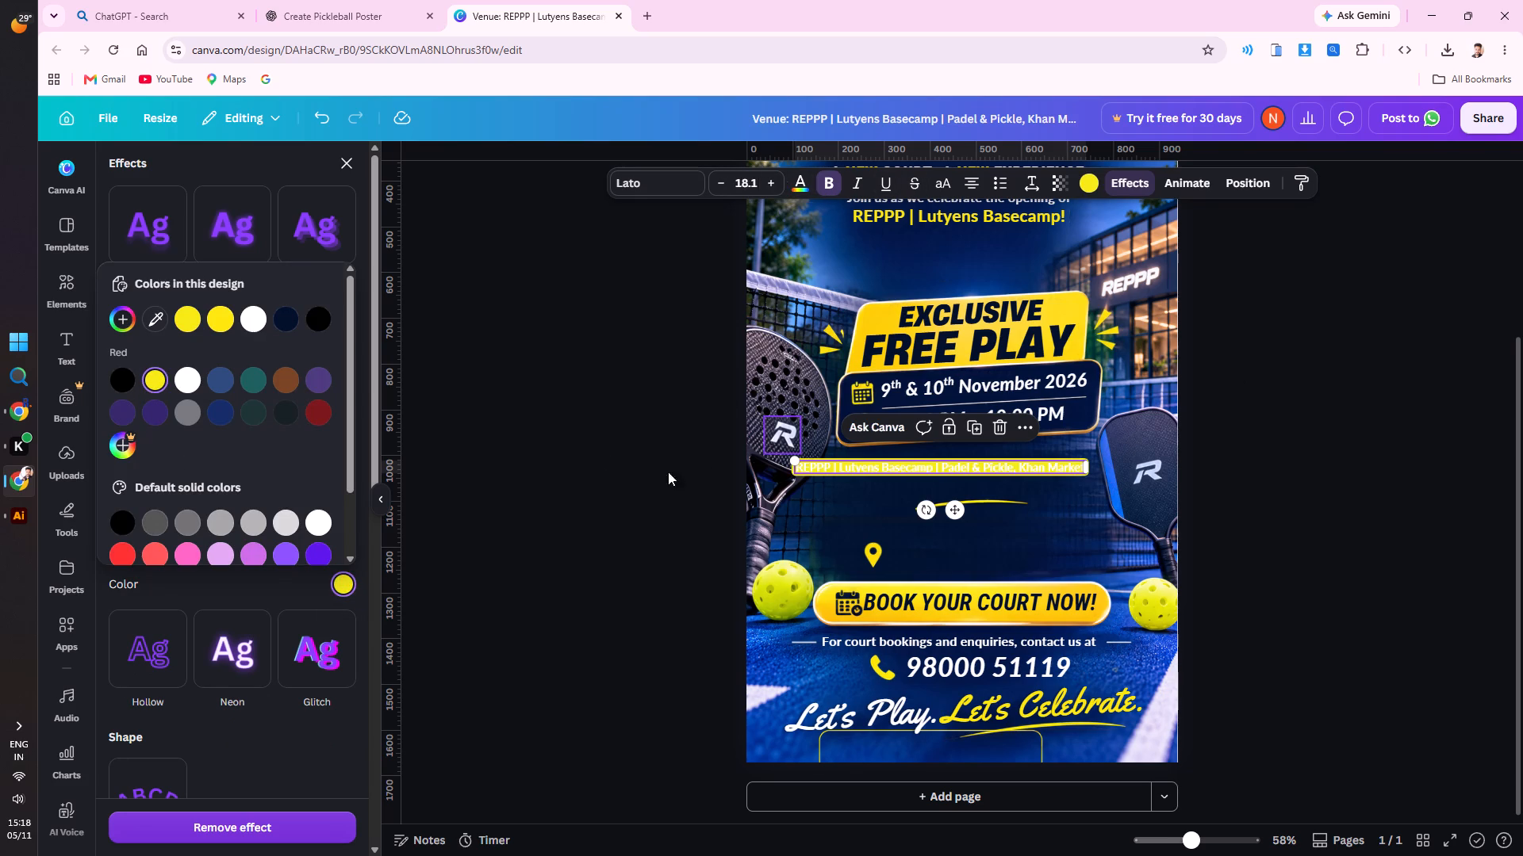
double_click(558, 430)
Set the venue line's text colour to a dark shade that contrasts with the yellow background.
click(811, 473)
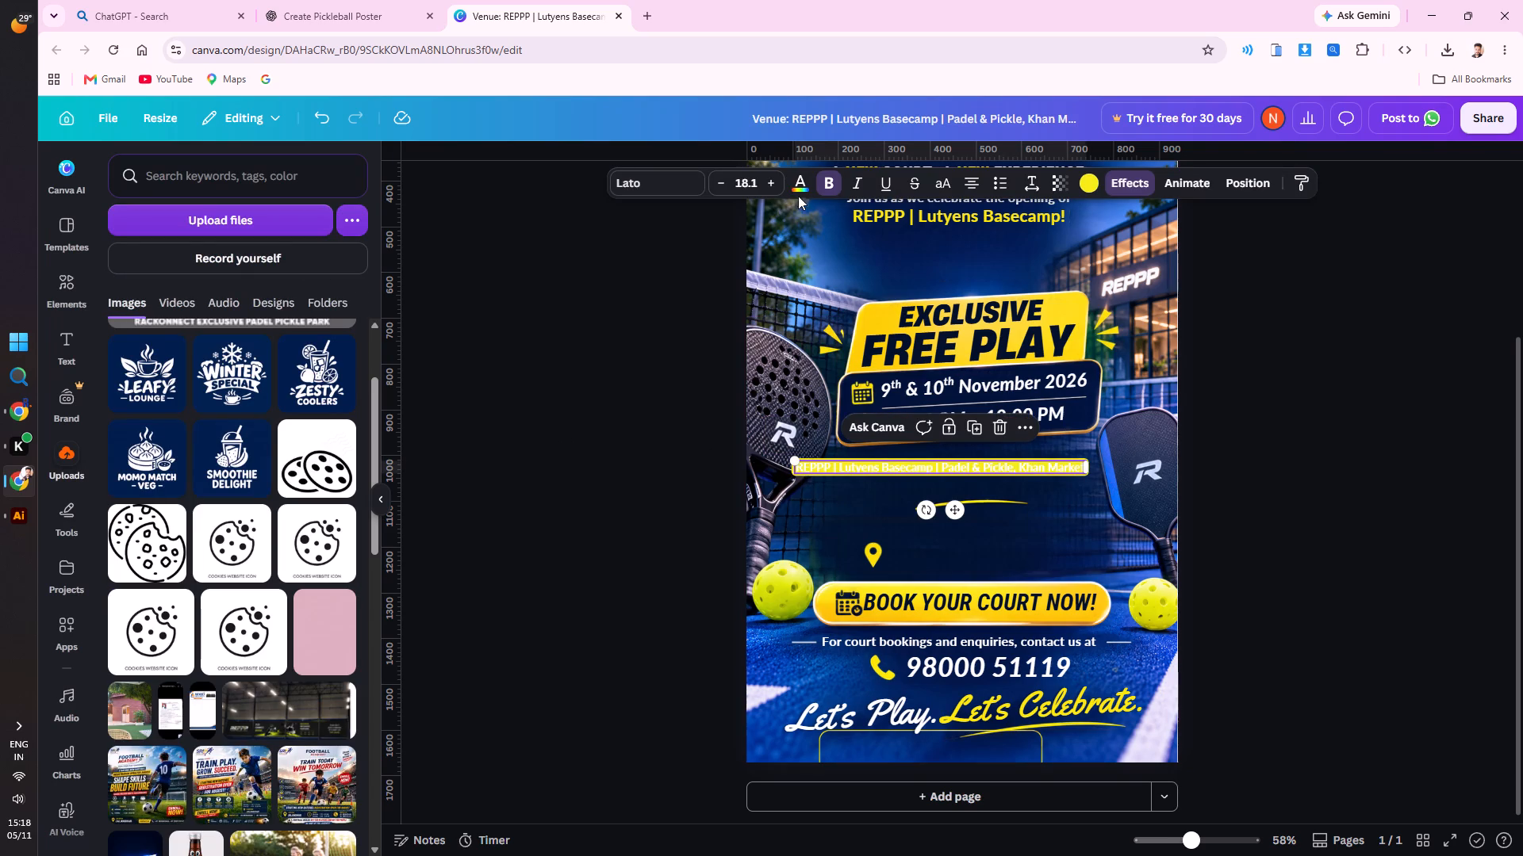
click(798, 179)
click(270, 282)
click(491, 362)
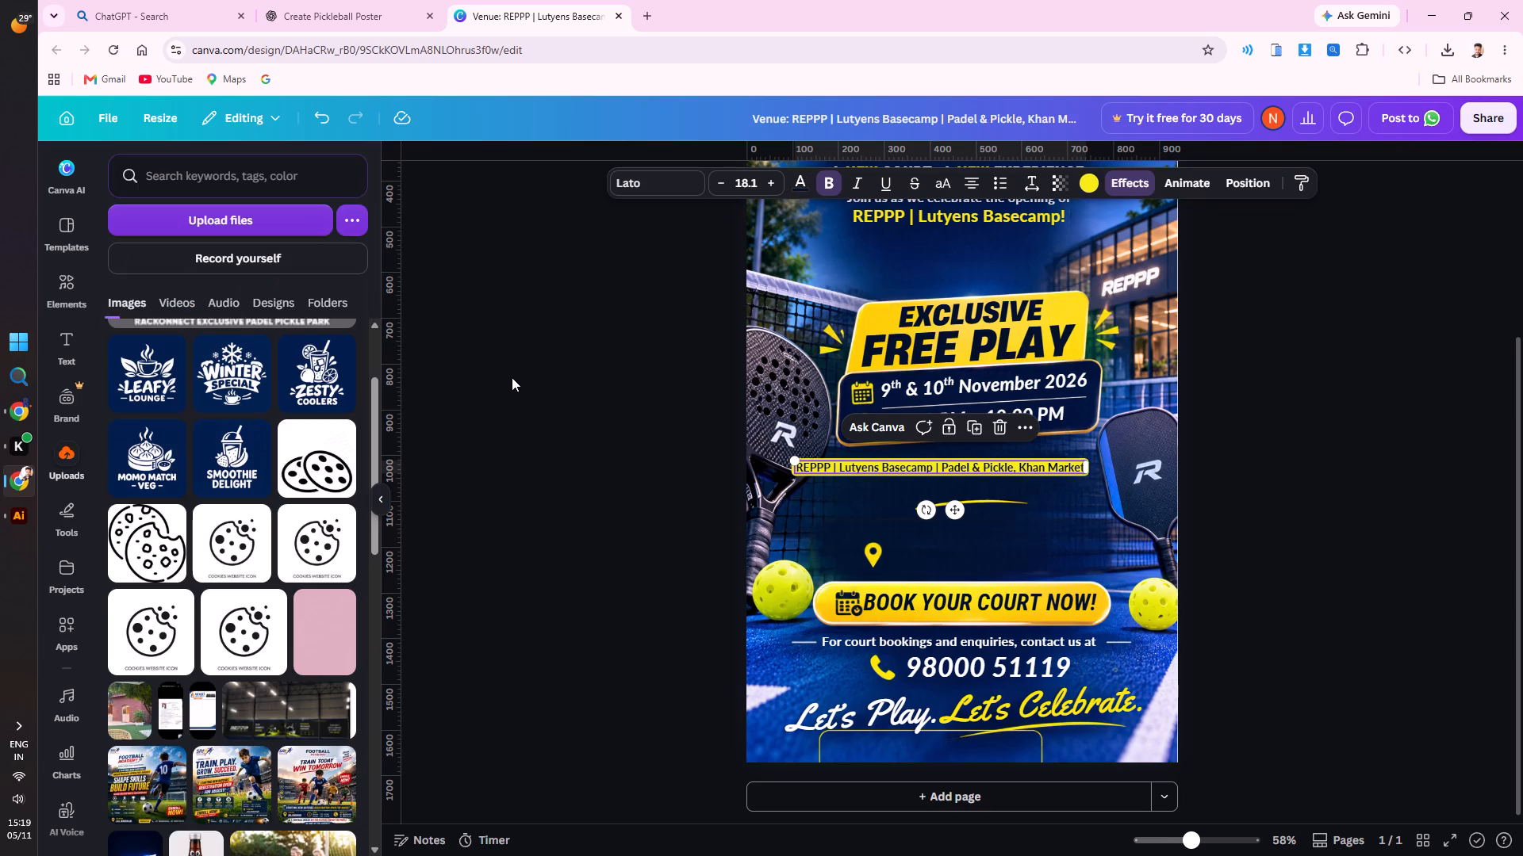
click(606, 367)
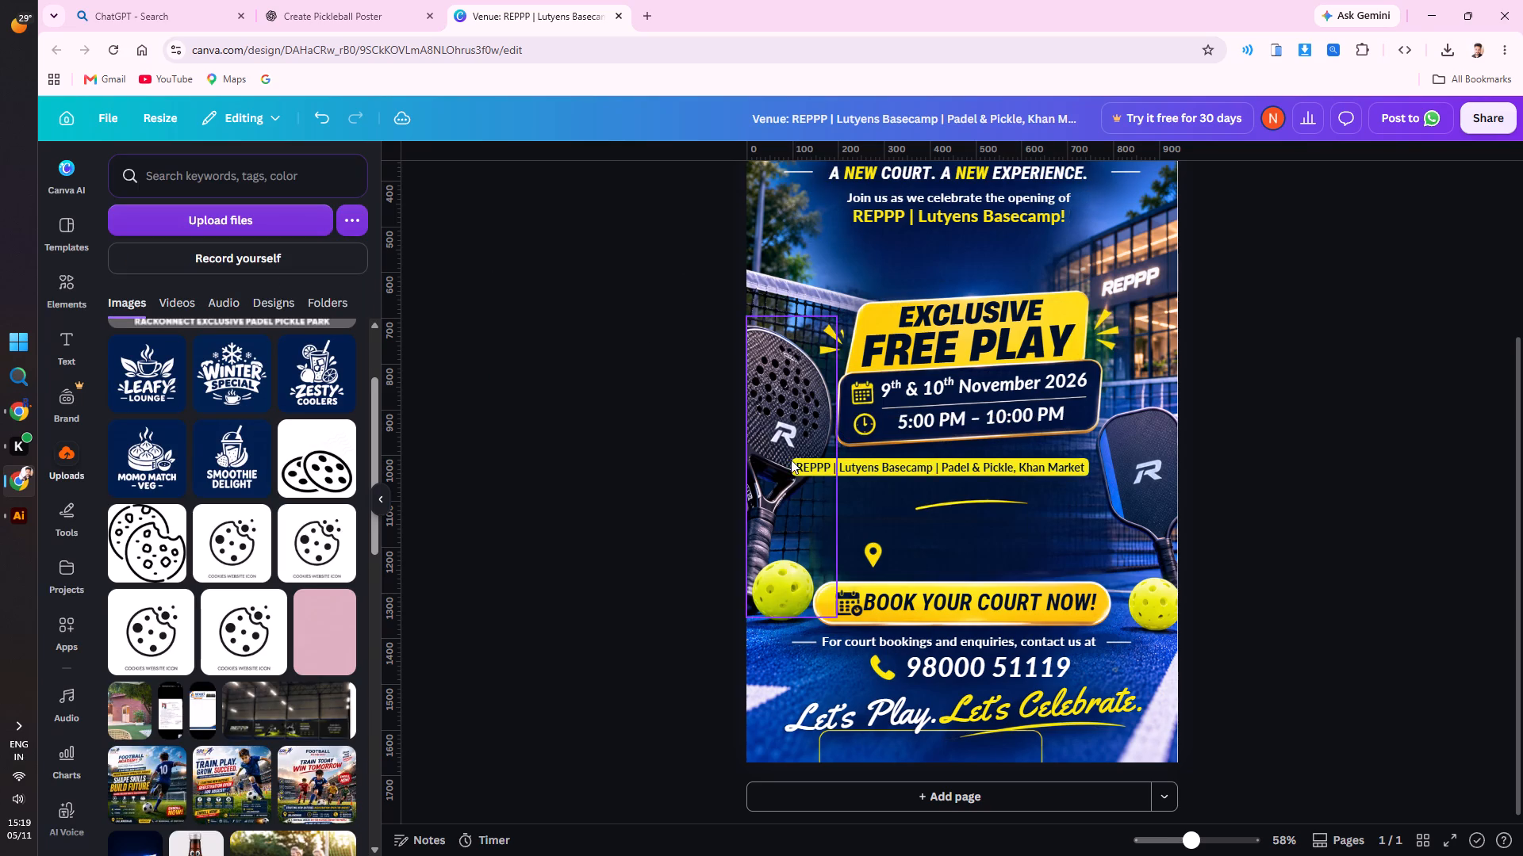
Search the fonts for NOTO to use on the venue line.
click(807, 460)
click(668, 177)
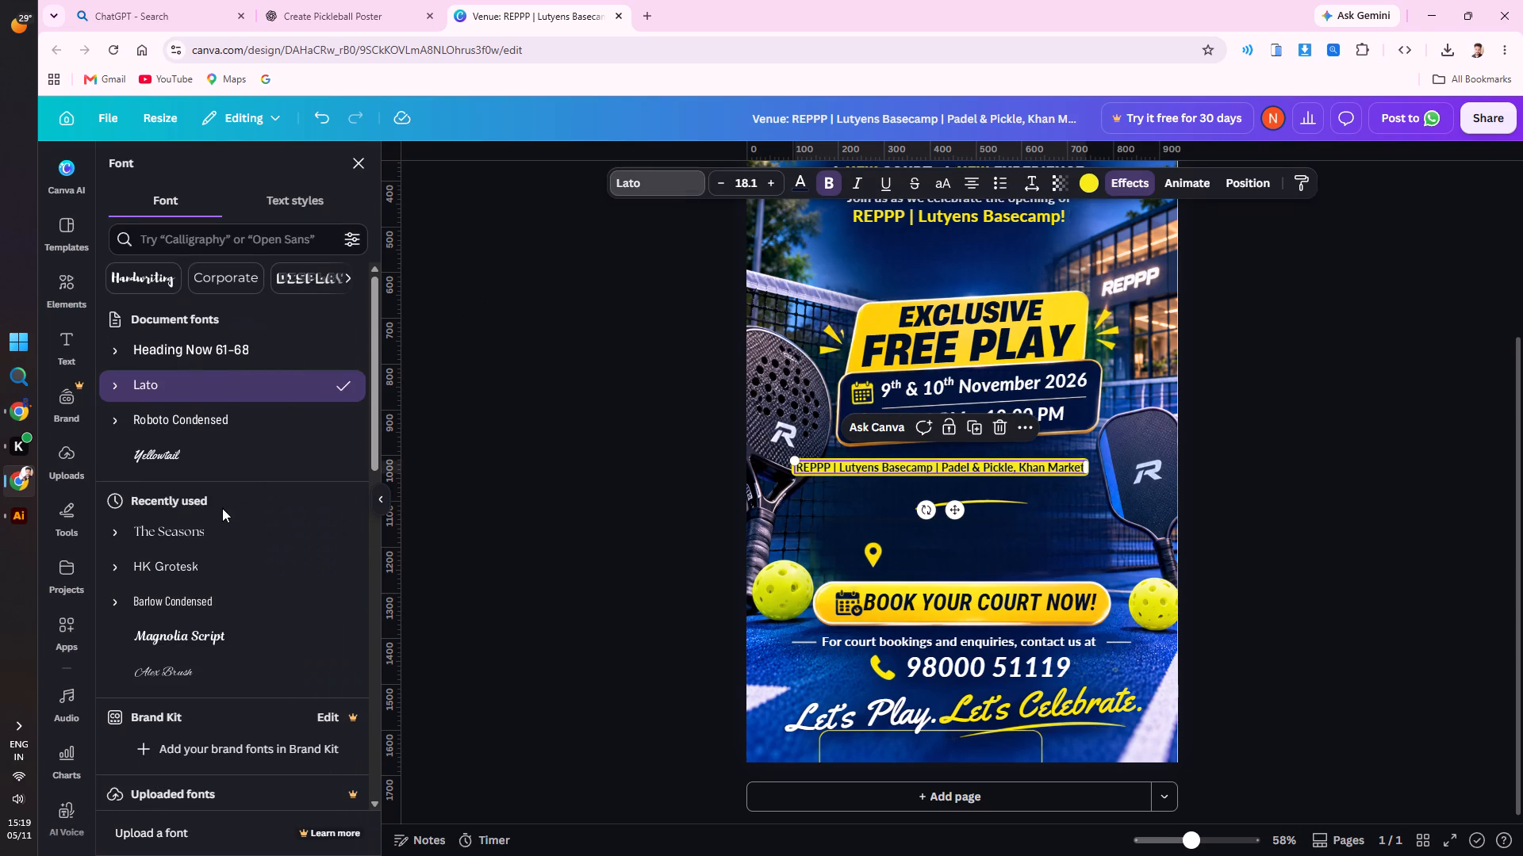
click(192, 243)
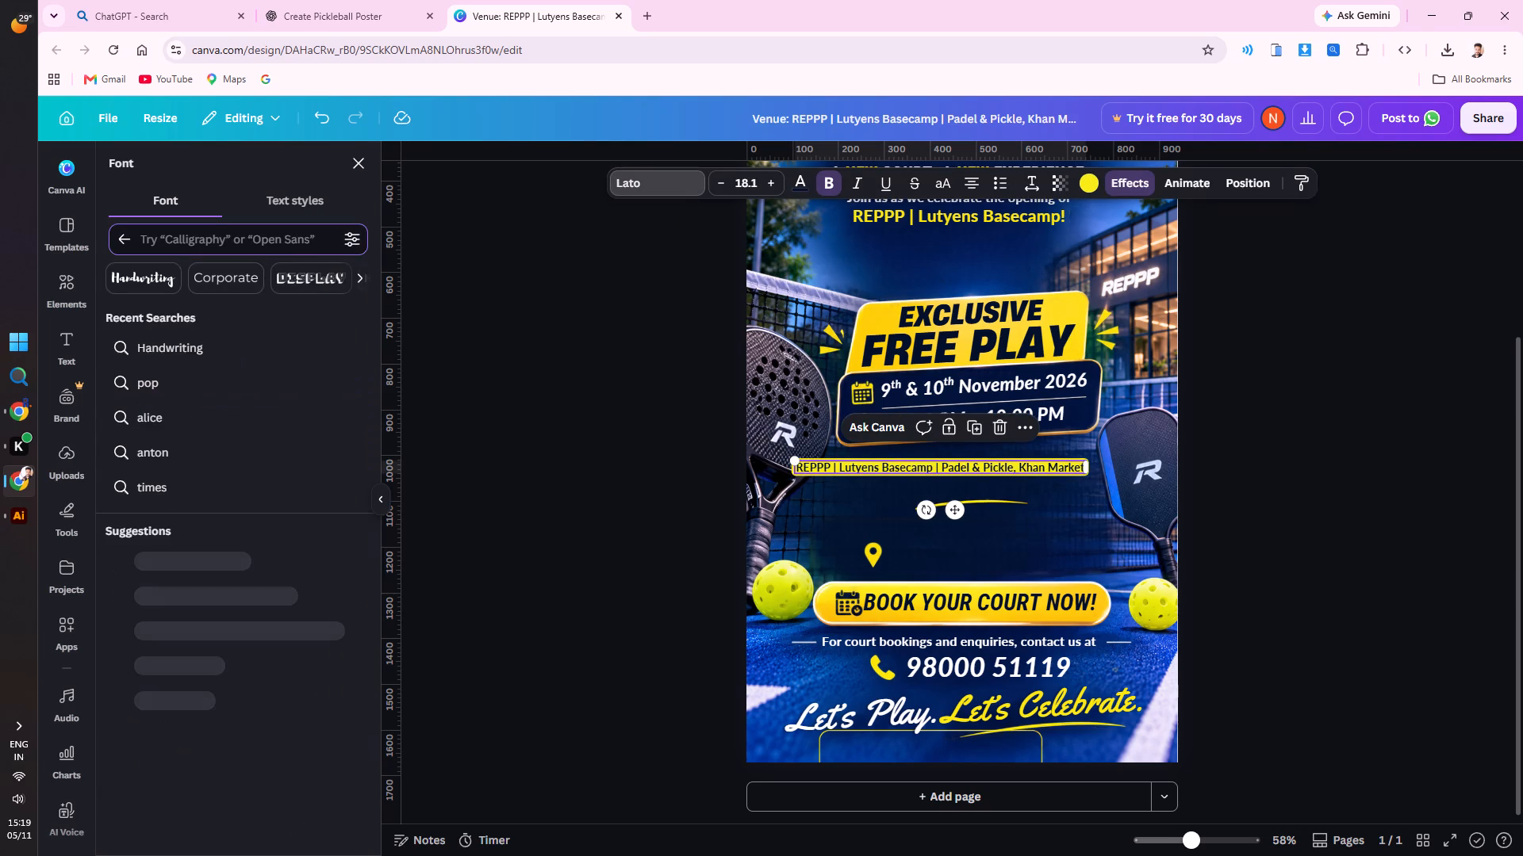
text(NOTI)
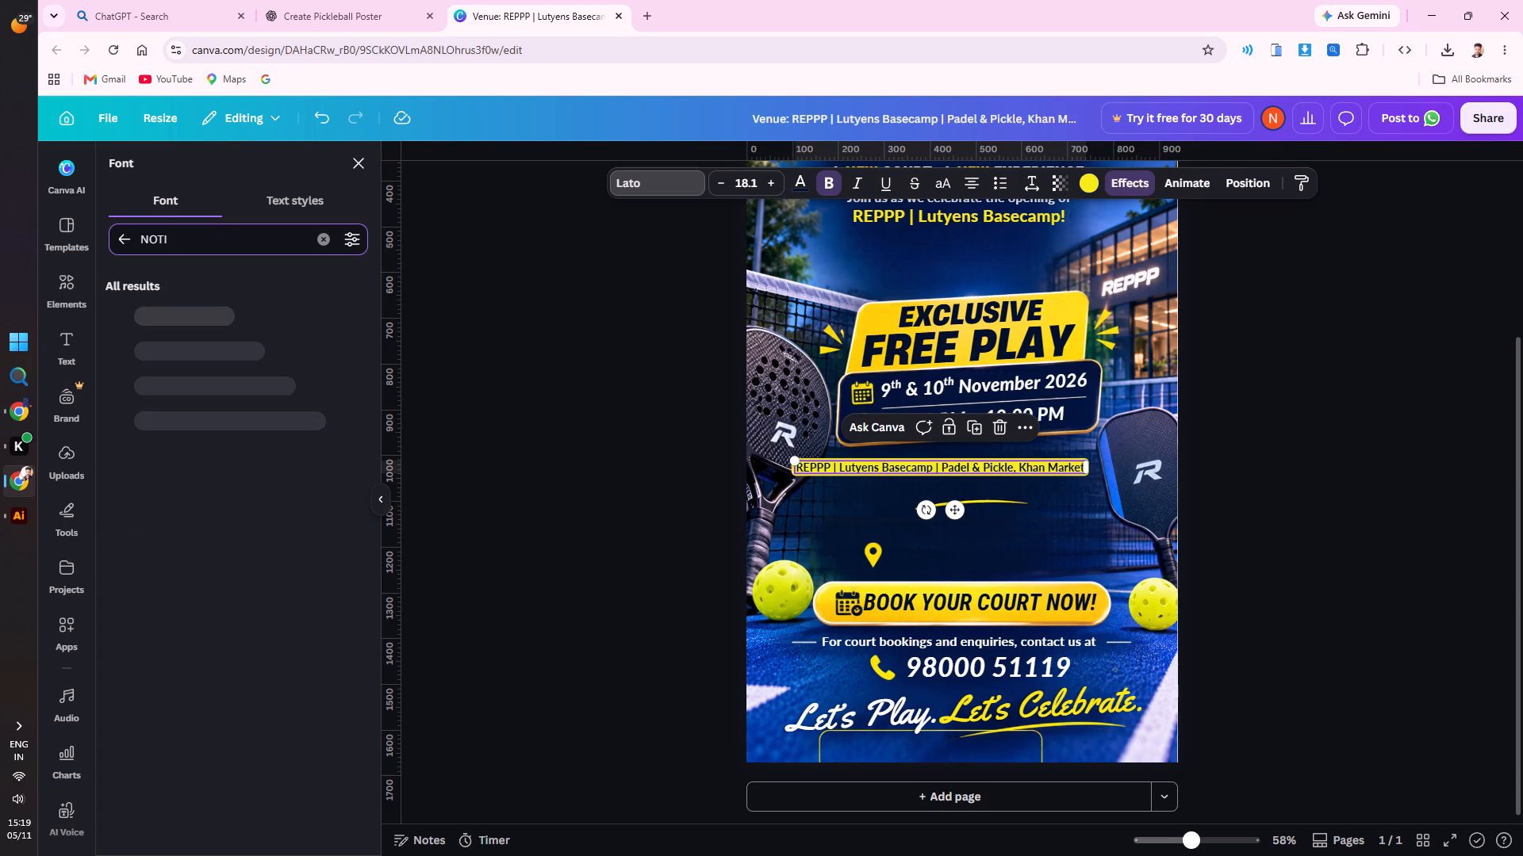
key(BackSpace)
key(o)
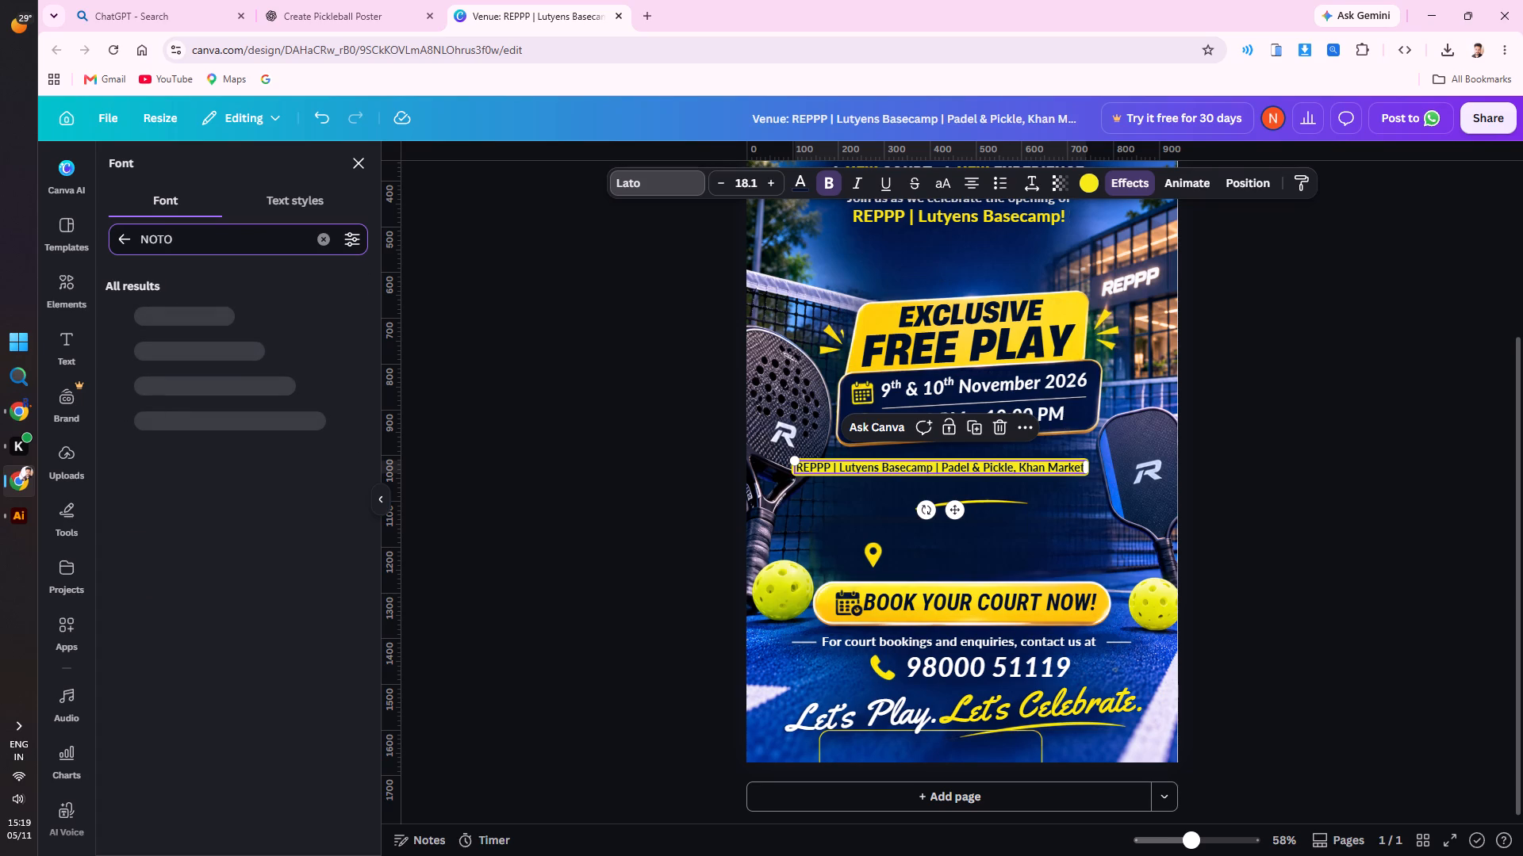
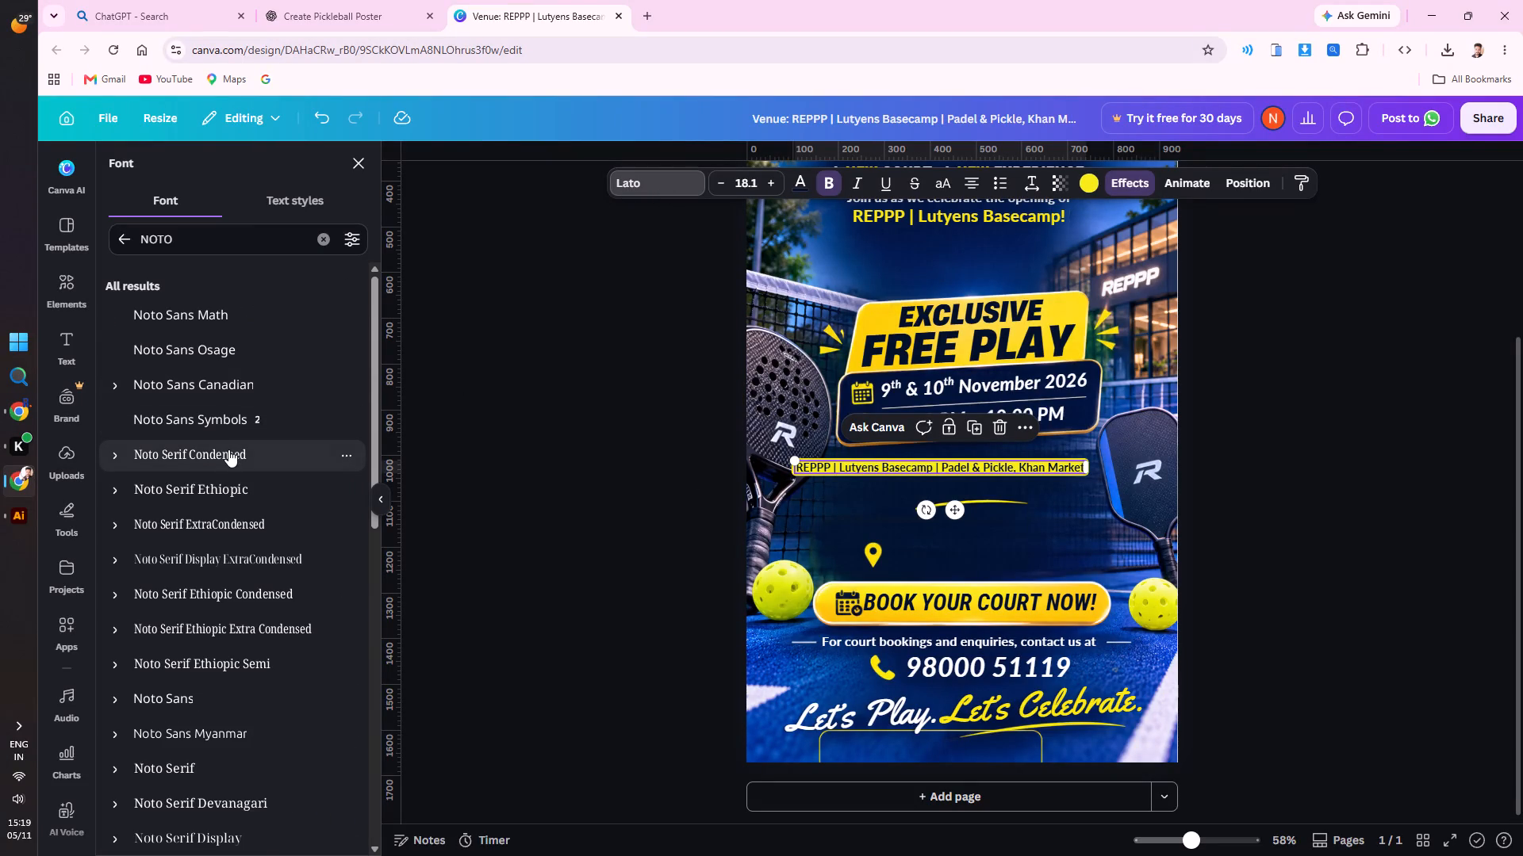
Set the yellow-backed venue line's font to Noto Serif Condensed.
click(228, 449)
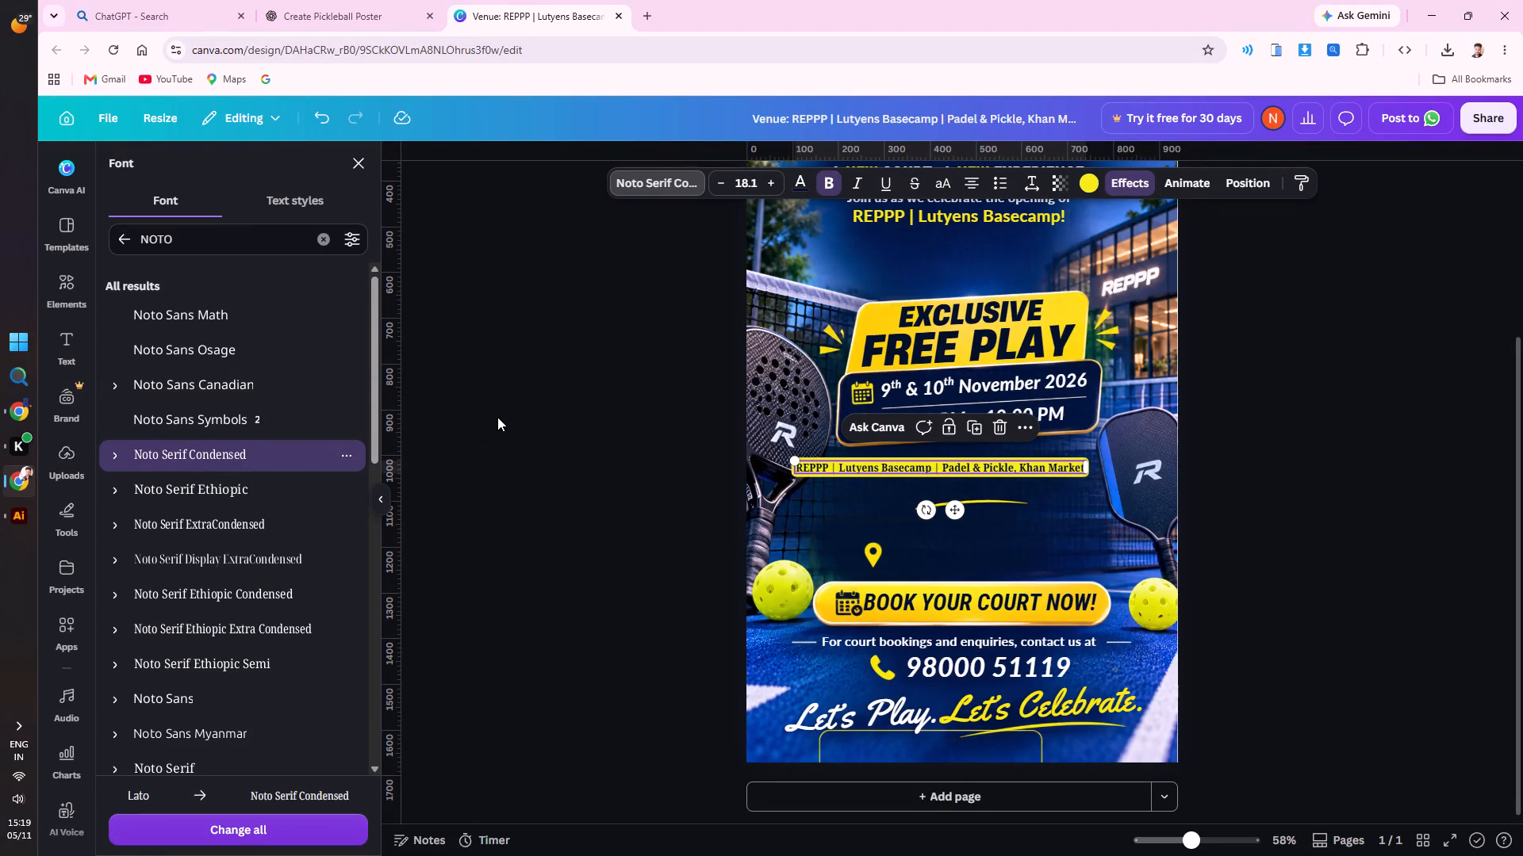
double_click(500, 413)
Change the font of the "For court bookings and enquiries, contact us at" line to Noto Serif Condensed.
scroll(520, 411, down, 2)
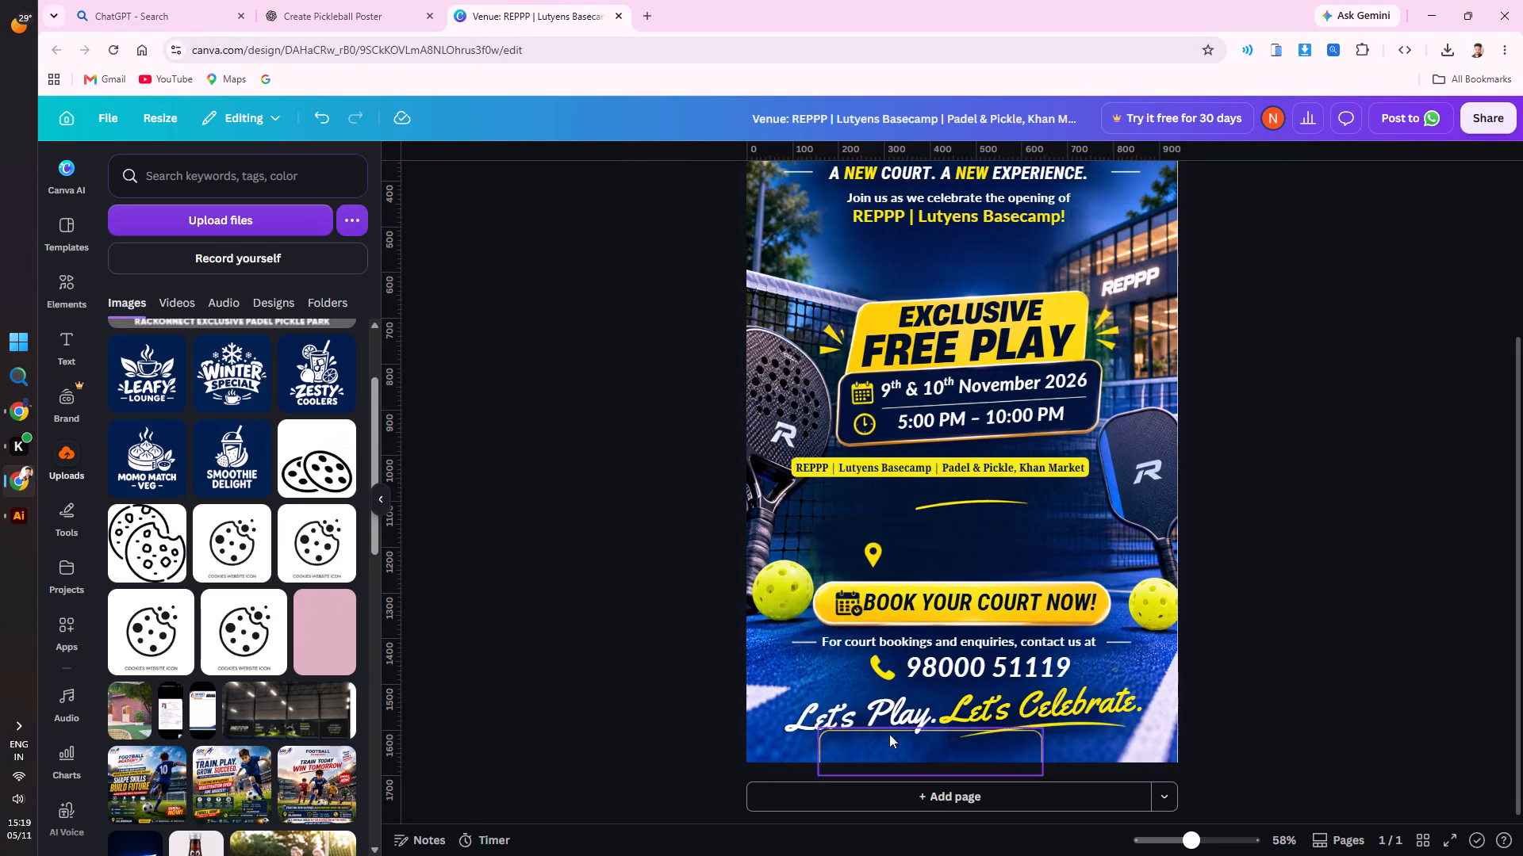
click(930, 648)
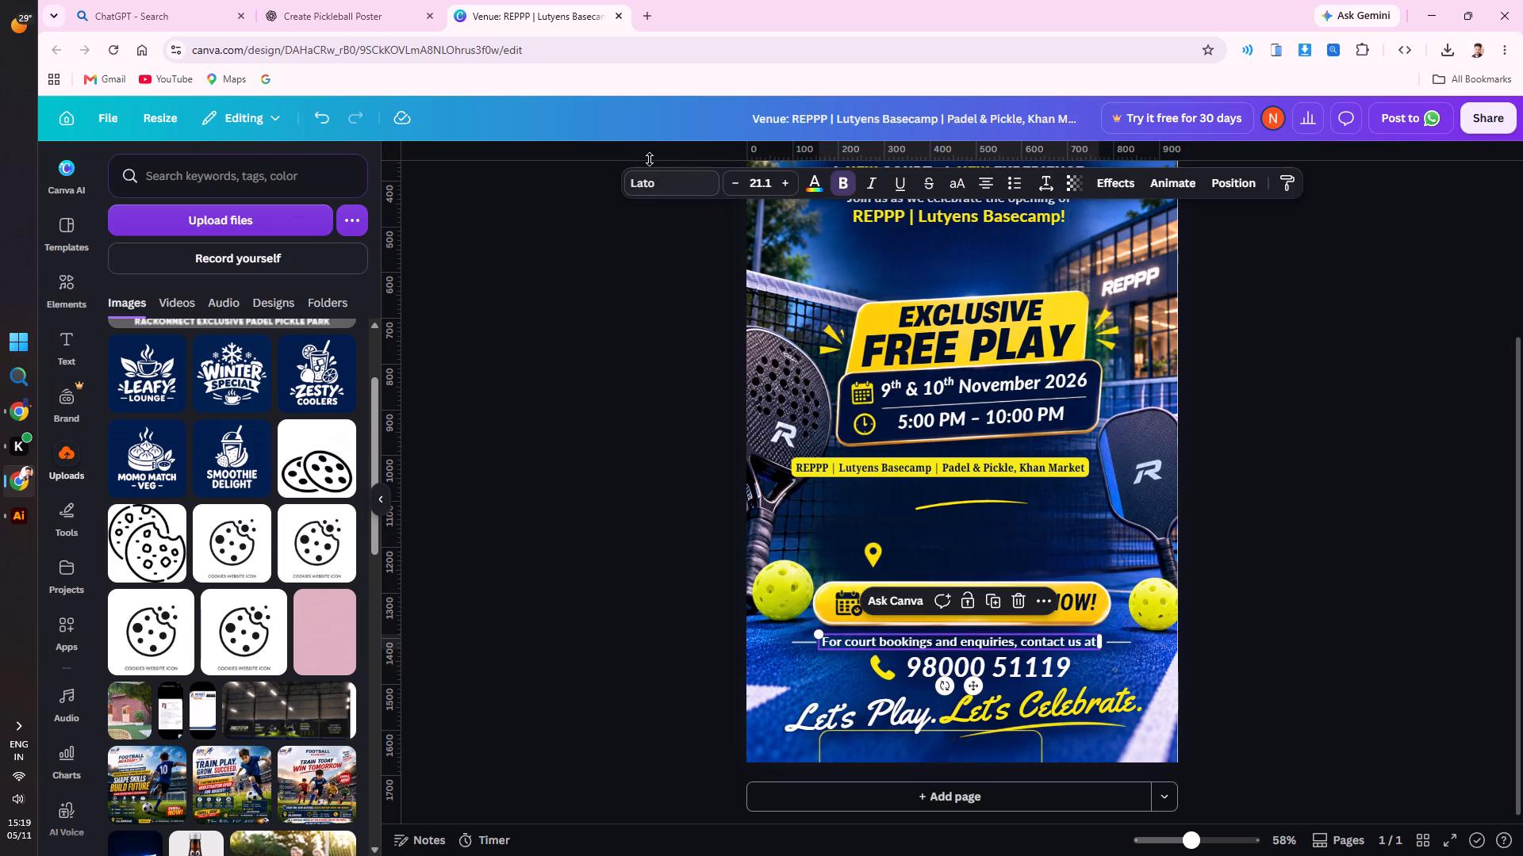
click(658, 184)
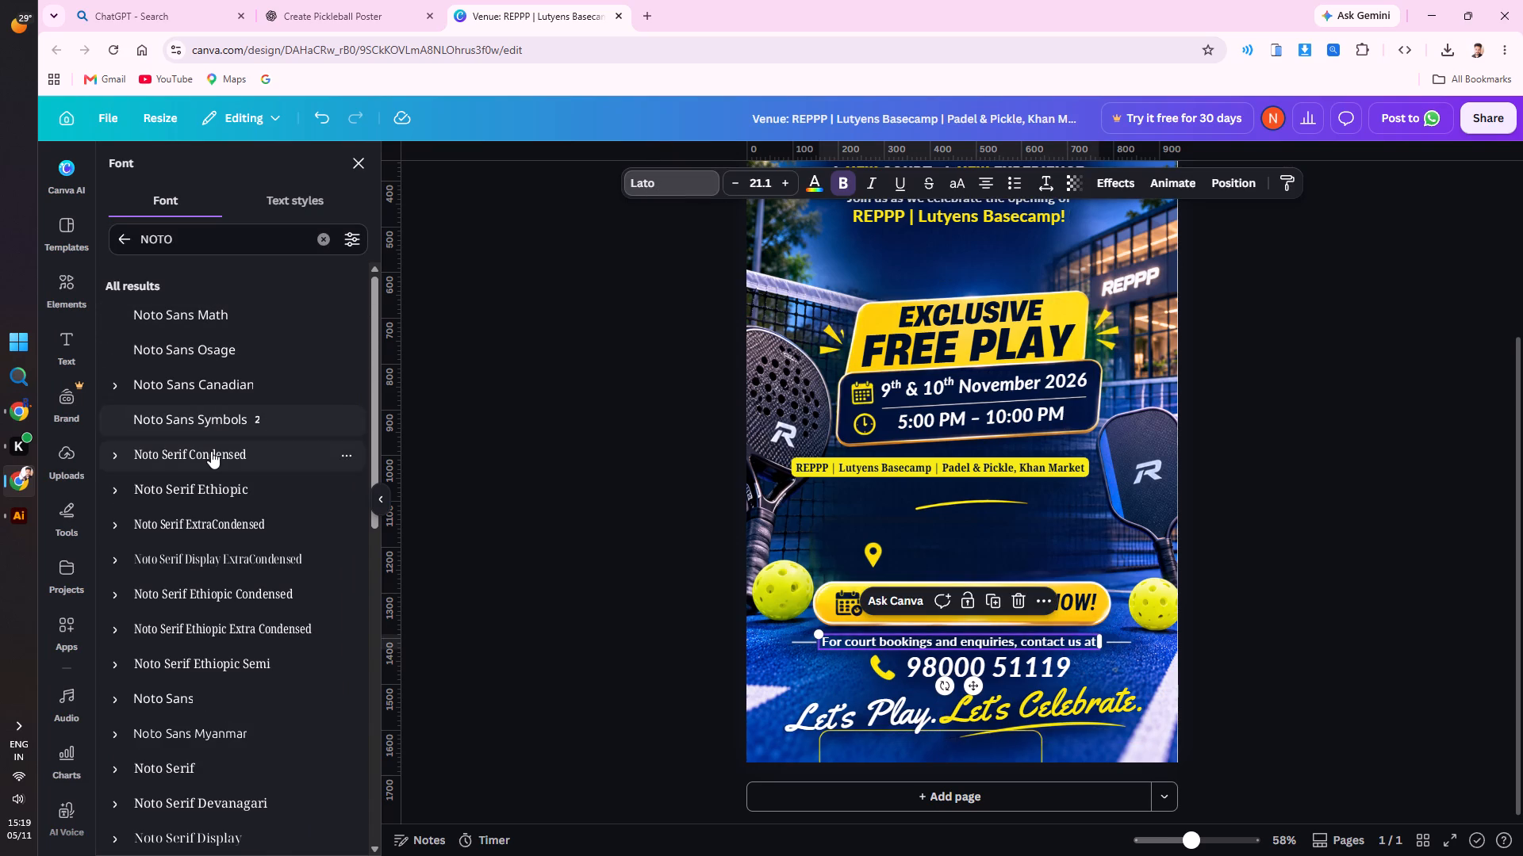
click(211, 451)
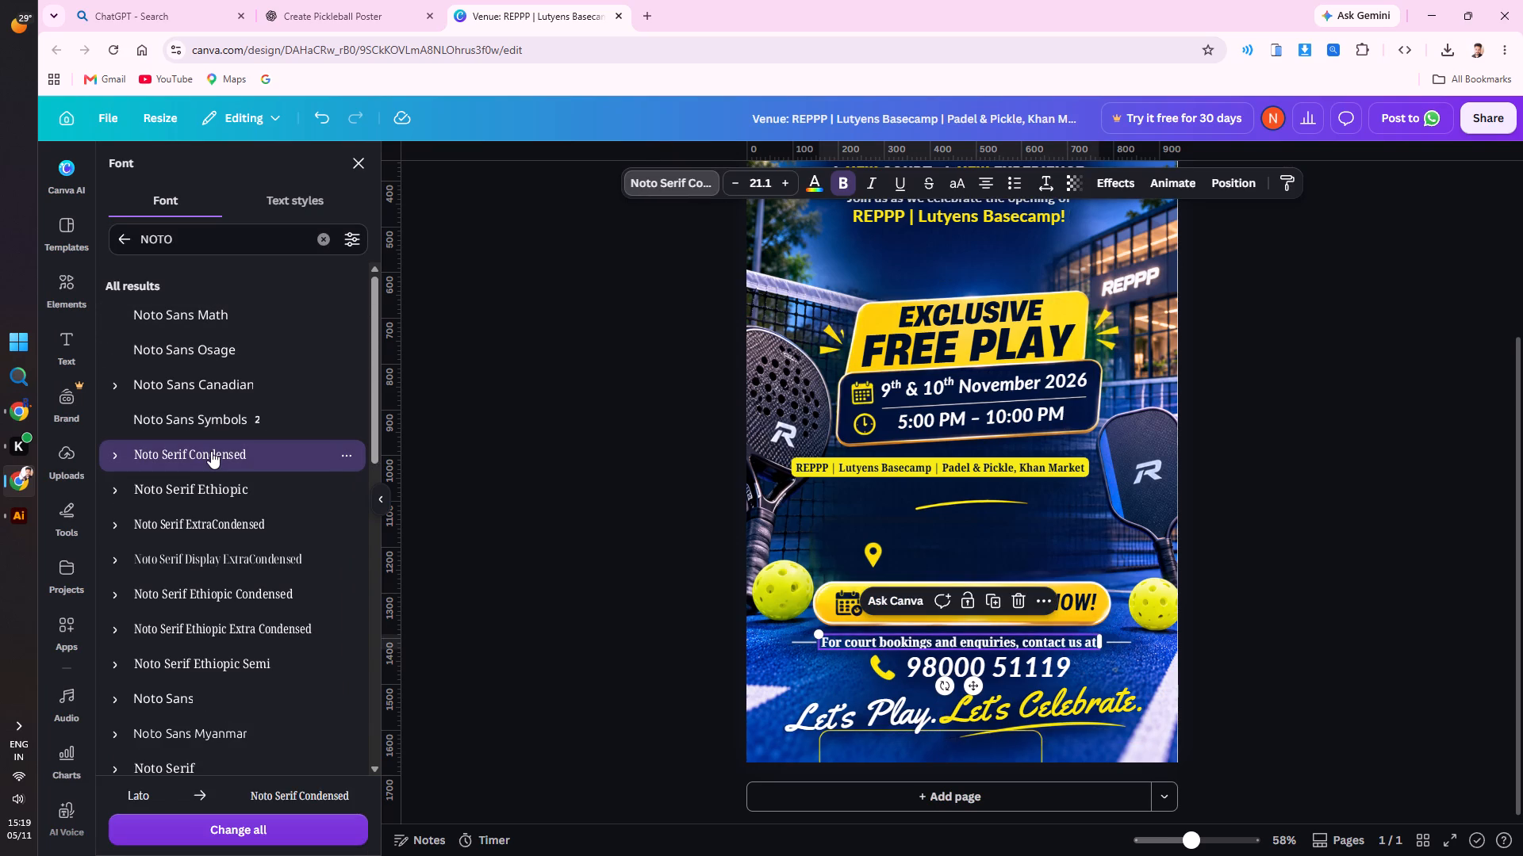
Set both "Join us as we celebrate the opening of" and "REPPP | Lutyens Basecamp!" to Noto Serif Condensed.
click(880, 217)
scroll(880, 220, up, 2)
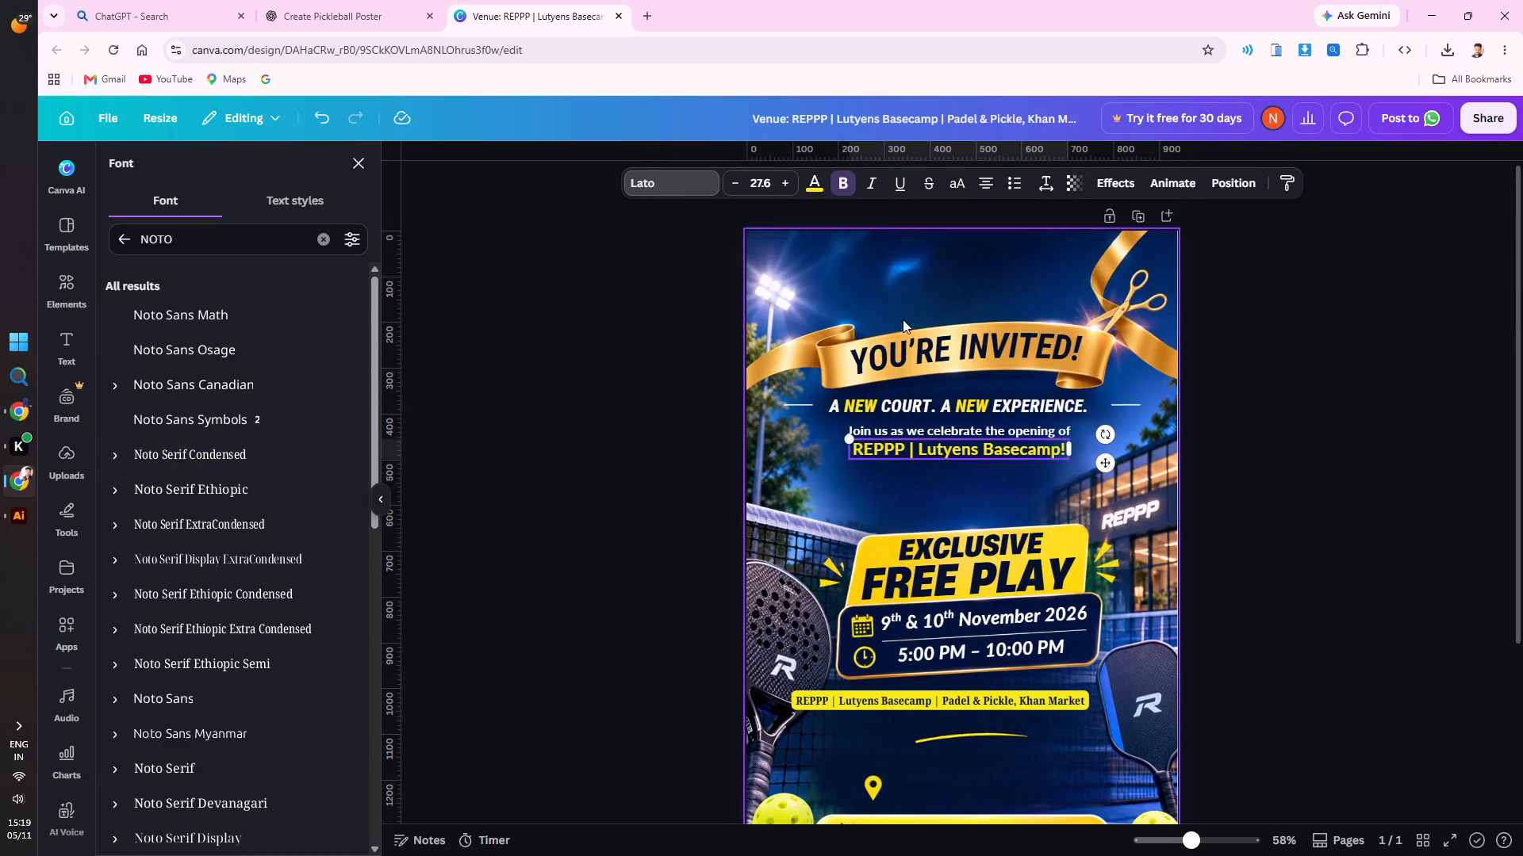
shift+click(911, 426)
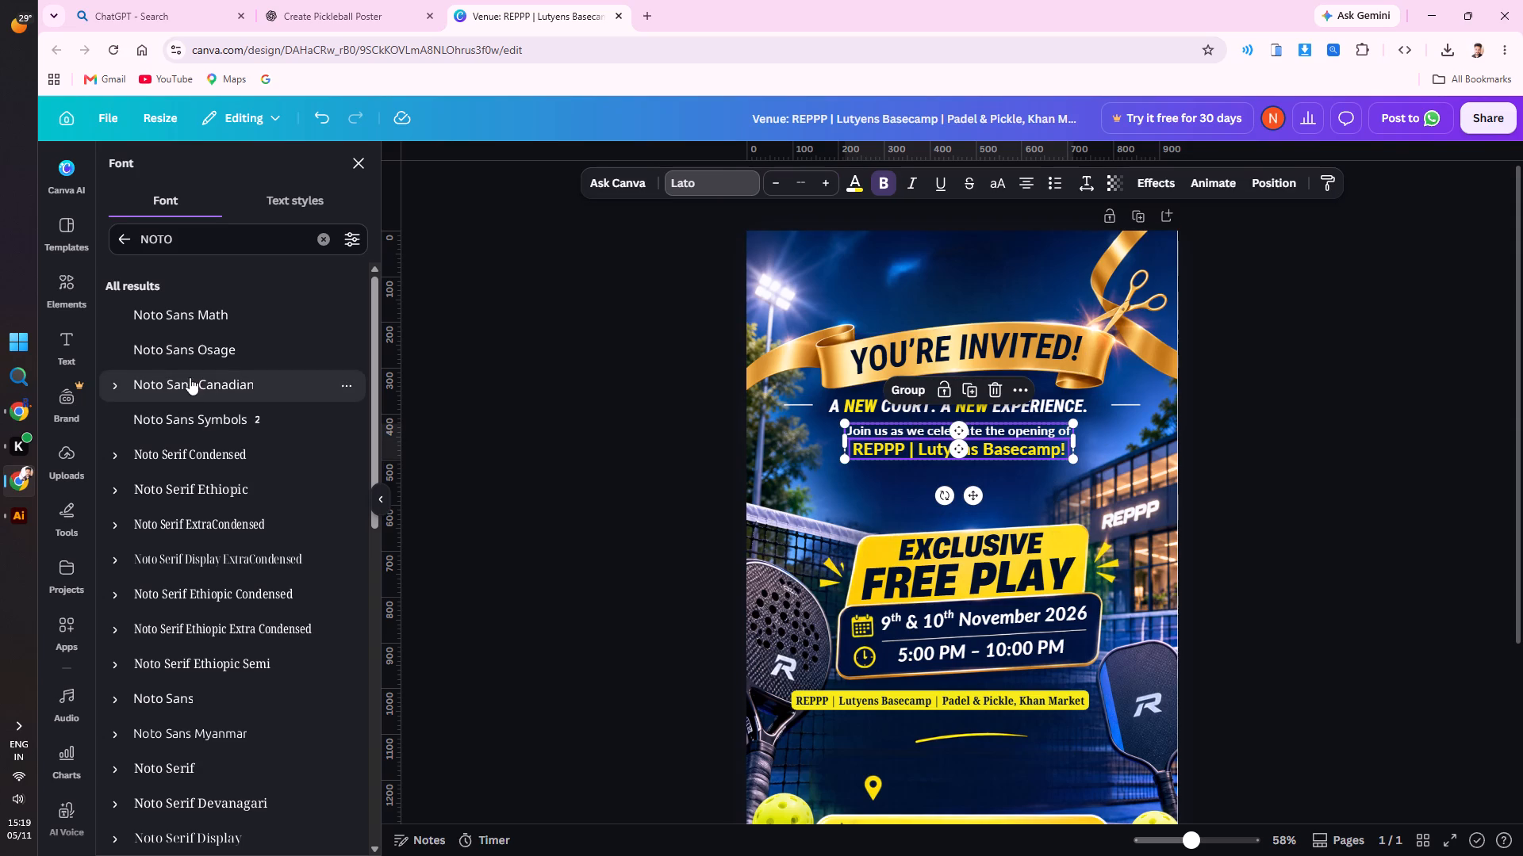
click(193, 460)
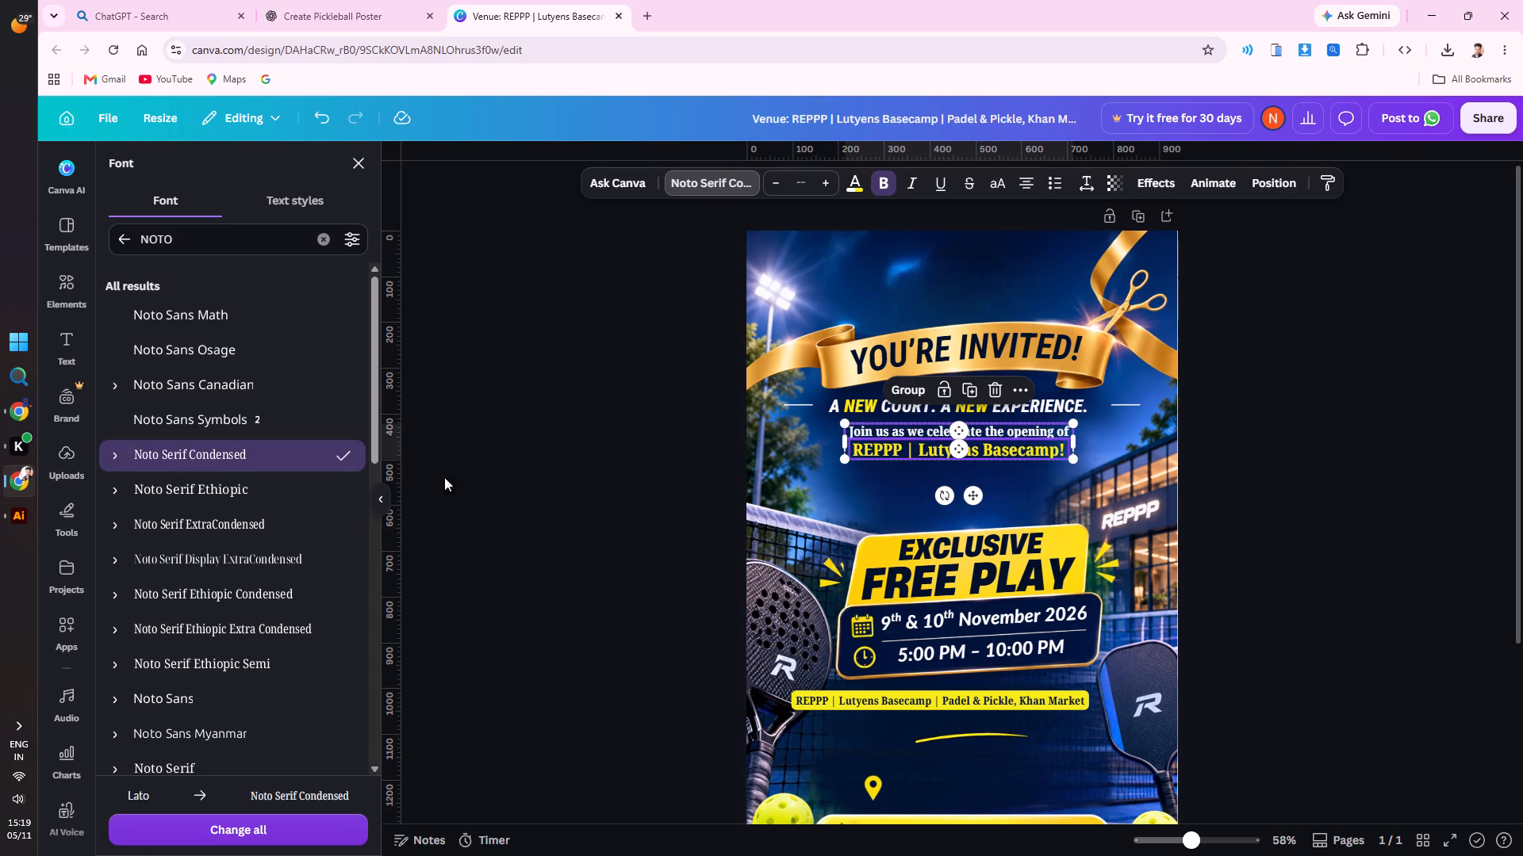
double_click(1277, 370)
Move the EXCLUSIVE FREE PLAY banner up together with its date and time panel and icons, closer to the Lutyens Basecamp line.
scroll(1268, 373, down, 4)
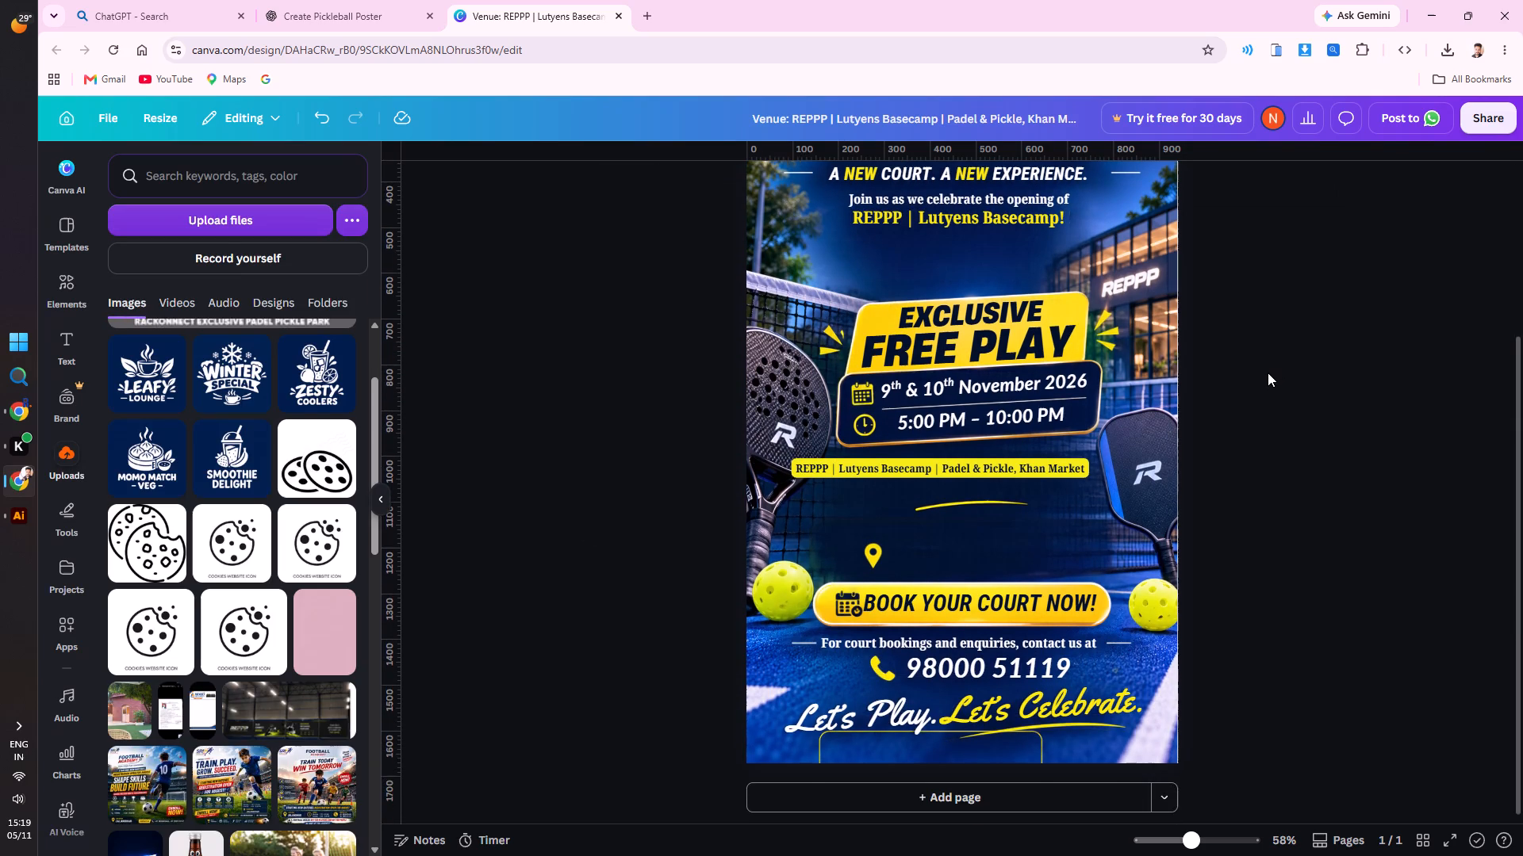
scroll(1250, 378, up, 2)
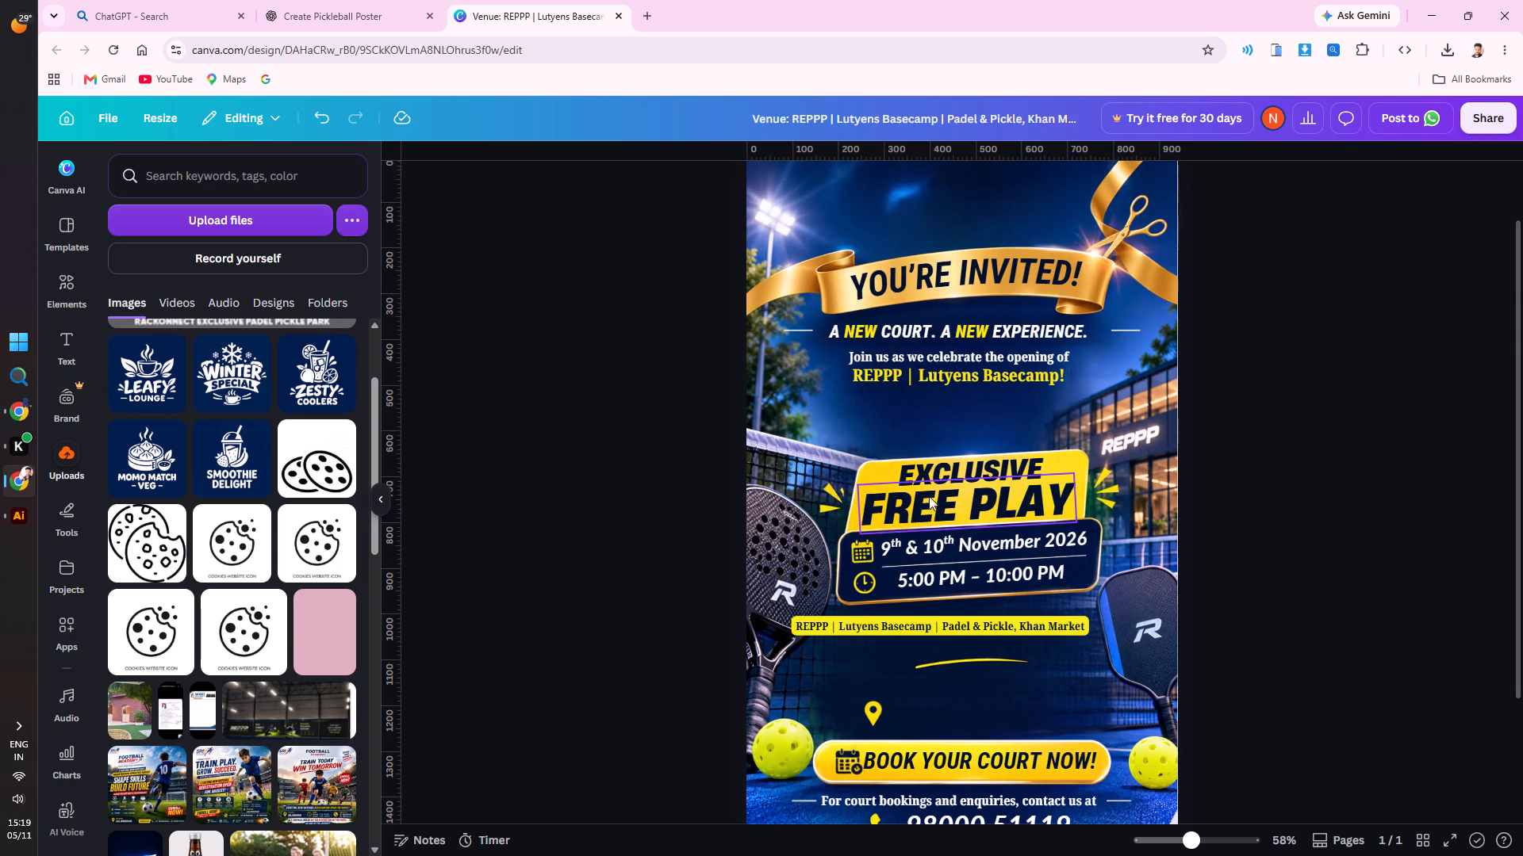
click(950, 473)
shift+click(938, 499)
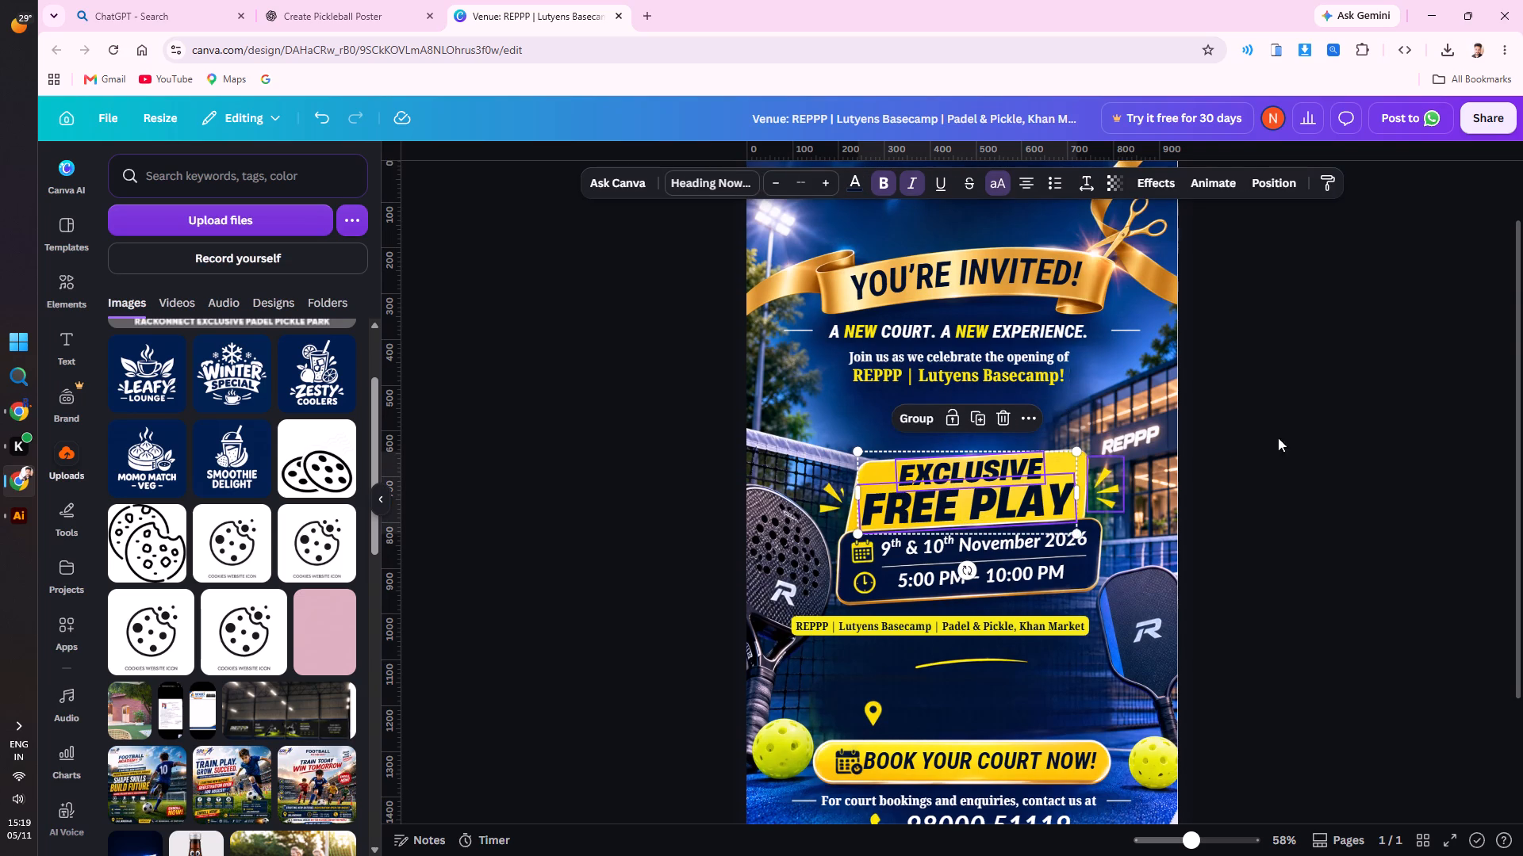
shift+click(1085, 464)
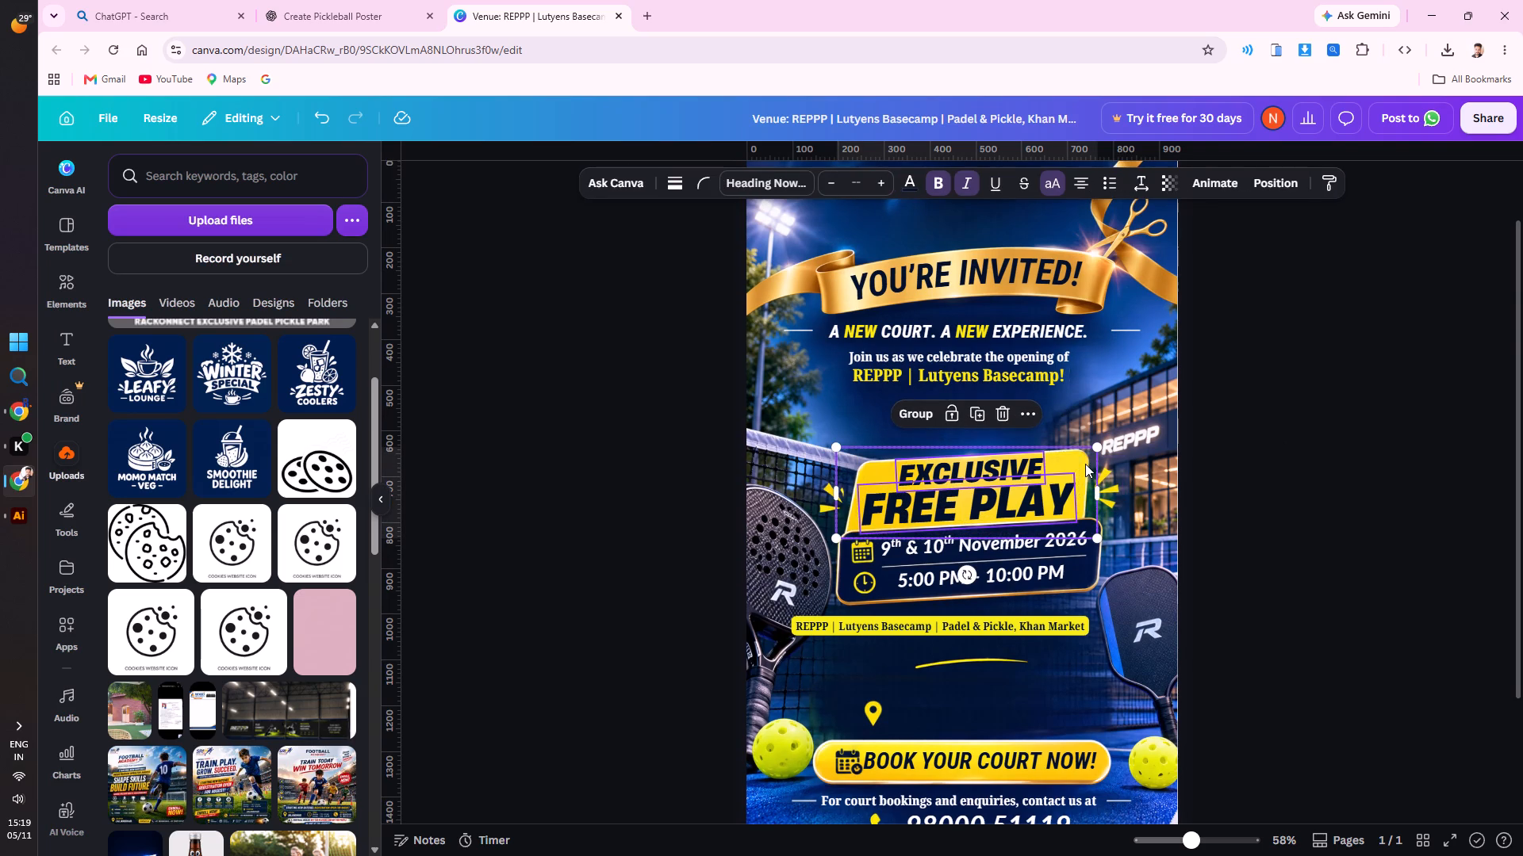
shift+click(1107, 487)
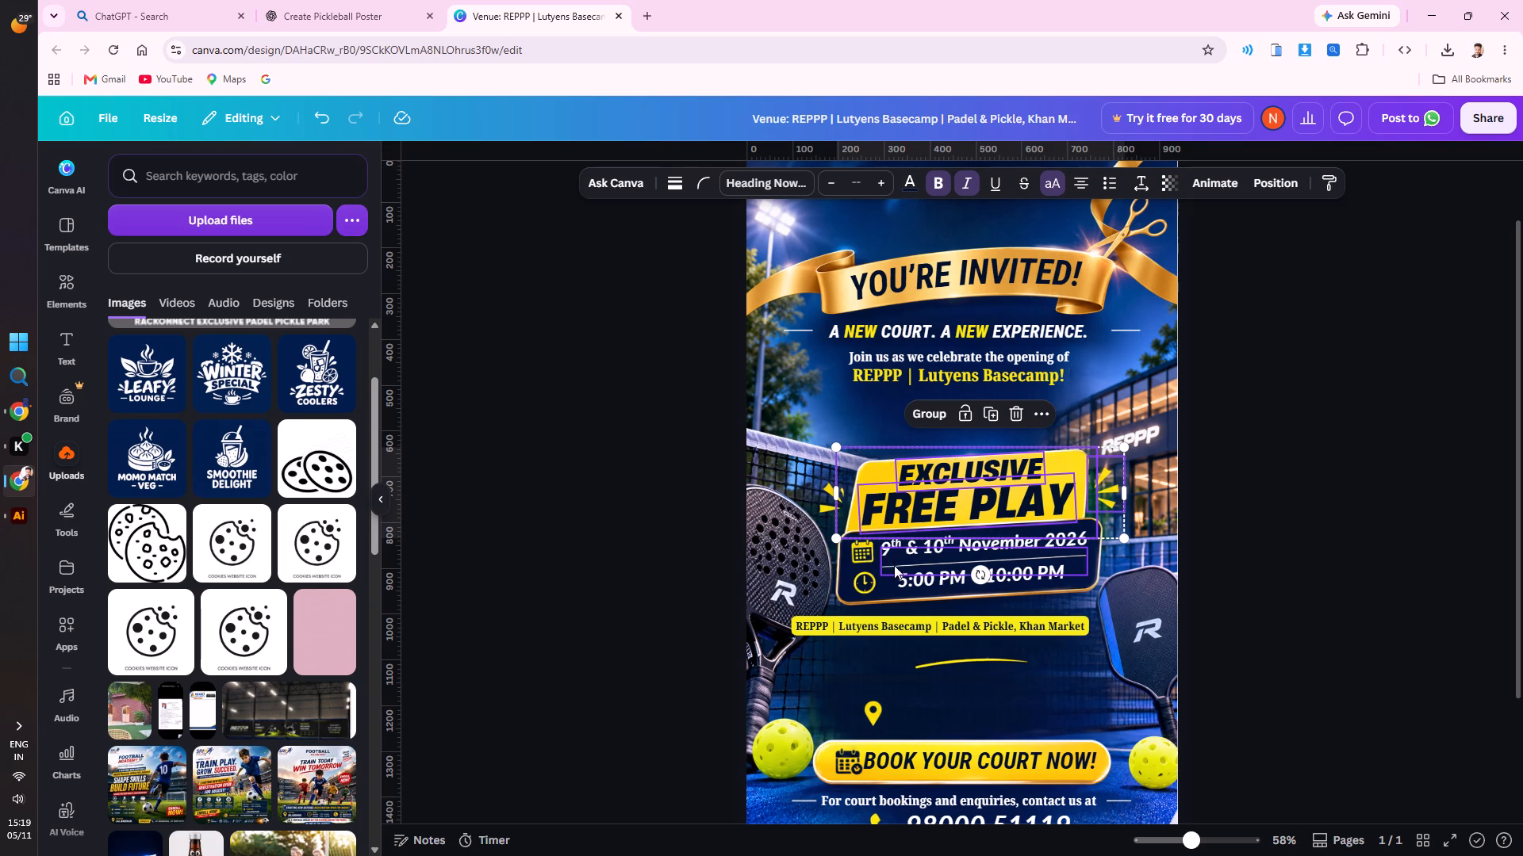
shift+click(921, 541)
shift+click(919, 579)
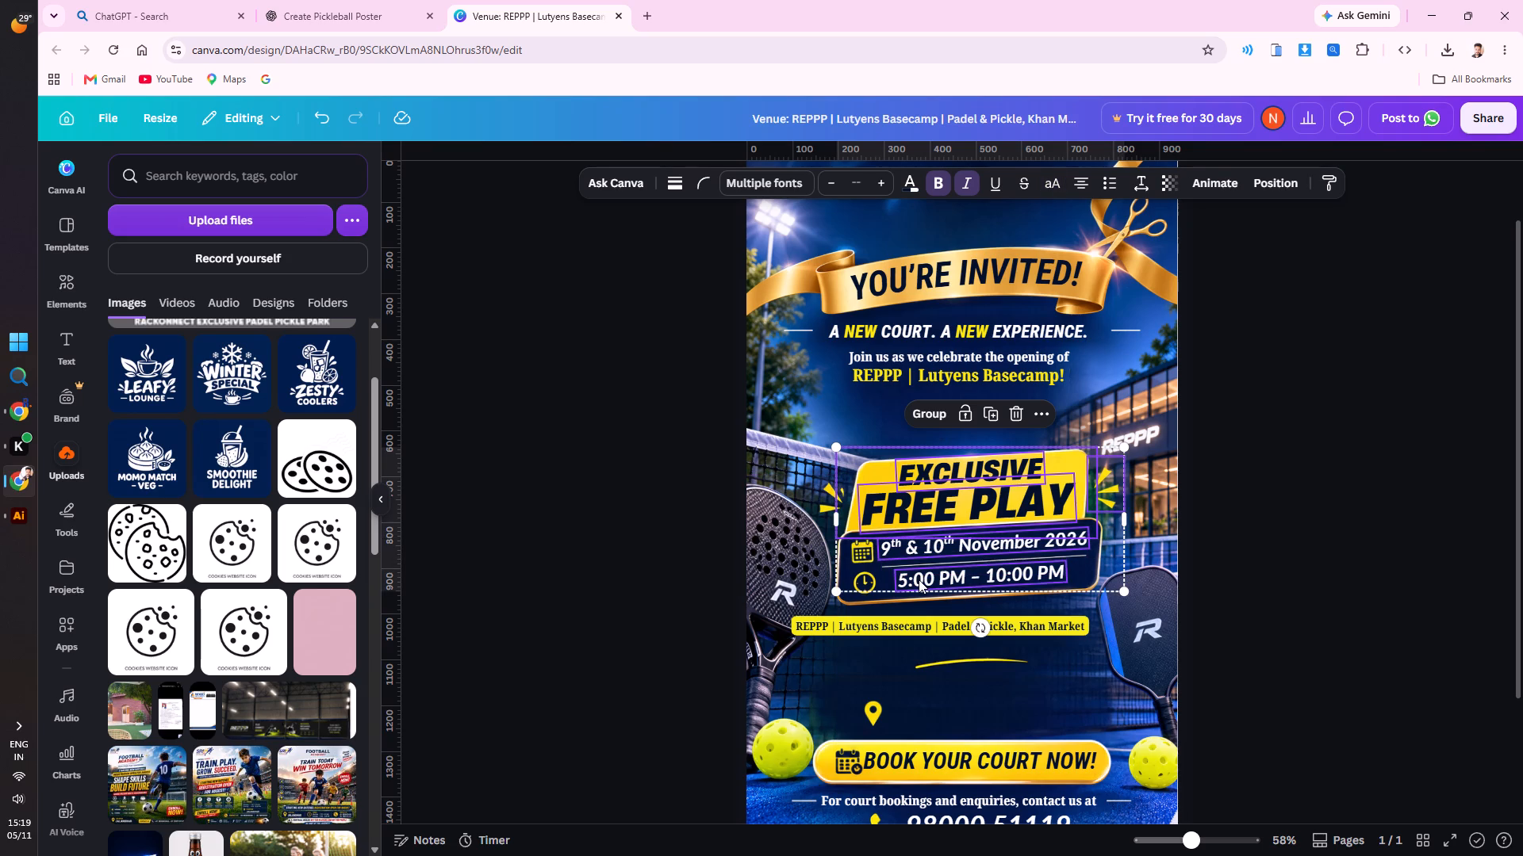
shift+click(911, 564)
shift+click(867, 558)
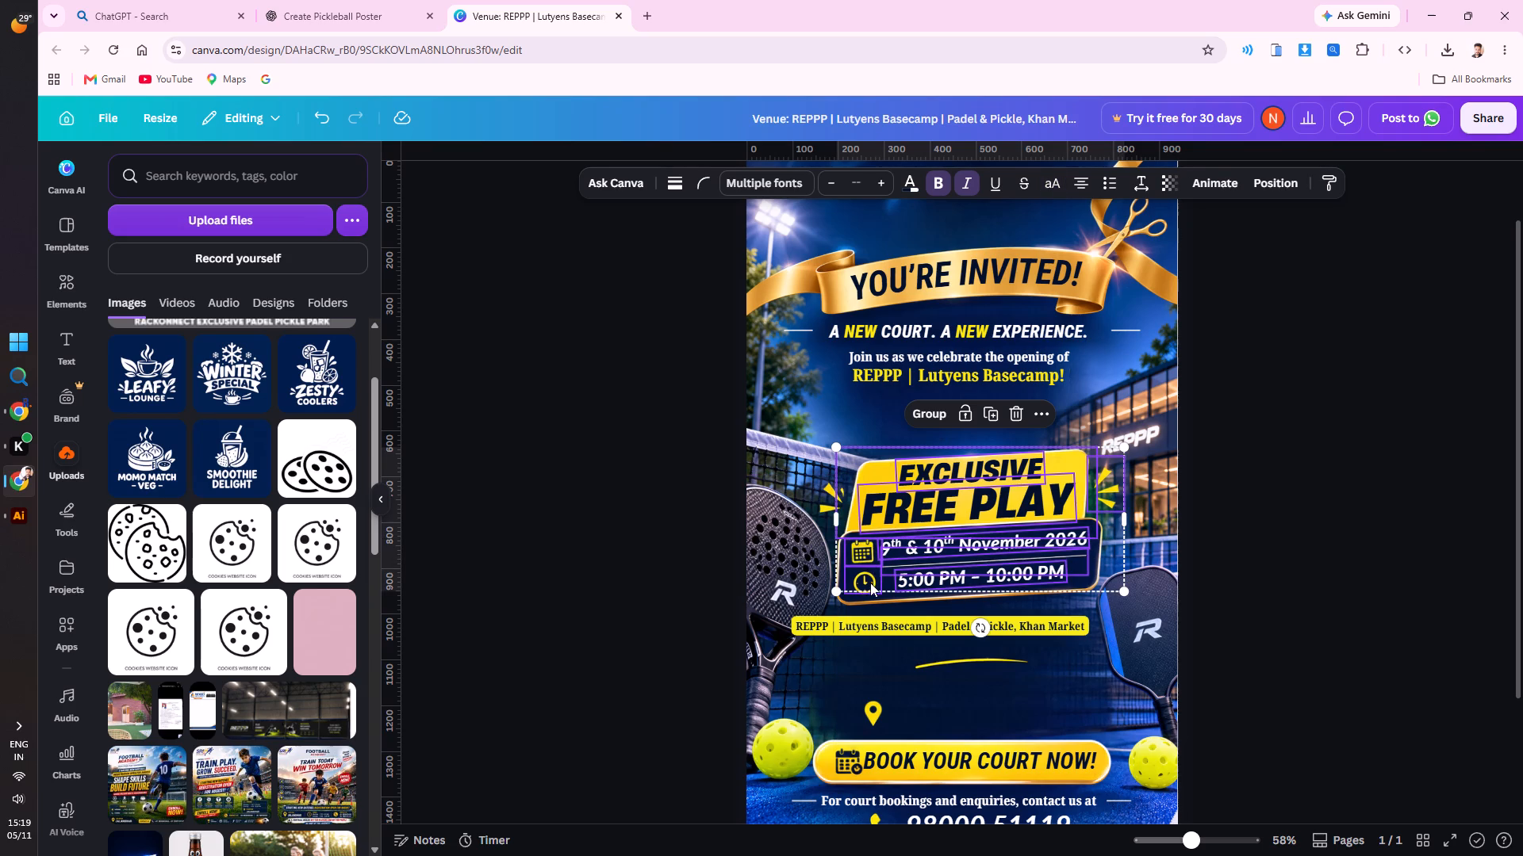
shift+click(870, 583)
shift+click(861, 601)
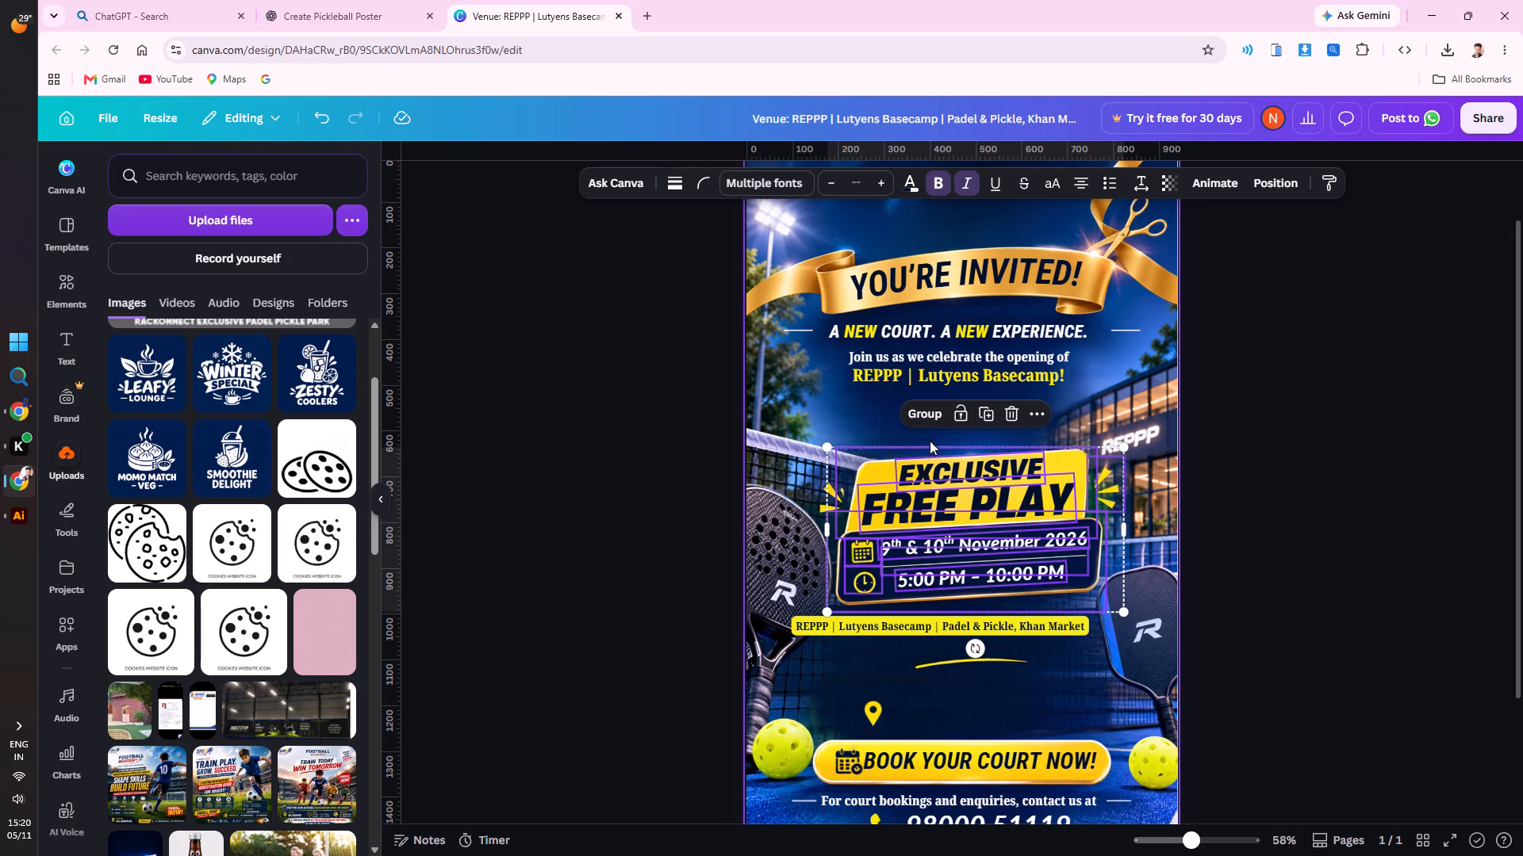
click(929, 411)
drag(957, 530, 966, 481)
Move the yellow accent burst on the left up beside the FREE PLAY banner's edge.
click(804, 548)
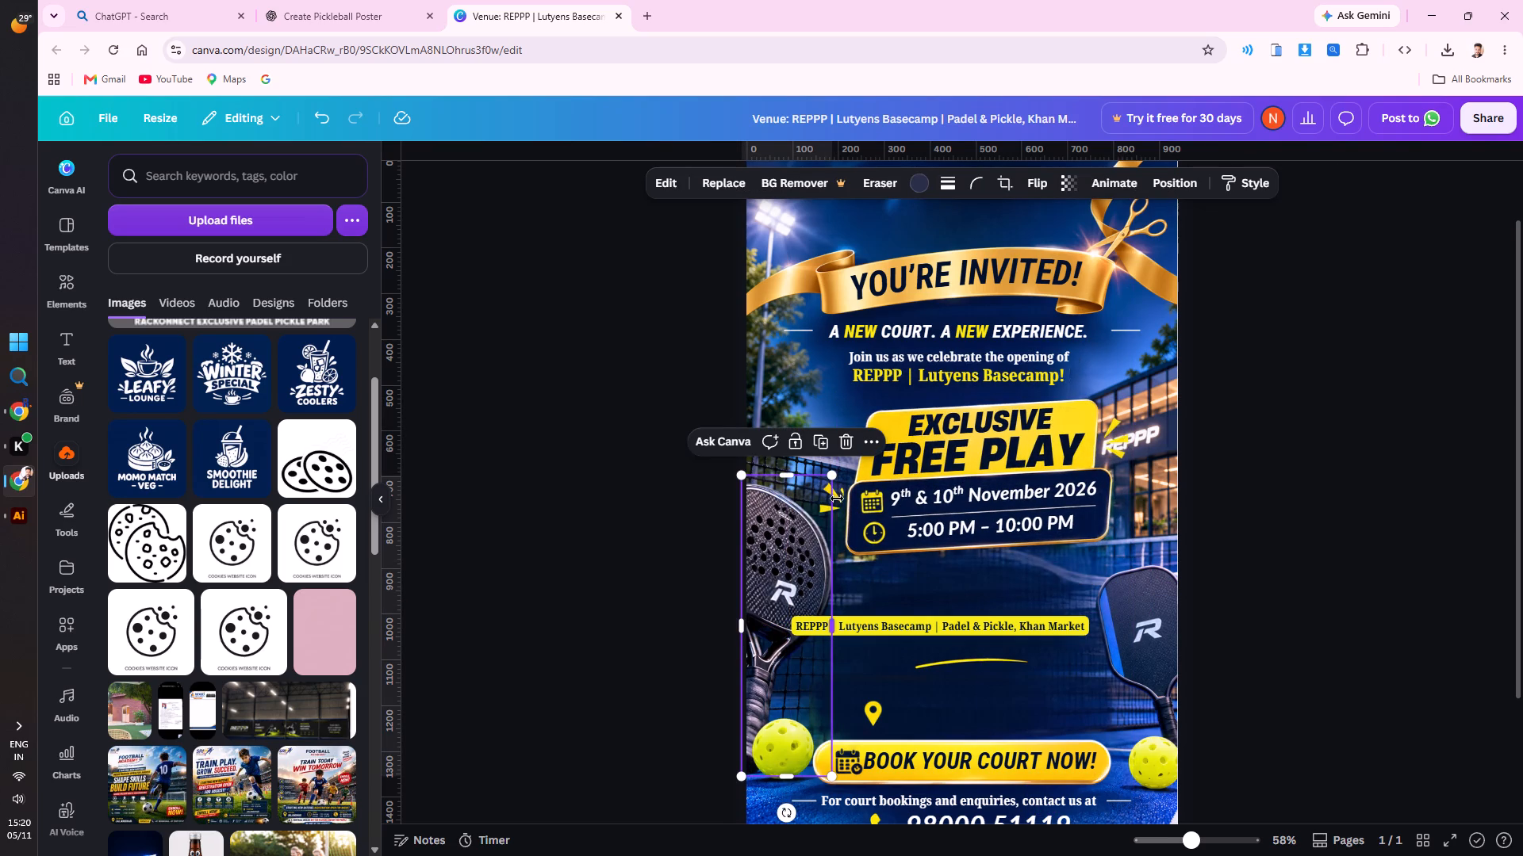
ctrl+scroll(837, 499, up, 8)
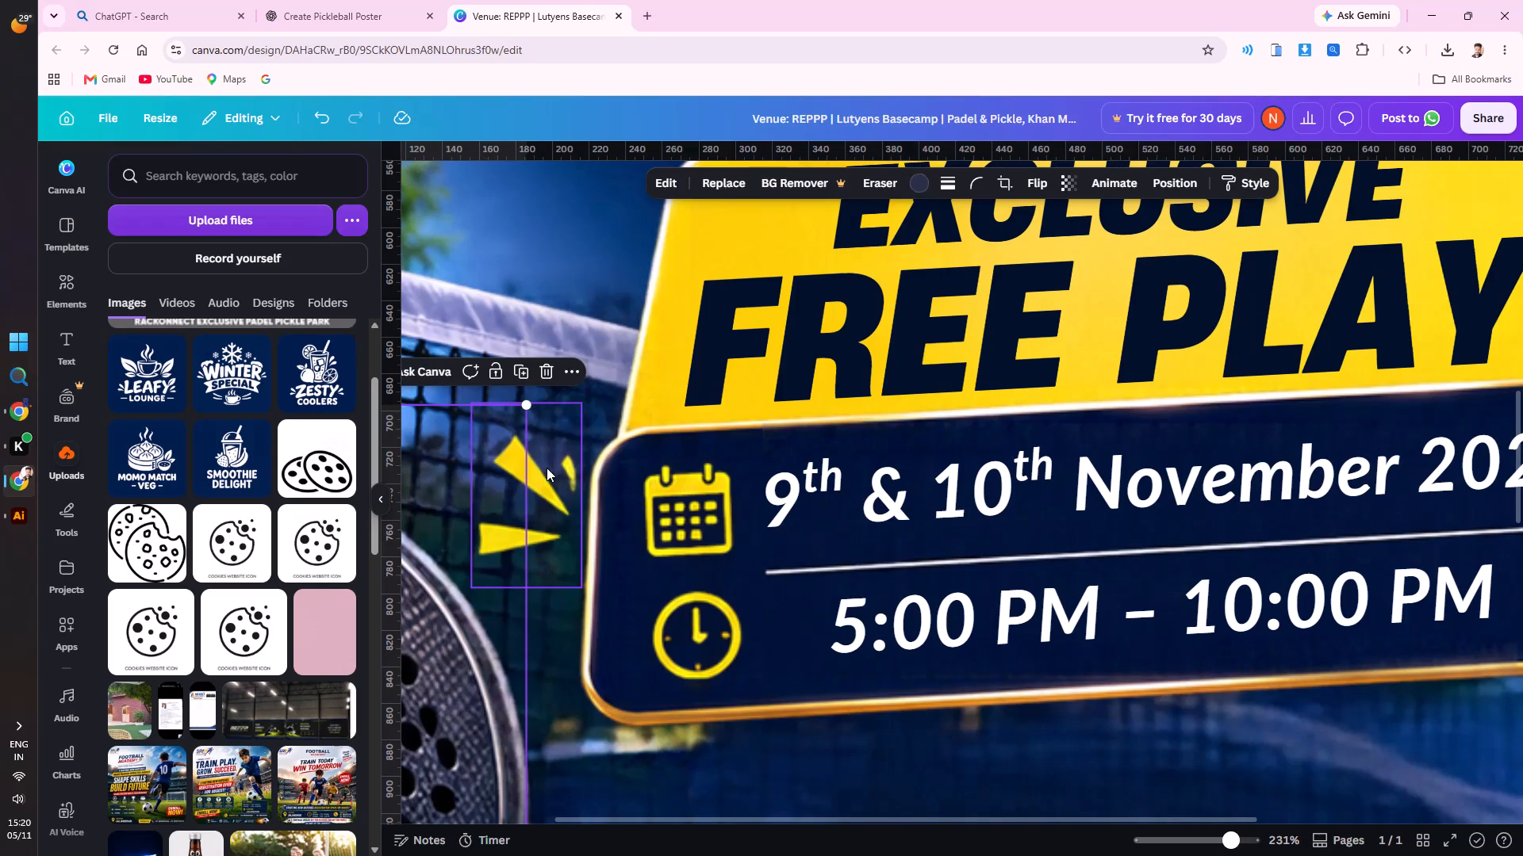
click(535, 470)
drag(535, 470, 539, 247)
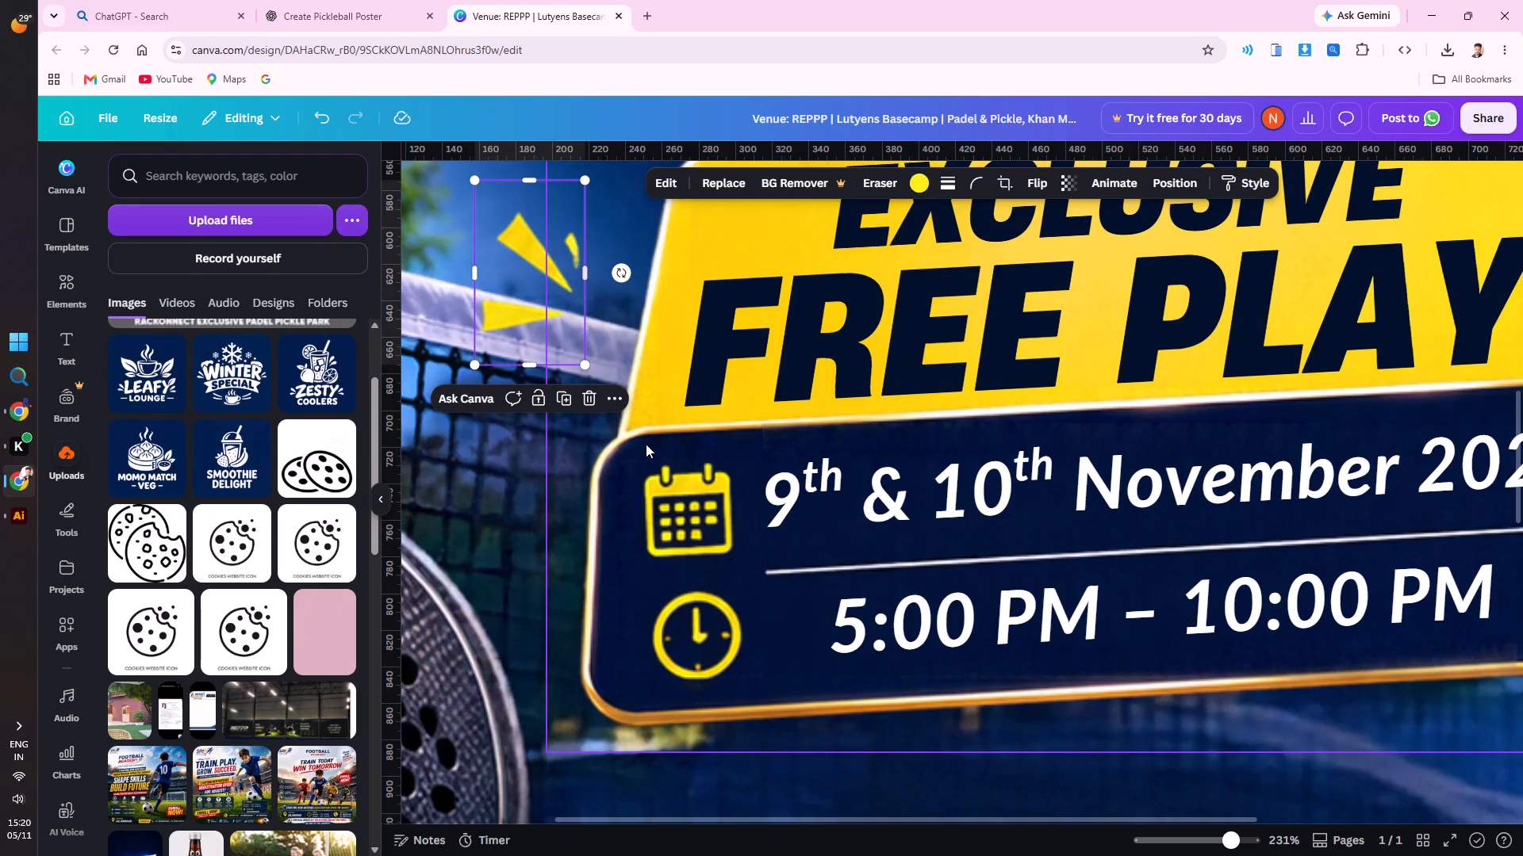
Nudge the left paddle image slightly to the right.
scroll(646, 444, down, 4)
alt+scroll(655, 446, down, 5)
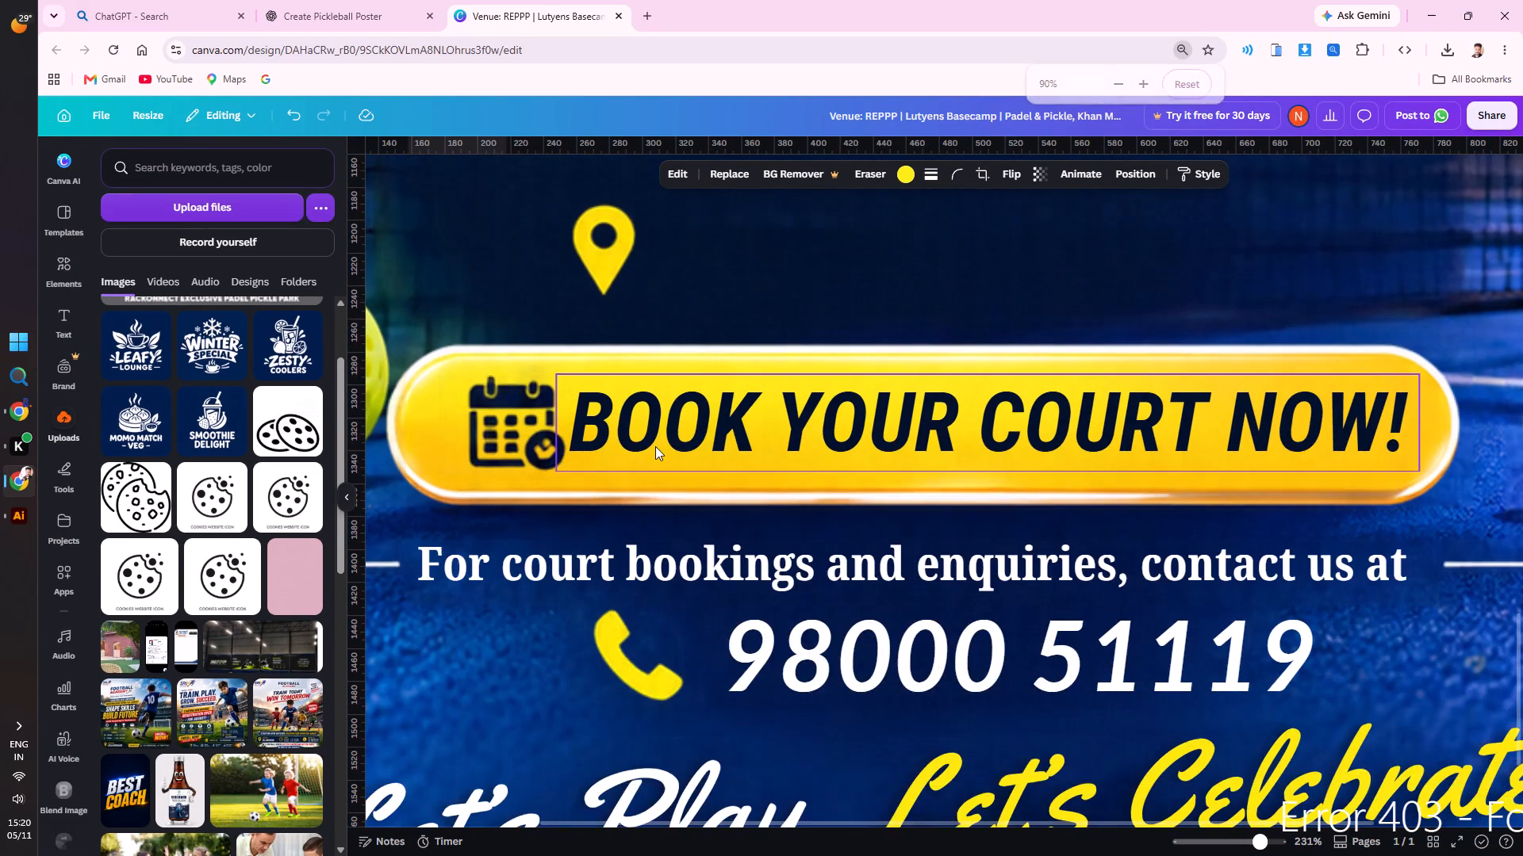
ctrl+scroll(655, 446, down, 5)
click(482, 434)
scroll(482, 434, up, 3)
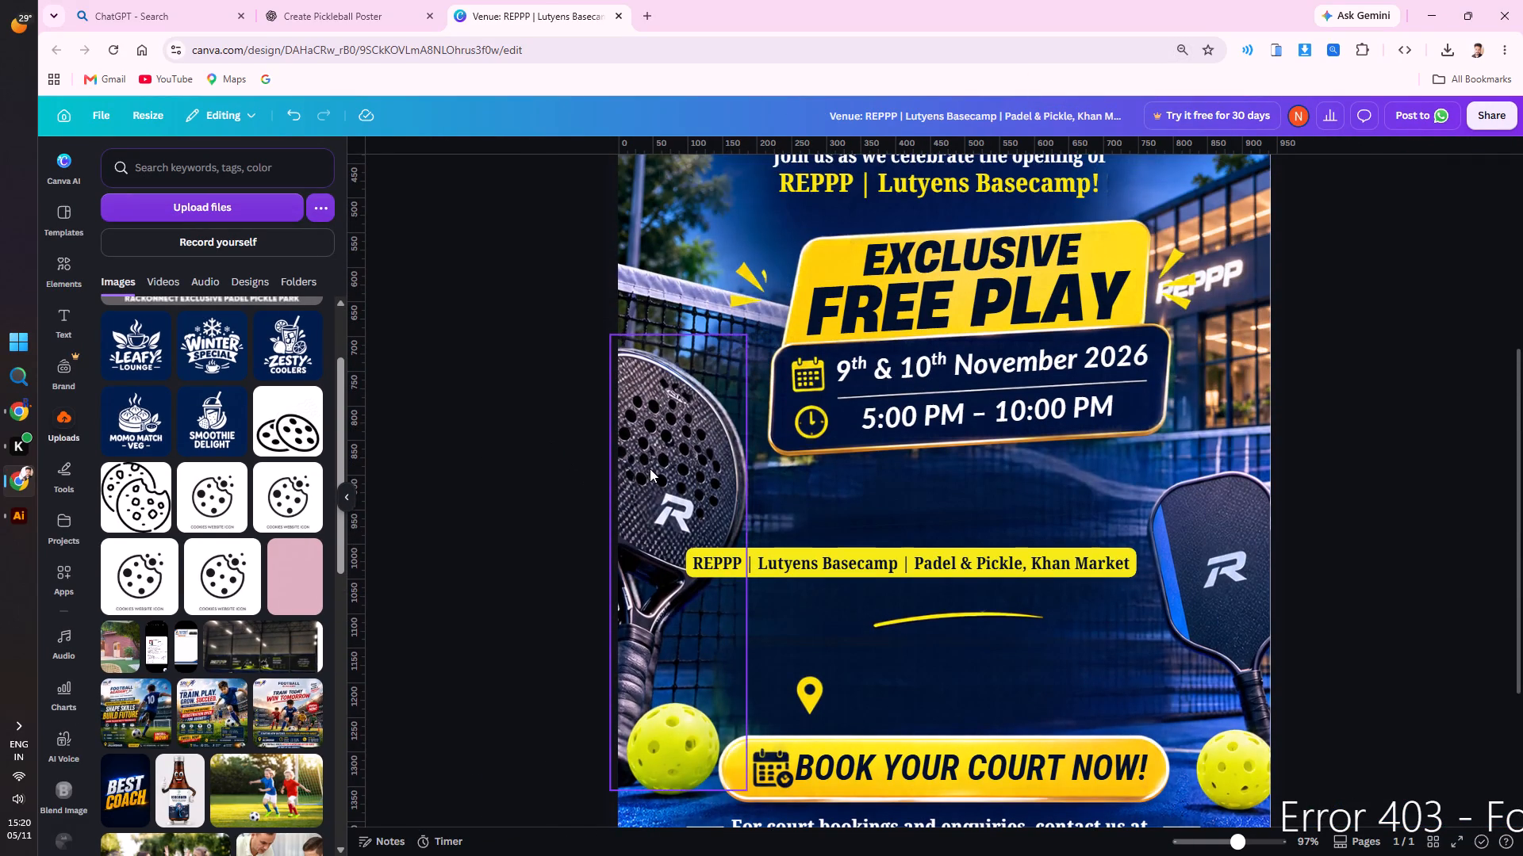
click(650, 468)
key(Right)
key(Right)
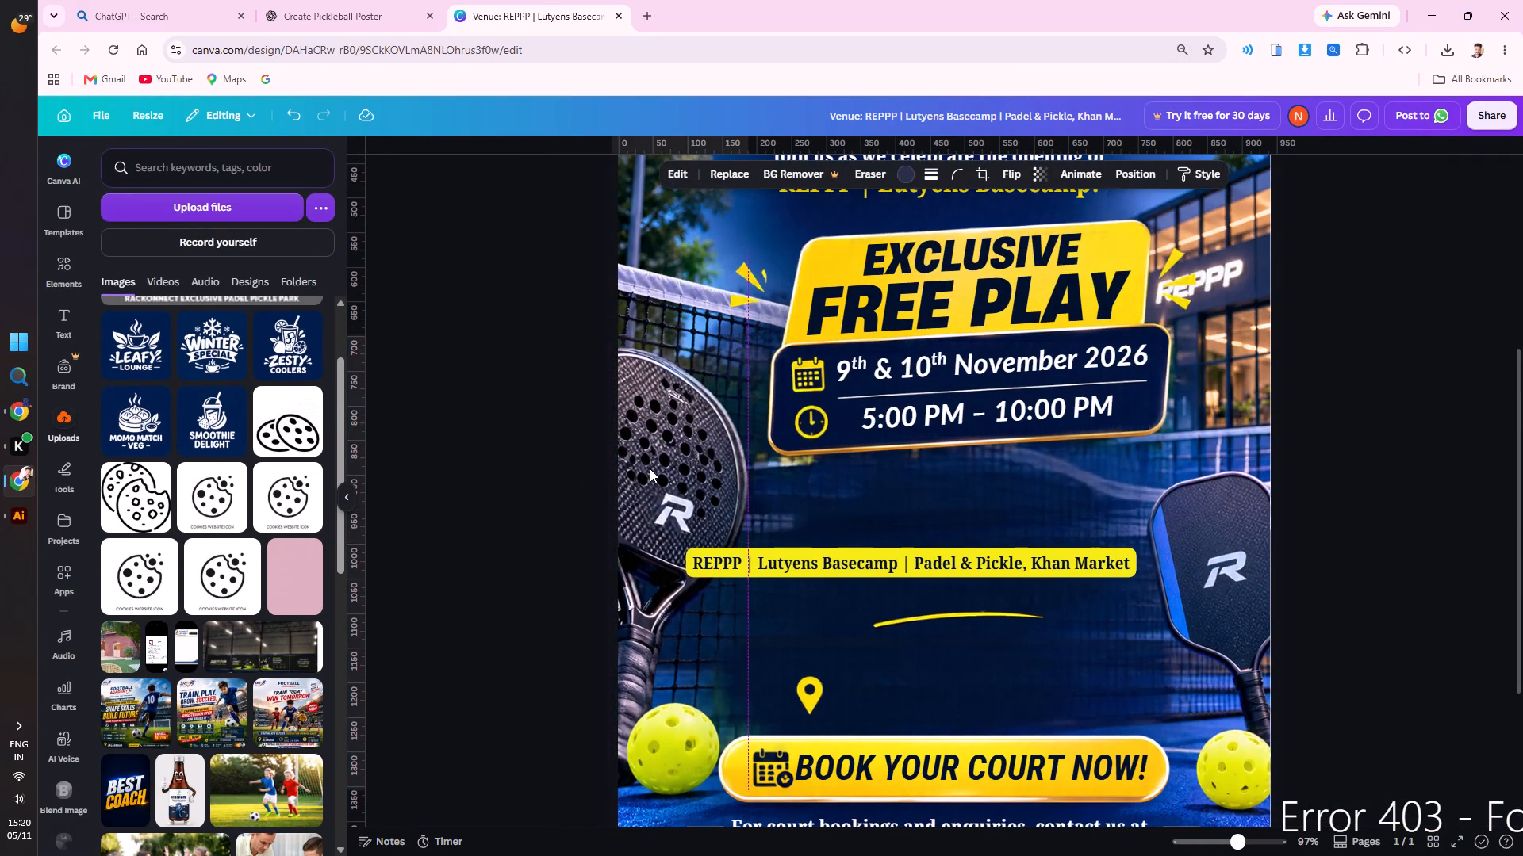
key(Right)
key(Right)
key(Right)
key(Right)
key(Right)
key(Right)
key(Right)
key(Right)
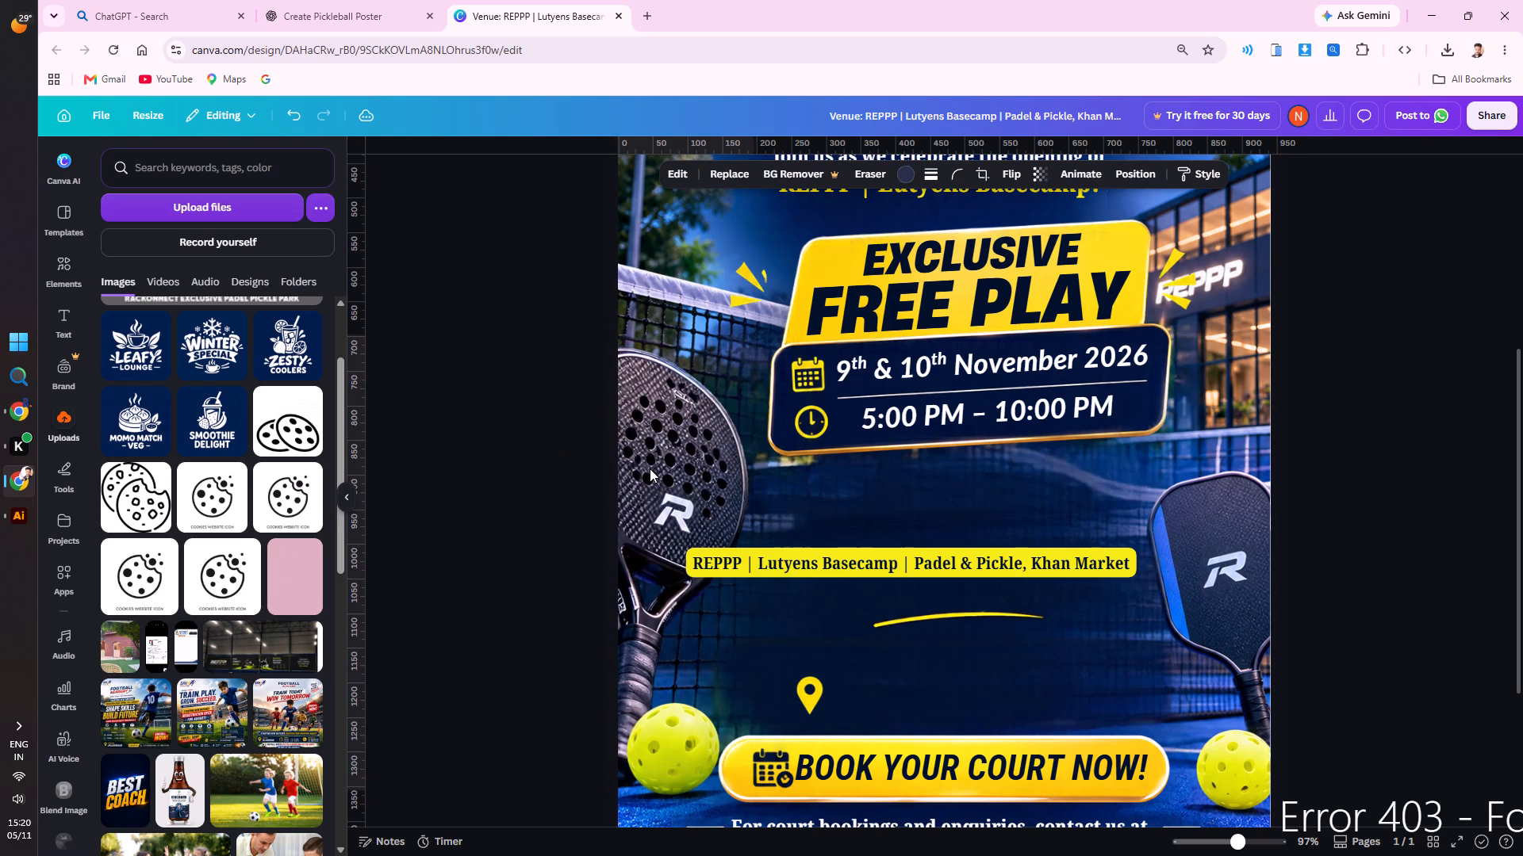
click(504, 453)
Move the venue line to the poster's bottom edge, enlarge its text to 24.3, and centre it horizontally.
ctrl+scroll(527, 462, down, 3)
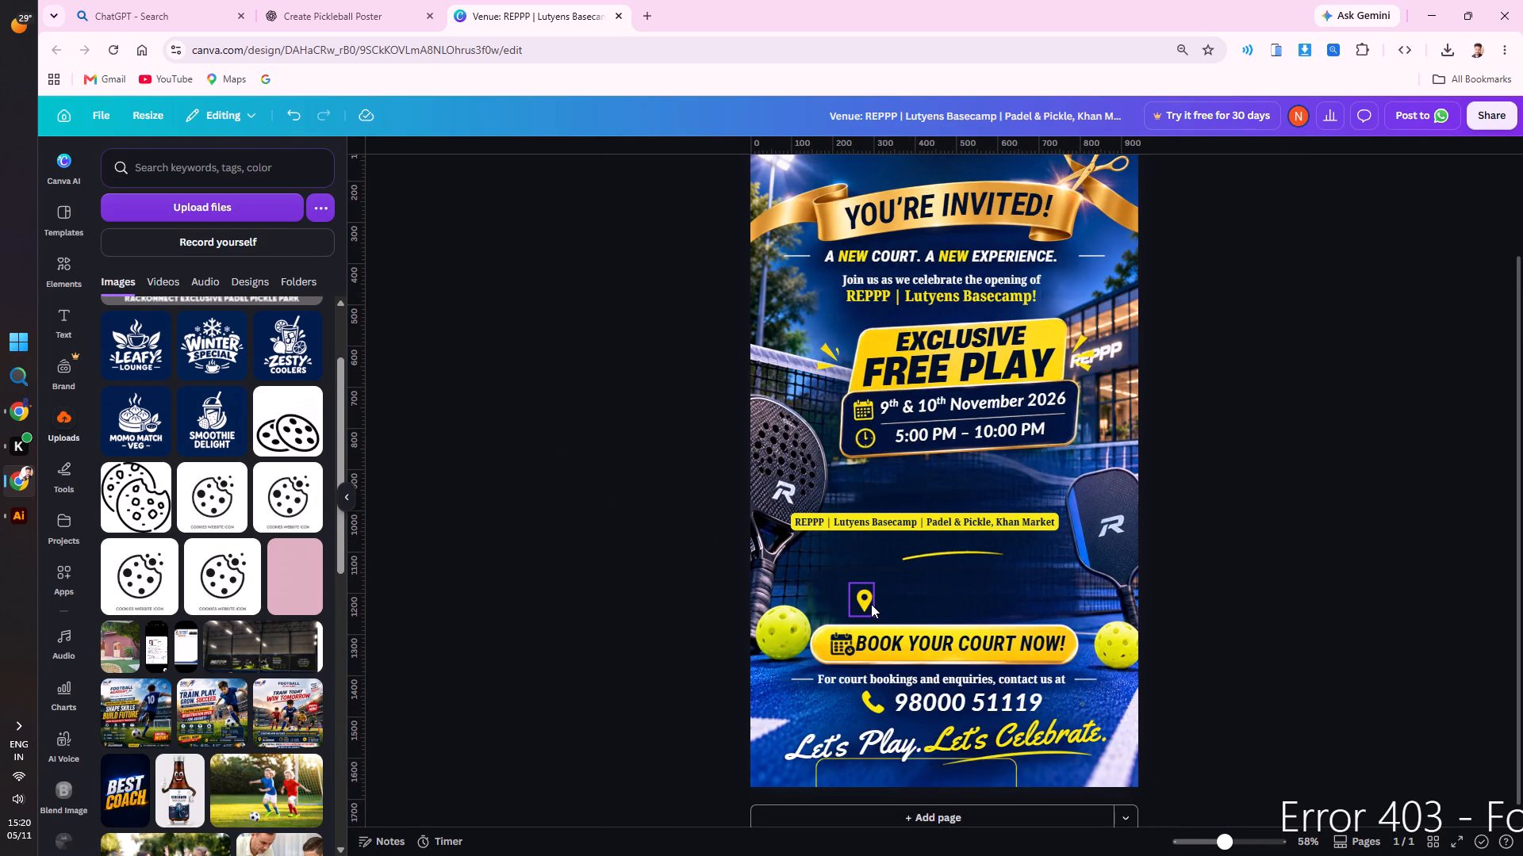
scroll(951, 697, down, 2)
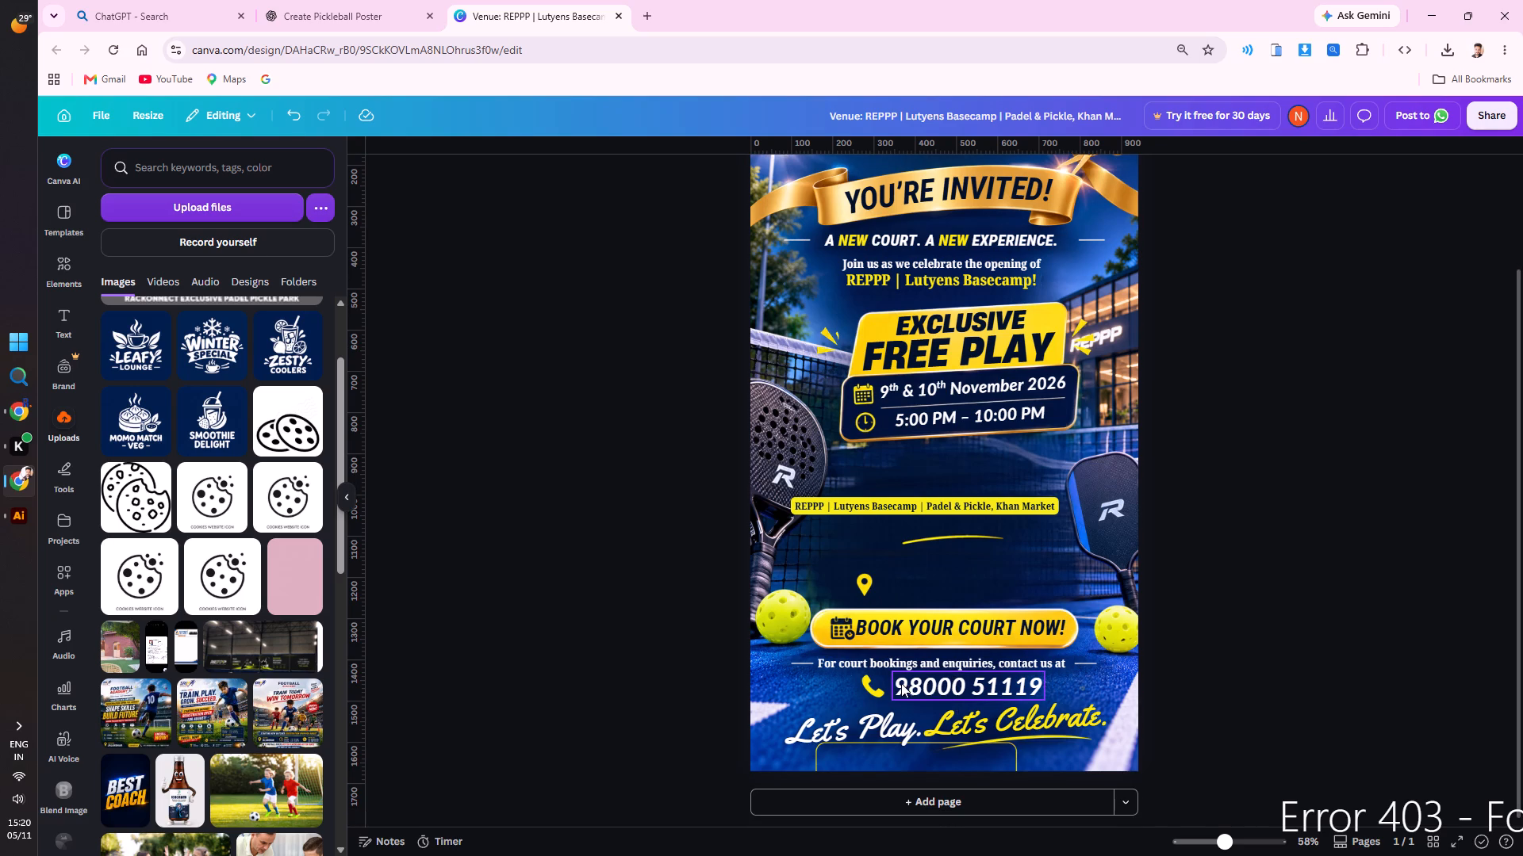
drag(939, 510, 941, 561)
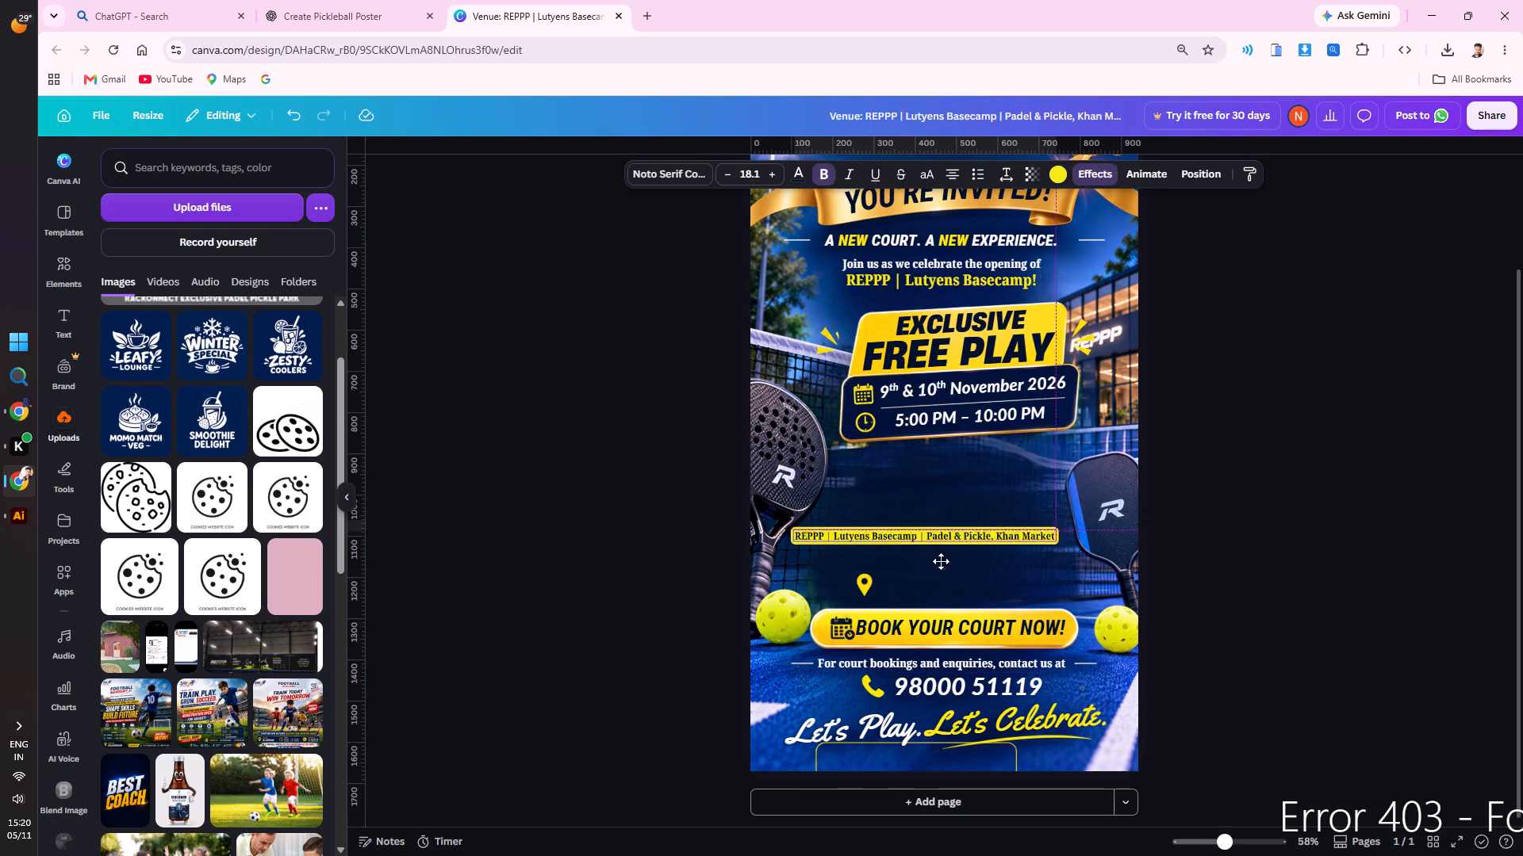
drag(941, 561, 936, 761)
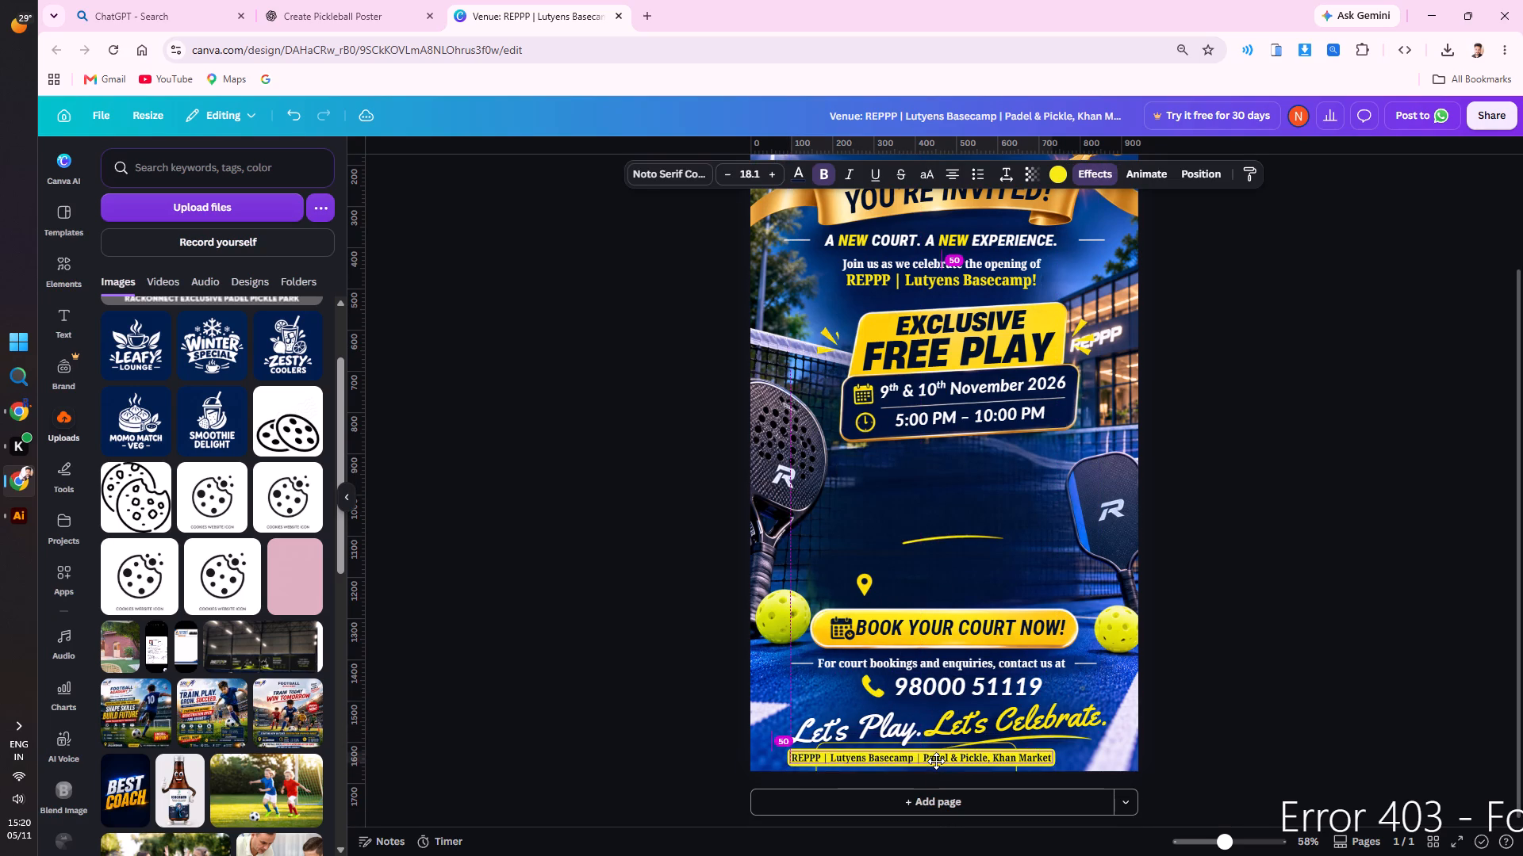
drag(936, 761, 938, 762)
shift+drag(786, 750, 698, 714)
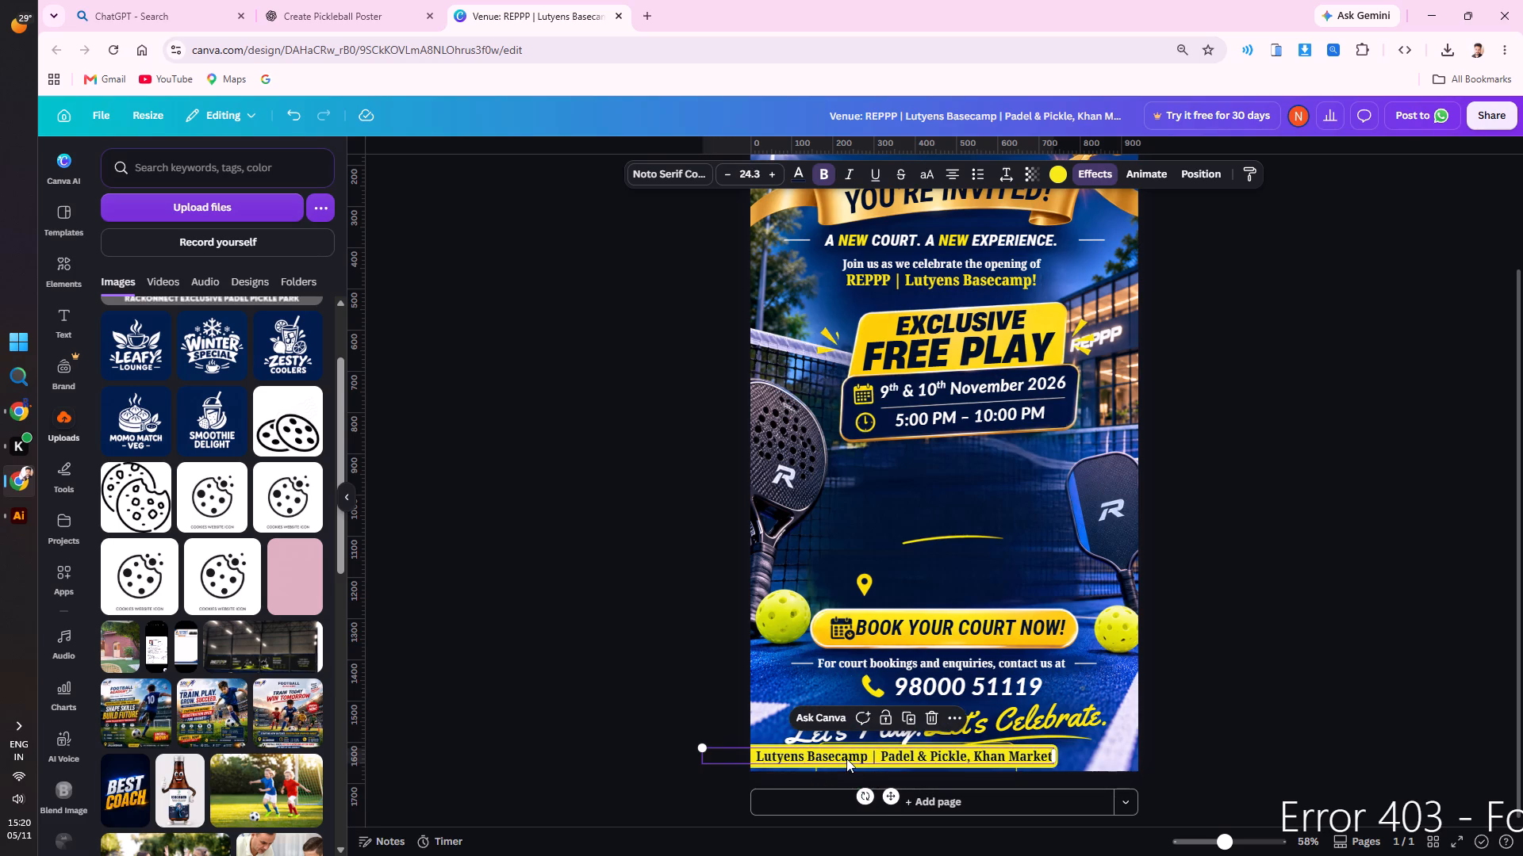
drag(846, 759, 920, 763)
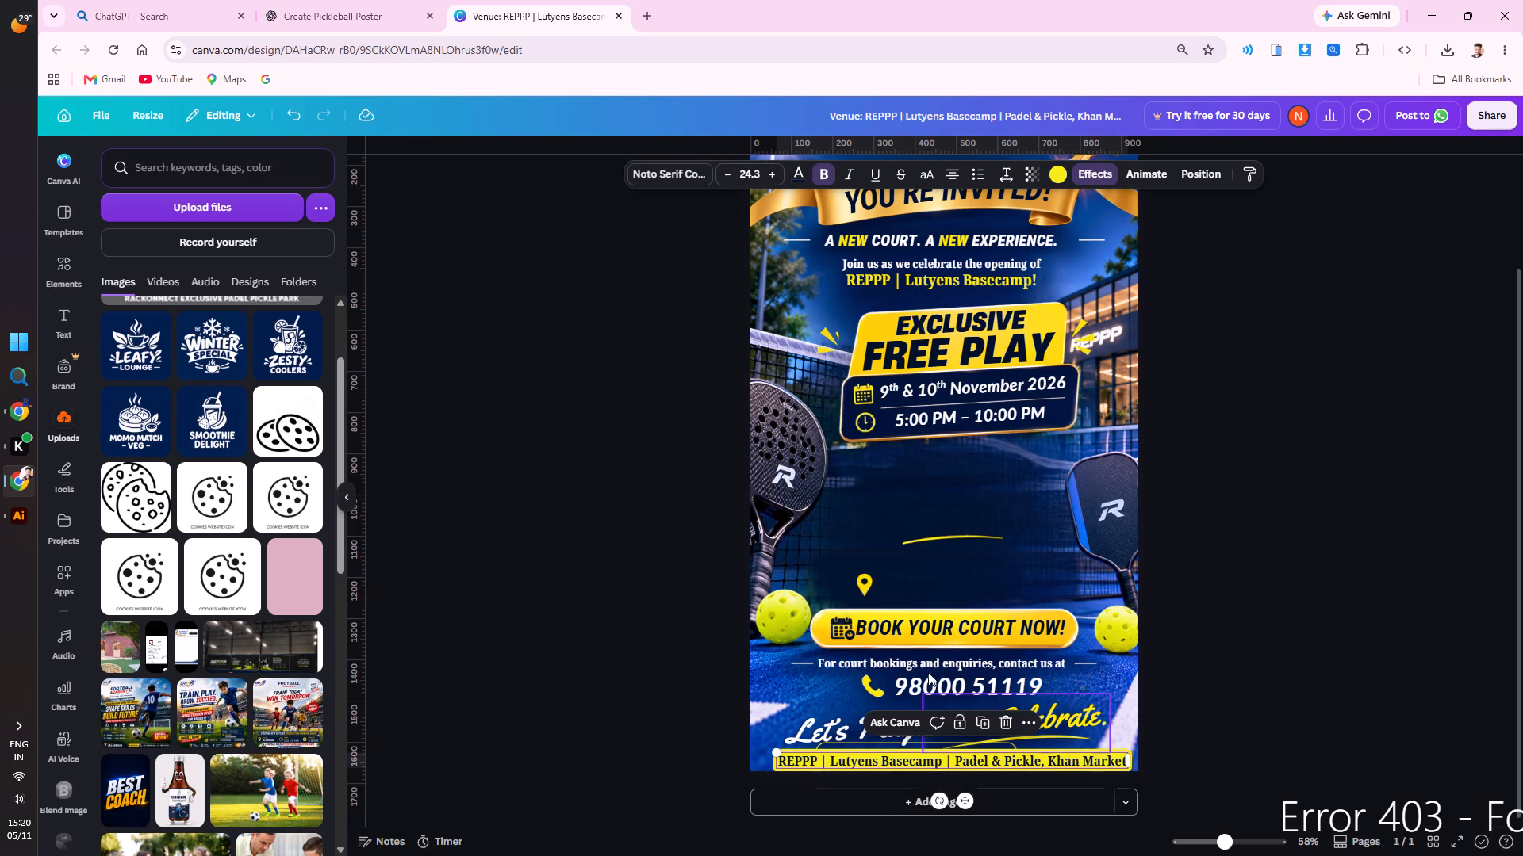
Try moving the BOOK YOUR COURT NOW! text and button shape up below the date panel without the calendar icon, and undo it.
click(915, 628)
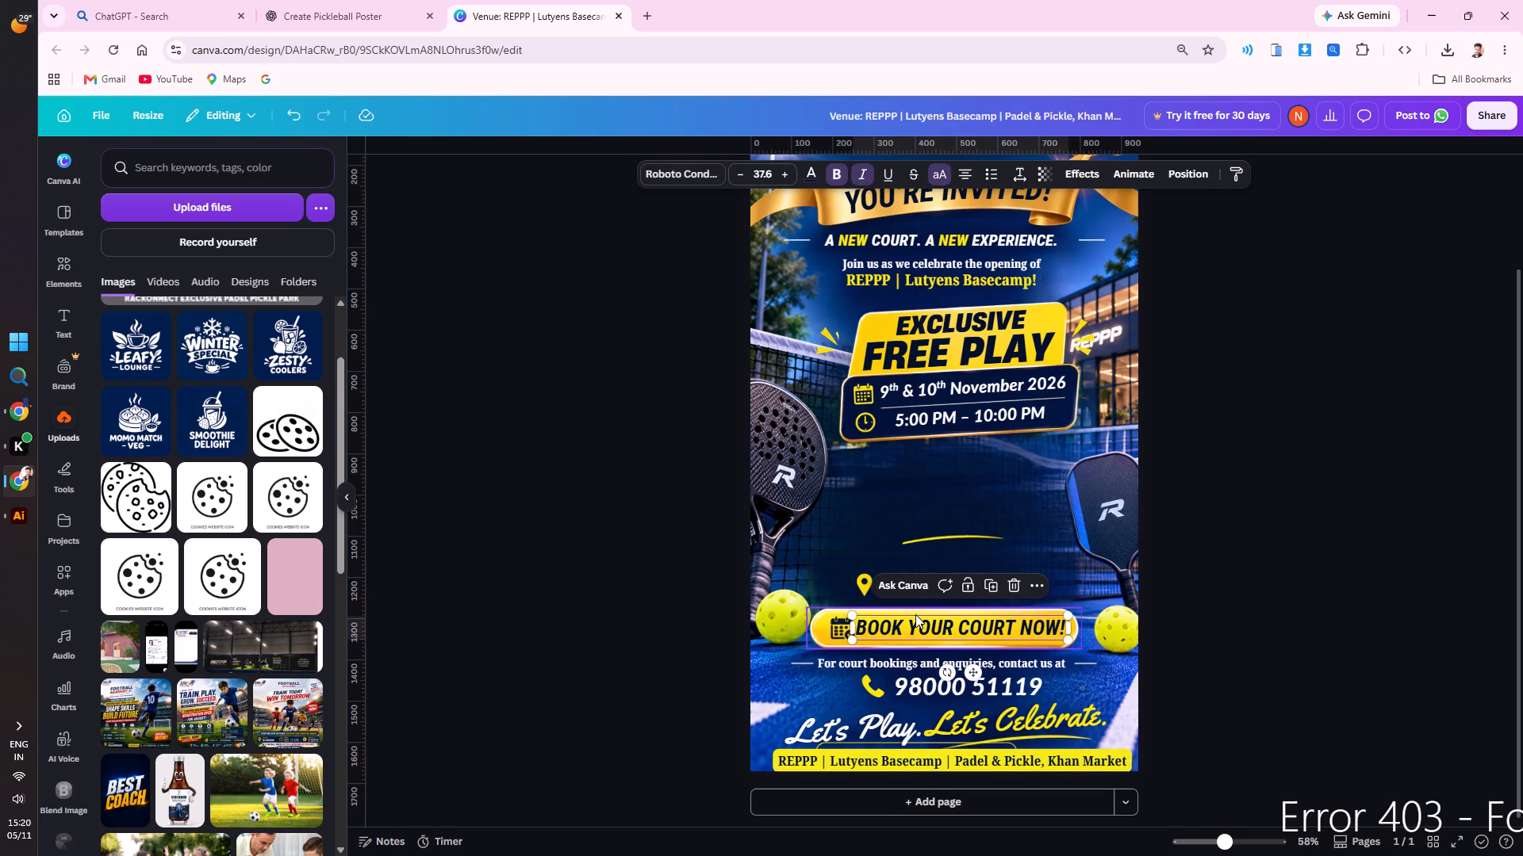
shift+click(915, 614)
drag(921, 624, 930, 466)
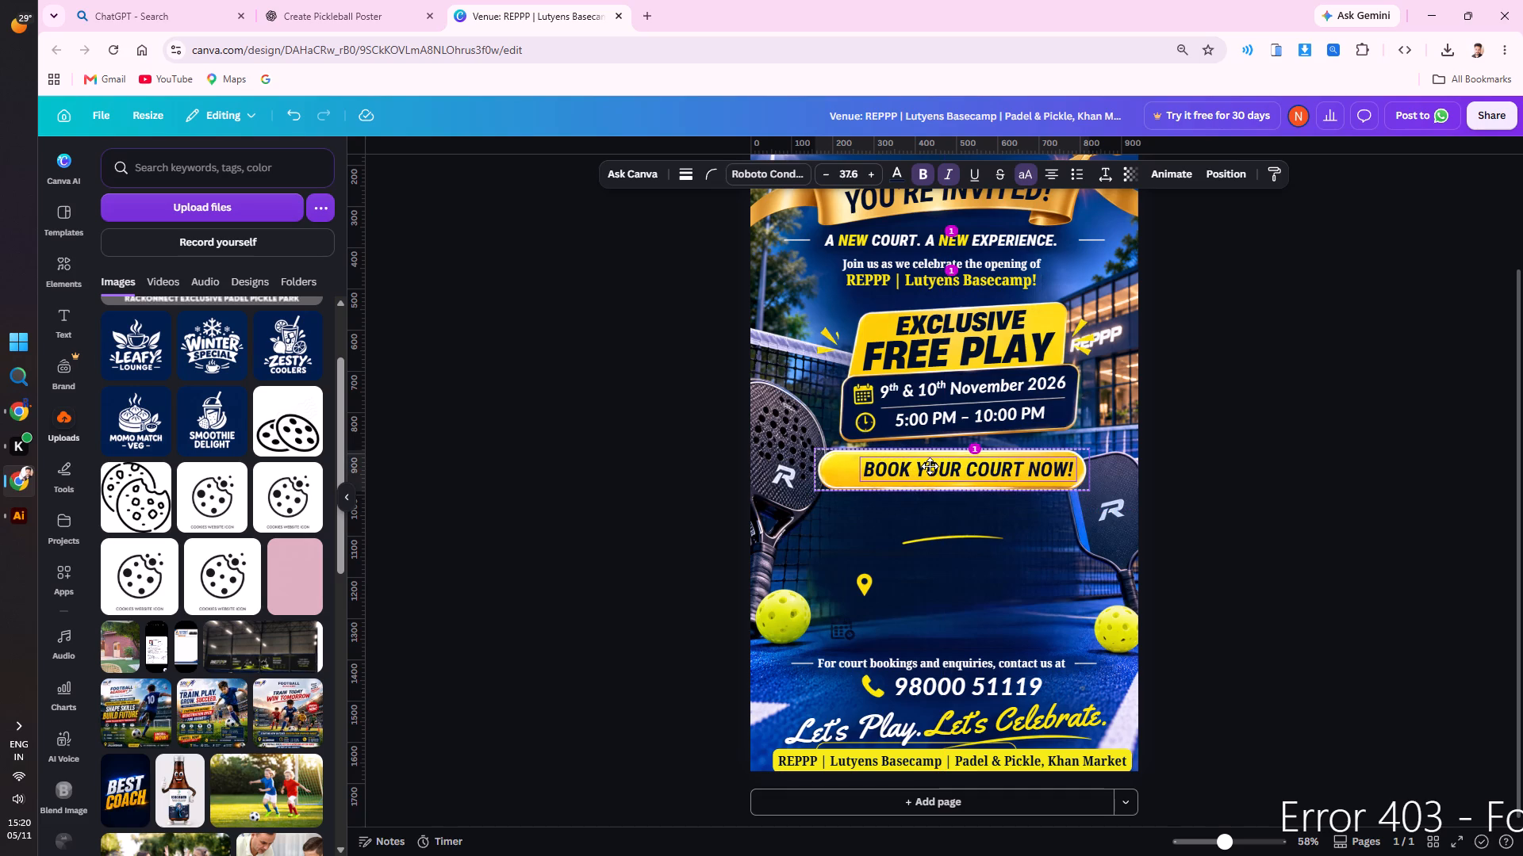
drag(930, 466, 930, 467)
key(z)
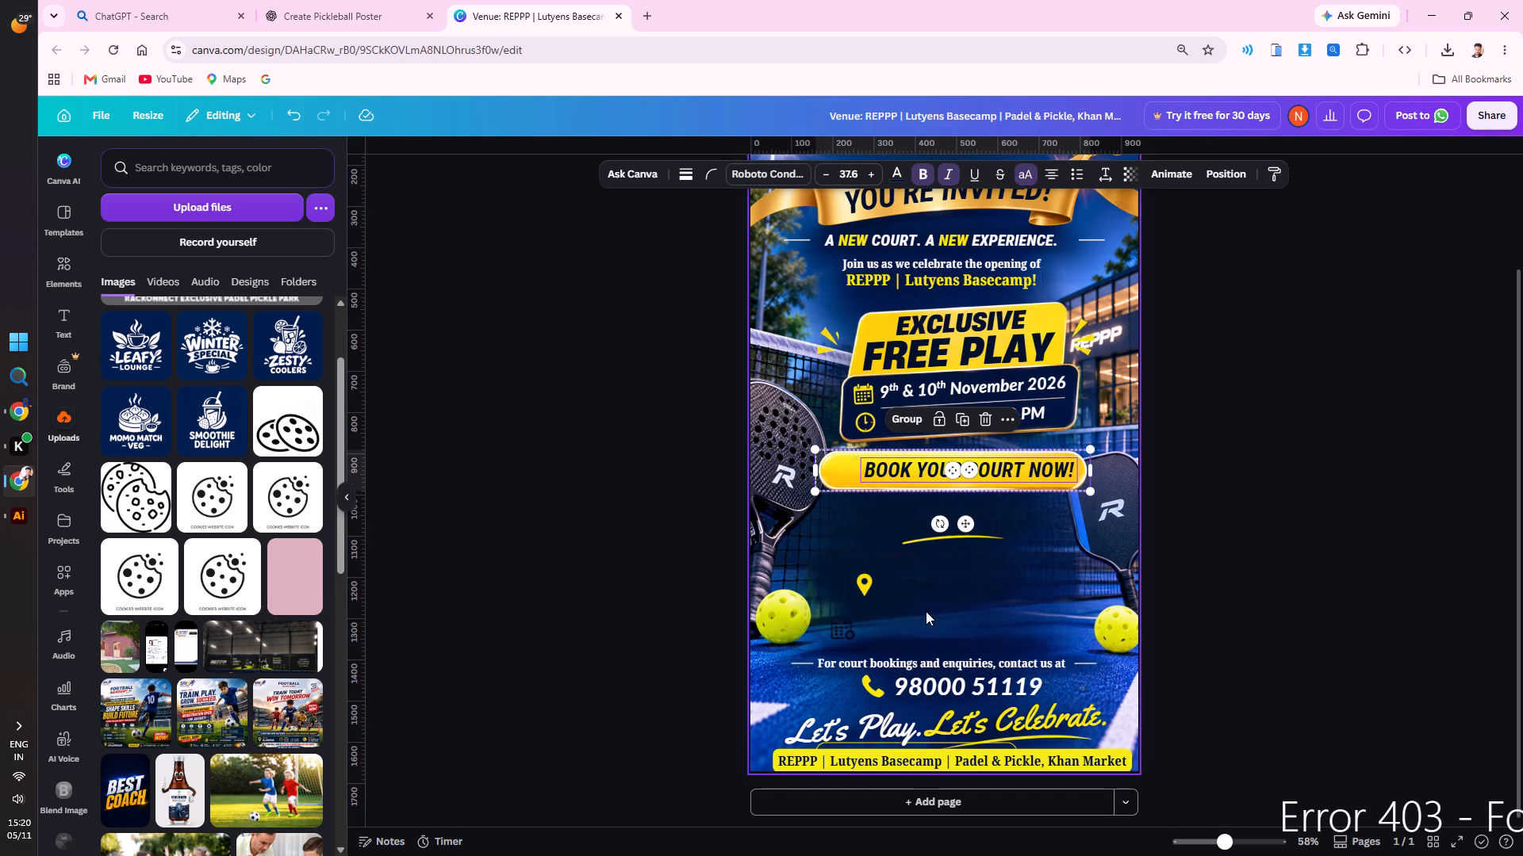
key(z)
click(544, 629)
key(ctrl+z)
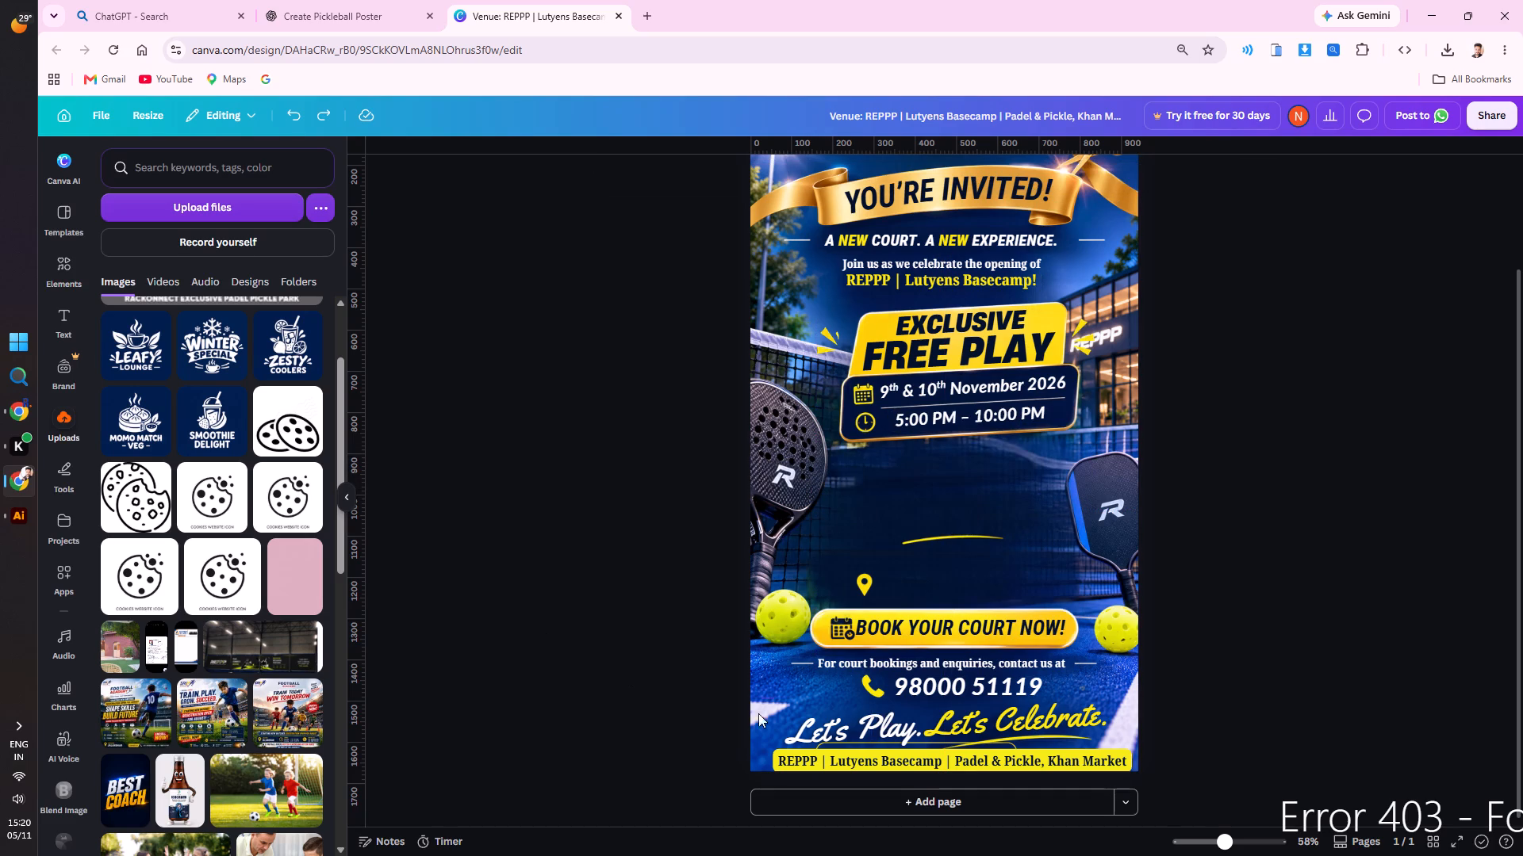
Move the BOOK YOUR COURT NOW! text, calendar icon and yellow button shape together up into the gap below the date panel.
shift+click(845, 629)
shift+click(902, 630)
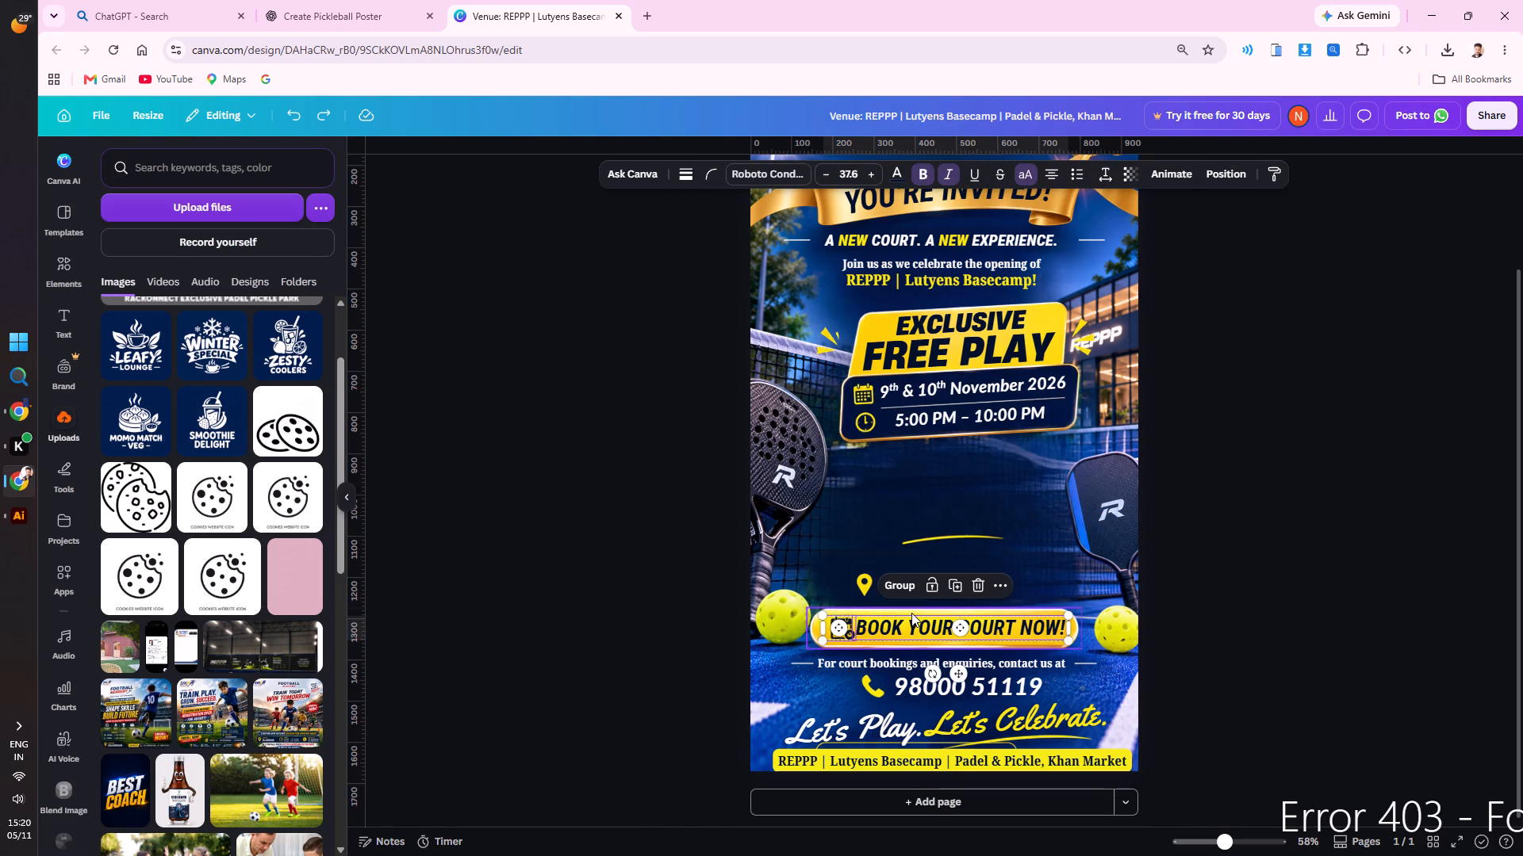
shift+click(911, 613)
drag(916, 621, 935, 498)
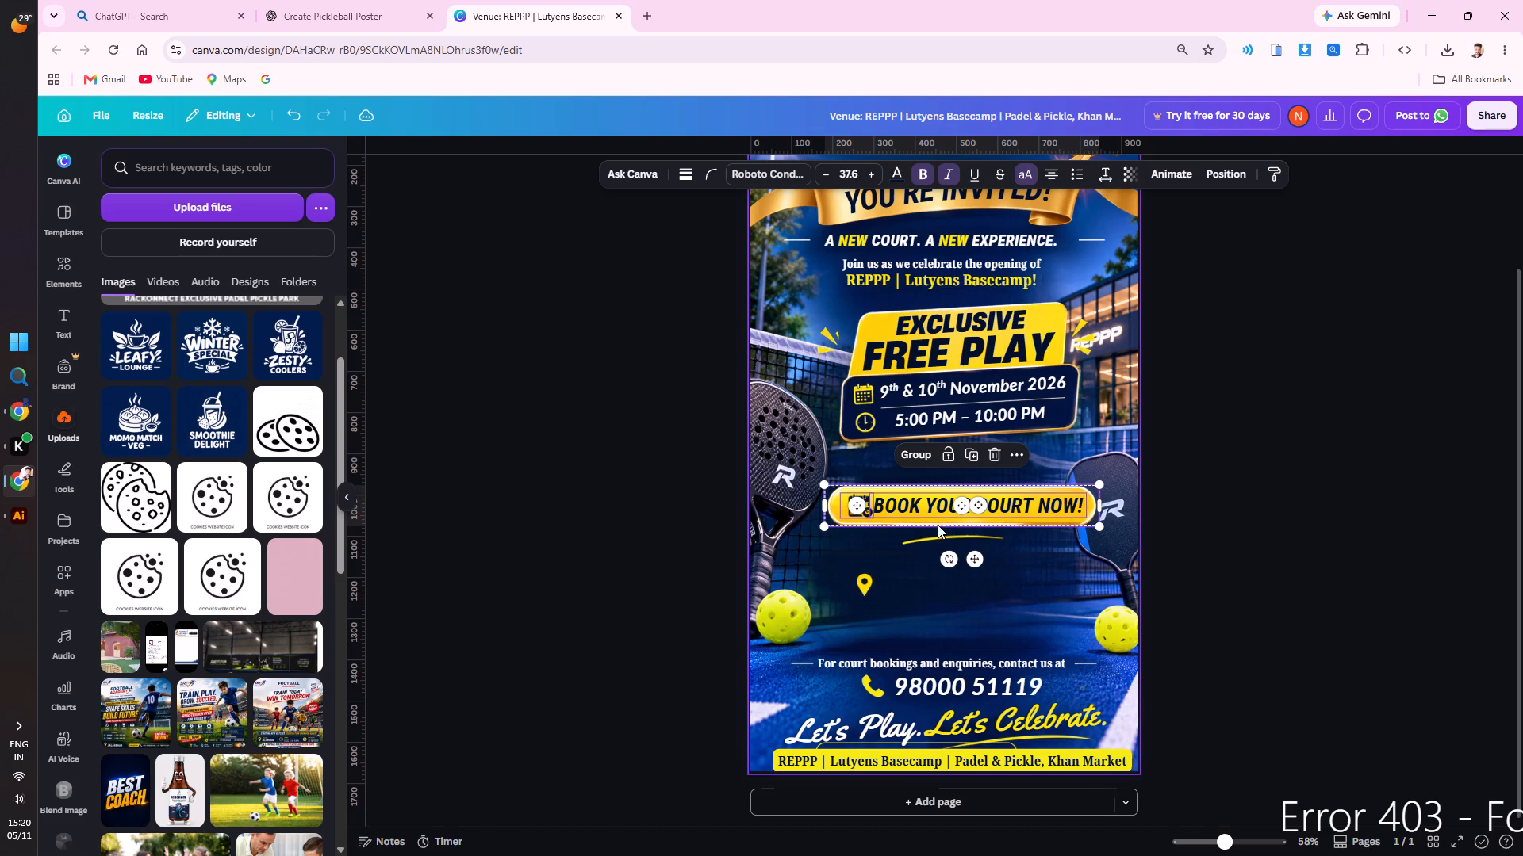
Shrink the BOOK YOUR COURT NOW! button elements together to text size 33.5 and move them down just above the court bookings line.
shift+drag(827, 487, 850, 500)
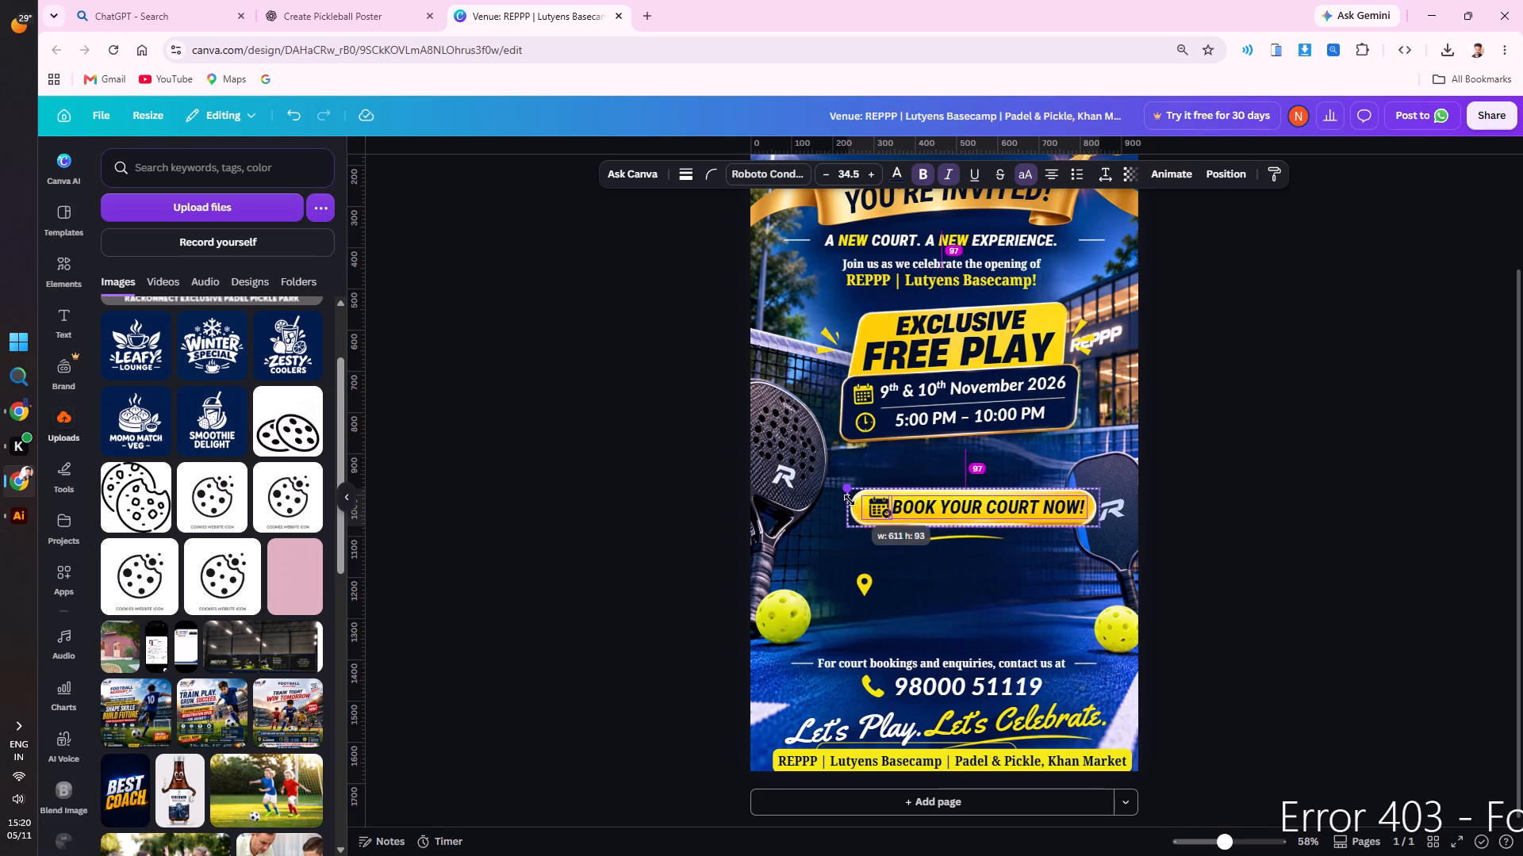
shift+drag(850, 500, 854, 503)
drag(952, 507, 924, 501)
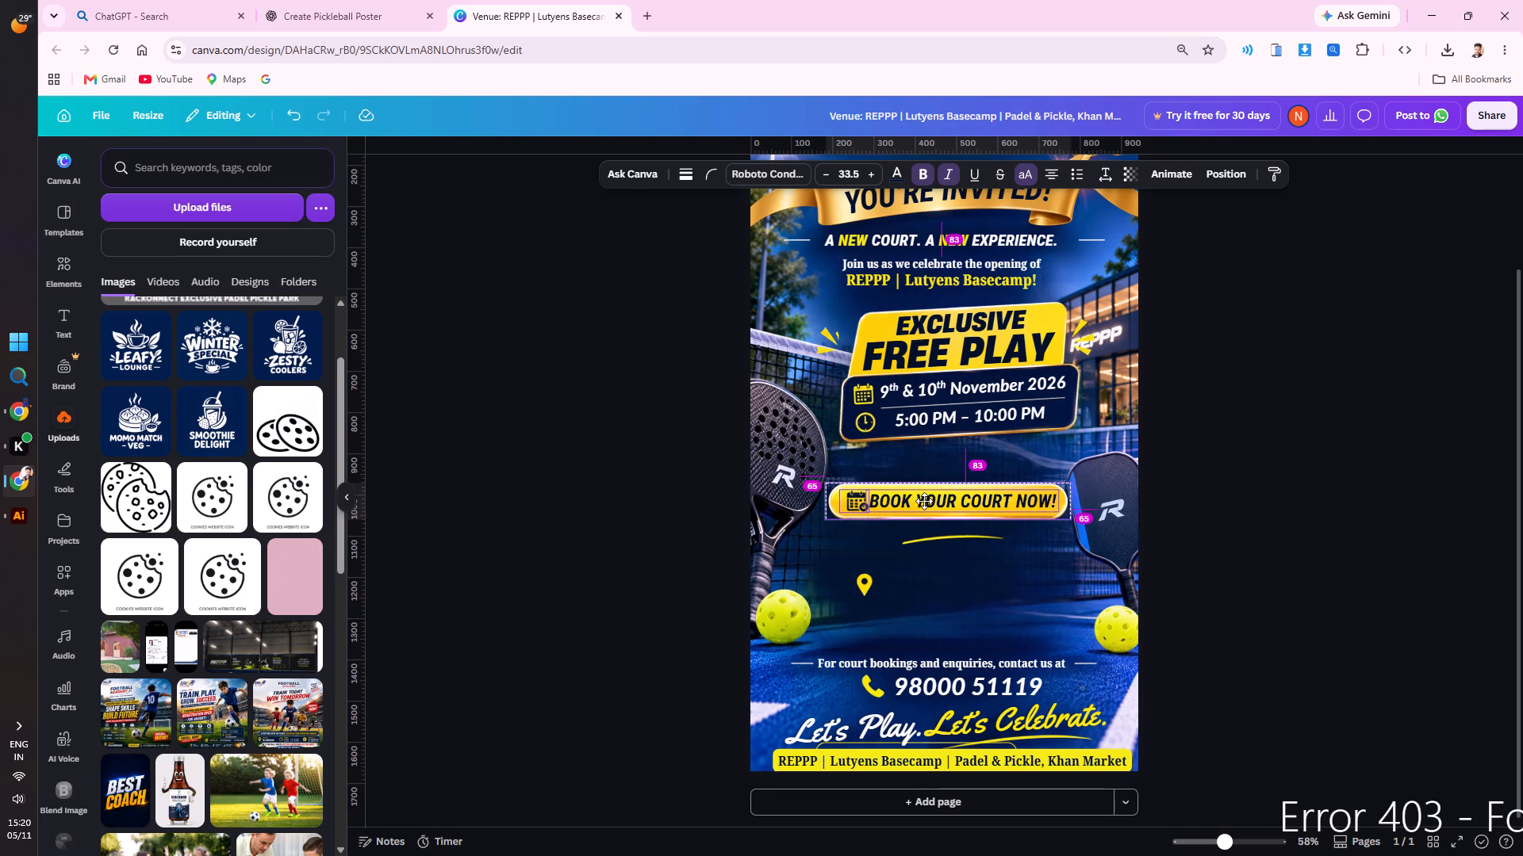
drag(924, 501, 938, 618)
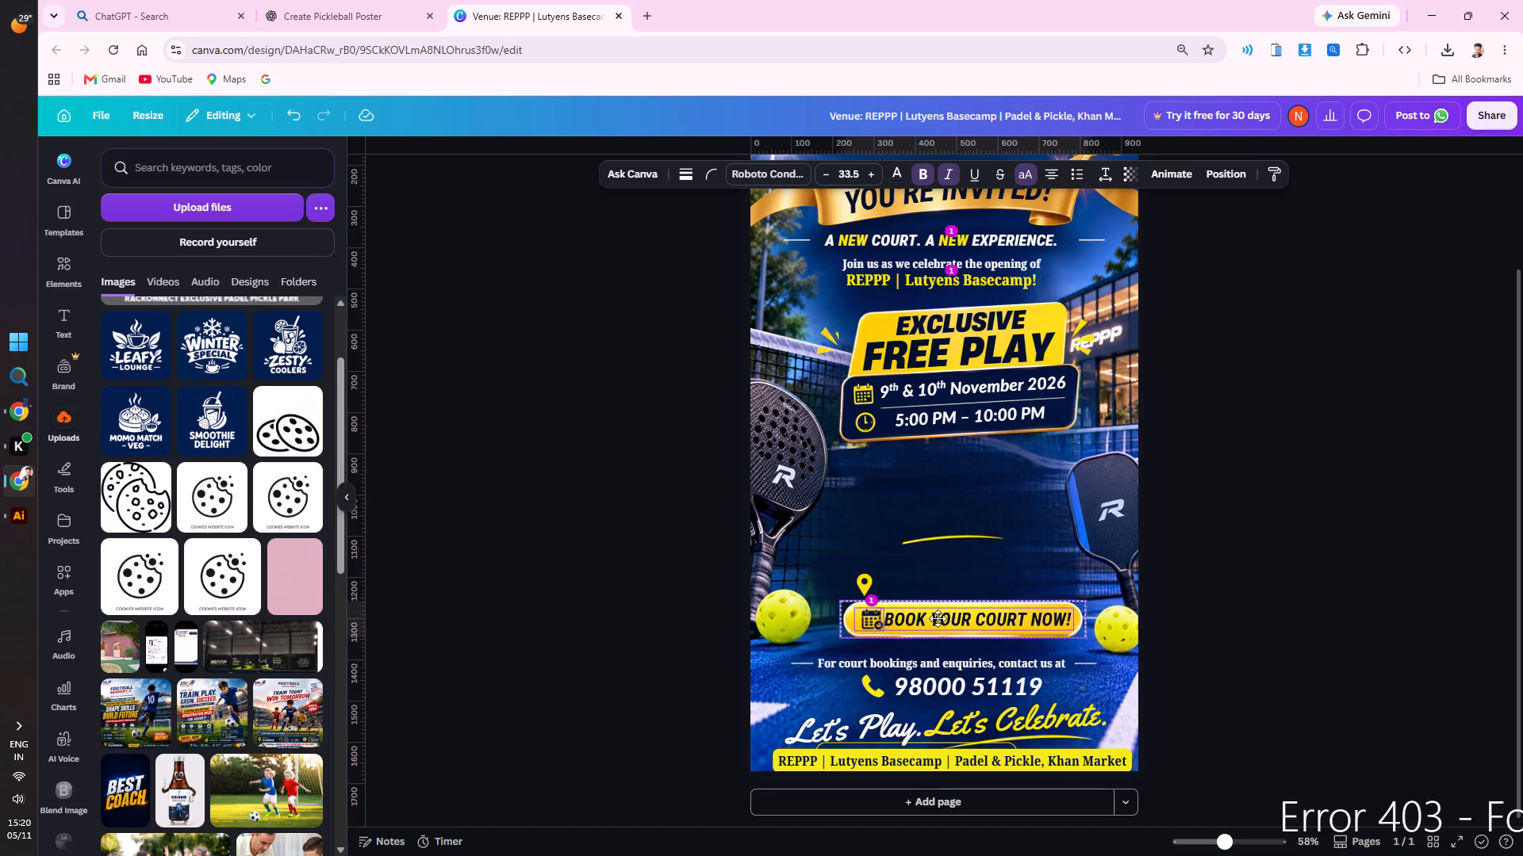
drag(938, 618, 923, 625)
click(584, 561)
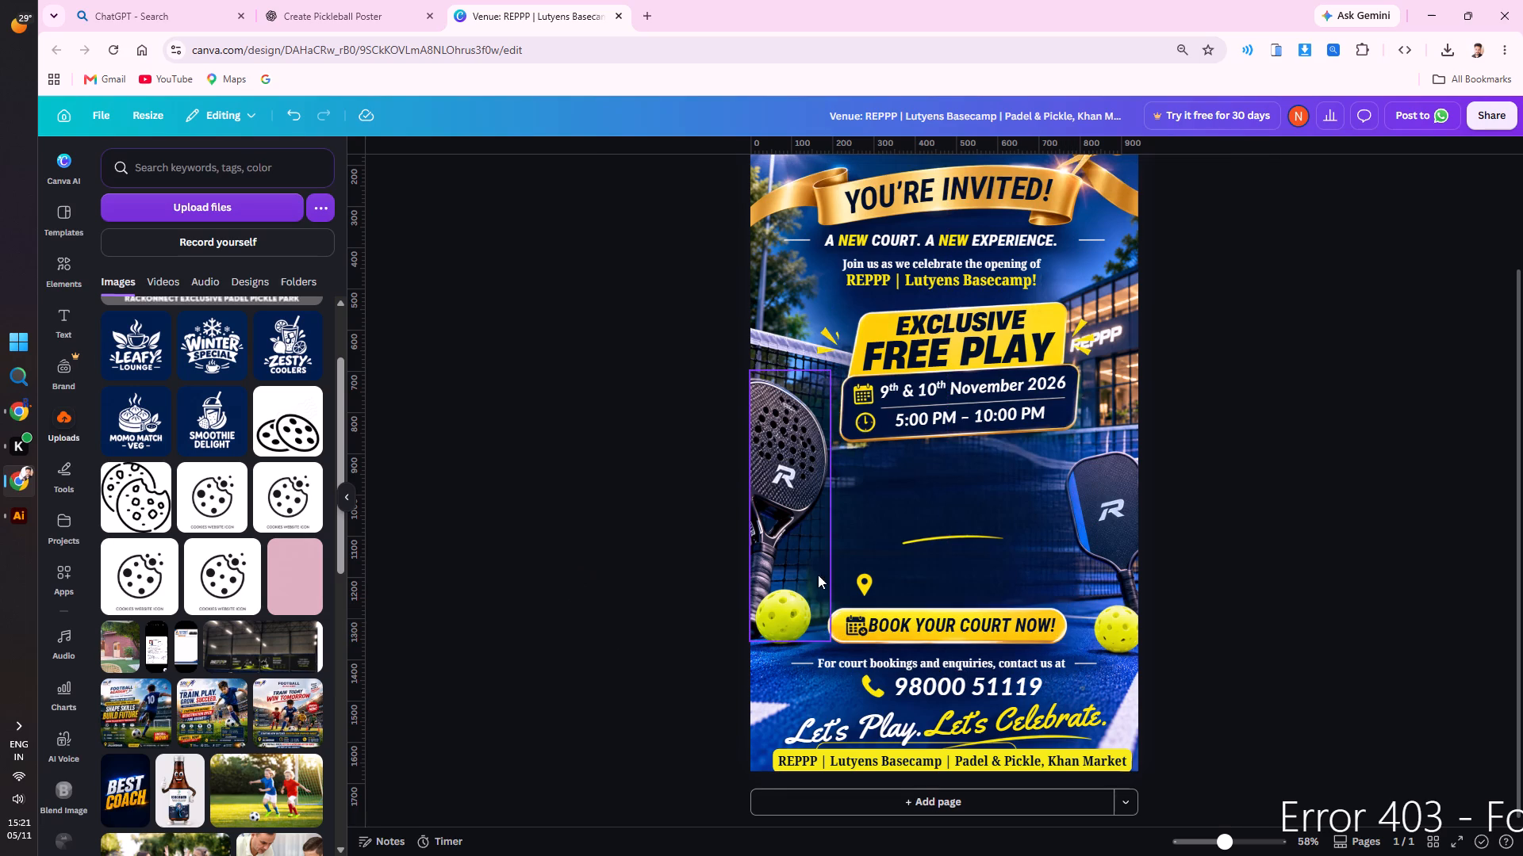
Move the yellow location pin down below the left ball, to the left of the phone number line.
drag(863, 584, 779, 683)
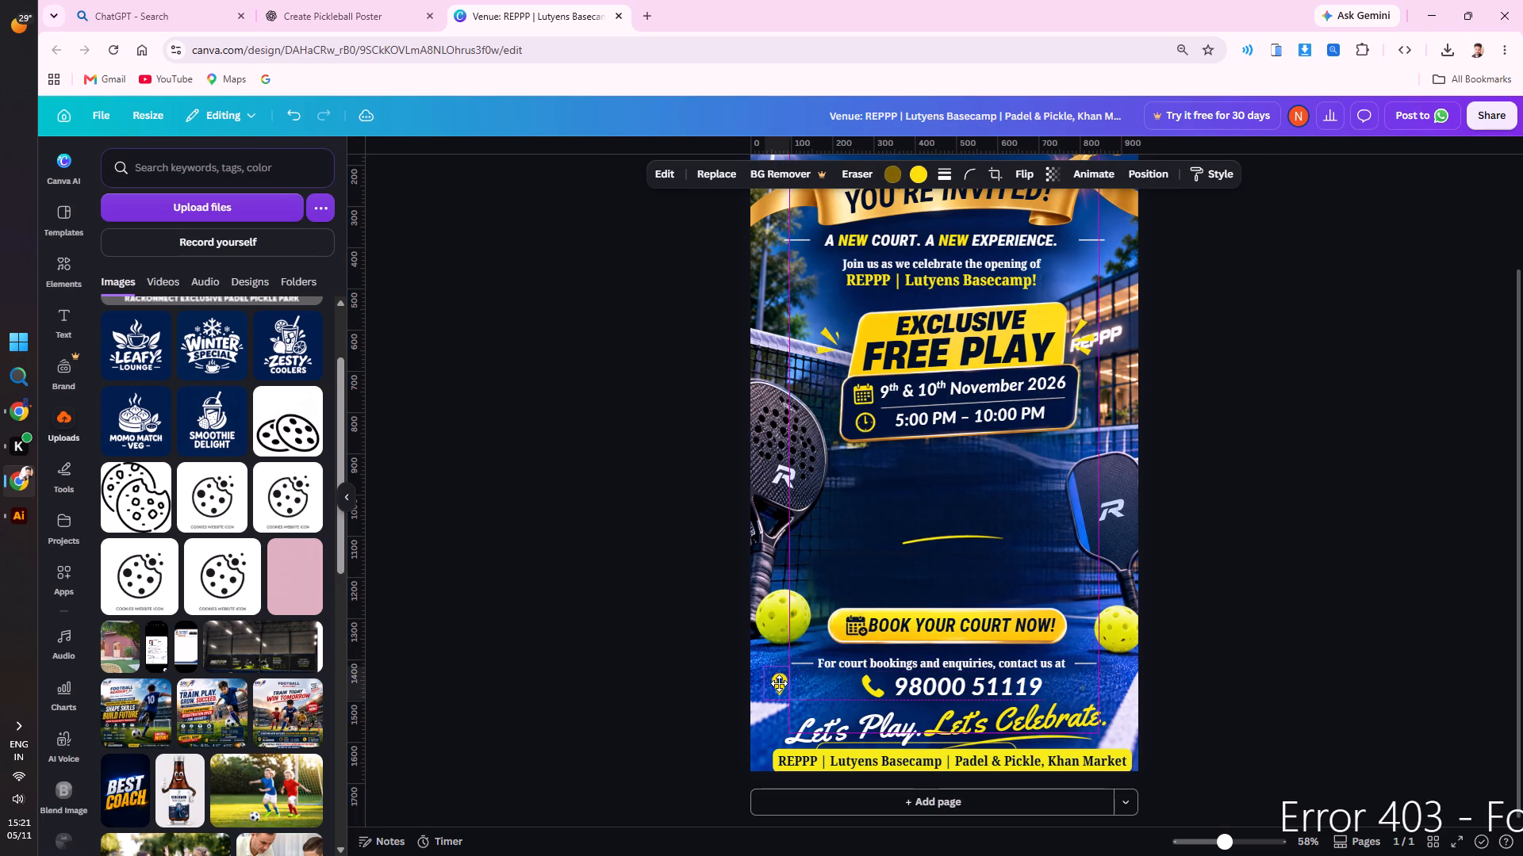
drag(779, 683, 771, 677)
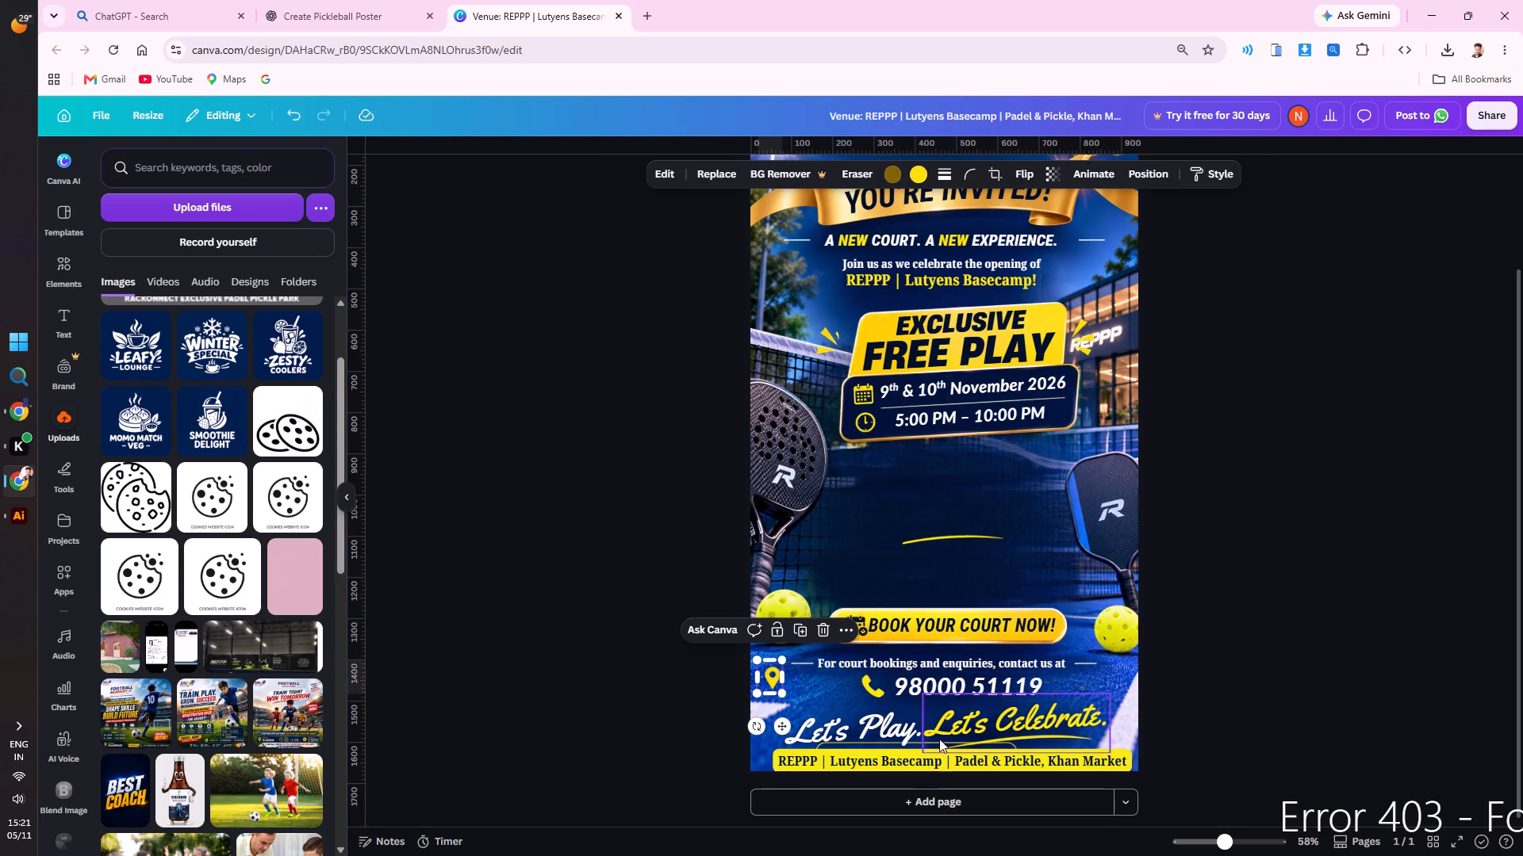
click(547, 613)
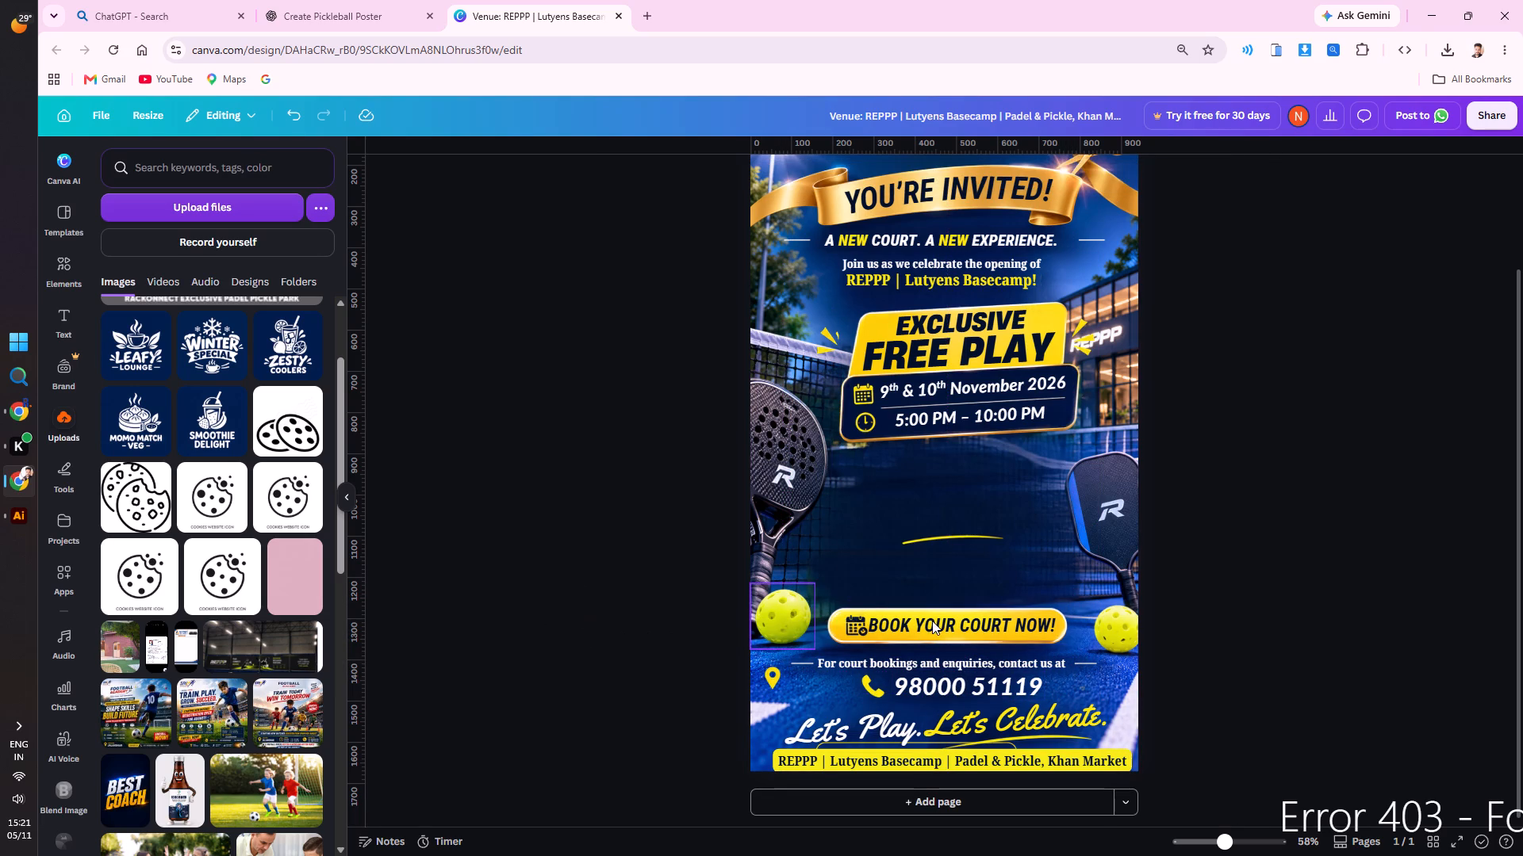
Group the BOOK YOUR COURT NOW! text, calendar icon and yellow shape, and move the group up just below the yellow swoosh.
click(933, 626)
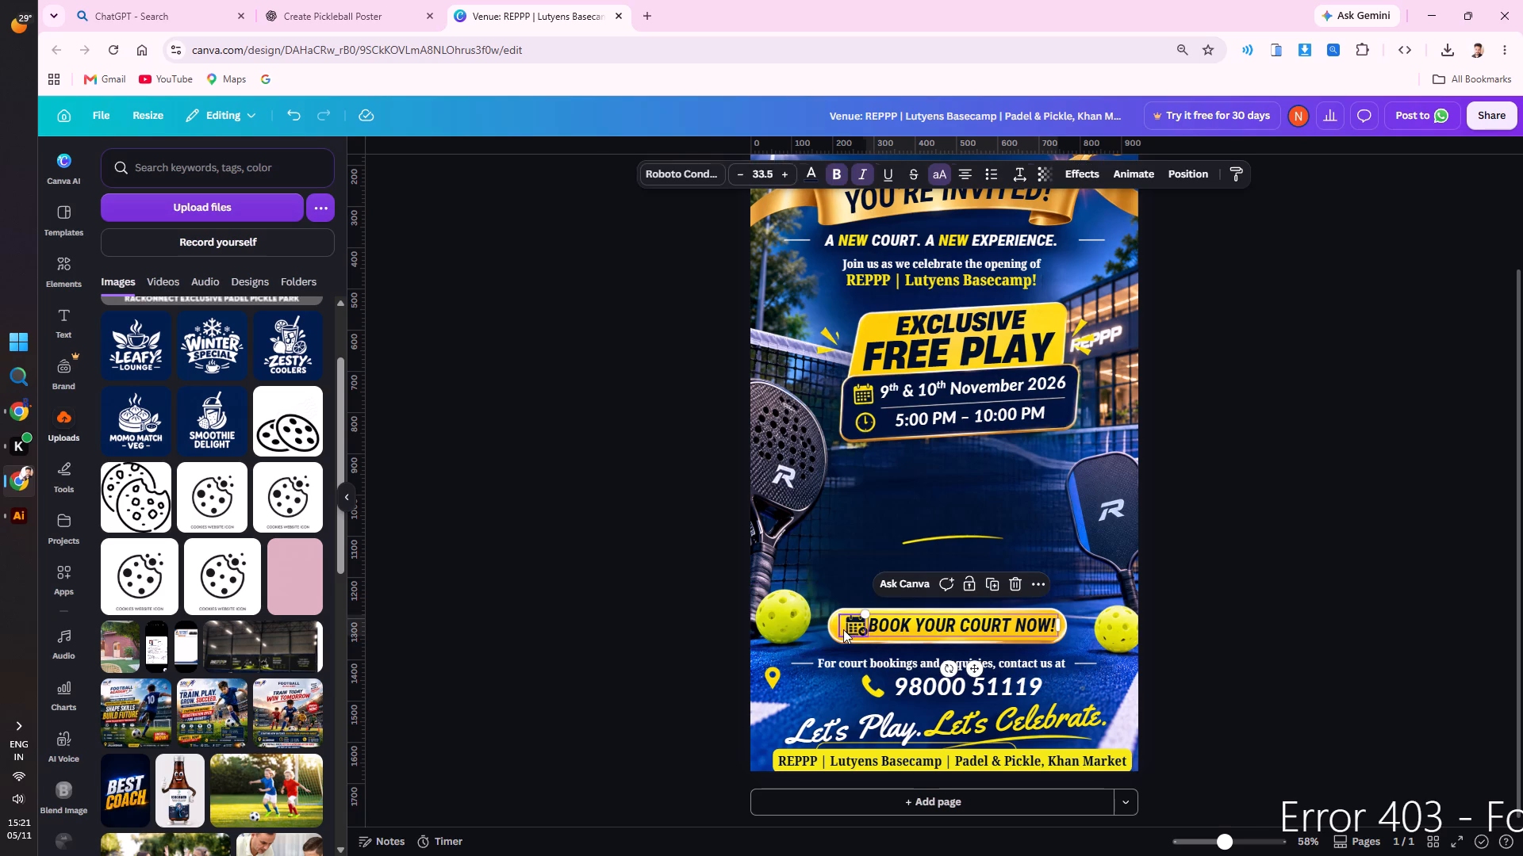
shift+click(843, 629)
shift+click(857, 610)
click(905, 579)
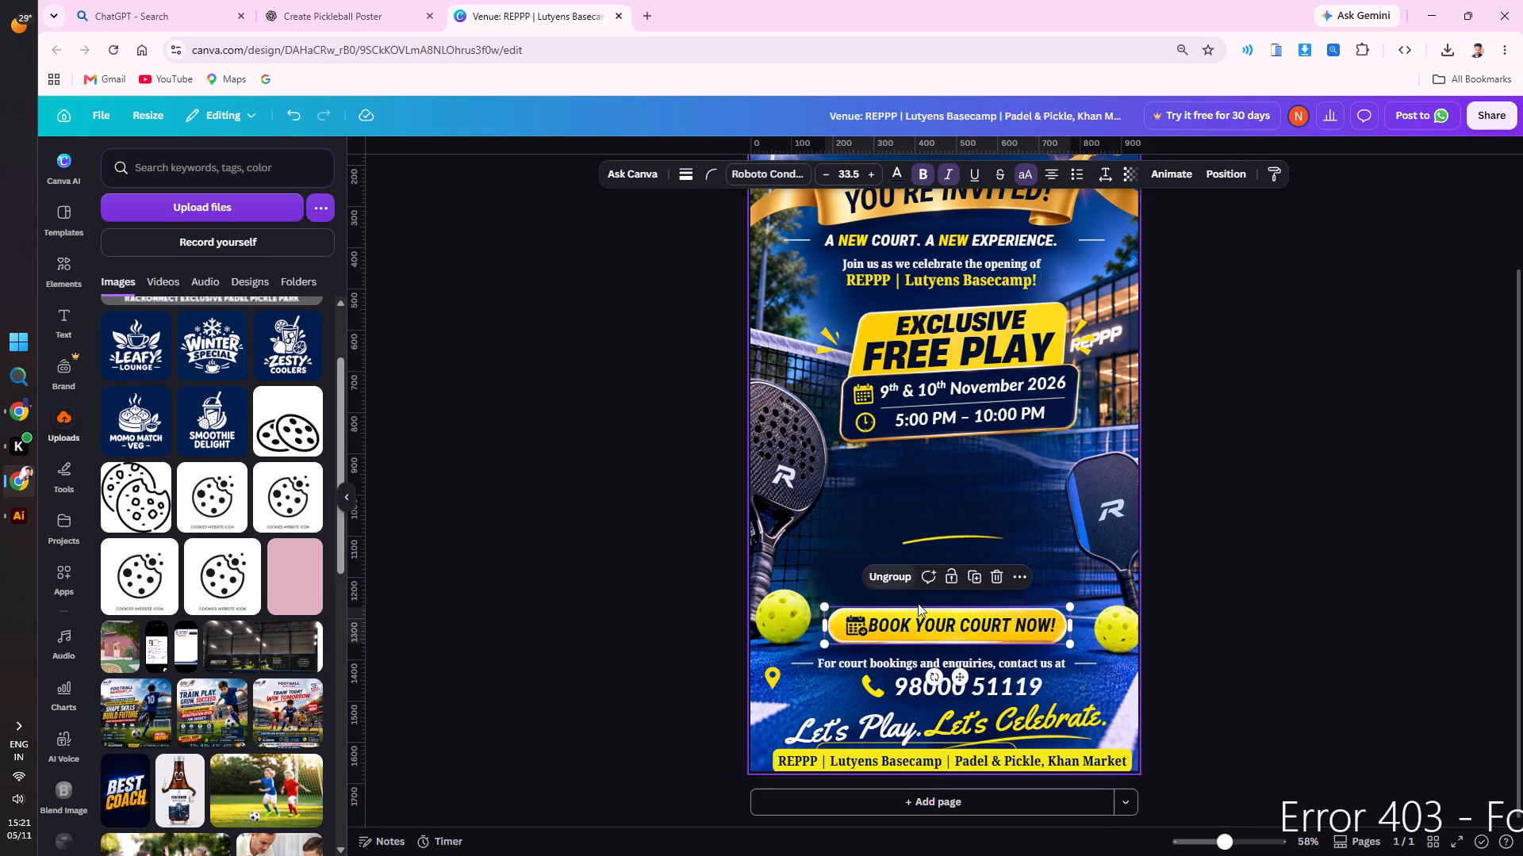
drag(936, 632, 935, 582)
click(1274, 581)
Group the court bookings and enquiries line with its two side dashes and move it up directly beneath the booking button.
click(903, 661)
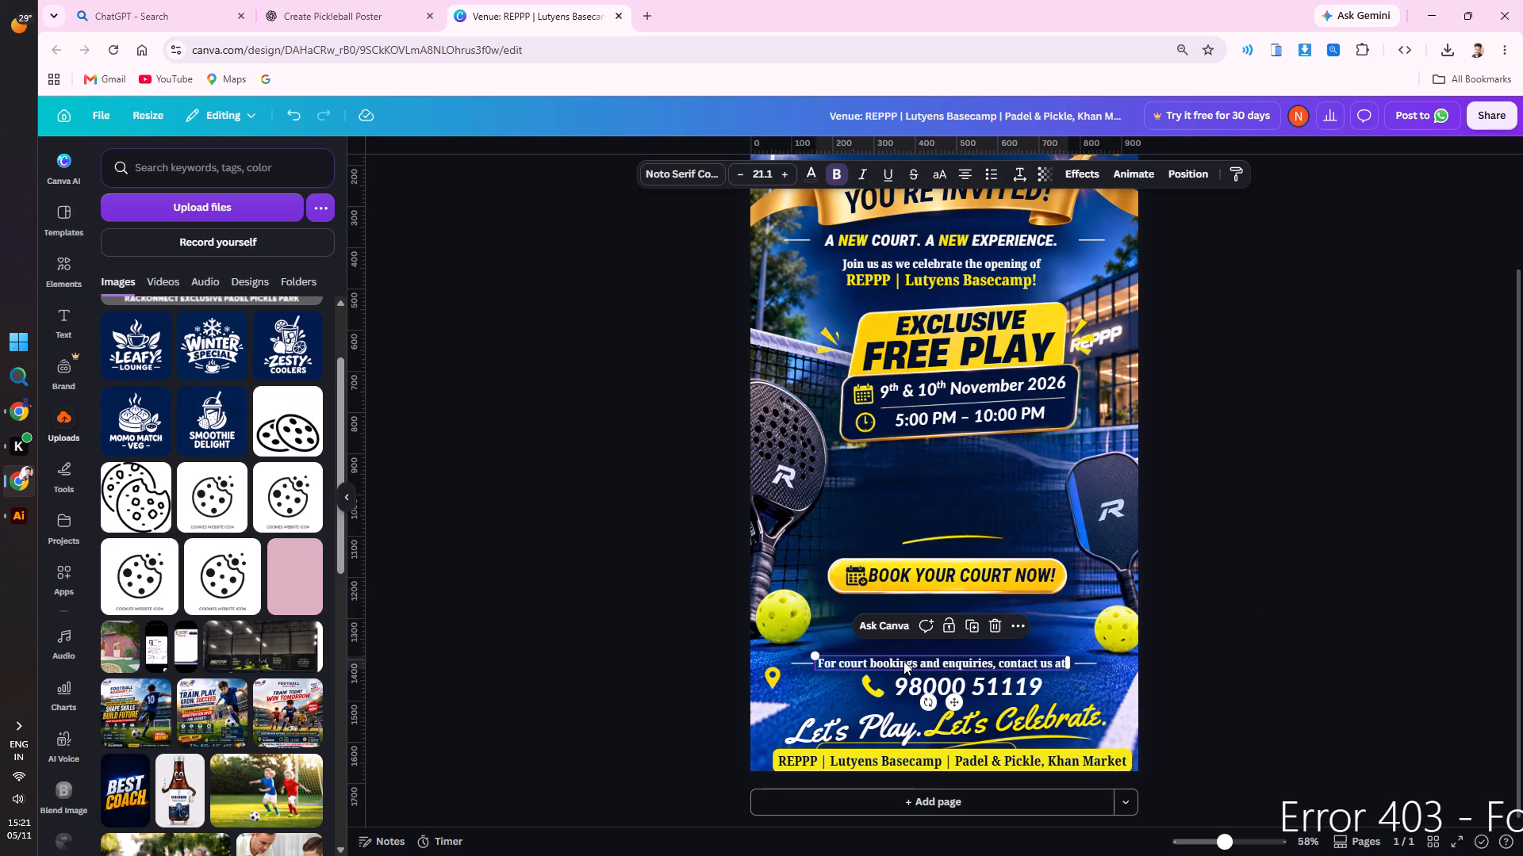
shift+click(800, 660)
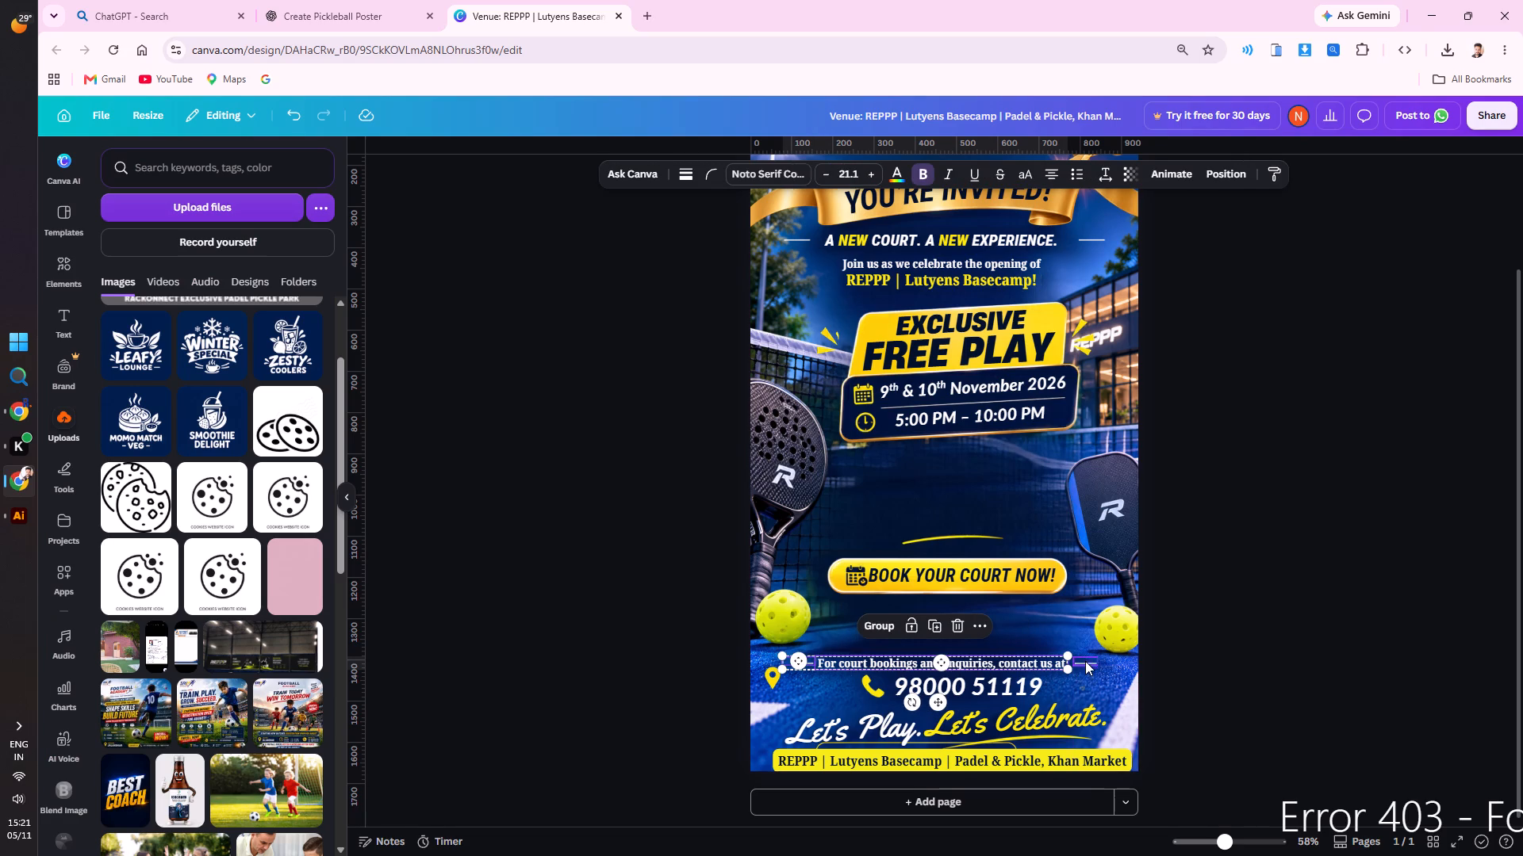
shift+click(1085, 659)
click(888, 628)
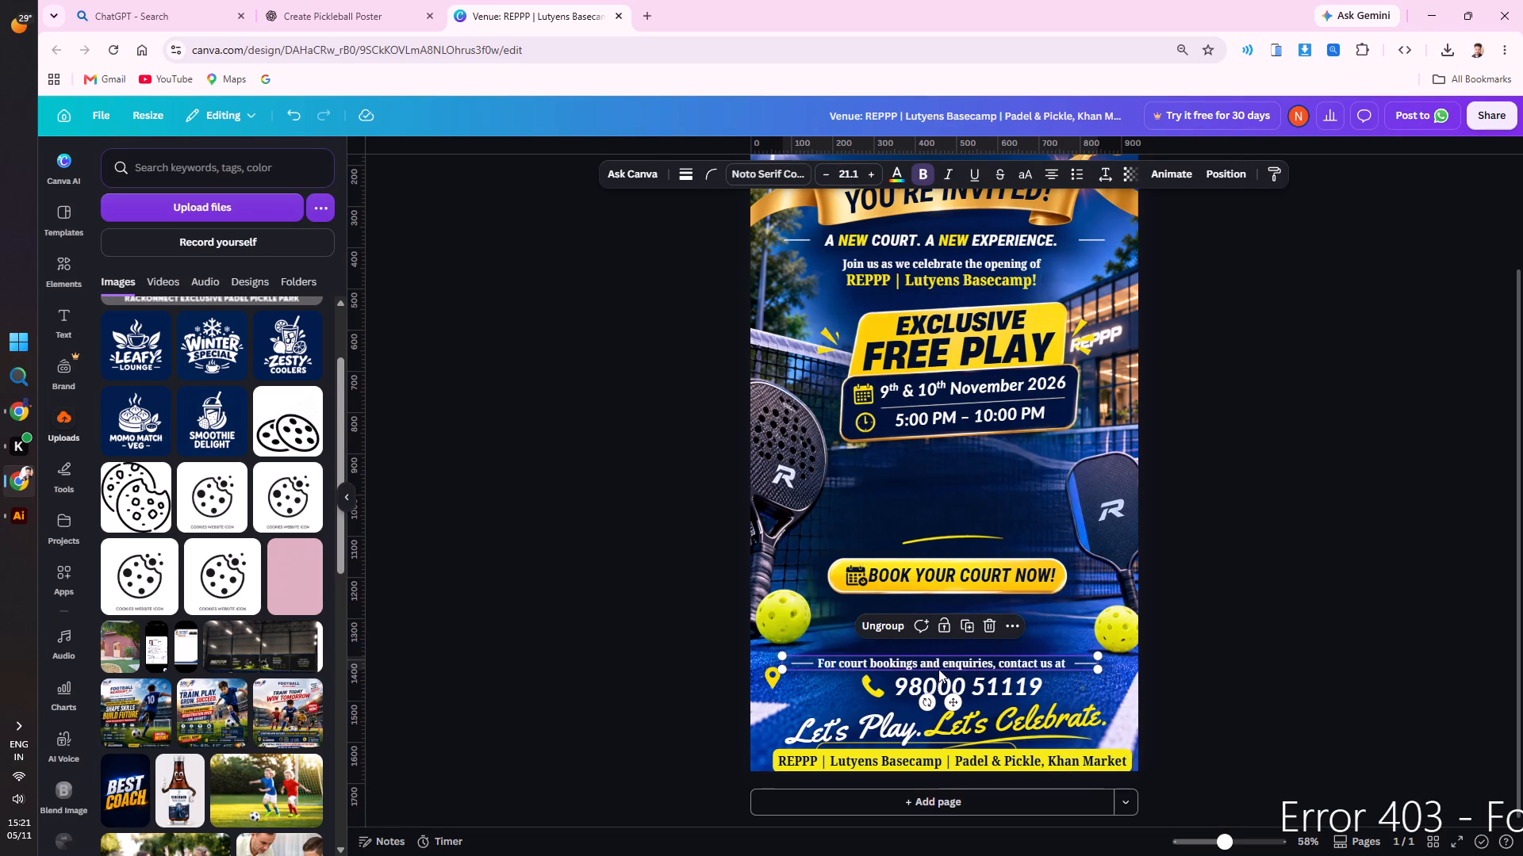
drag(938, 666, 939, 617)
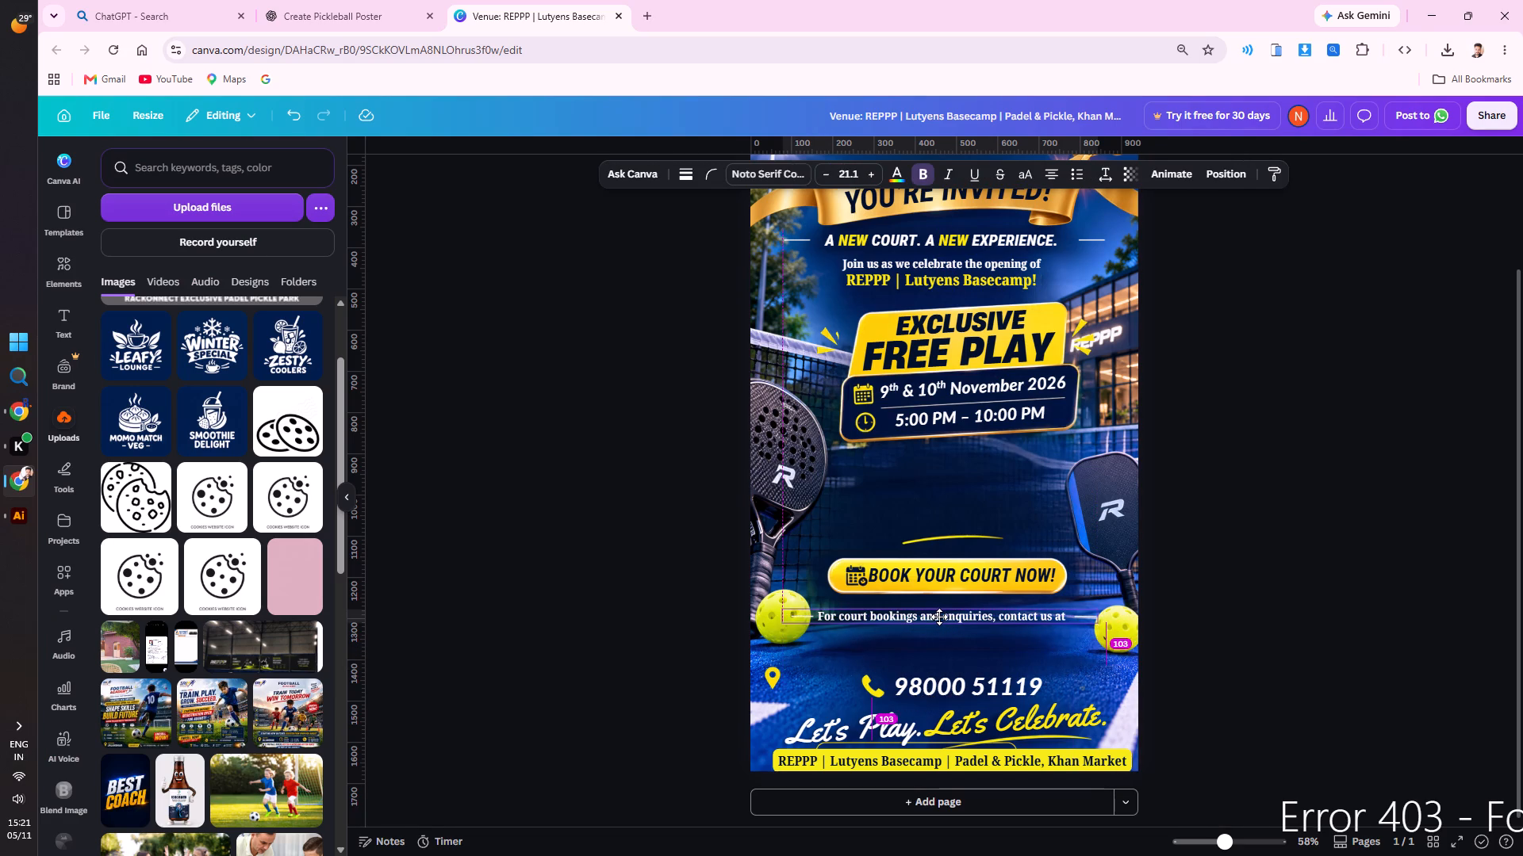
drag(939, 617, 940, 614)
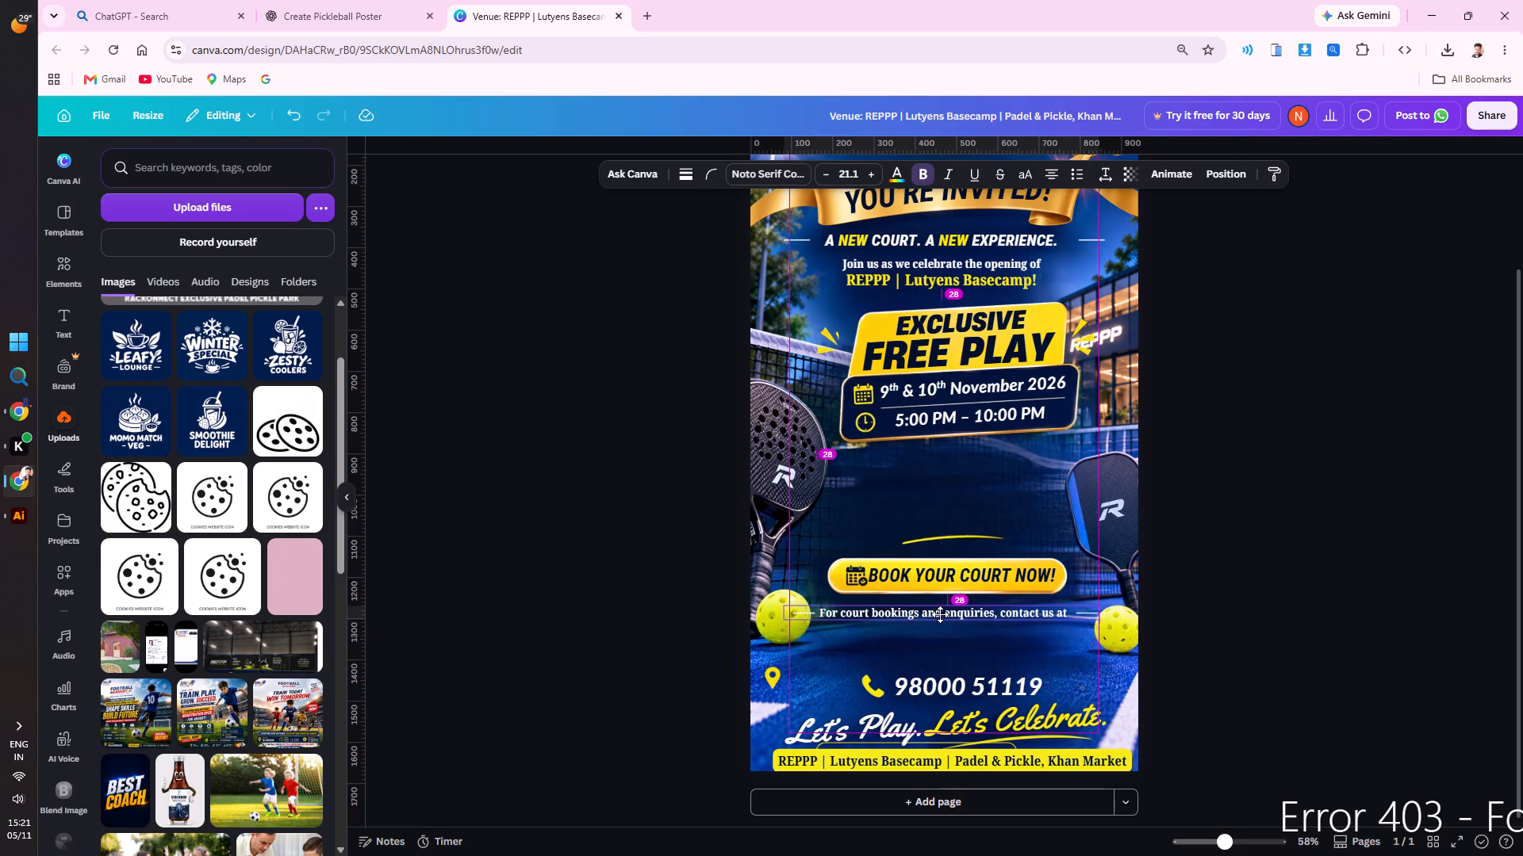
drag(940, 614, 940, 613)
click(1216, 575)
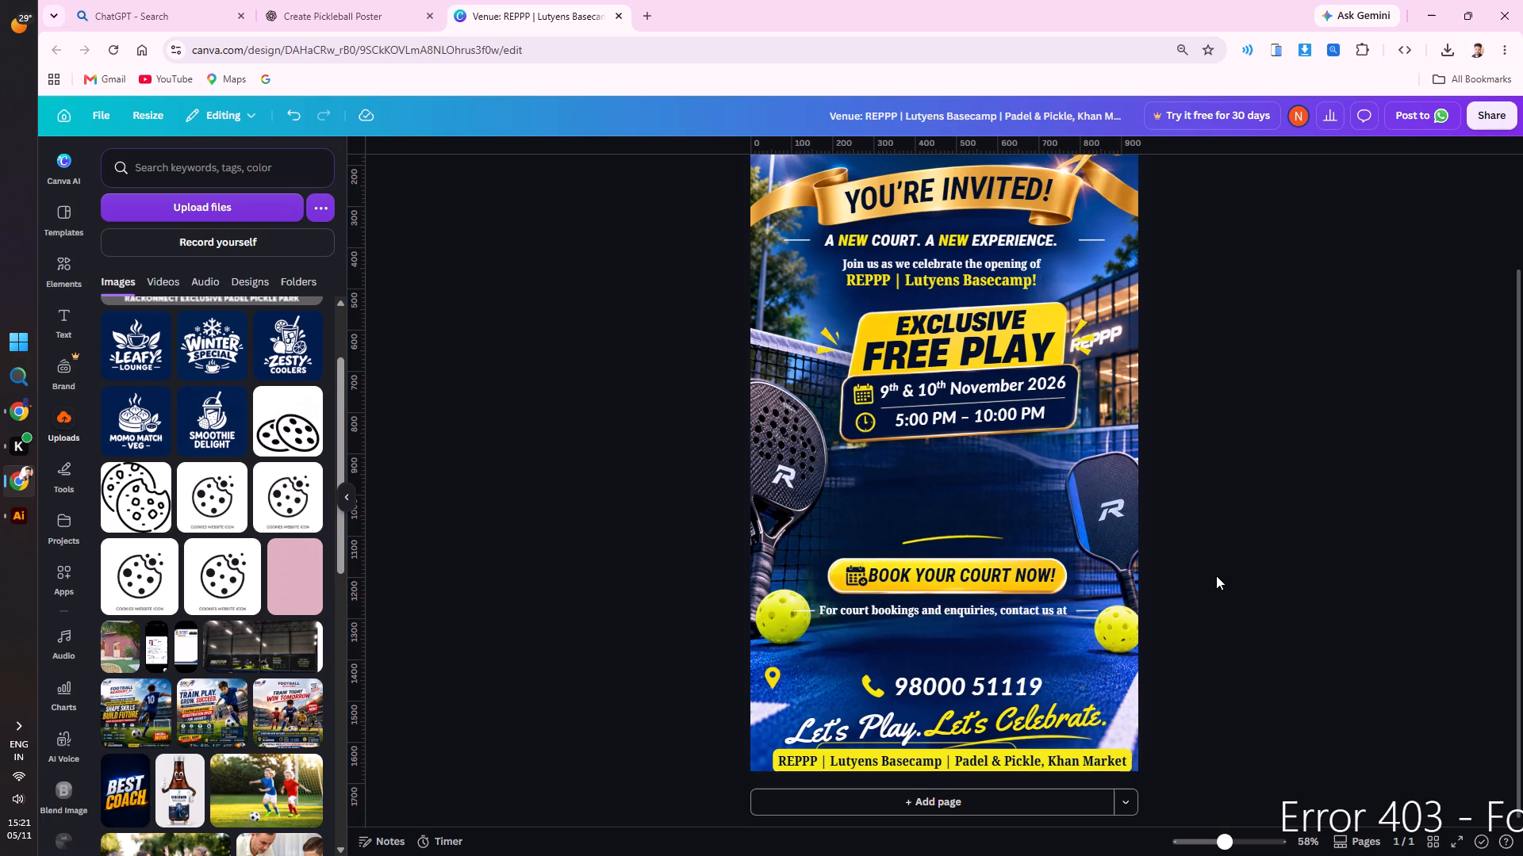
Ungroup the court bookings and enquiries line and delete the dashes on both sides of it.
click(1080, 610)
click(897, 570)
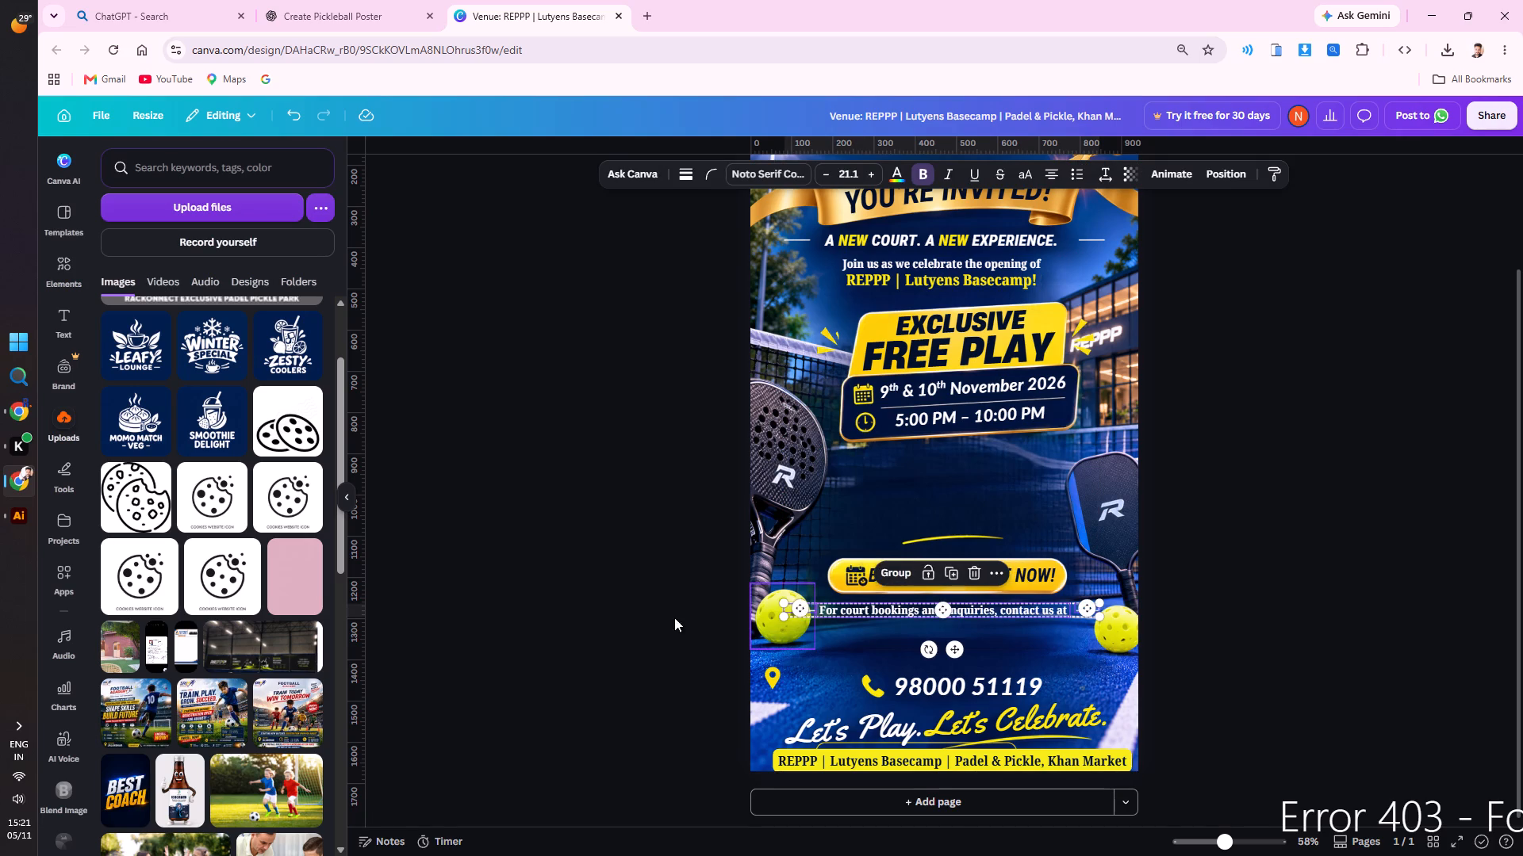
click(614, 611)
click(809, 611)
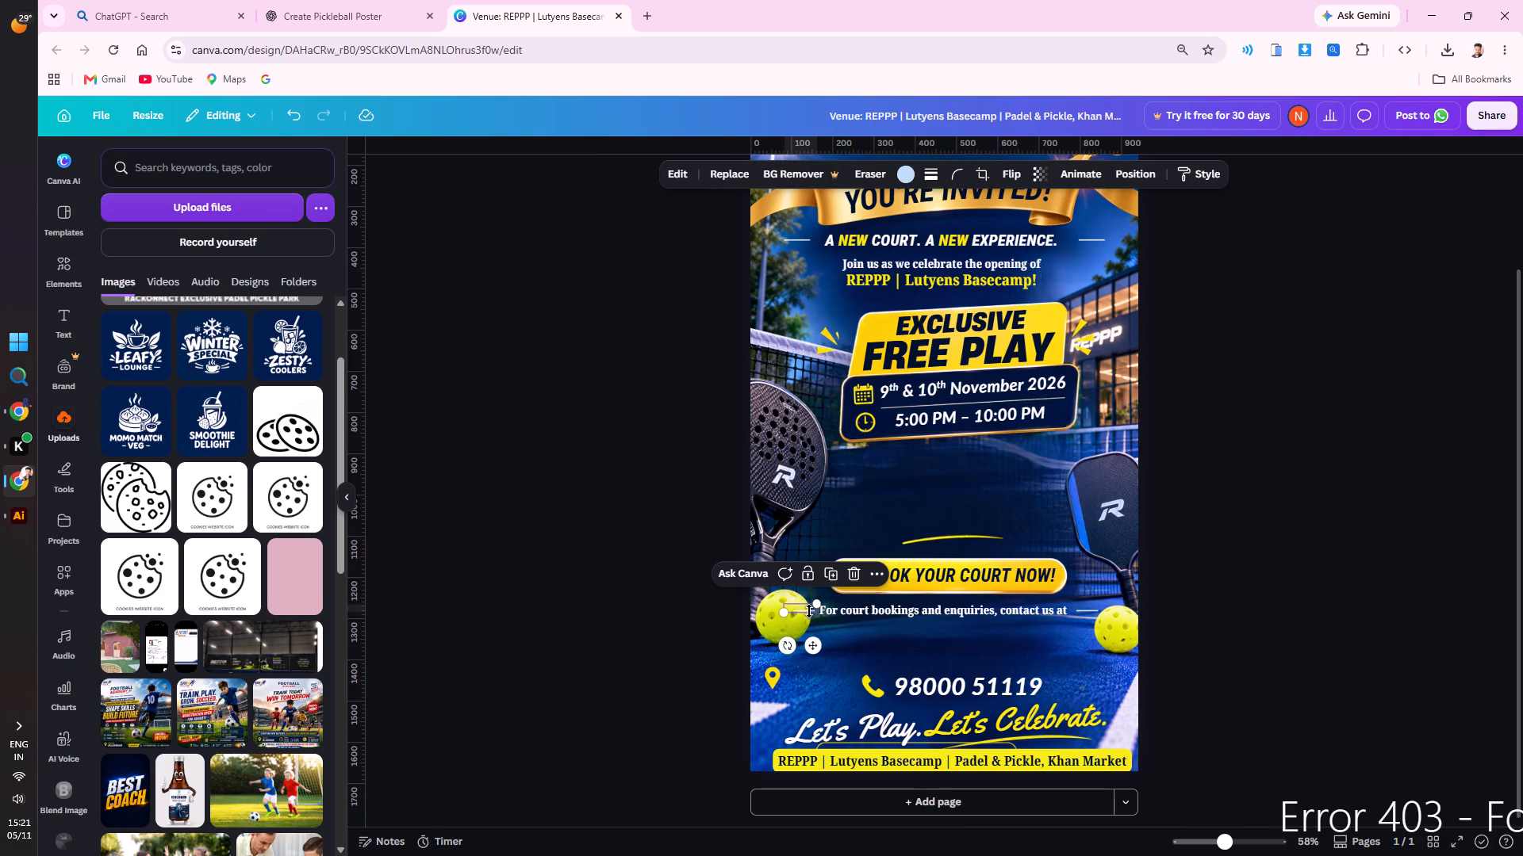
key(Delete)
click(1085, 610)
key(Delete)
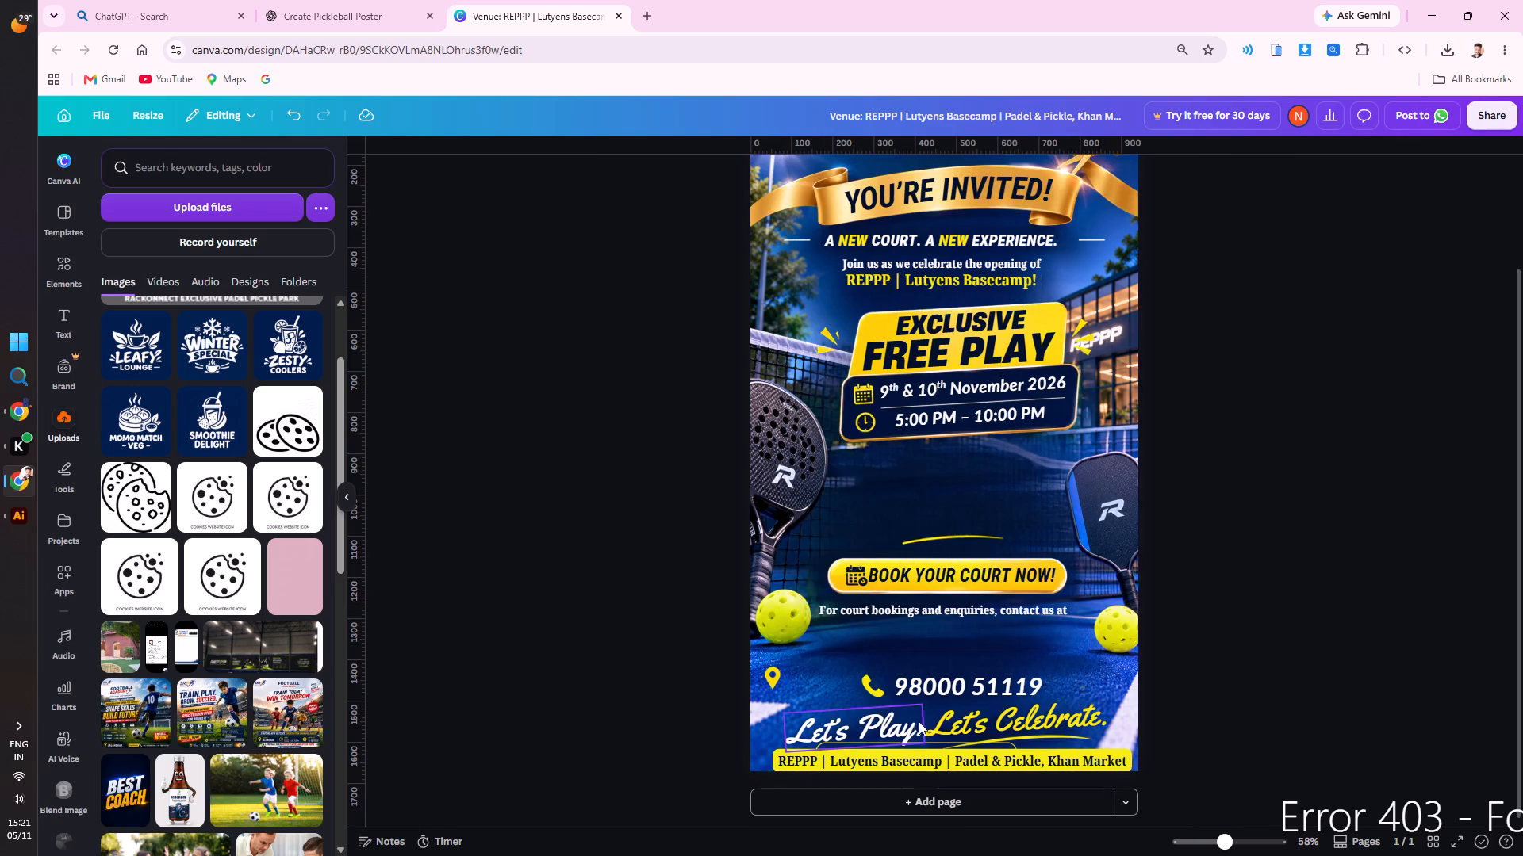
Group the phone icon with the phone number and move them up directly beneath the enquiries line.
click(868, 696)
click(918, 691)
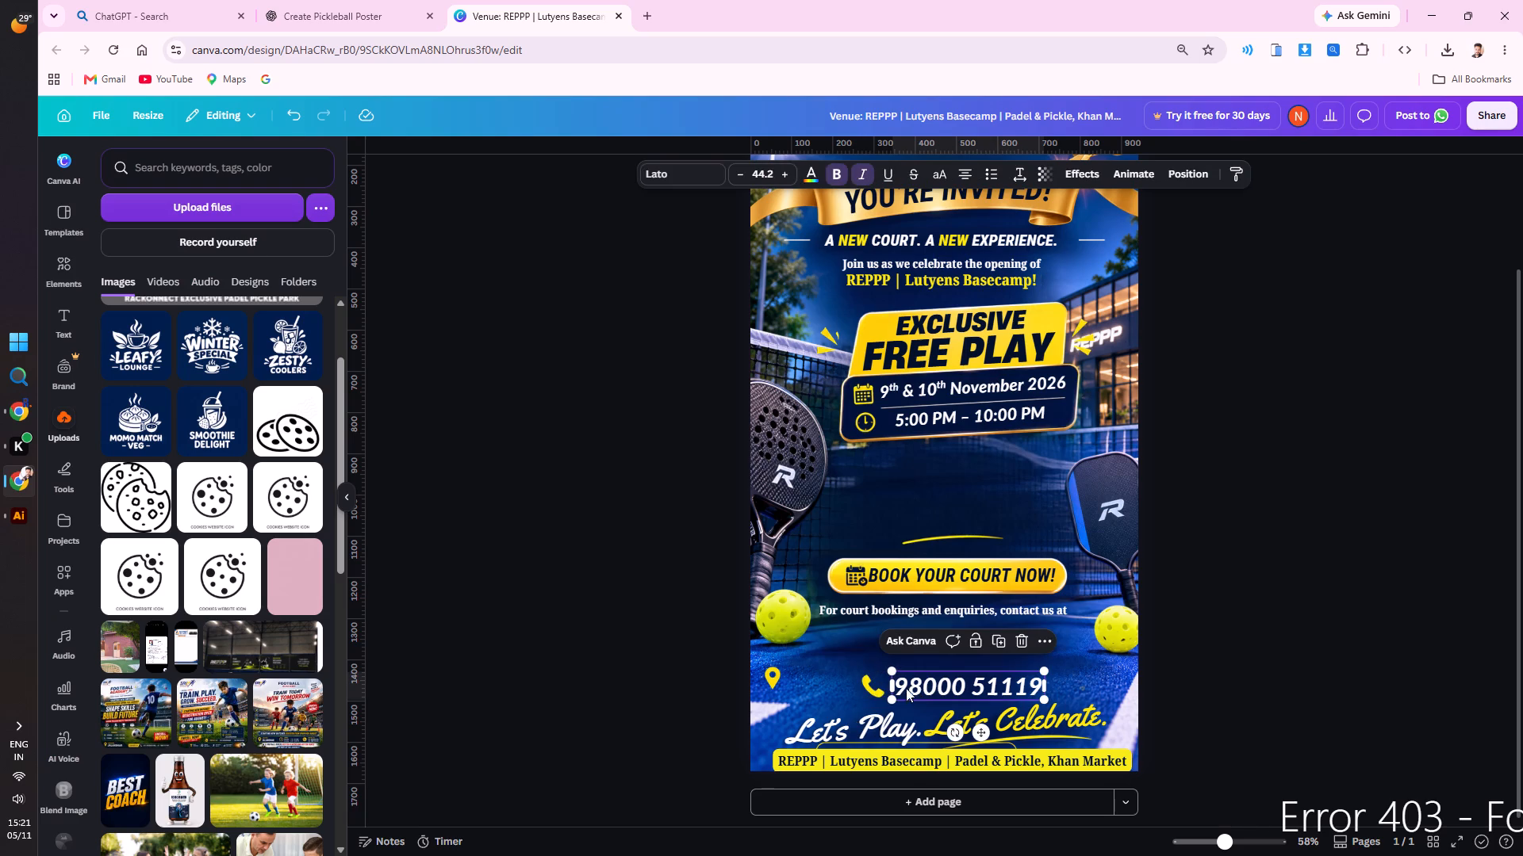
shift+click(865, 683)
click(911, 644)
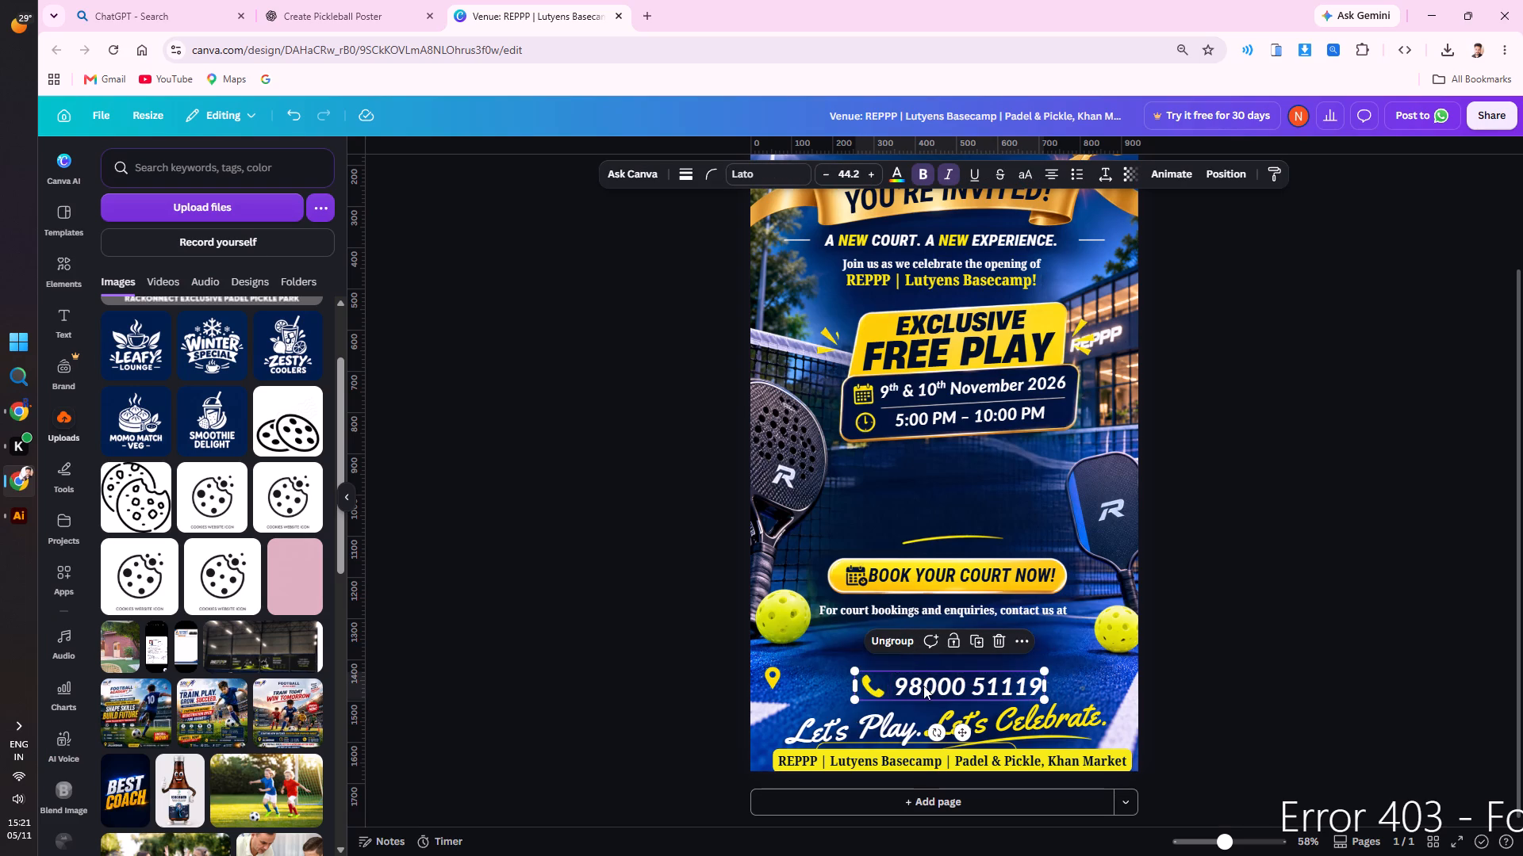
drag(923, 686, 922, 640)
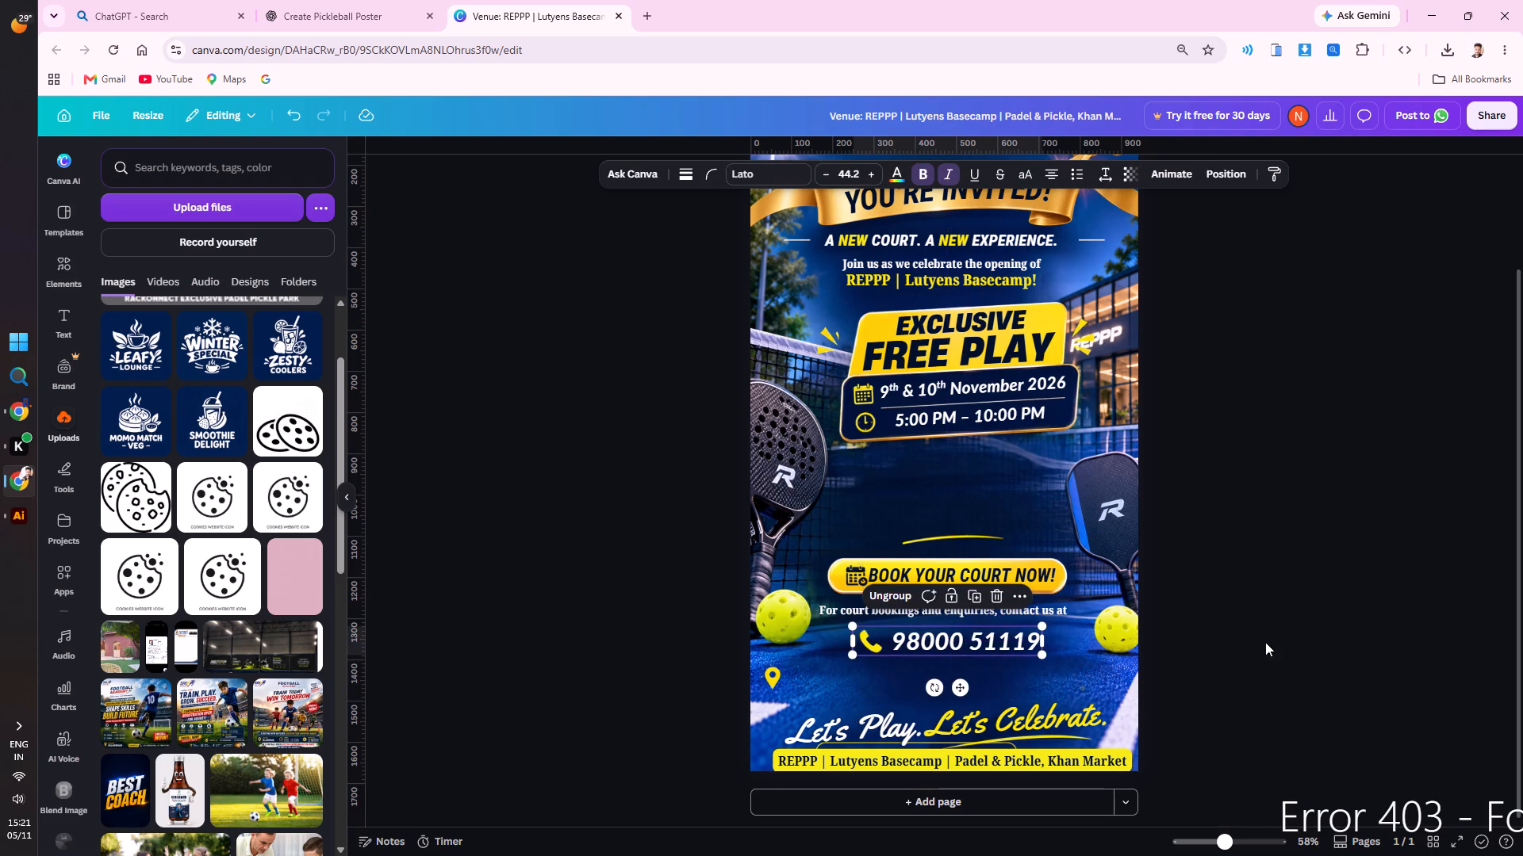
click(1283, 628)
Move the Let's Play. and Let's Celebrate. texts together up beneath the phone number and group them.
click(888, 725)
shift+click(972, 727)
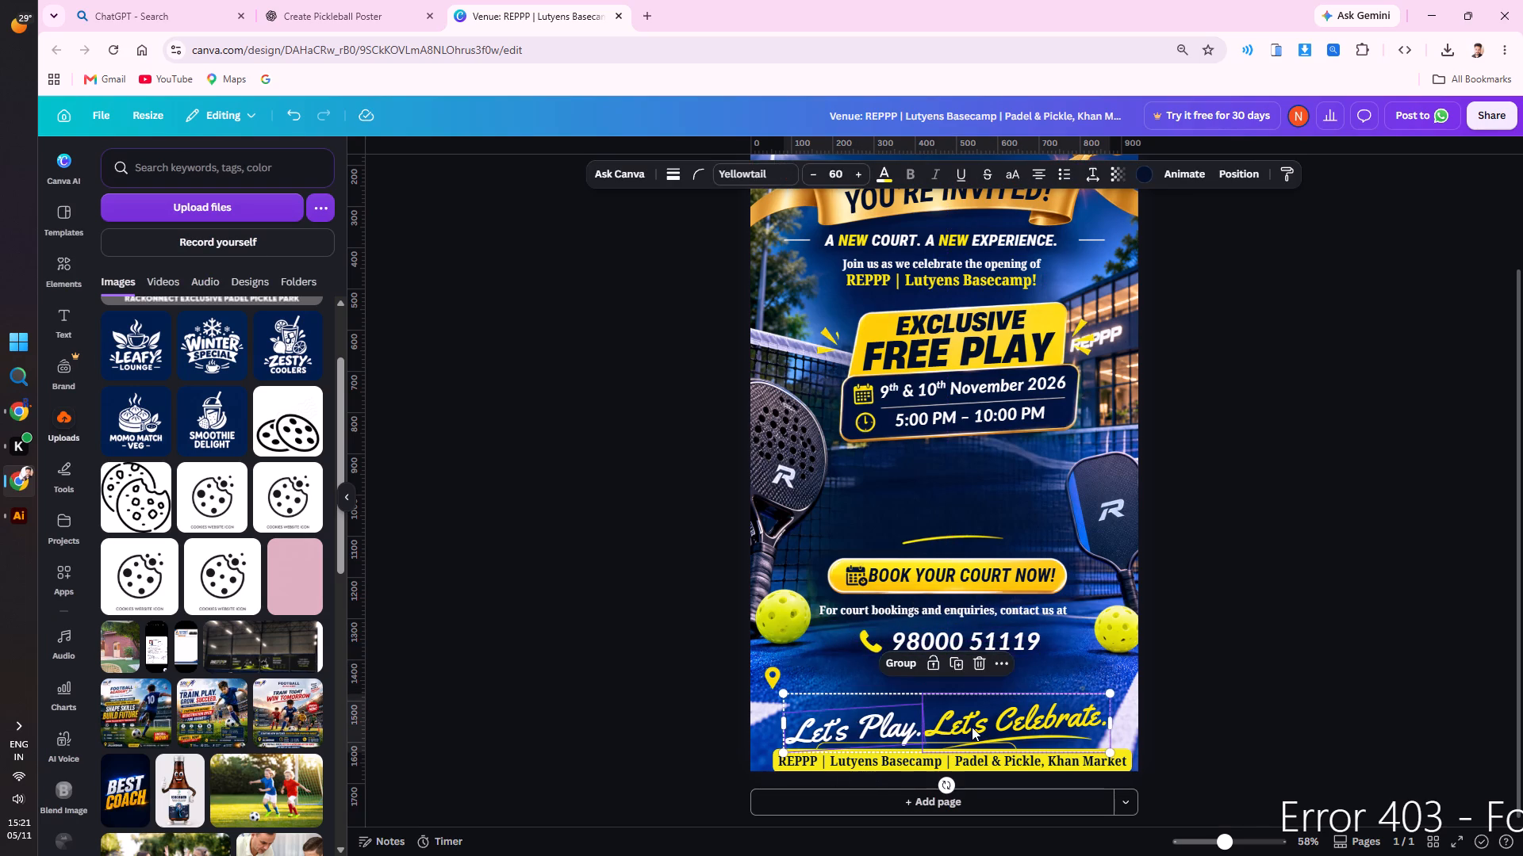
drag(946, 728, 944, 692)
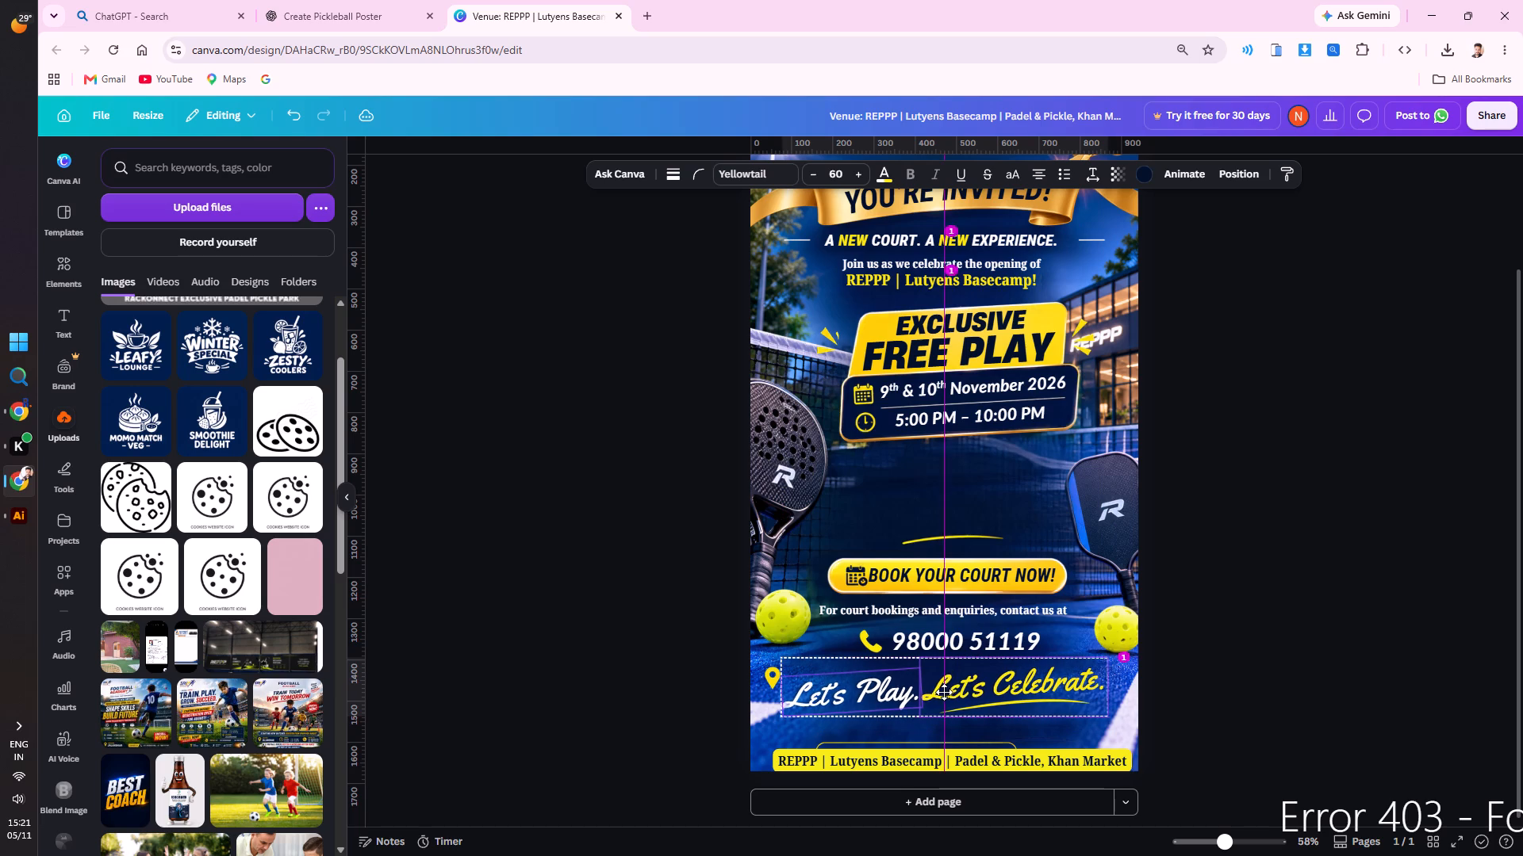
drag(944, 692, 949, 693)
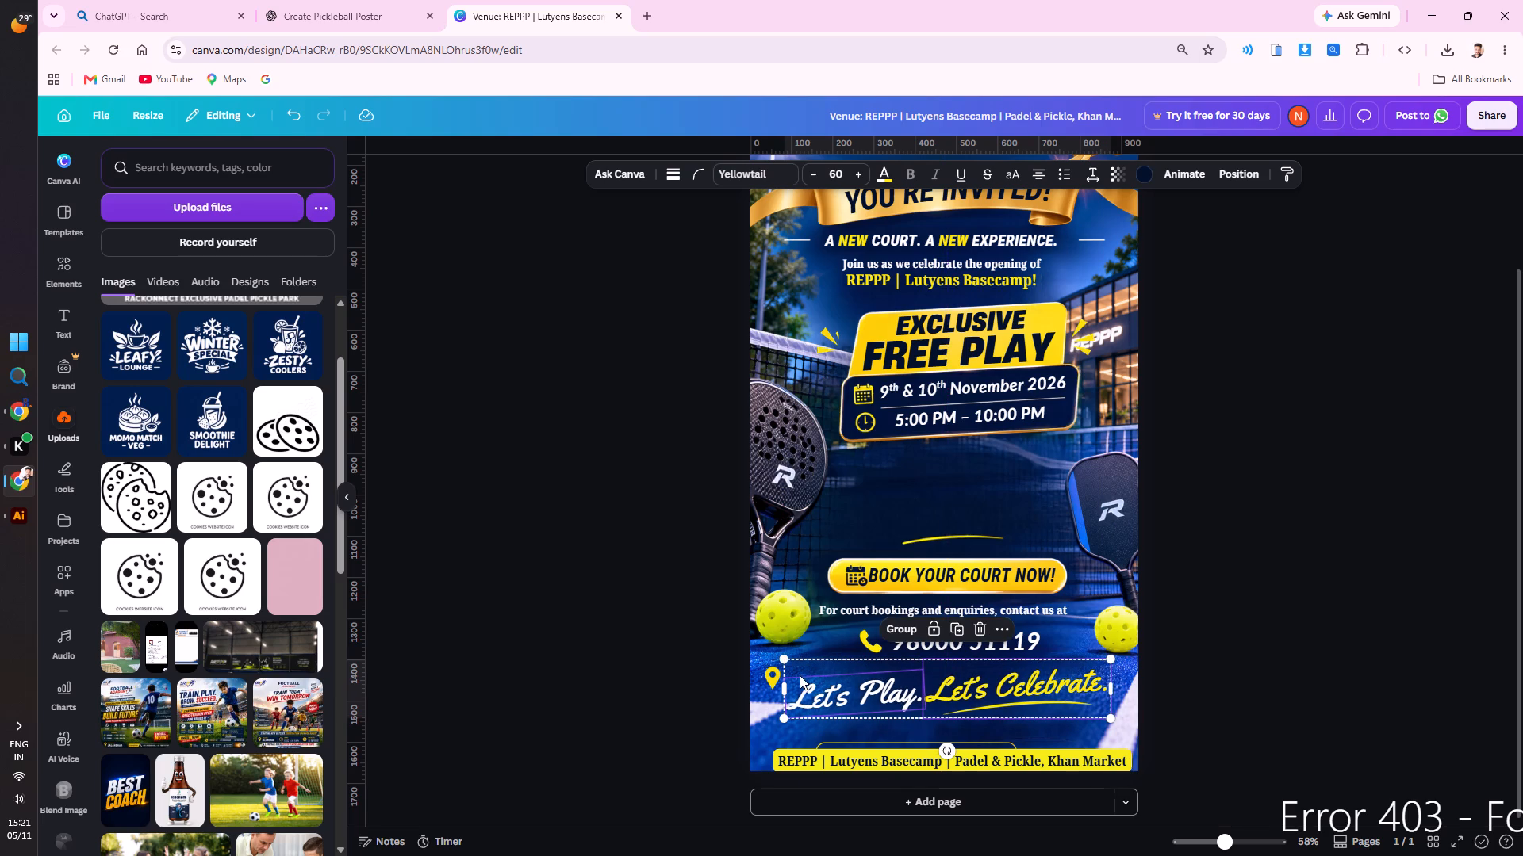
click(906, 629)
click(611, 670)
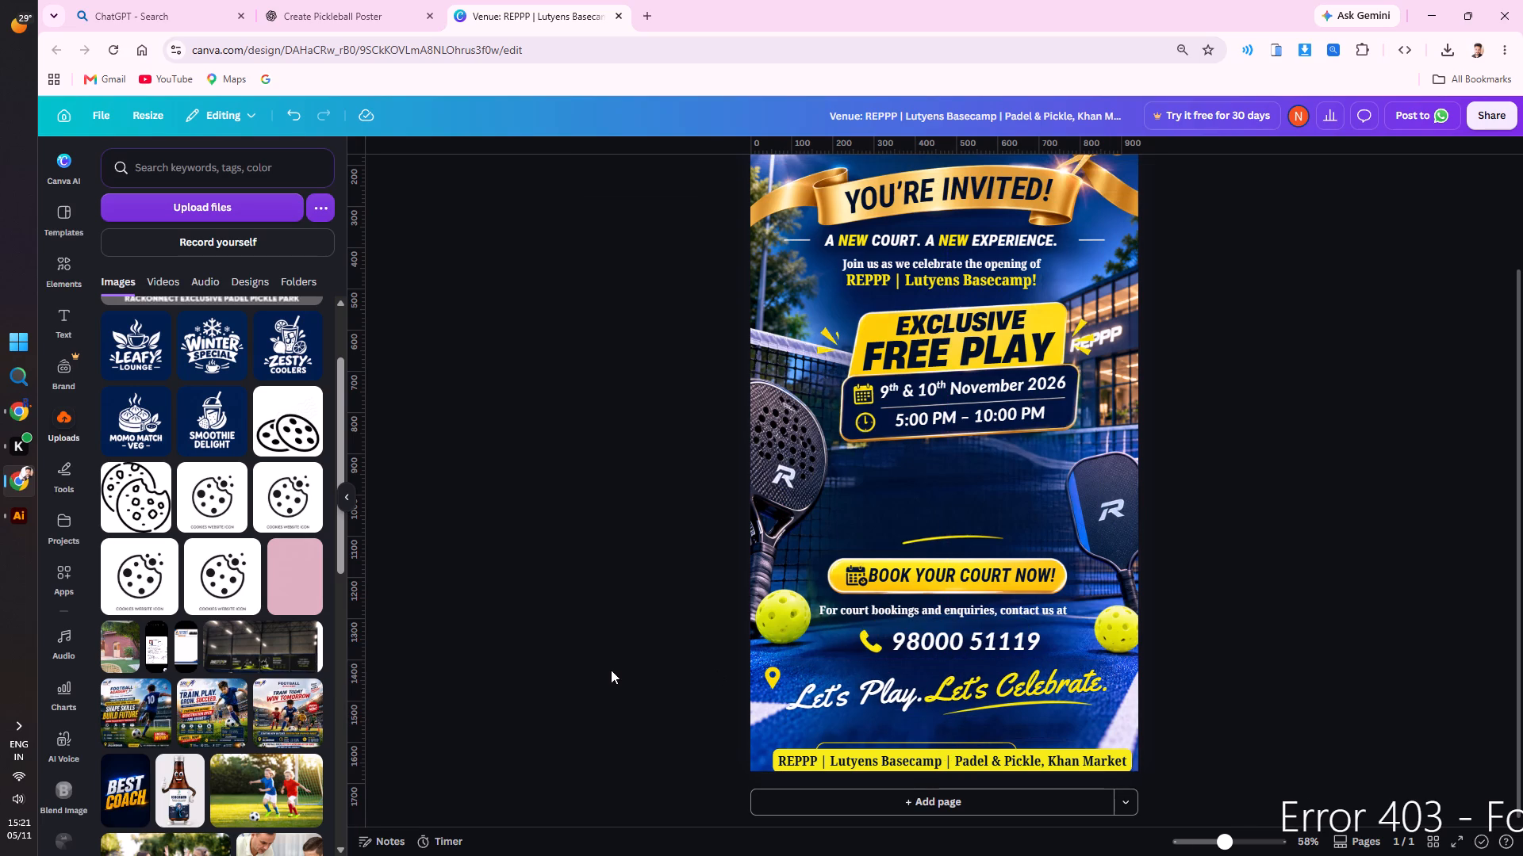
Move the thin yellow rounded outline from behind the venue line up into the gap between the date panel and swoosh.
drag(874, 743, 838, 668)
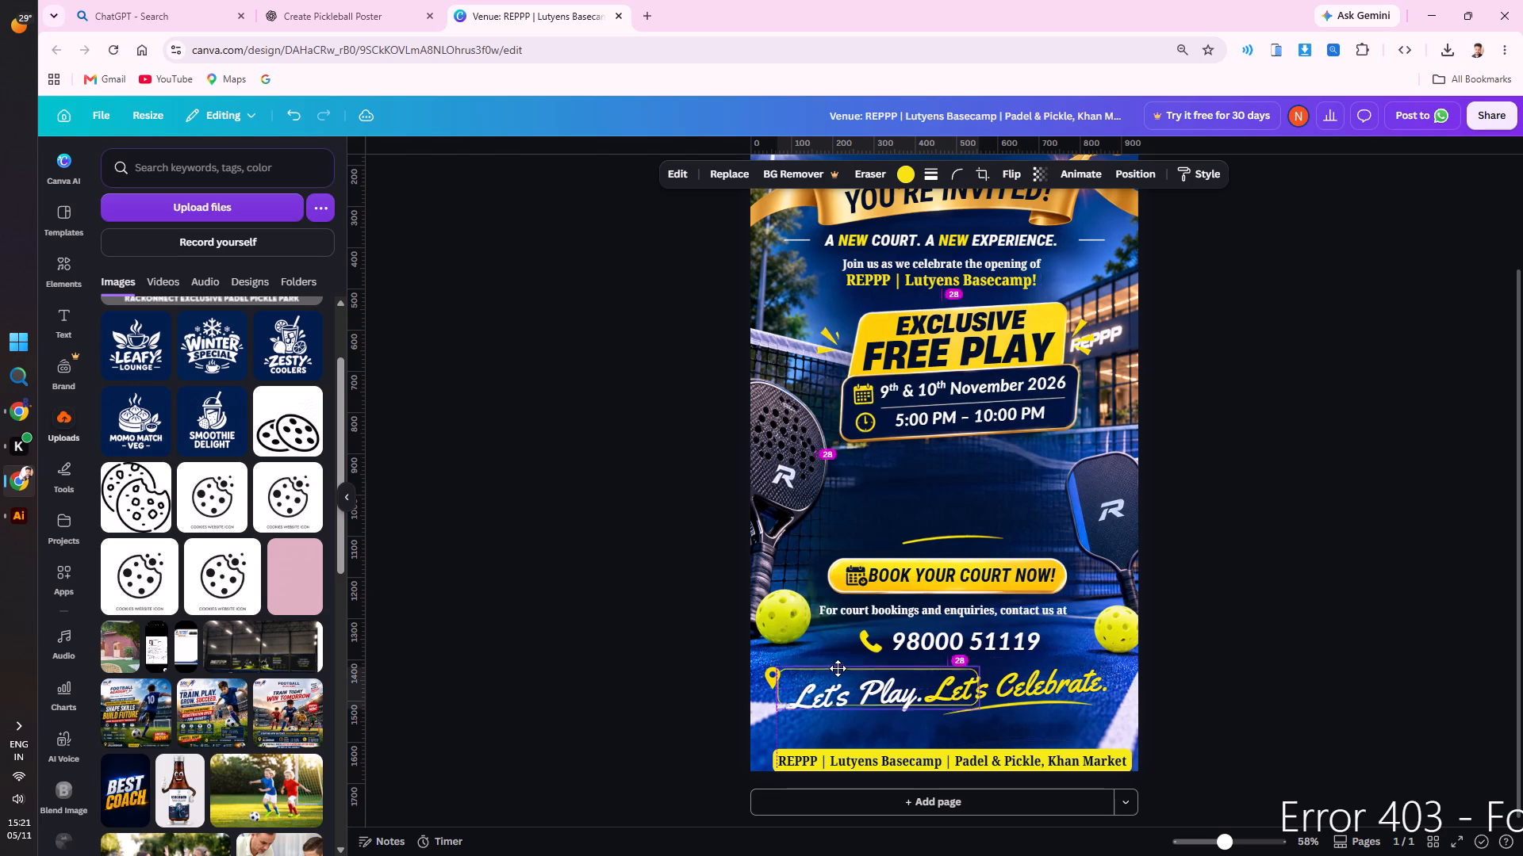
drag(838, 668, 881, 491)
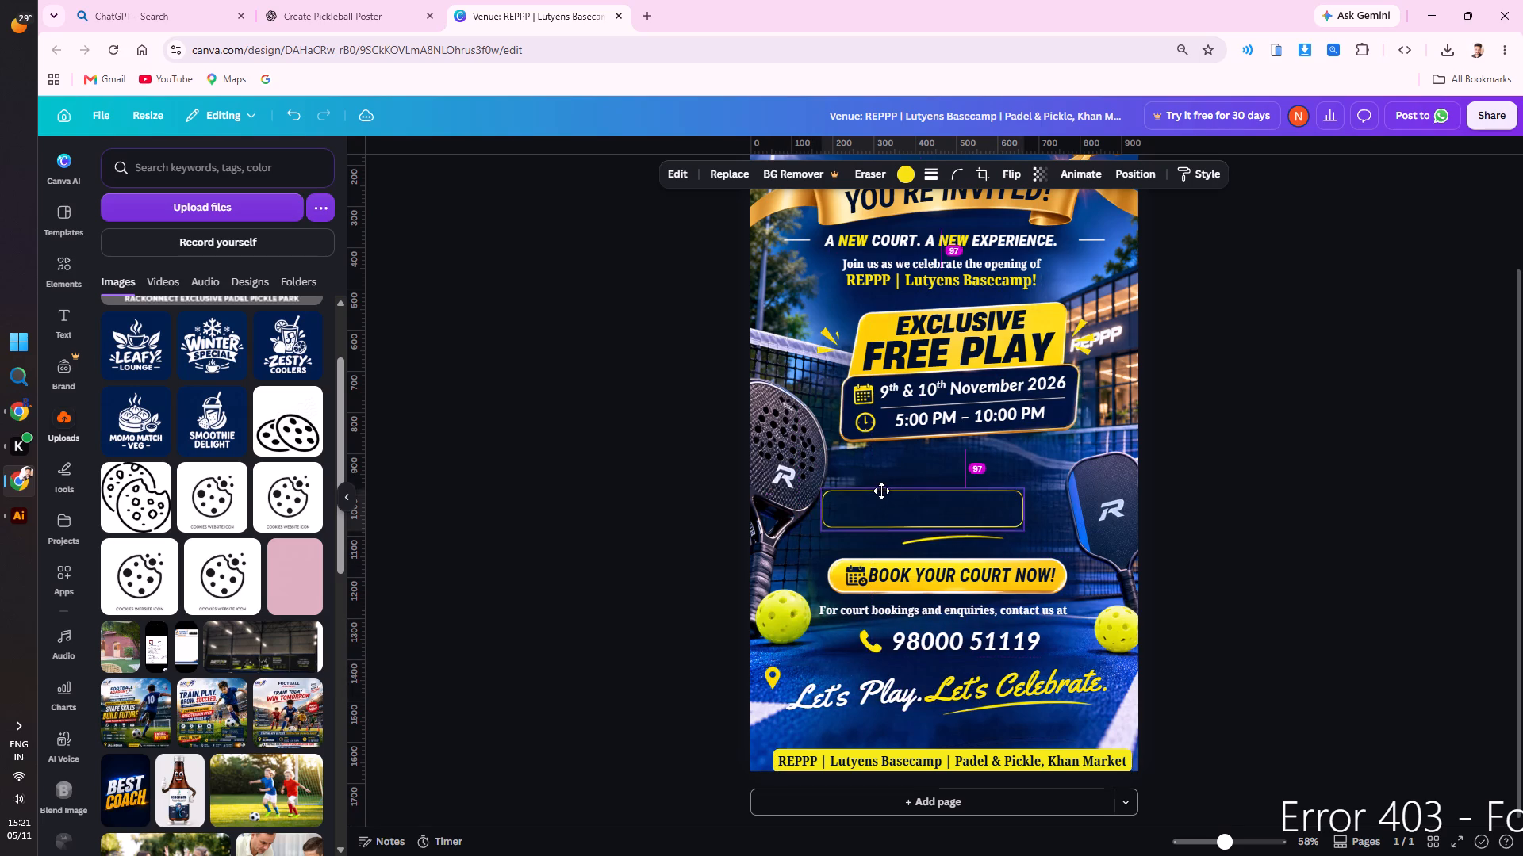
drag(881, 491, 883, 486)
Nudge the venue line up slightly from the poster's bottom edge, keeping it horizontally centred.
drag(873, 763, 856, 747)
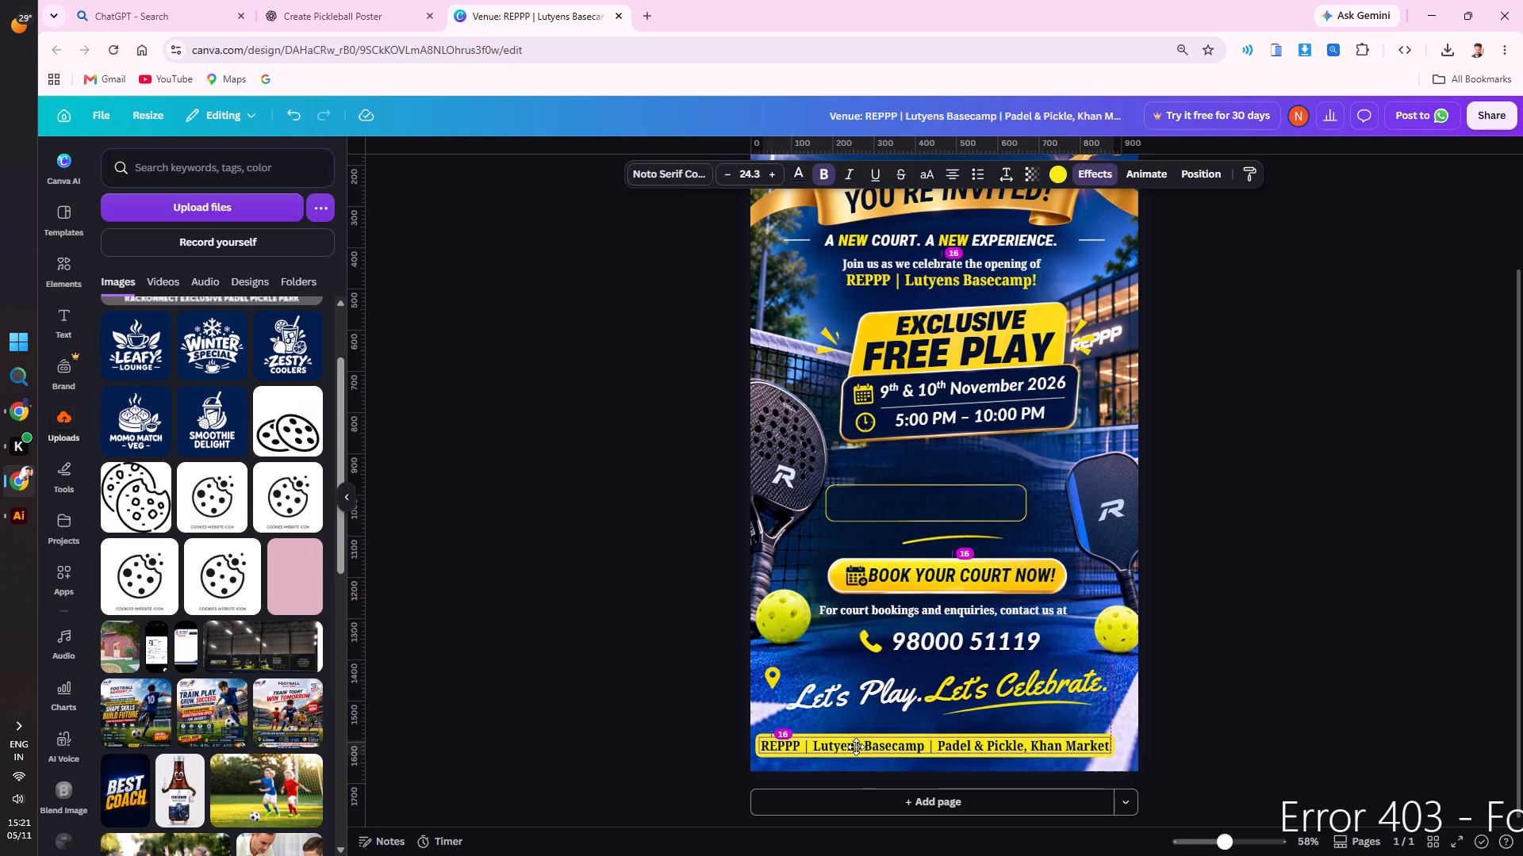
drag(856, 747, 873, 753)
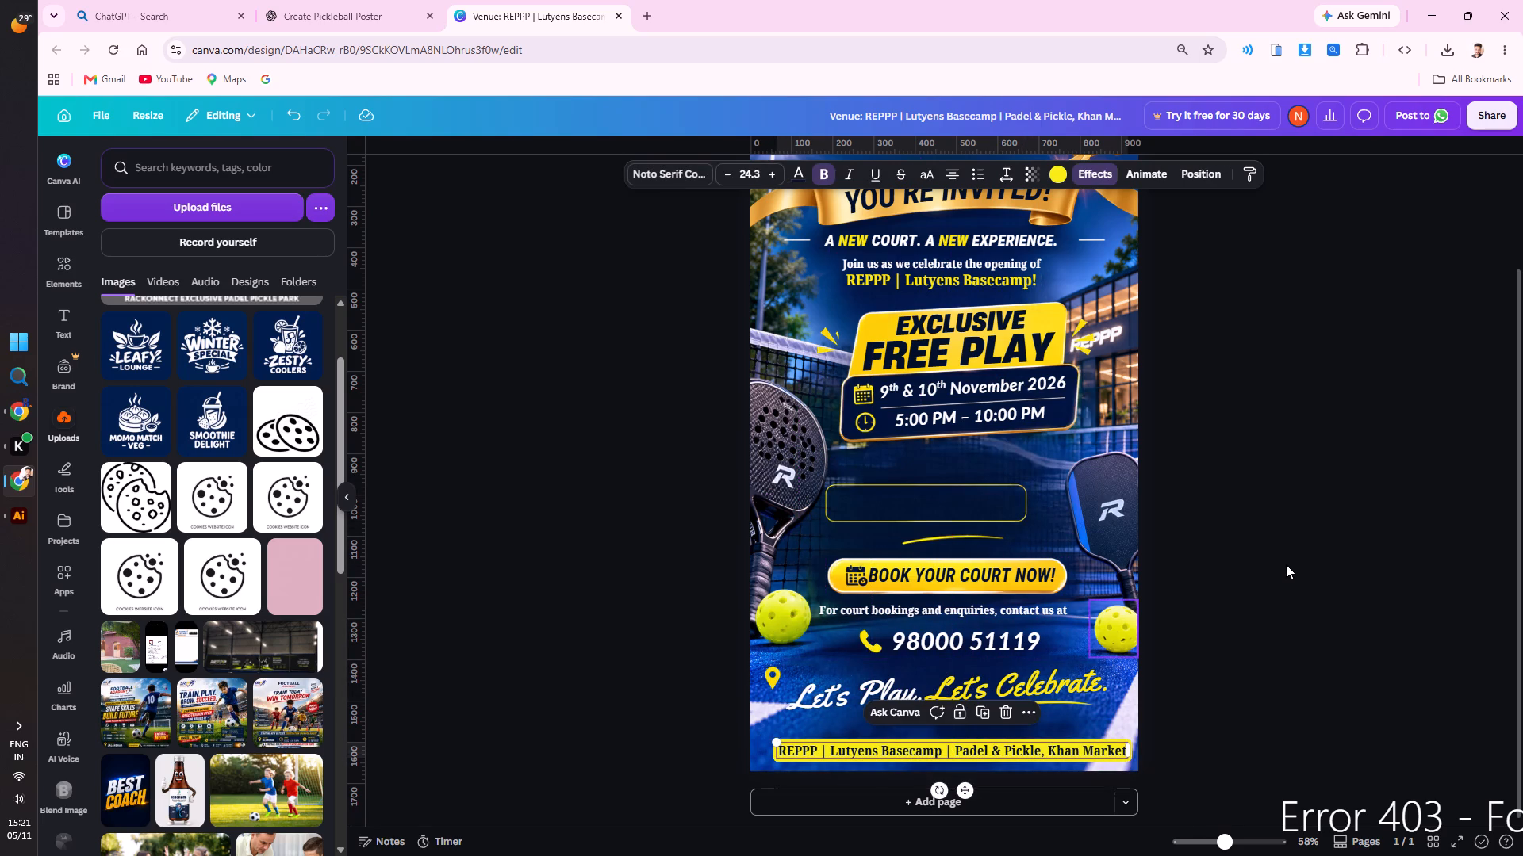
click(1286, 564)
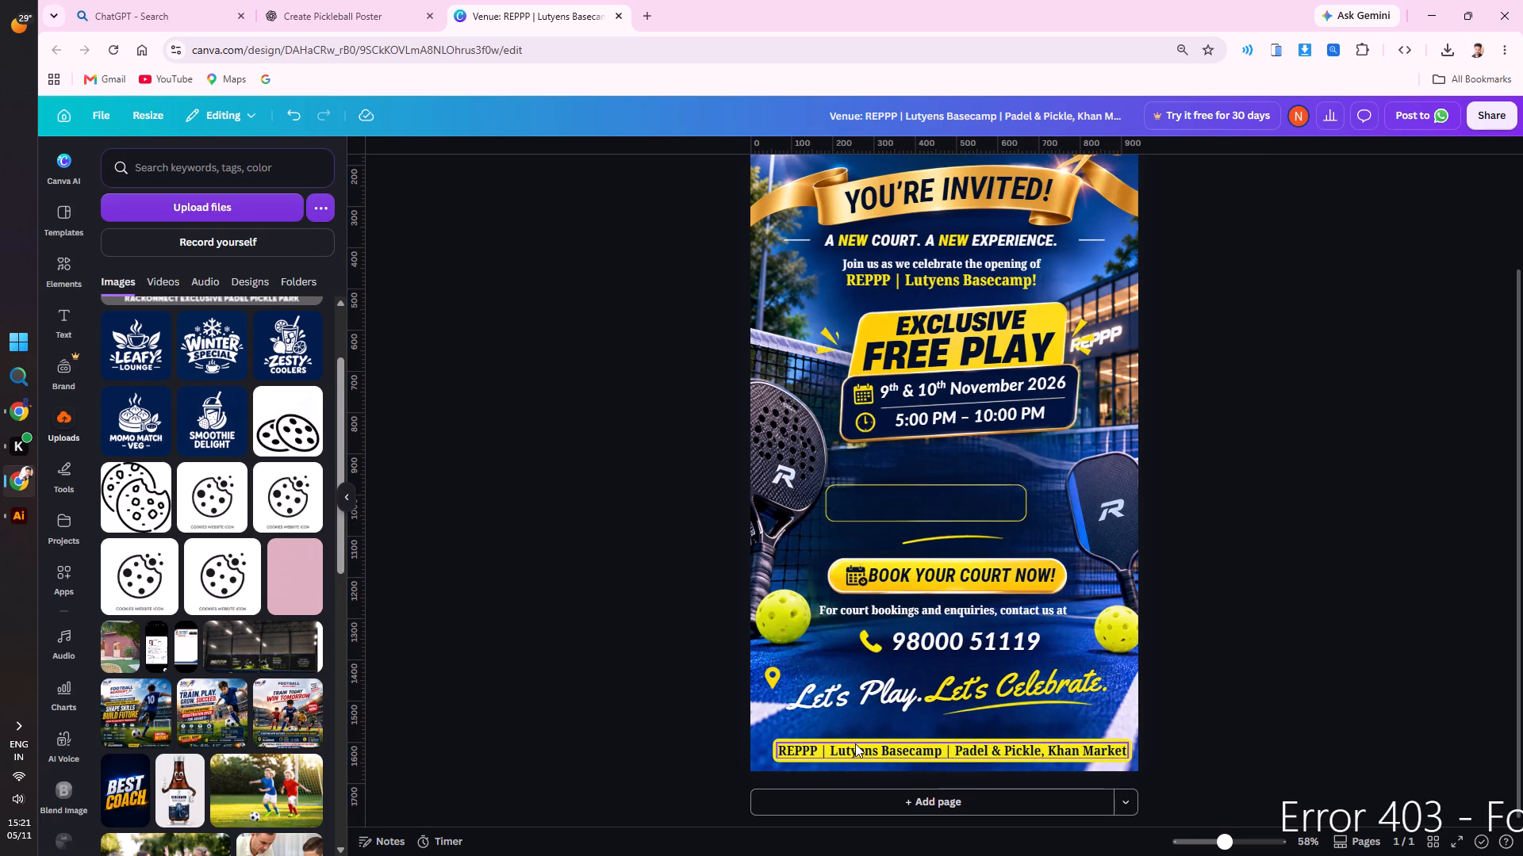
Change the venue line's background effect colour to the golden yellow sampled from the BOOK YOUR COURT NOW! button.
click(855, 743)
click(1063, 173)
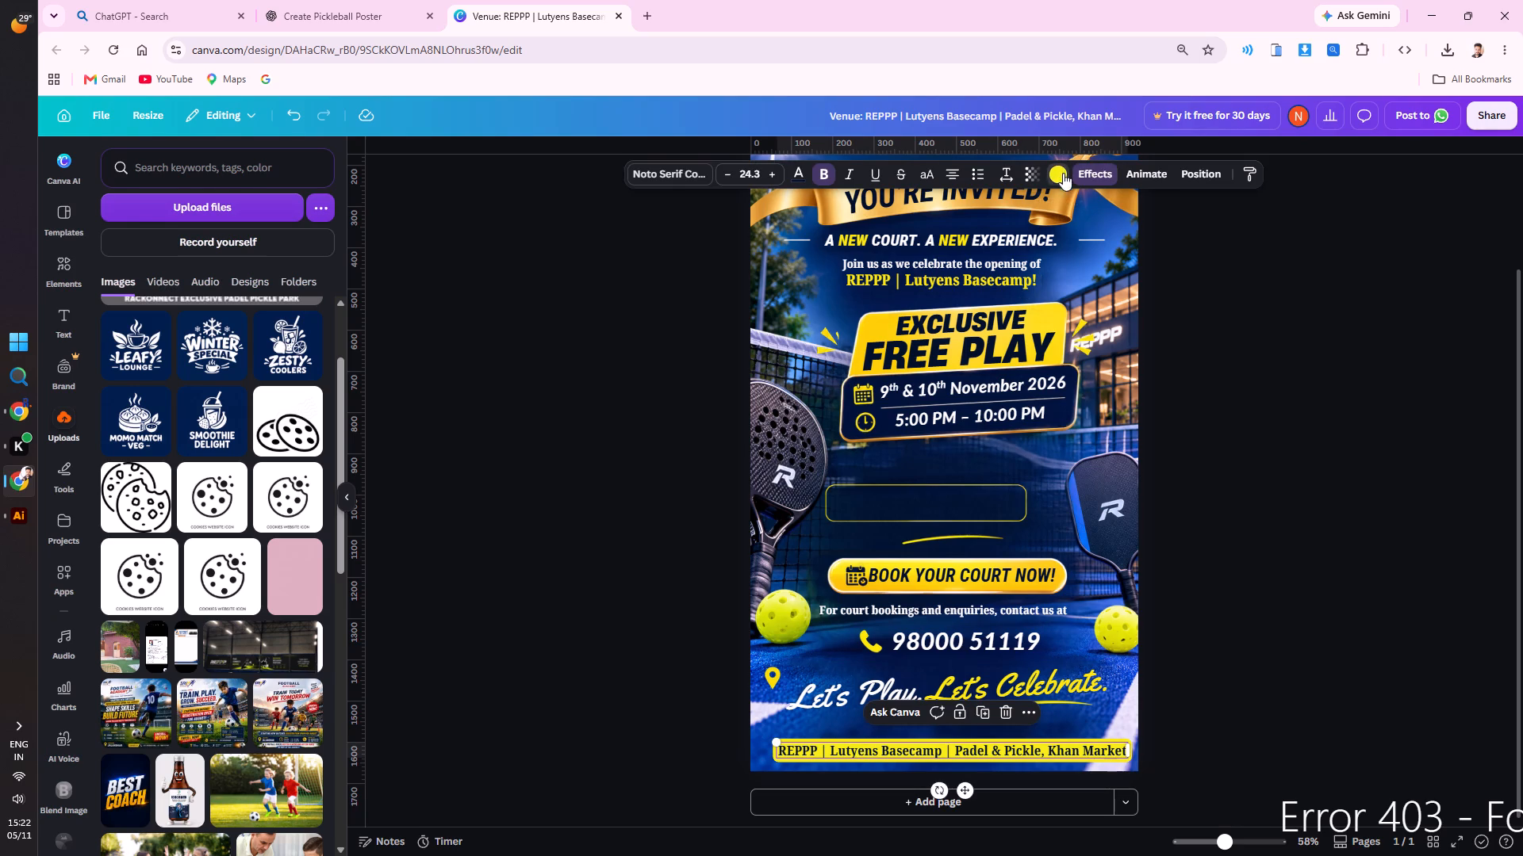
click(128, 262)
click(152, 258)
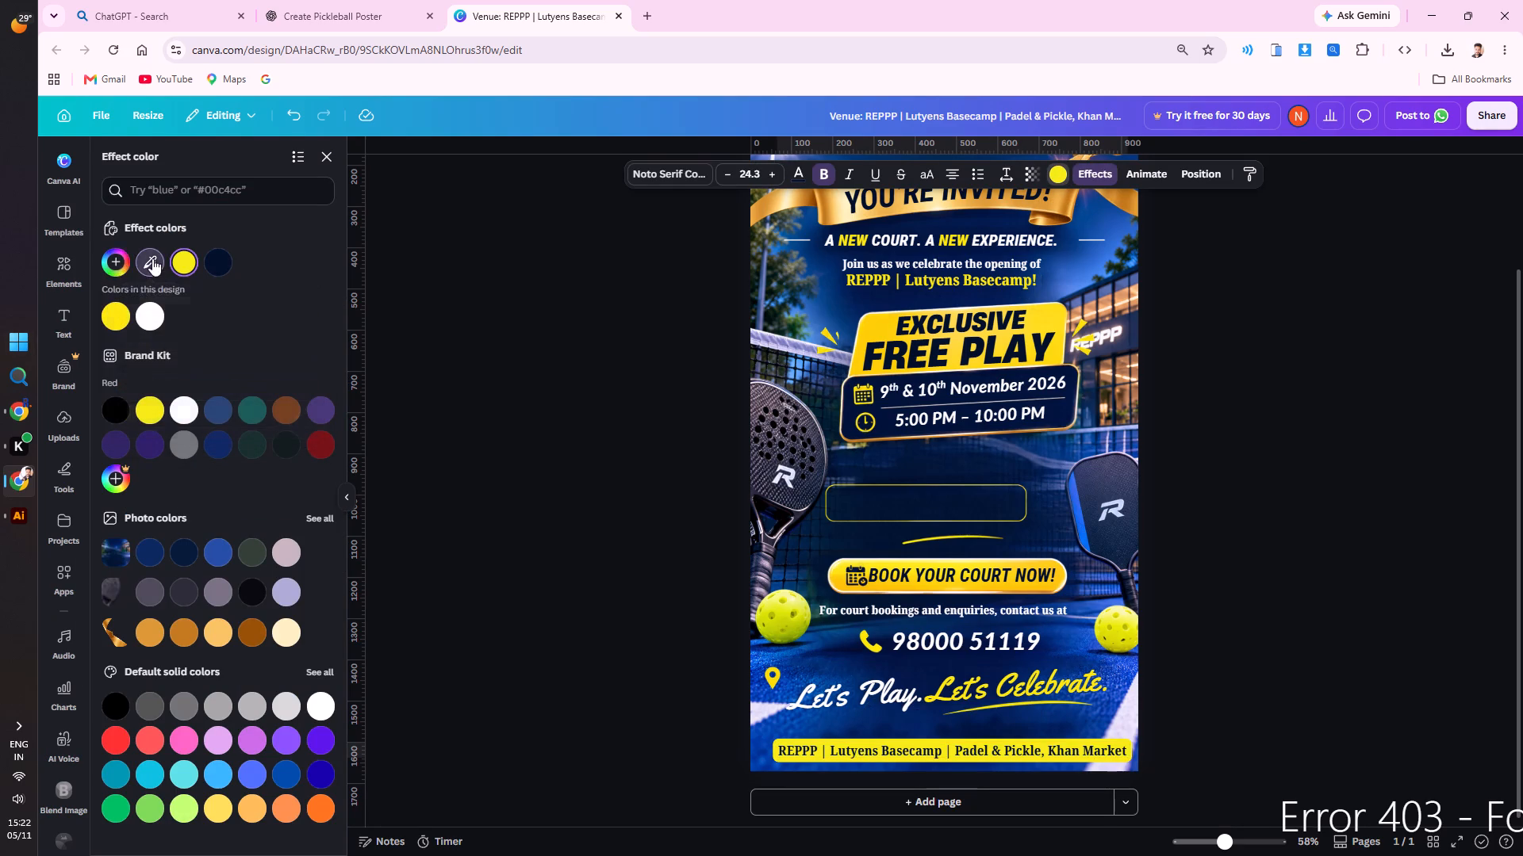
click(842, 581)
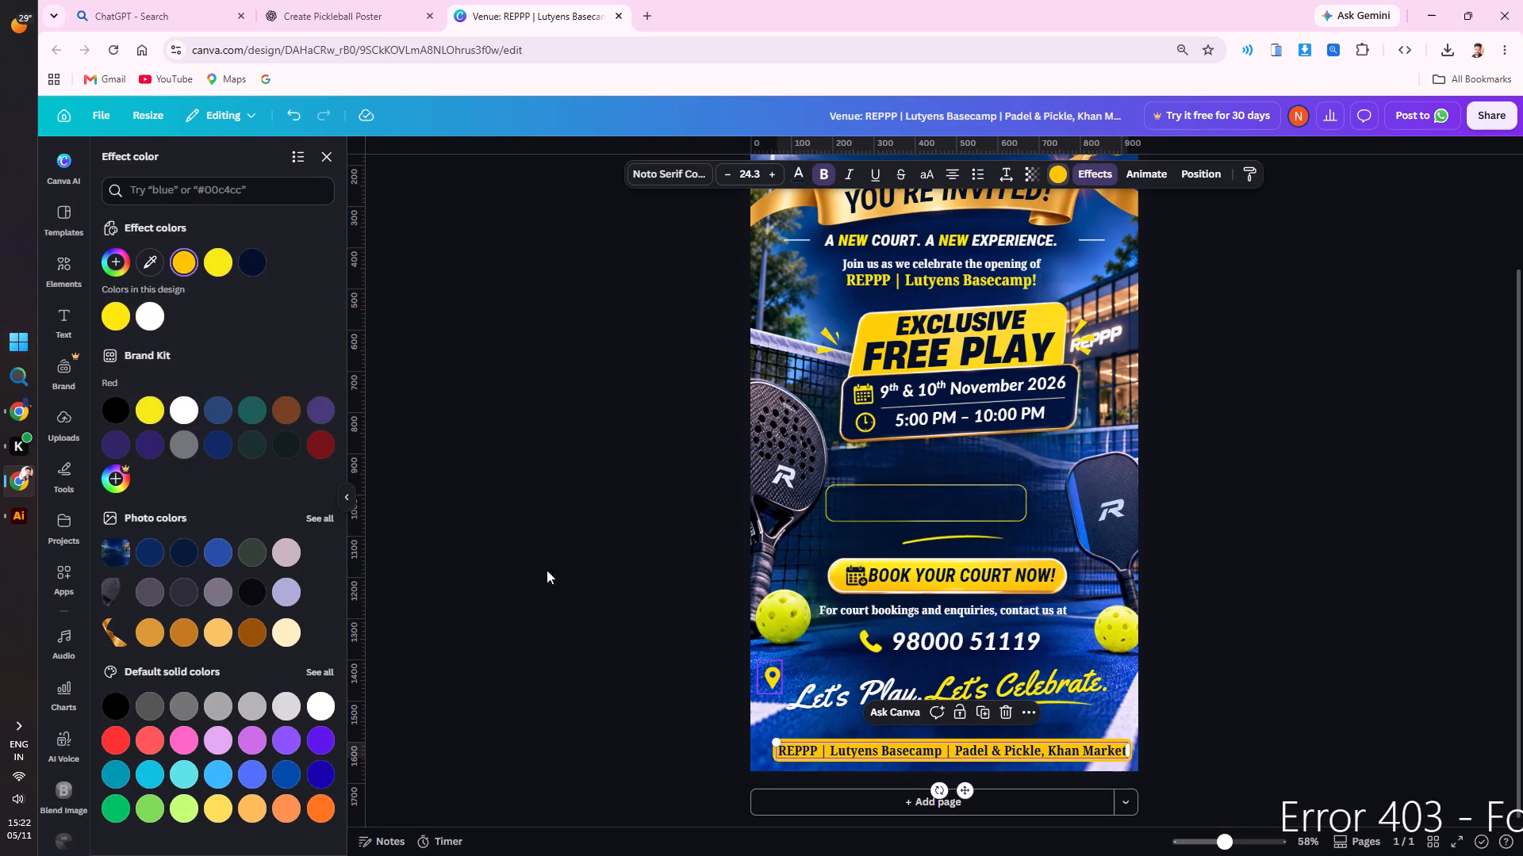
double_click(540, 538)
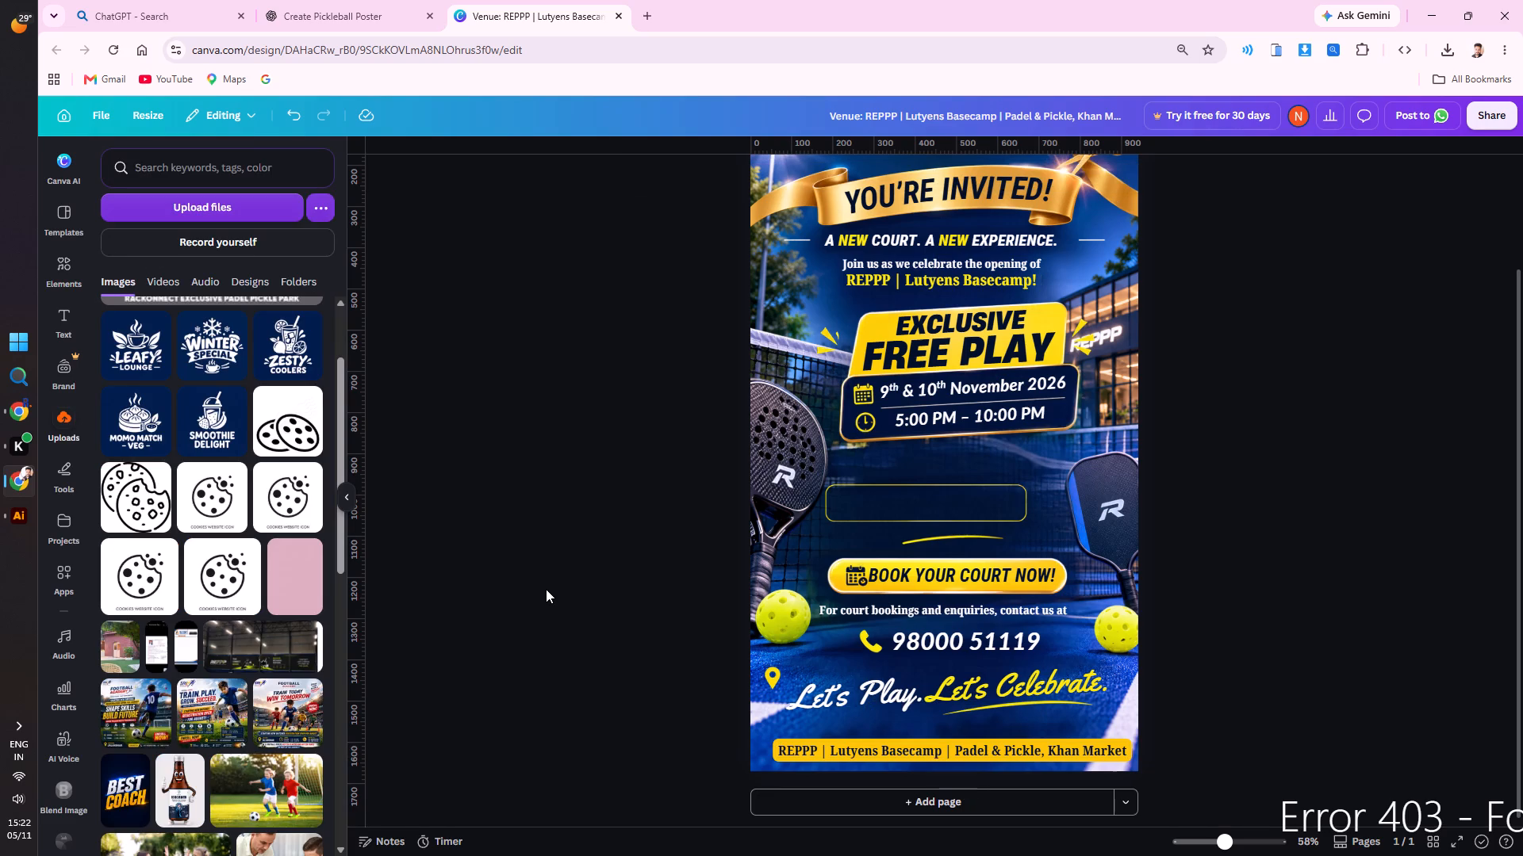
Change the venue line's background effect colour to the default yellow #ffd21f.
click(788, 742)
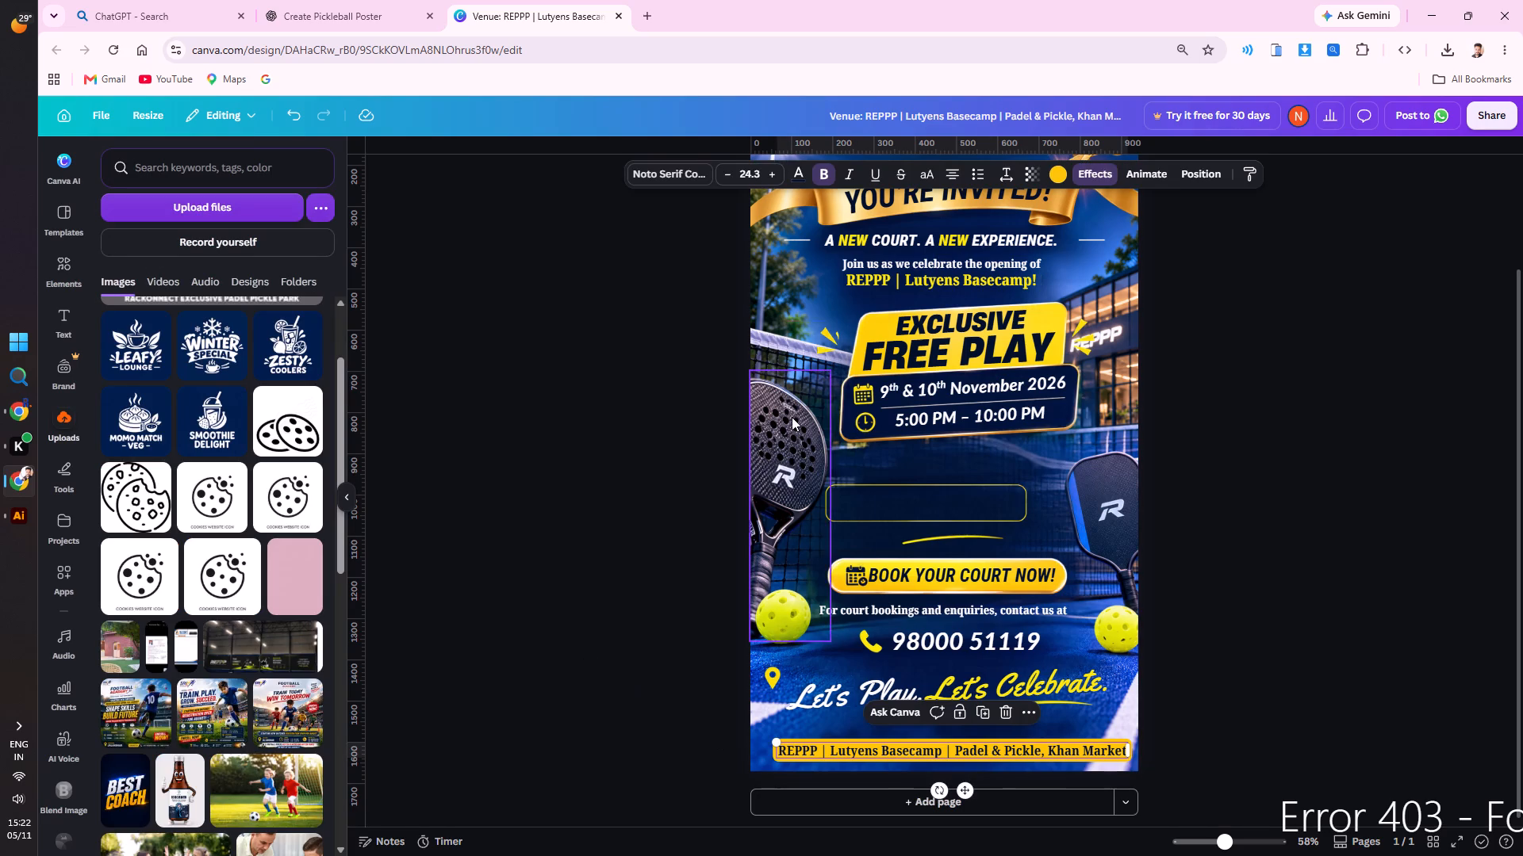
click(1056, 182)
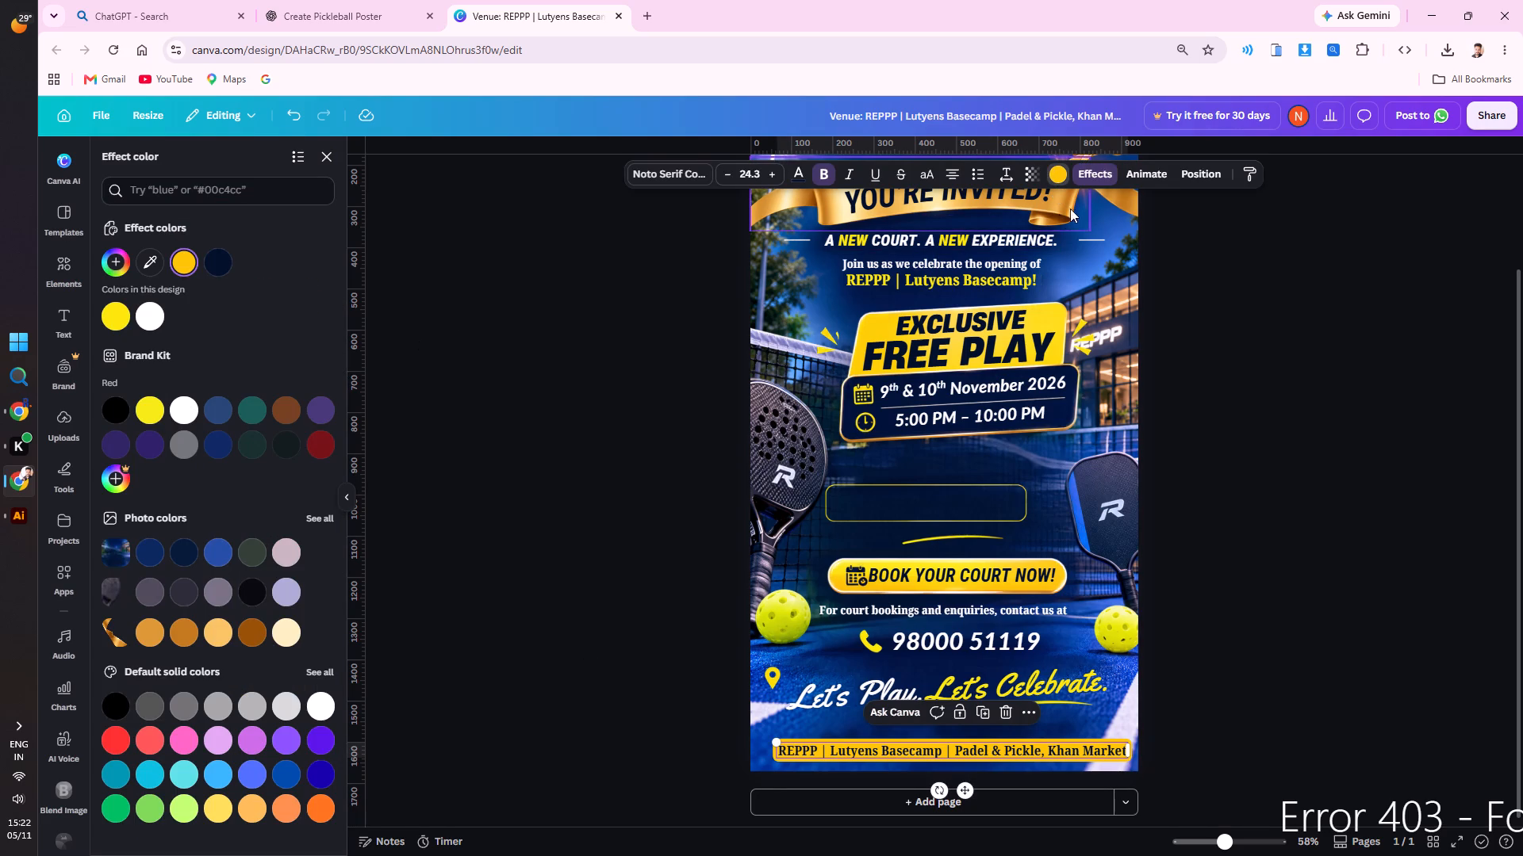
click(320, 674)
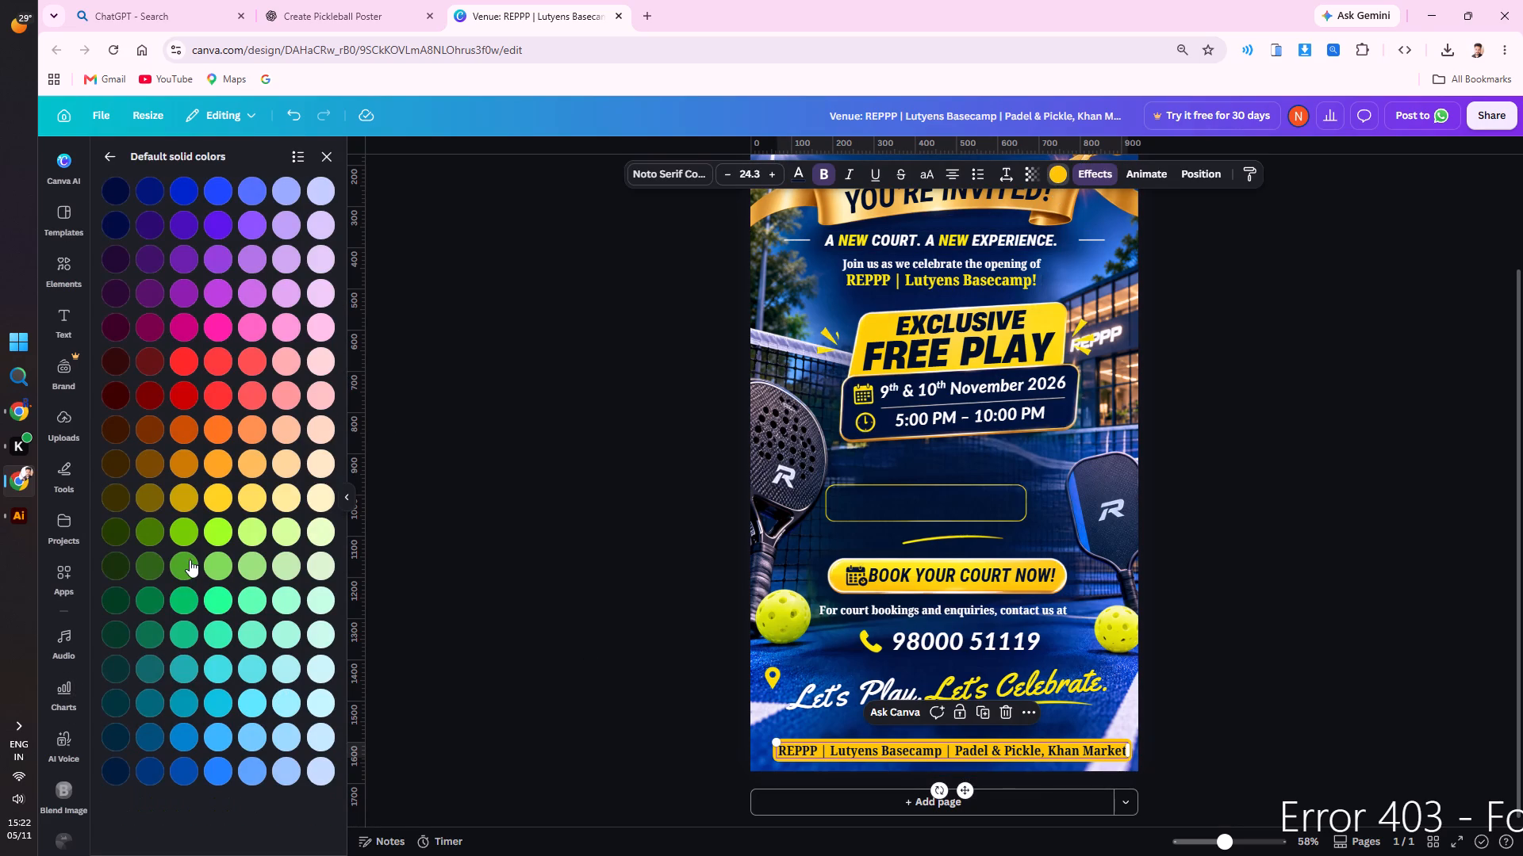
click(209, 500)
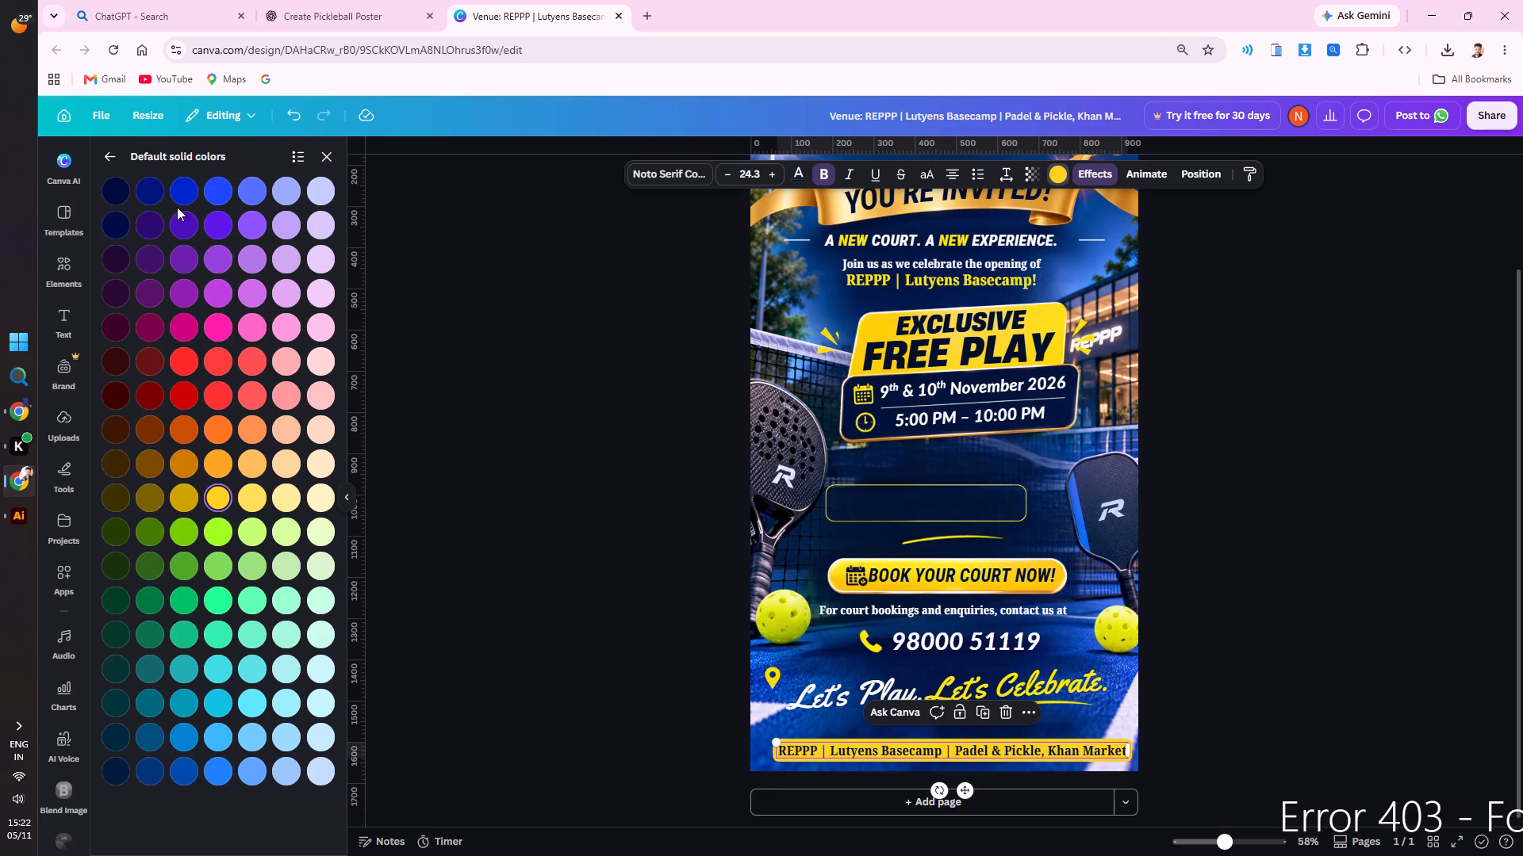
click(114, 149)
scroll(257, 647, down, 7)
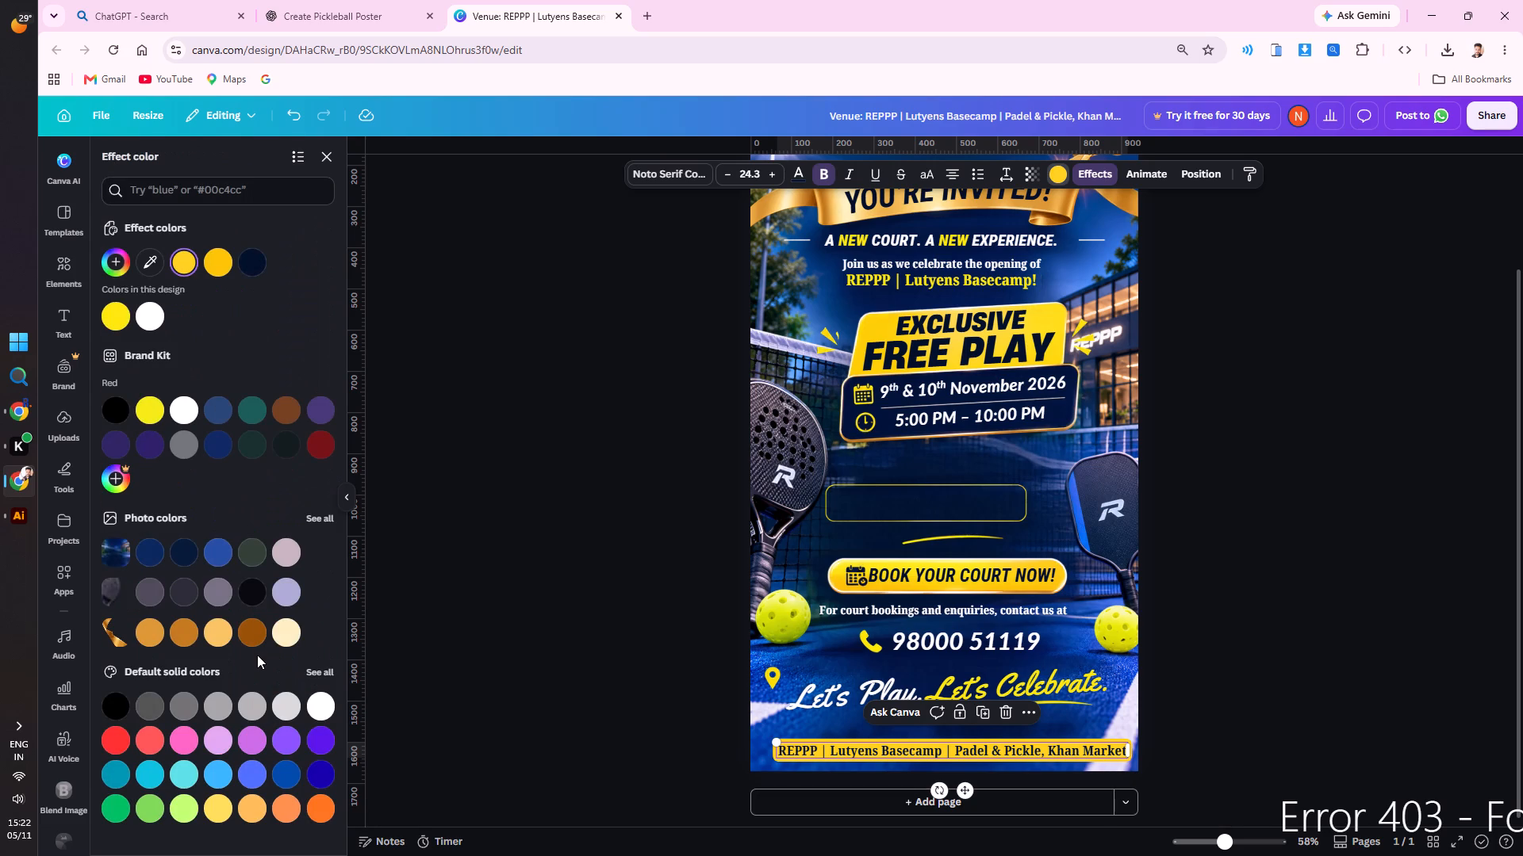
scroll(494, 580, up, 1)
click(563, 521)
click(557, 540)
Move the yellow location pin down beside the start of the venue line at the poster's bottom.
scroll(636, 575, down, 3)
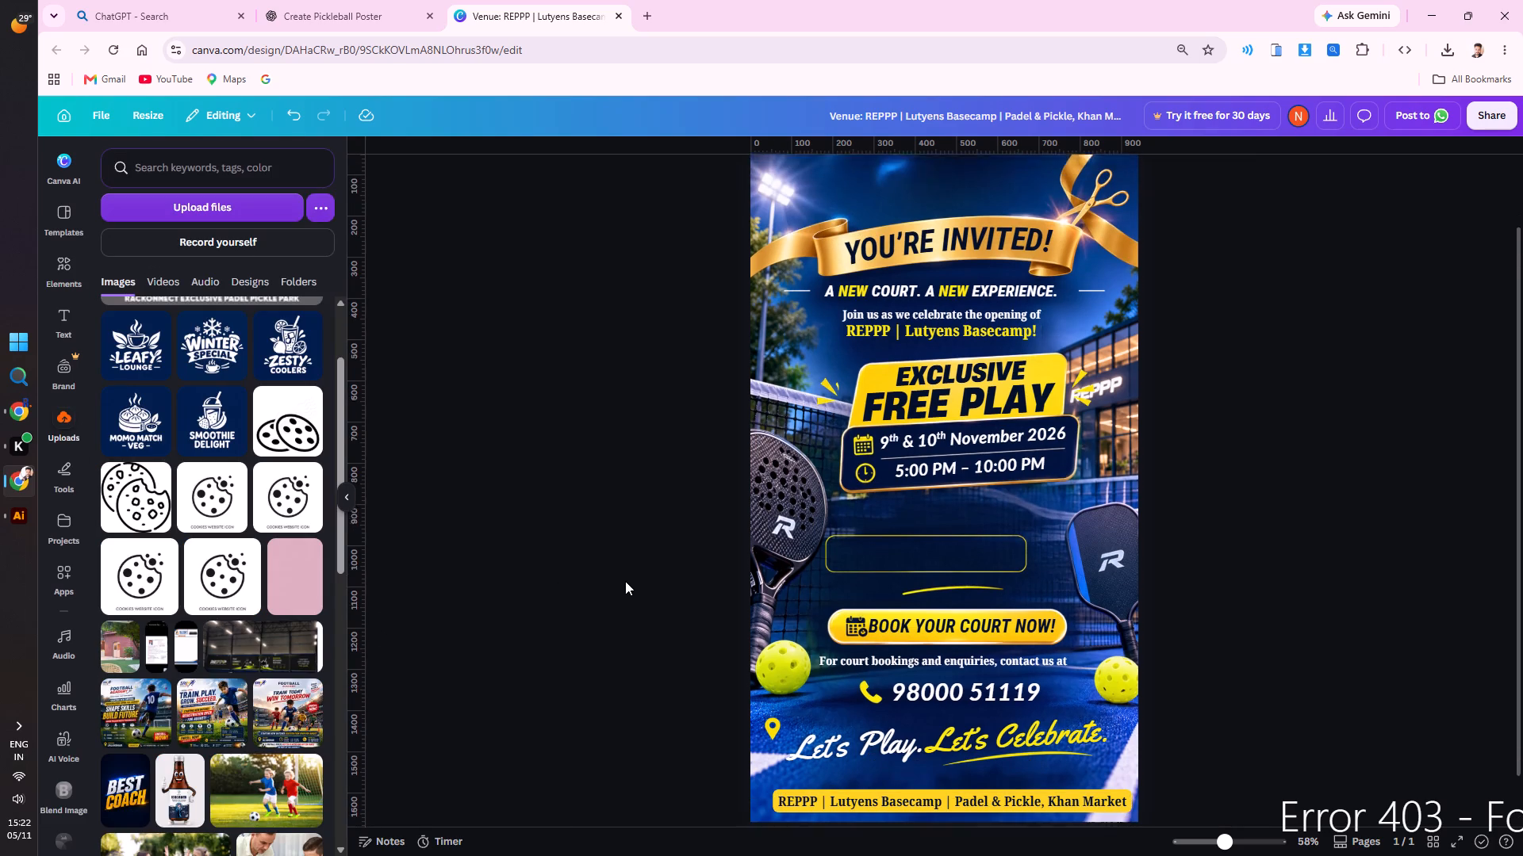
scroll(625, 581, down, 4)
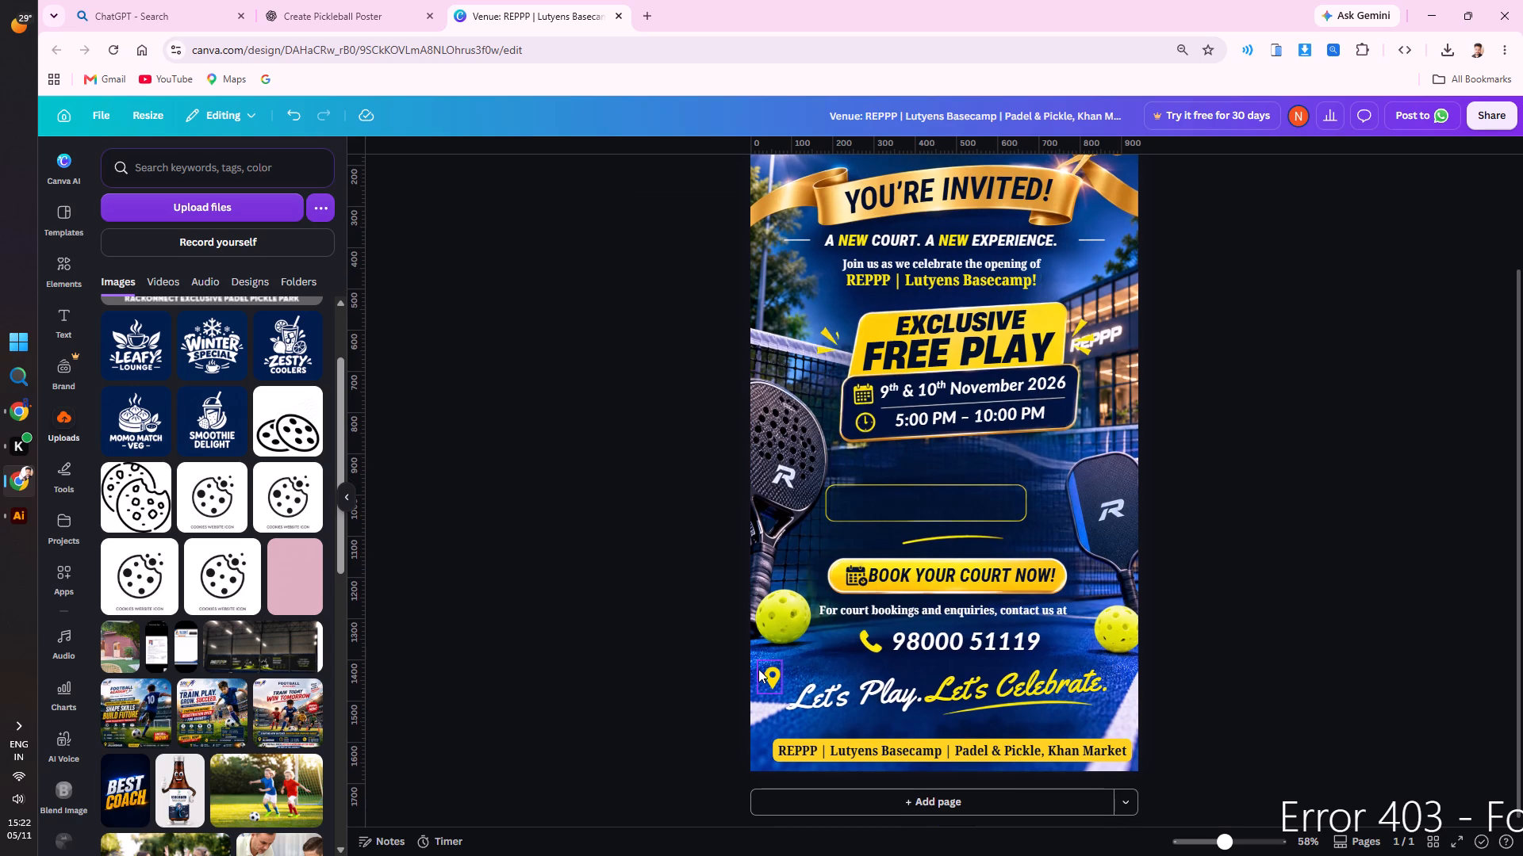
drag(773, 674, 758, 750)
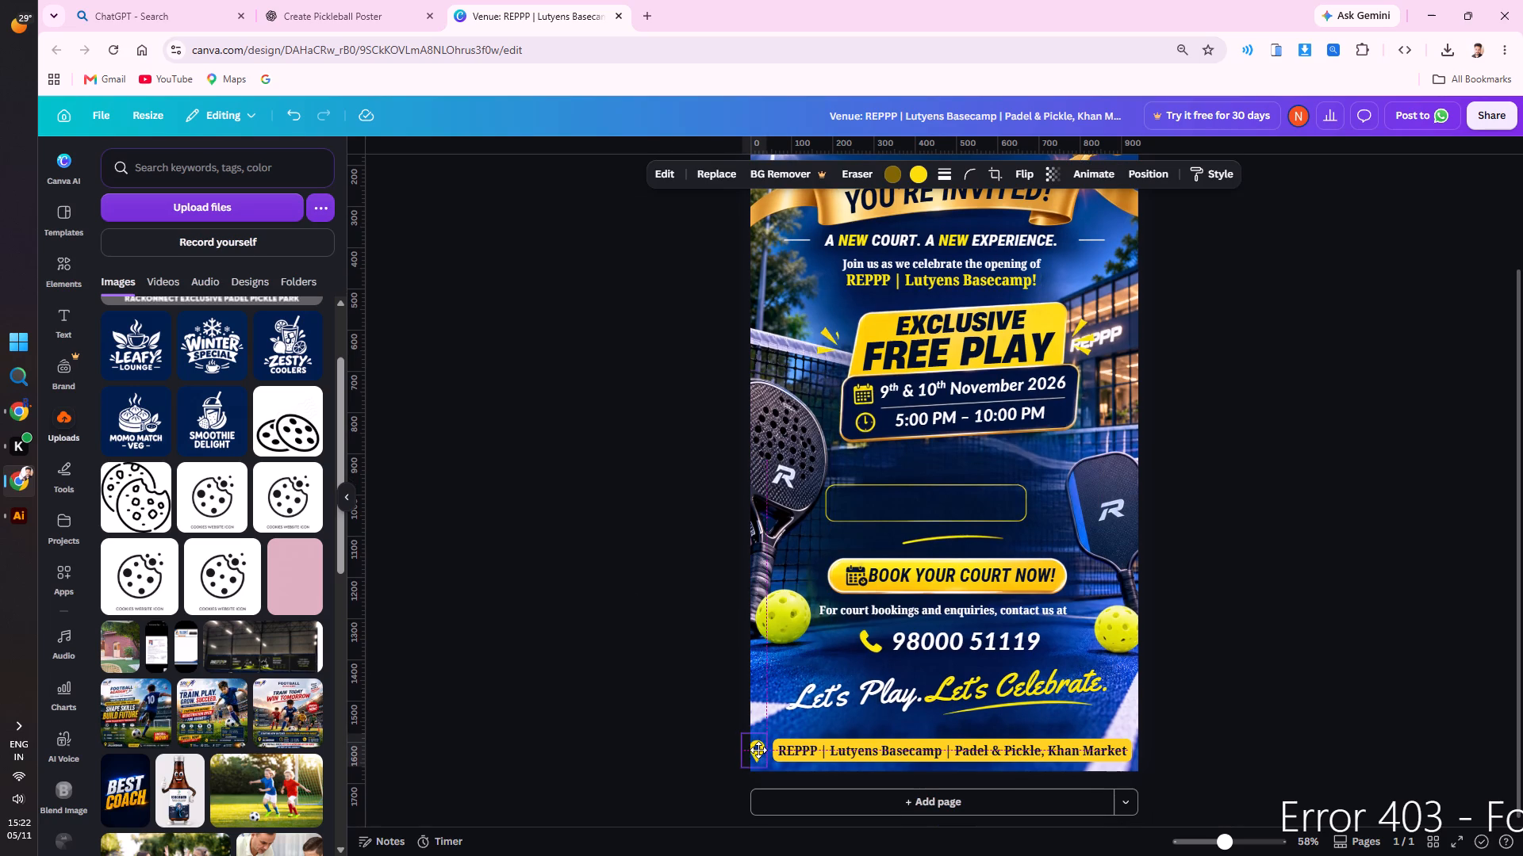
drag(758, 750, 762, 746)
click(629, 720)
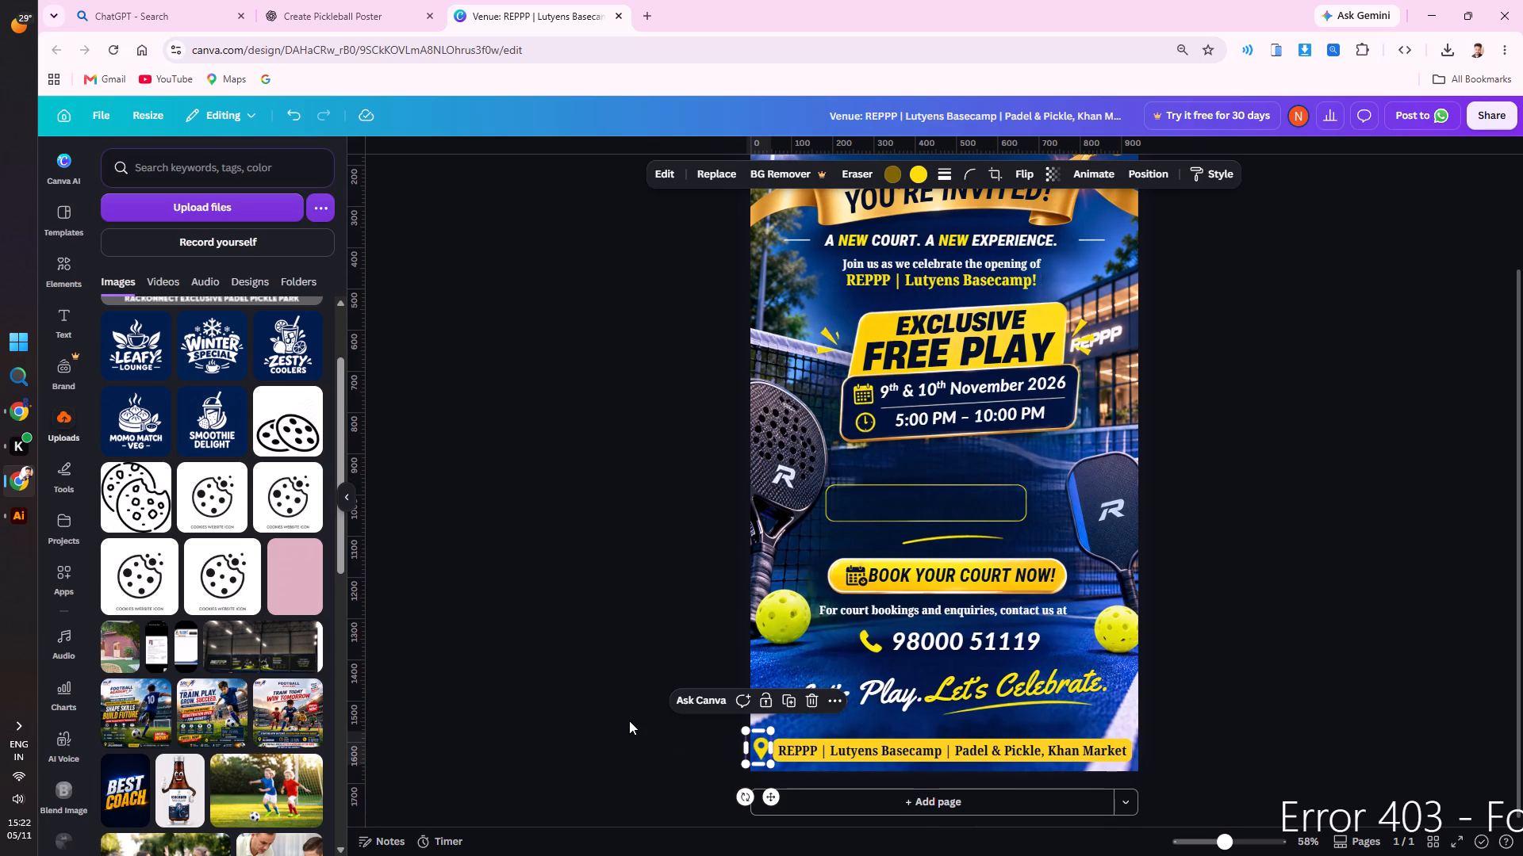
Clear the gap above the booking button by moving the thin yellow rounded outline and the swoosh to the poster's top.
scroll(644, 684, up, 2)
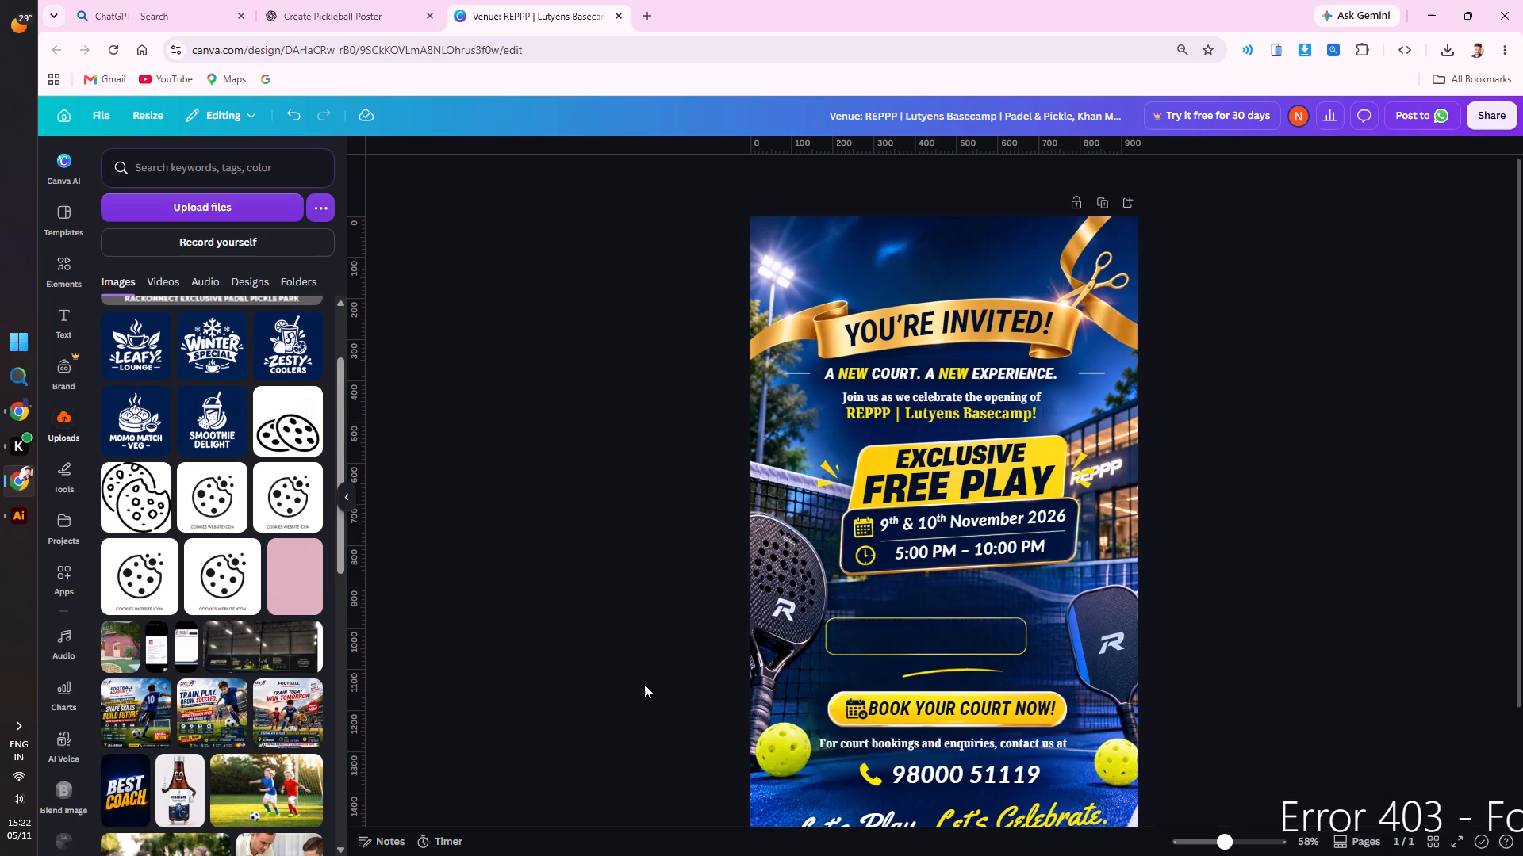
click(941, 643)
drag(941, 643, 931, 300)
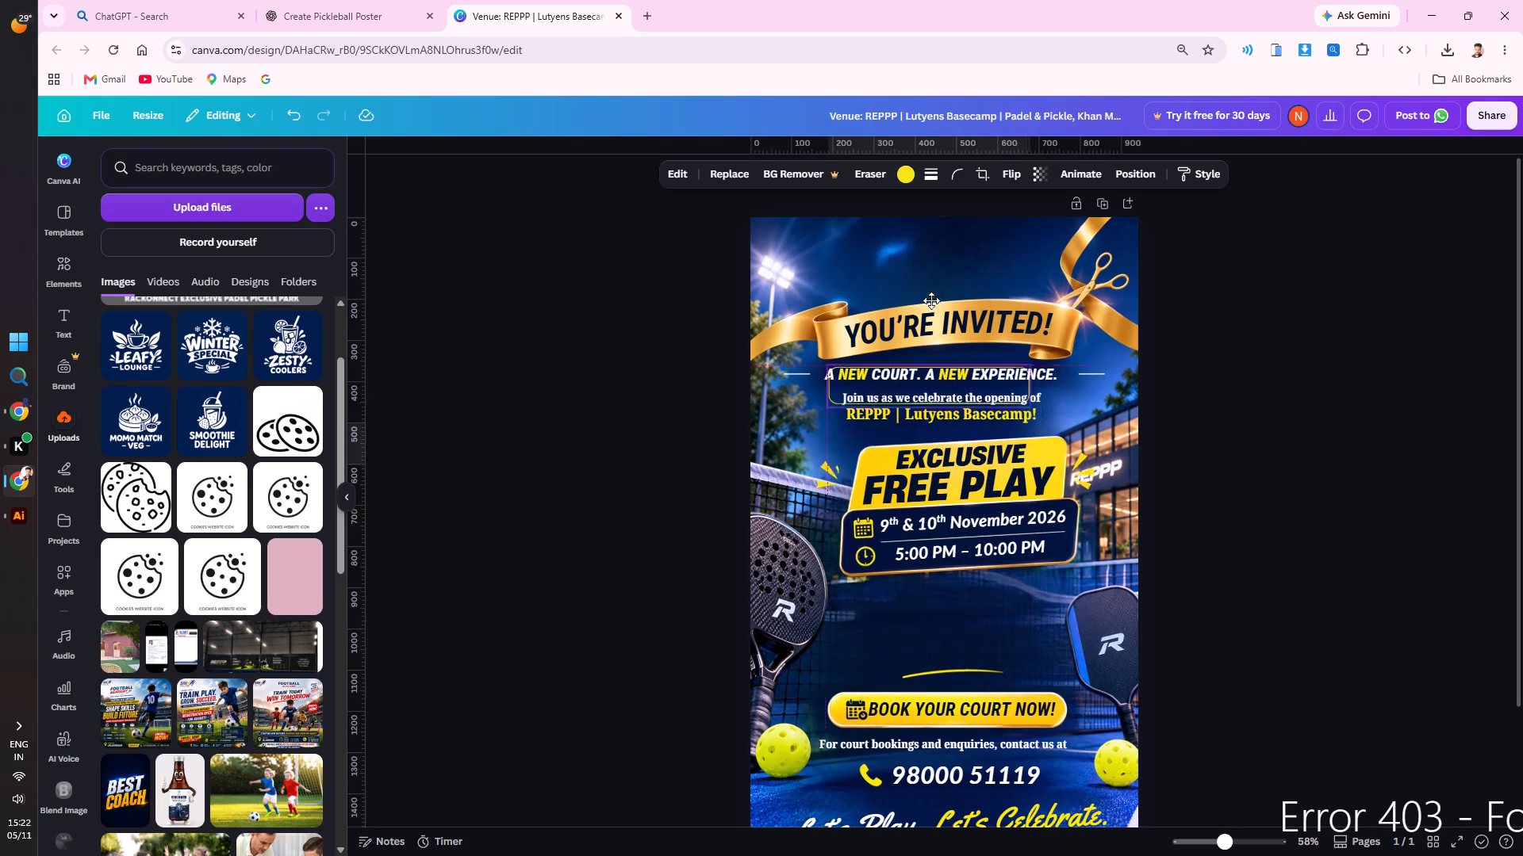
drag(931, 300, 863, 261)
drag(946, 671, 946, 668)
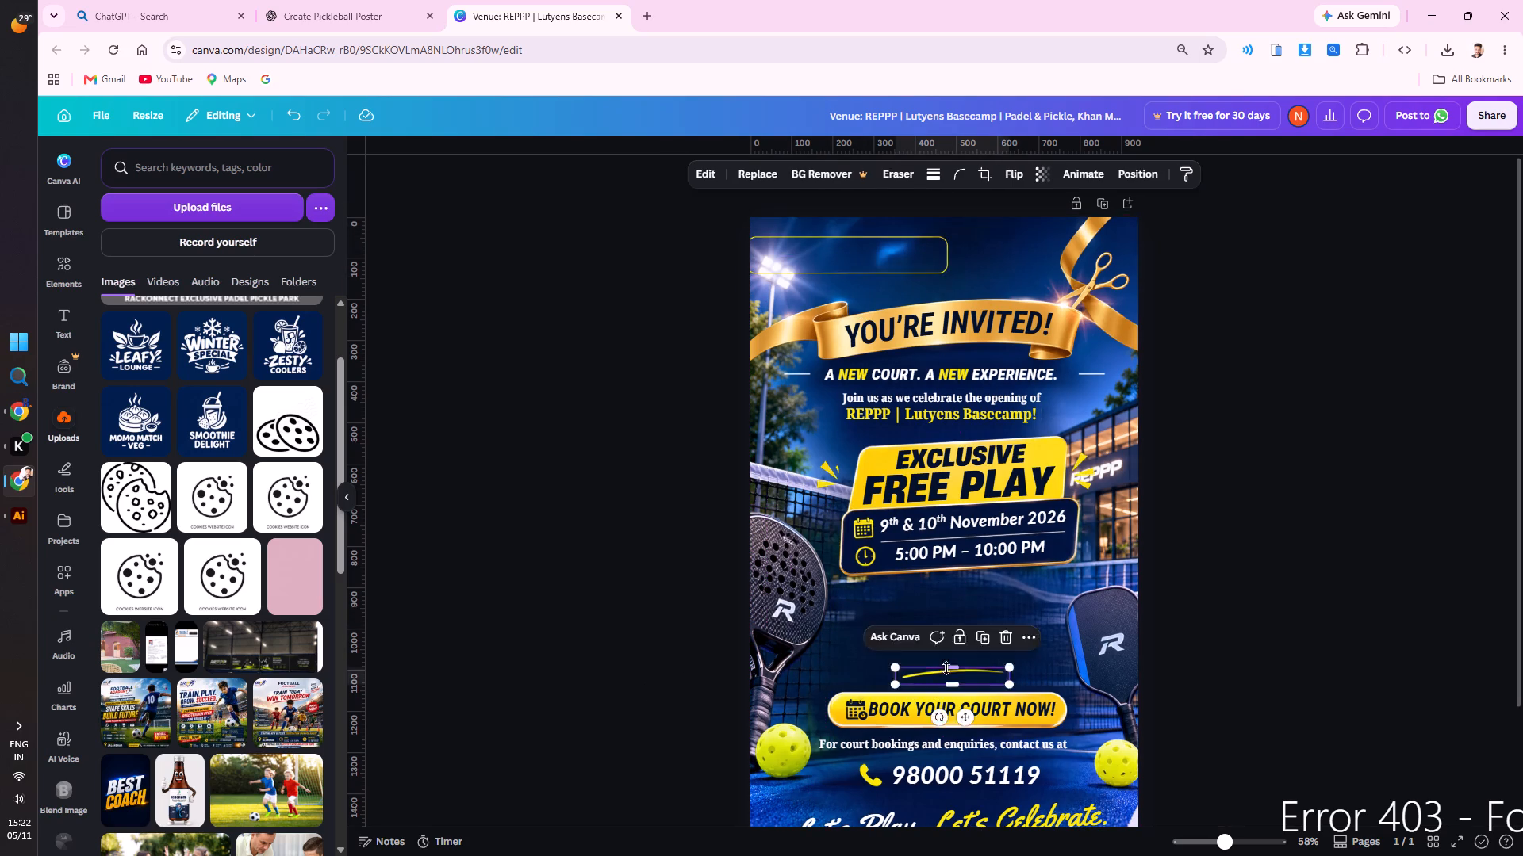
drag(946, 668, 1012, 240)
Group the yellow spark accent beside the net with the EXCLUSIVE FREE PLAY and date panel.
scroll(936, 564, down, 2)
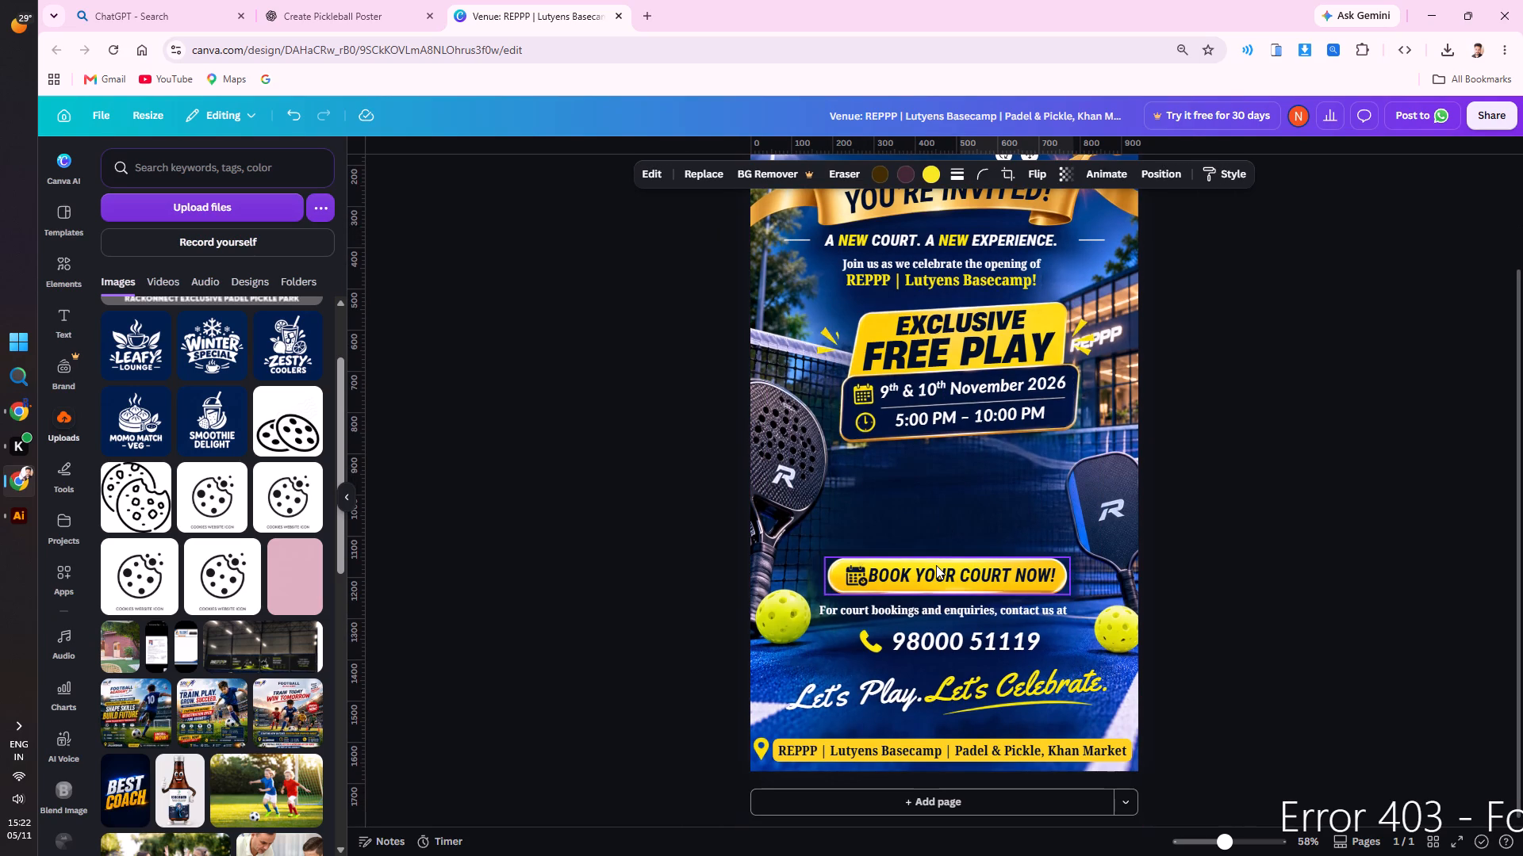
click(959, 386)
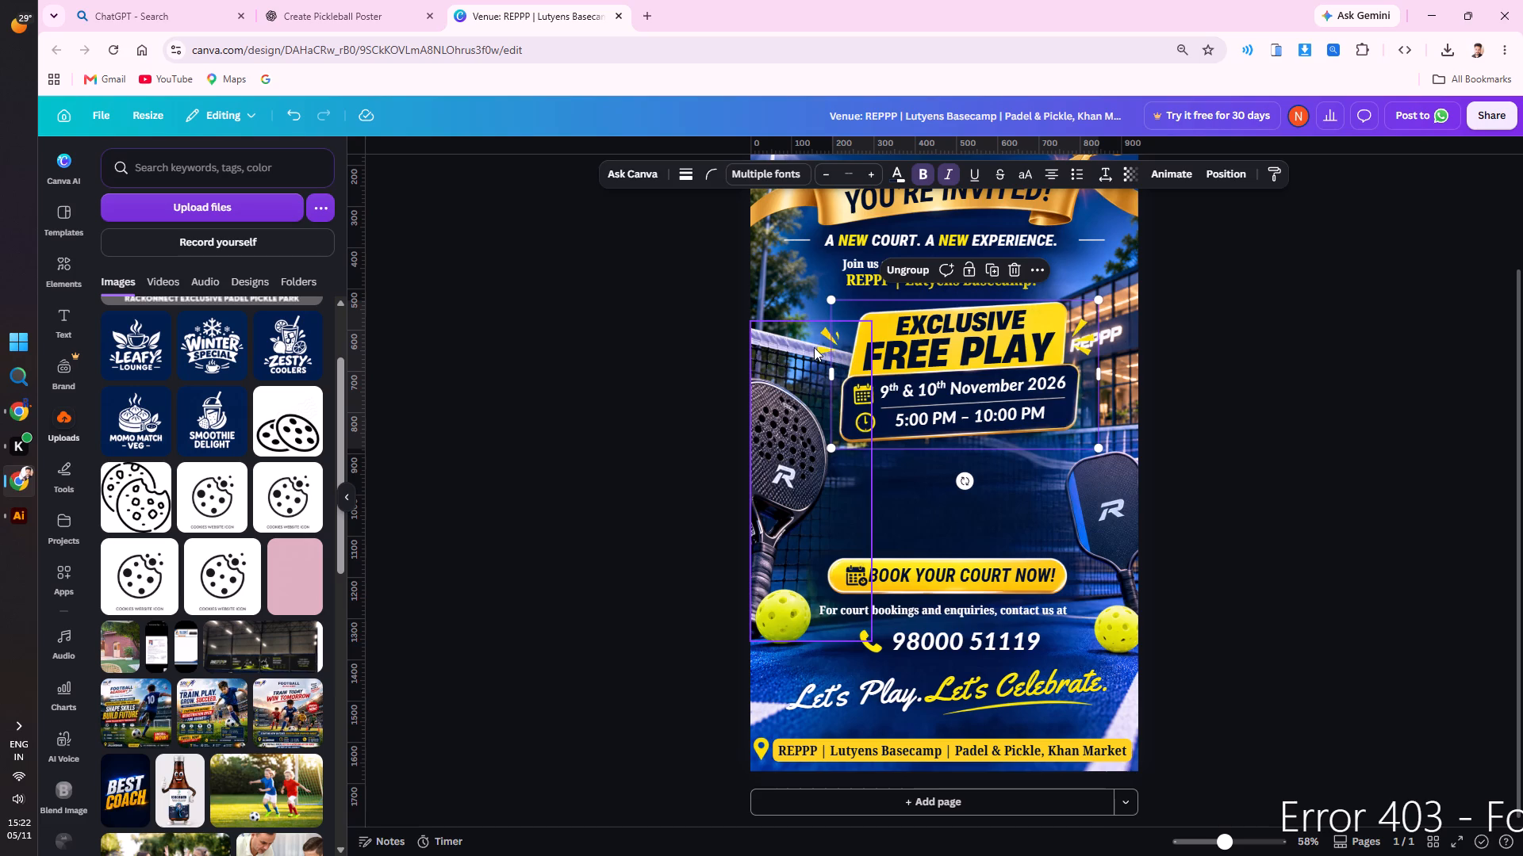
shift+click(820, 346)
click(918, 269)
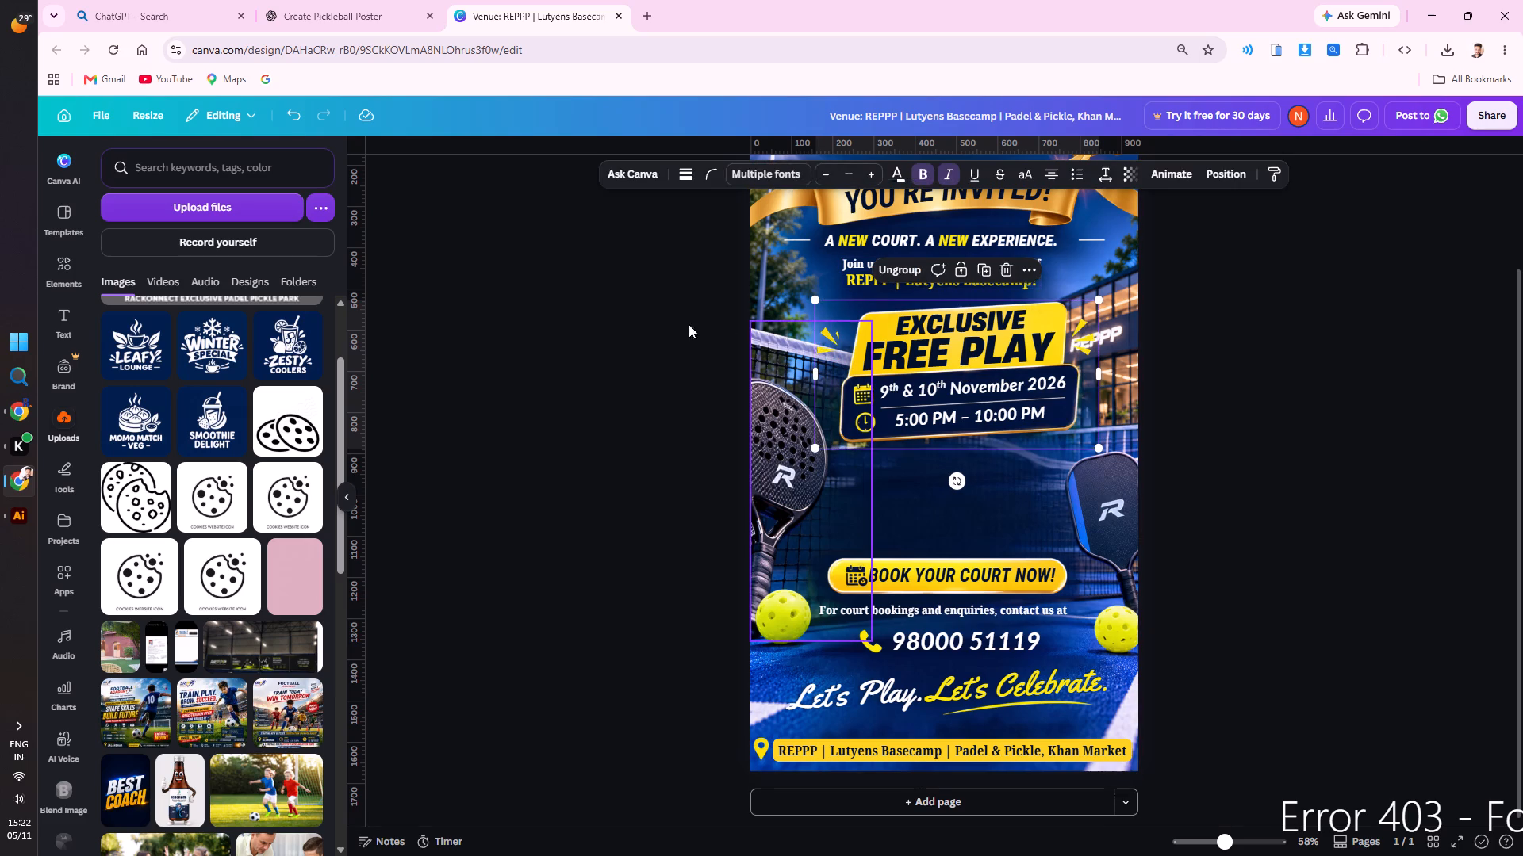
click(620, 323)
Shrink the grouped EXCLUSIVE FREE PLAY and date panel and move it down, centred just above the booking button.
click(969, 350)
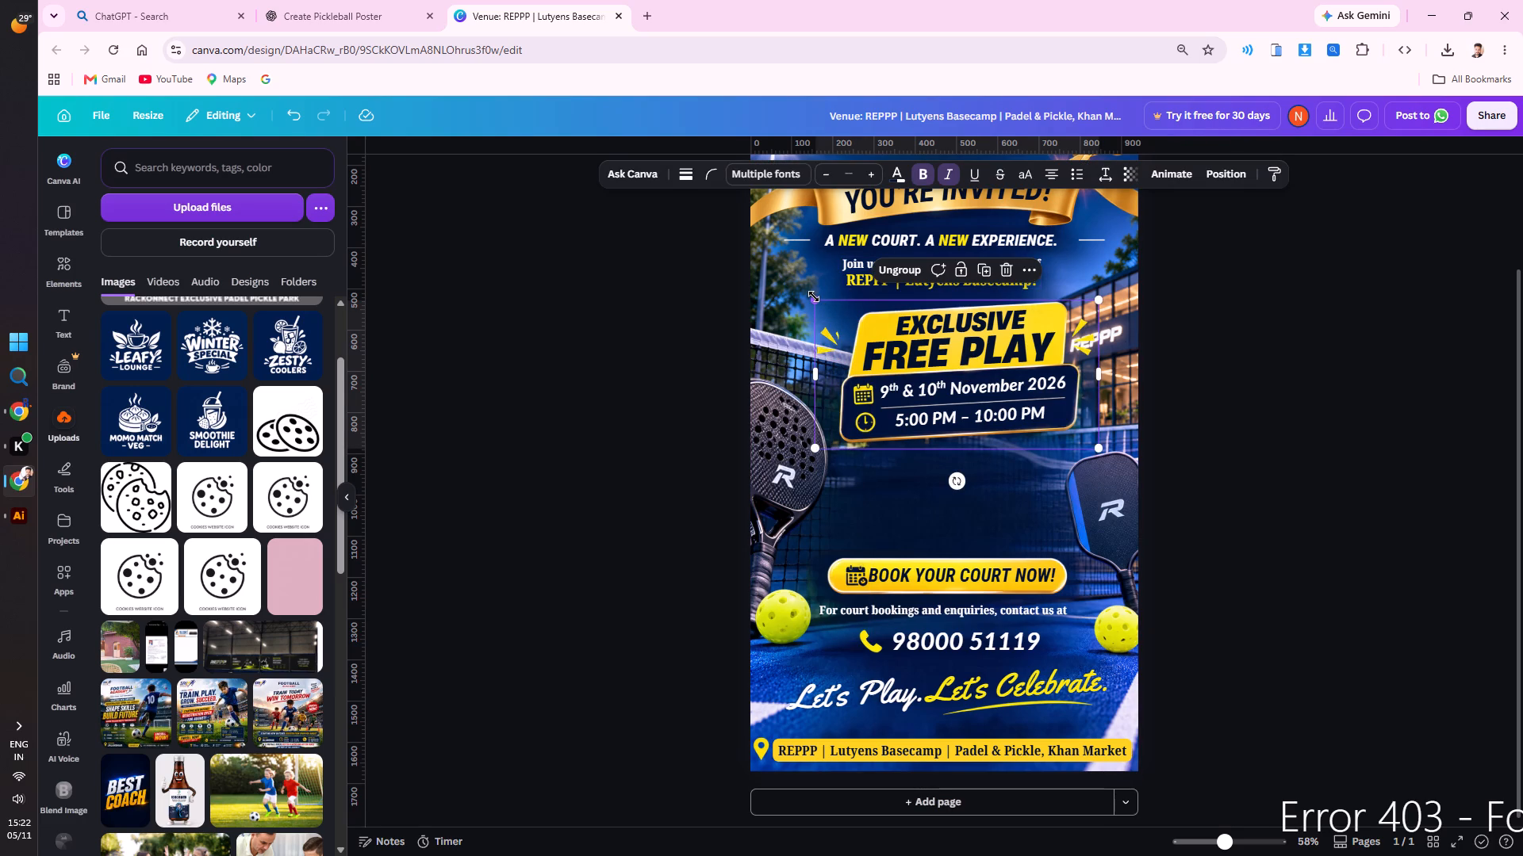
shift+drag(814, 296, 864, 334)
drag(962, 369, 935, 464)
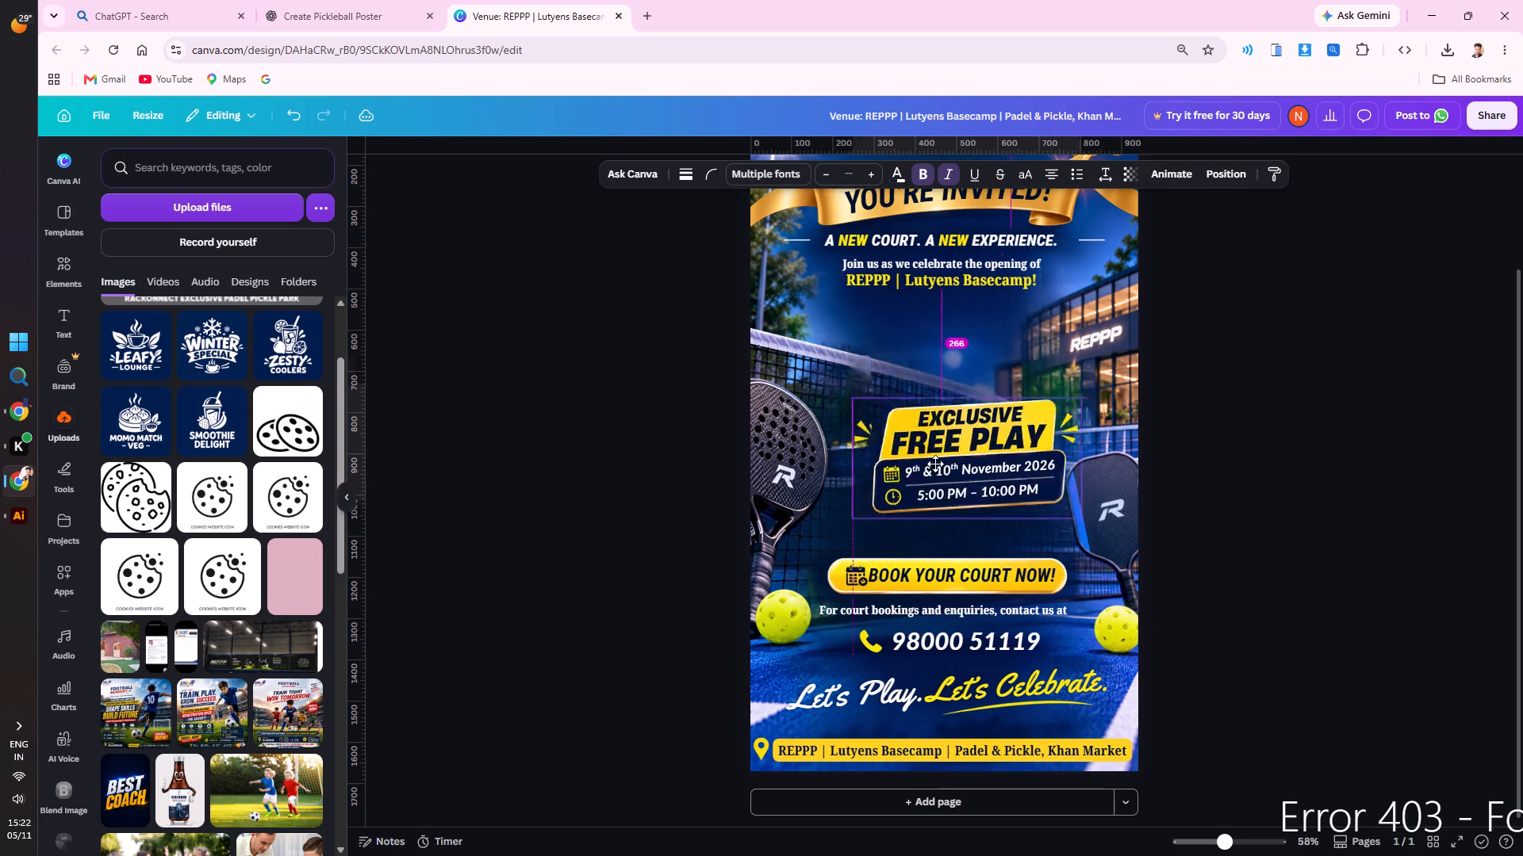
drag(935, 464, 920, 457)
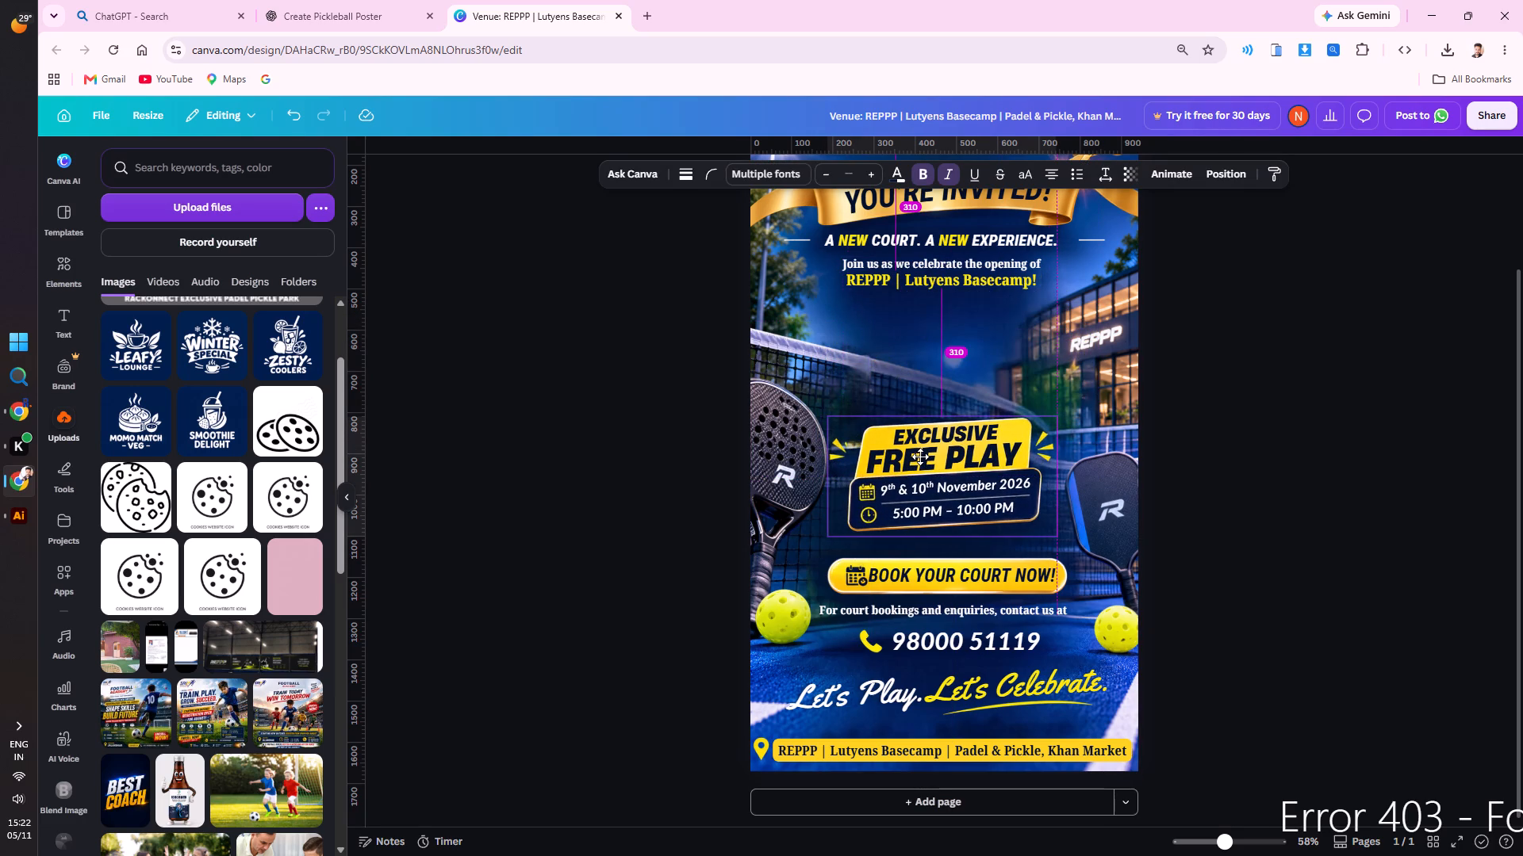
drag(920, 457, 922, 461)
click(575, 484)
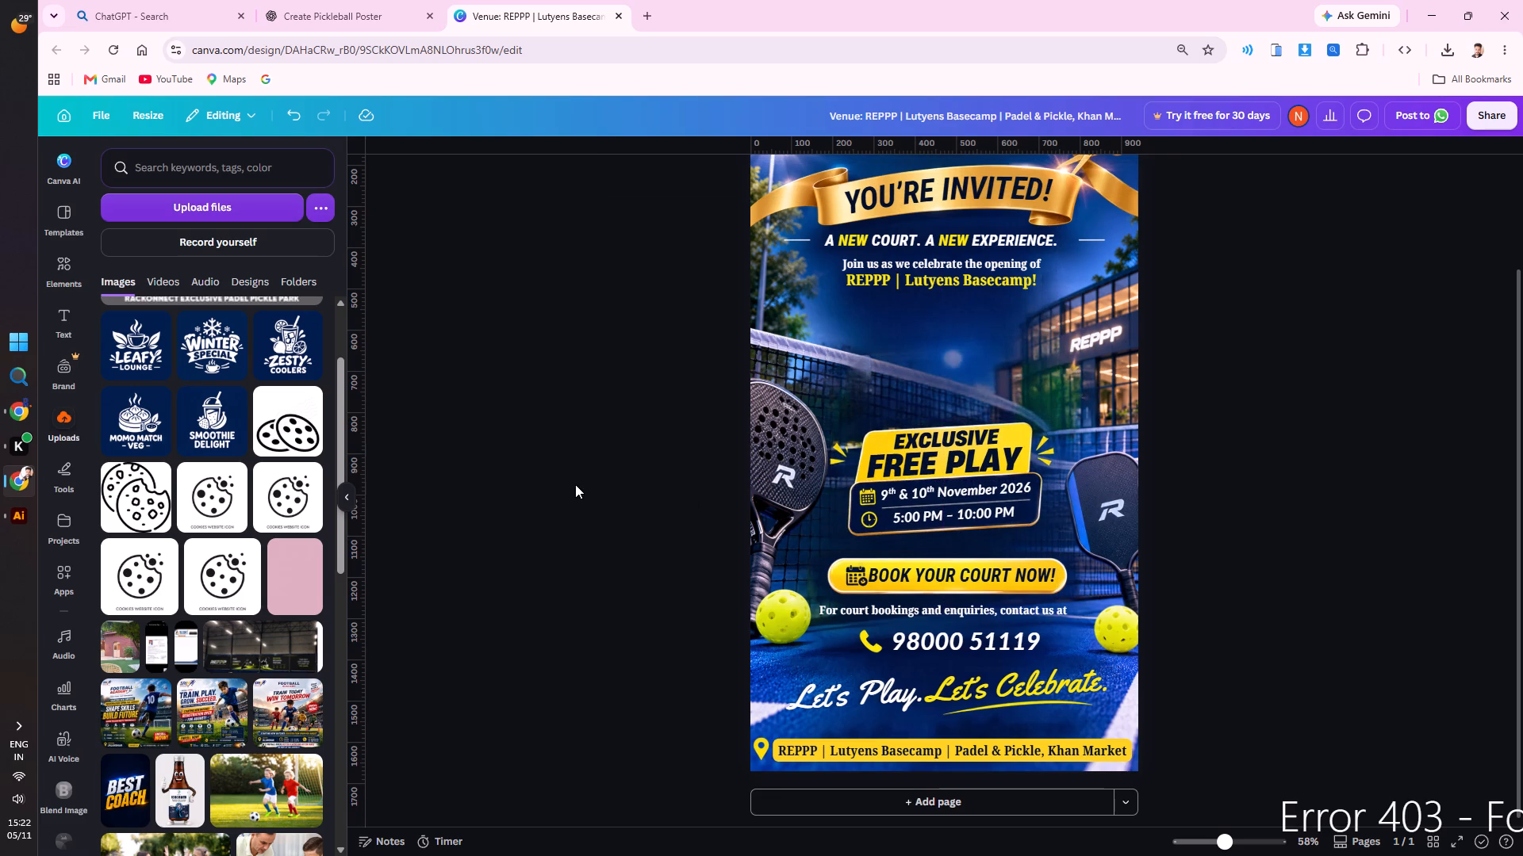
Move the Join us as we celebrate the opening of and REPPP | Lutyens Basecamp! lines together down above the EXCLUSIVE FREE PLAY panel.
scroll(597, 462, down, 3)
scroll(642, 457, up, 1)
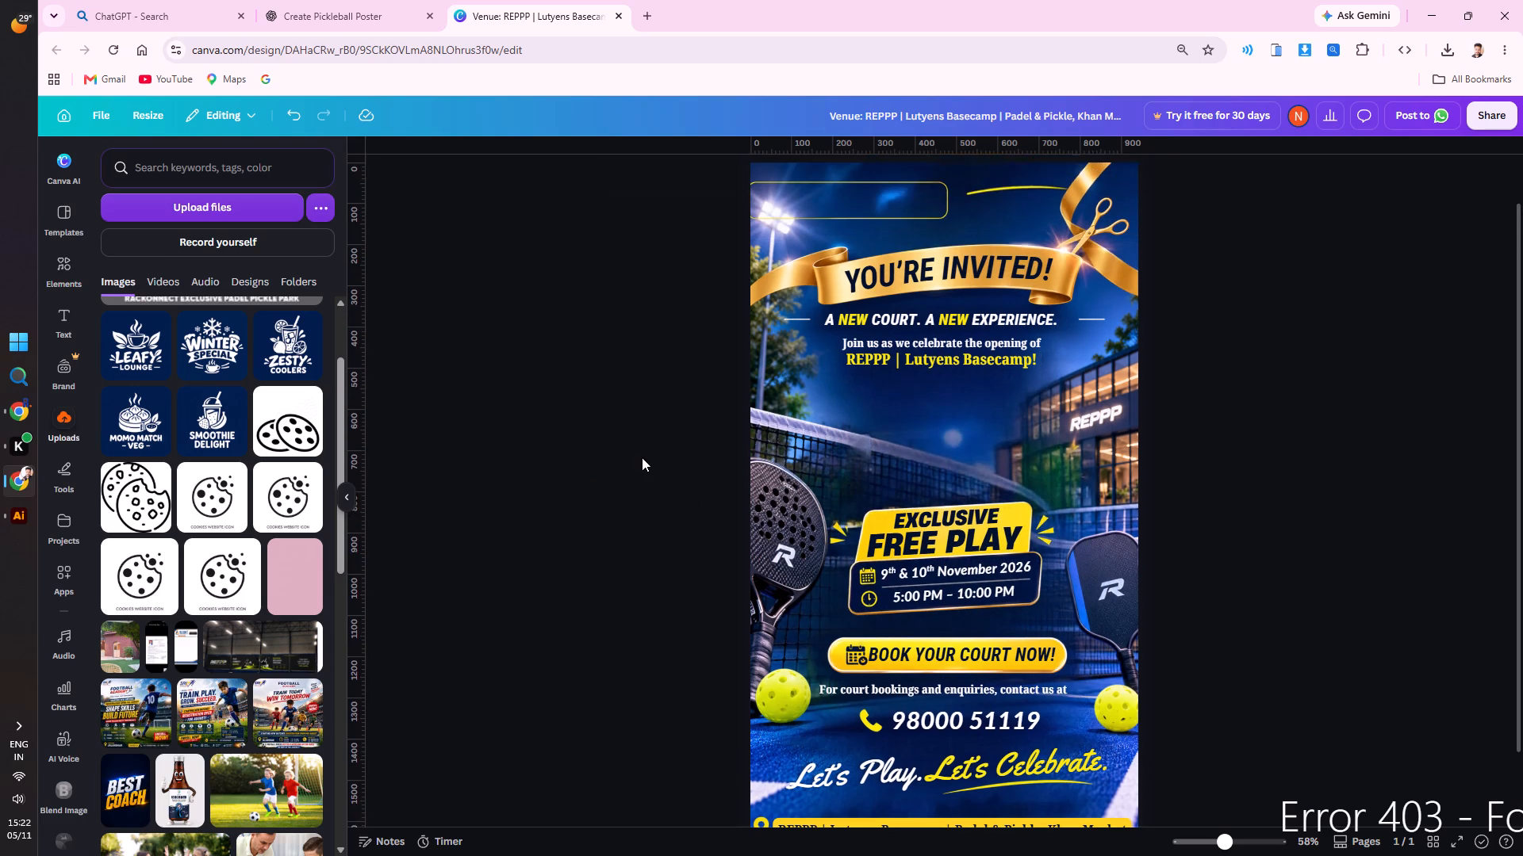
click(936, 342)
shift+click(939, 360)
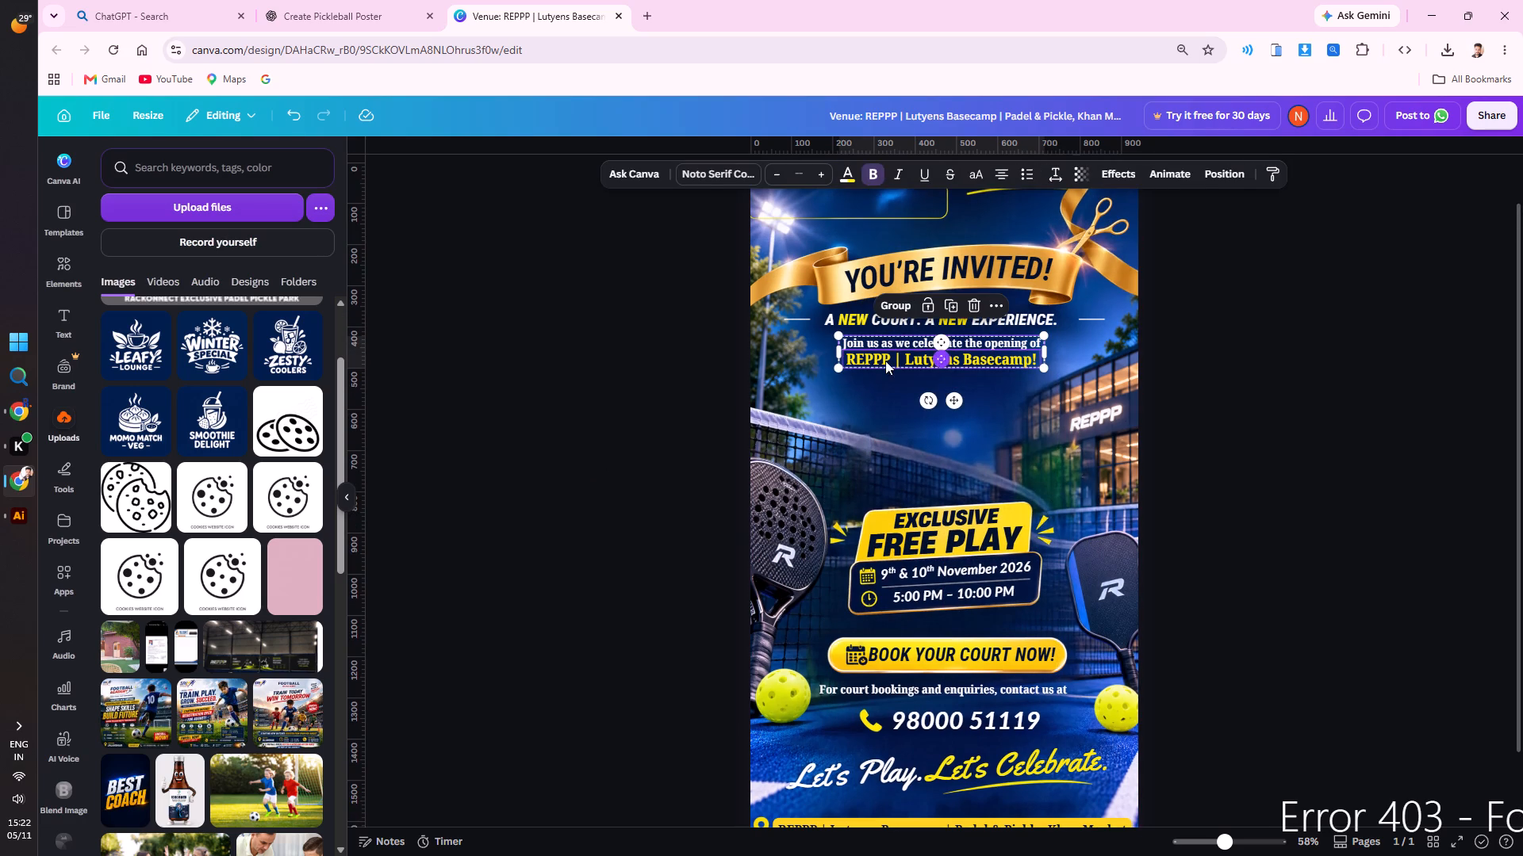
drag(896, 343, 907, 415)
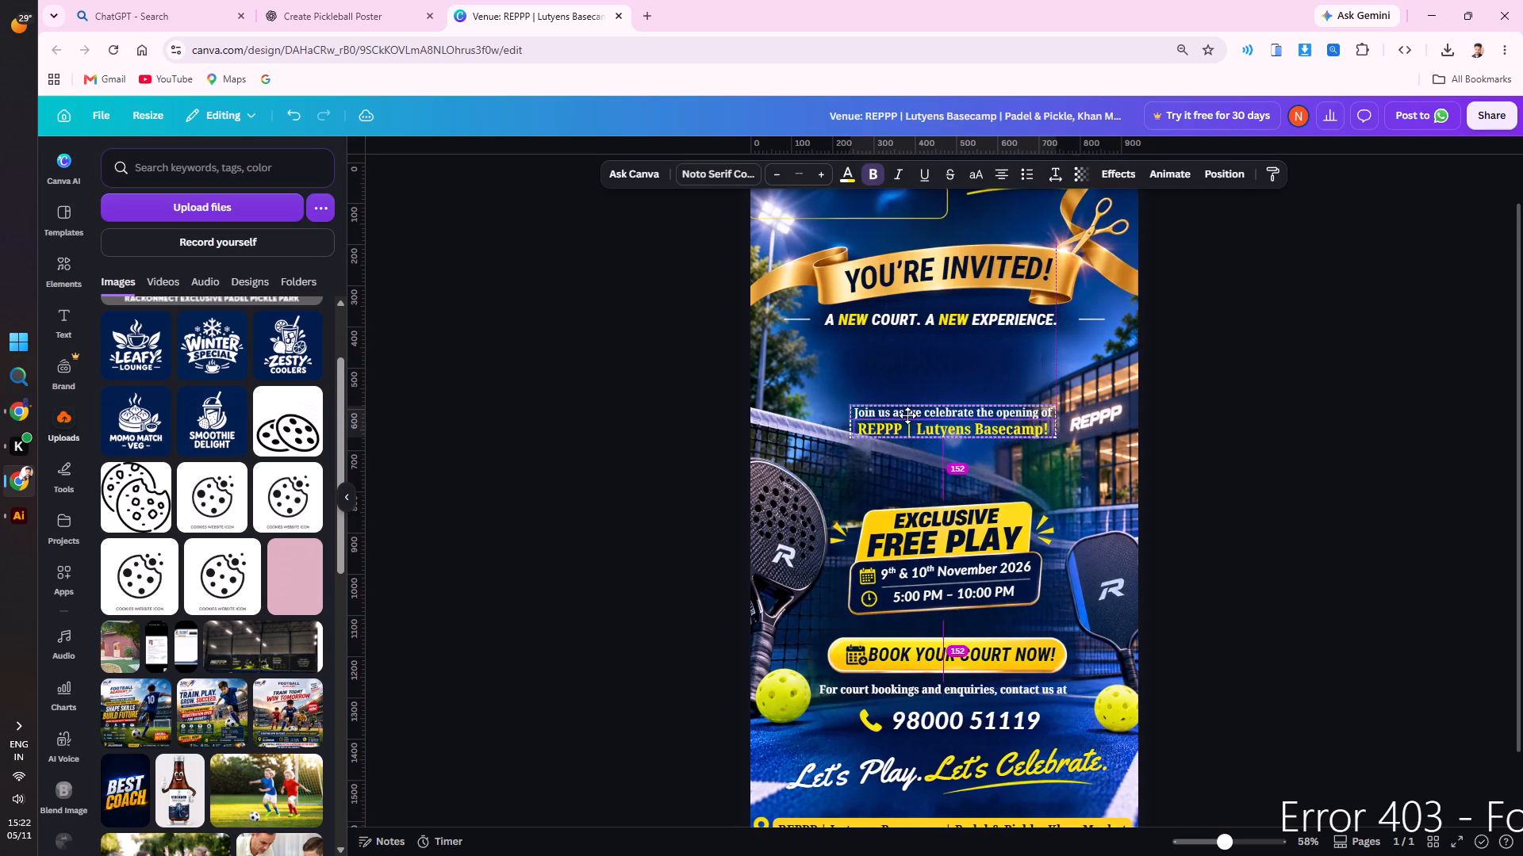
drag(907, 415, 906, 436)
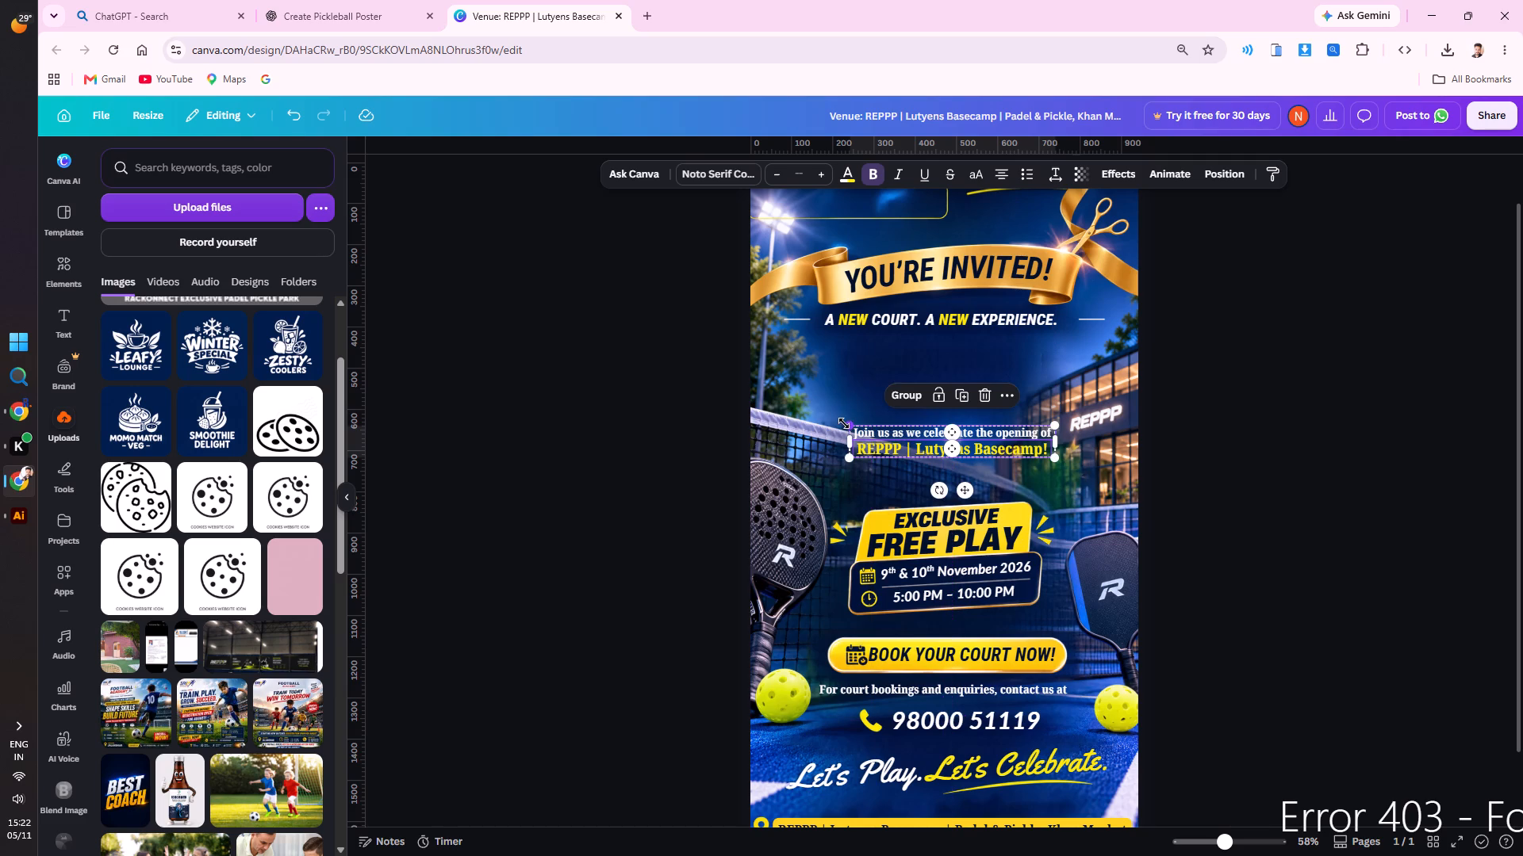
Enlarge the Join us and REPPP | Lutyens Basecamp! lines together to most of the panel's width and group them.
shift+drag(844, 423, 811, 407)
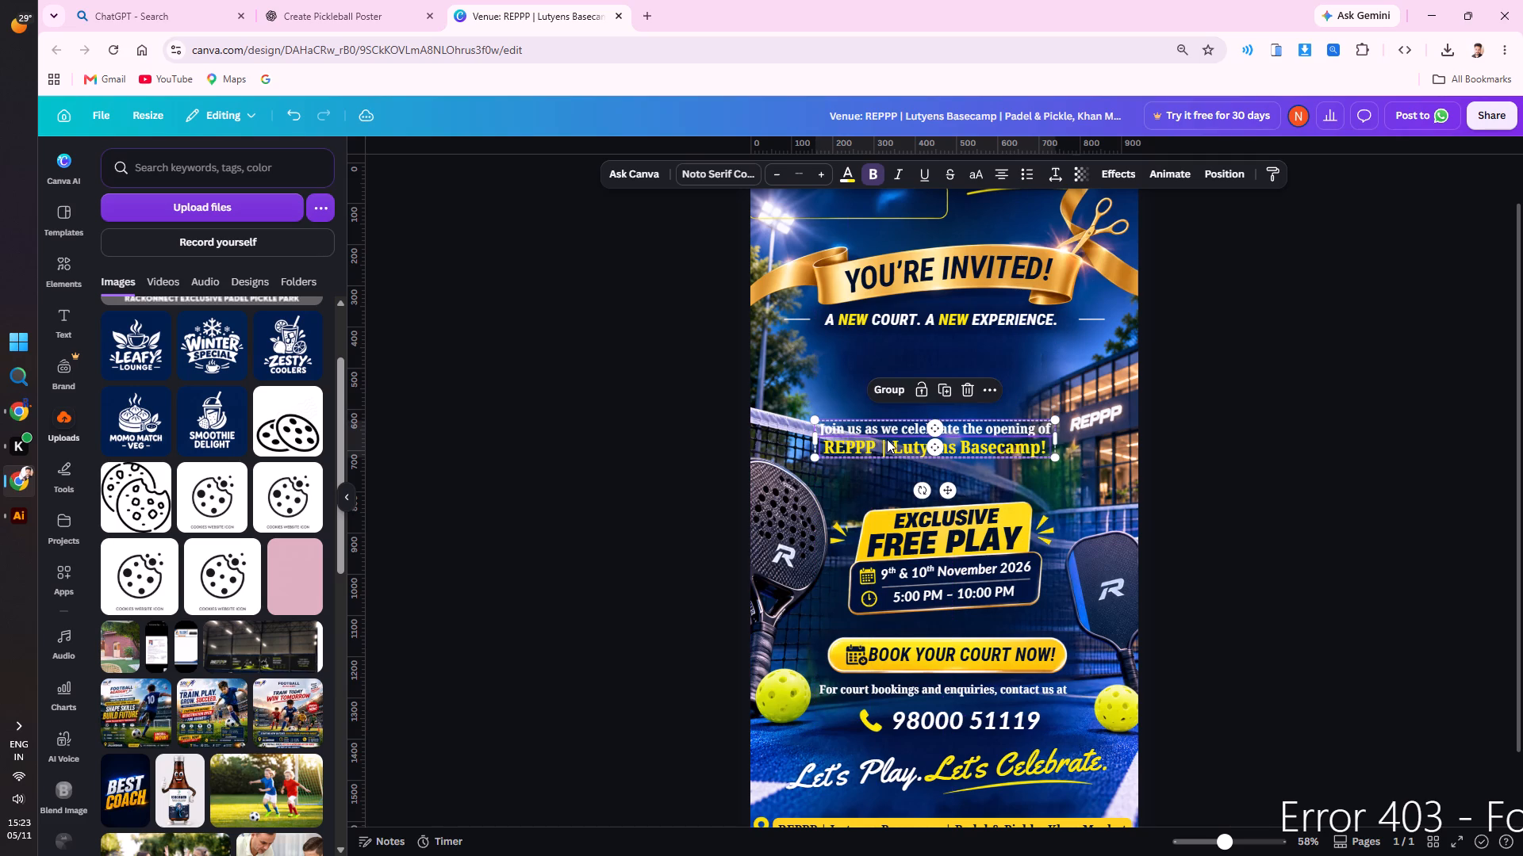
key(ctrl+z)
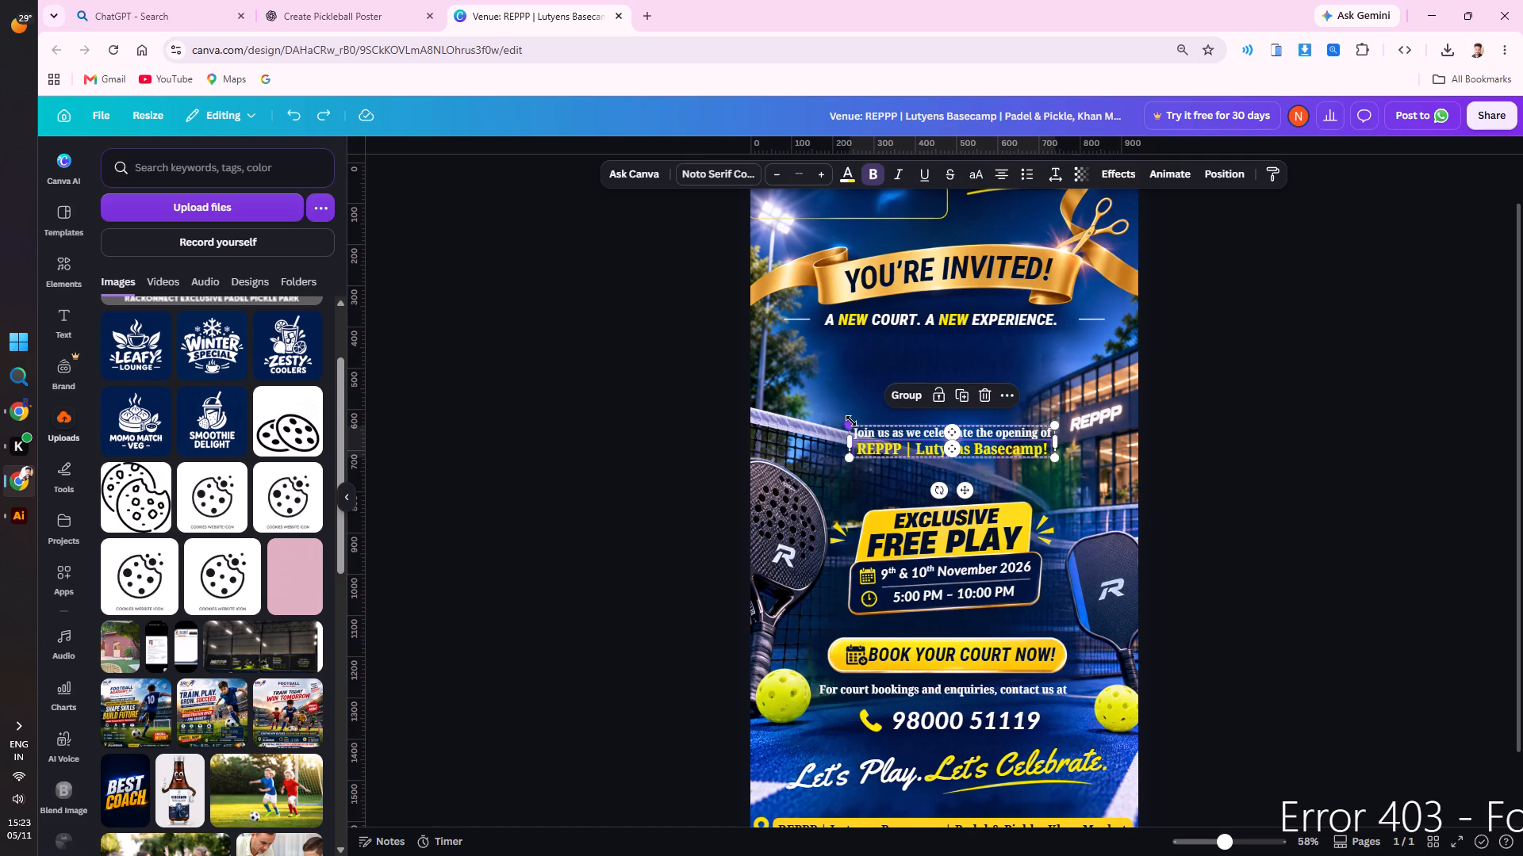
drag(852, 421, 804, 413)
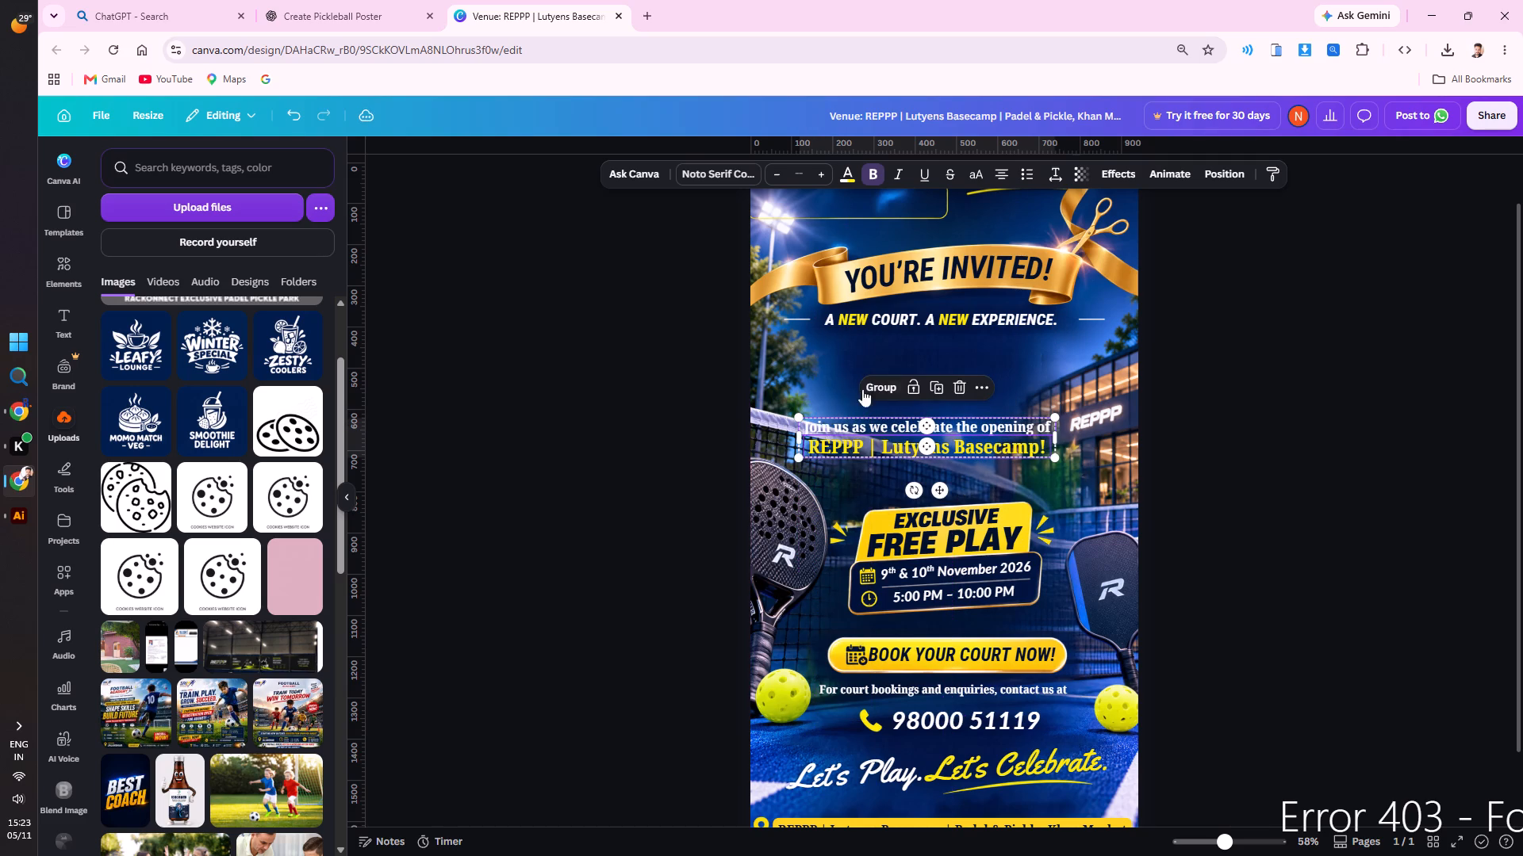
click(873, 385)
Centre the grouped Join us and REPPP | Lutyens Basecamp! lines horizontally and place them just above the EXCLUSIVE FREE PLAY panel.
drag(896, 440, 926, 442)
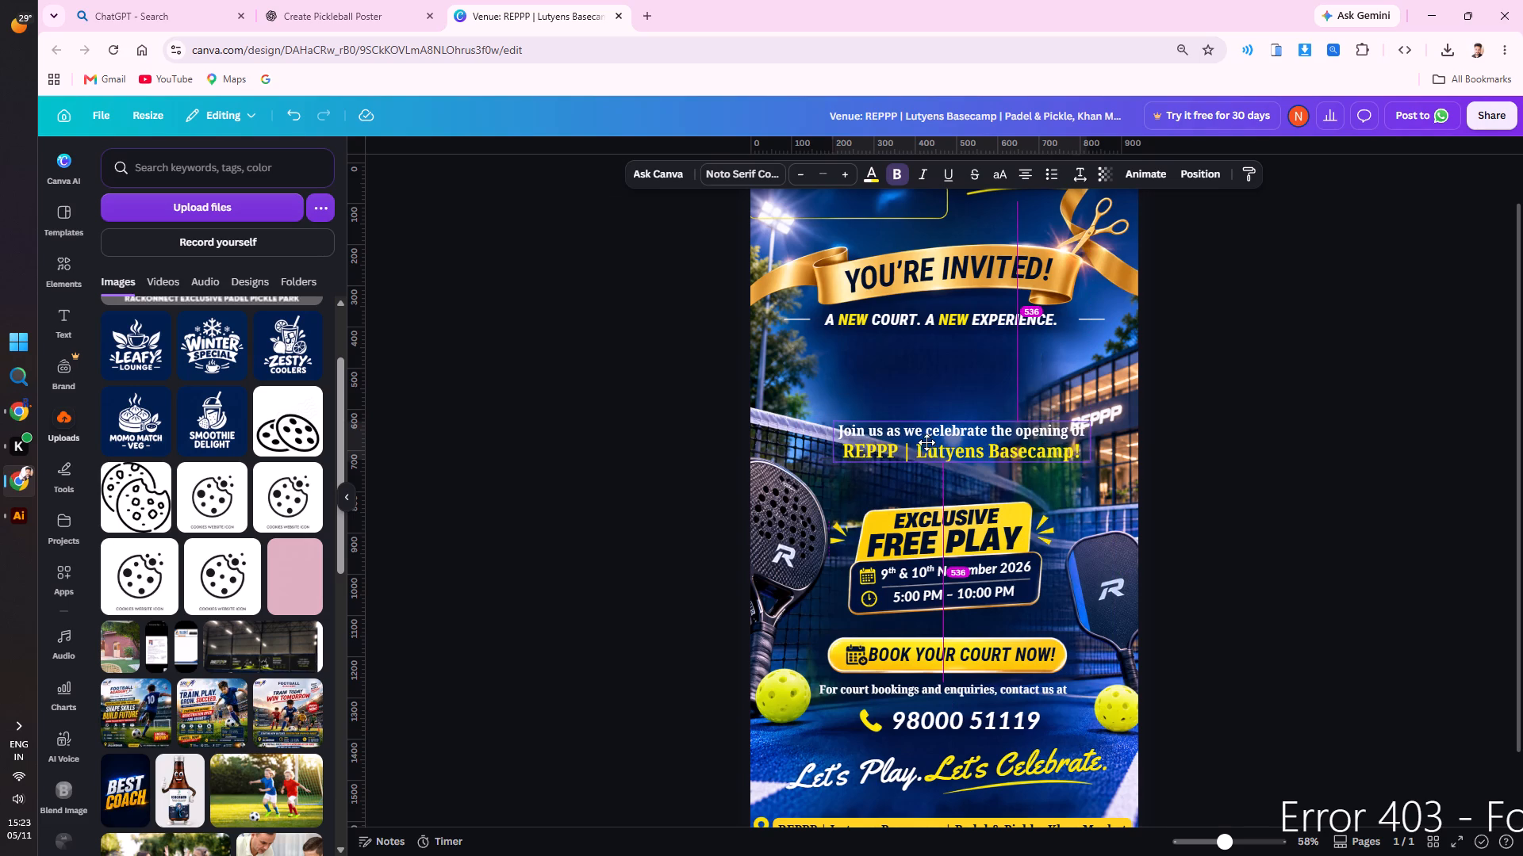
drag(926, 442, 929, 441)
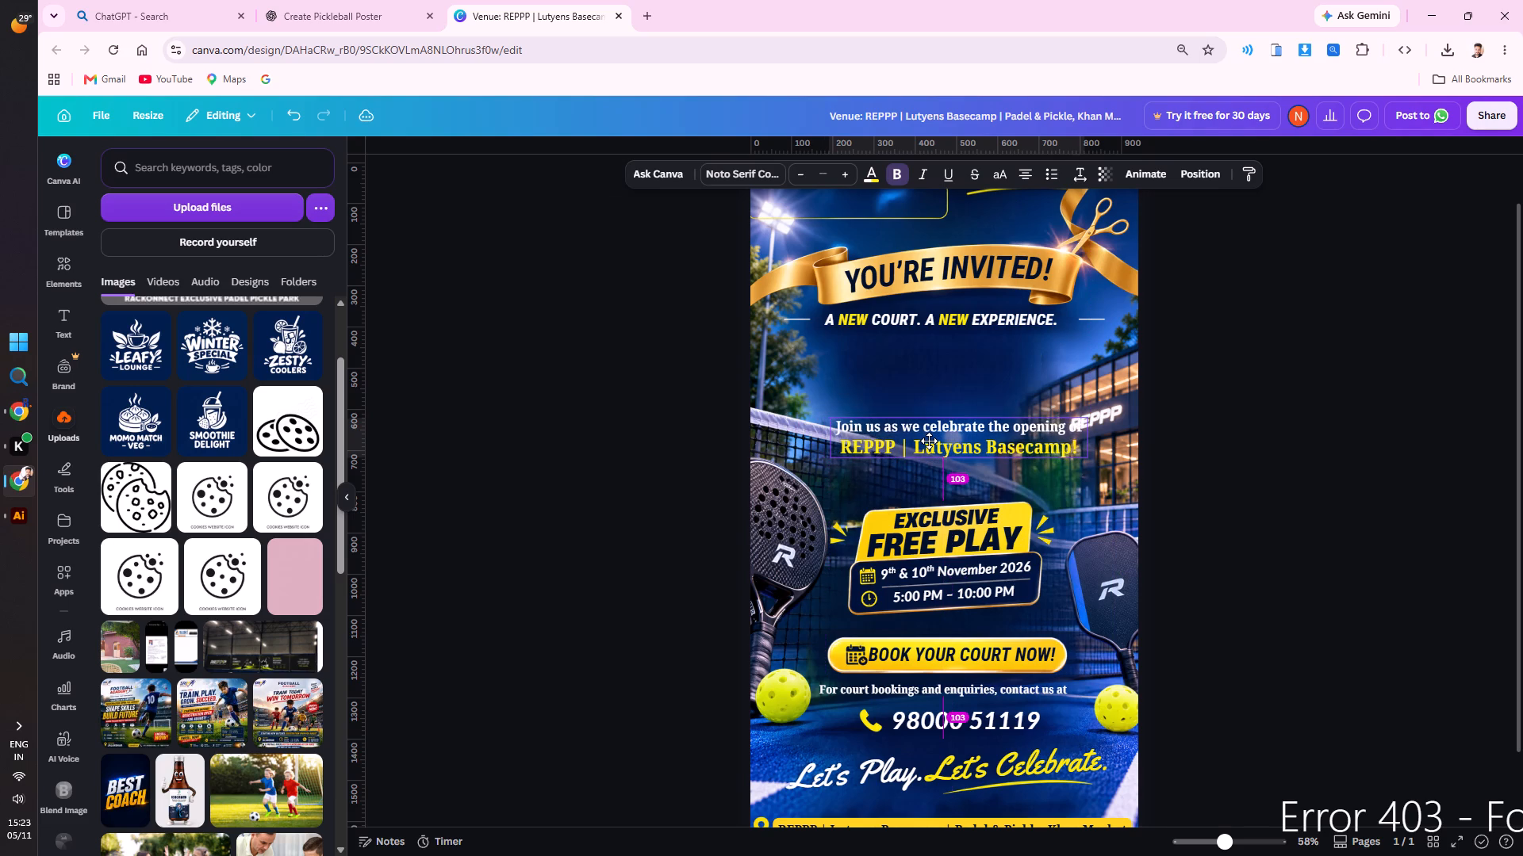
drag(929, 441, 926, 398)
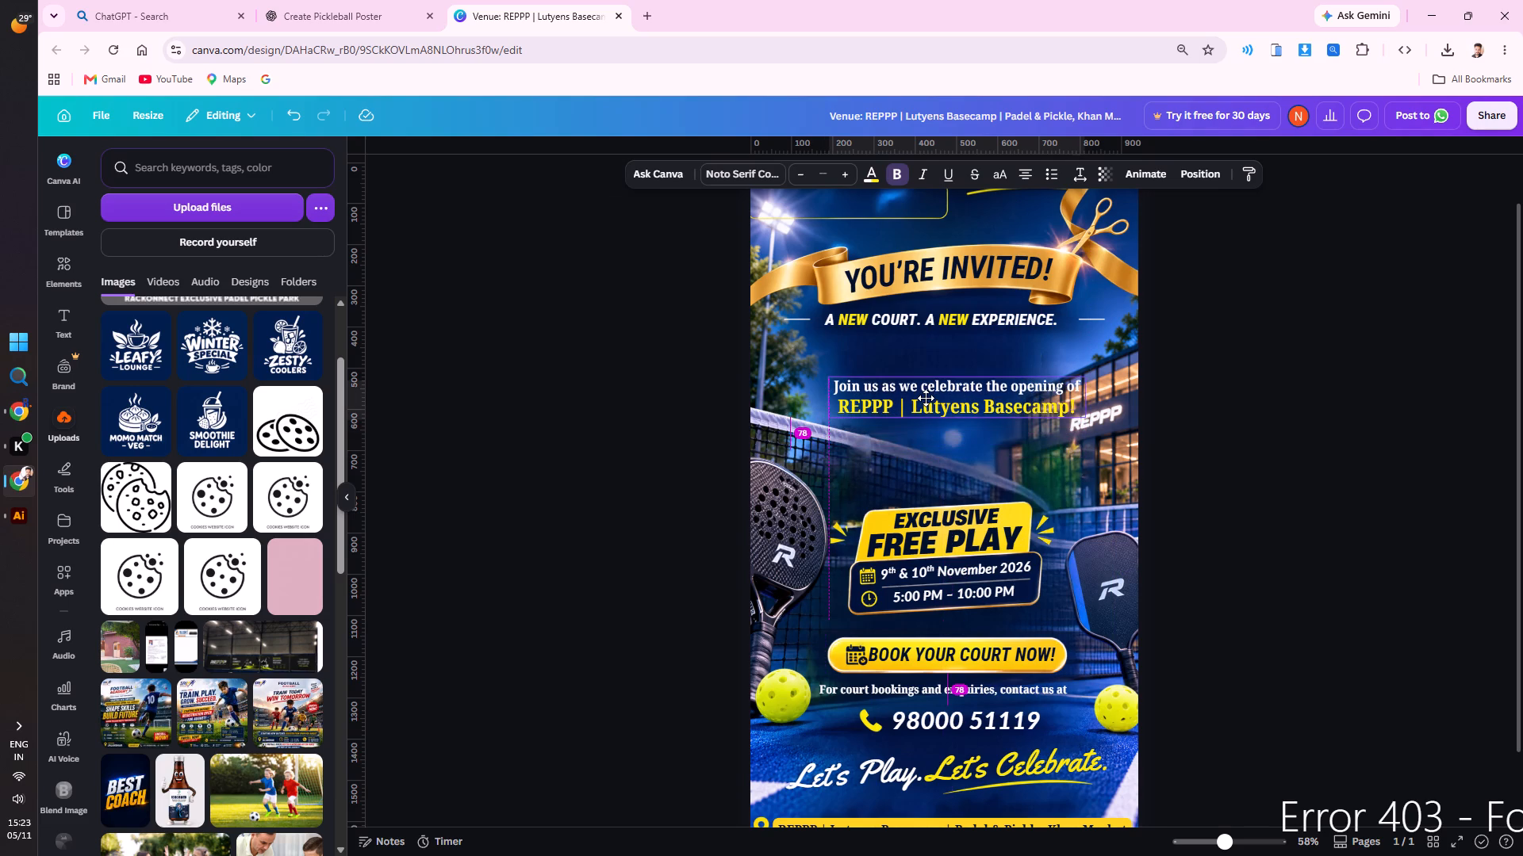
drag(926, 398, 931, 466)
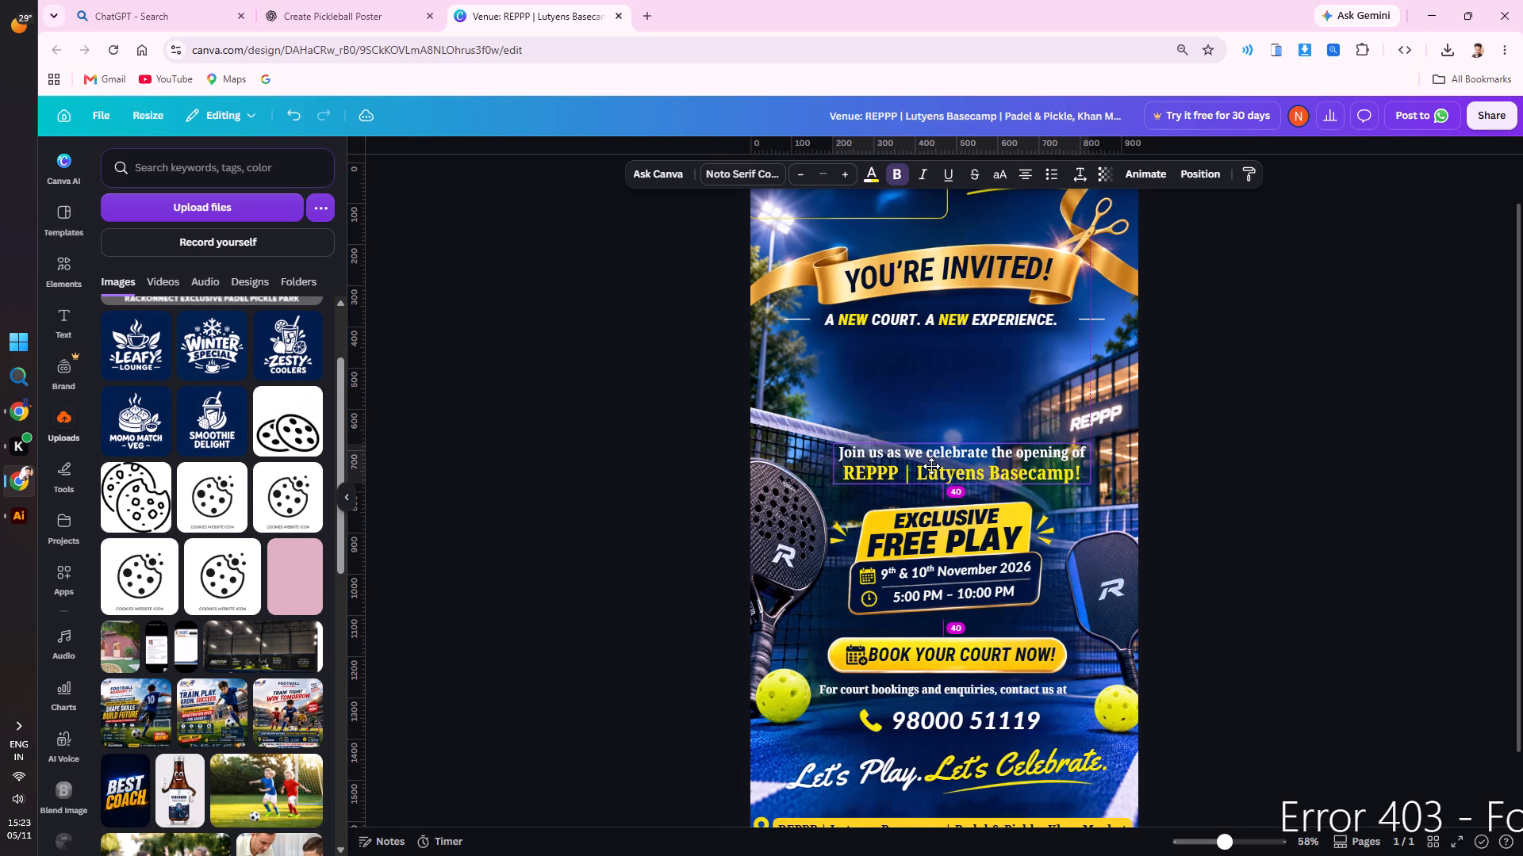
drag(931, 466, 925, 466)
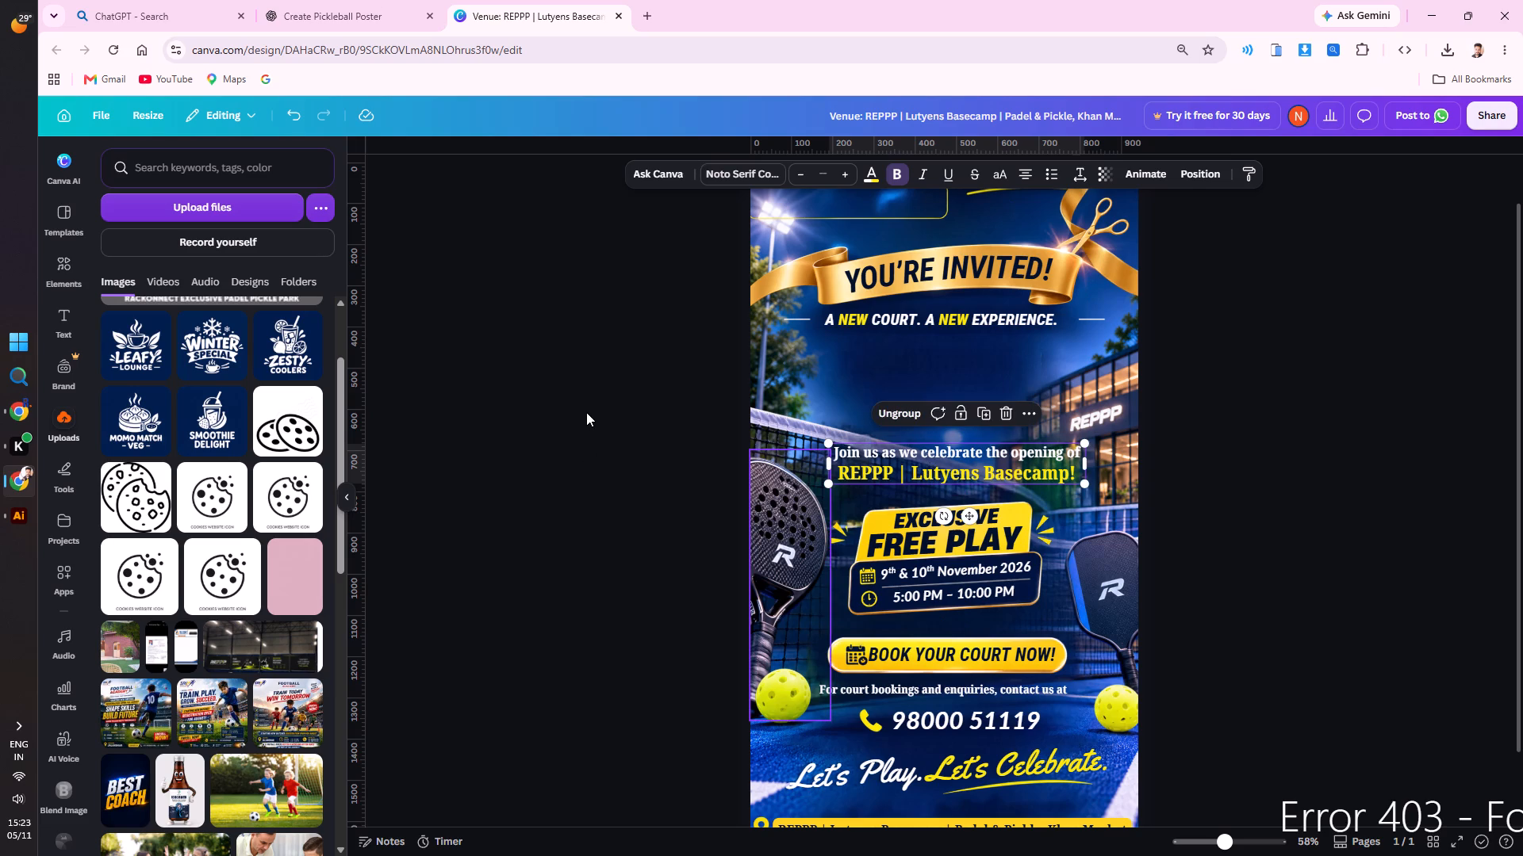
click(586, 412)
Shift the A NEW COURT. A NEW EXPERIENCE. line and its two side dashes together slightly down and across to align with the text below.
click(889, 319)
shift+click(795, 324)
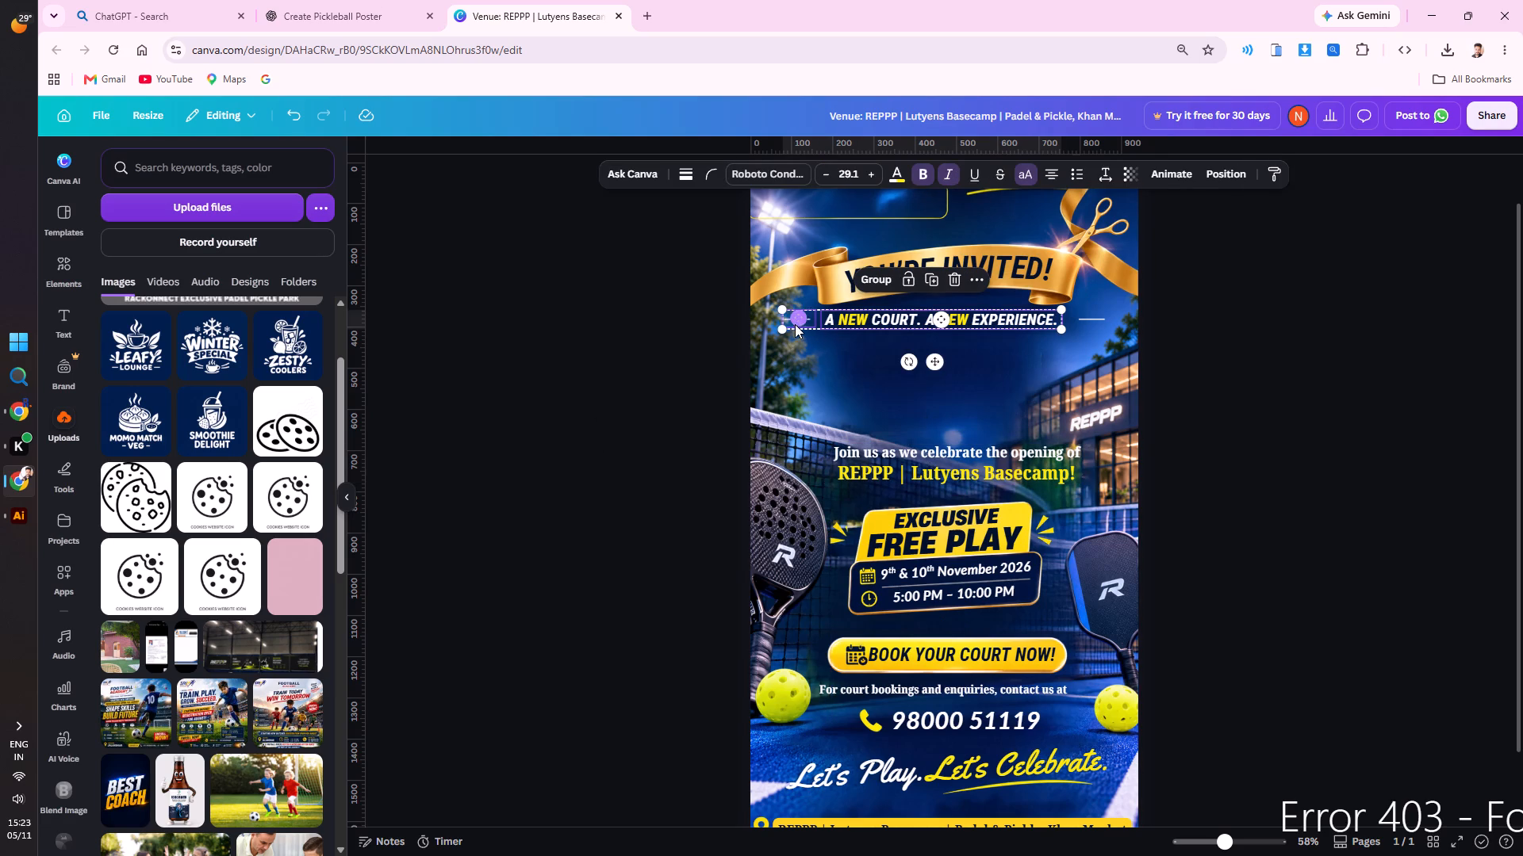
shift+click(1082, 314)
drag(1004, 319, 1022, 326)
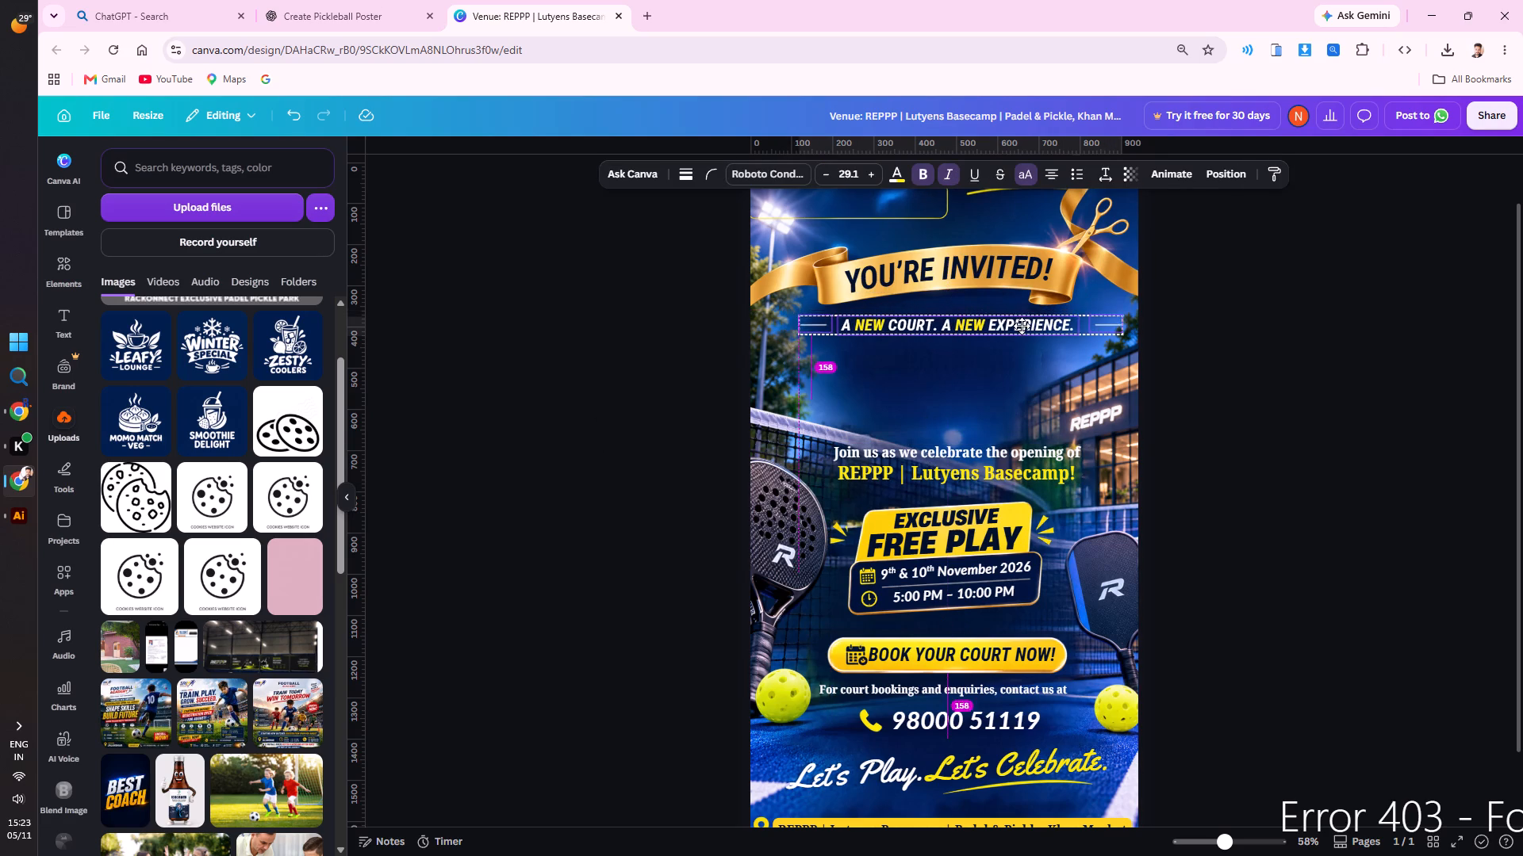
drag(1022, 326, 1019, 325)
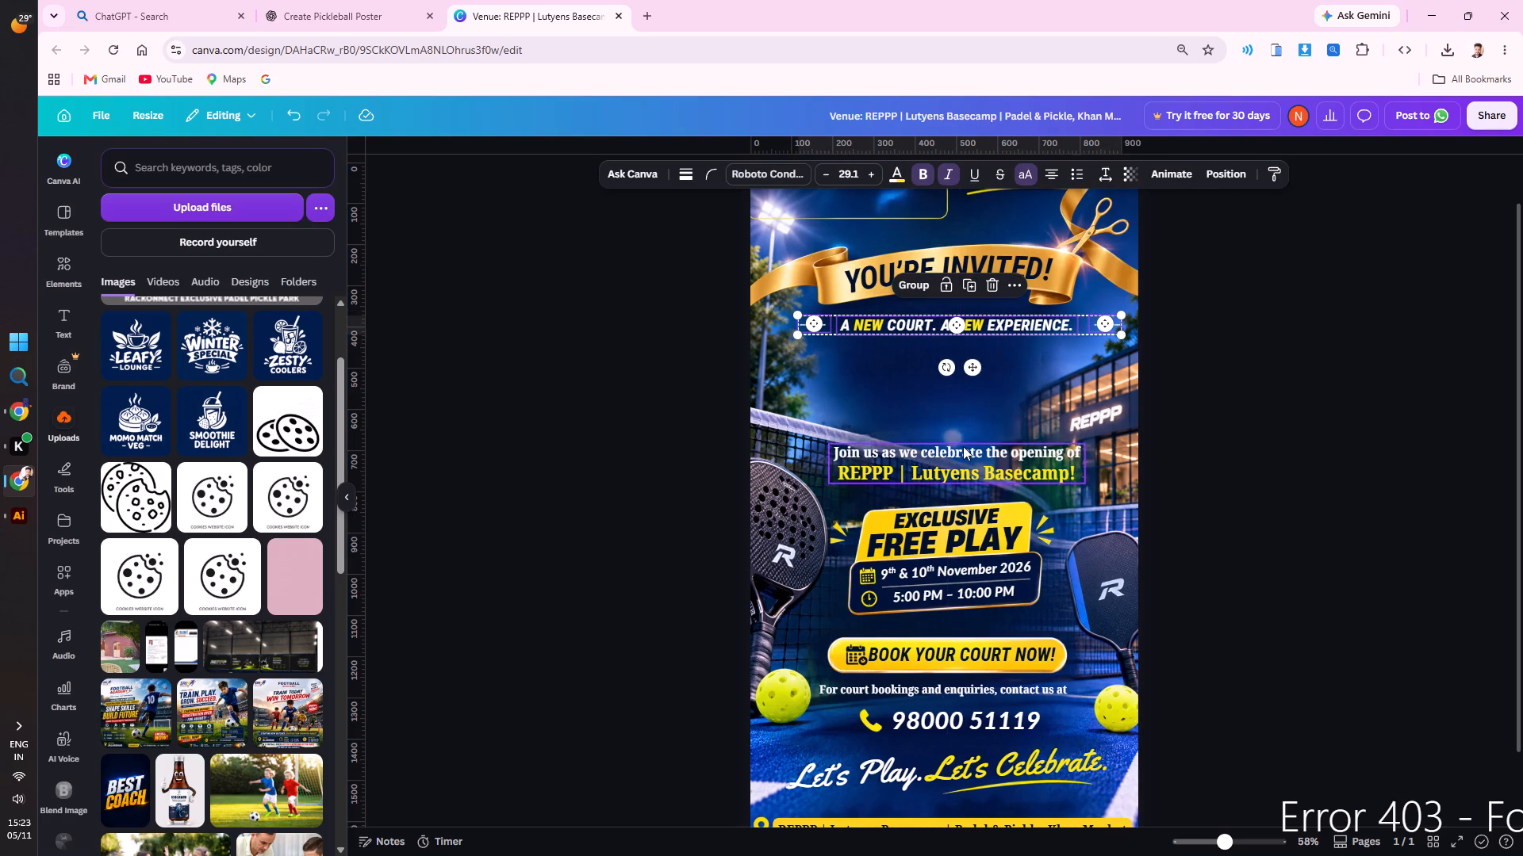
Move the grouped Join us and REPPP | Lutyens Basecamp! lines up directly beneath the A NEW COURT. A NEW EXPERIENCE. line.
drag(954, 472, 957, 374)
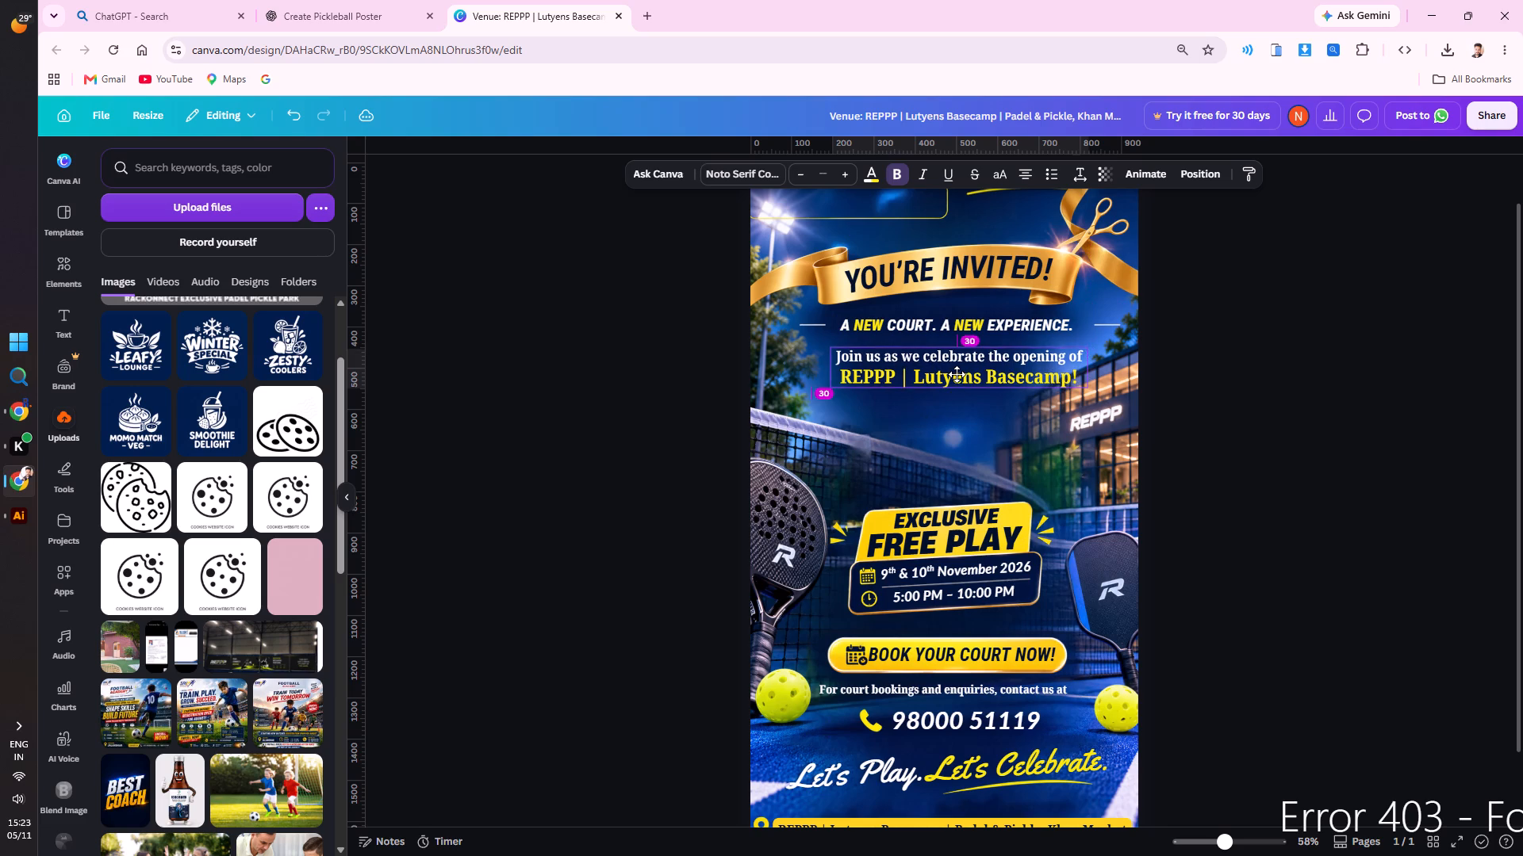
drag(957, 374, 959, 366)
click(616, 426)
Group the A NEW COURT. A NEW EXPERIENCE. line with its two side dashes.
scroll(762, 507, down, 1)
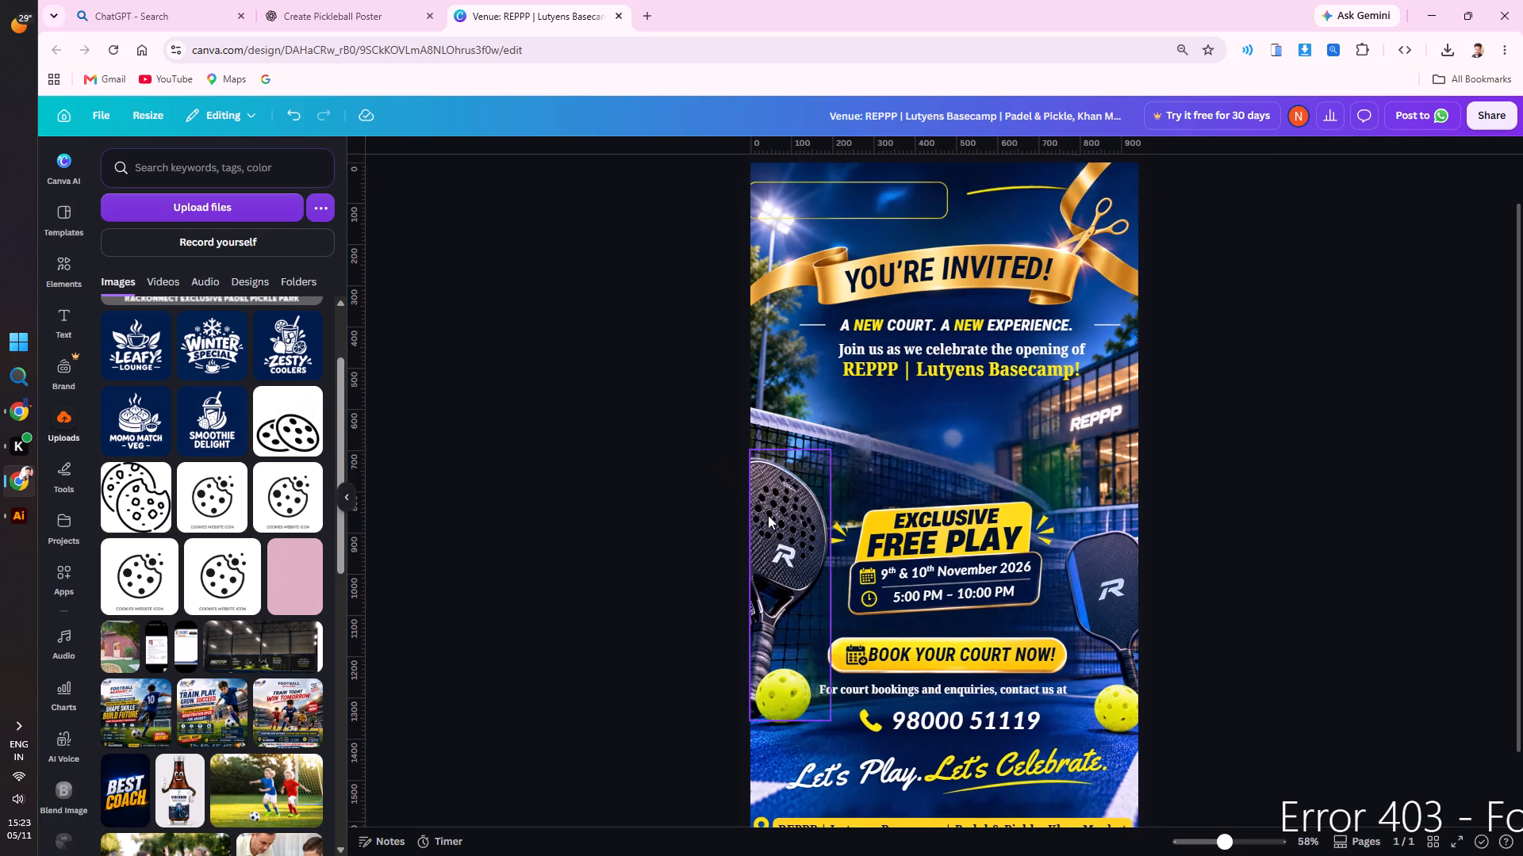
scroll(768, 515, down, 2)
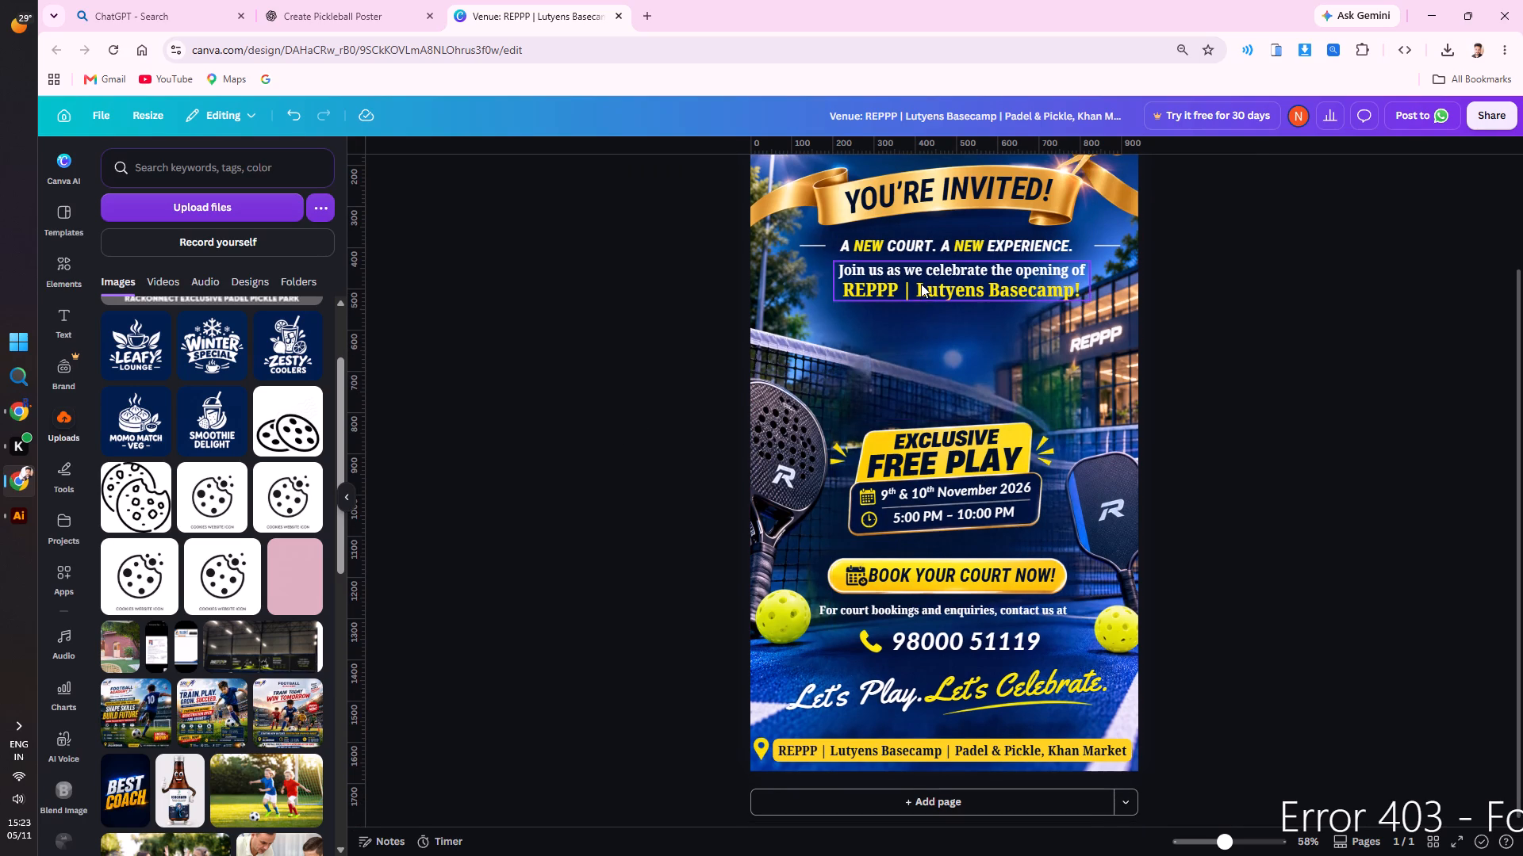
click(923, 283)
click(916, 250)
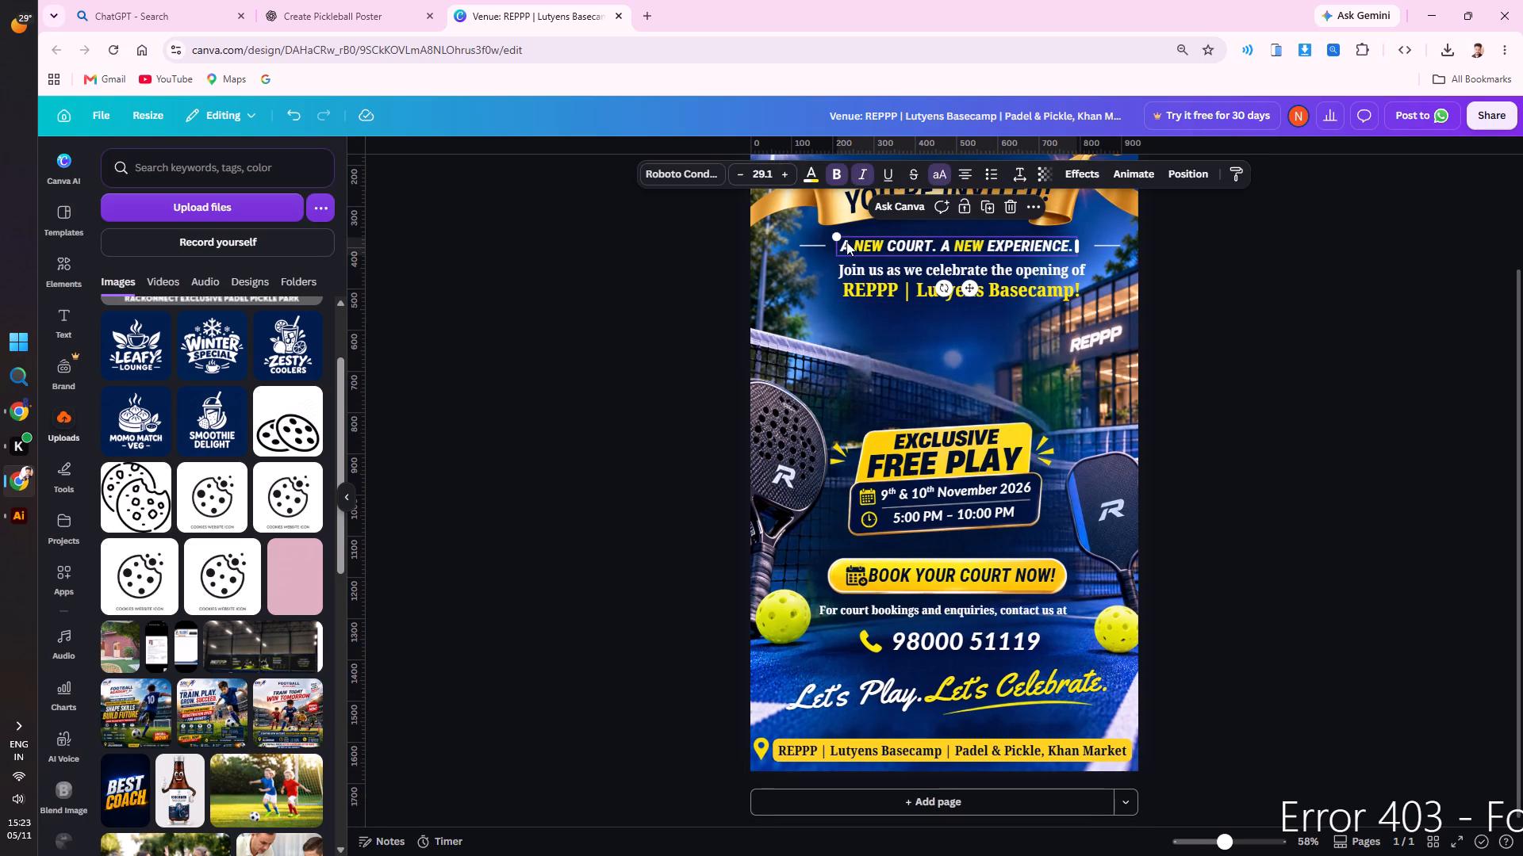
shift+click(819, 245)
shift+click(1111, 244)
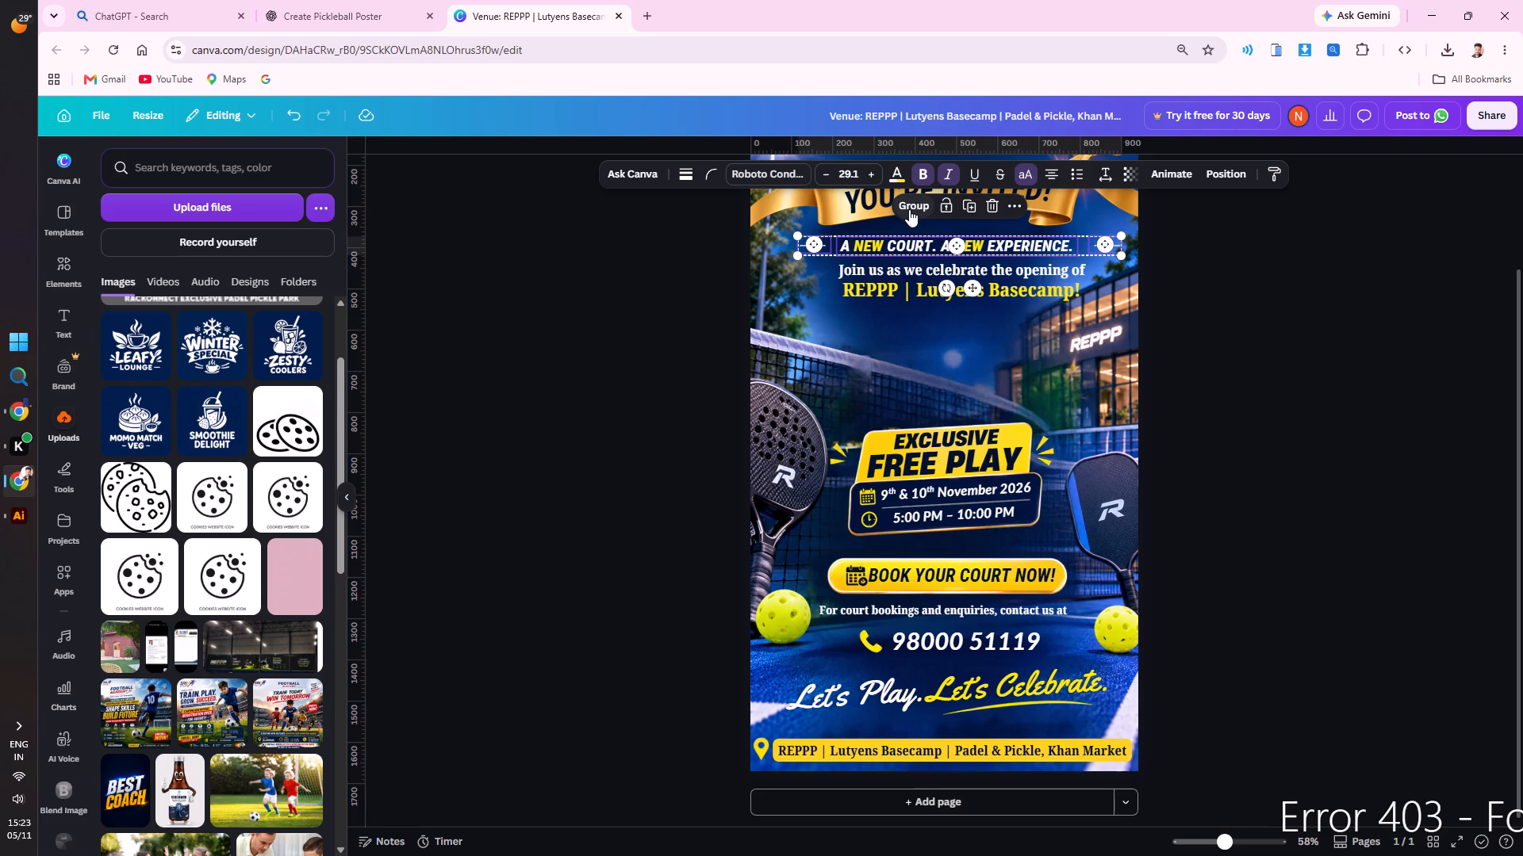
click(909, 208)
click(693, 317)
Nudge the Join us group and the A NEW COURT group so both sit centred below the YOU'RE INVITED! ribbon.
ctrl+scroll(941, 480, down, 3)
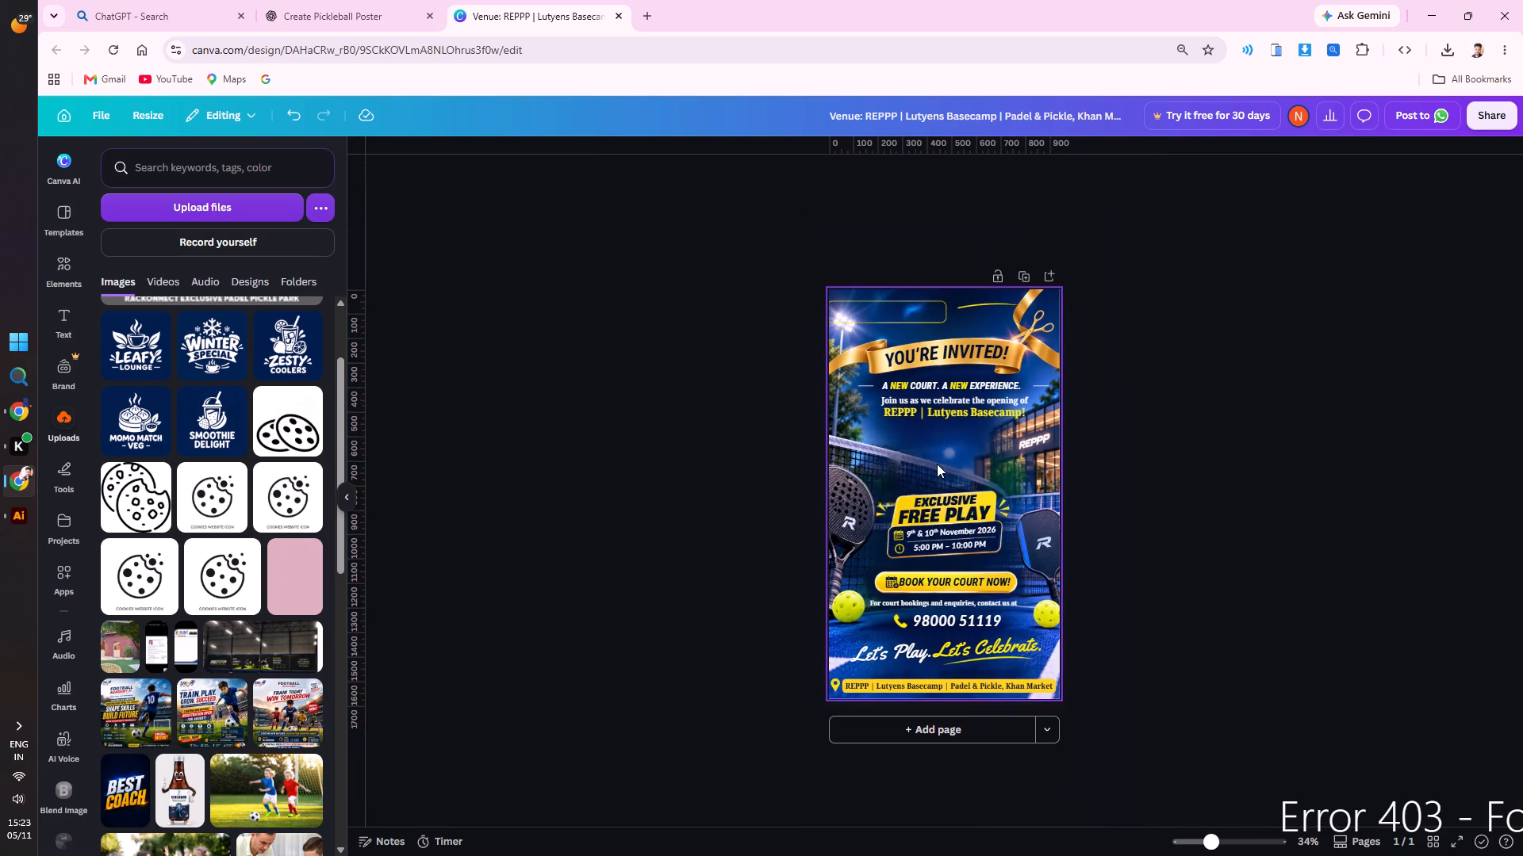
ctrl+scroll(783, 539, up, 1)
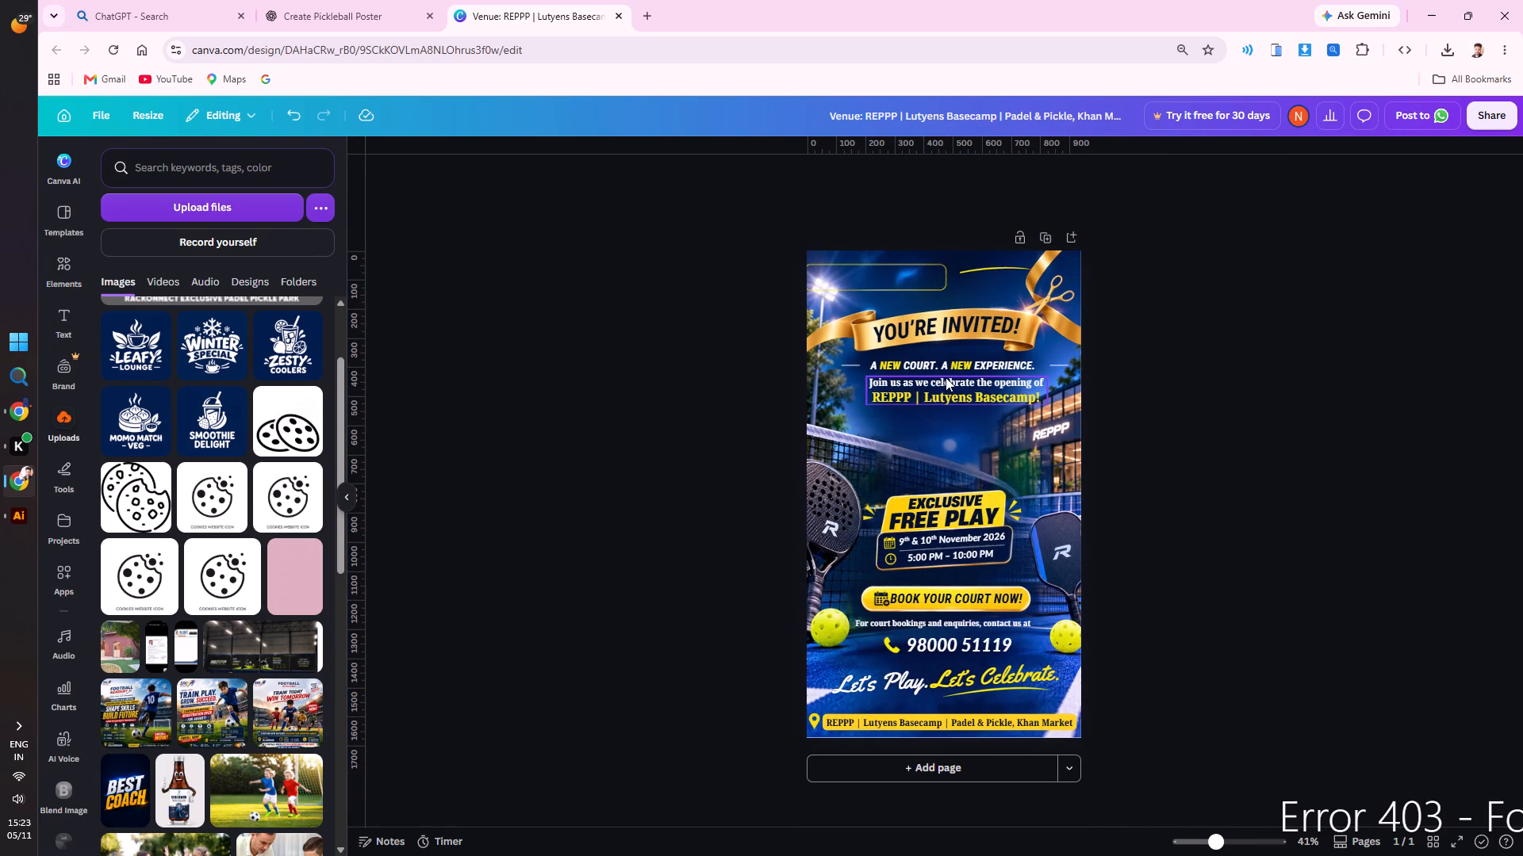
drag(946, 379, 936, 382)
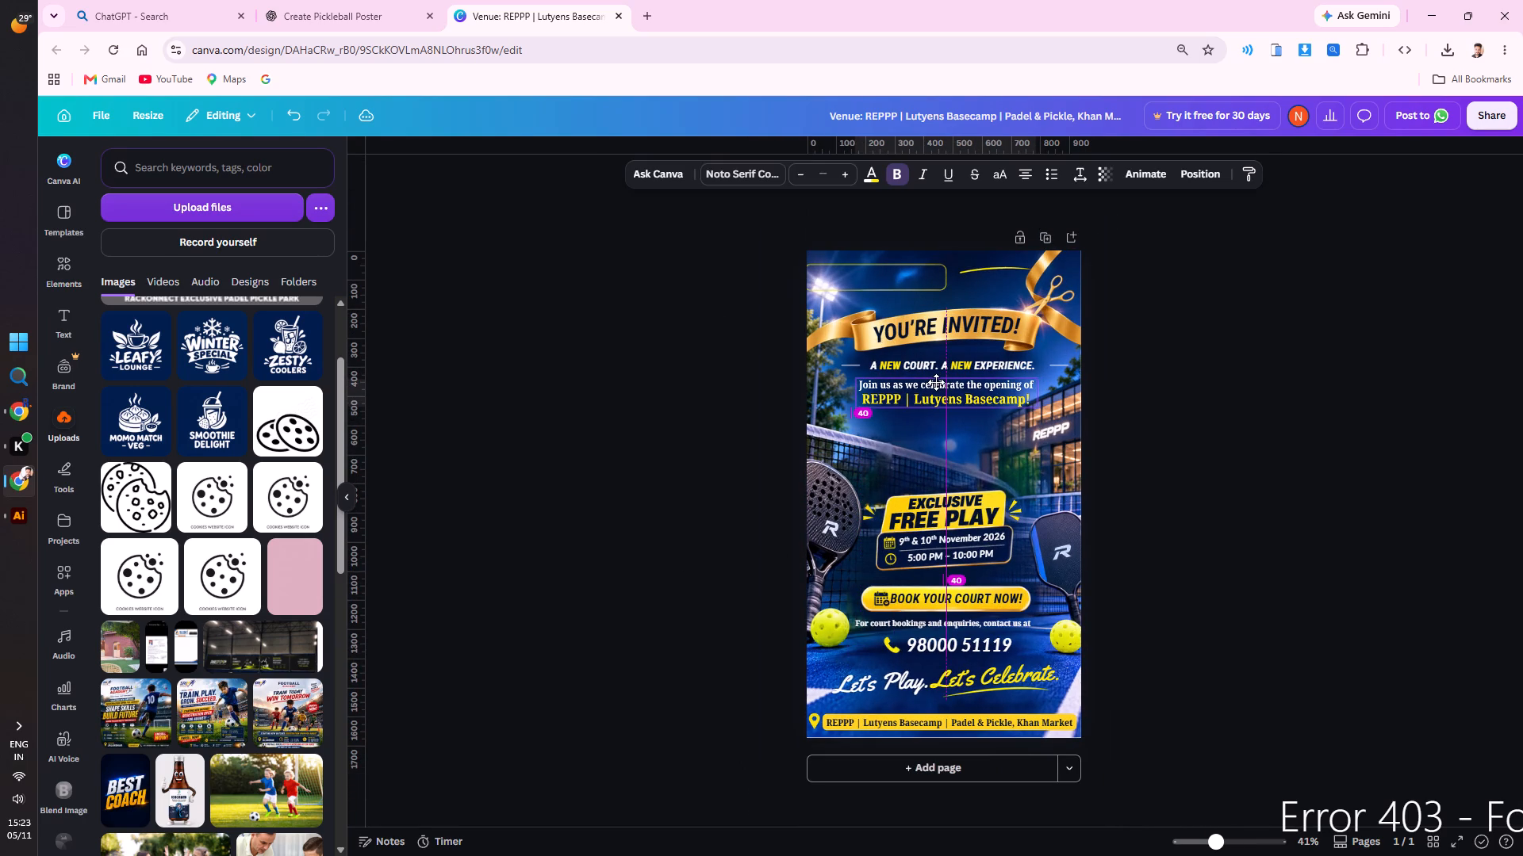
drag(936, 382, 934, 383)
drag(934, 368, 928, 368)
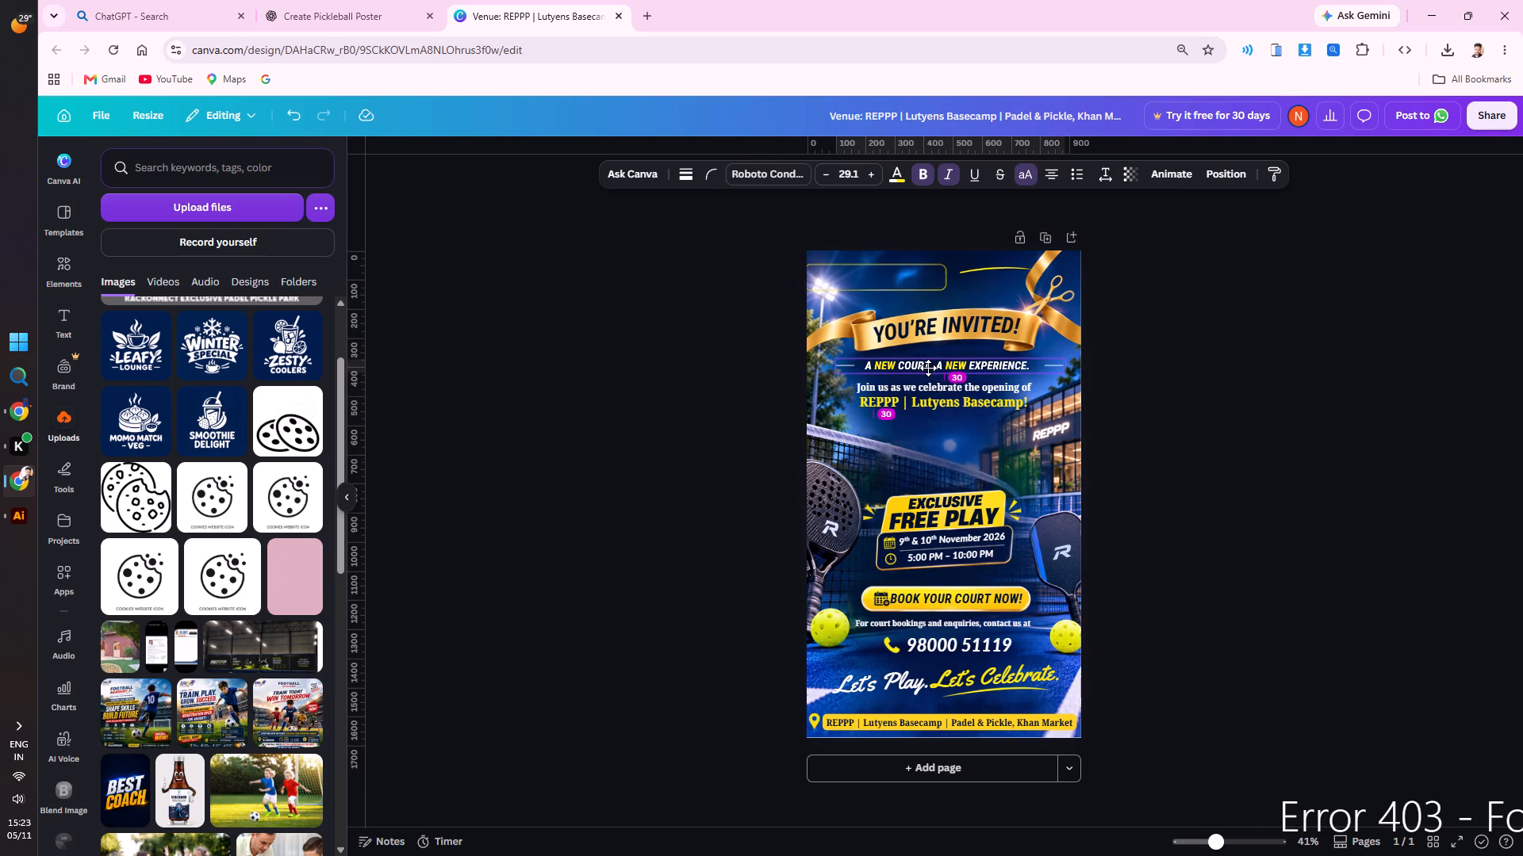
drag(928, 368, 932, 369)
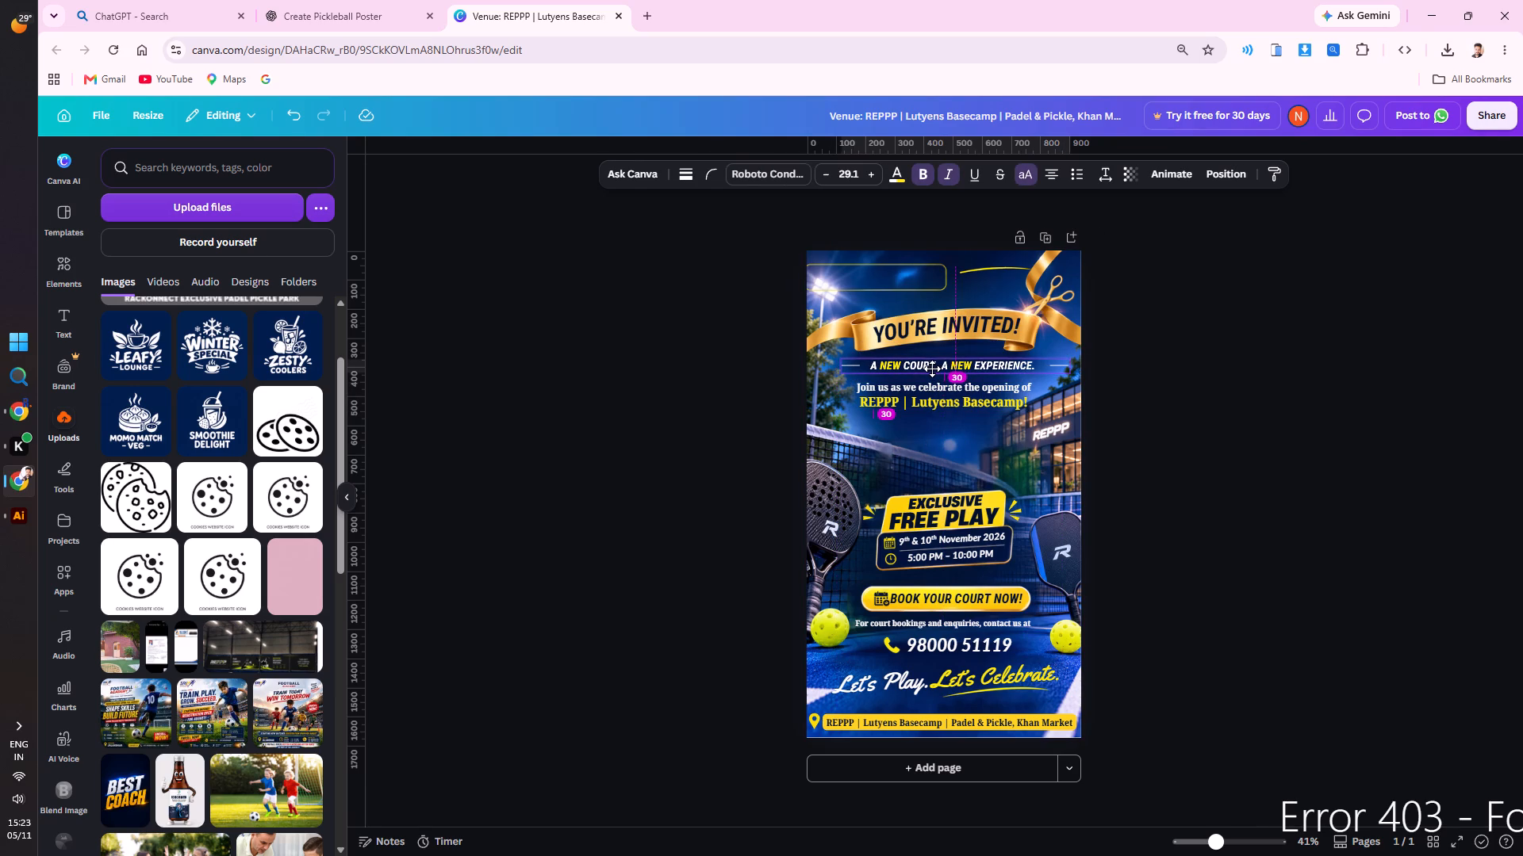
drag(932, 369, 925, 369)
click(659, 413)
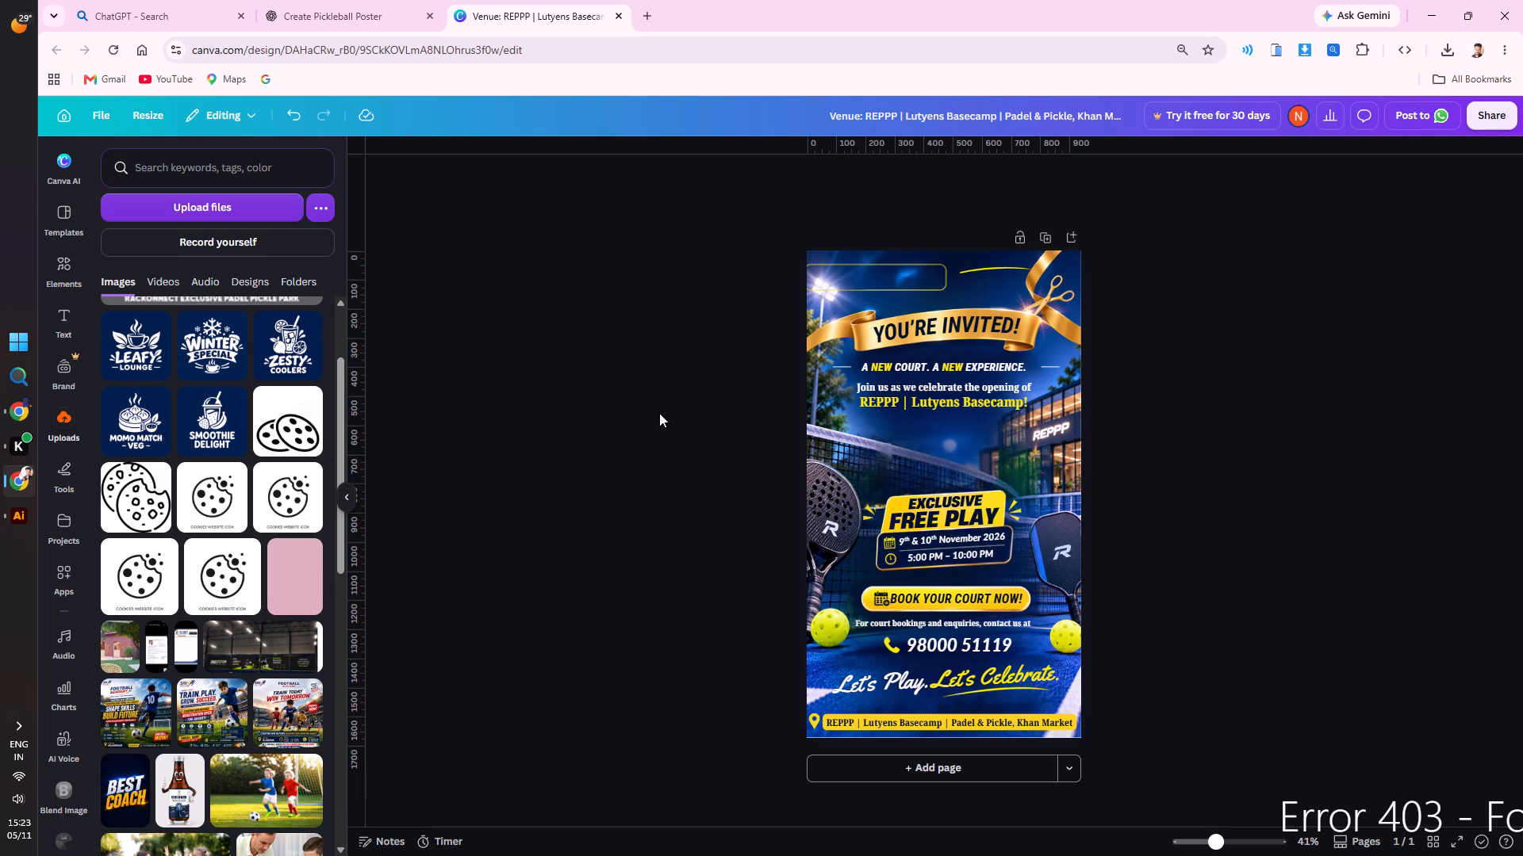
Move the EXCLUSIVE FREE PLAY date panel up to just below the REPPP | Lutyens Basecamp! line, centred on the page.
drag(945, 513, 942, 456)
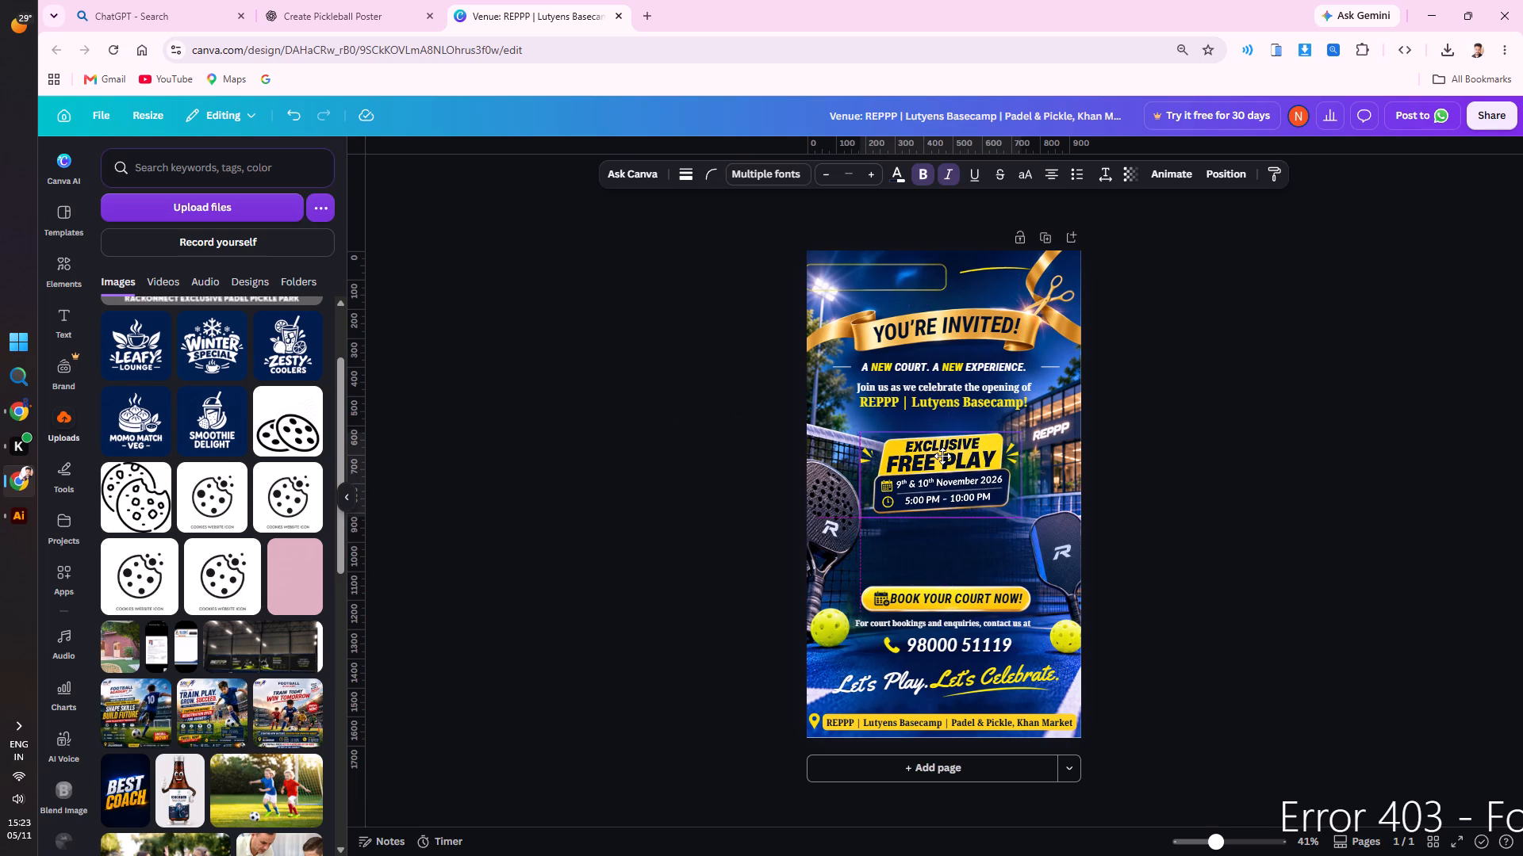
drag(942, 456, 947, 454)
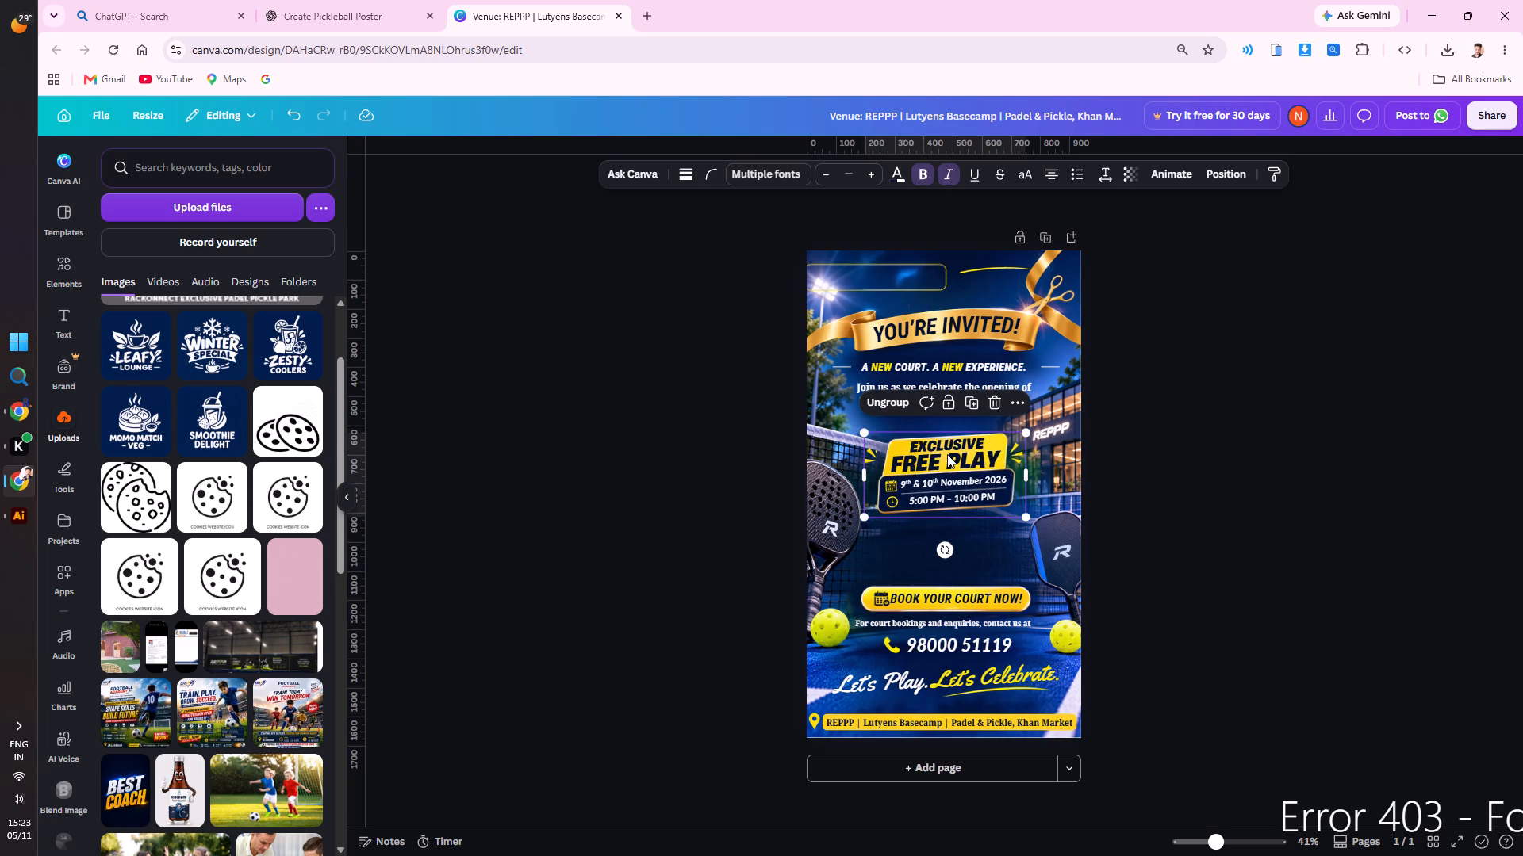
click(608, 527)
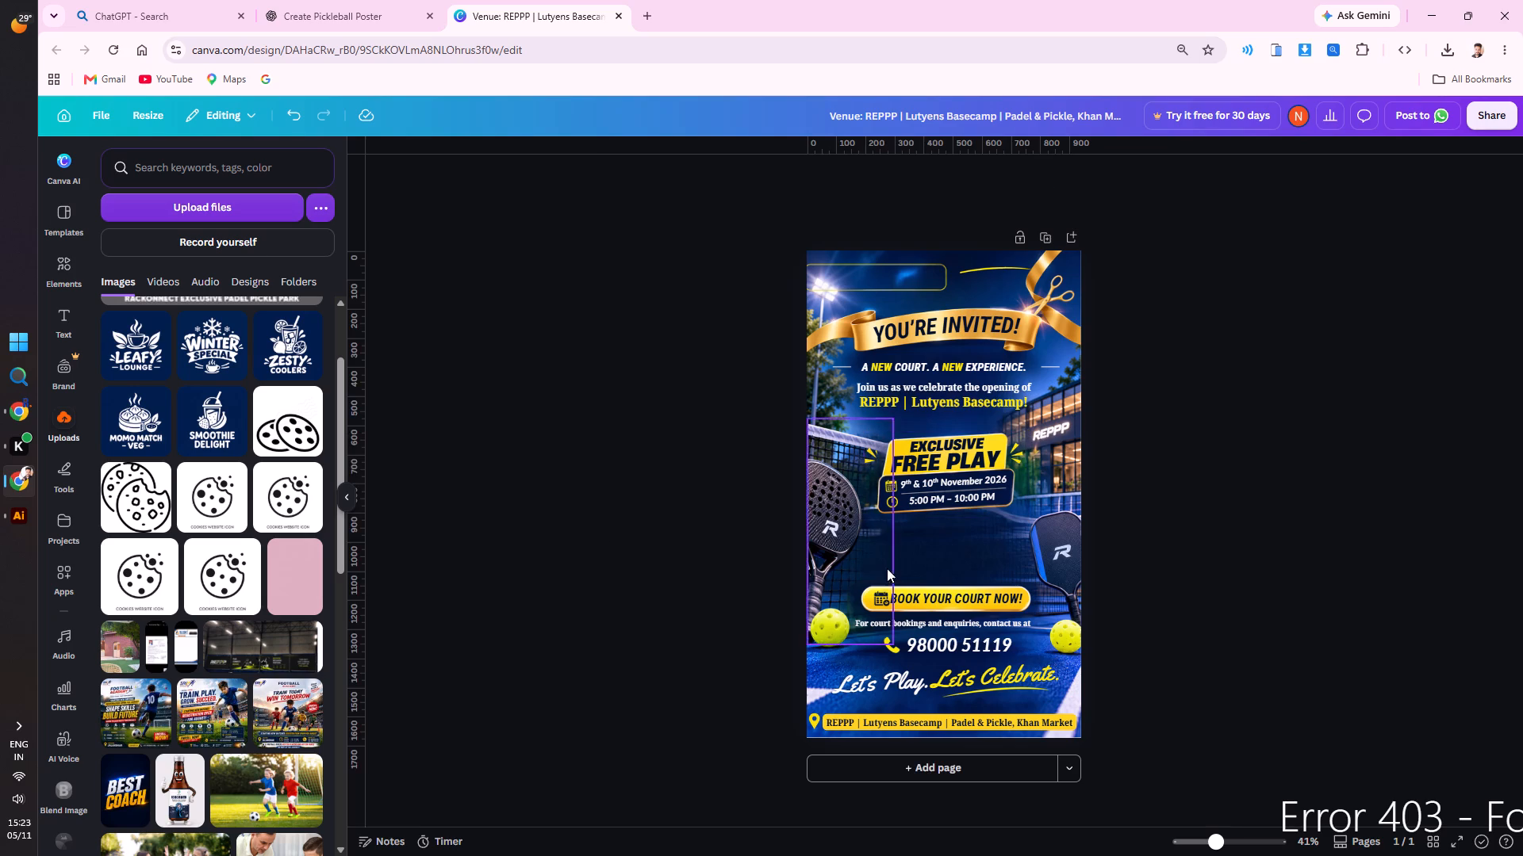
Move the BOOK YOUR COURT NOW! banner up to just below the date panel, keeping it centred.
drag(926, 591, 923, 541)
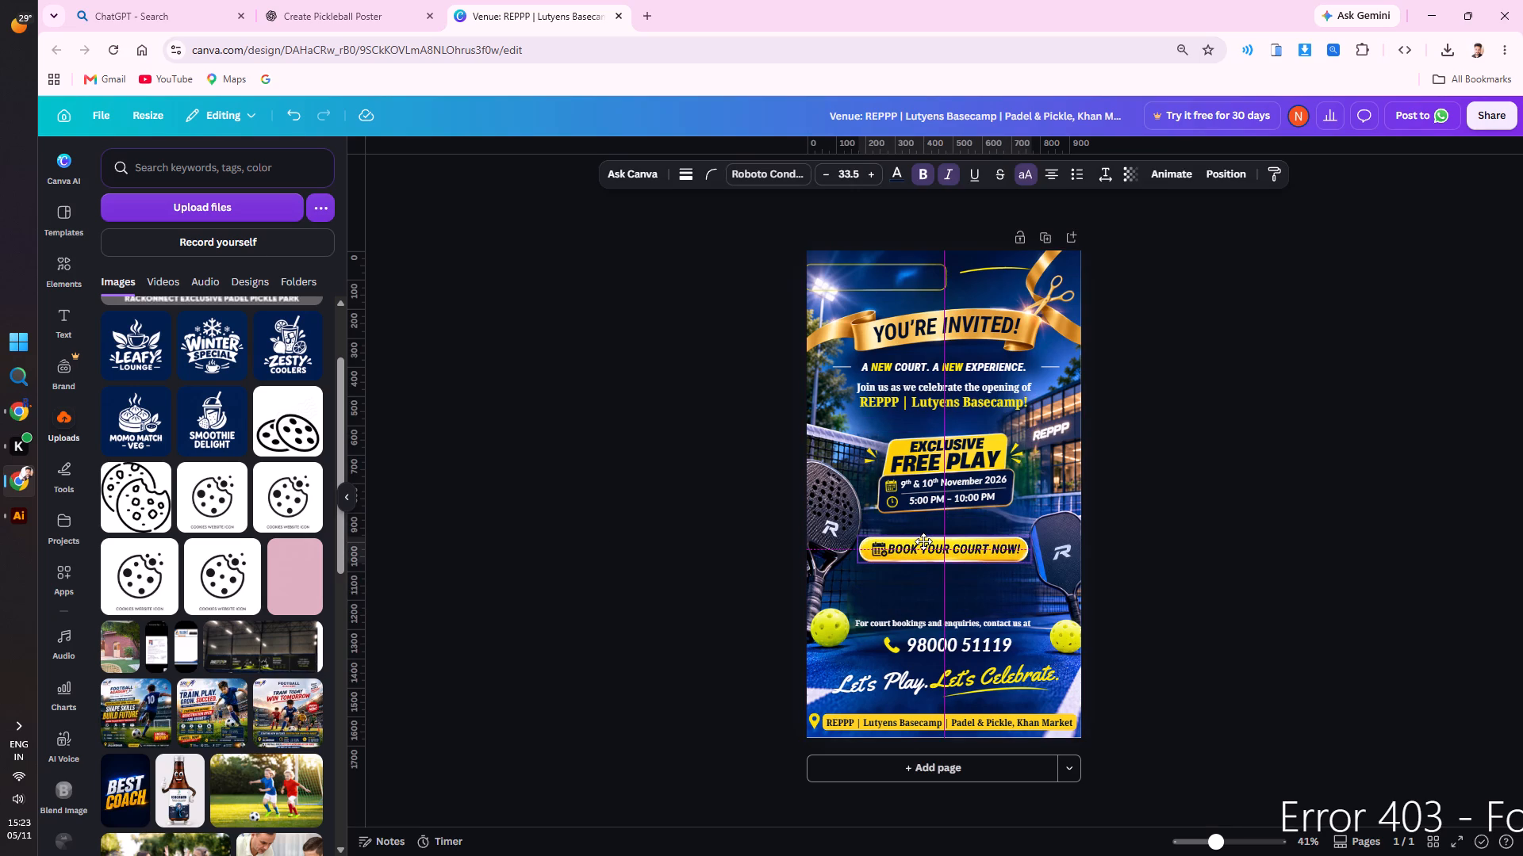
drag(923, 541, 928, 533)
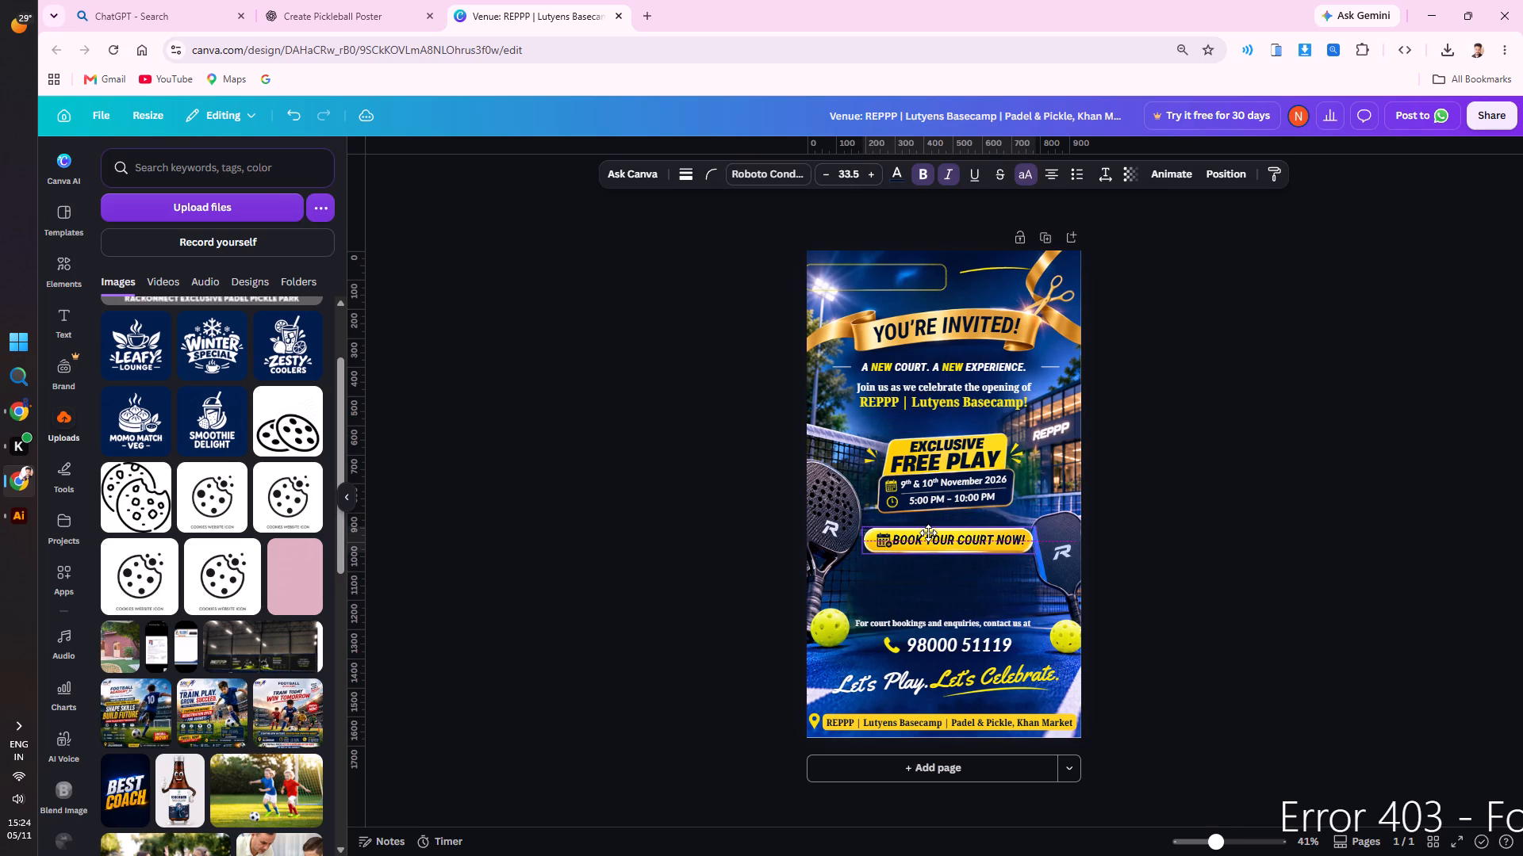
drag(928, 533, 927, 533)
Move the For court bookings and enquiries line up beneath the BOOK YOUR COURT NOW! banner and centre it.
drag(951, 624, 952, 569)
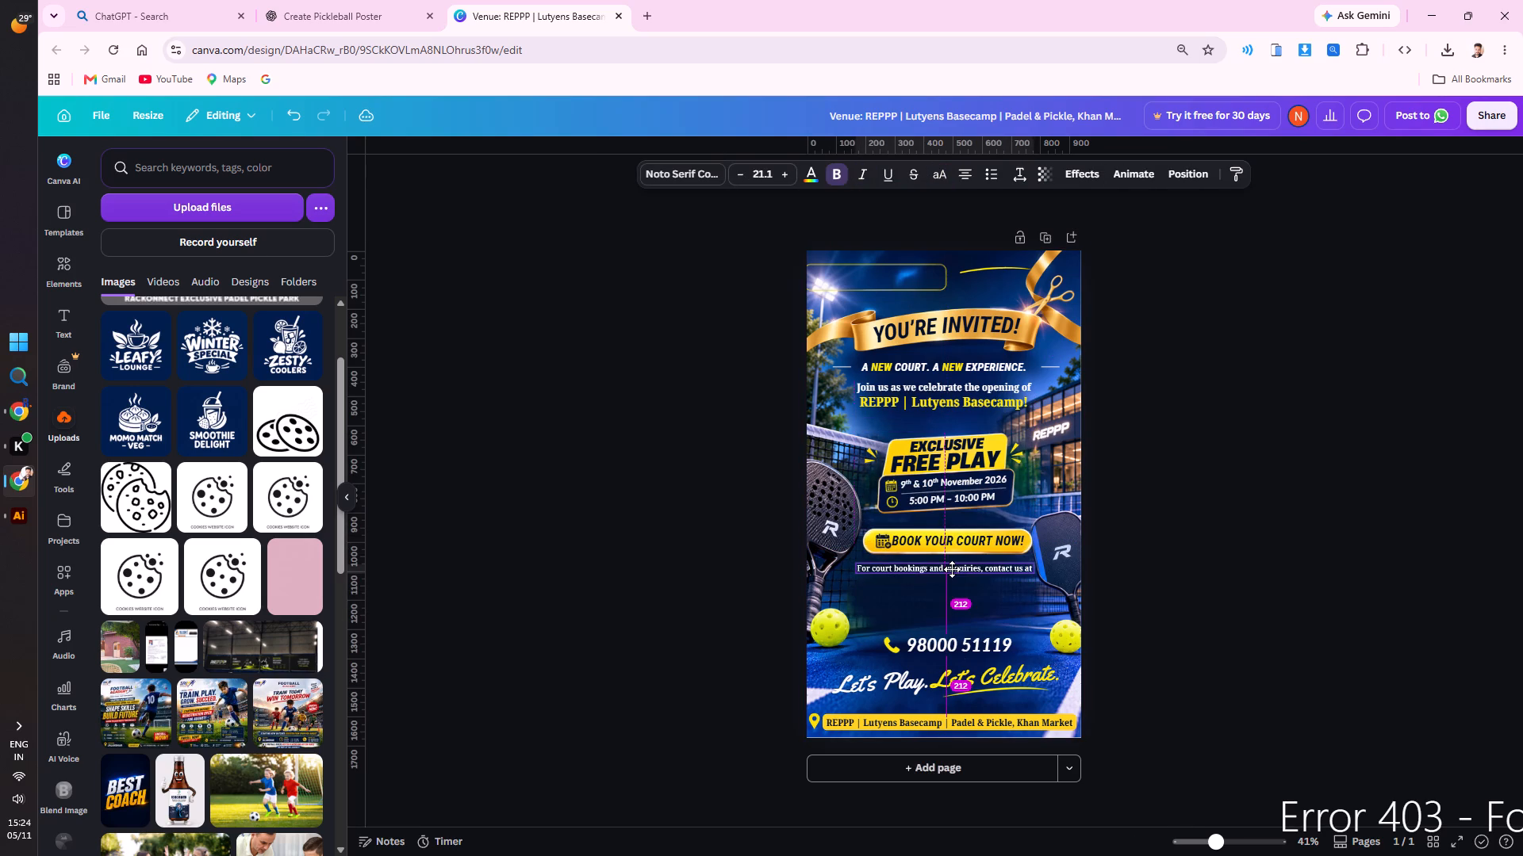
drag(952, 569, 953, 569)
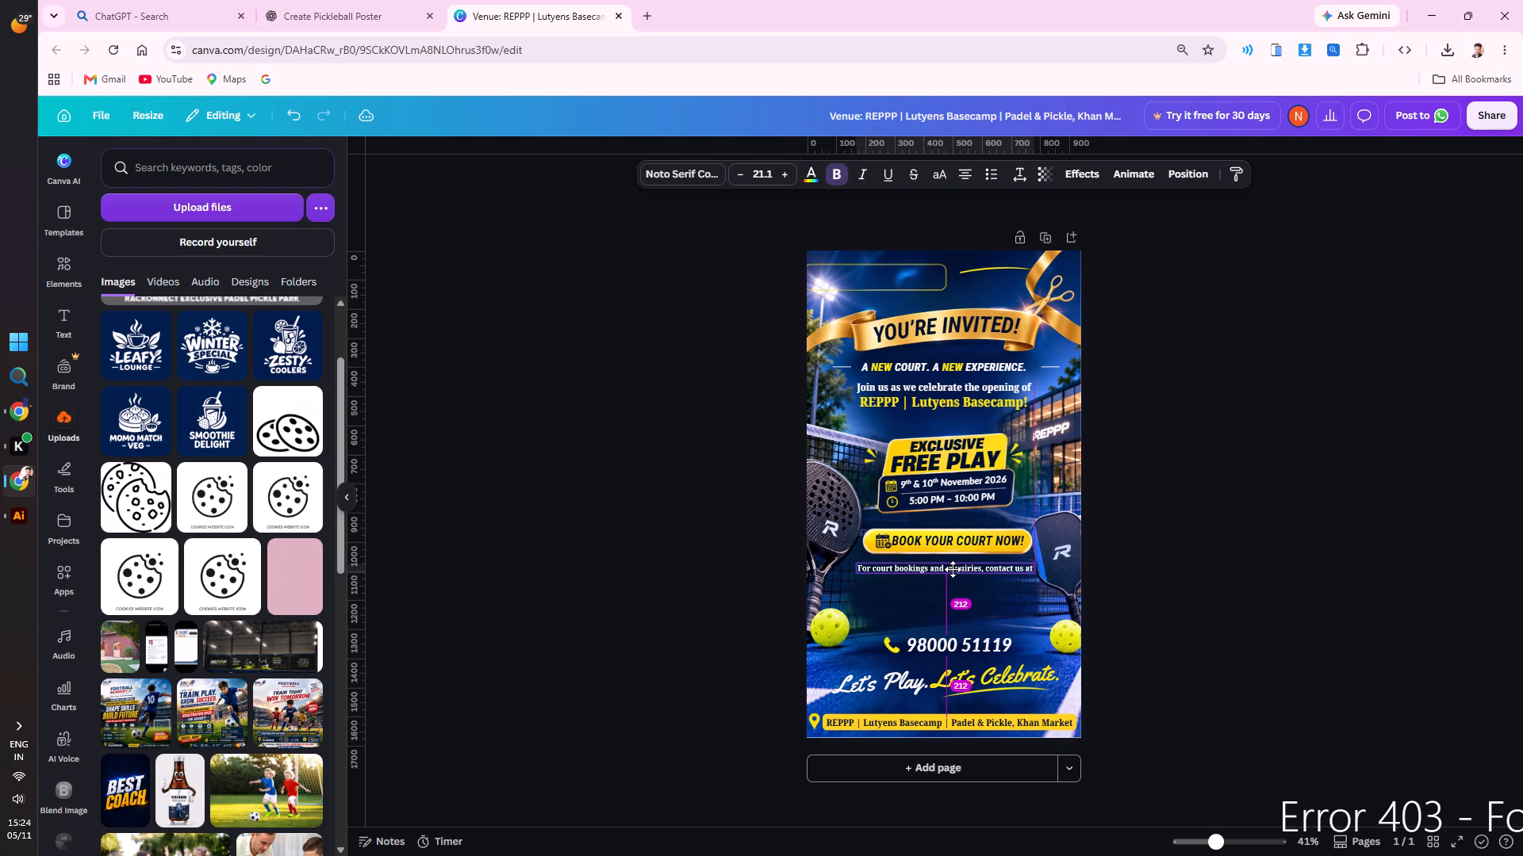
drag(953, 569, 953, 568)
drag(953, 568, 957, 570)
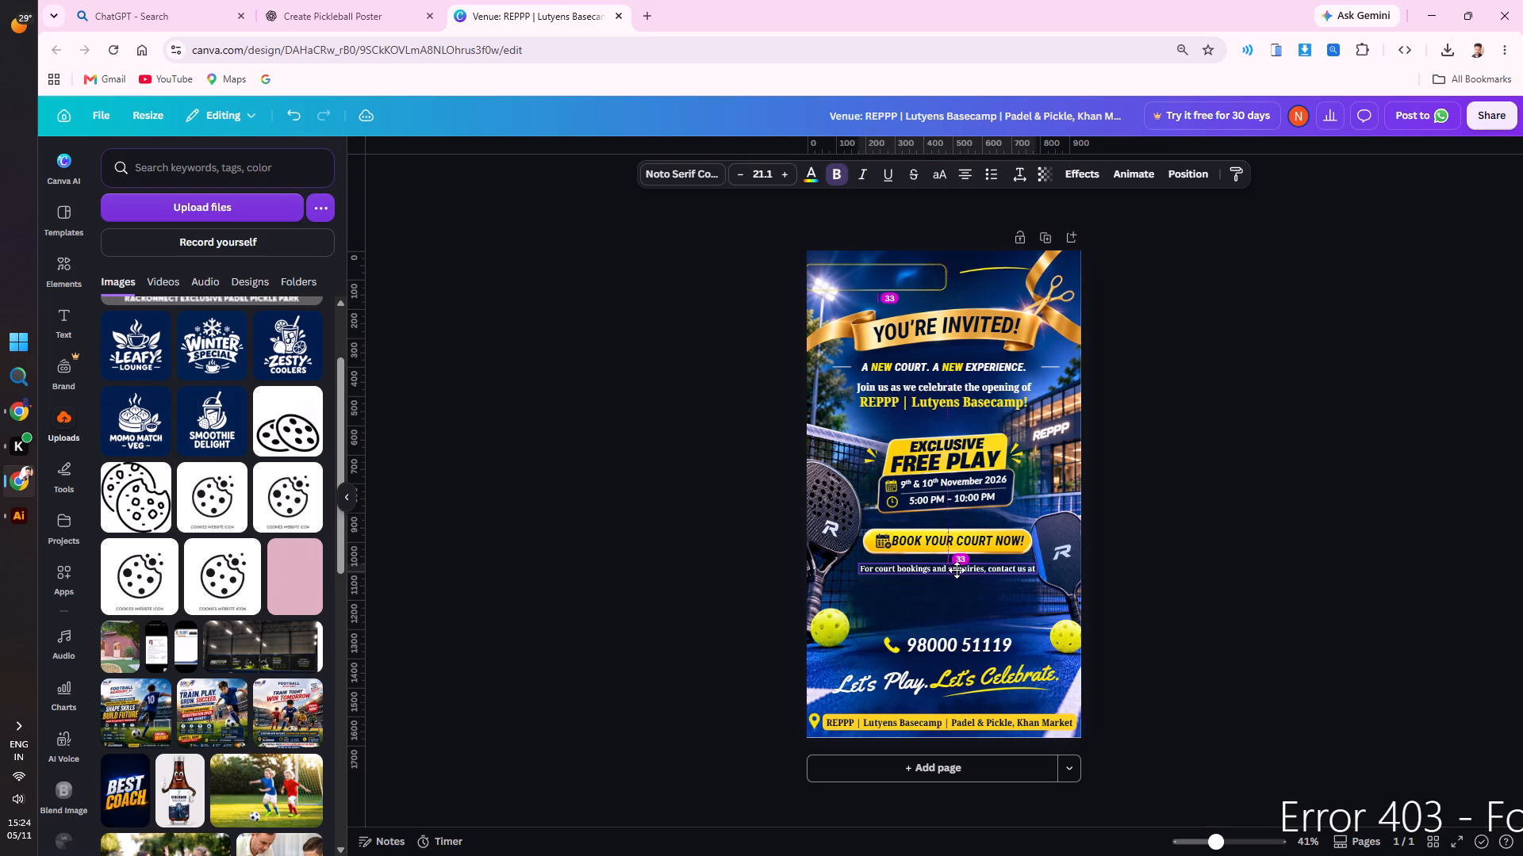
drag(957, 570, 953, 570)
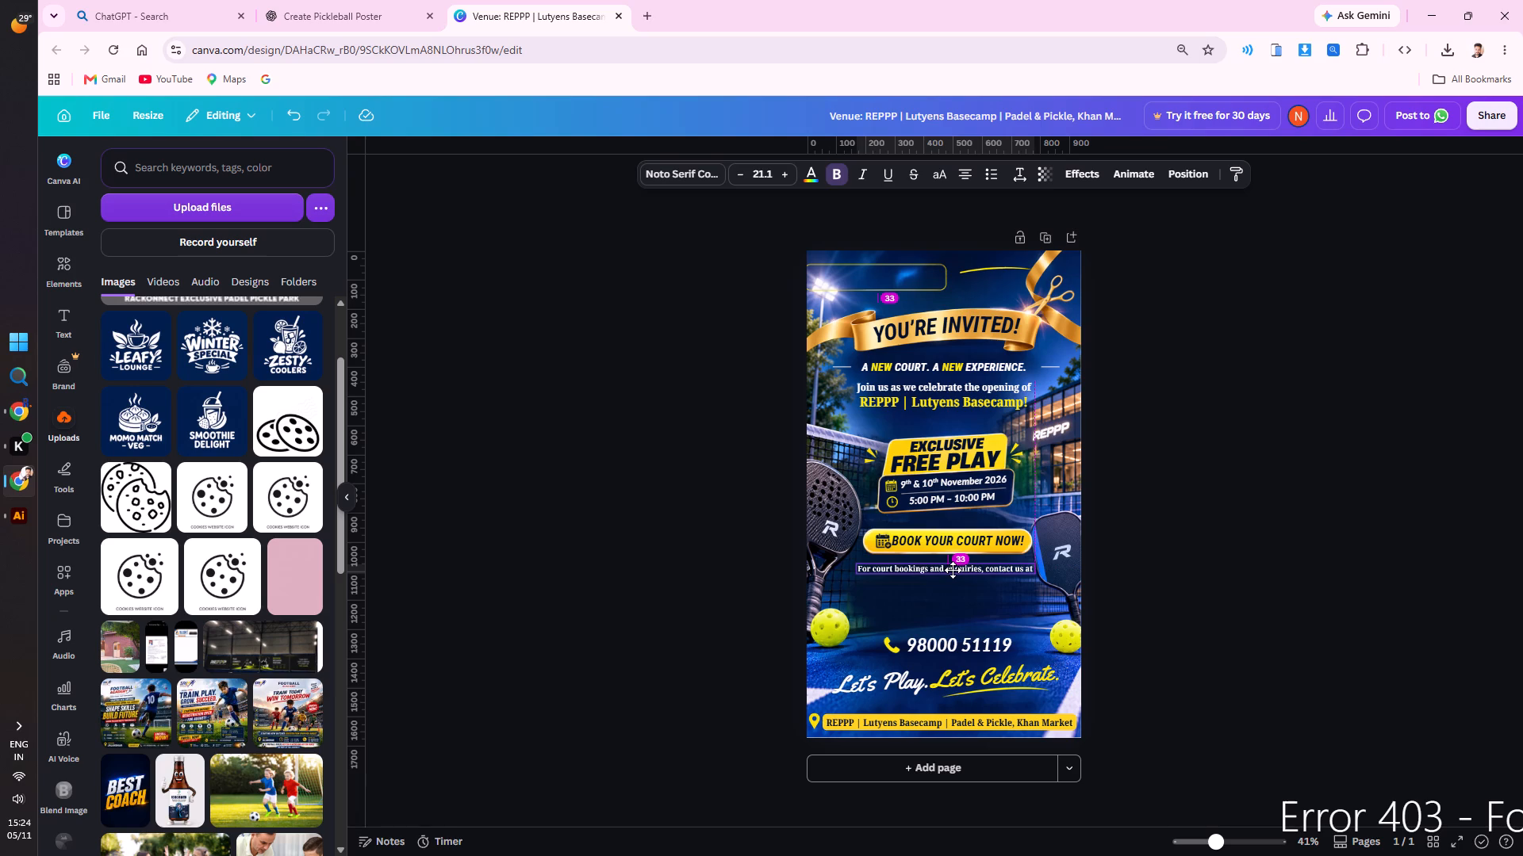
drag(953, 570, 945, 571)
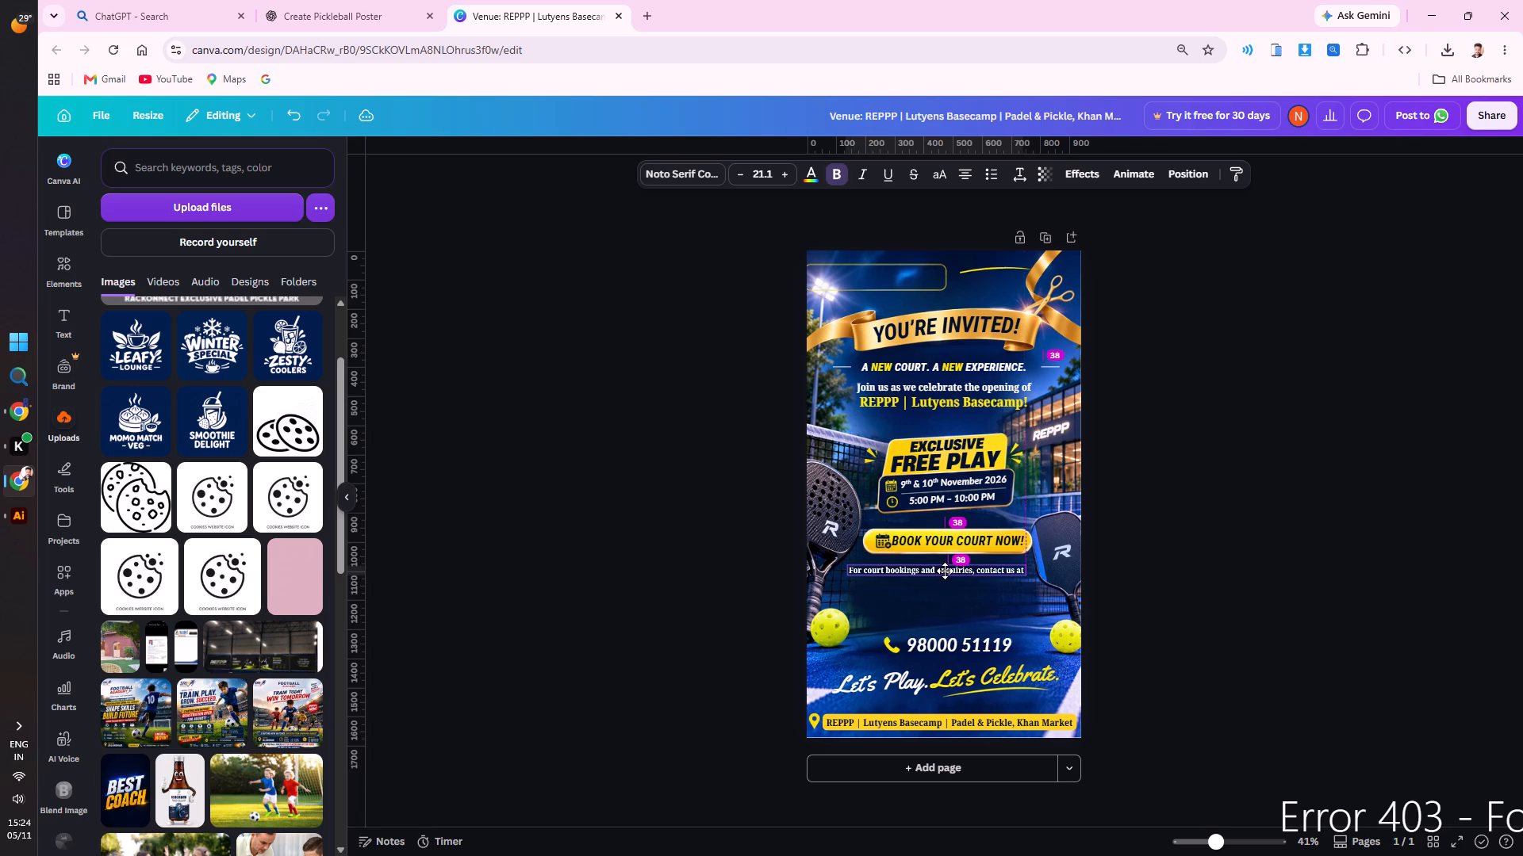
drag(945, 571, 952, 570)
click(662, 534)
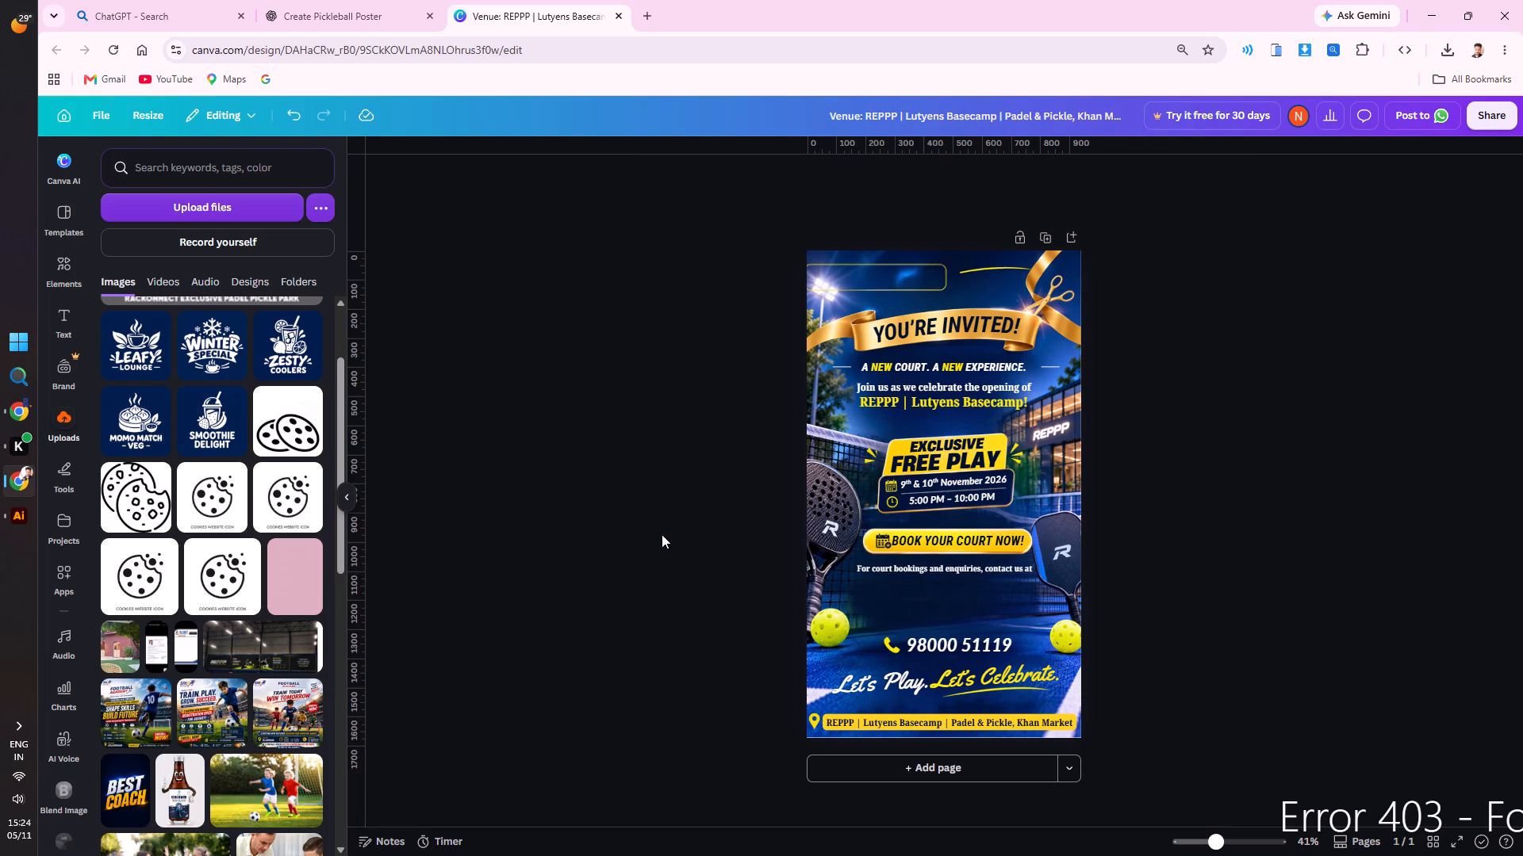
Move the grouped phone icon and contact number up directly beneath the bookings and enquiries line.
click(941, 642)
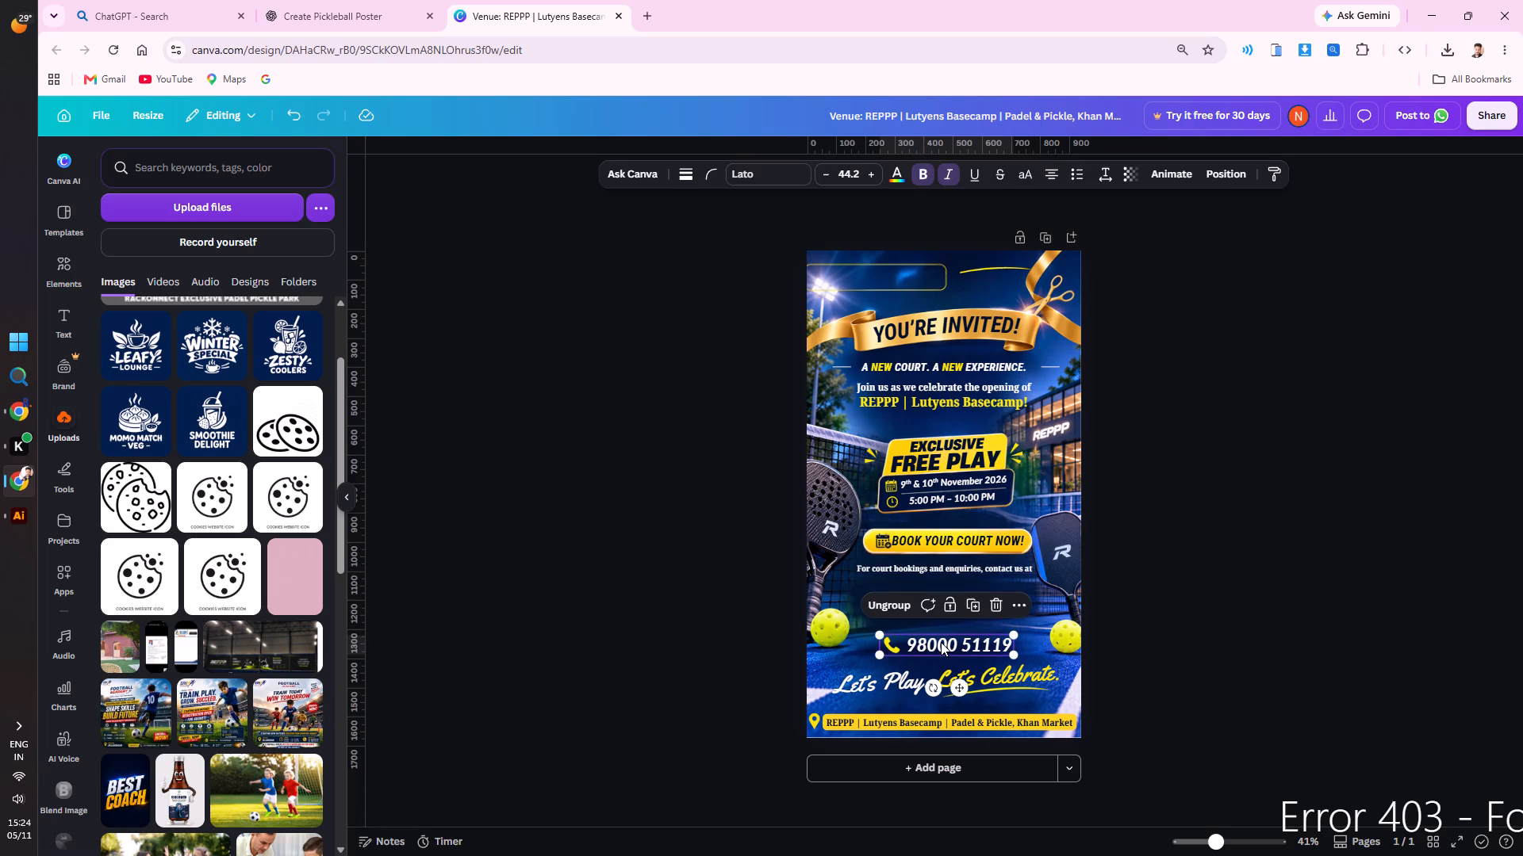
drag(941, 642, 938, 588)
click(636, 564)
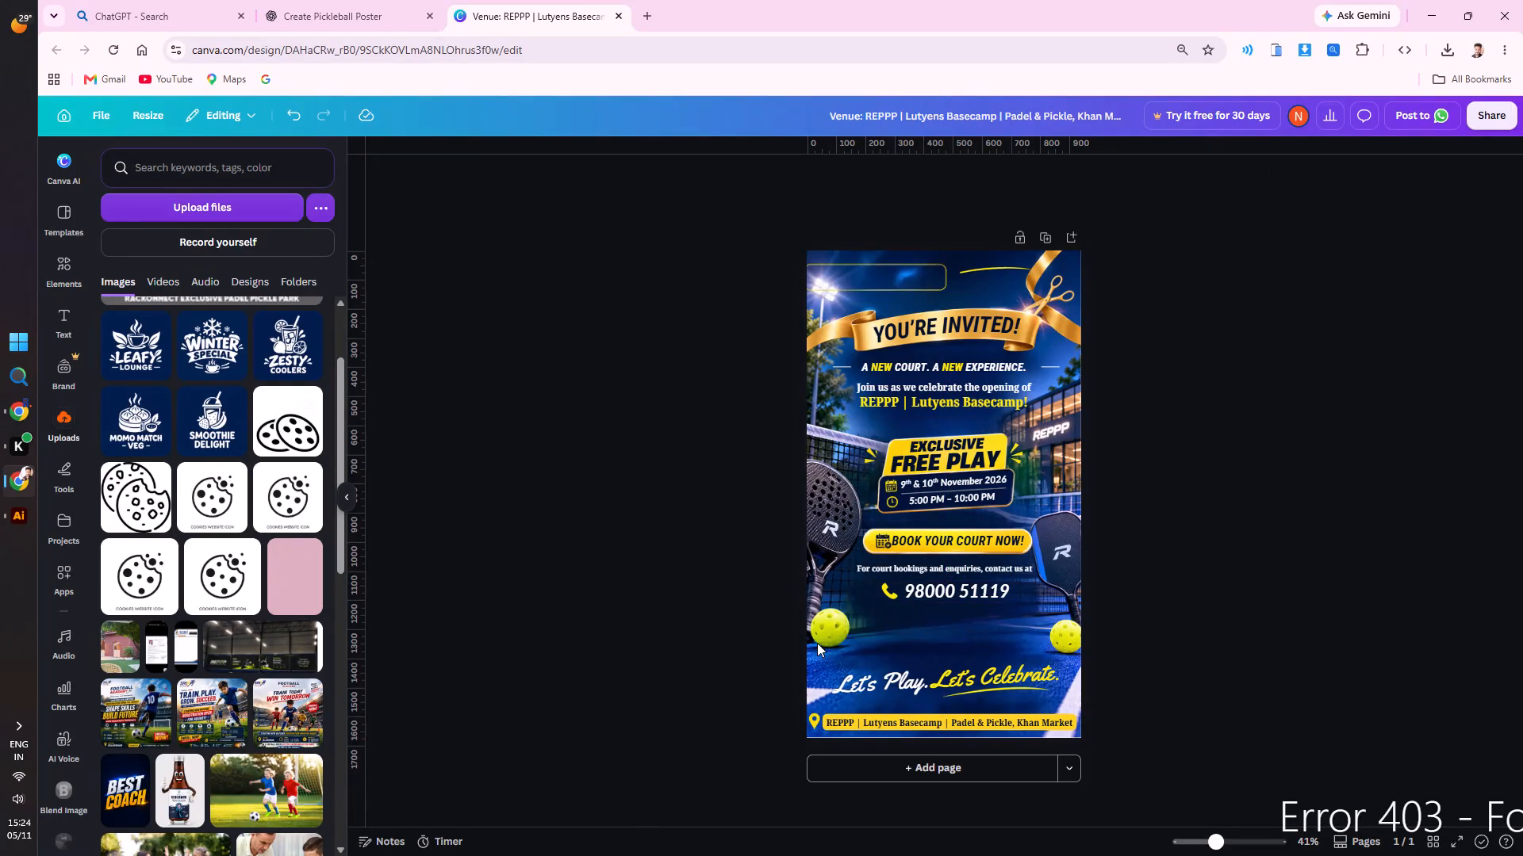
Shrink the Let's Play. Let's Celebrate. lettering and move it up to fit between the two yellow balls.
click(906, 680)
shift+drag(831, 656, 877, 671)
drag(935, 683, 917, 642)
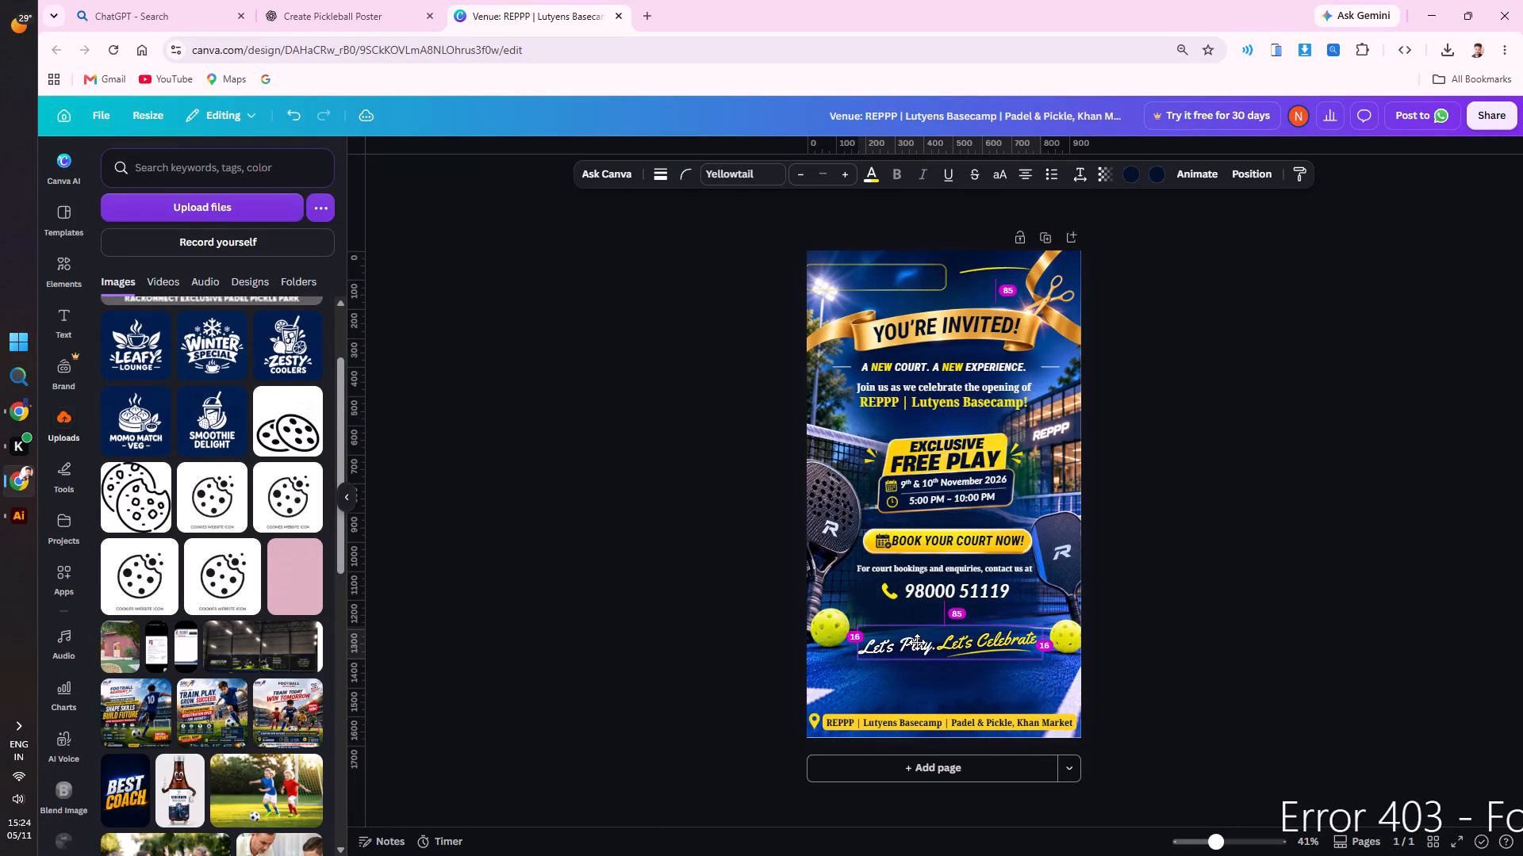
drag(917, 642, 916, 644)
Group the venue line at the page bottom with its location pin and try moving it up beneath the Let's Play lettering.
click(919, 724)
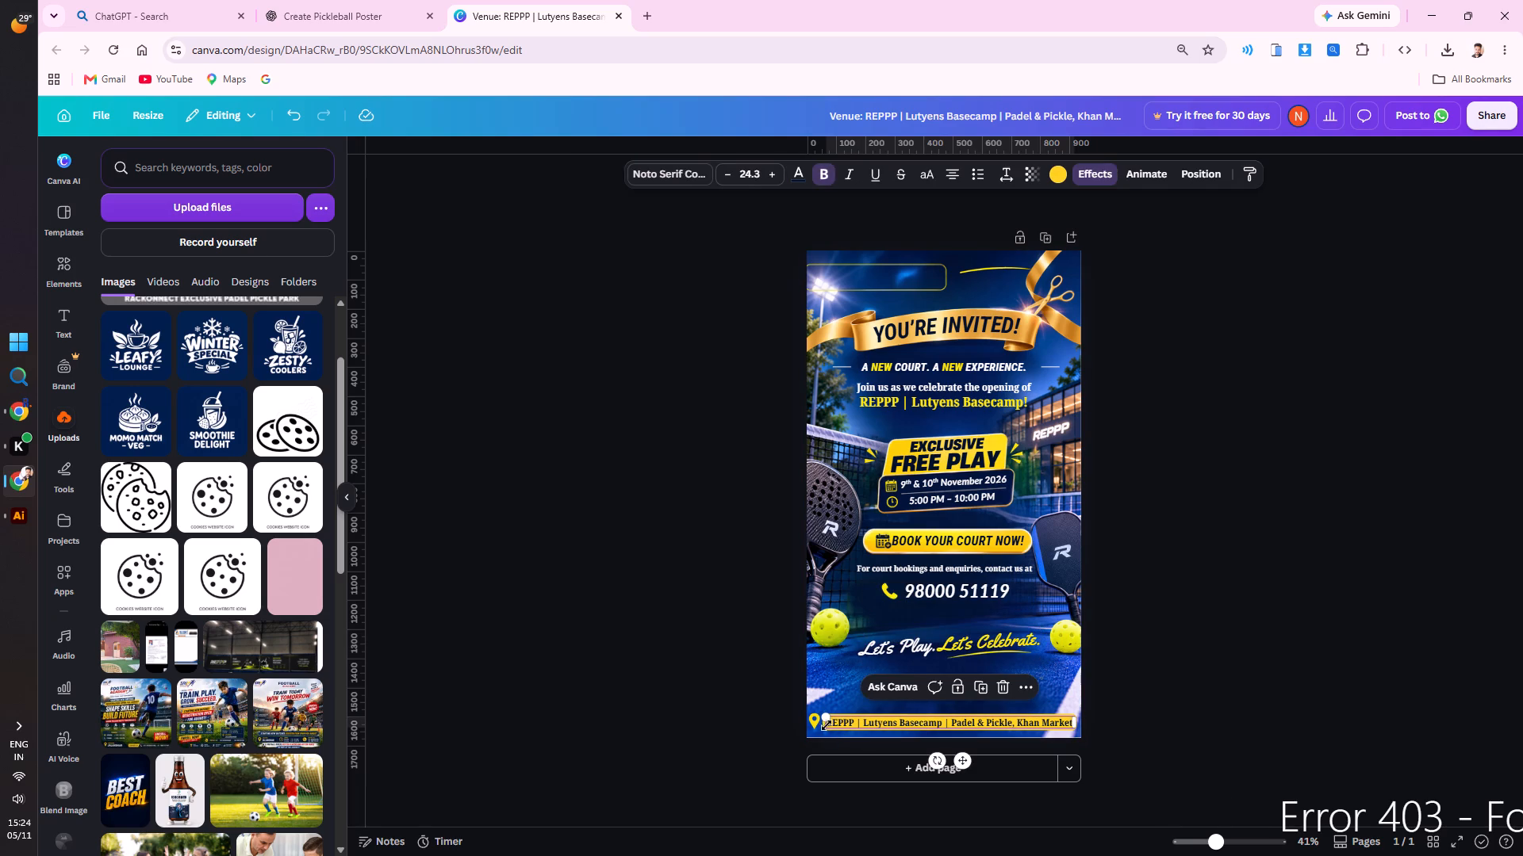
shift+click(809, 718)
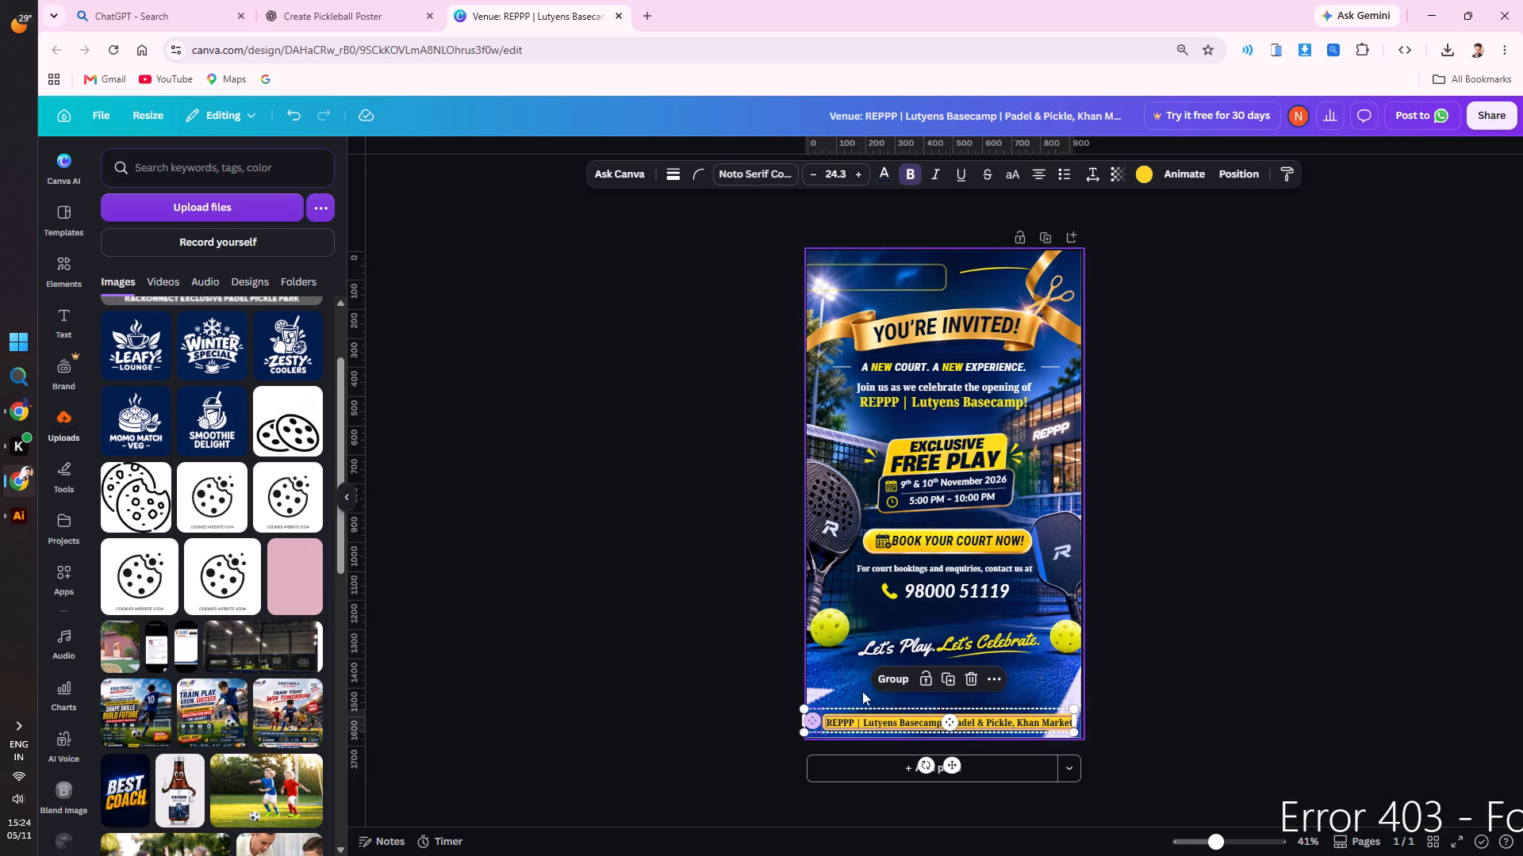
click(886, 678)
click(894, 715)
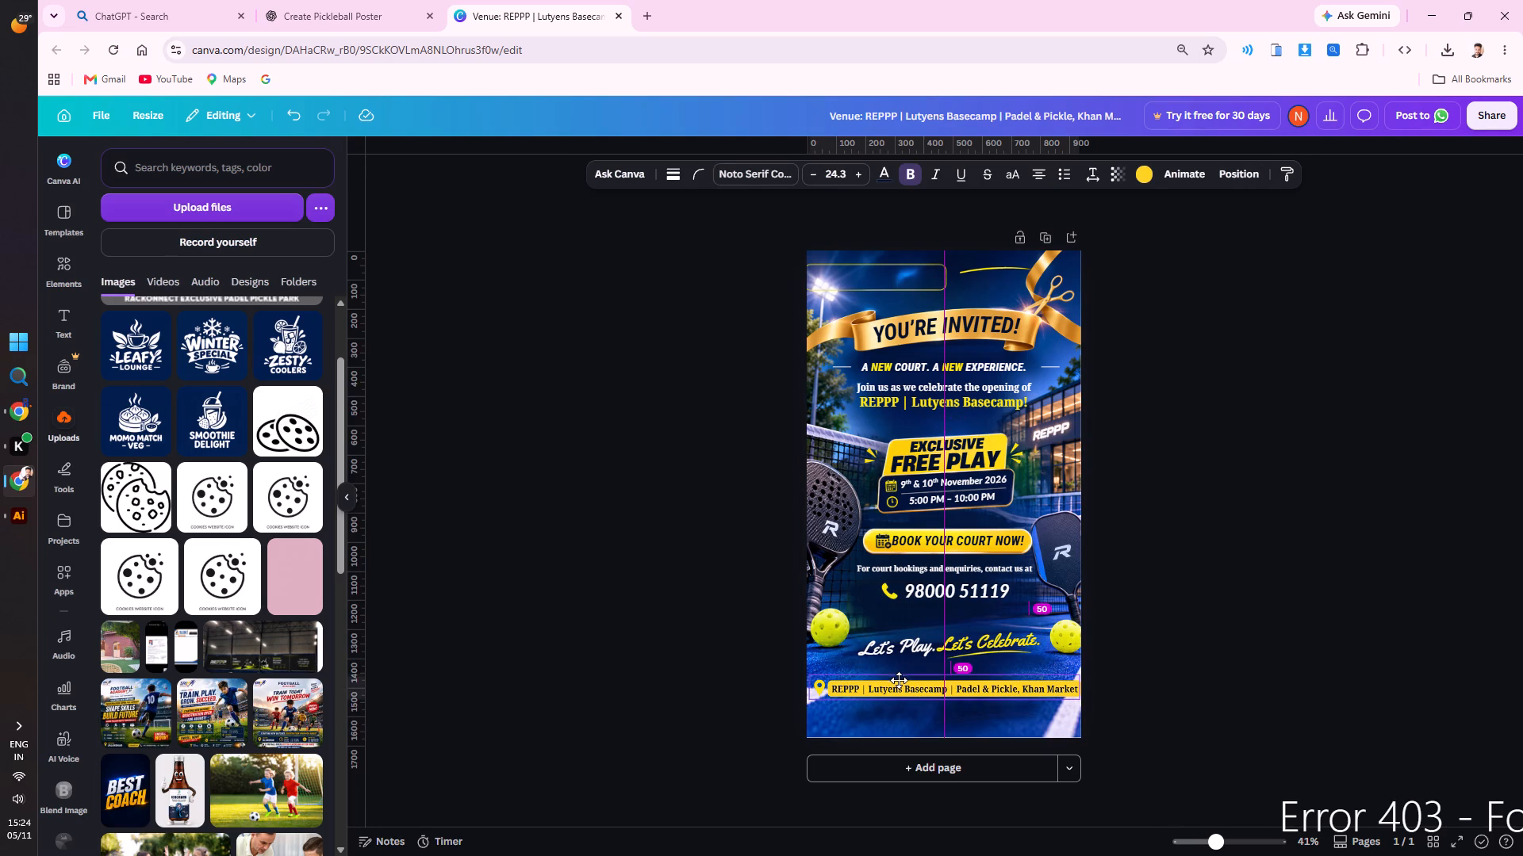
click(695, 617)
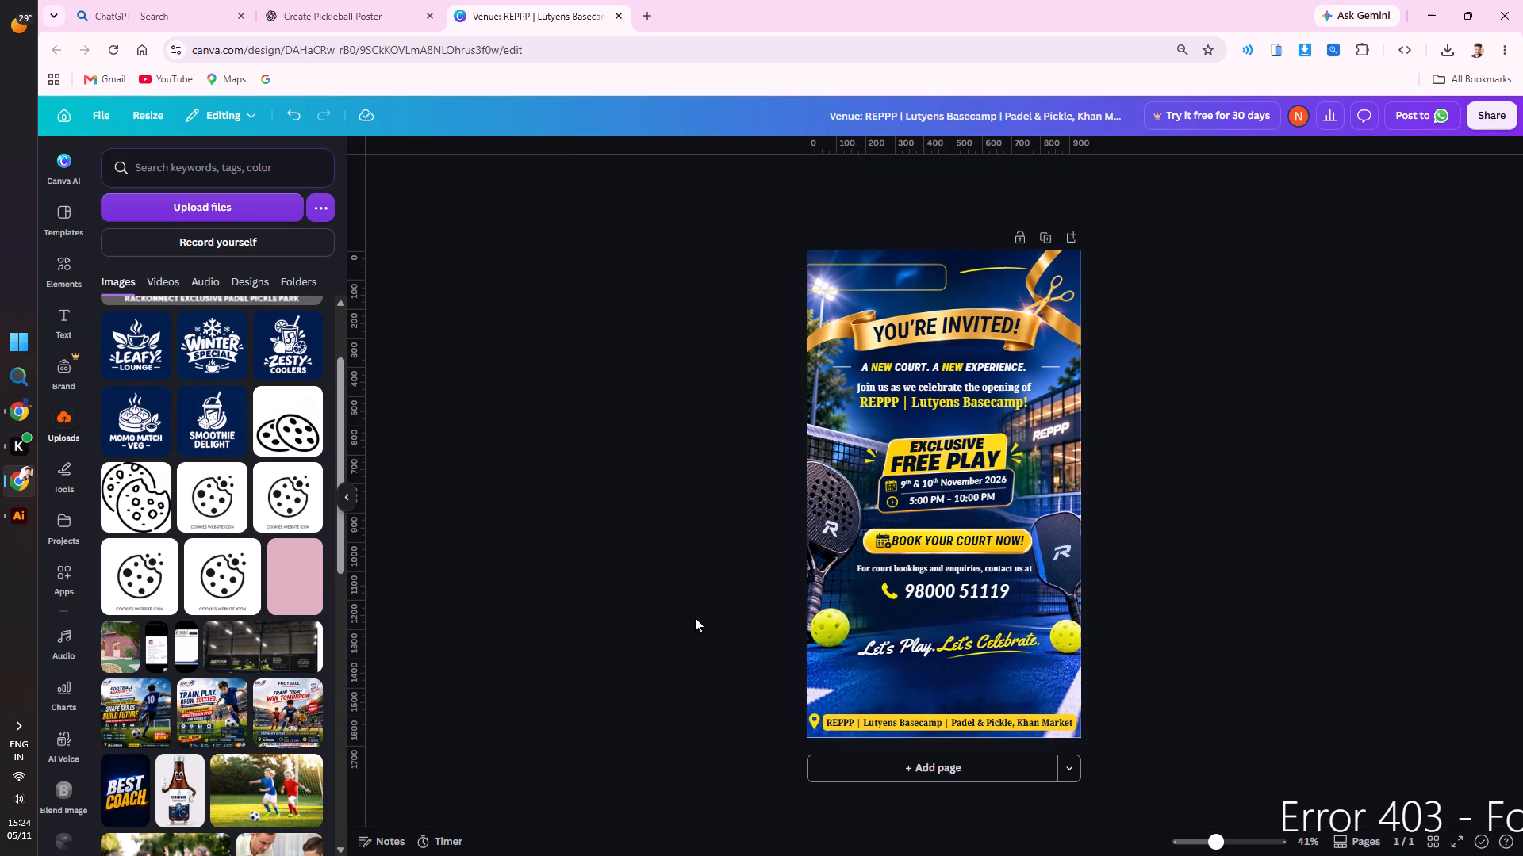
scroll(677, 539, up, 1)
Delete the scissors, the corner ribbon, the gold ribbon behind YOU'RE INVITED! and the yellow curved stroke at the page top.
click(1052, 300)
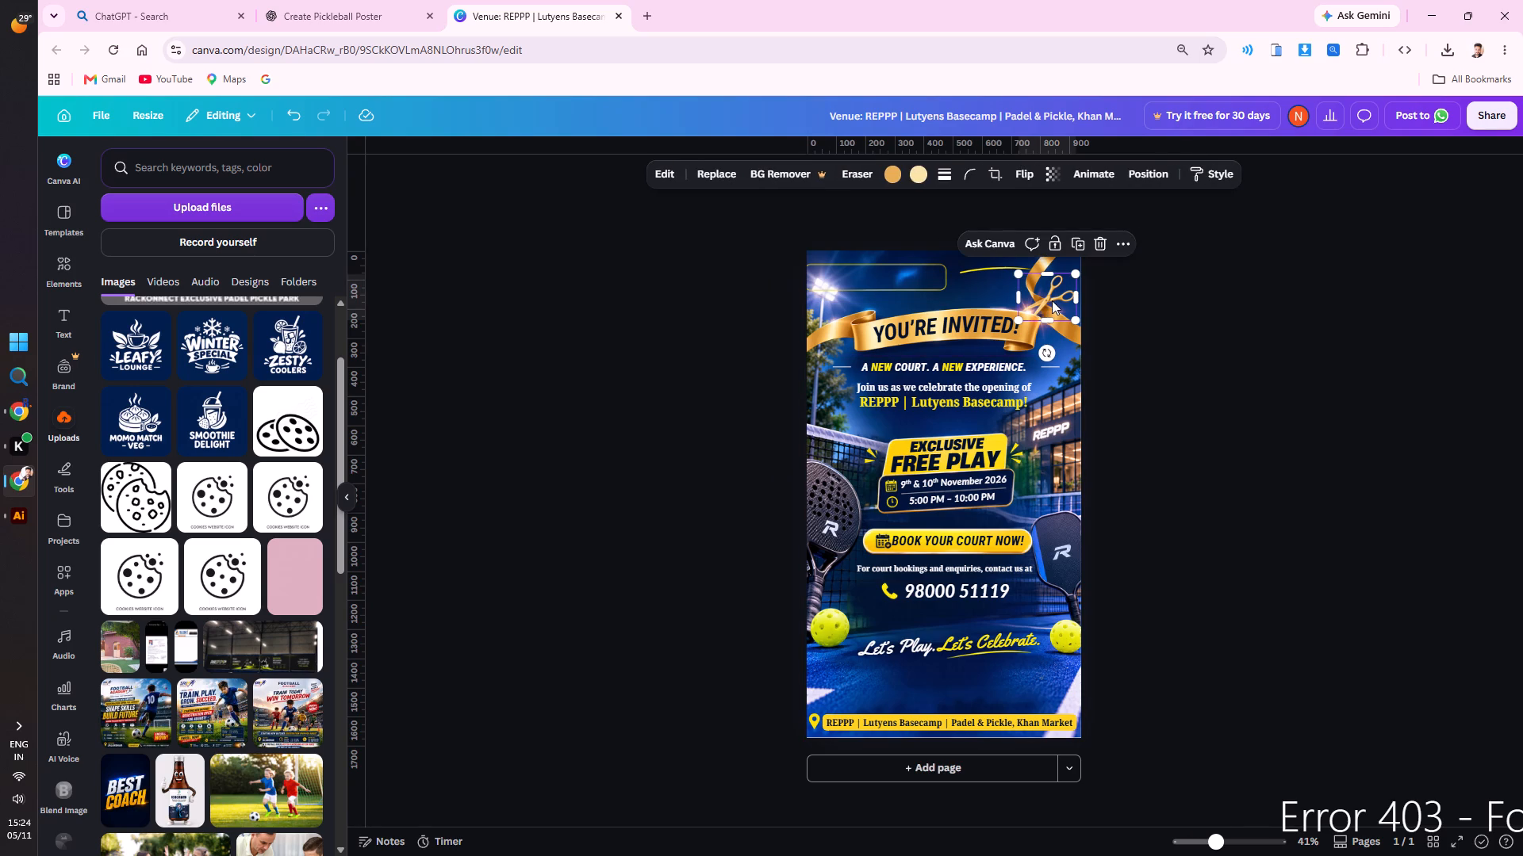
key(Delete)
click(1051, 307)
key(Delete)
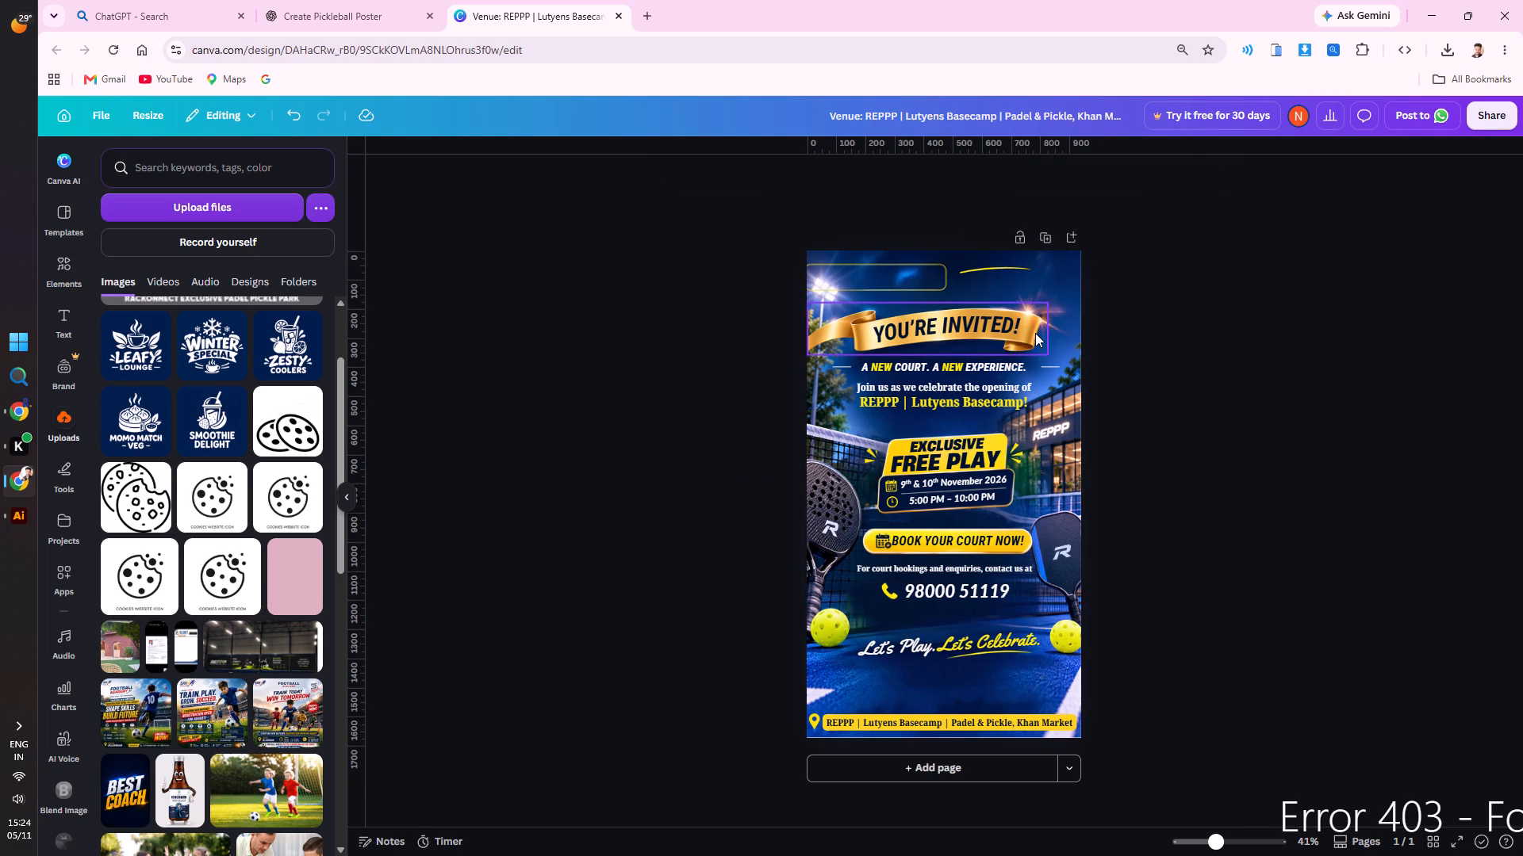
click(1035, 333)
key(Delete)
click(1021, 273)
key(Delete)
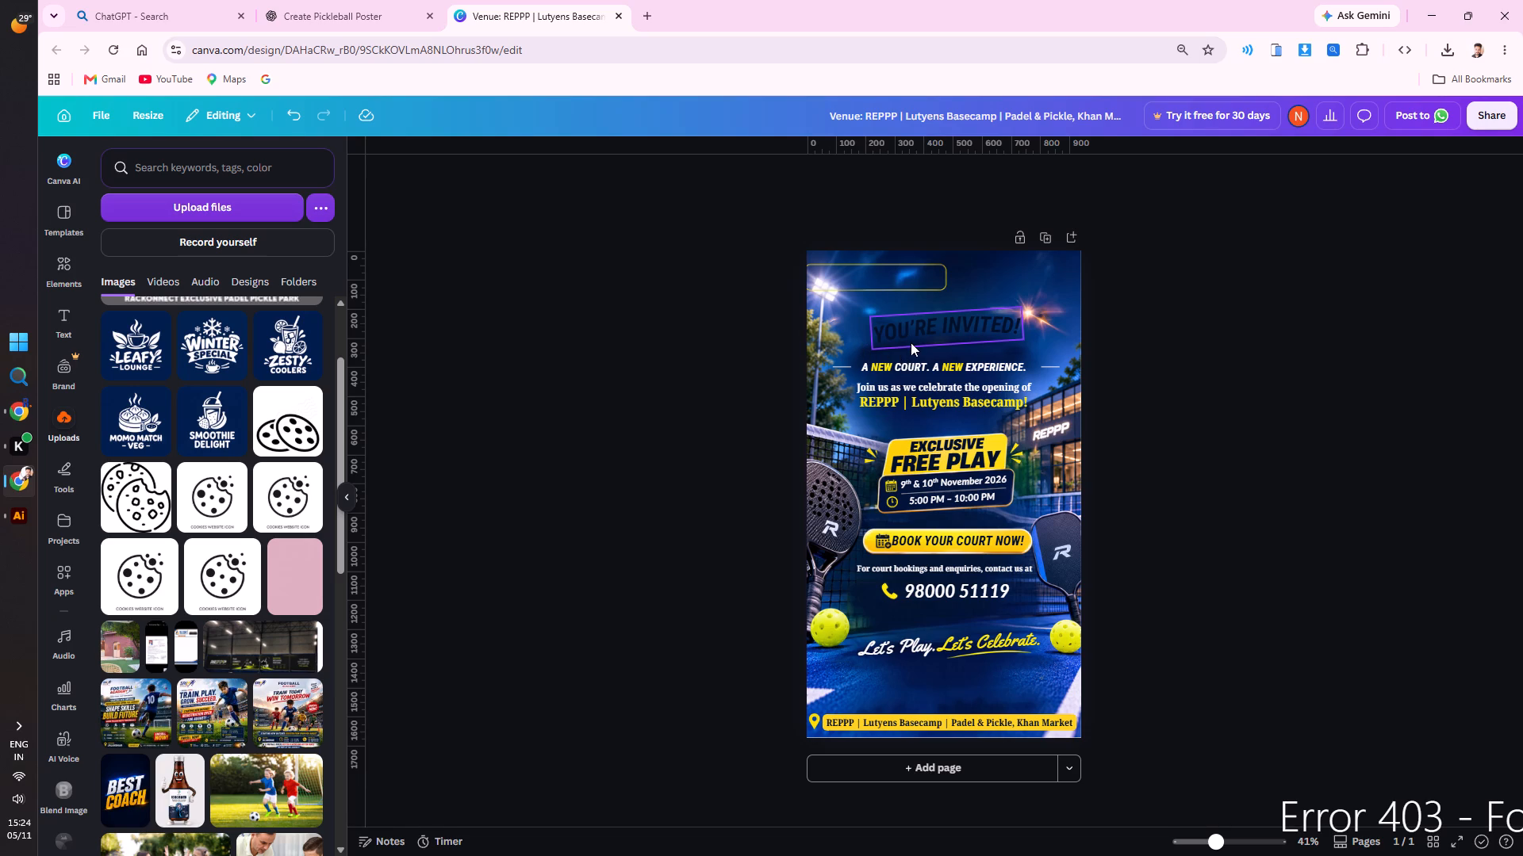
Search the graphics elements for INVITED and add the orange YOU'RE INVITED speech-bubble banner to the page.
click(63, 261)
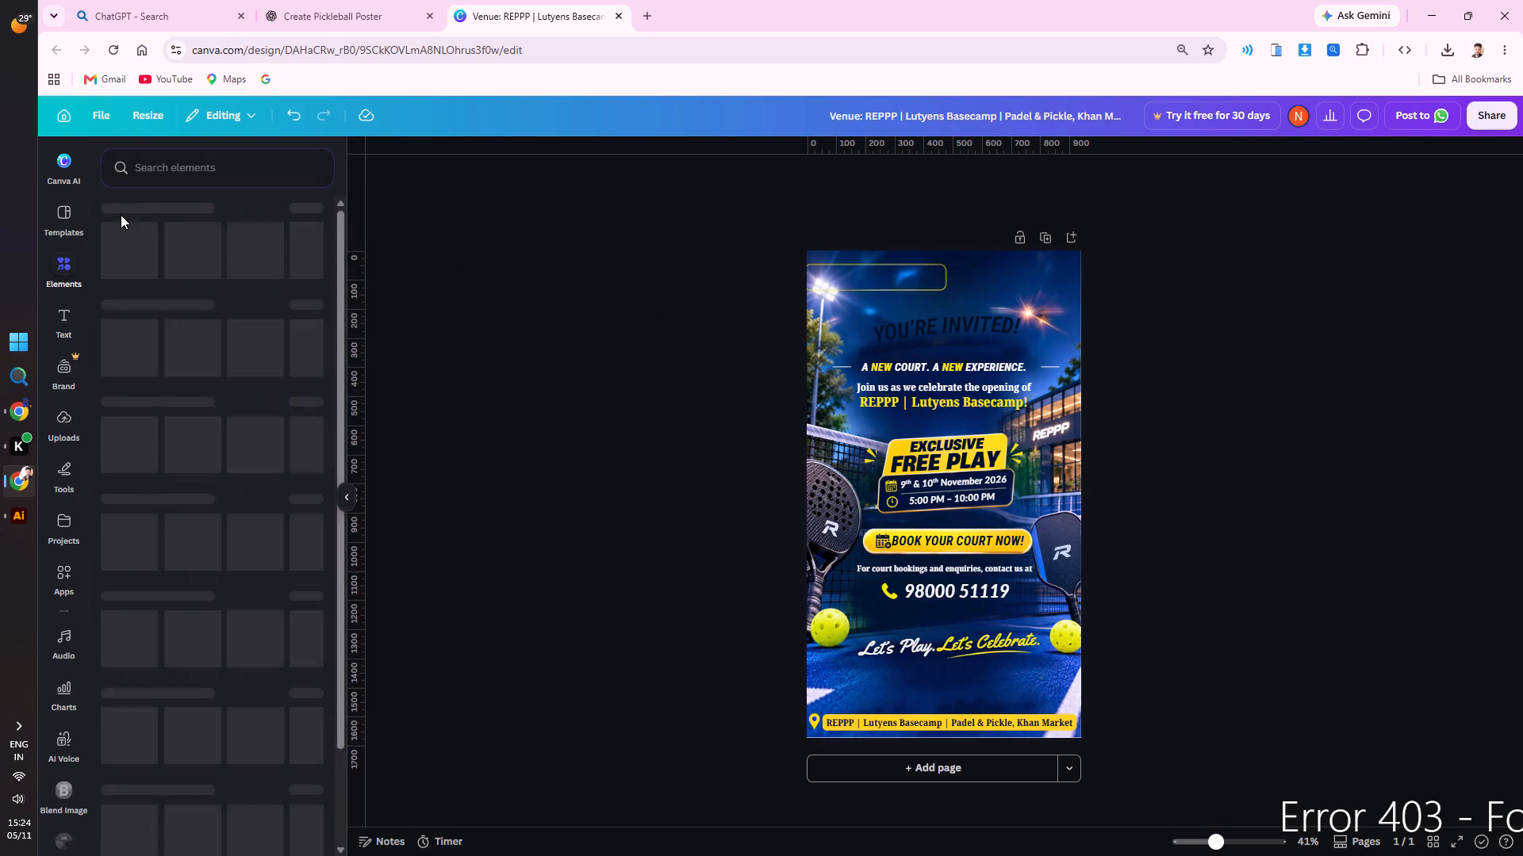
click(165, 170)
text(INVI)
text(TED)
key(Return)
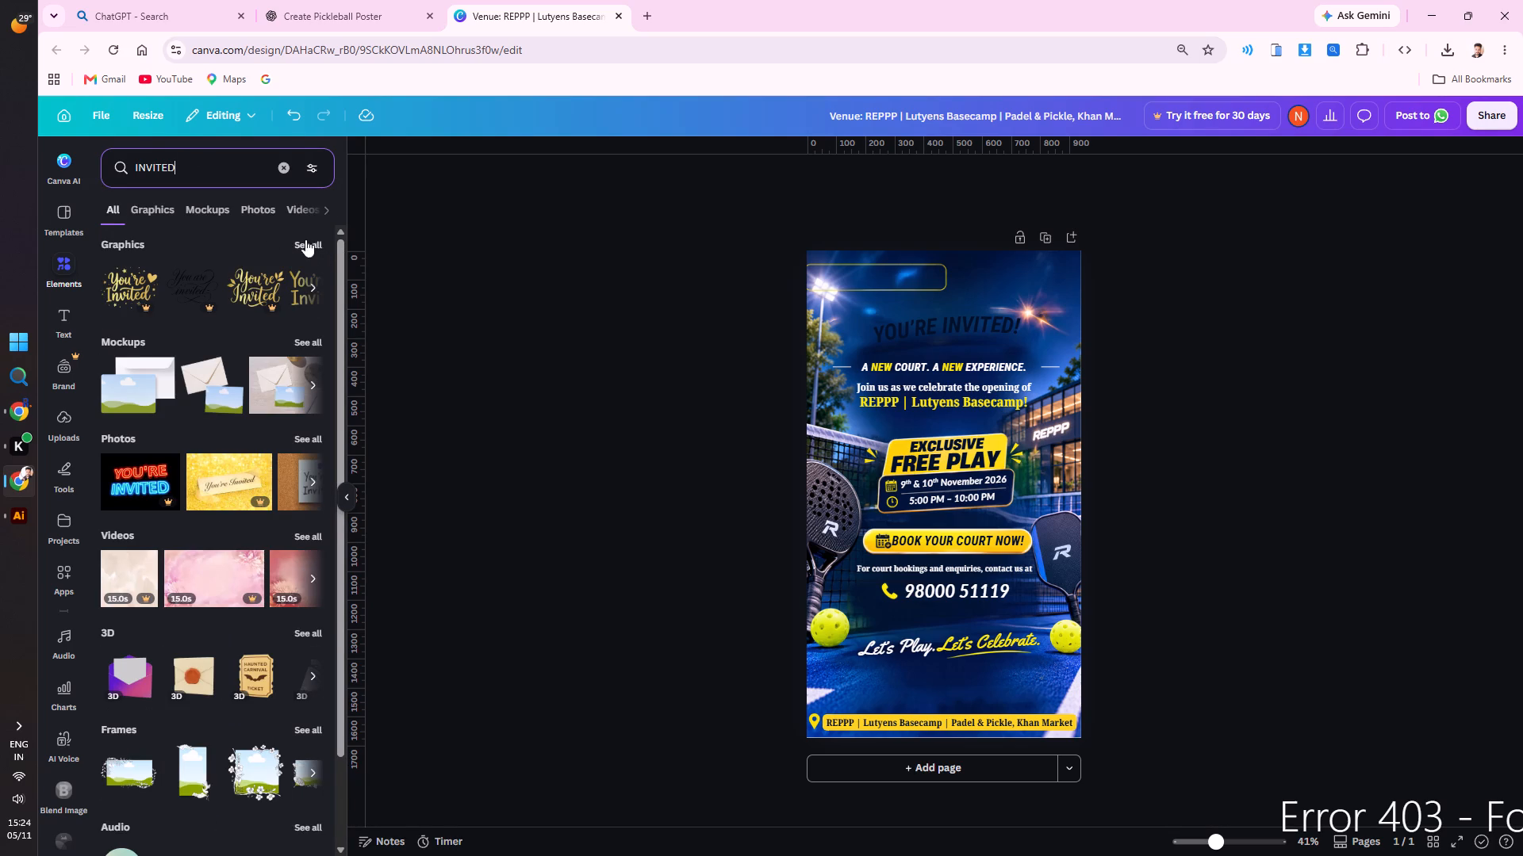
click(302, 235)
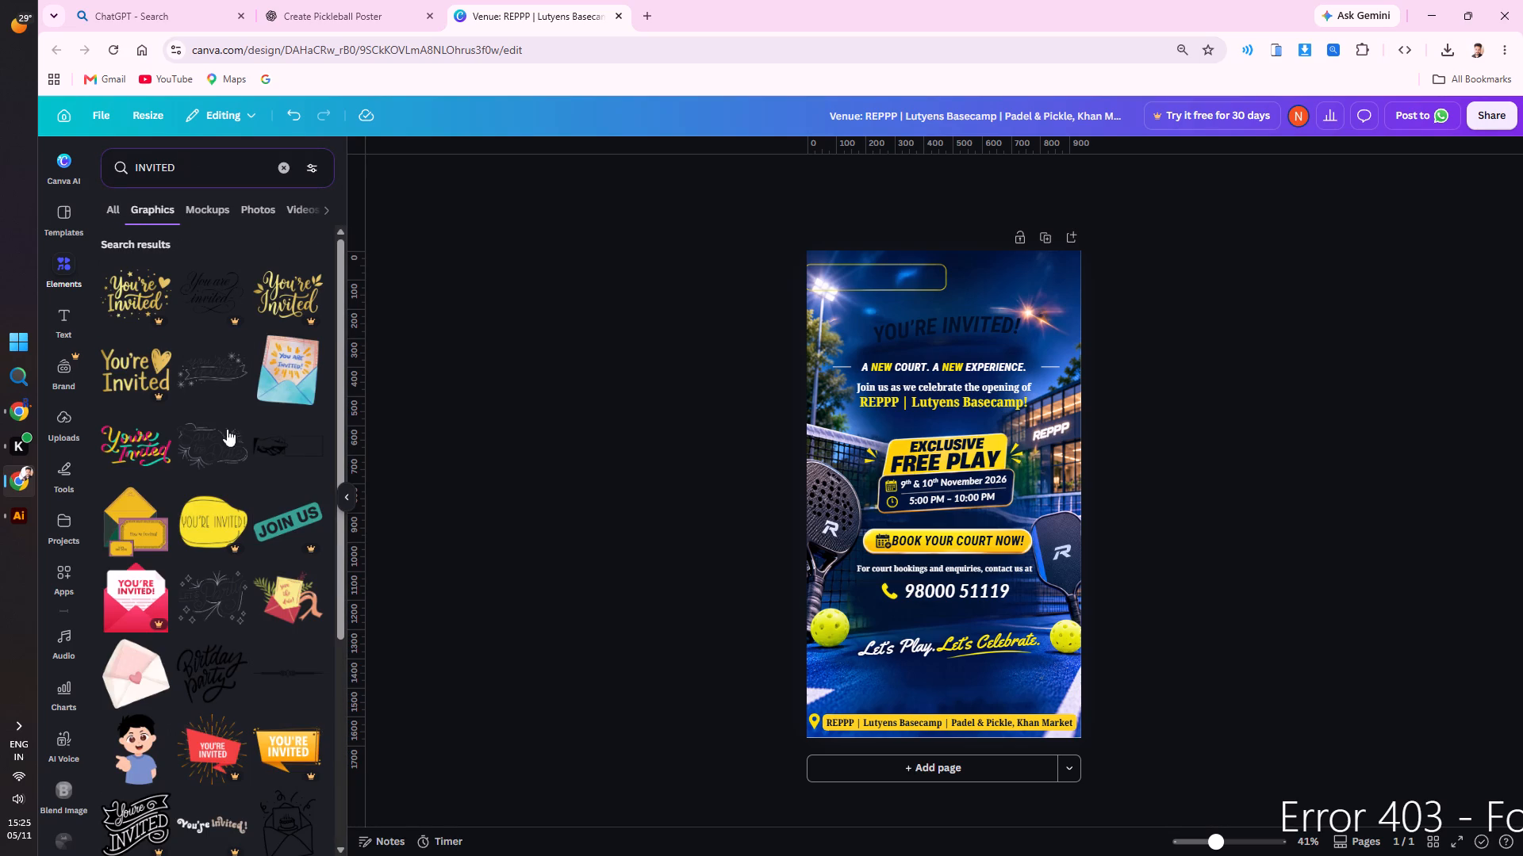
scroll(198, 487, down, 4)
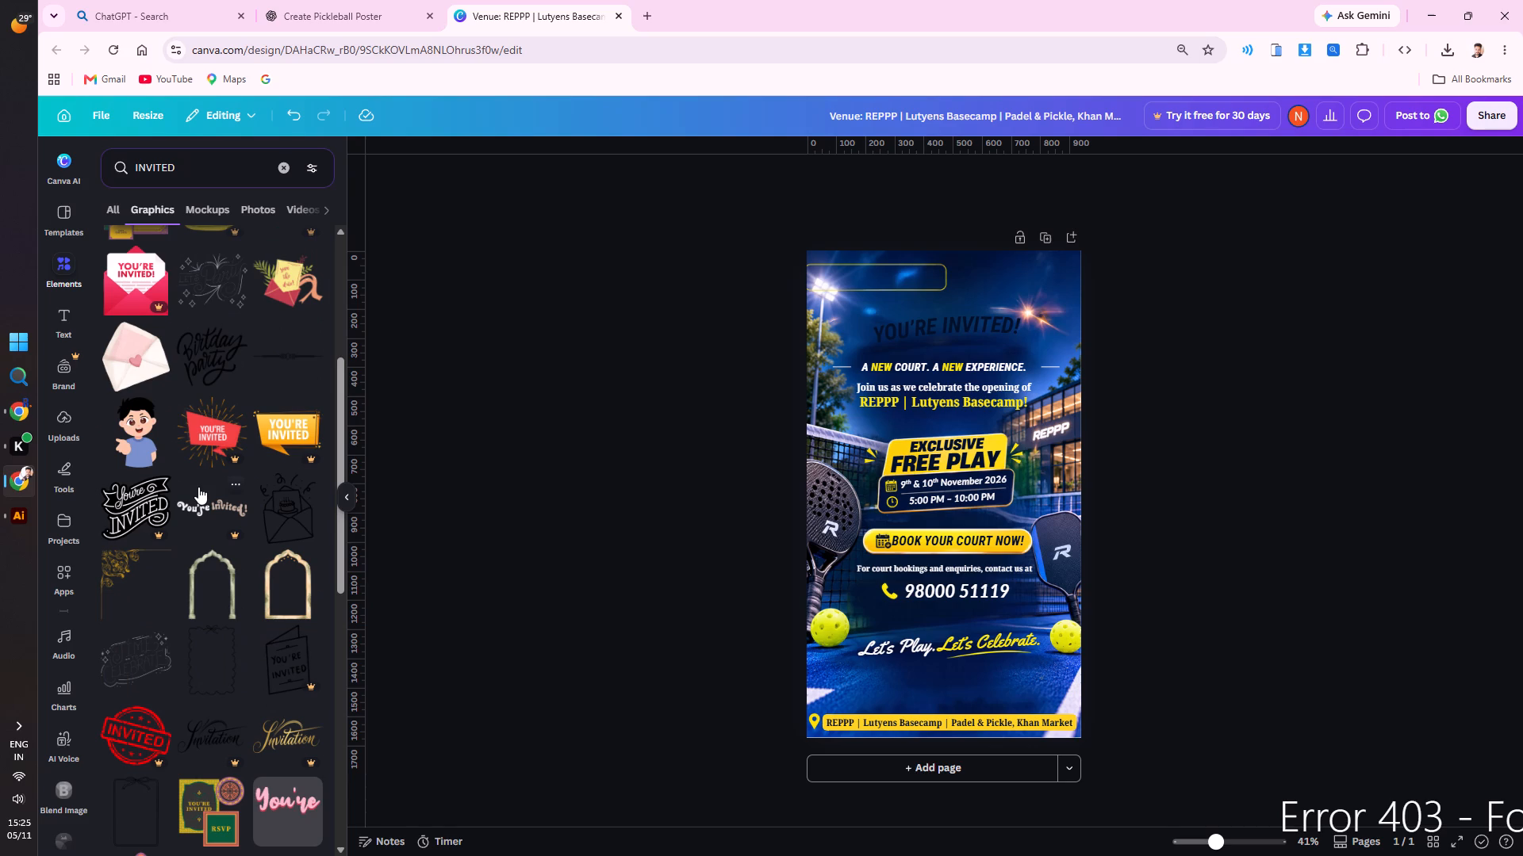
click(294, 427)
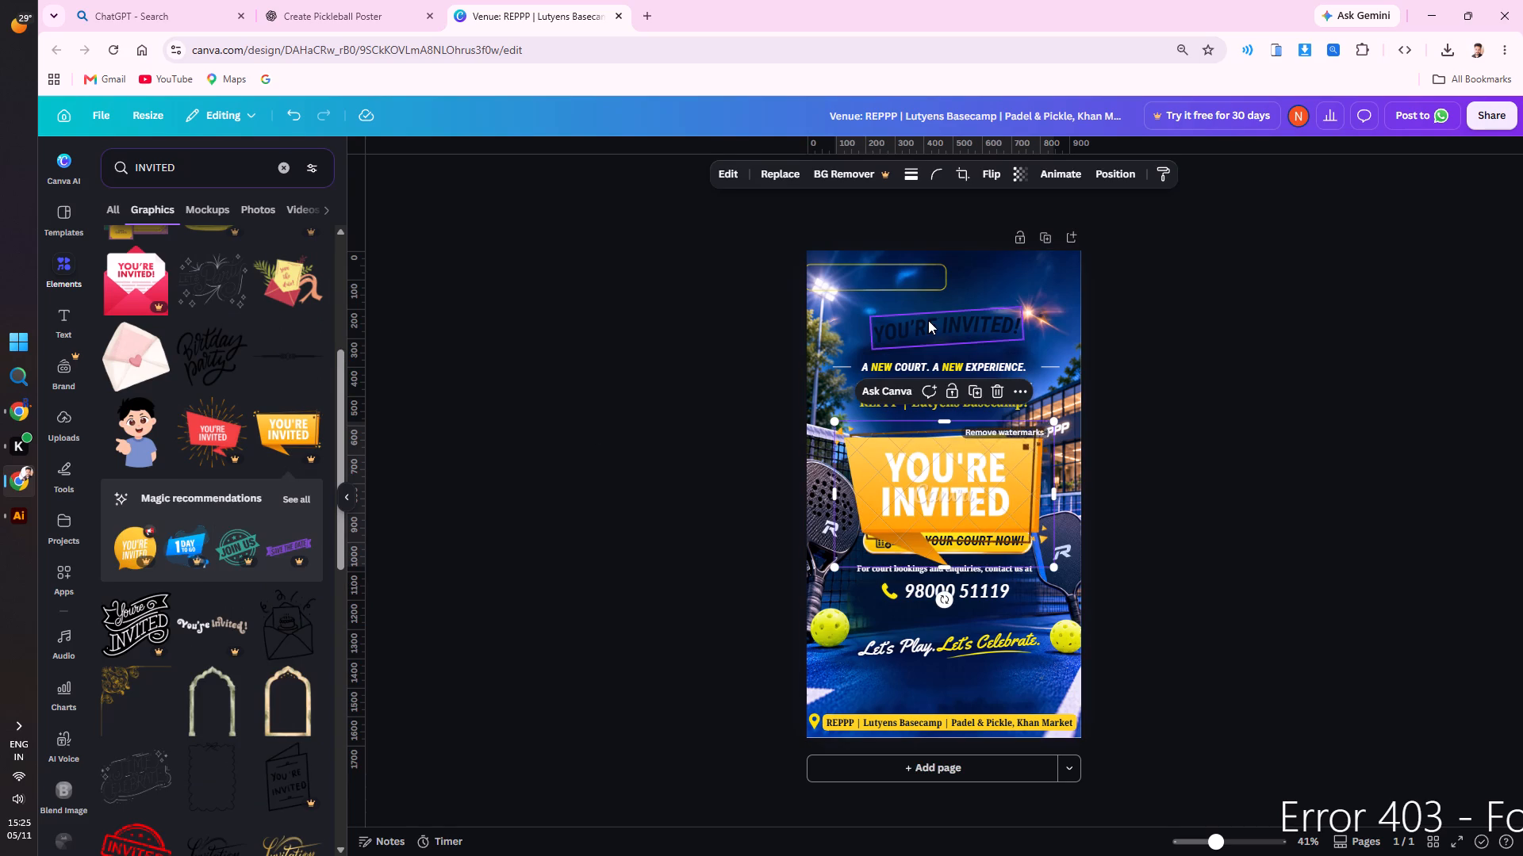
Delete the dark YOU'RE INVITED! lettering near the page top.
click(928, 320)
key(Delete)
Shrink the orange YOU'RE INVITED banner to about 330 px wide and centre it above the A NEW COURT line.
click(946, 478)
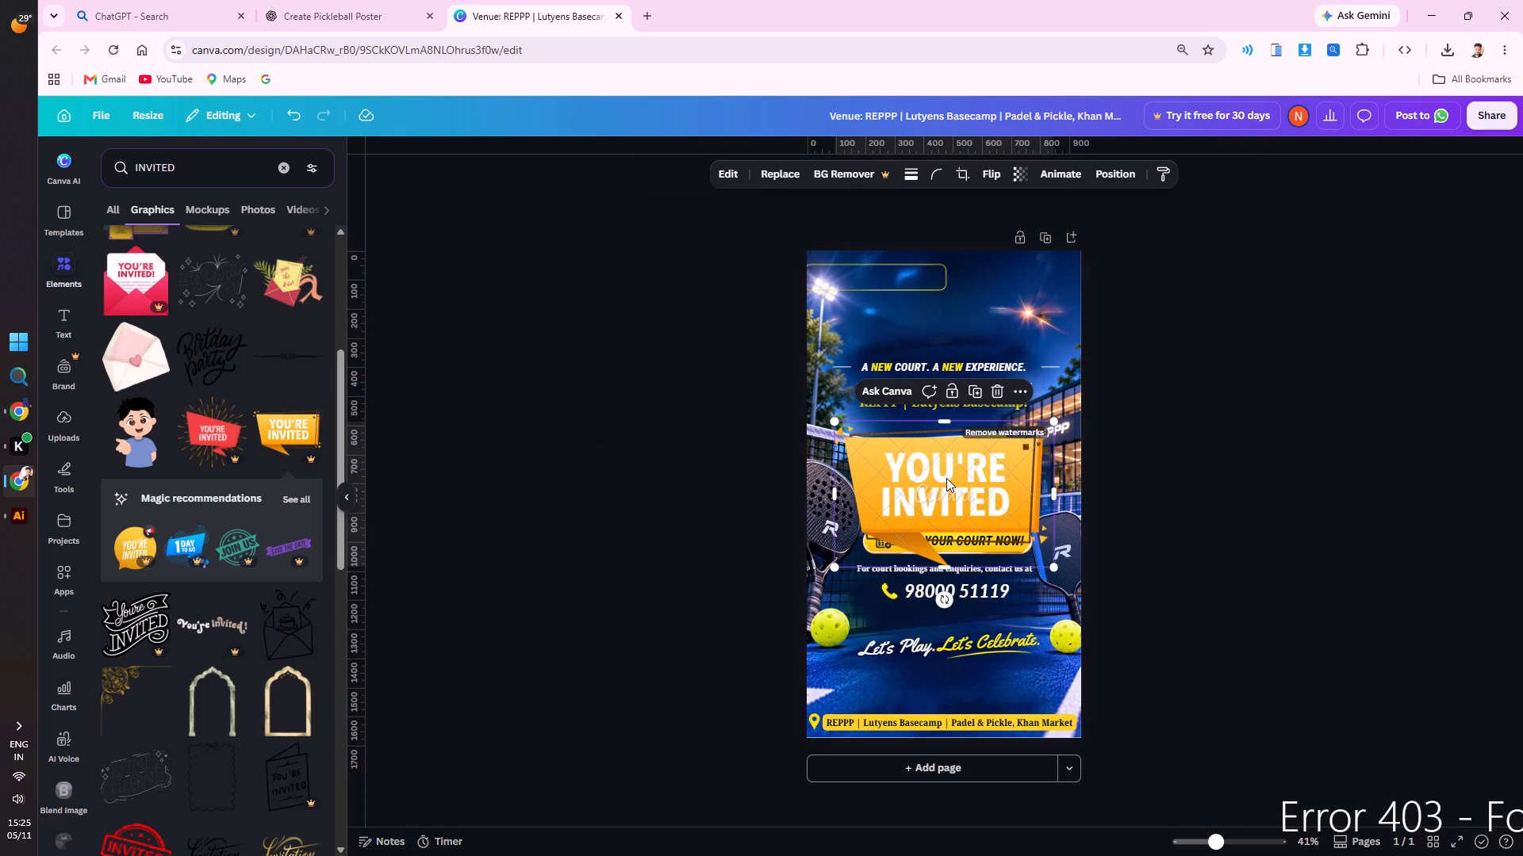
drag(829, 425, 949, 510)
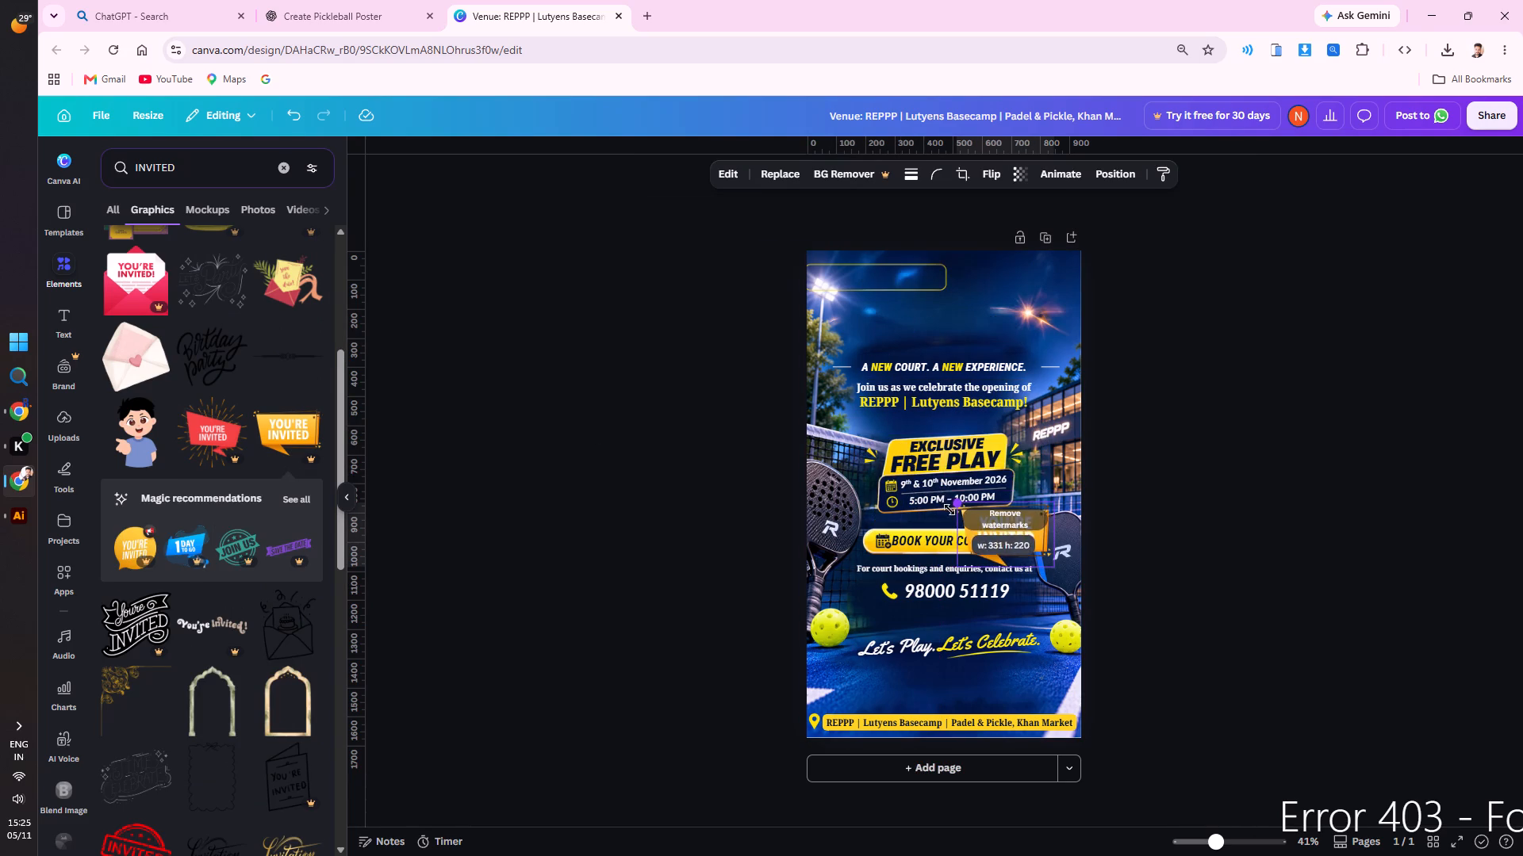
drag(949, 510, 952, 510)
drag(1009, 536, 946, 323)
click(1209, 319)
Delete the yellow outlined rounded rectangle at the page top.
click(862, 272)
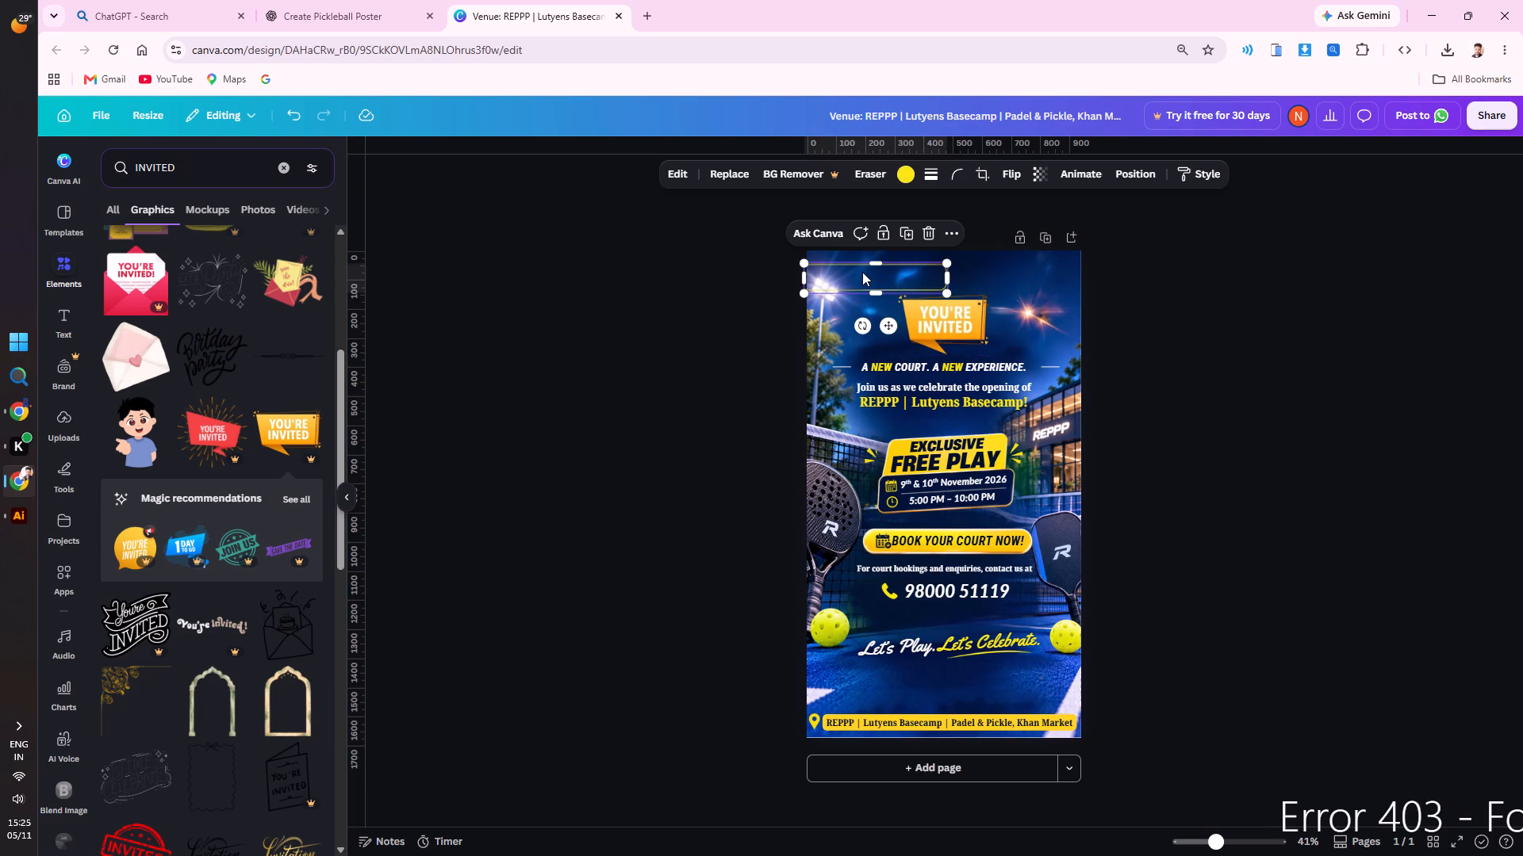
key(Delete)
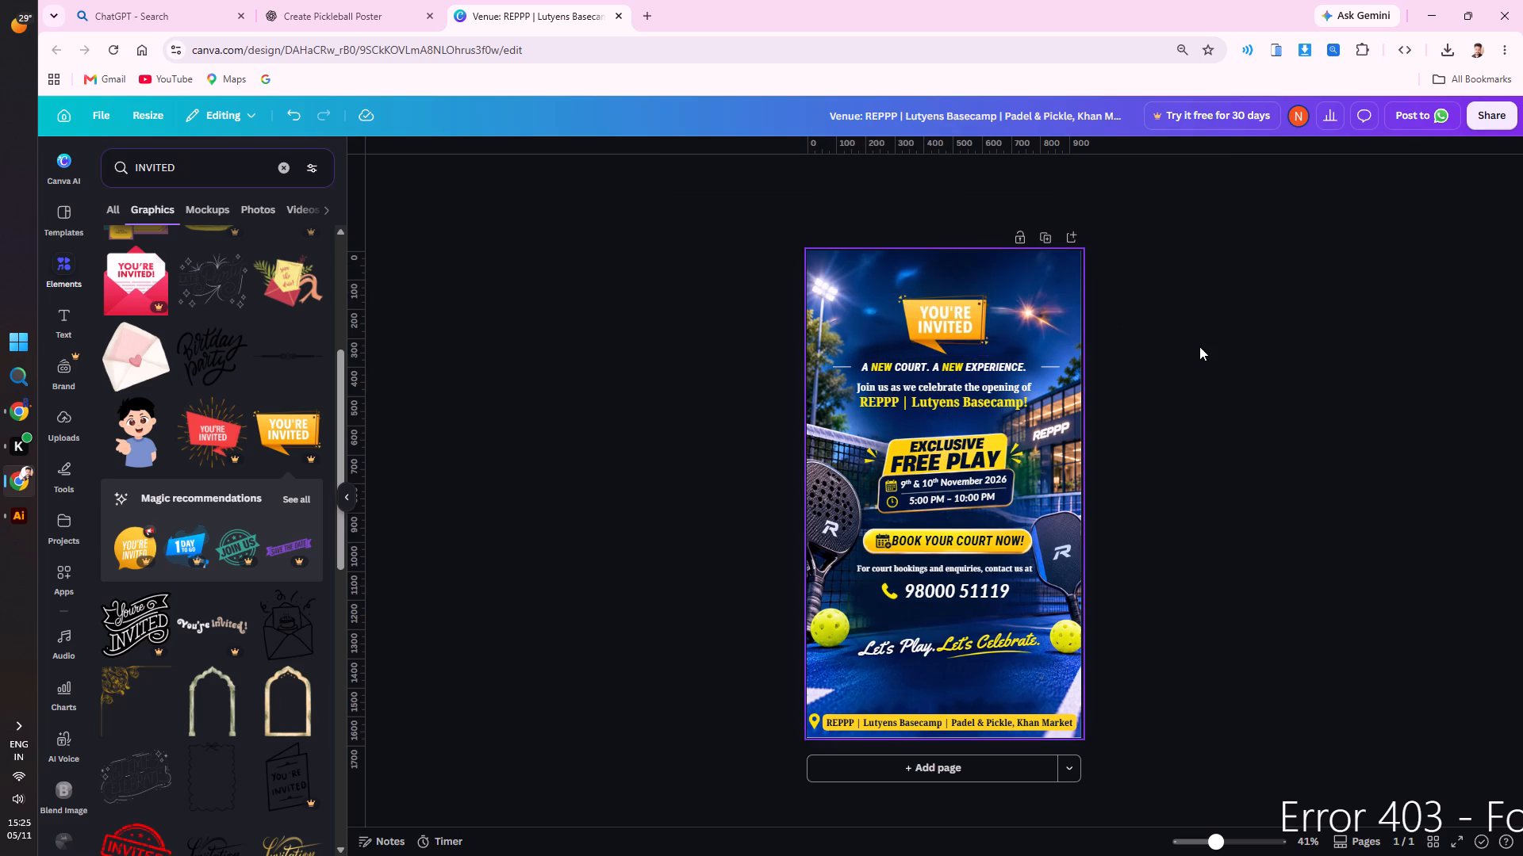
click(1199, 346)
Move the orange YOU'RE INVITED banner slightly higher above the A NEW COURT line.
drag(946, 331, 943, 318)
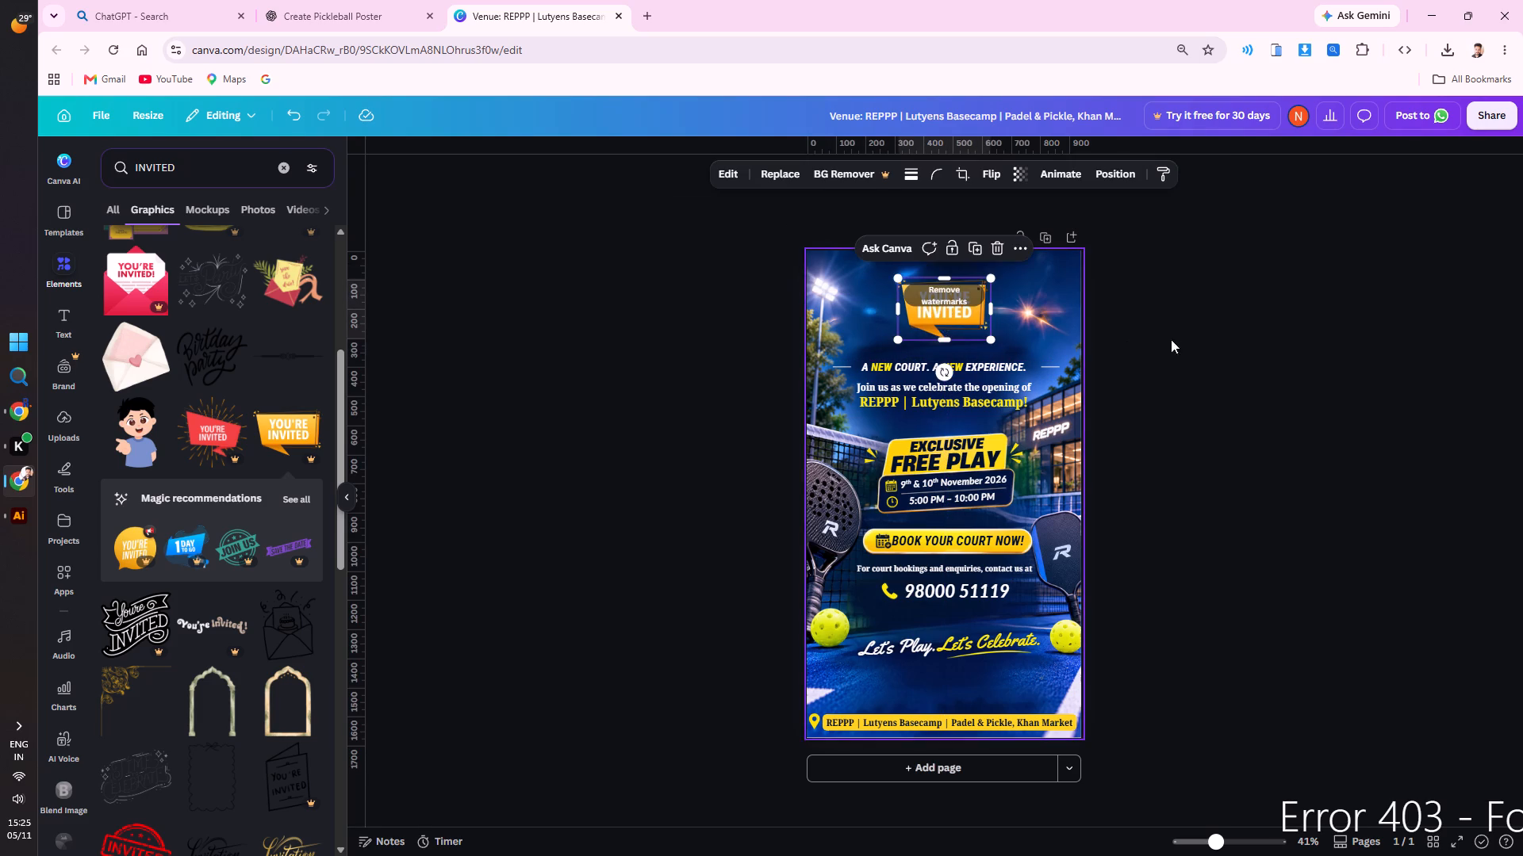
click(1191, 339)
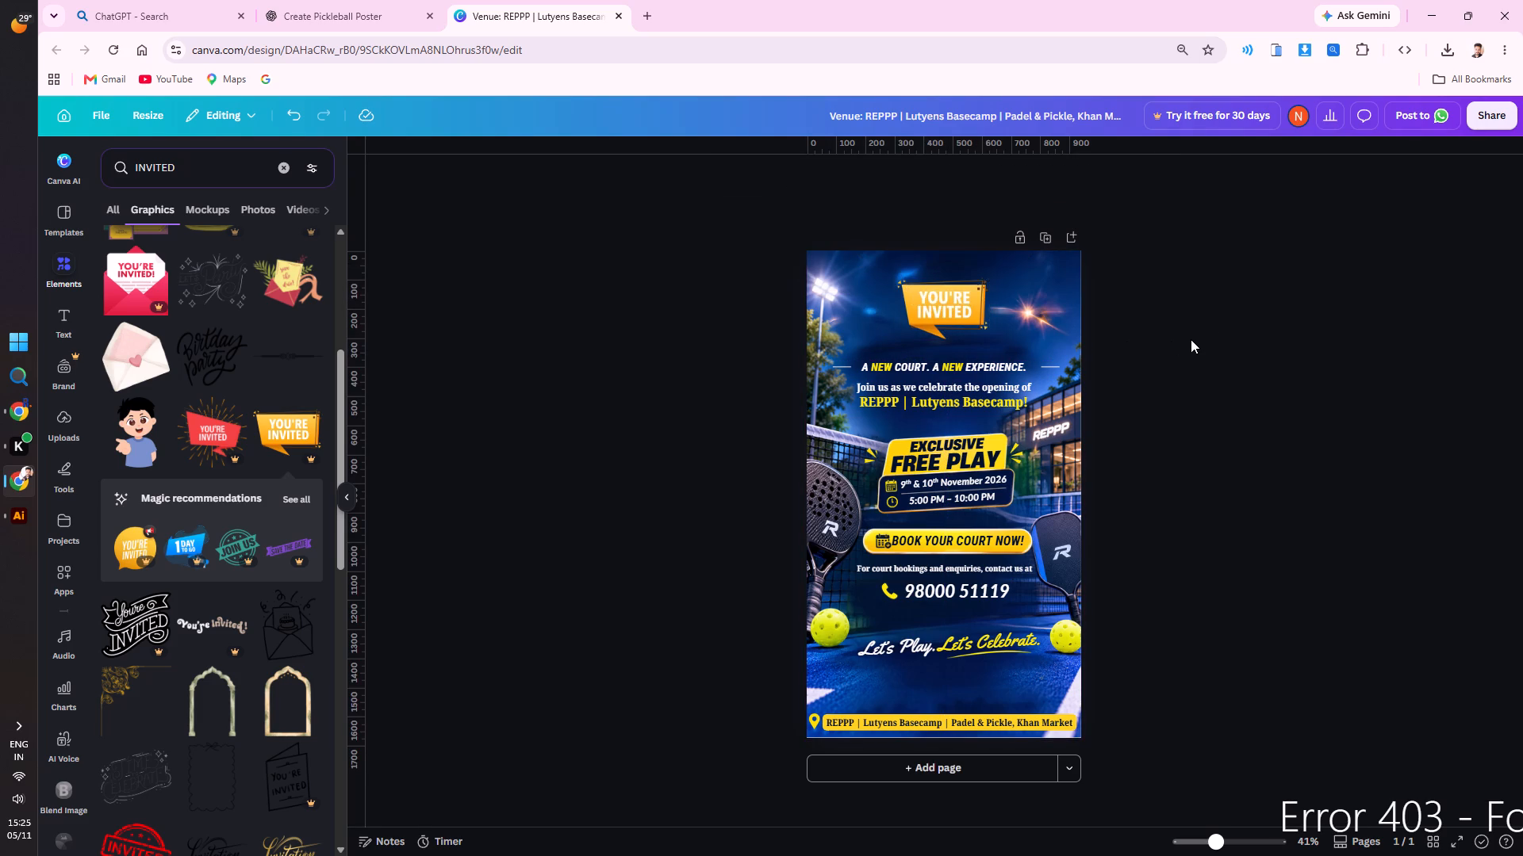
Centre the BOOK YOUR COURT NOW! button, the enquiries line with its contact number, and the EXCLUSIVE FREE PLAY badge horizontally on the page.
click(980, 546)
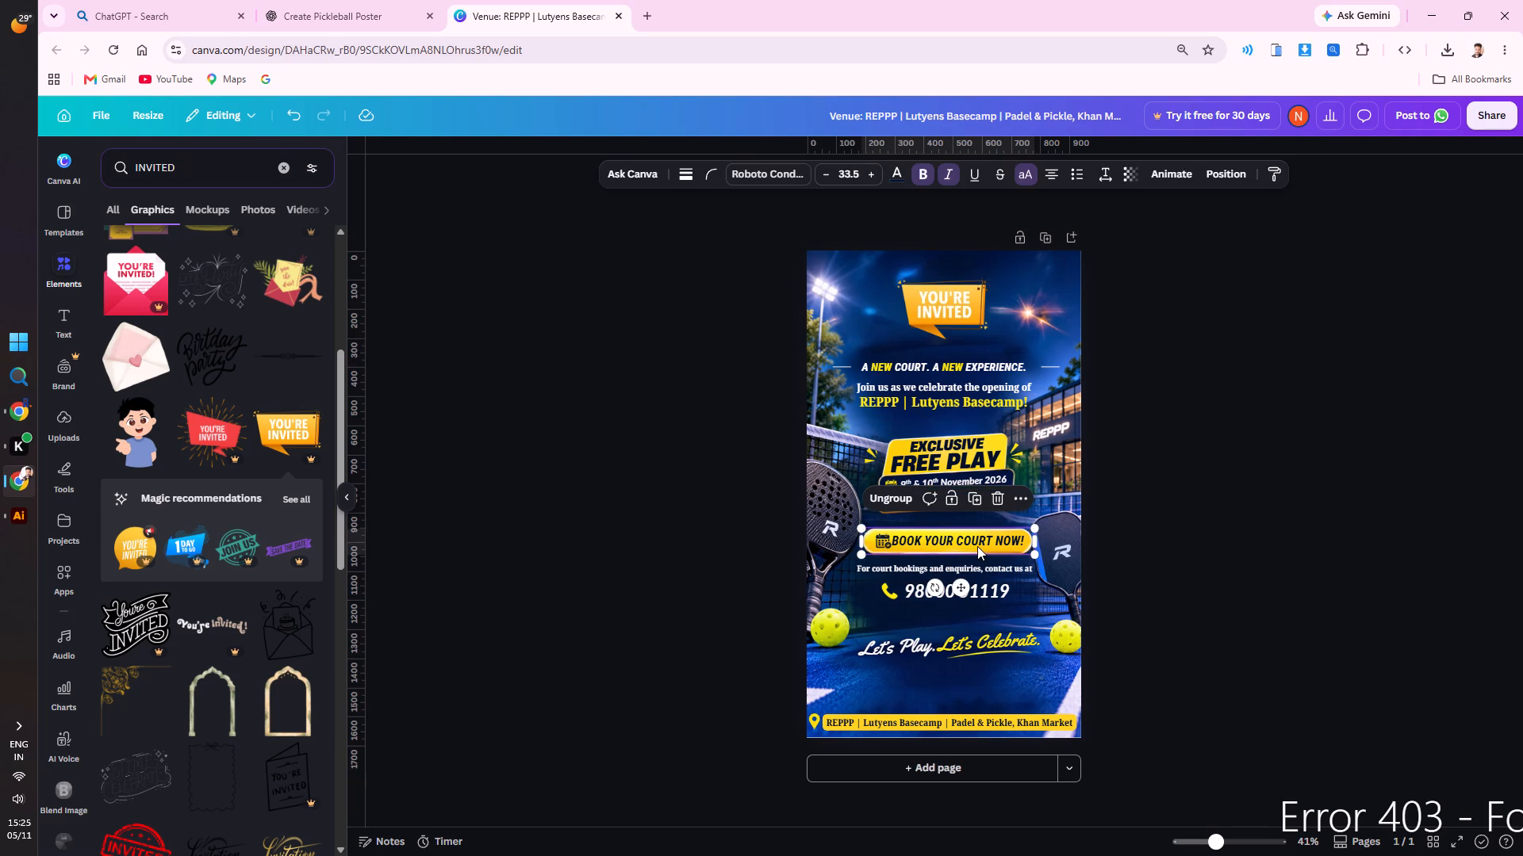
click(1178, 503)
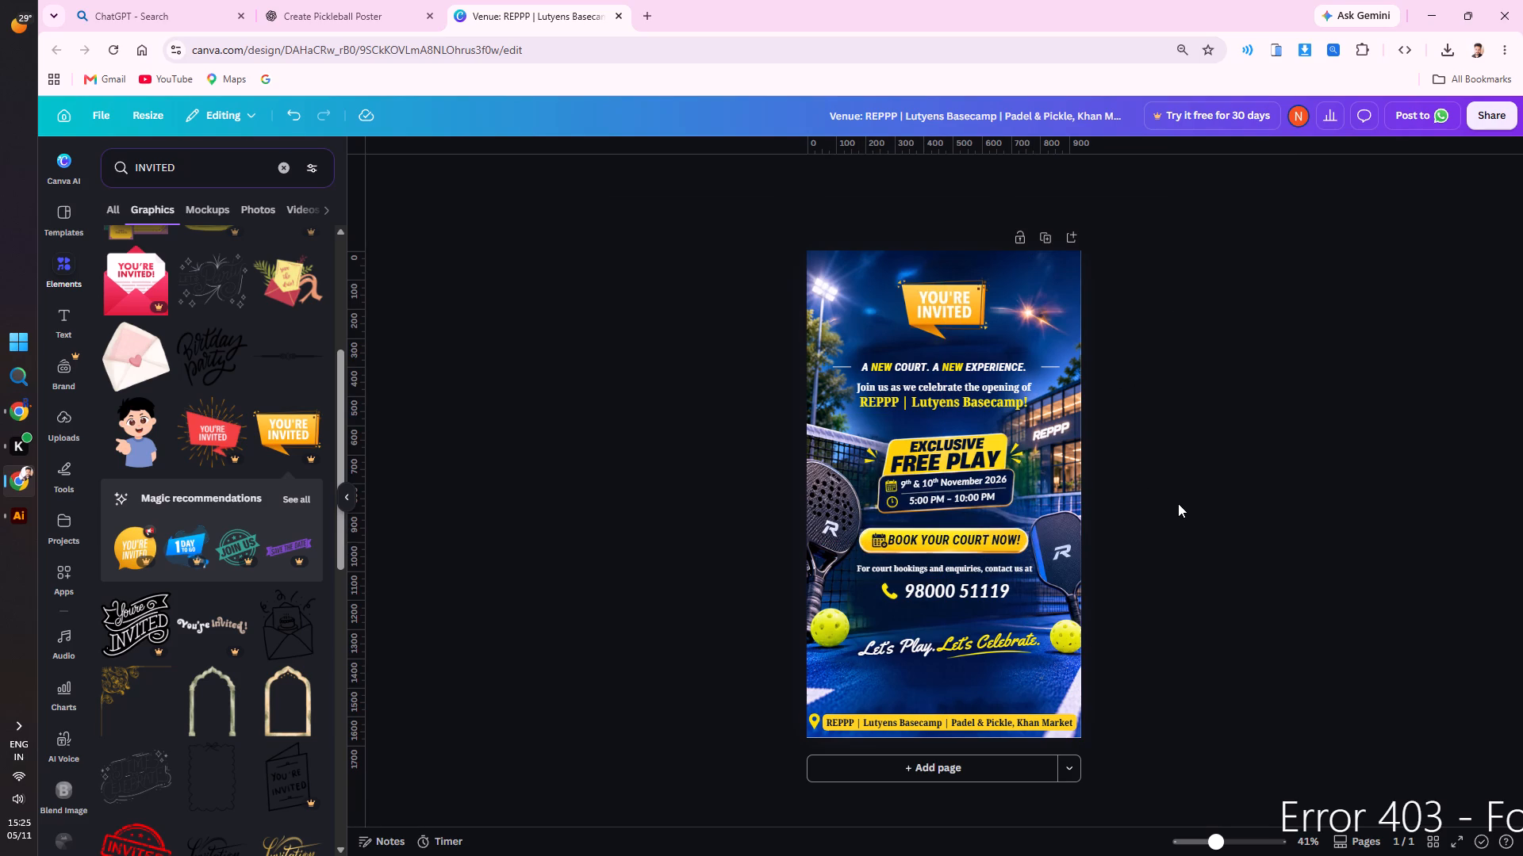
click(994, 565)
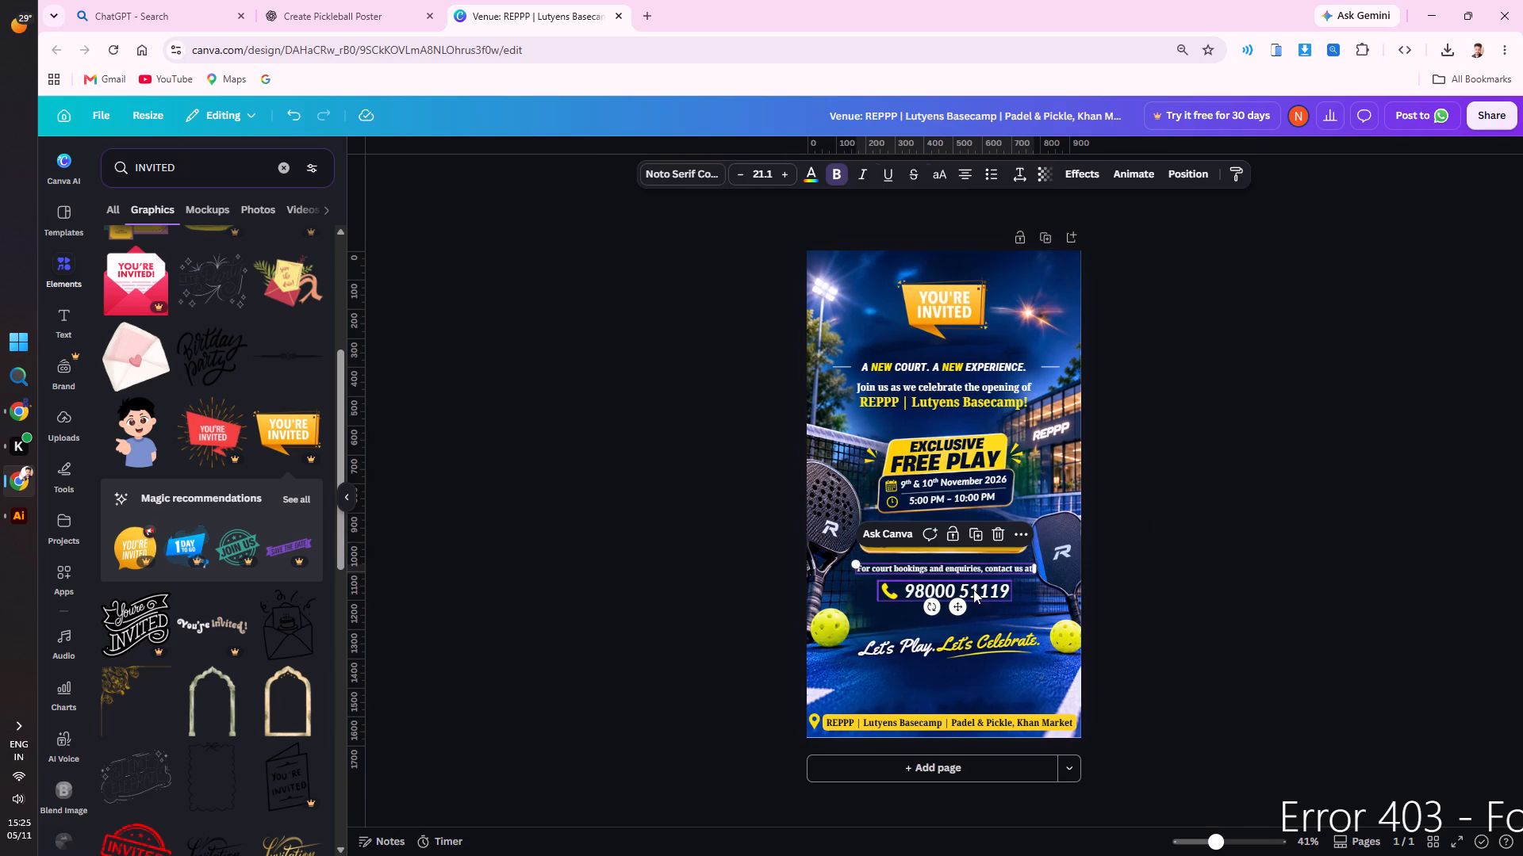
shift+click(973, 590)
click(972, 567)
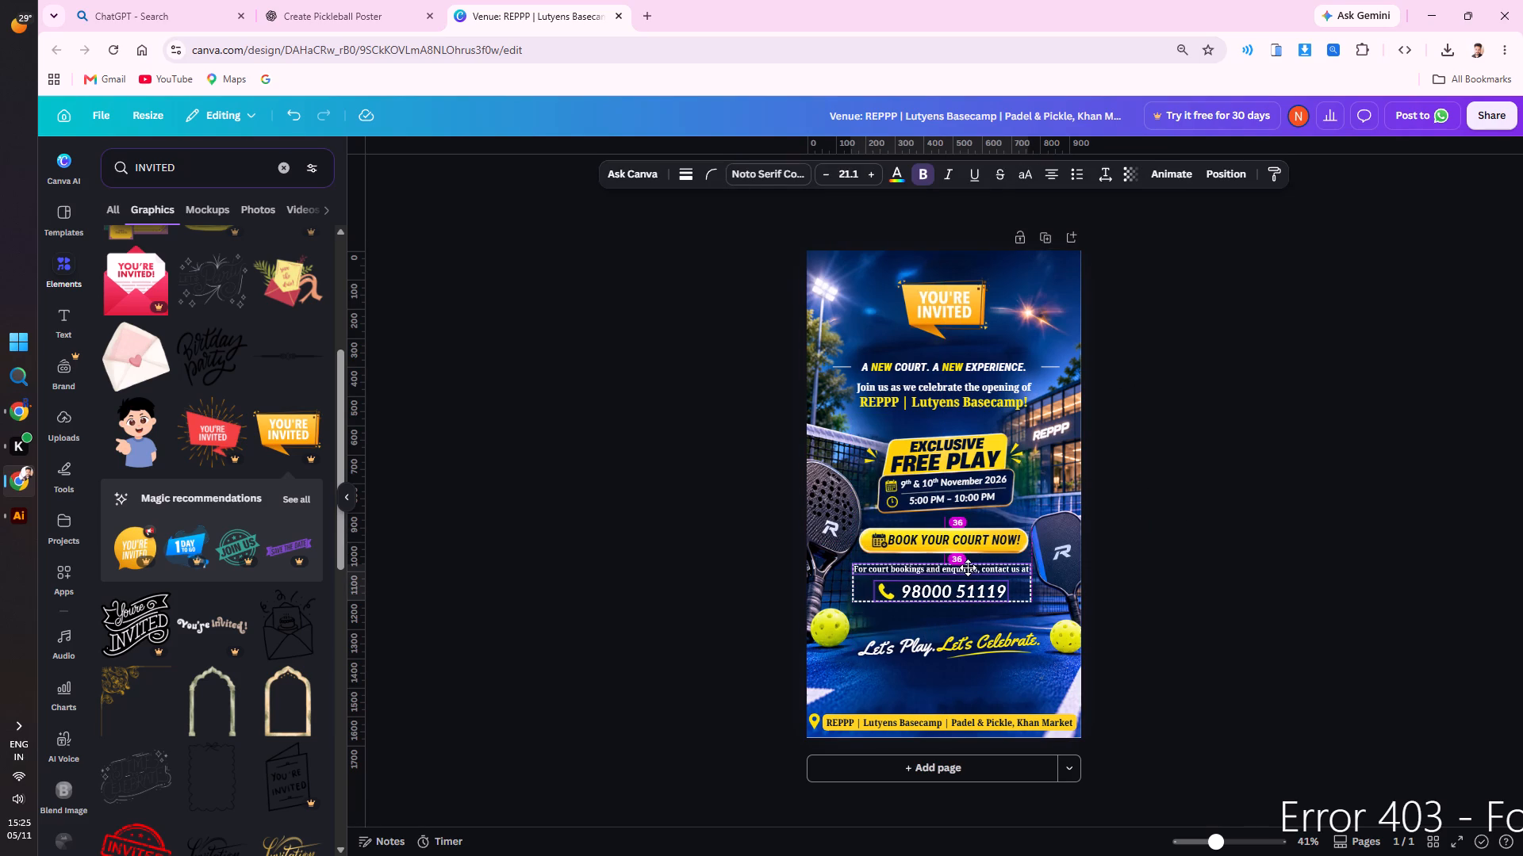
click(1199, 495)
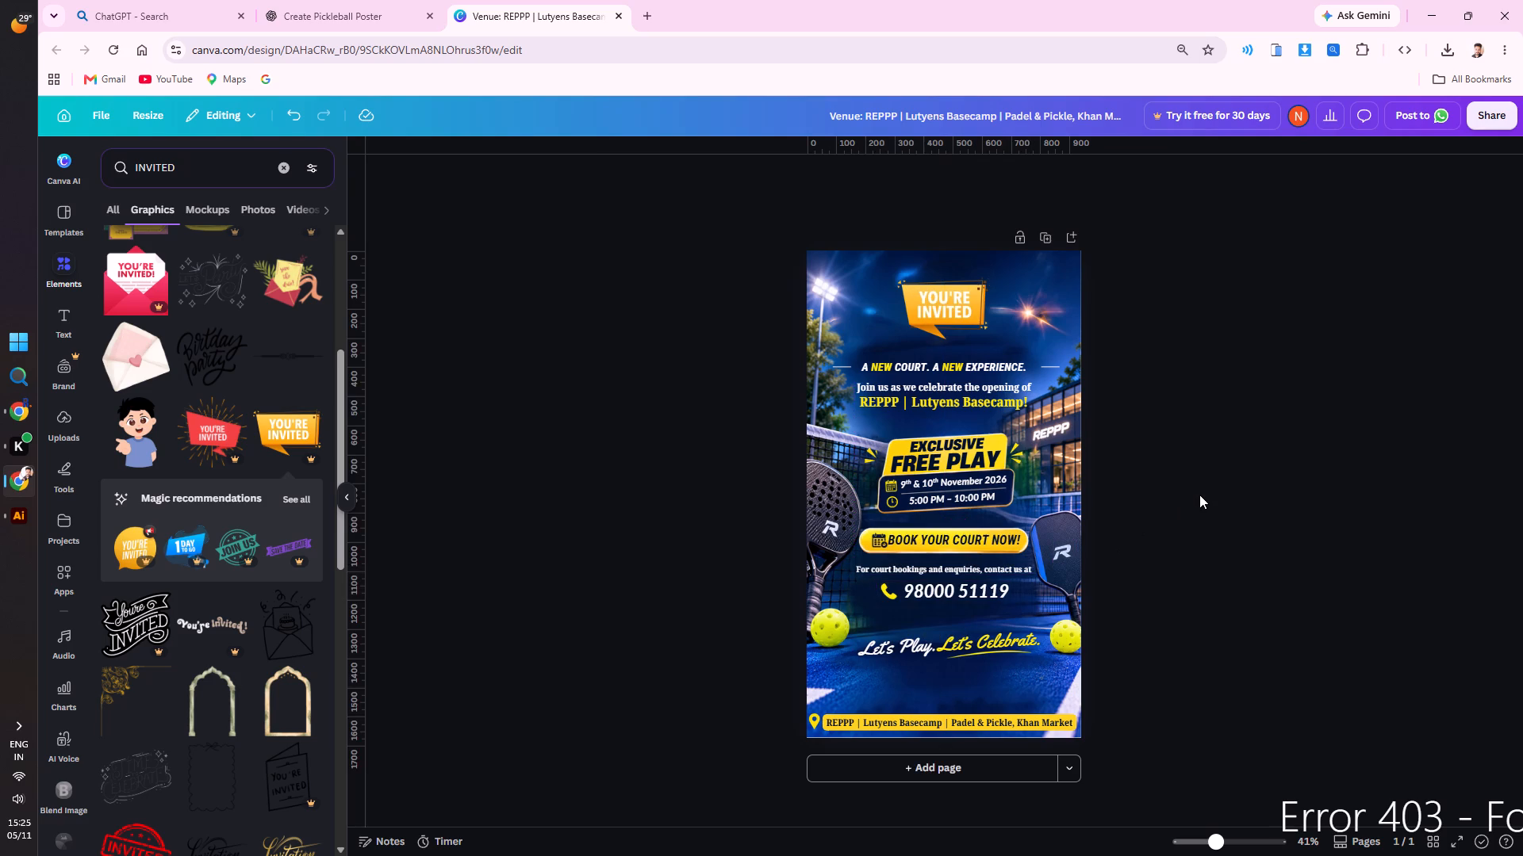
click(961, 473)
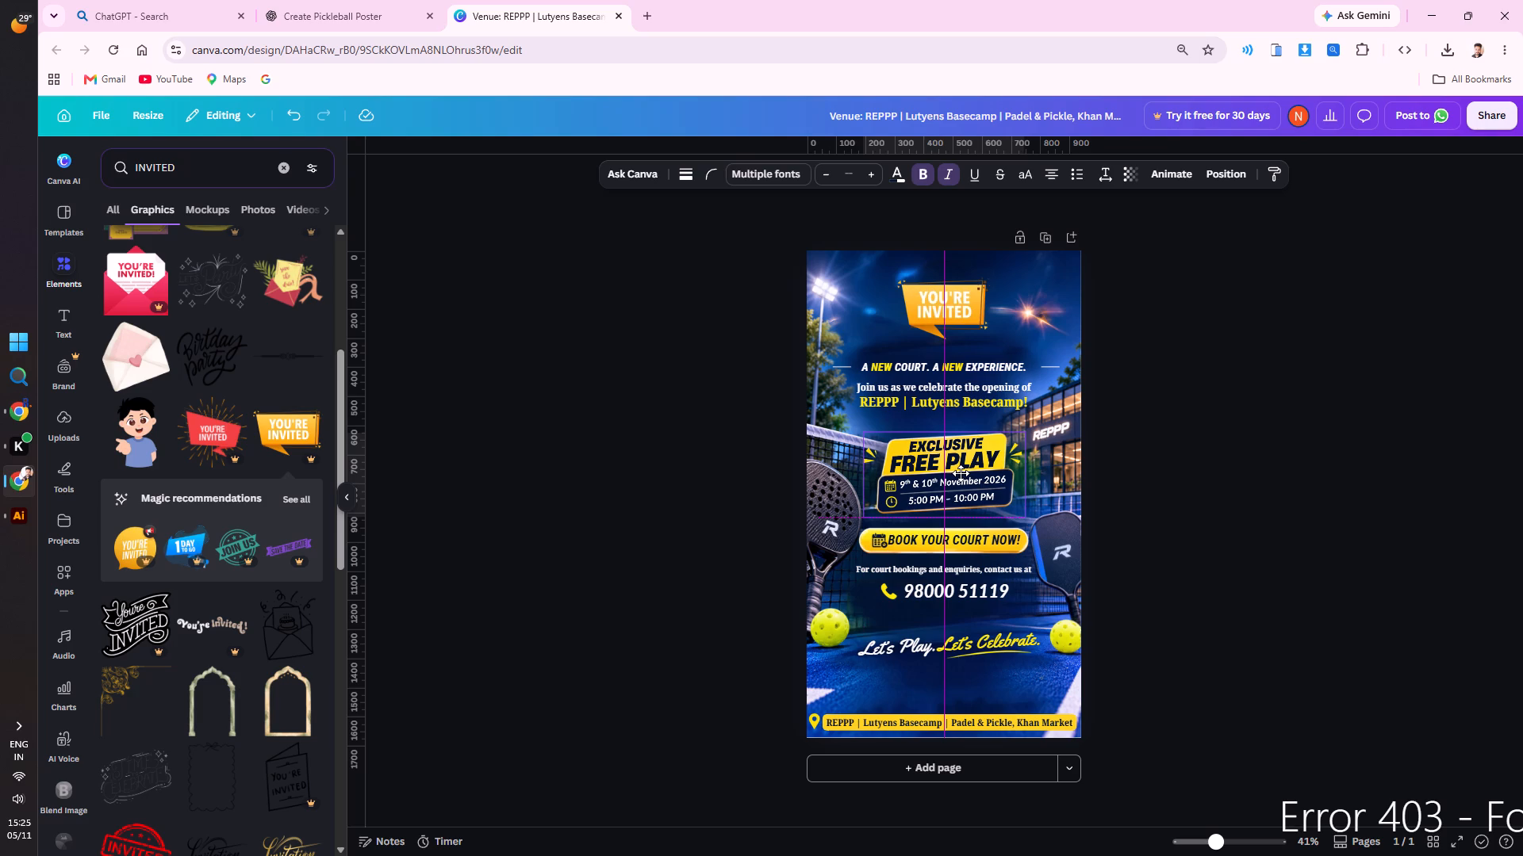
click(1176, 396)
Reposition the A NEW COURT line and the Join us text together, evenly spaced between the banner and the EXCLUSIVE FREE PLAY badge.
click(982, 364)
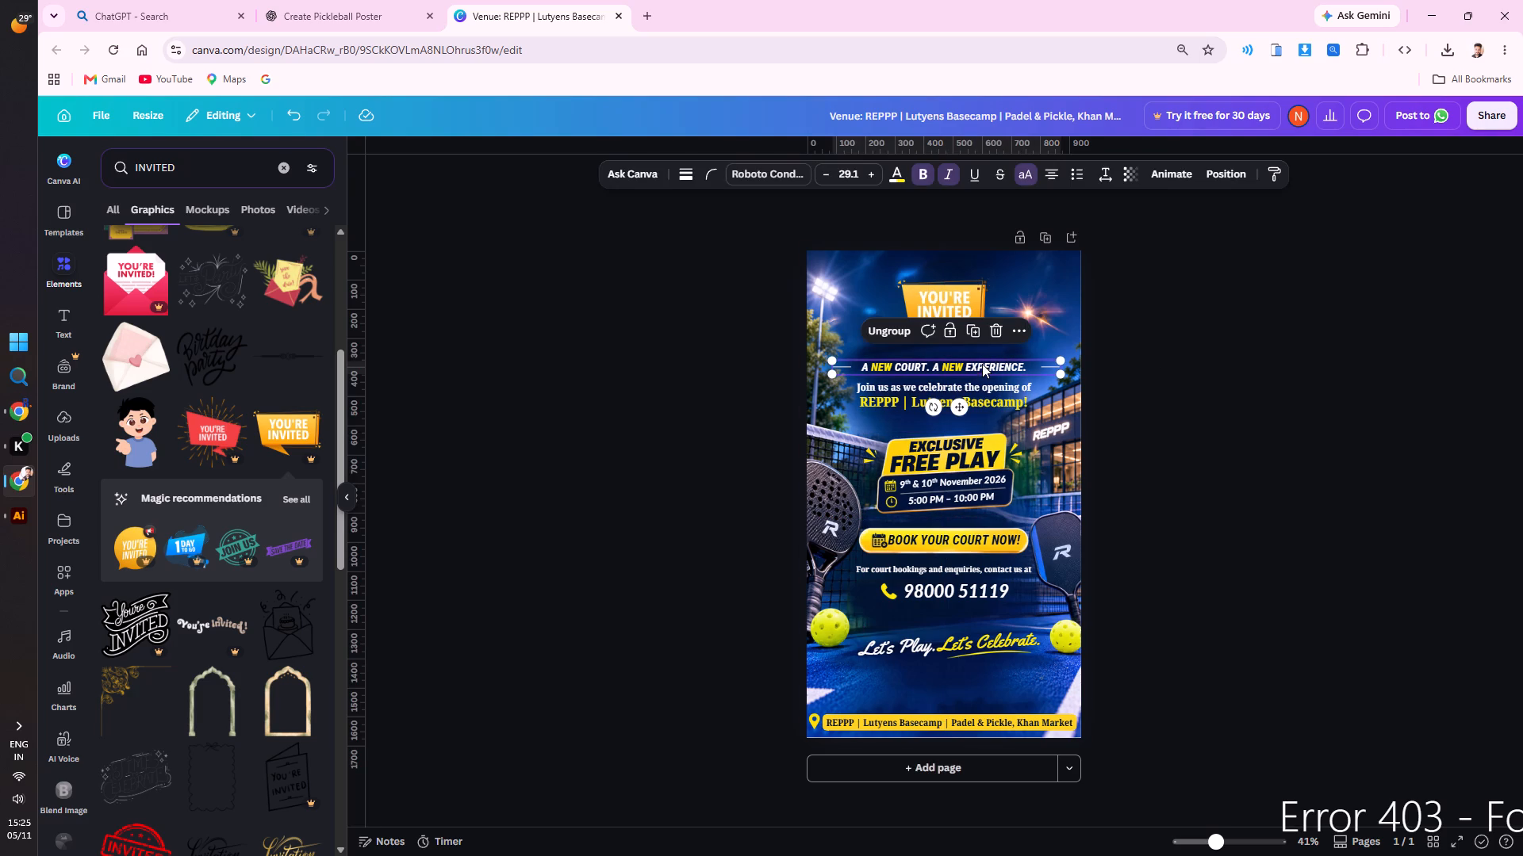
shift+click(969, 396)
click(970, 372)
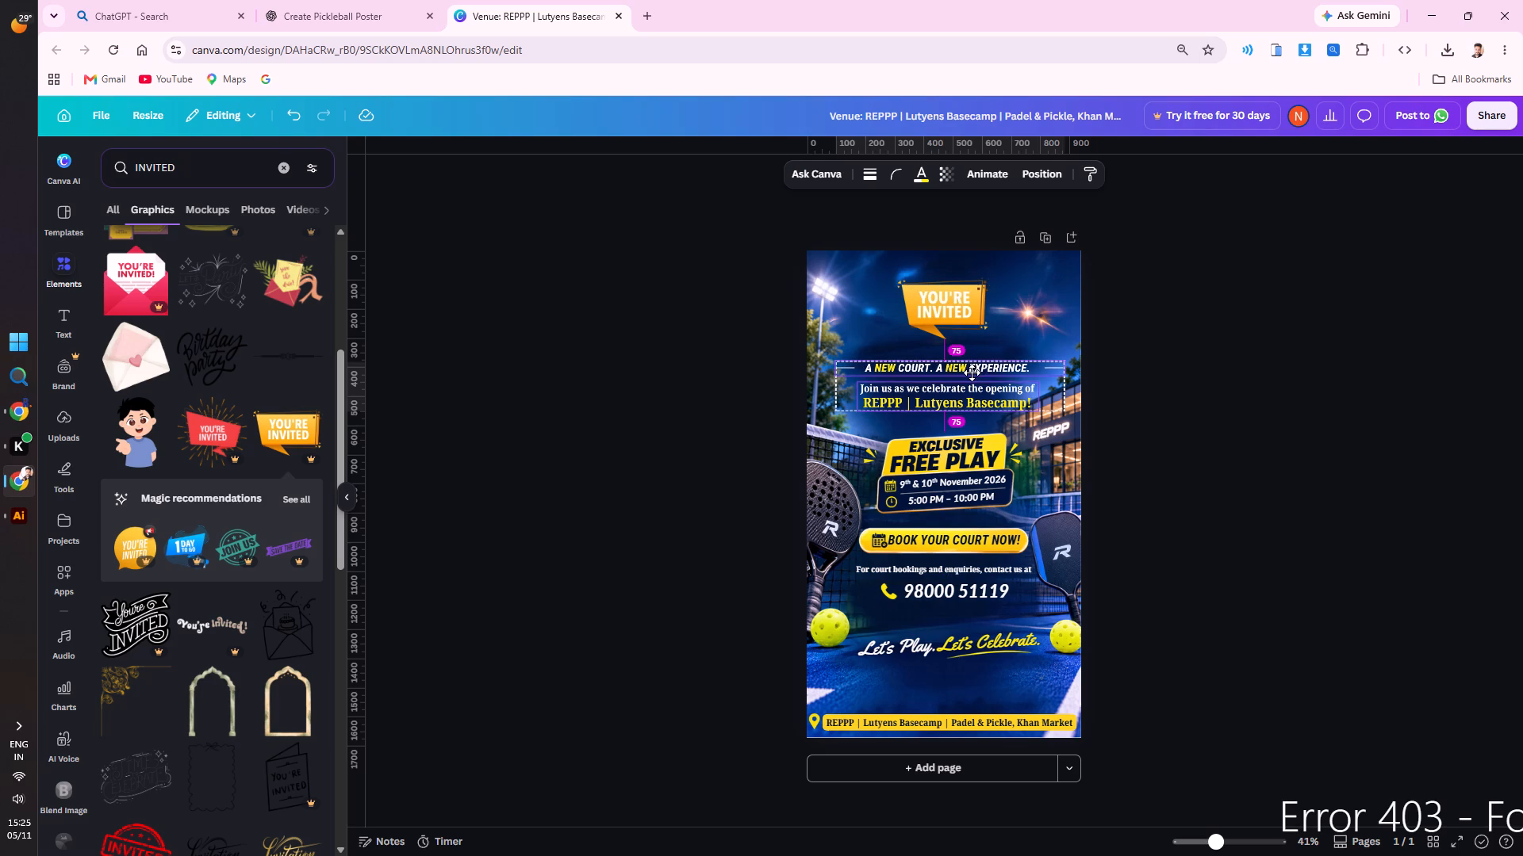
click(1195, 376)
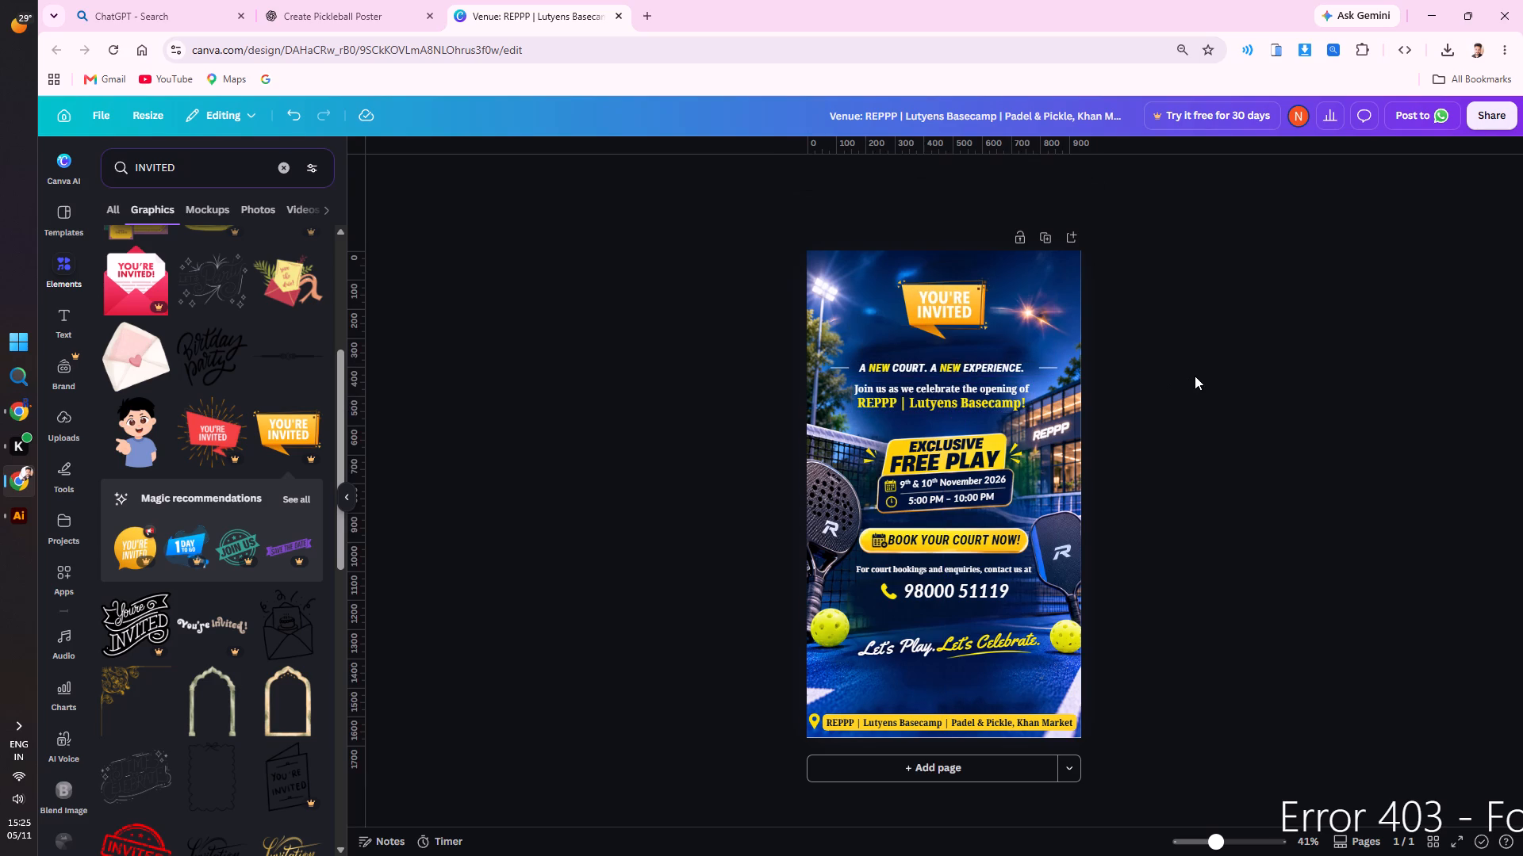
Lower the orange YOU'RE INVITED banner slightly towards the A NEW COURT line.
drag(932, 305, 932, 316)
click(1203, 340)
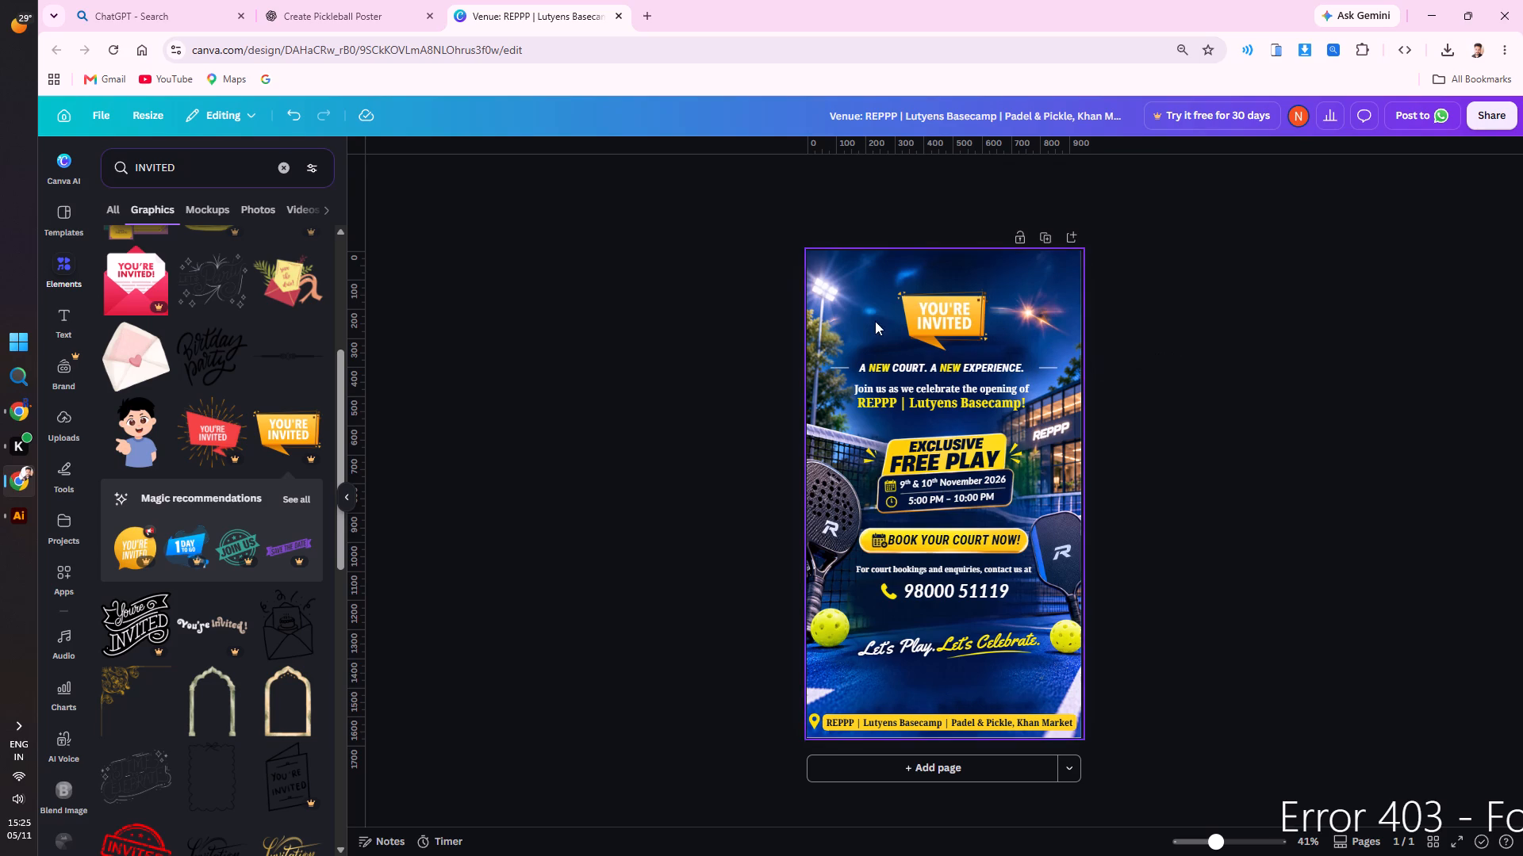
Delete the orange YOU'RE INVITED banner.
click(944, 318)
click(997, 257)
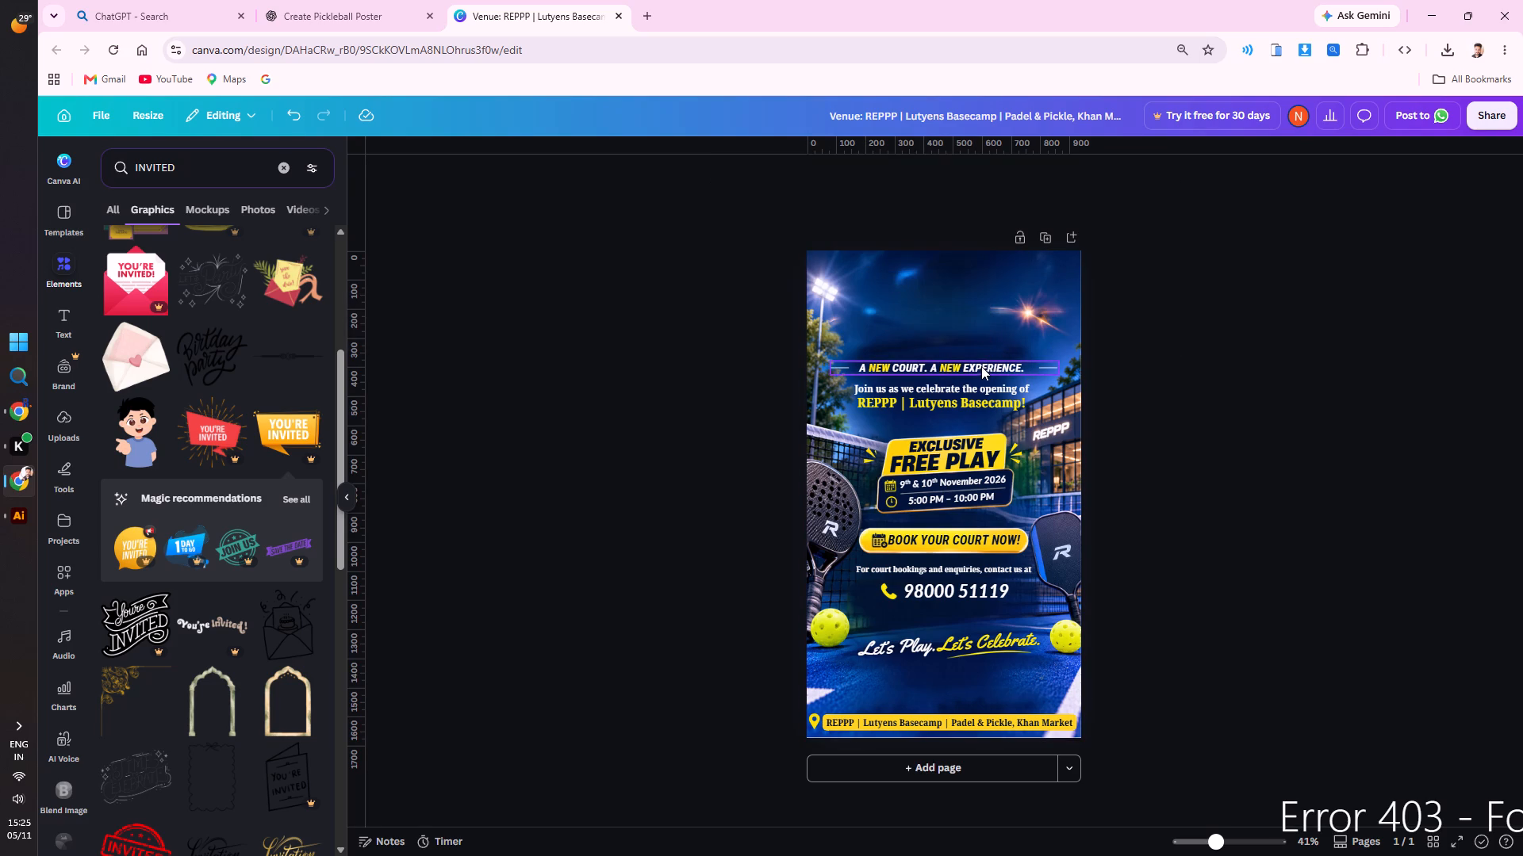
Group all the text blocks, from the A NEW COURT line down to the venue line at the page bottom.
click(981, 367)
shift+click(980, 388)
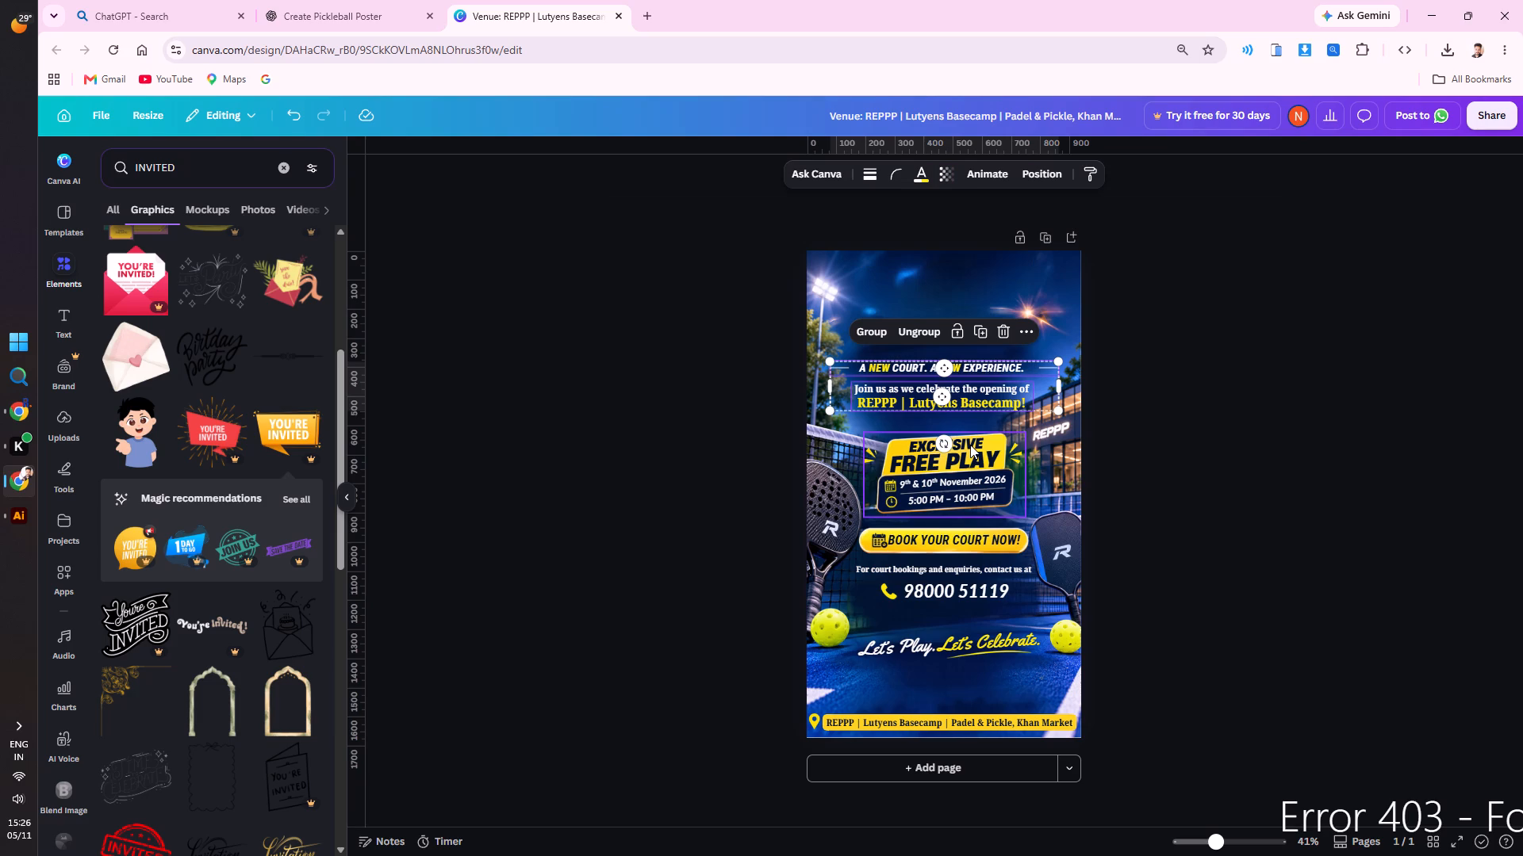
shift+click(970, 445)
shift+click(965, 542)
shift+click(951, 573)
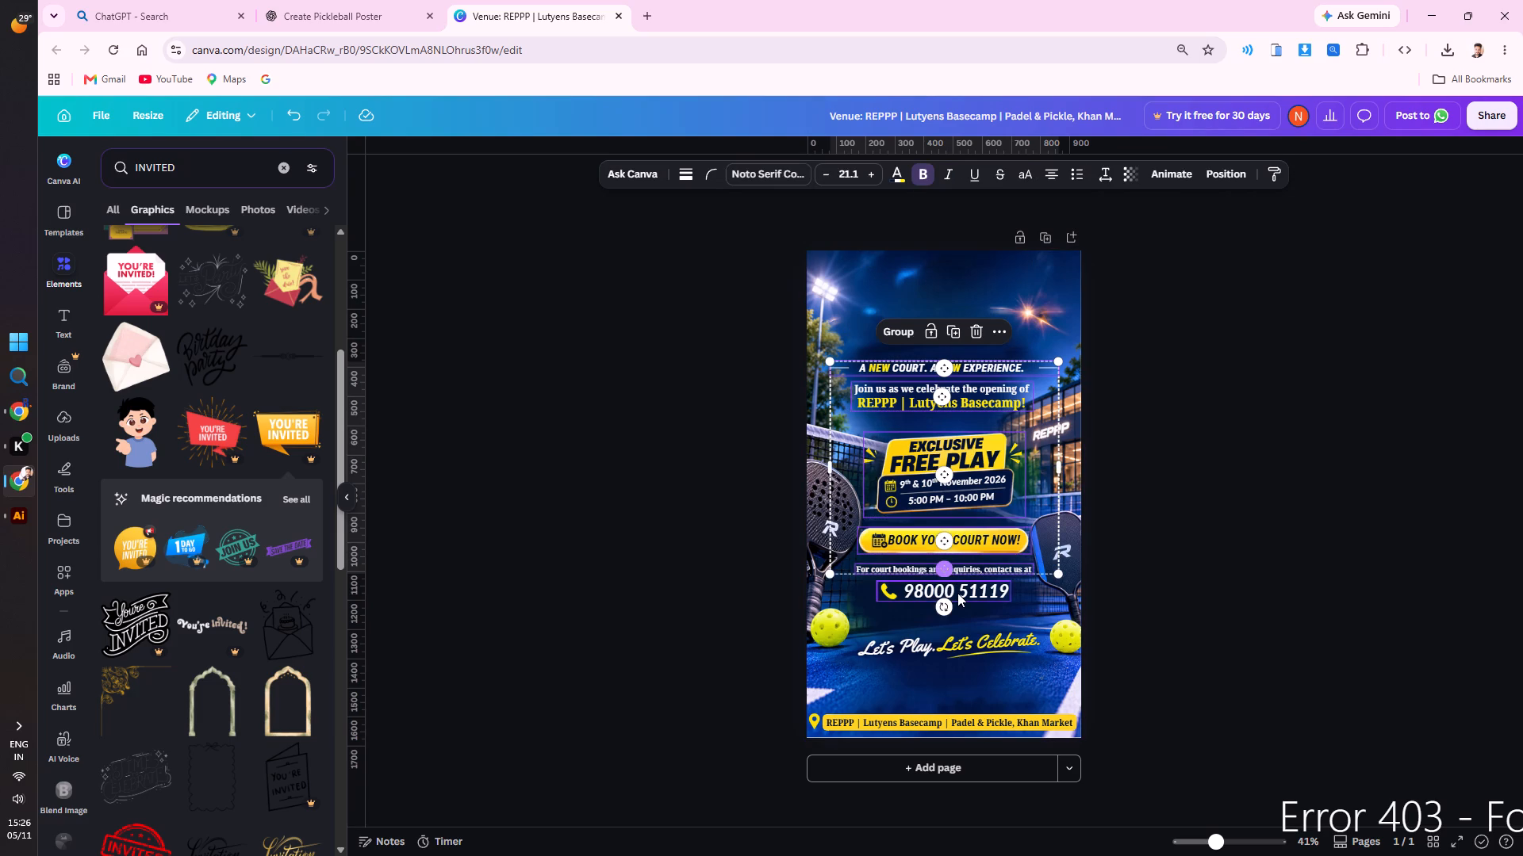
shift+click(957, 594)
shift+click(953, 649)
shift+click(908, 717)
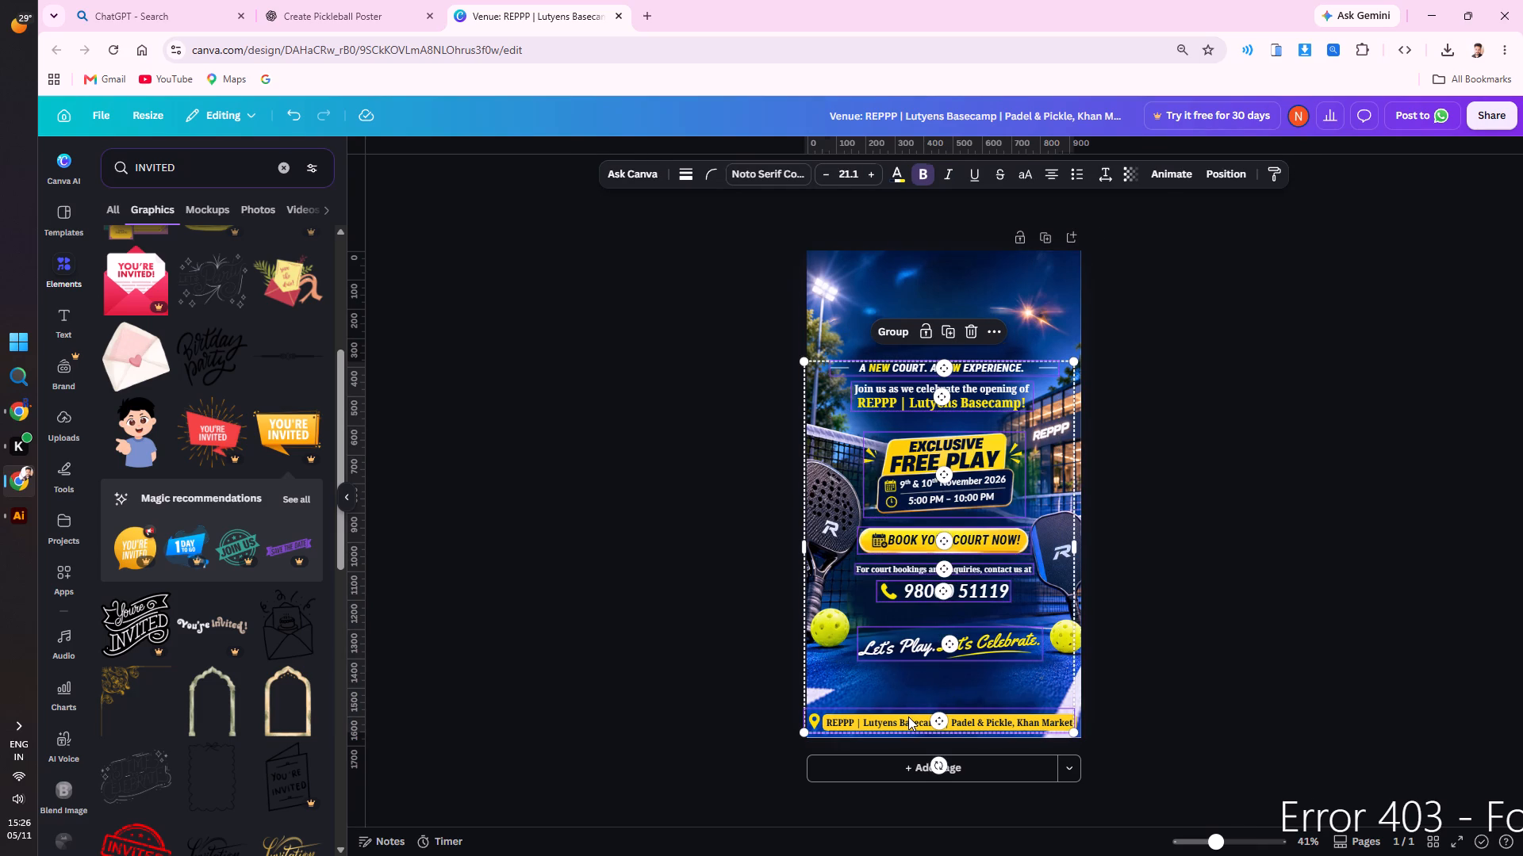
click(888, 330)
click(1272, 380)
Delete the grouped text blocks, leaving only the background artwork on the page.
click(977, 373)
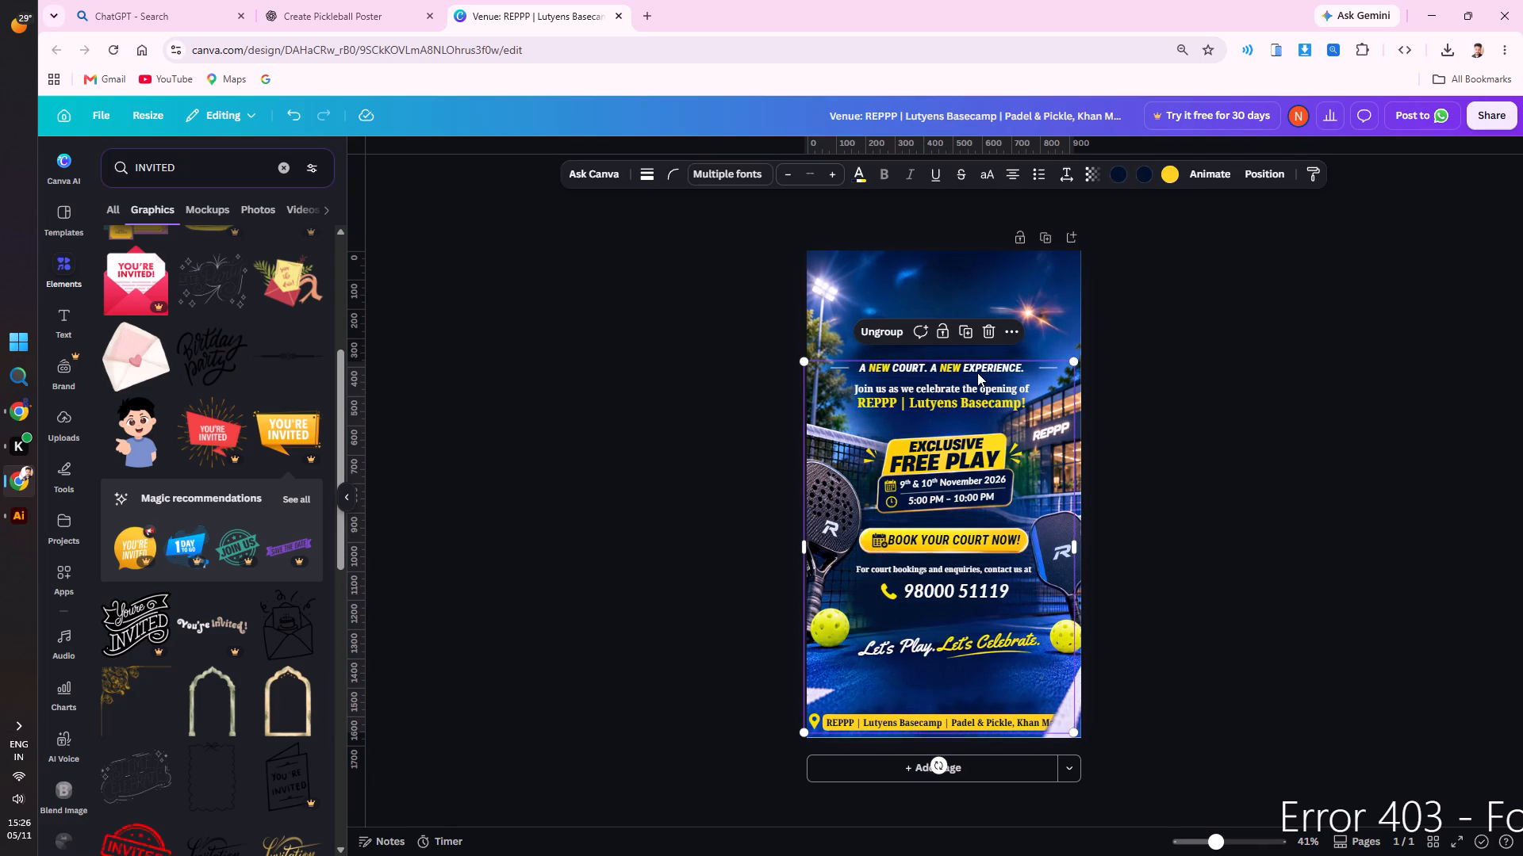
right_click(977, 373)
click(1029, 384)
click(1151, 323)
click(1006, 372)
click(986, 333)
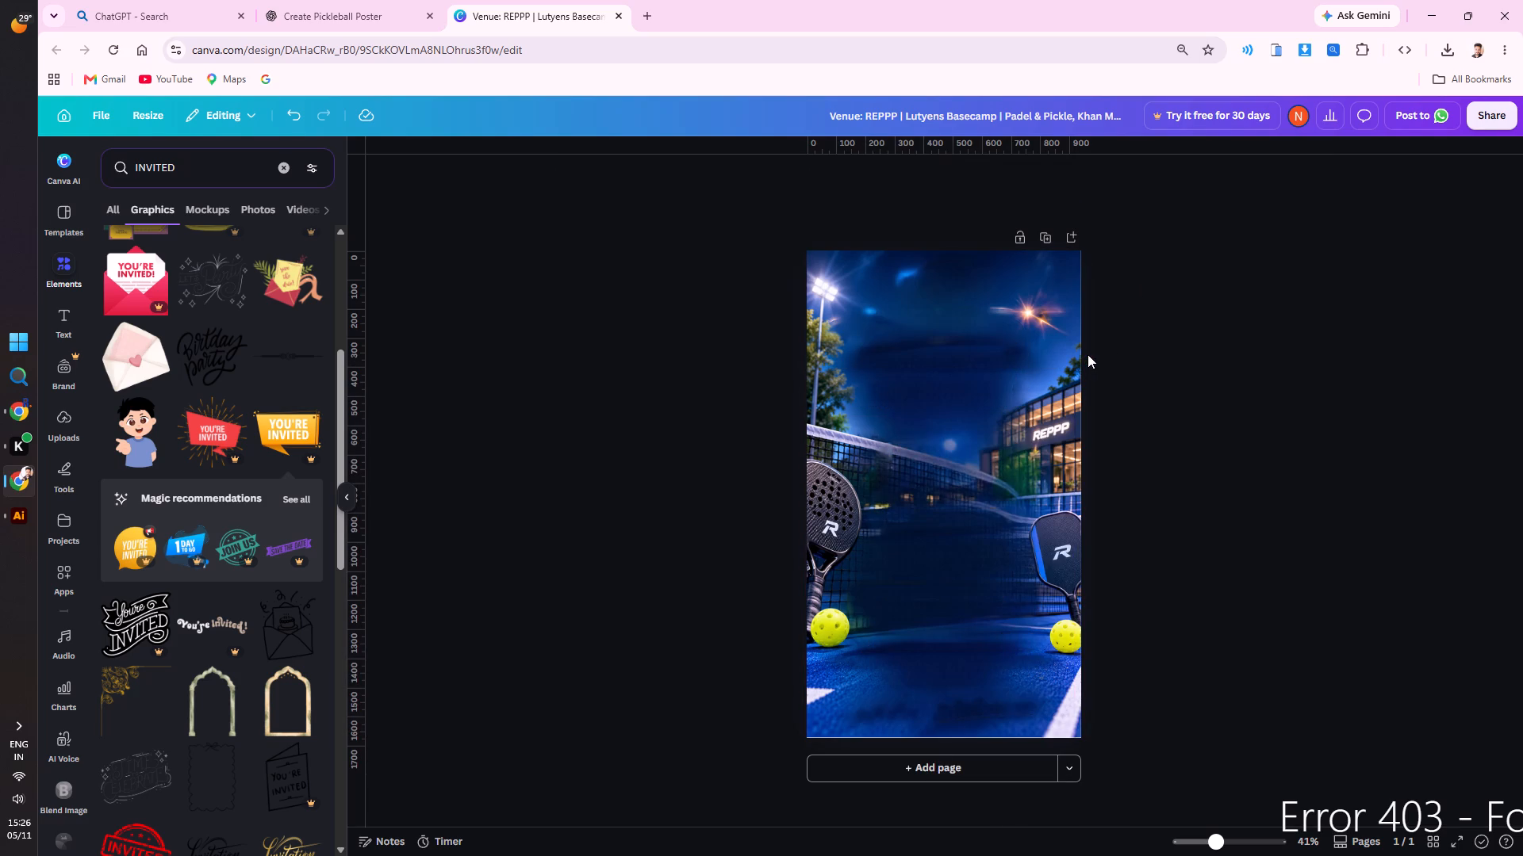
Undo the recent edits back to the layout with the gold ribbon header, the scissors and the larger Let's Play lettering.
key(ctrl+z)
key(ctrl+z)
key(ctrl+z)
key(ctrl+z)
key(ctrl+z)
key(ctrl+z)
key(ctrl+z)
key(ctrl+z)
key(ctrl+z)
key(ctrl+z)
key(ctrl+z)
key(ctrl+z)
key(ctrl+z)
key(ctrl+z)
key(ctrl+z)
key(ctrl+z)
key(ctrl+z)
key(ctrl+z)
key(ctrl+z)
key(ctrl+z)
key(ctrl+z)
key(ctrl+z)
key(ctrl+z)
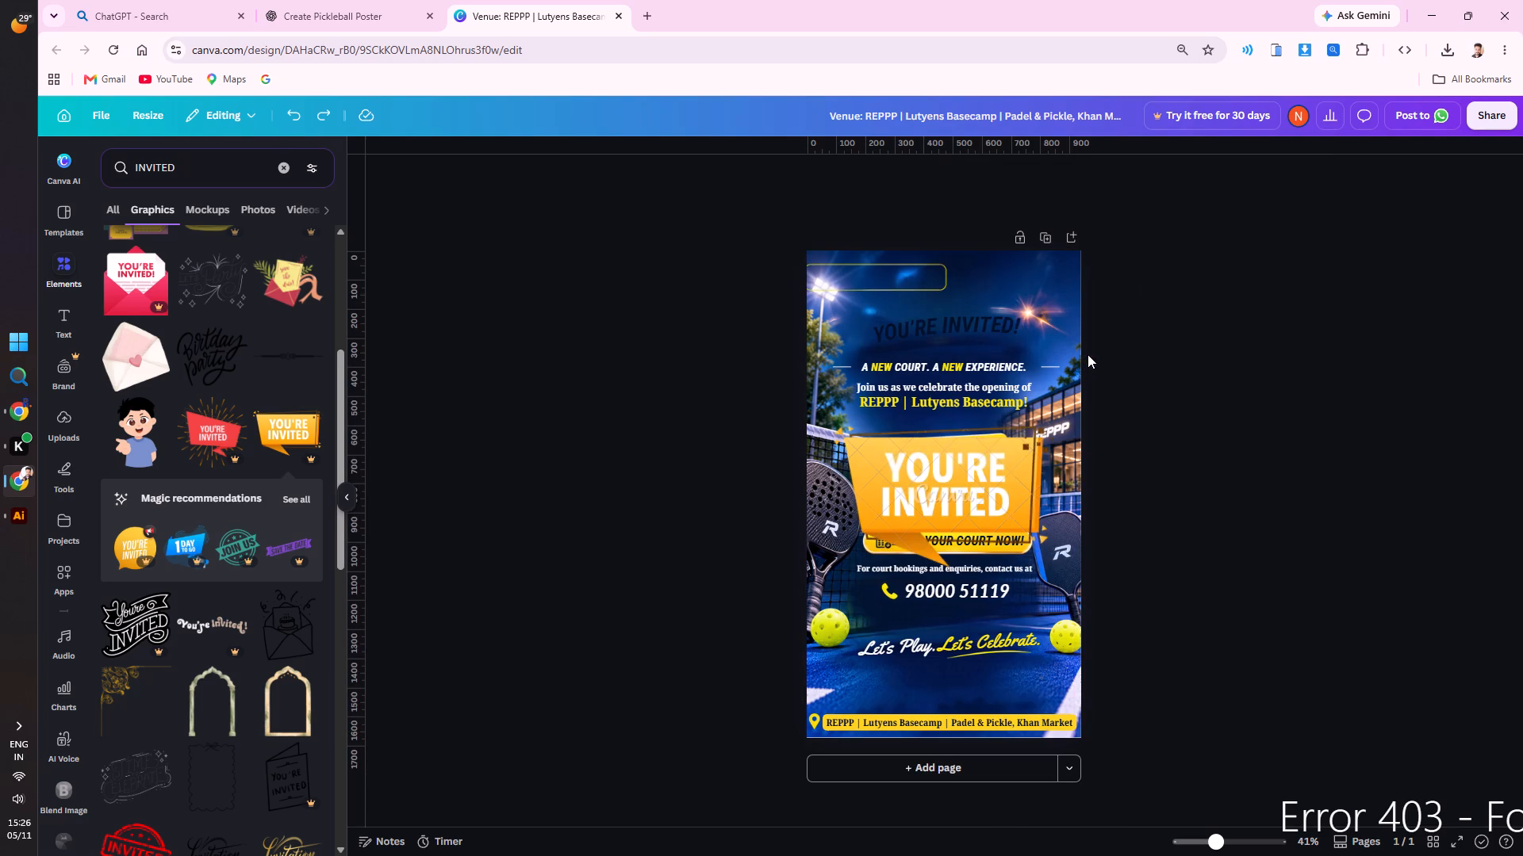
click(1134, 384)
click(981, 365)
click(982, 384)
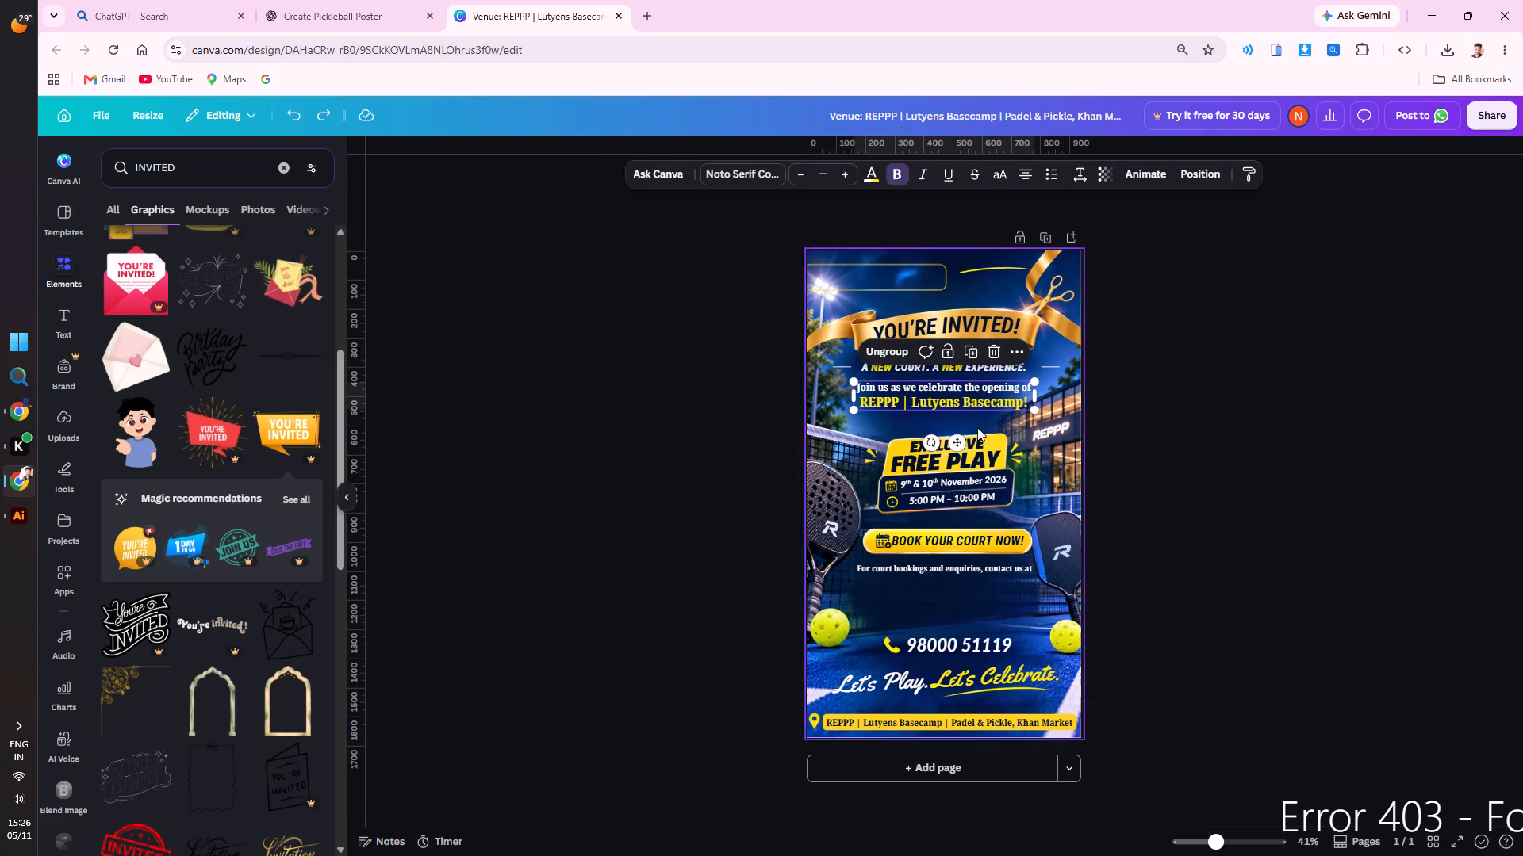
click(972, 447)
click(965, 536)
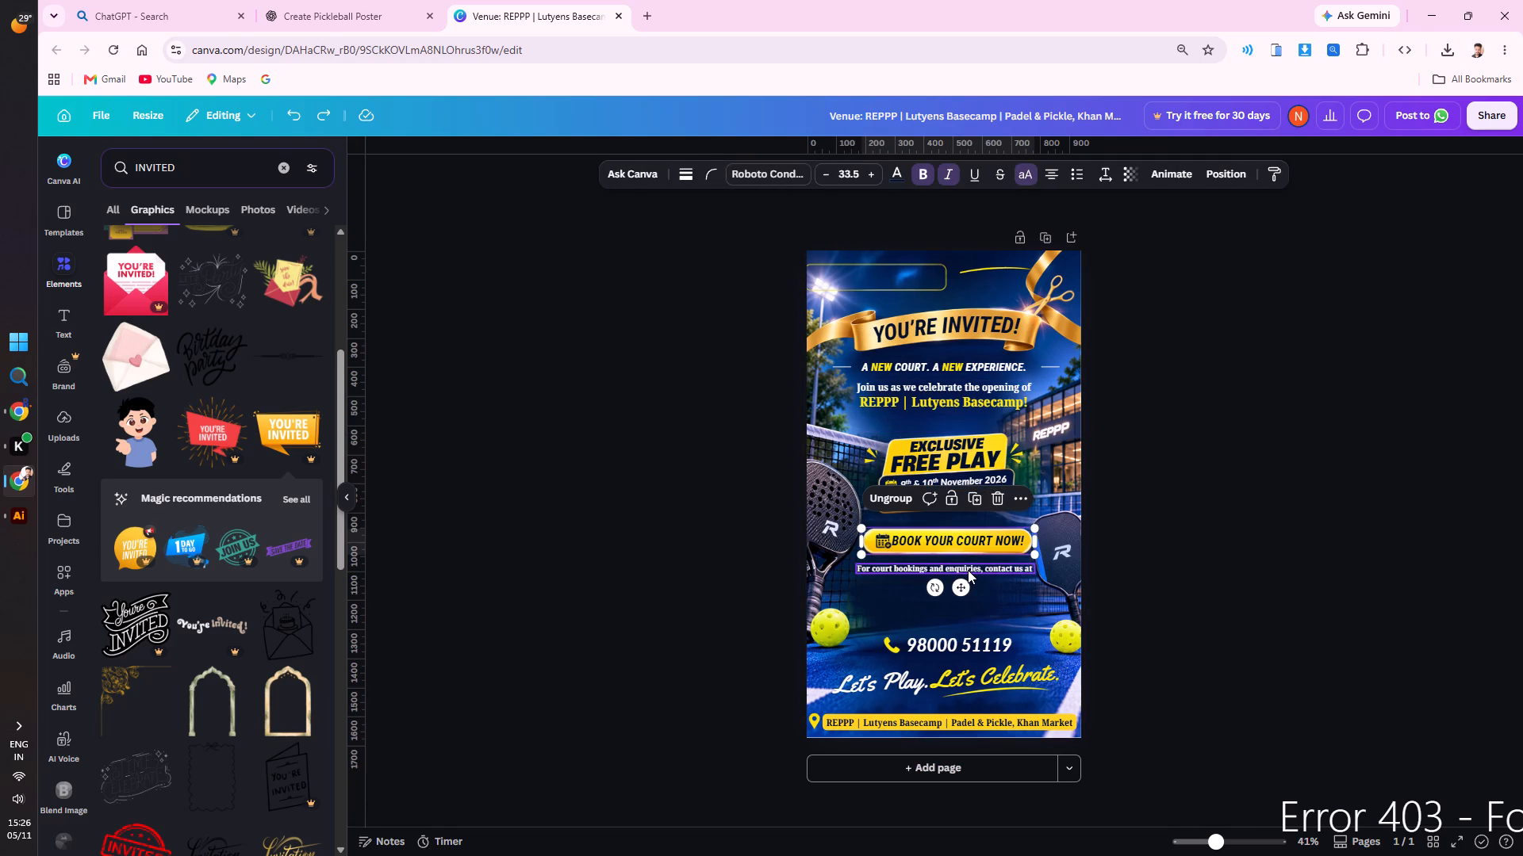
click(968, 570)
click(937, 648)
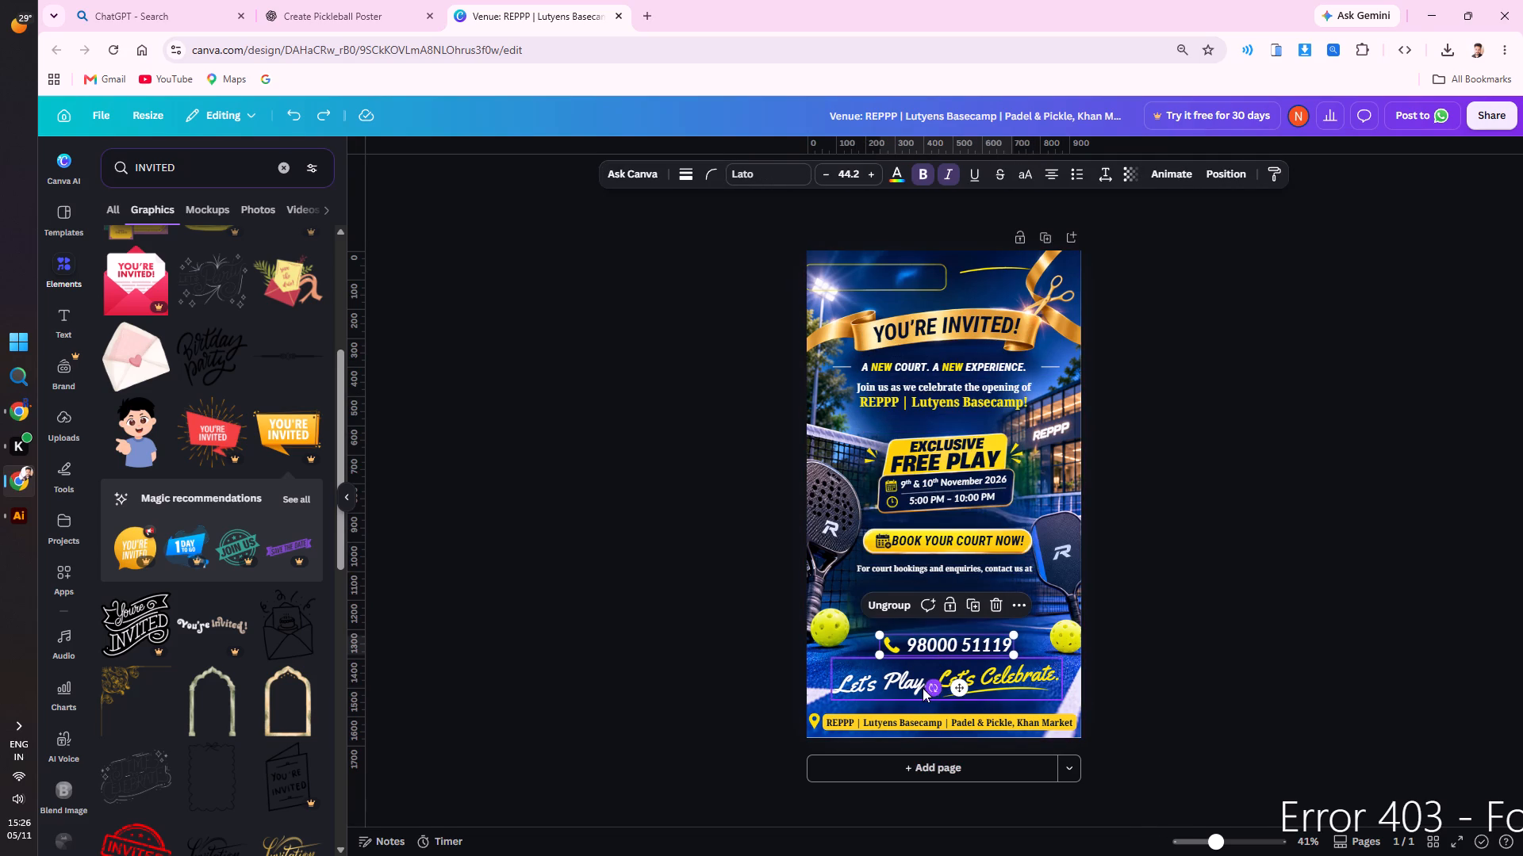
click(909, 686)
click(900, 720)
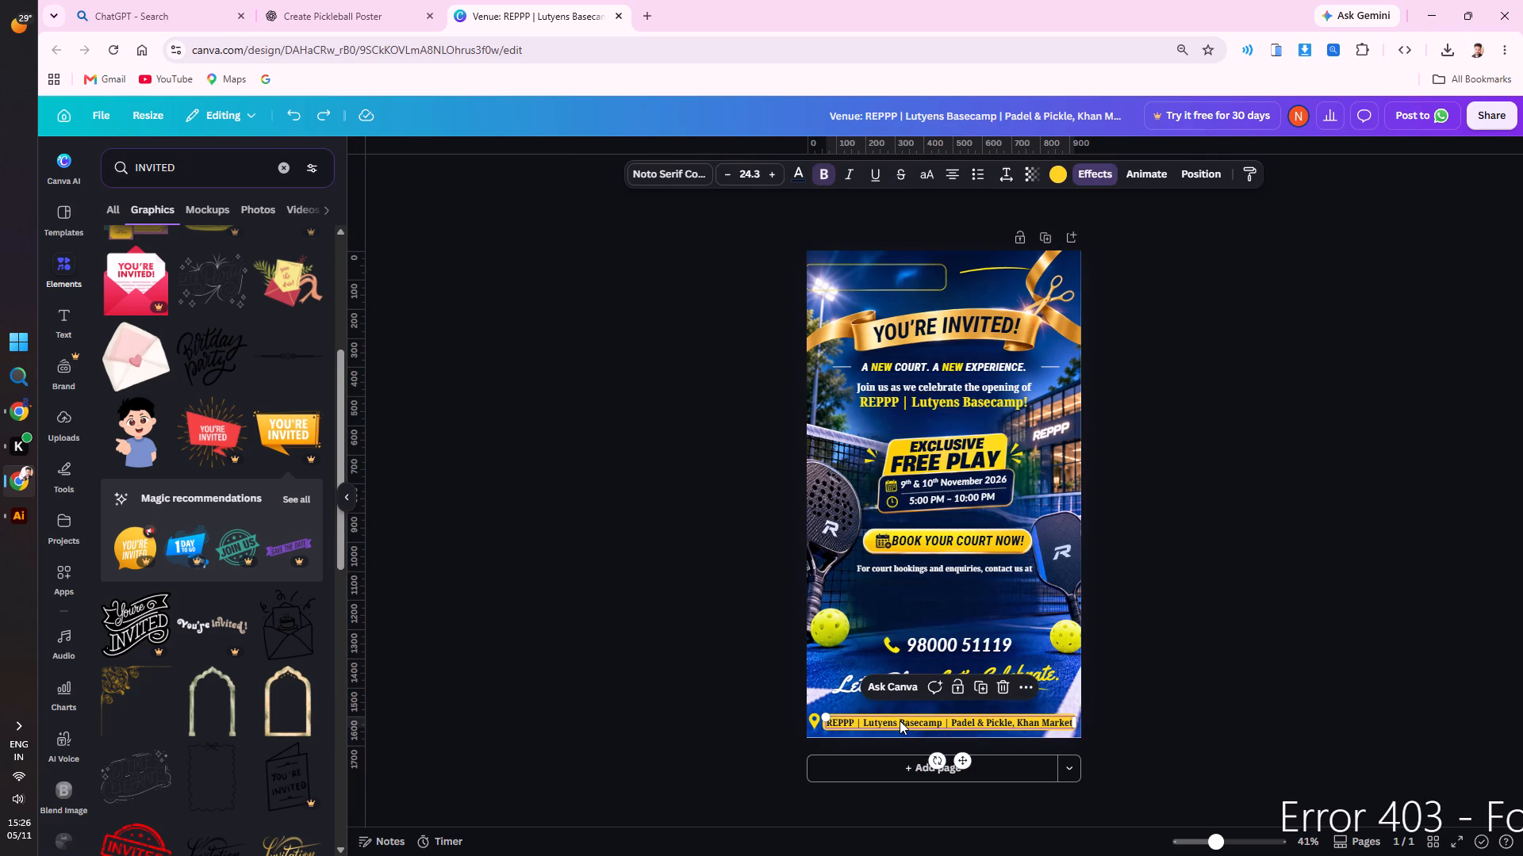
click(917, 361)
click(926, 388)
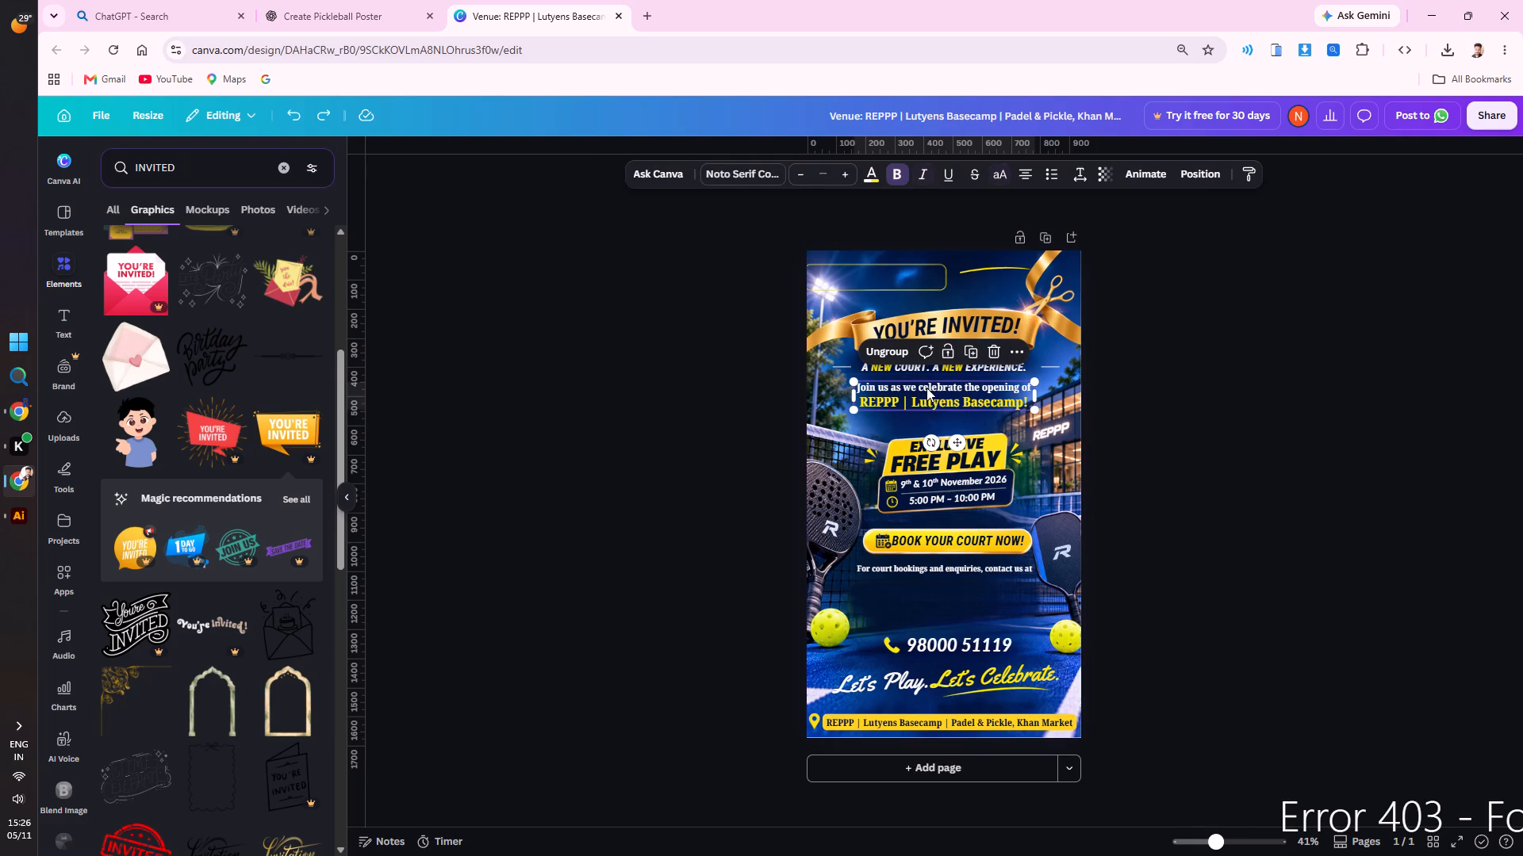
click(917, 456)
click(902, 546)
Delete all the text blocks from the A NEW COURT line down to the venue line, along with the location pin.
click(903, 568)
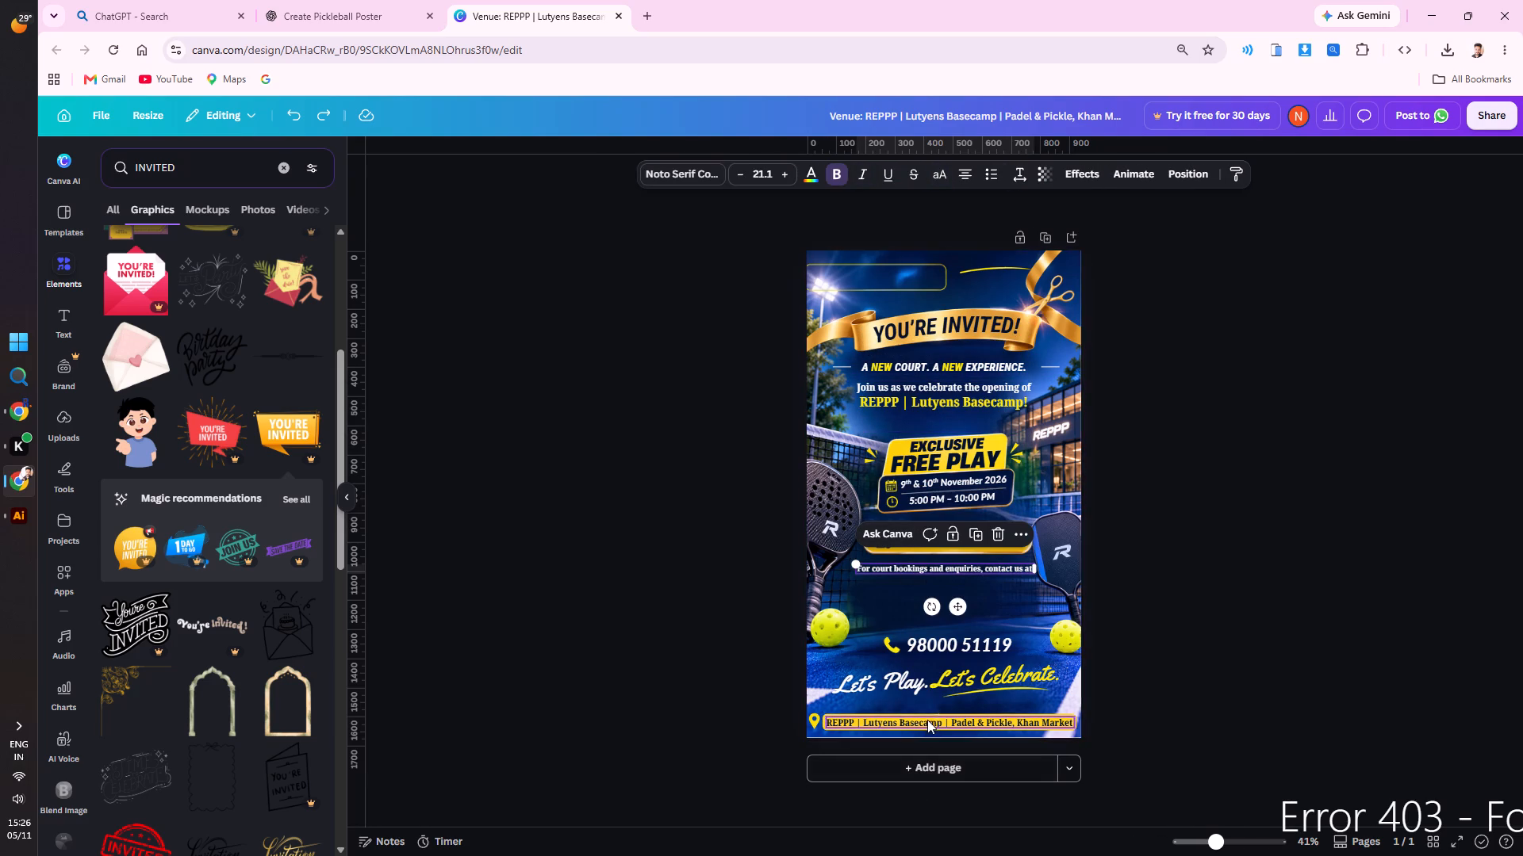
shift+click(925, 368)
shift+click(924, 387)
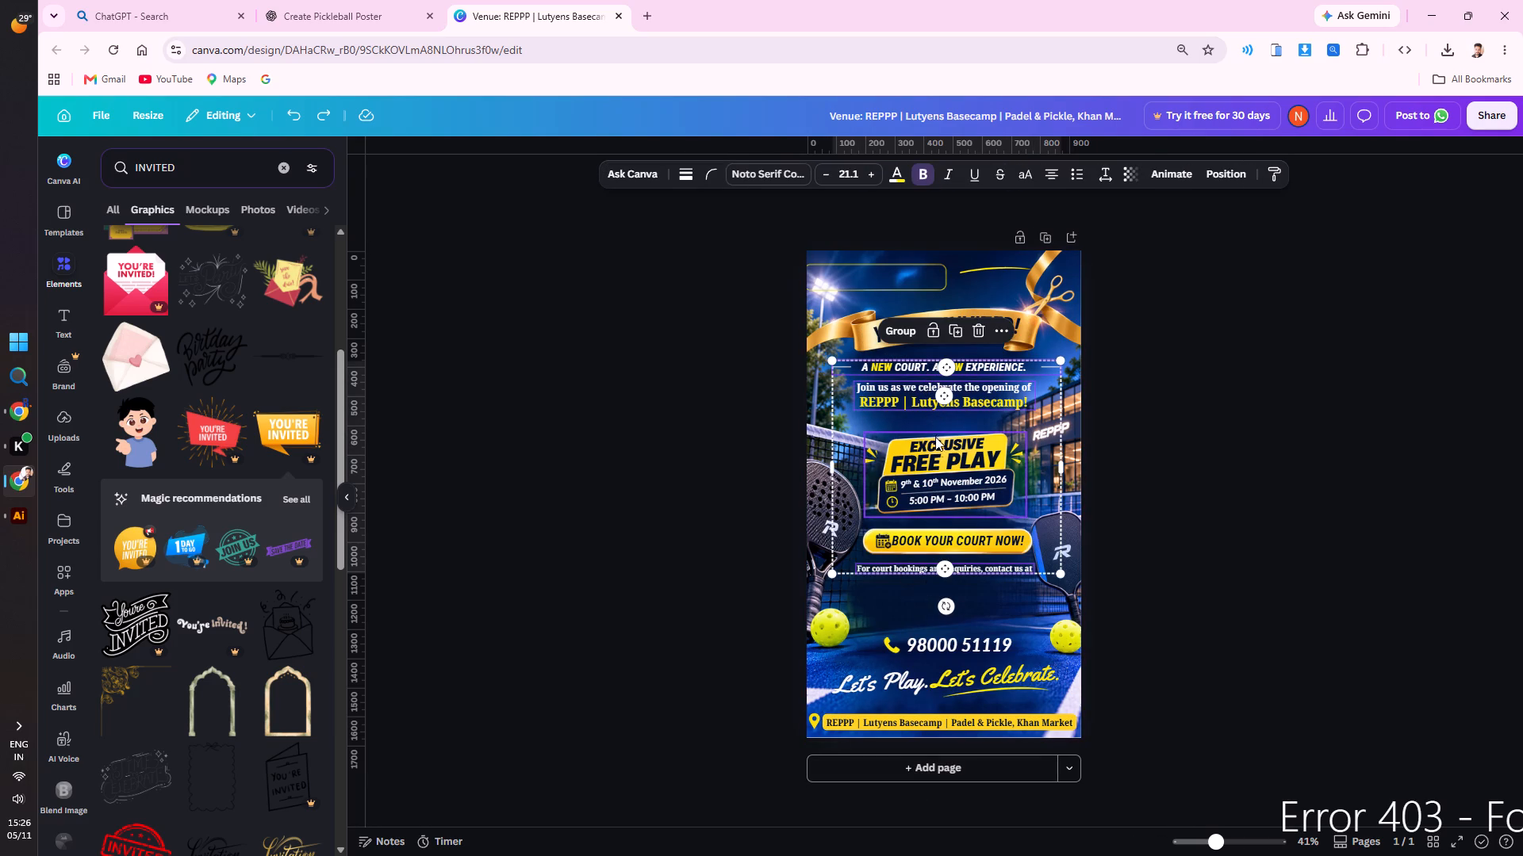
shift+click(937, 445)
shift+click(949, 541)
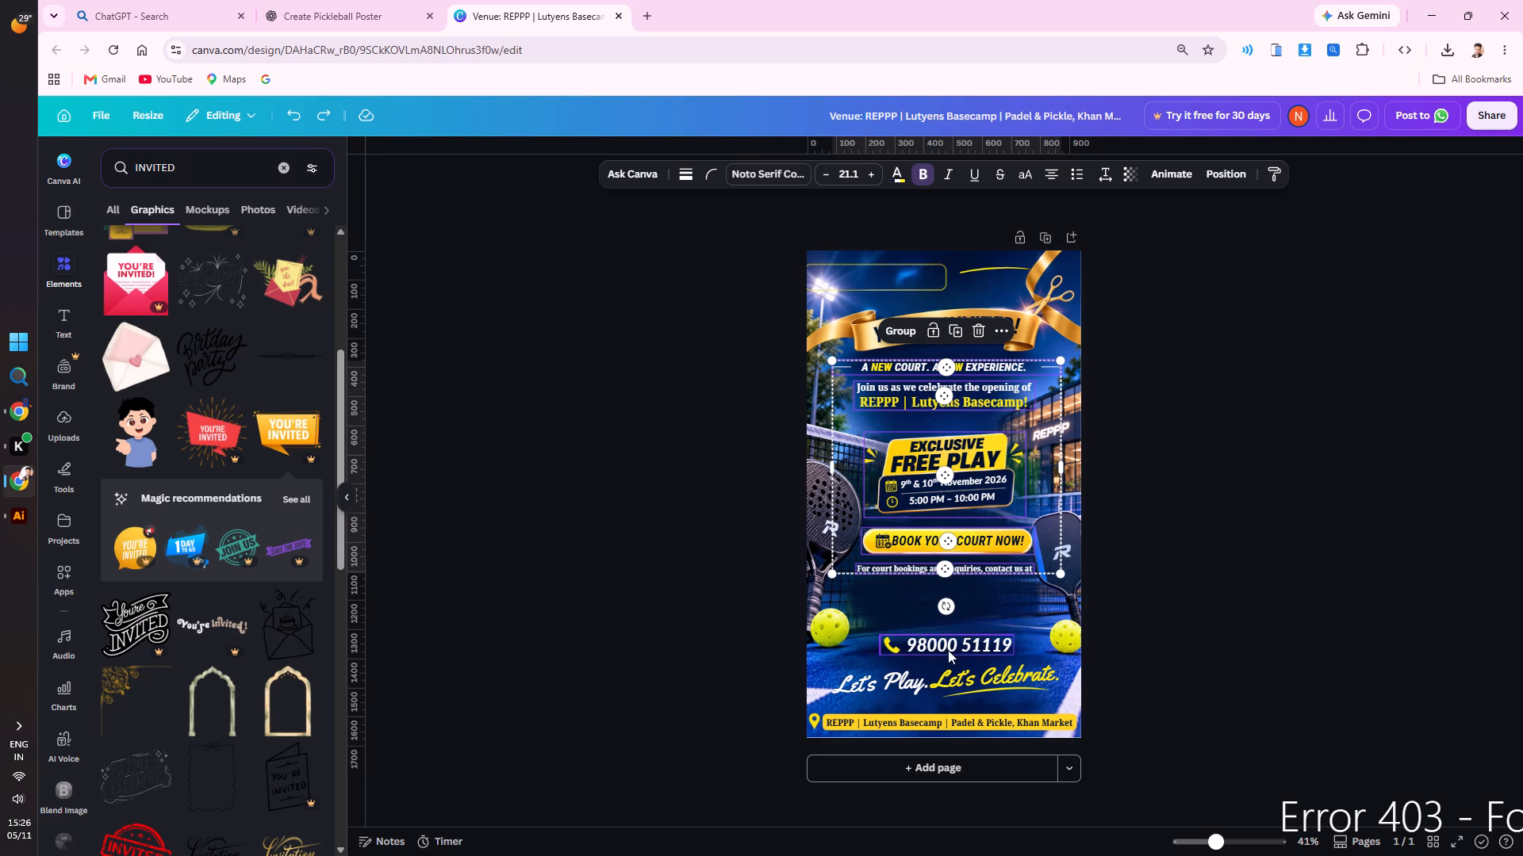
shift+click(948, 650)
shift+click(931, 686)
shift+click(888, 723)
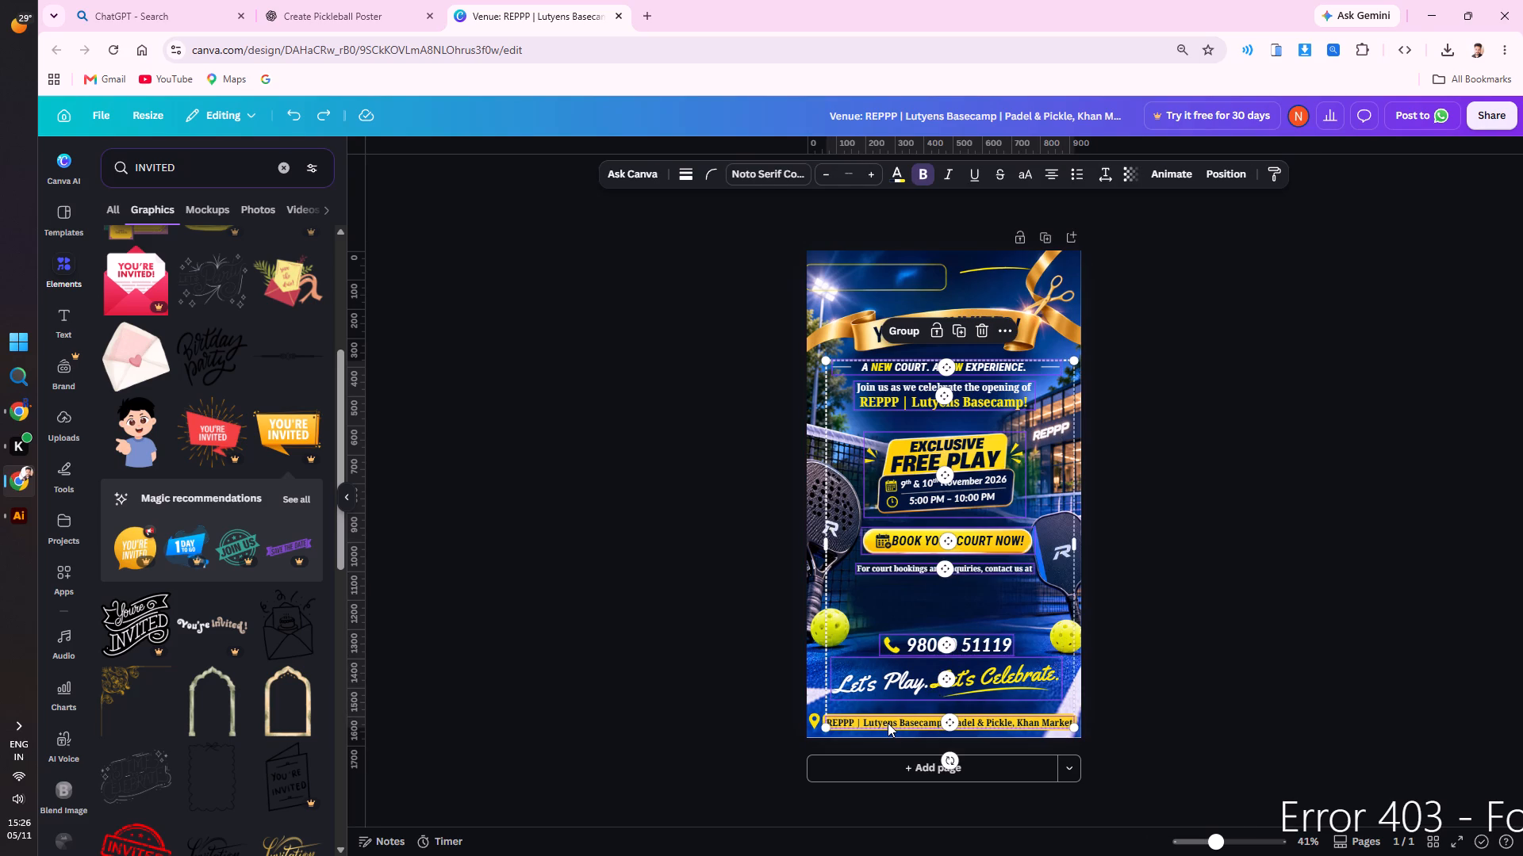
key(Delete)
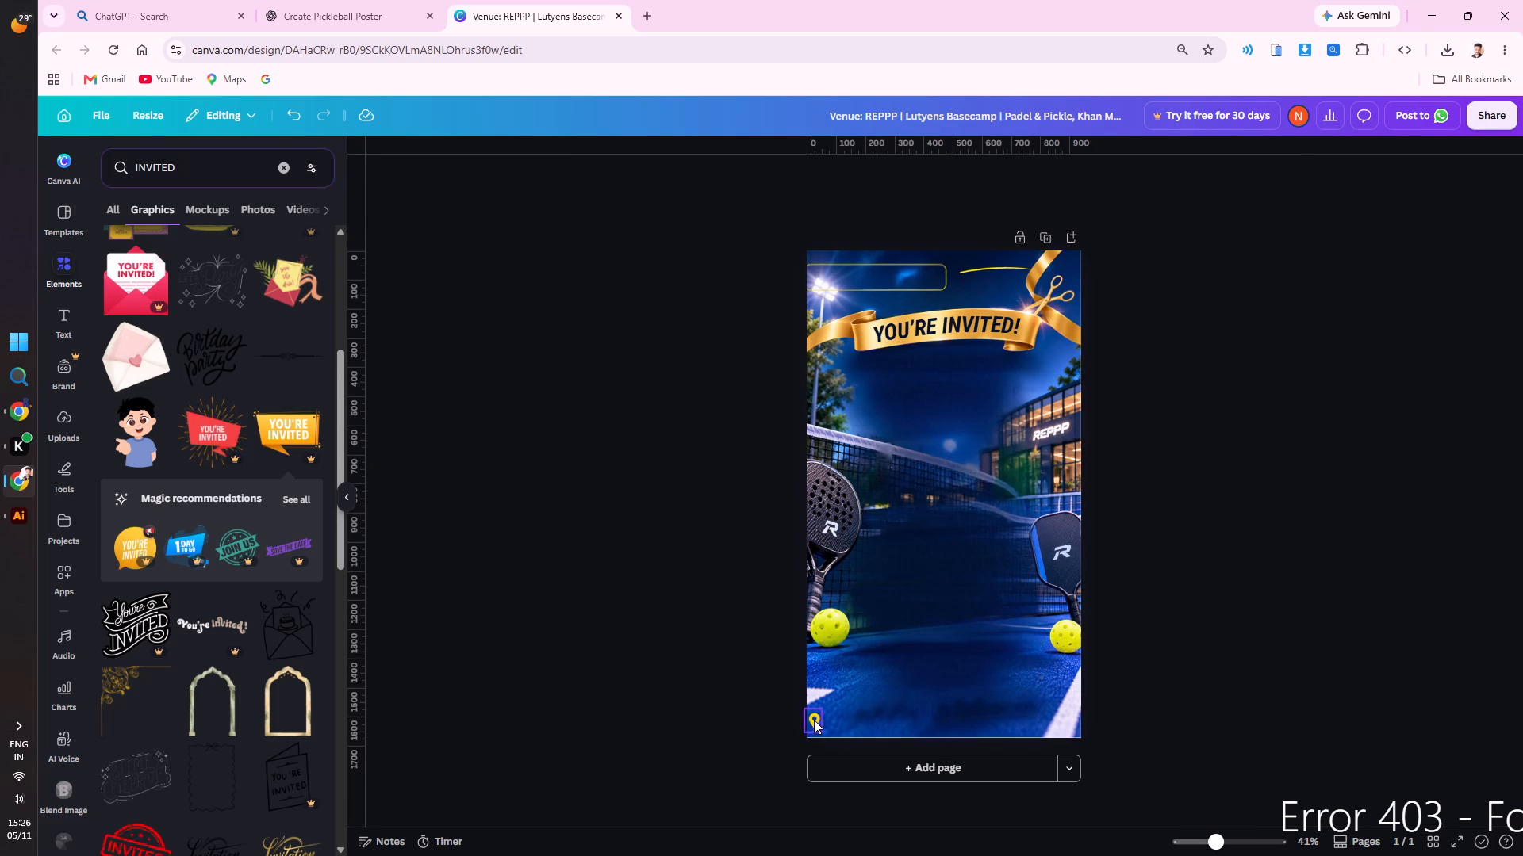
click(814, 720)
key(Delete)
Paste the copied group of text blocks back onto the background artwork.
key(ctrl+v)
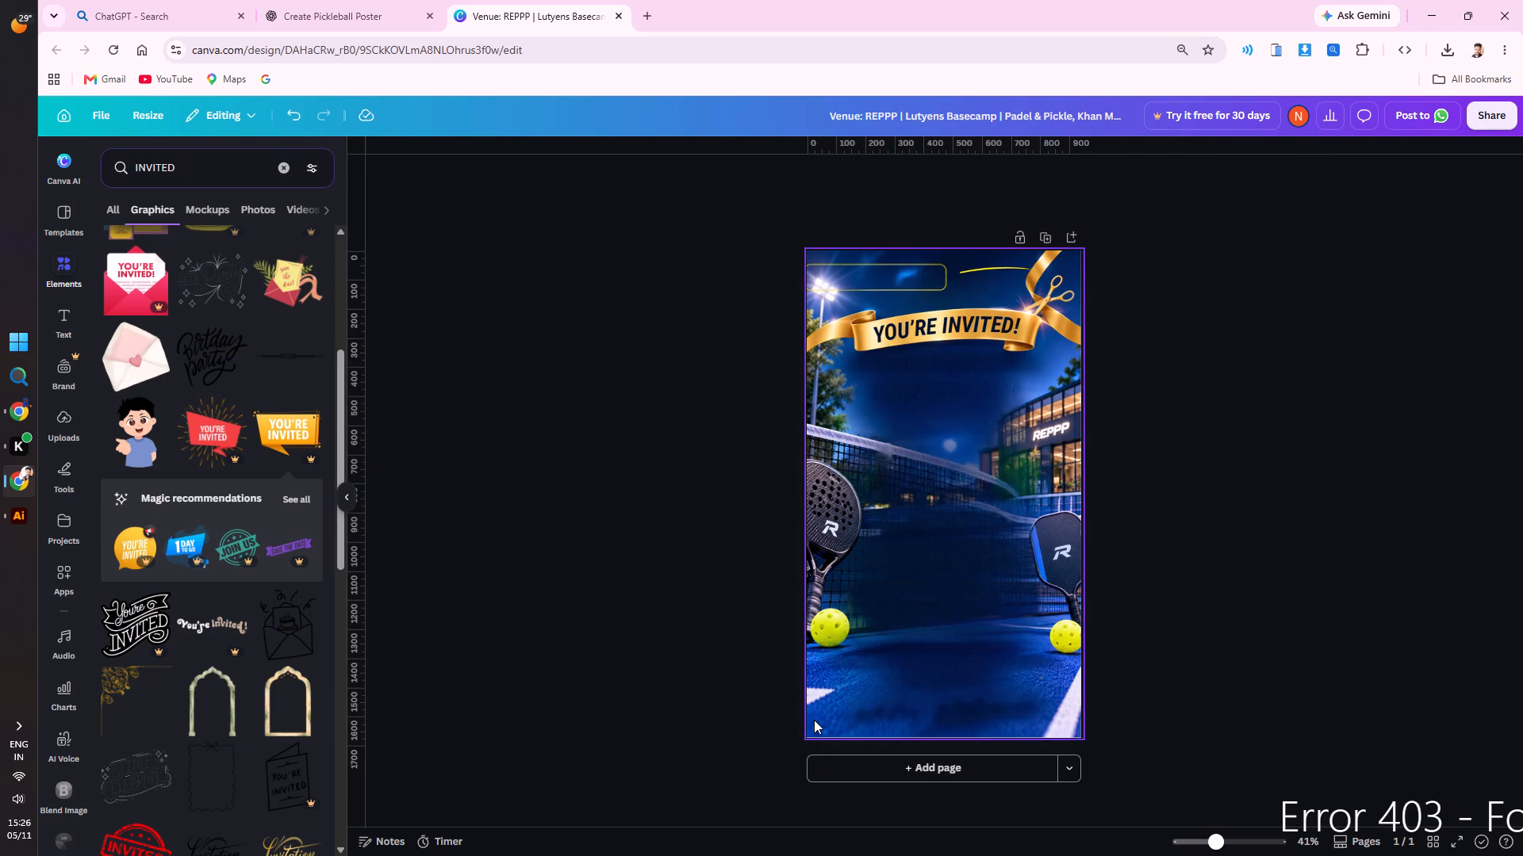
click(1192, 415)
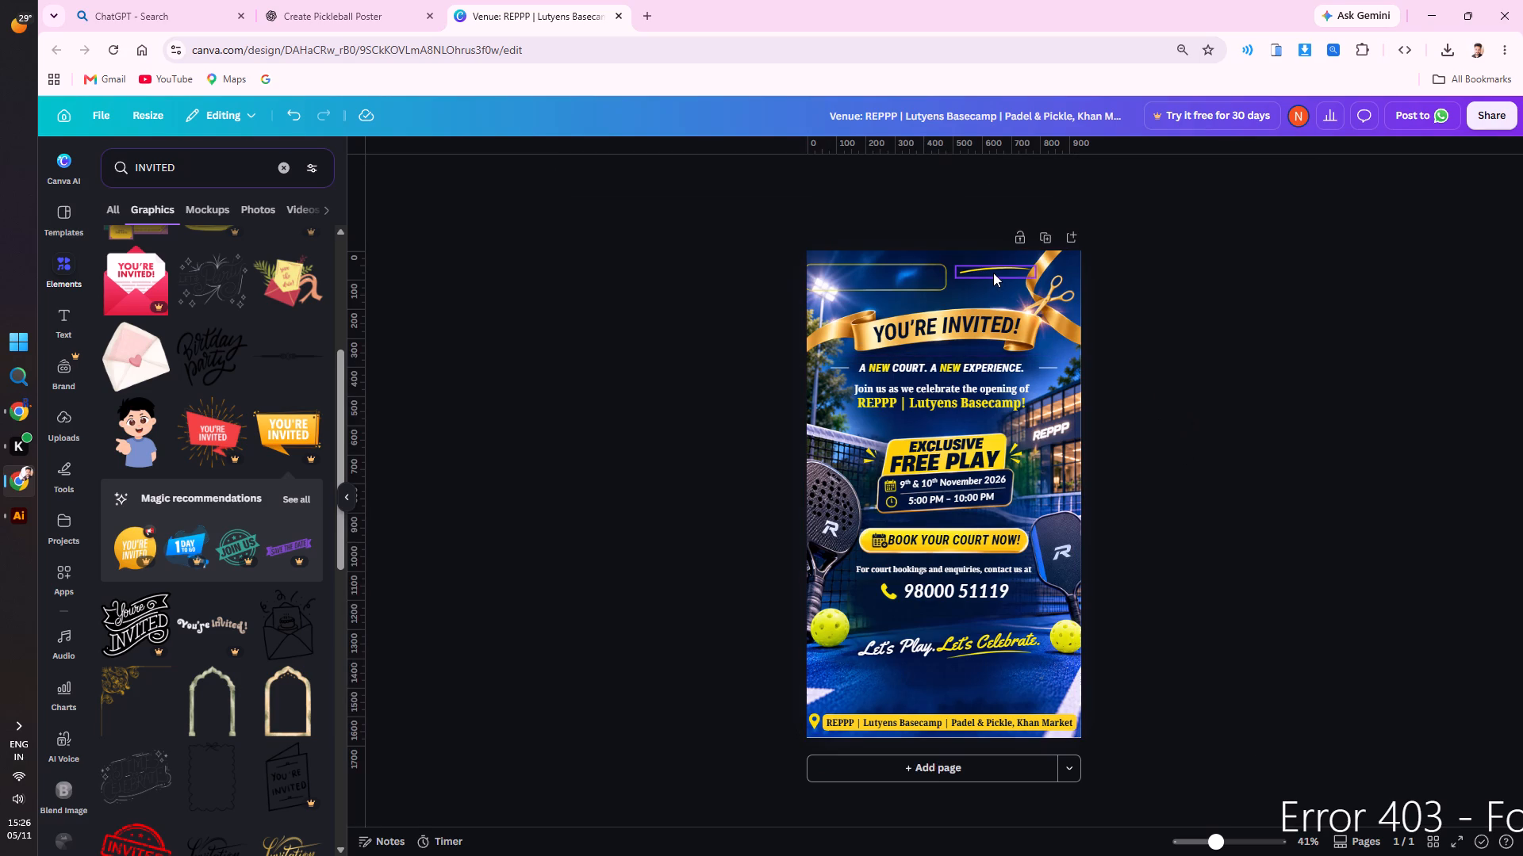
Move the yellow swoosh from the page top to beneath the phone number, enlarge it slightly and centre it as an underline.
drag(993, 273, 946, 607)
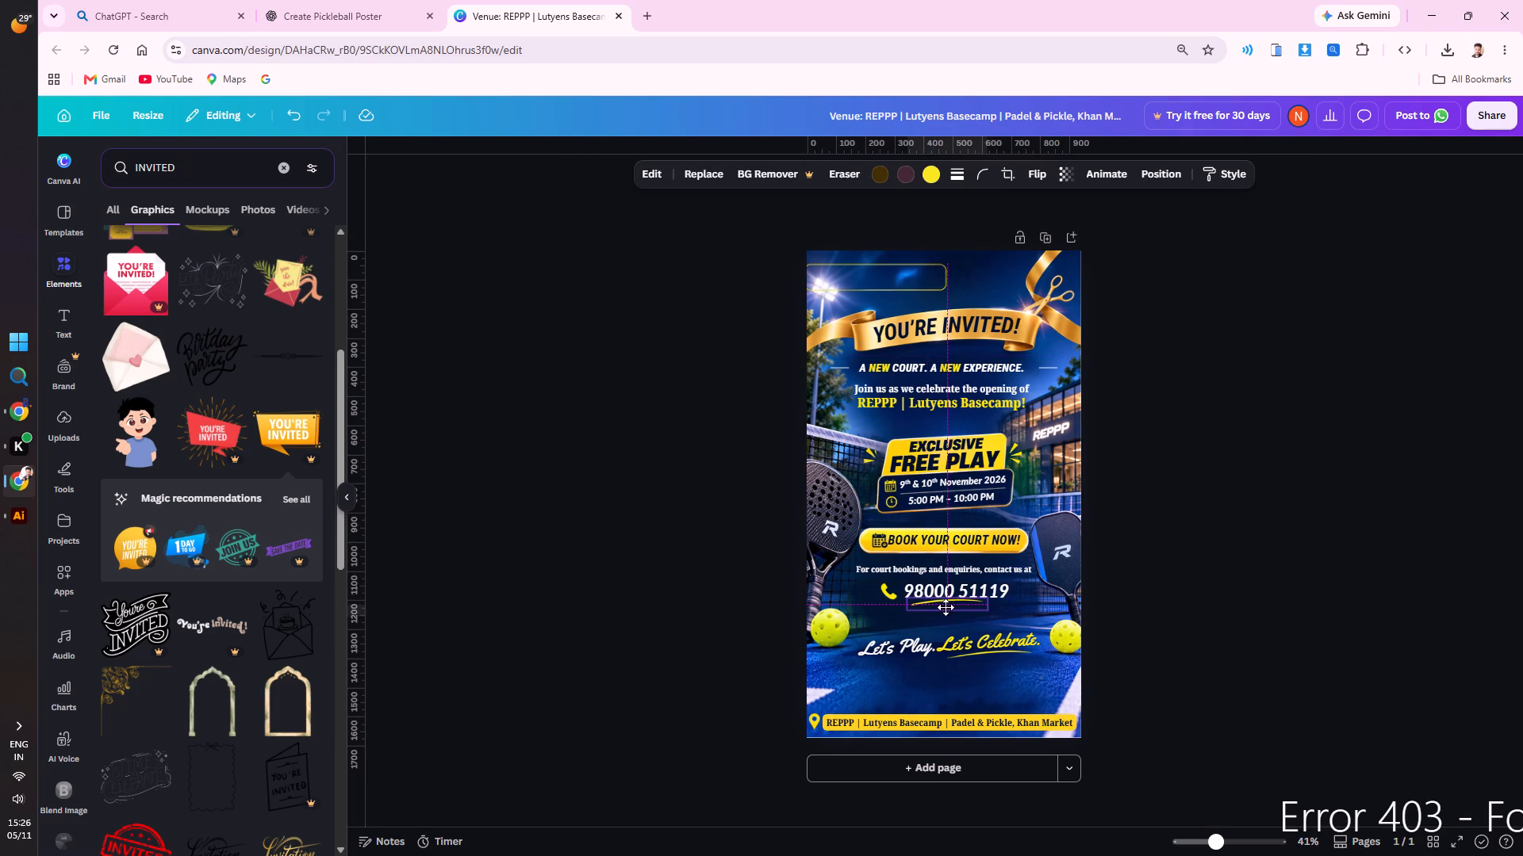
drag(946, 607, 946, 610)
shift+drag(910, 618, 876, 633)
key(ctrl+z)
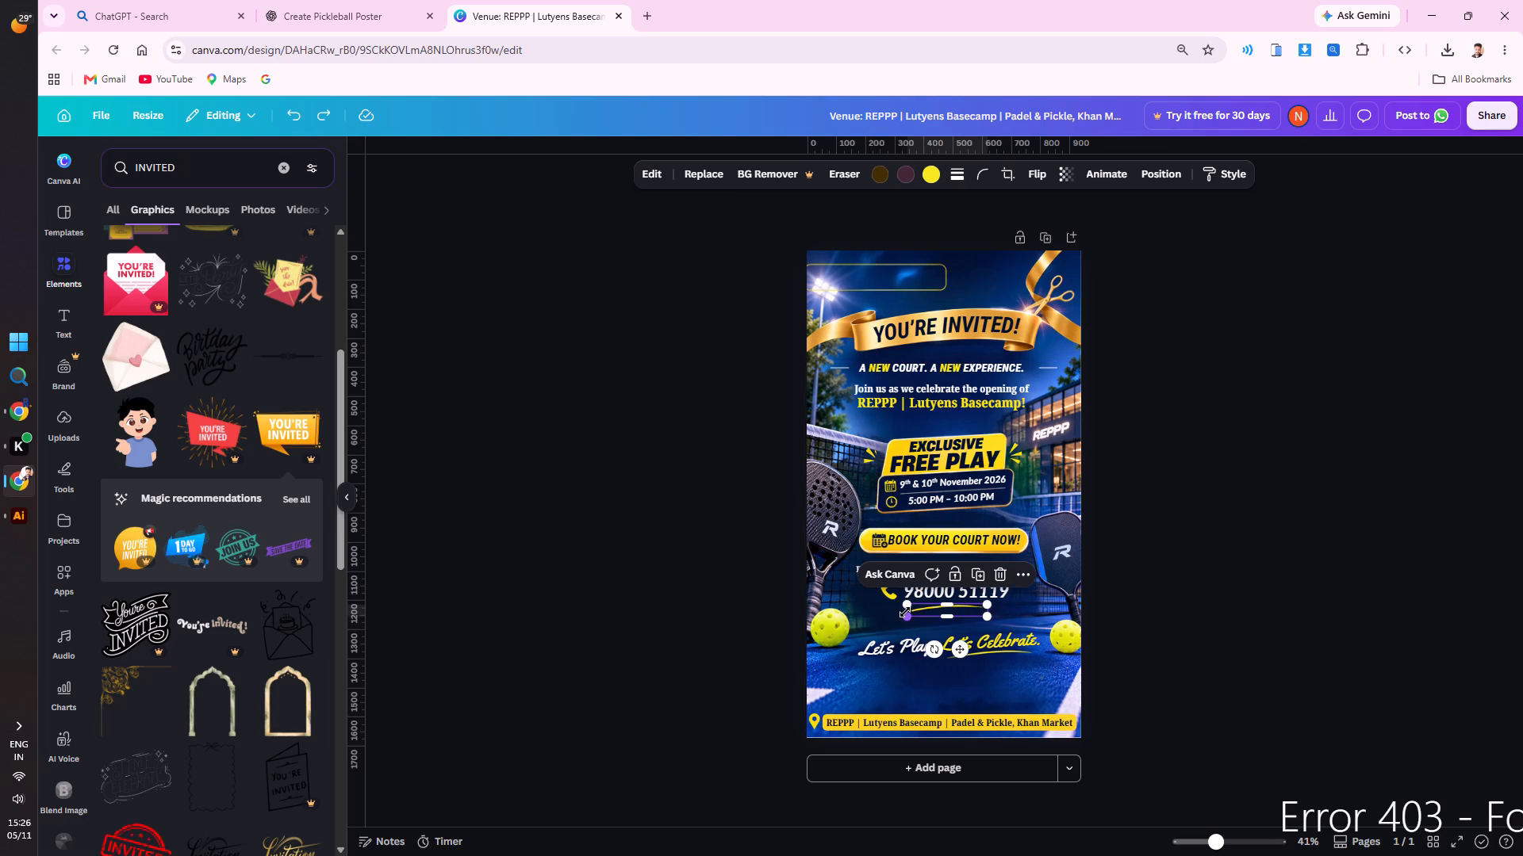
drag(911, 617, 873, 632)
drag(921, 610, 937, 613)
click(671, 627)
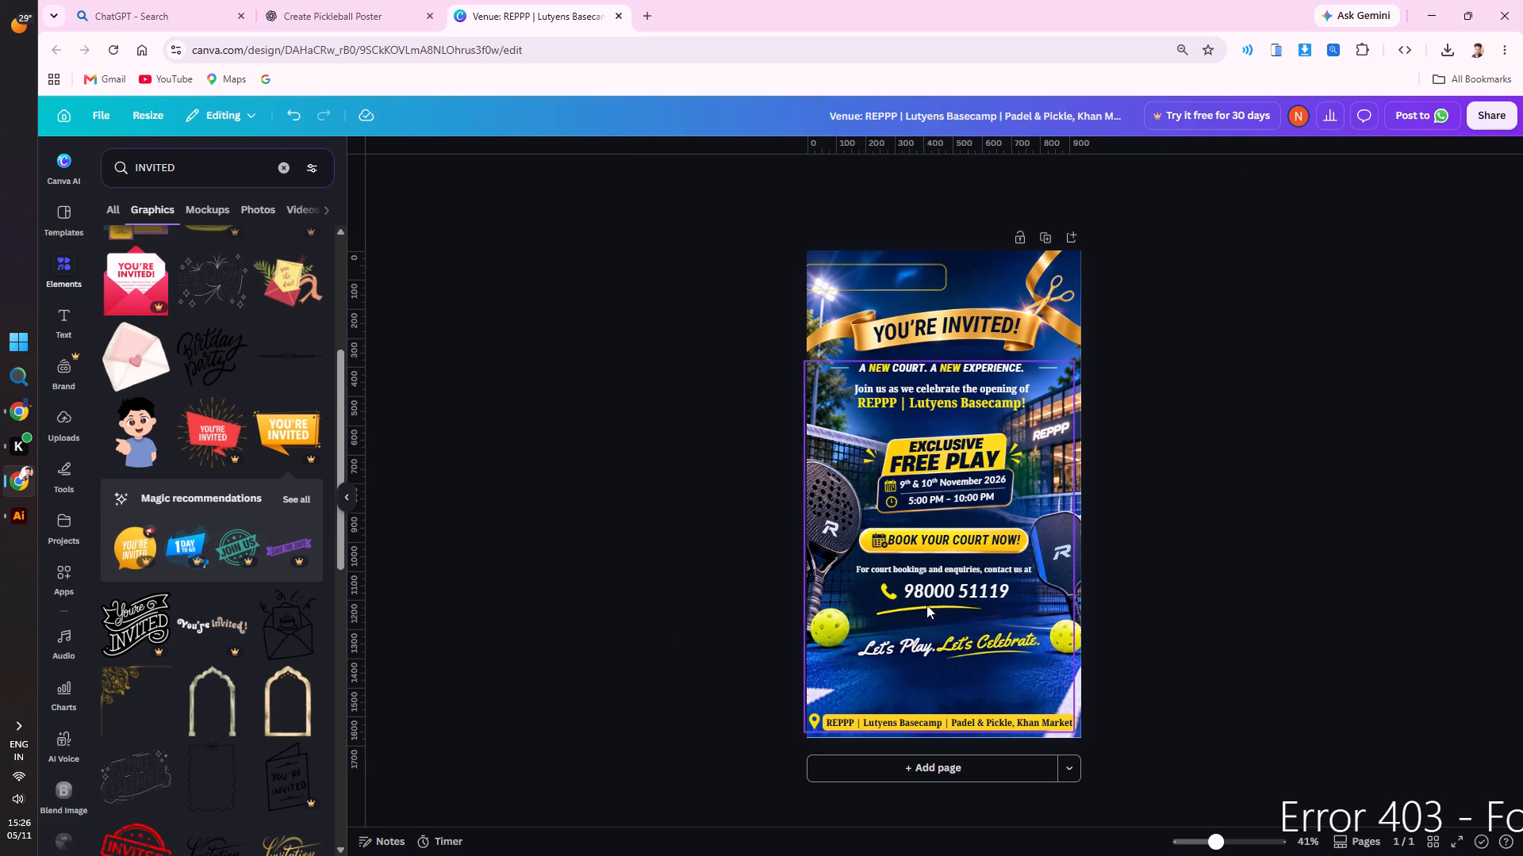
click(940, 602)
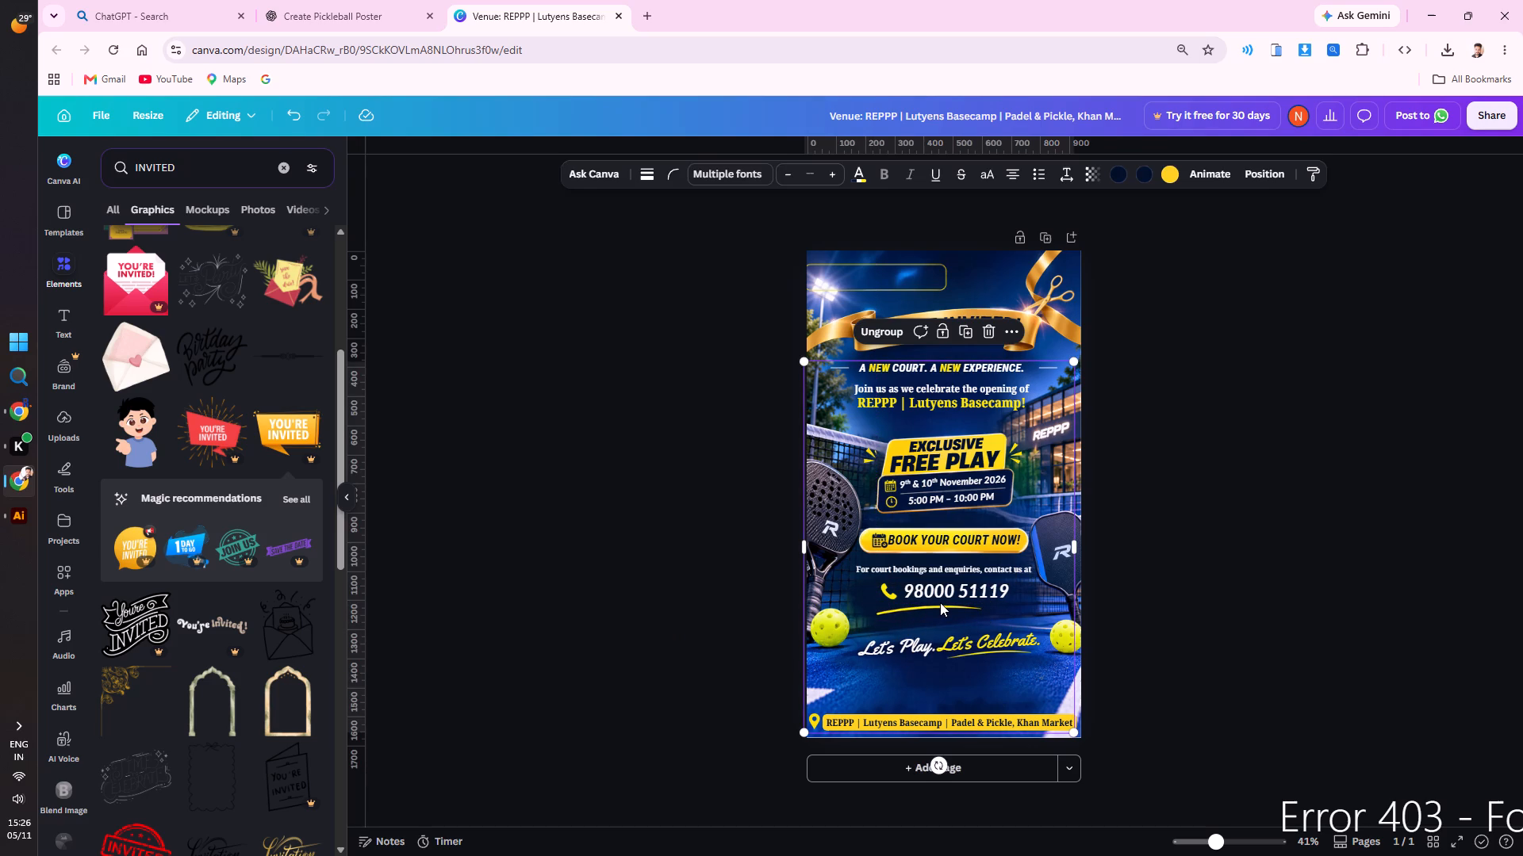
click(878, 326)
click(554, 486)
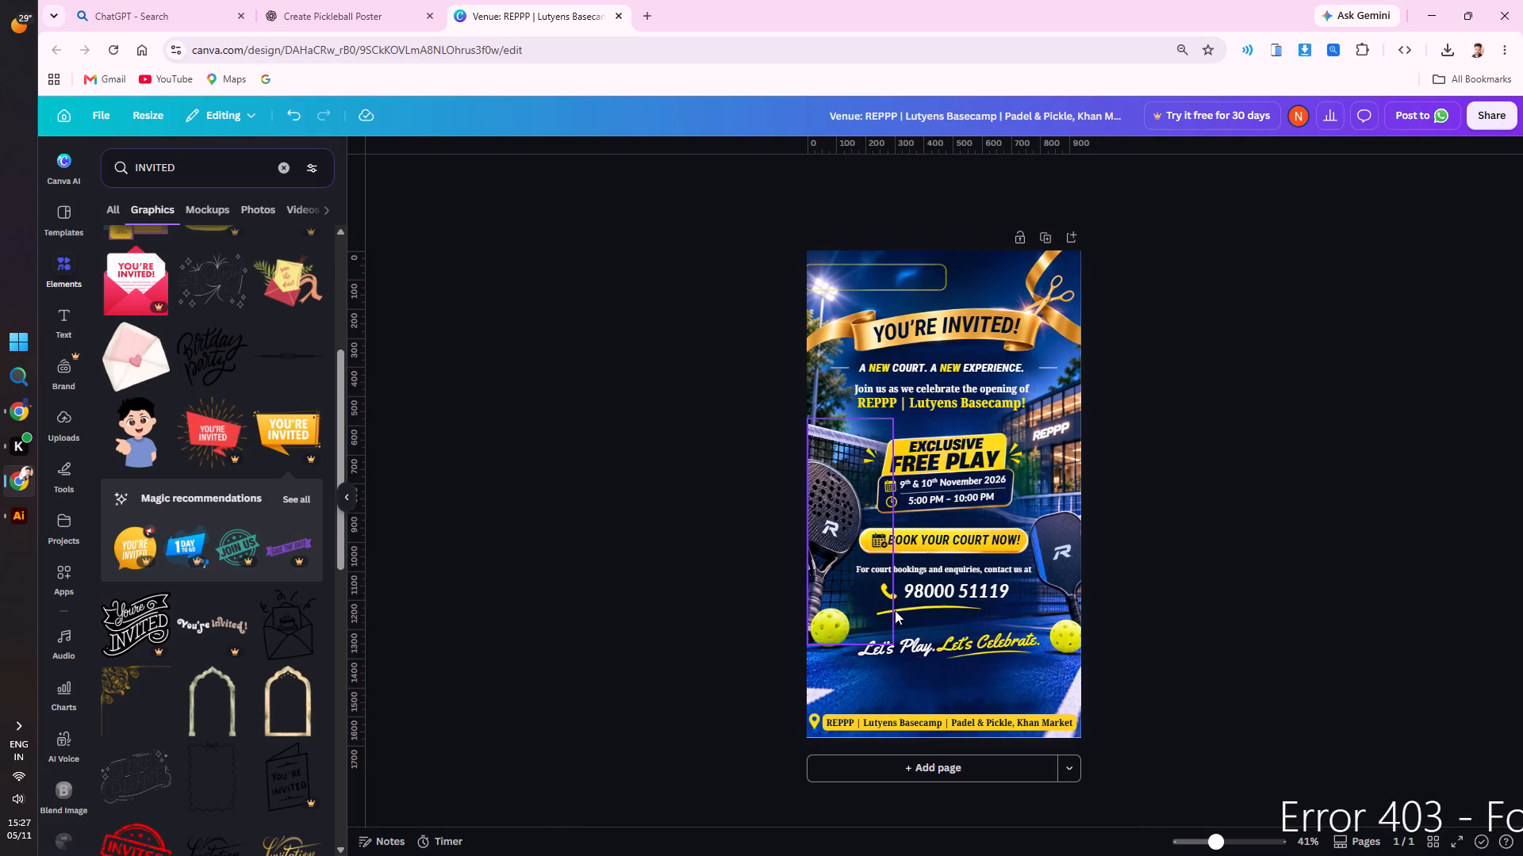
drag(899, 610, 914, 610)
click(712, 597)
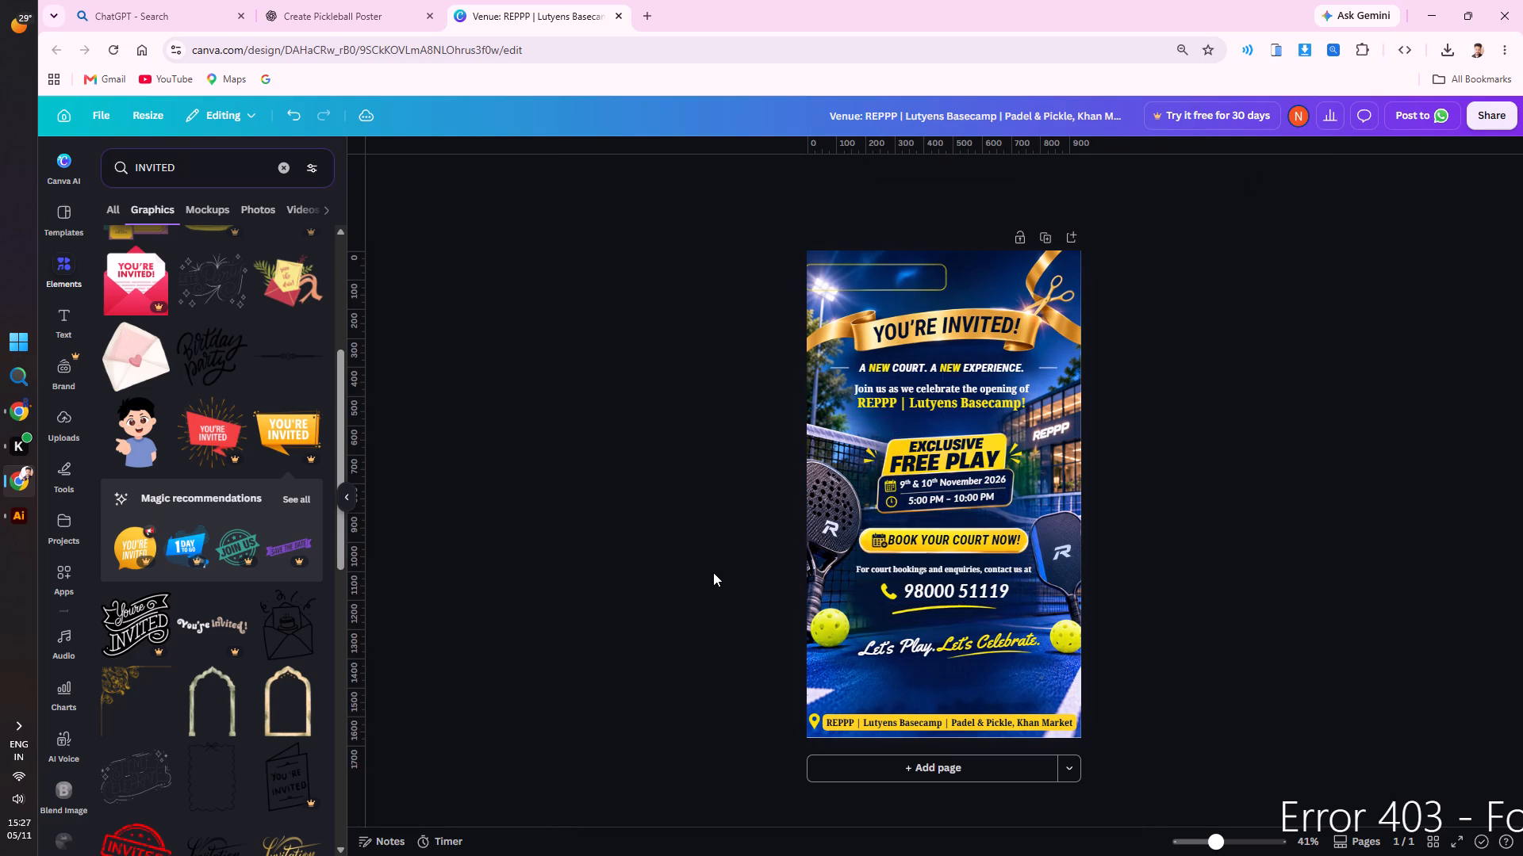
Move the empty yellow rounded outline from the page top to just above the venue line, enlarge it and centre it.
click(852, 284)
click(1307, 468)
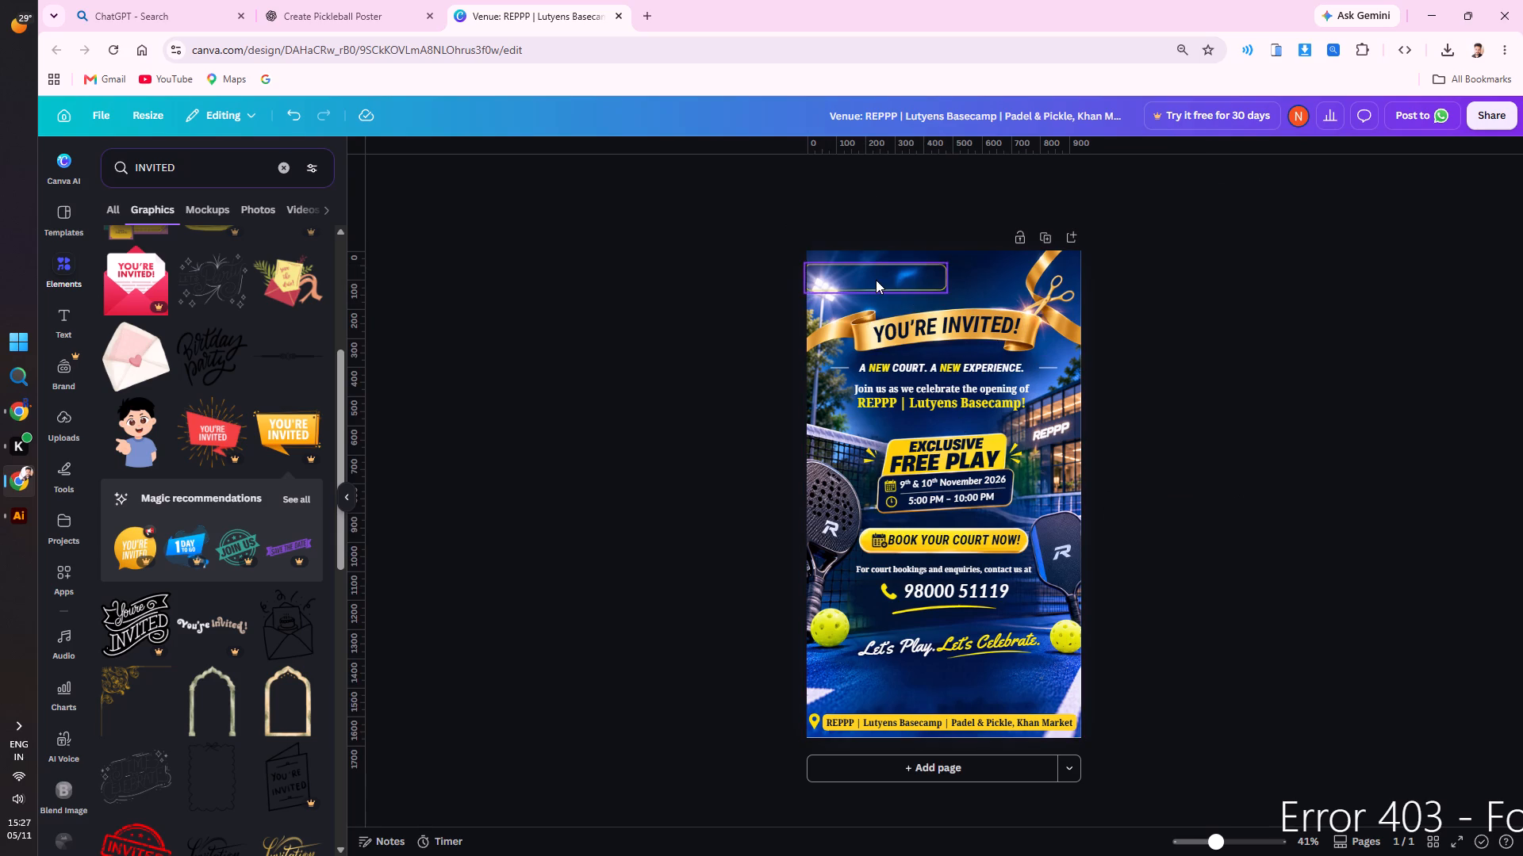
drag(876, 280, 941, 685)
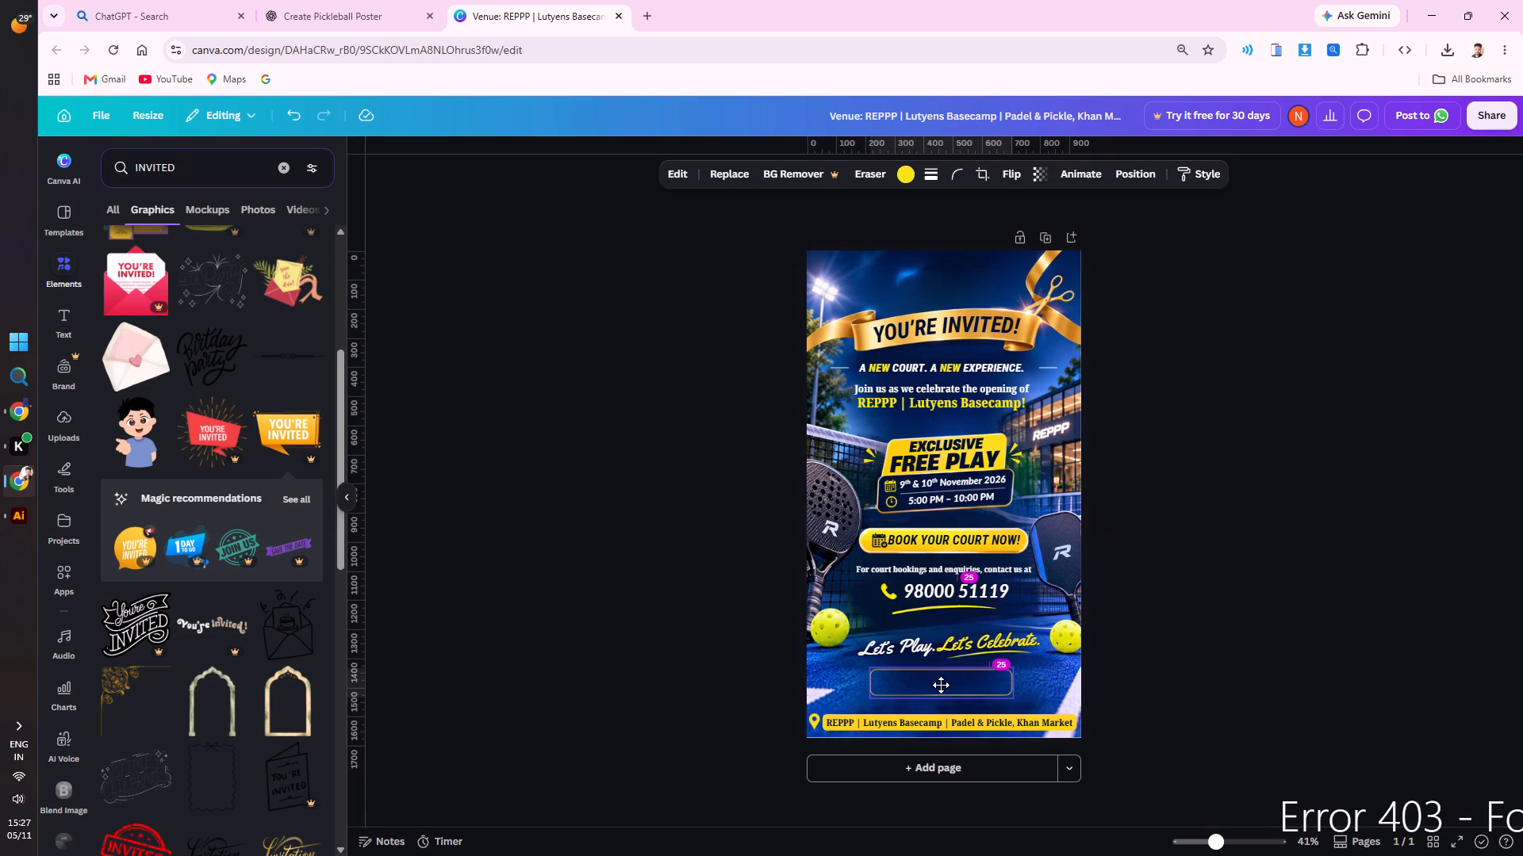
drag(941, 685, 945, 685)
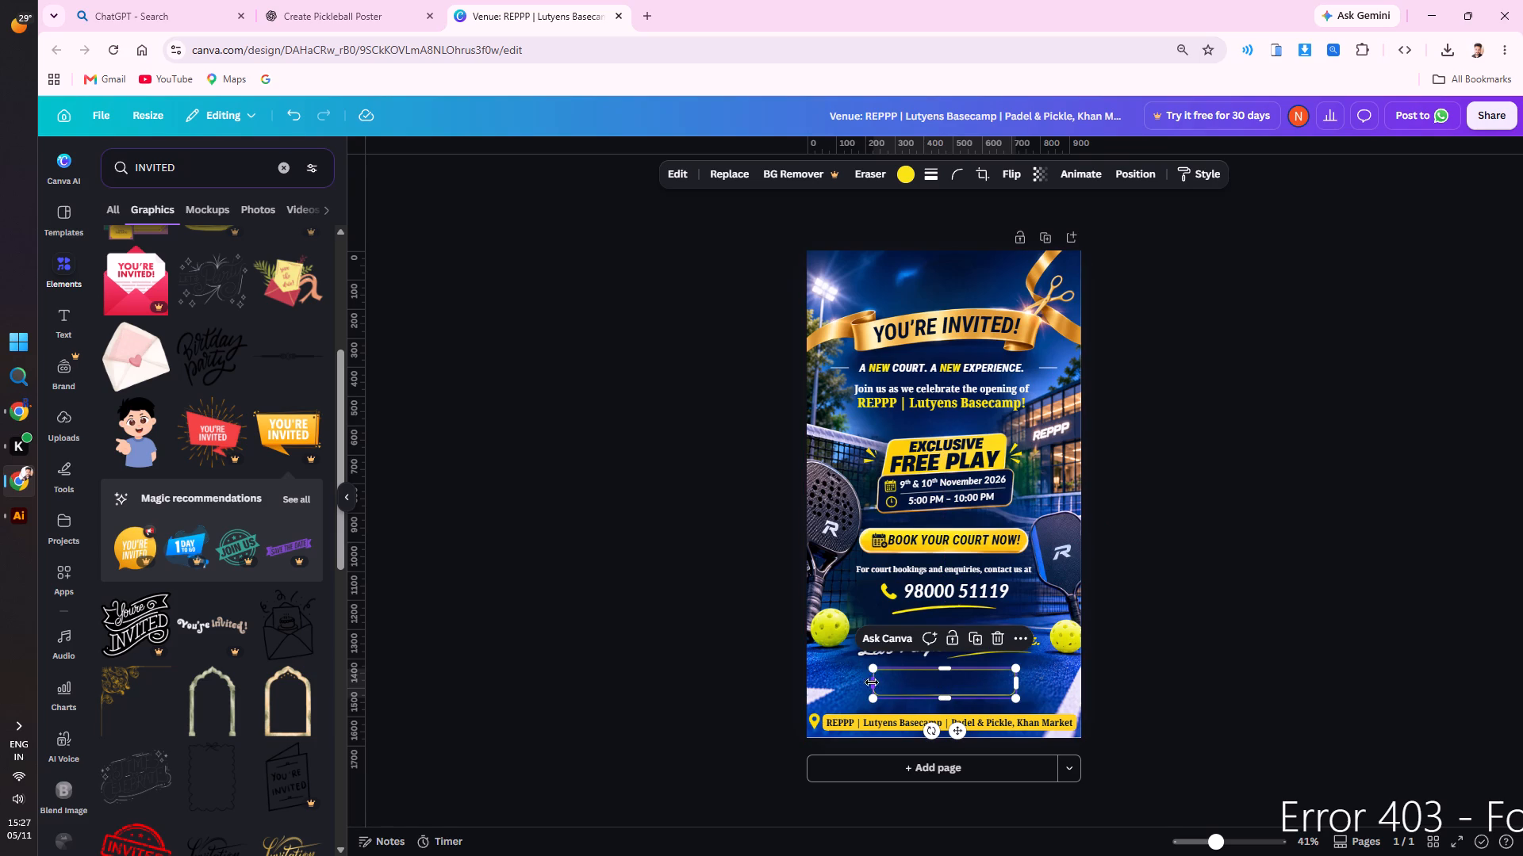
drag(873, 697, 792, 710)
drag(881, 693, 911, 691)
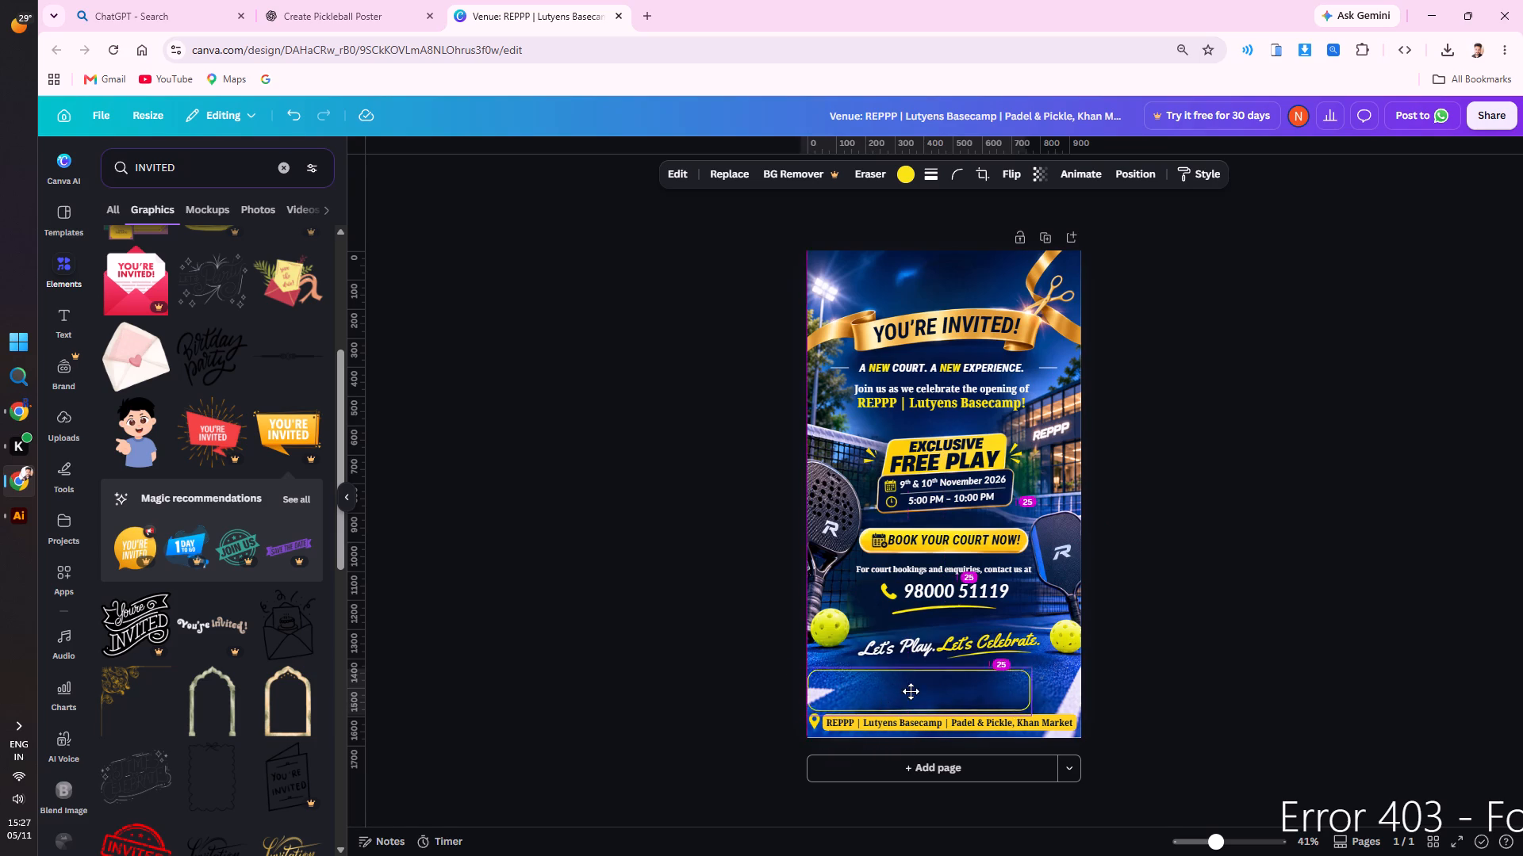
drag(911, 691, 923, 686)
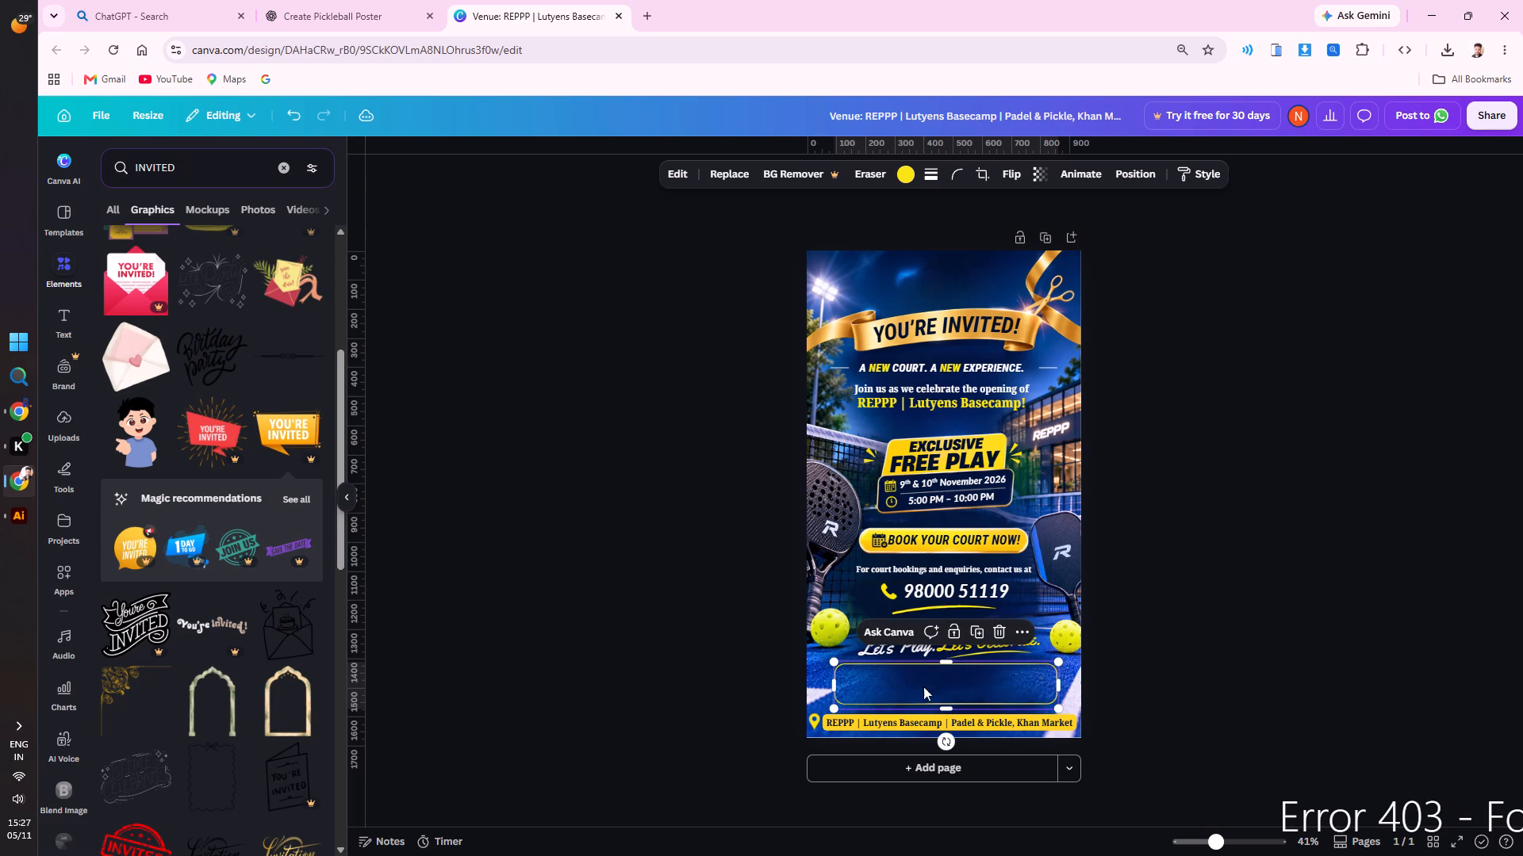
Group the Let's Play and Let's Celebrate lettering with its underline and place it inside the yellow rounded outline.
click(930, 648)
shift+click(962, 648)
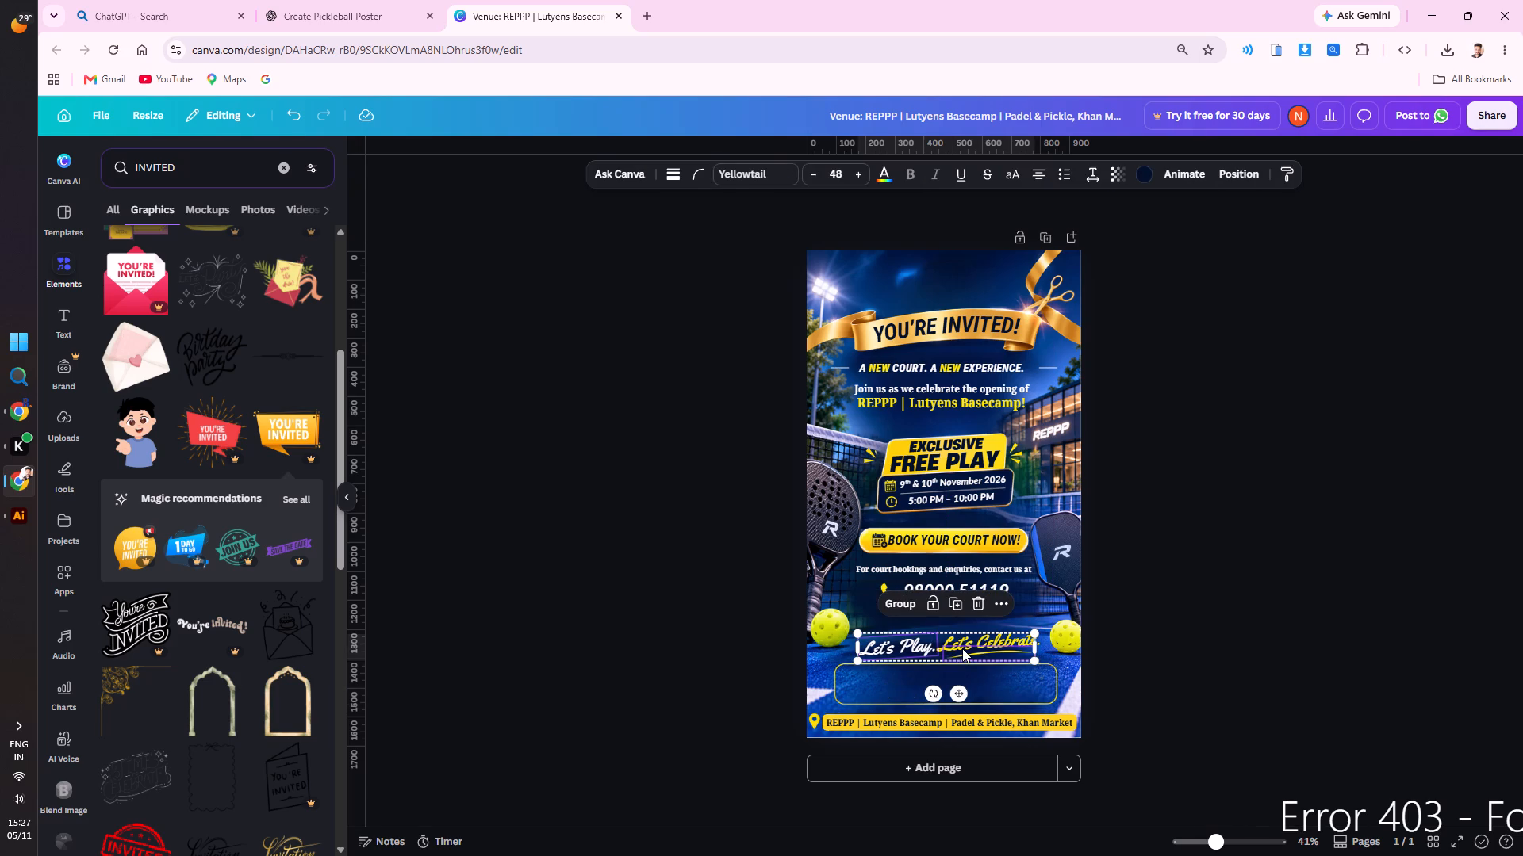
shift+click(968, 641)
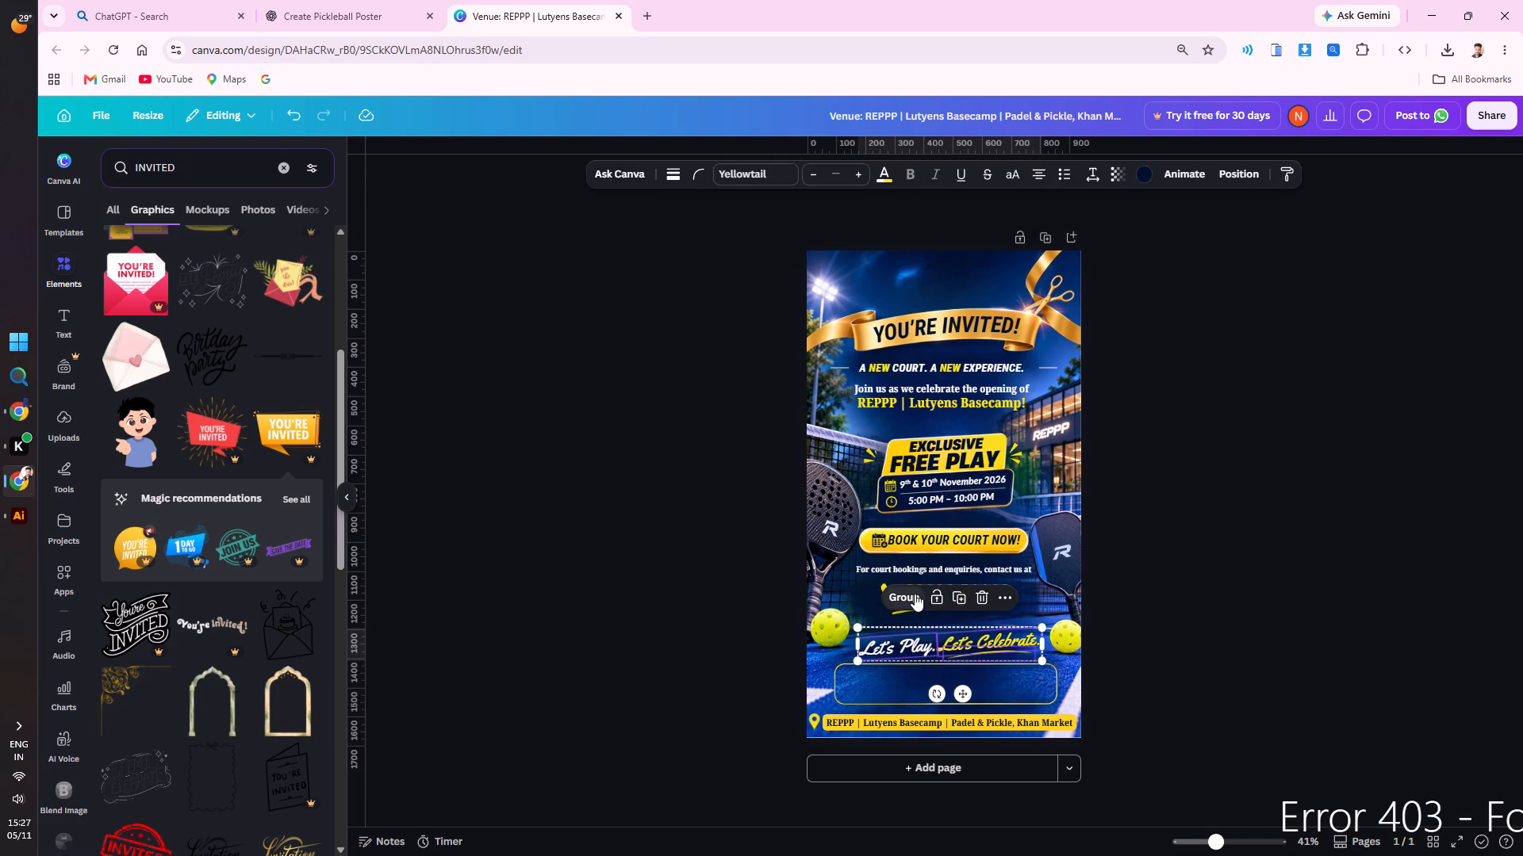
click(915, 594)
drag(954, 642, 955, 680)
click(1190, 626)
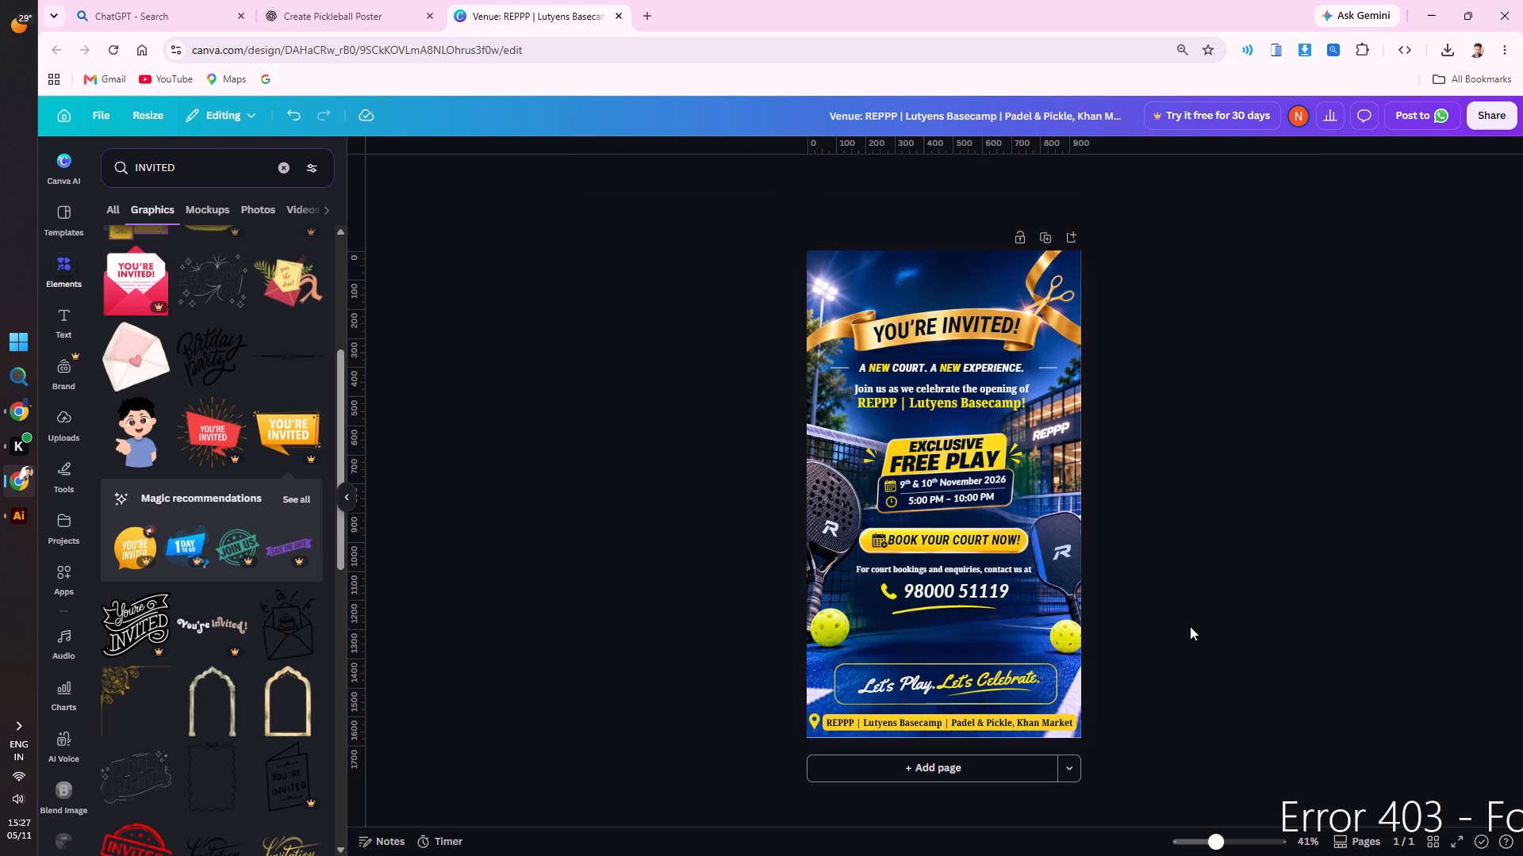
Group the phone number with its call icon and swoosh underline, enlarge the group and centre it above the Let's Play frame.
click(940, 594)
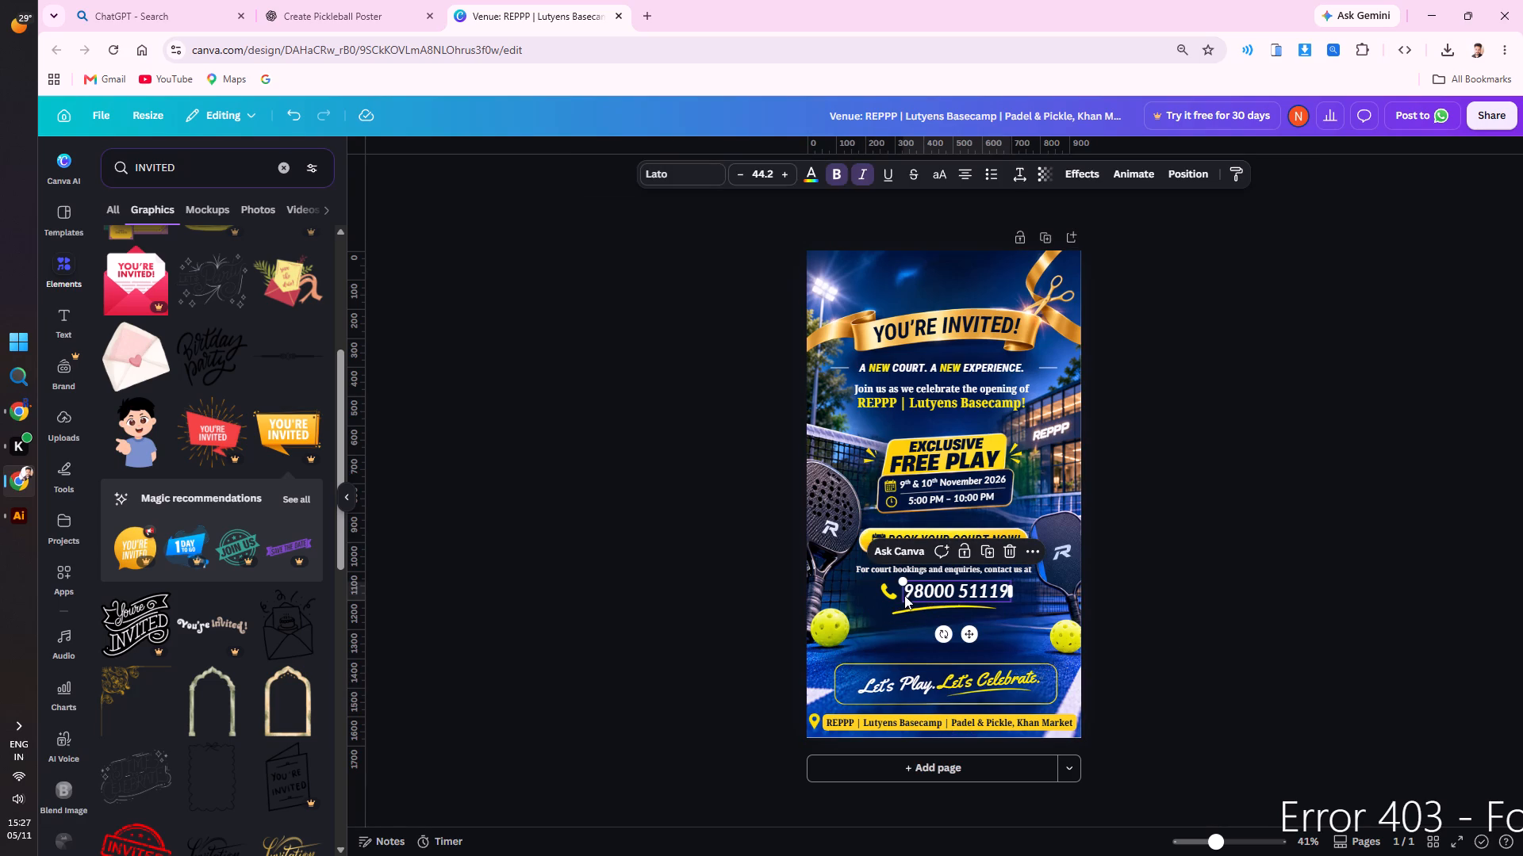
shift+click(887, 594)
shift+click(900, 610)
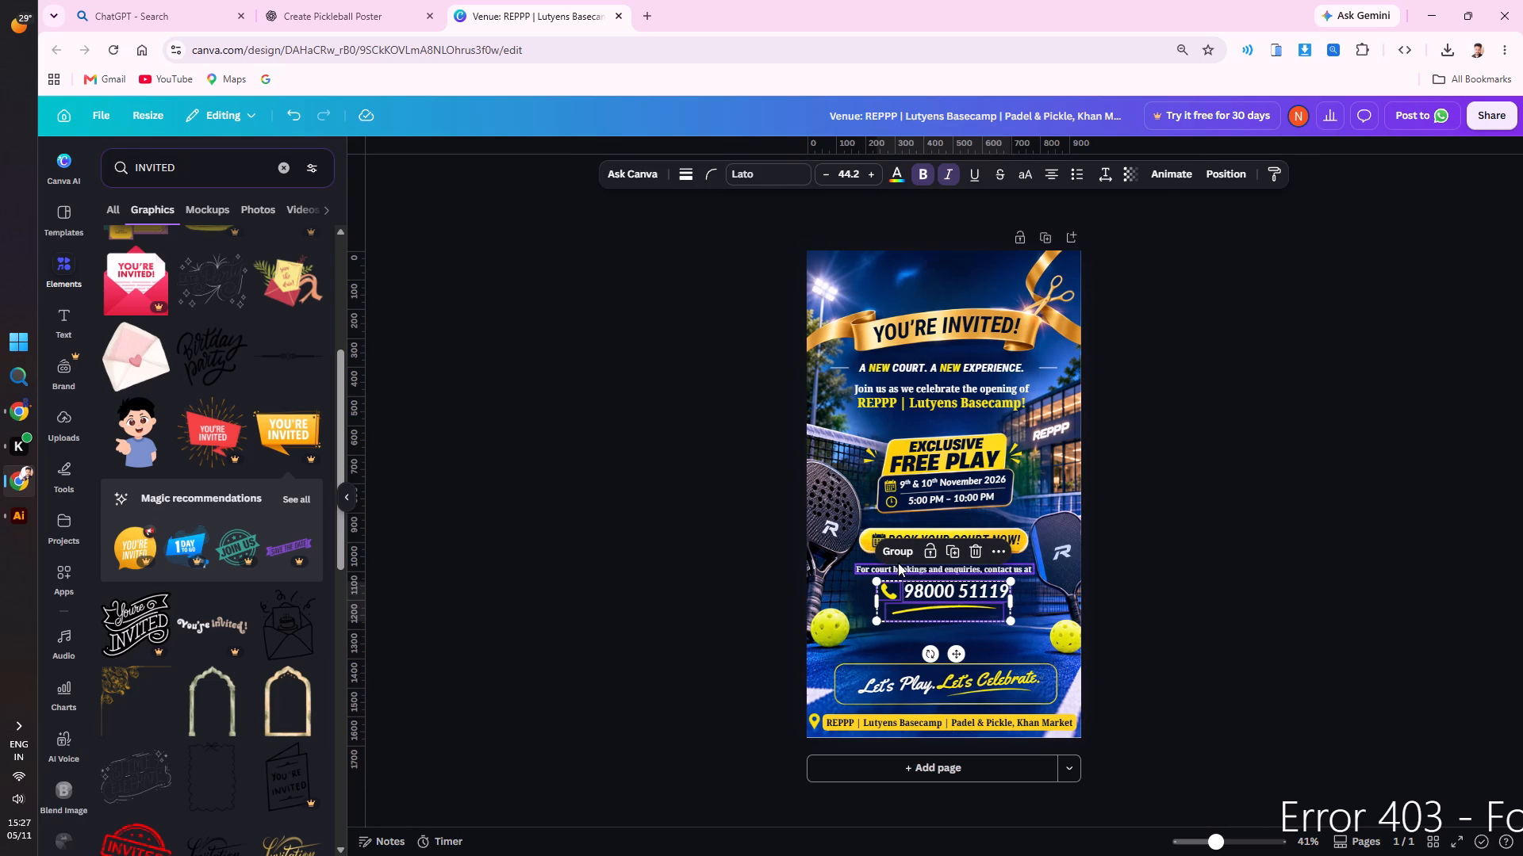
click(898, 551)
shift+drag(877, 621, 837, 638)
drag(937, 602, 956, 624)
click(1216, 551)
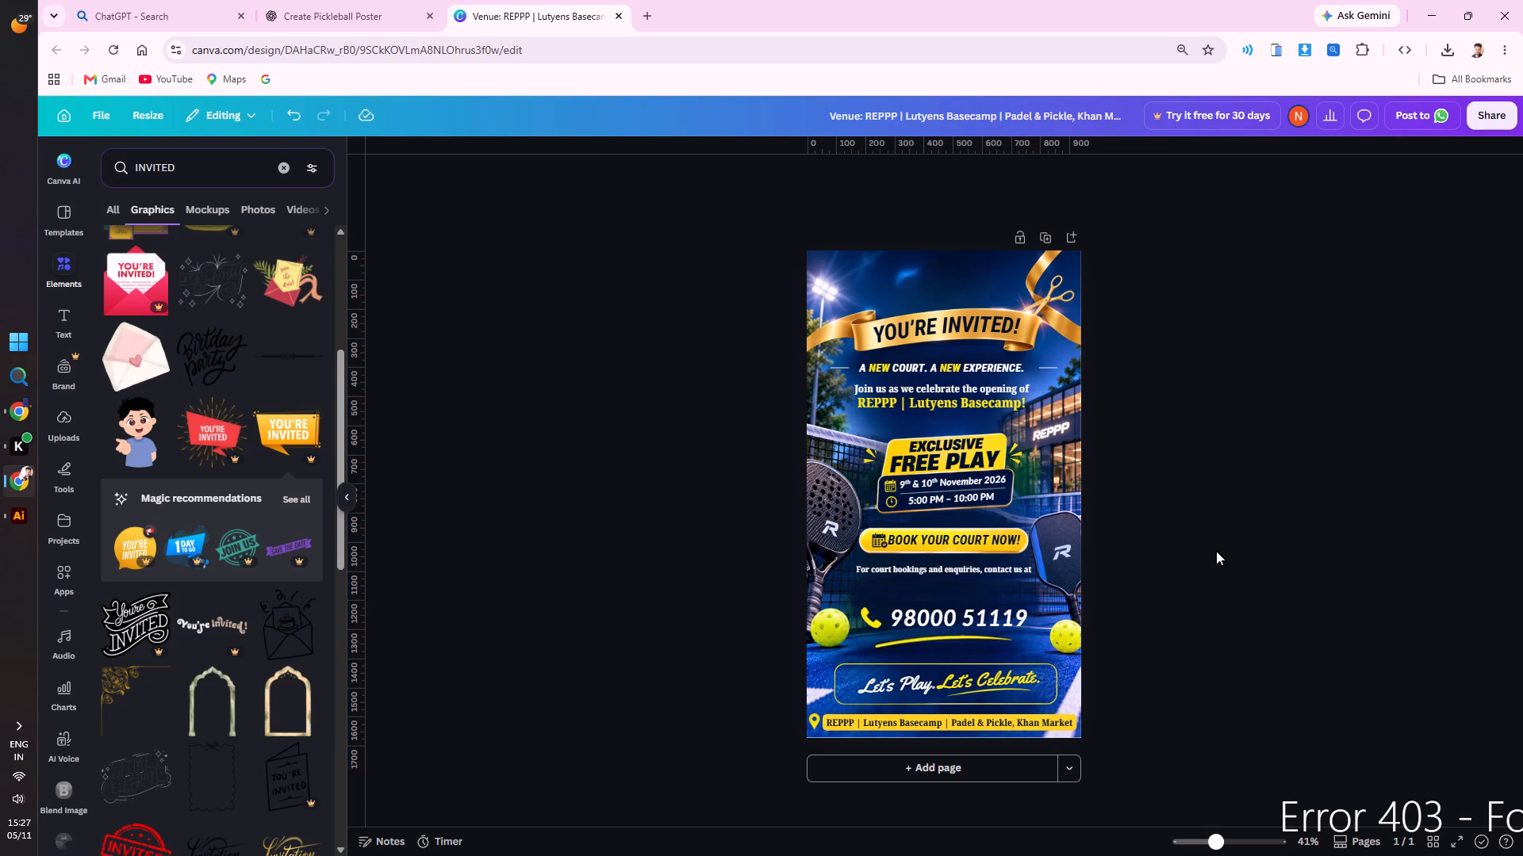
Replace the element search with PICKLEBALL BACKGROUND and limit the results to photos.
scroll(1191, 495, down, 3)
click(278, 168)
click(167, 161)
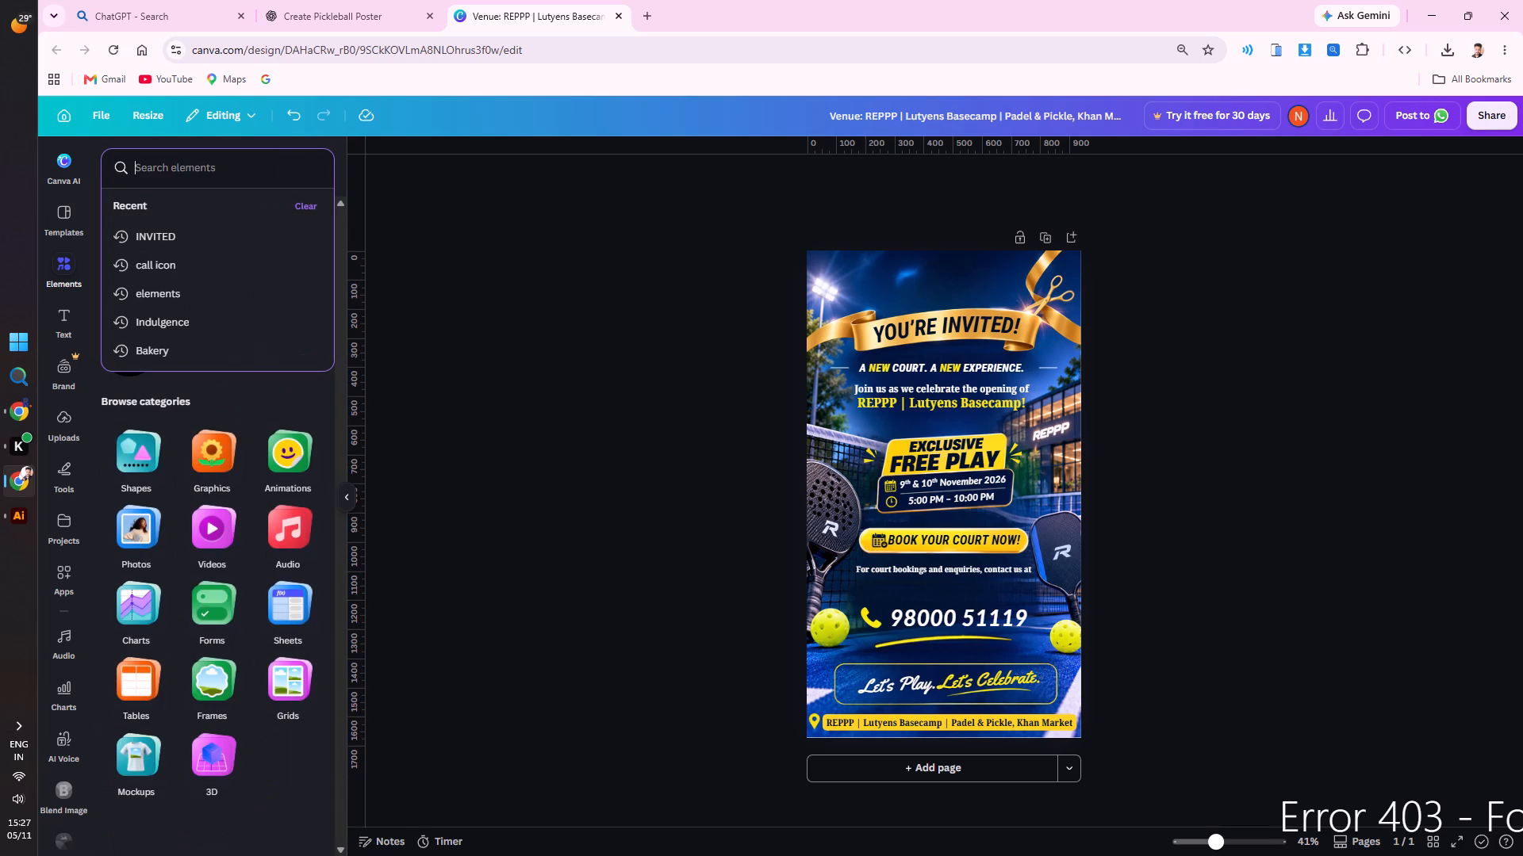
text(PICKLEBALL BACKGROUND)
key(space)
key(Return)
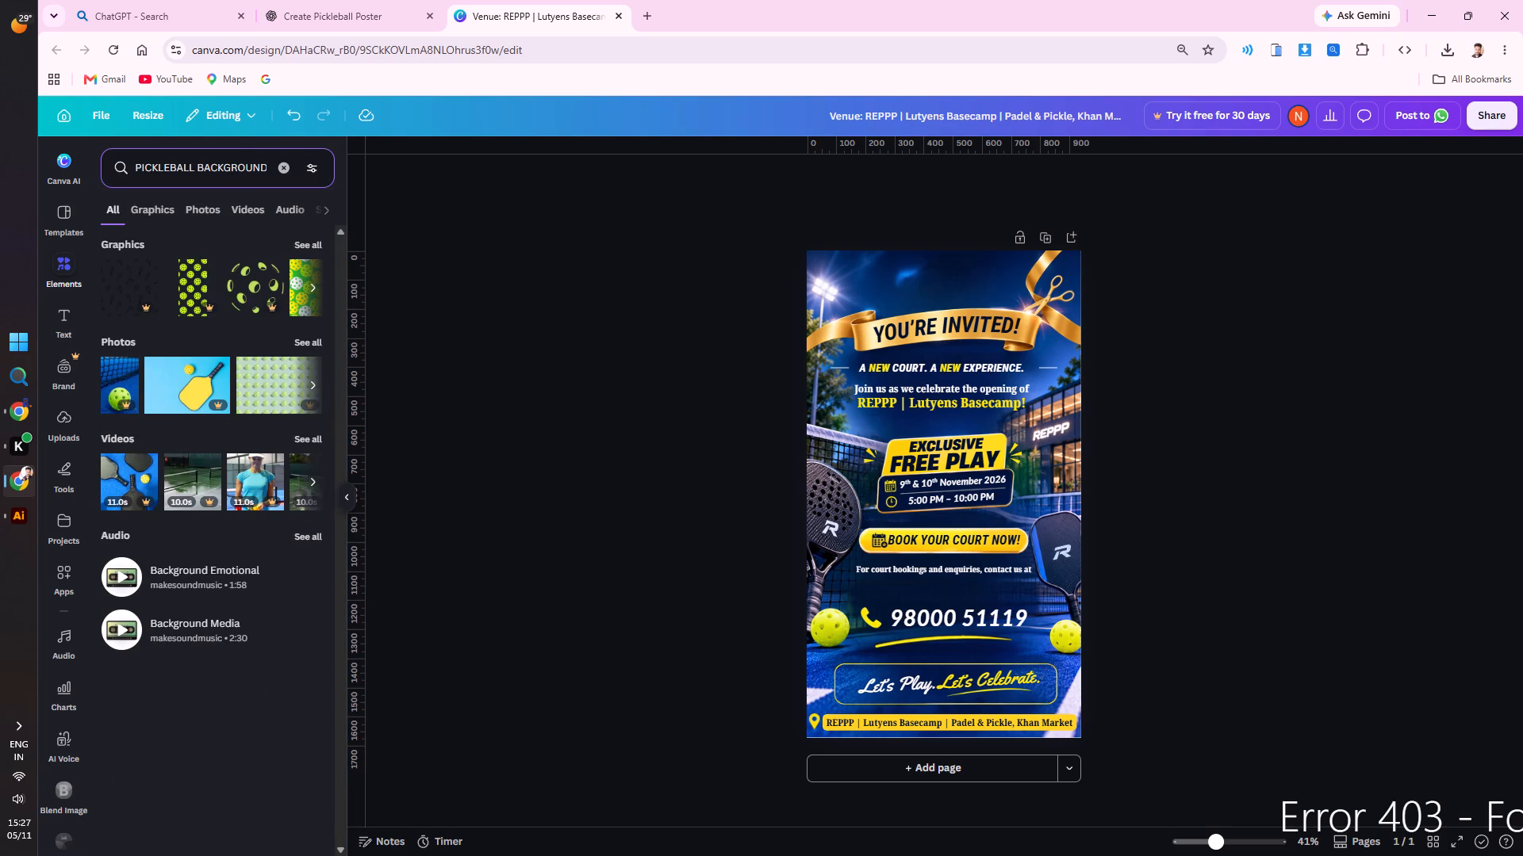
click(162, 206)
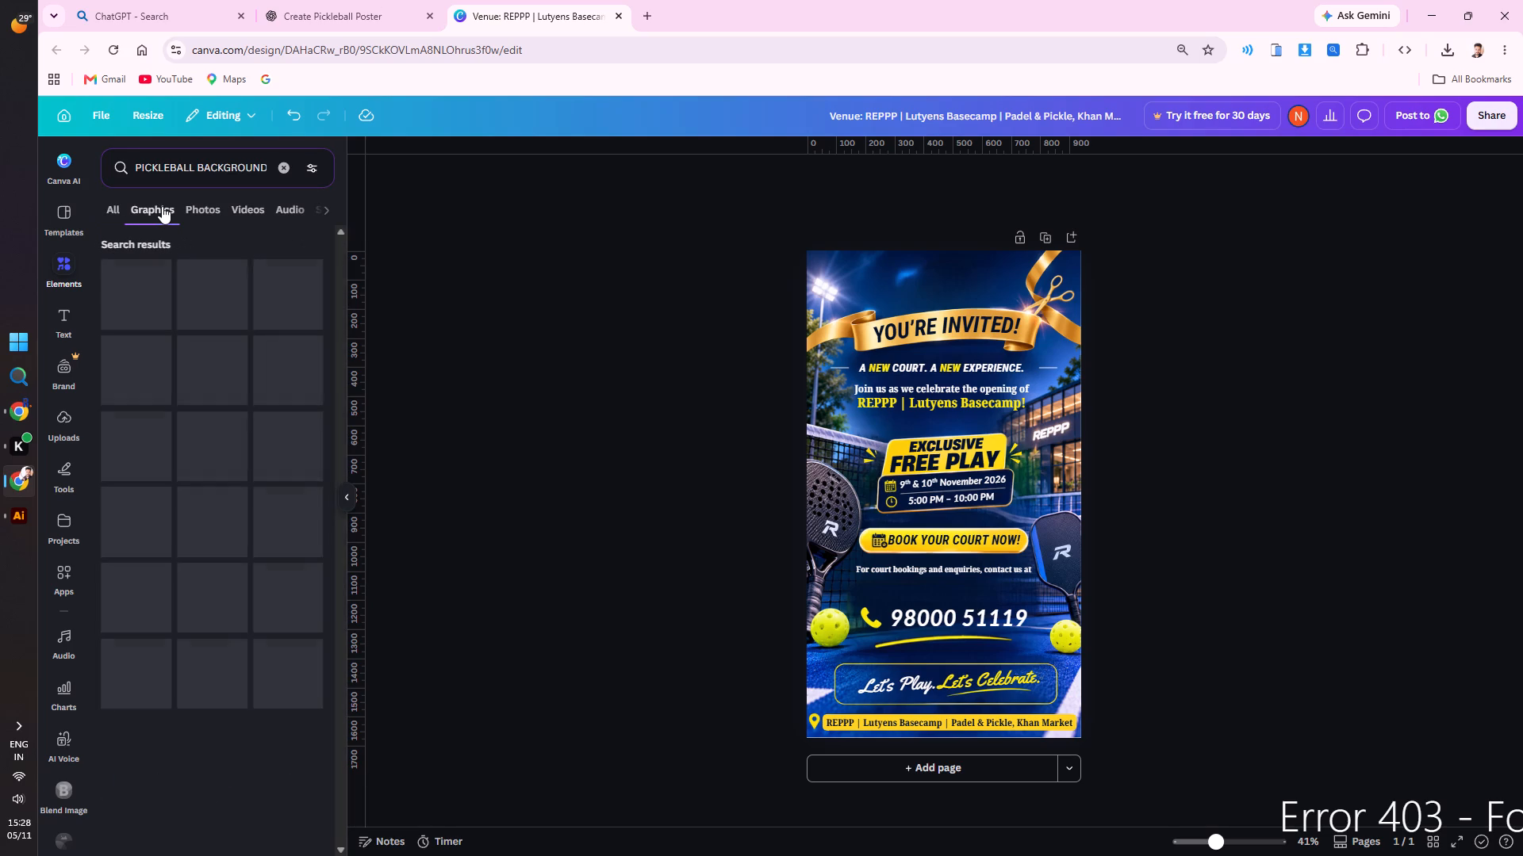
click(199, 206)
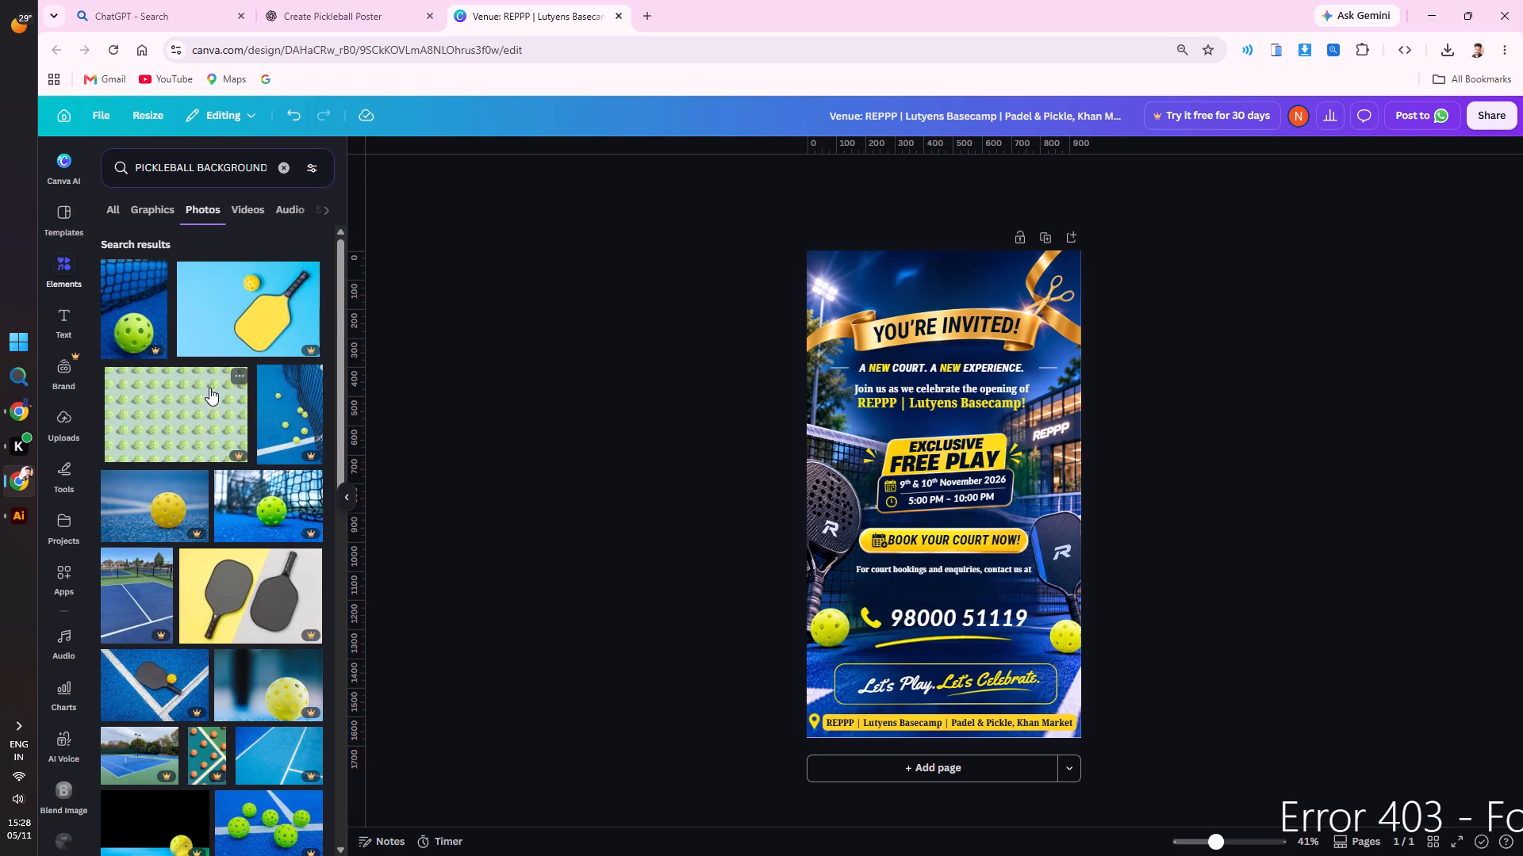
Browse the pickleball background photos for a court image that could suit the invitation.
scroll(192, 611, down, 5)
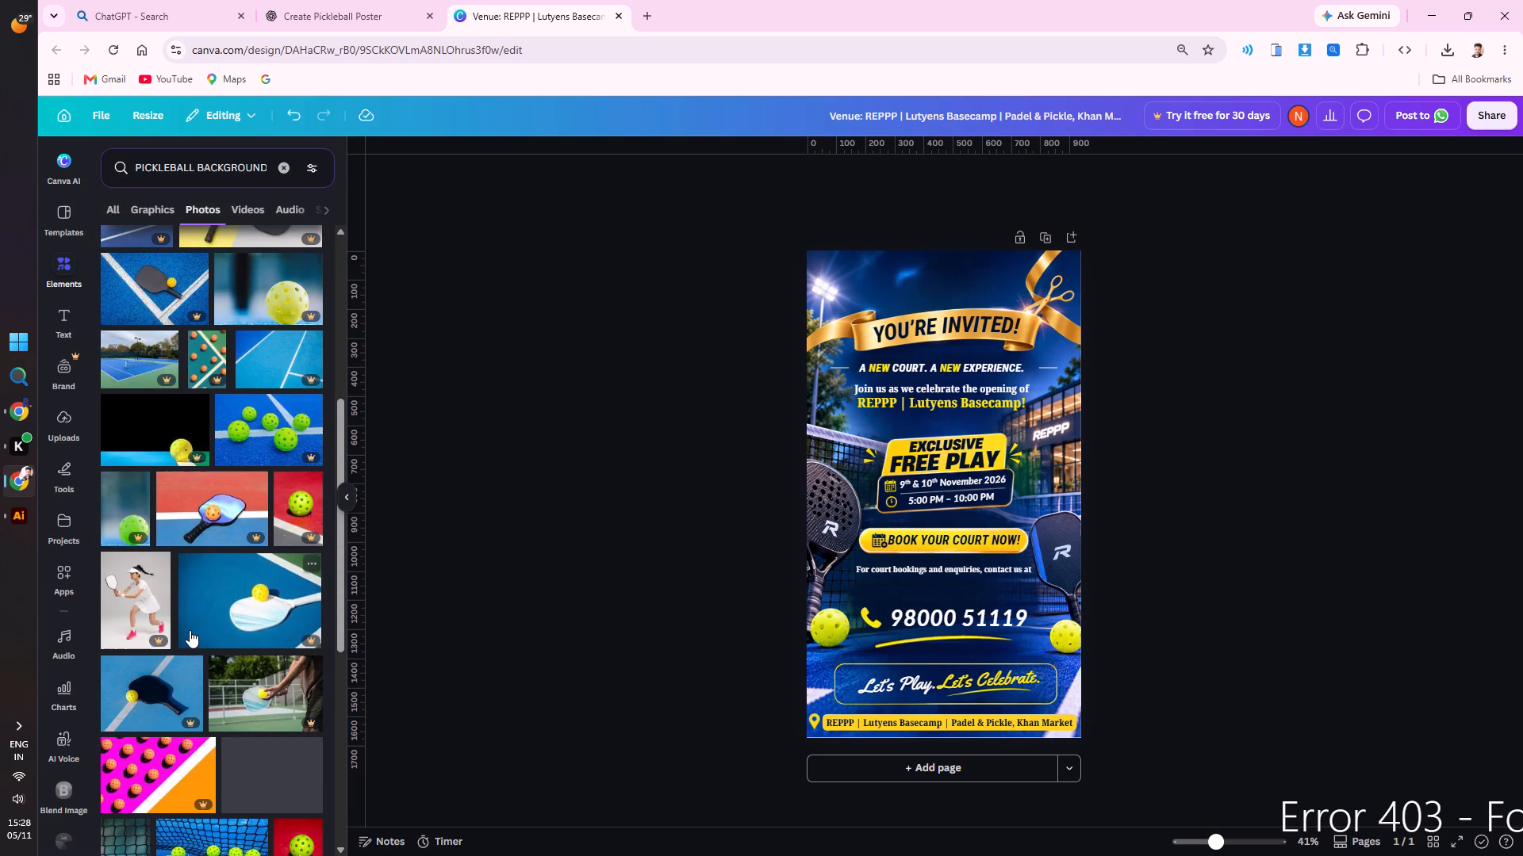
scroll(190, 630, down, 4)
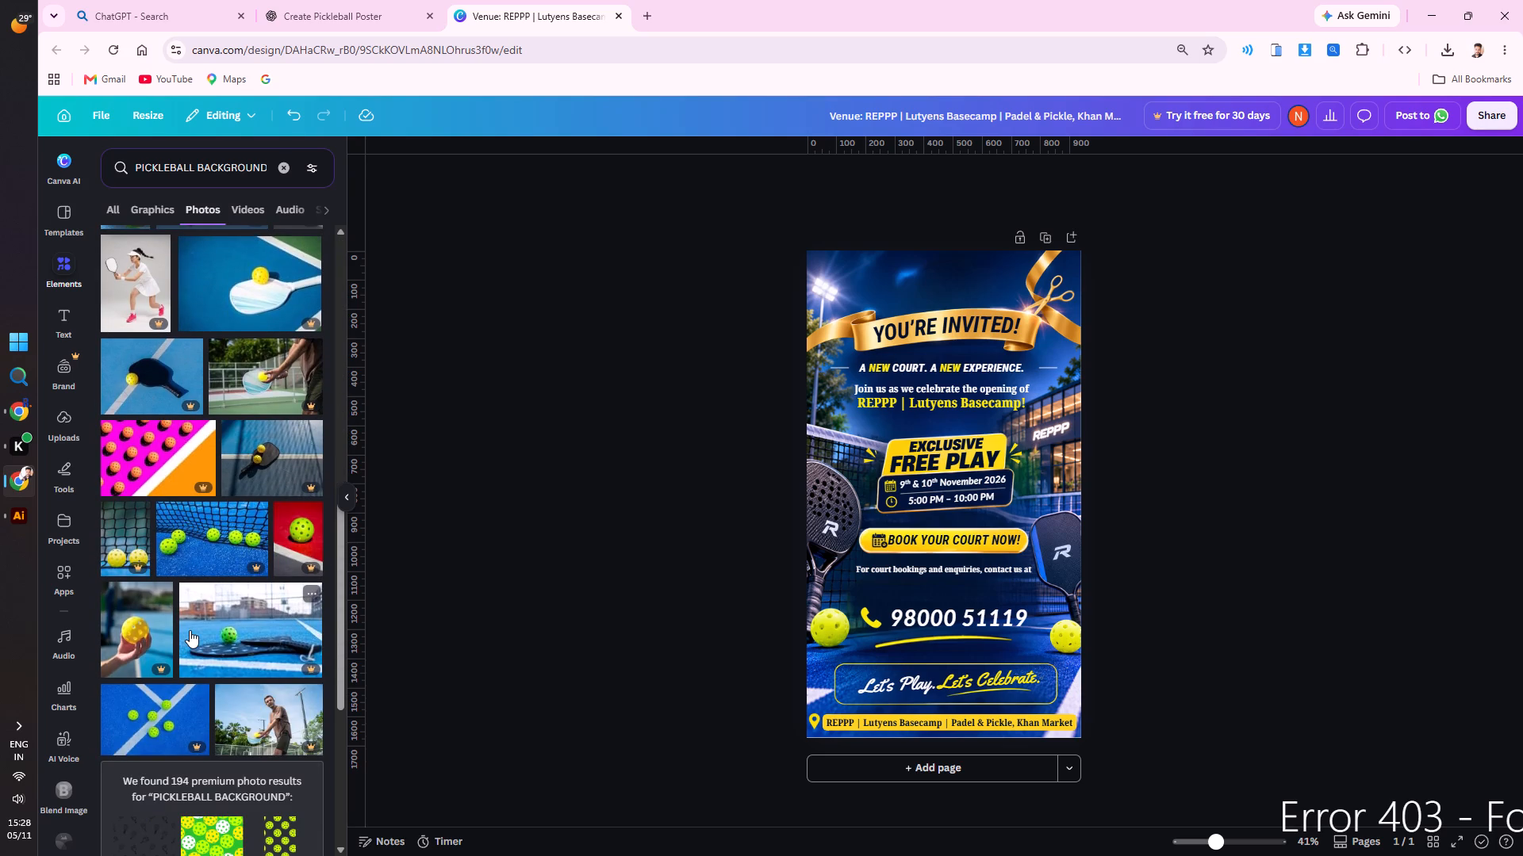
scroll(190, 630, down, 8)
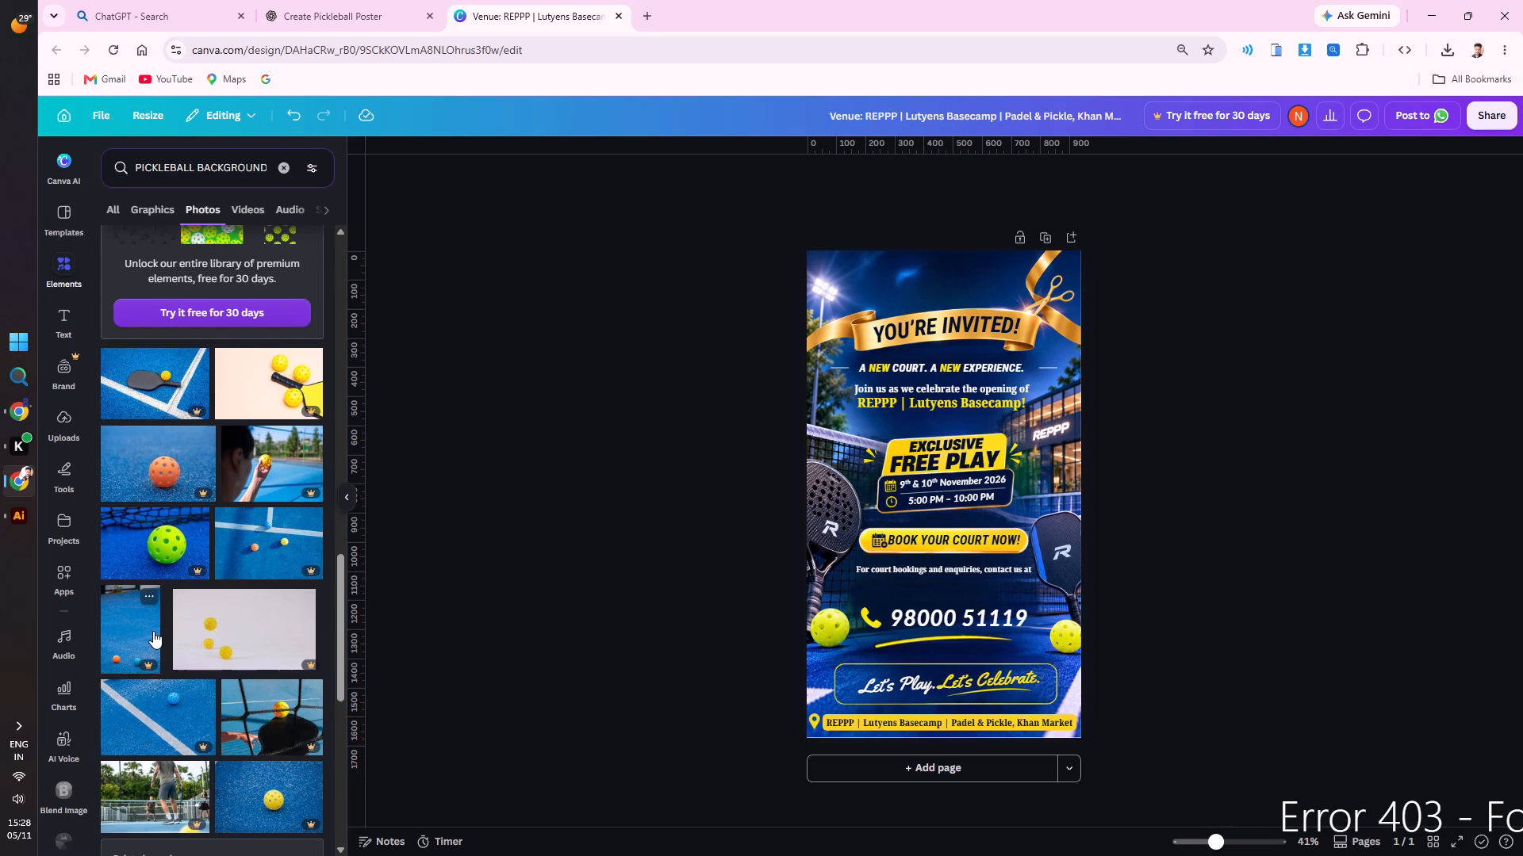
scroll(153, 631, down, 5)
scroll(153, 631, up, 1)
scroll(153, 631, down, 4)
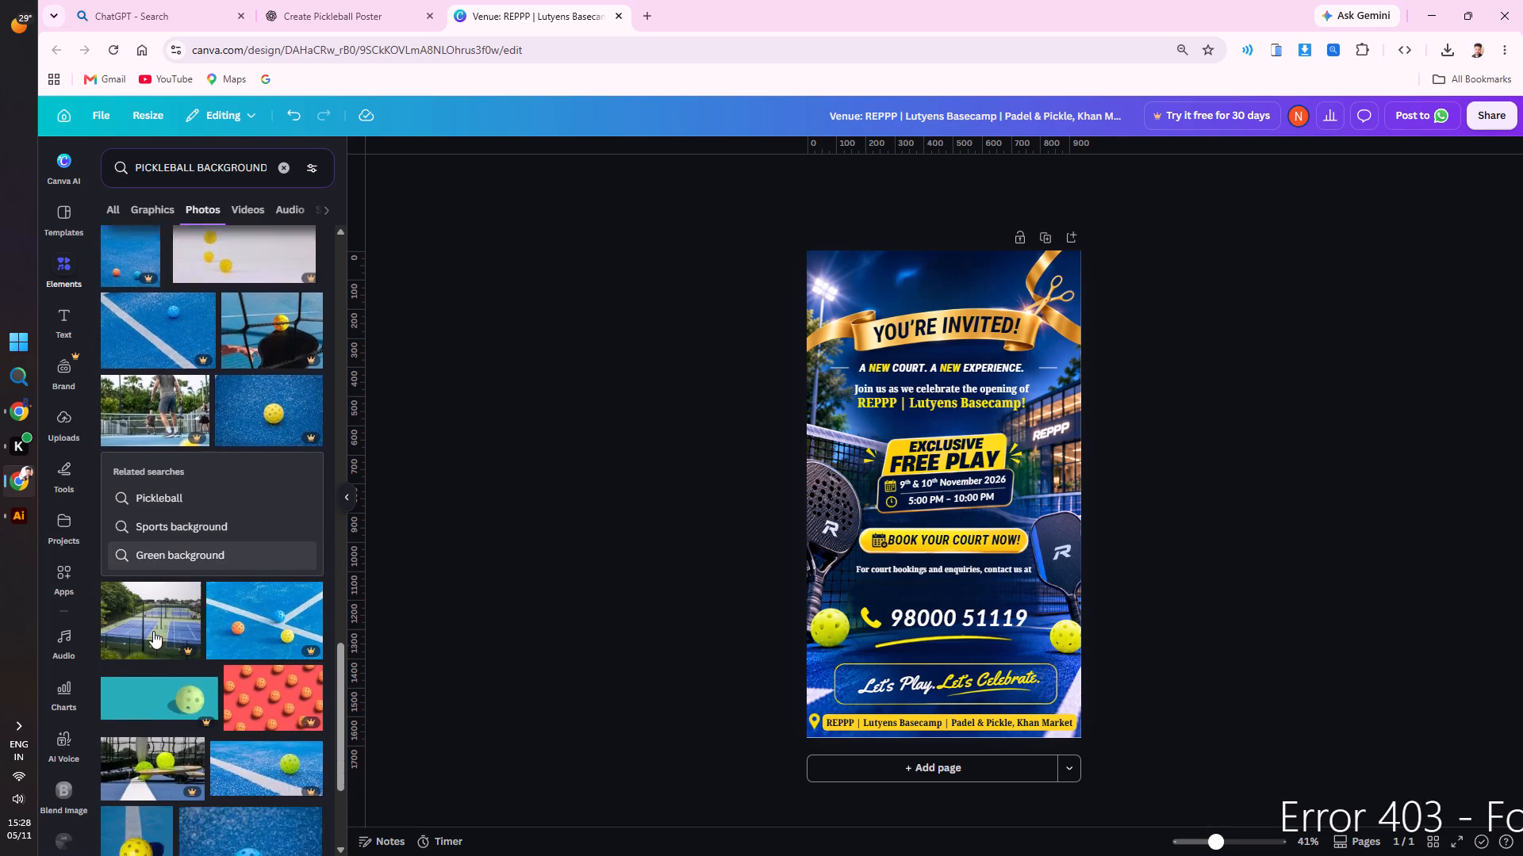
scroll(153, 631, down, 4)
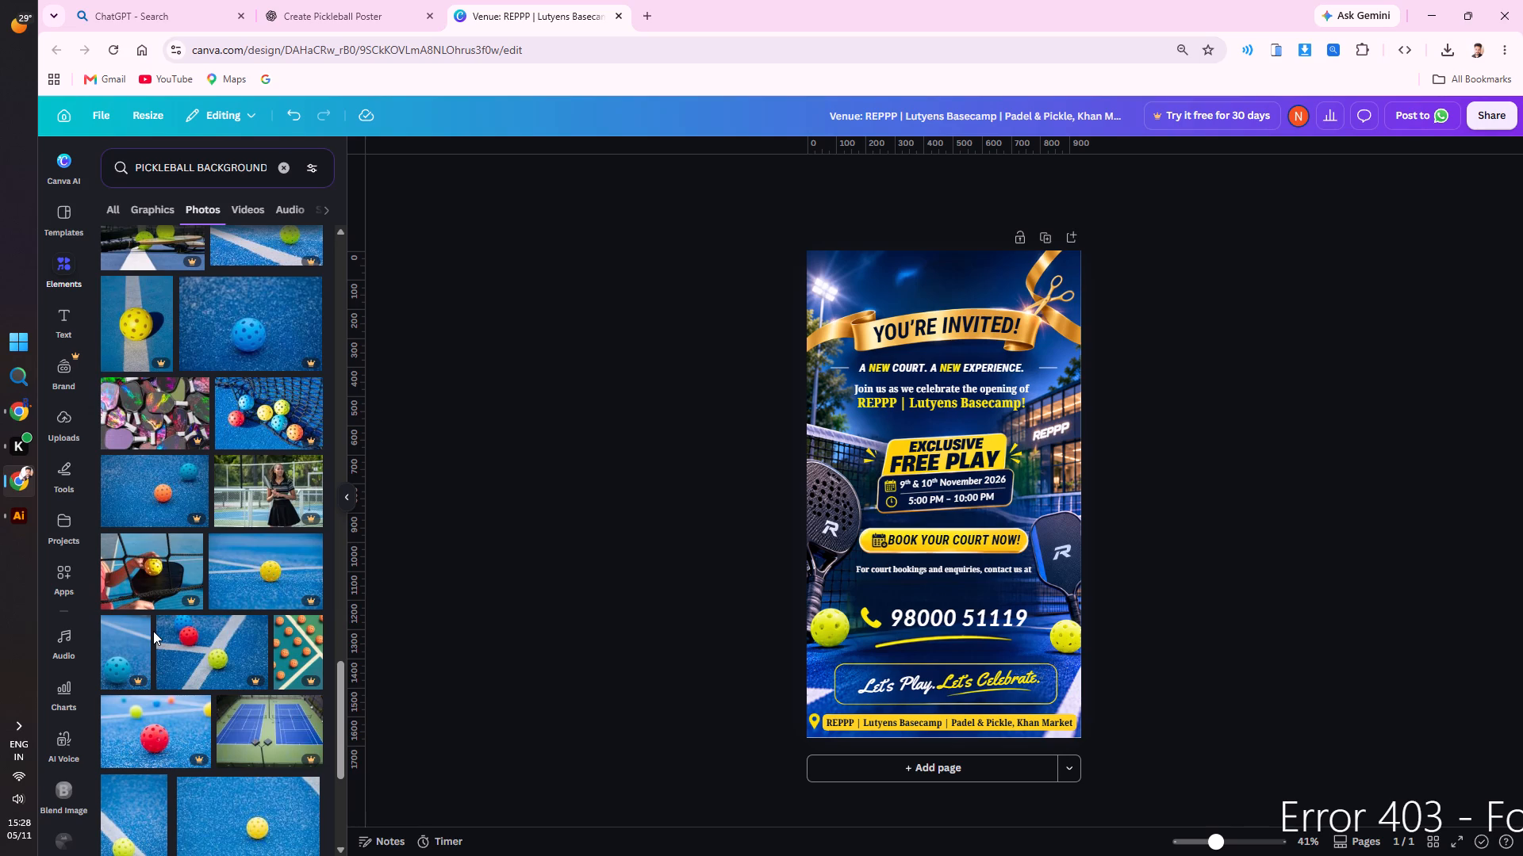
scroll(164, 622, down, 2)
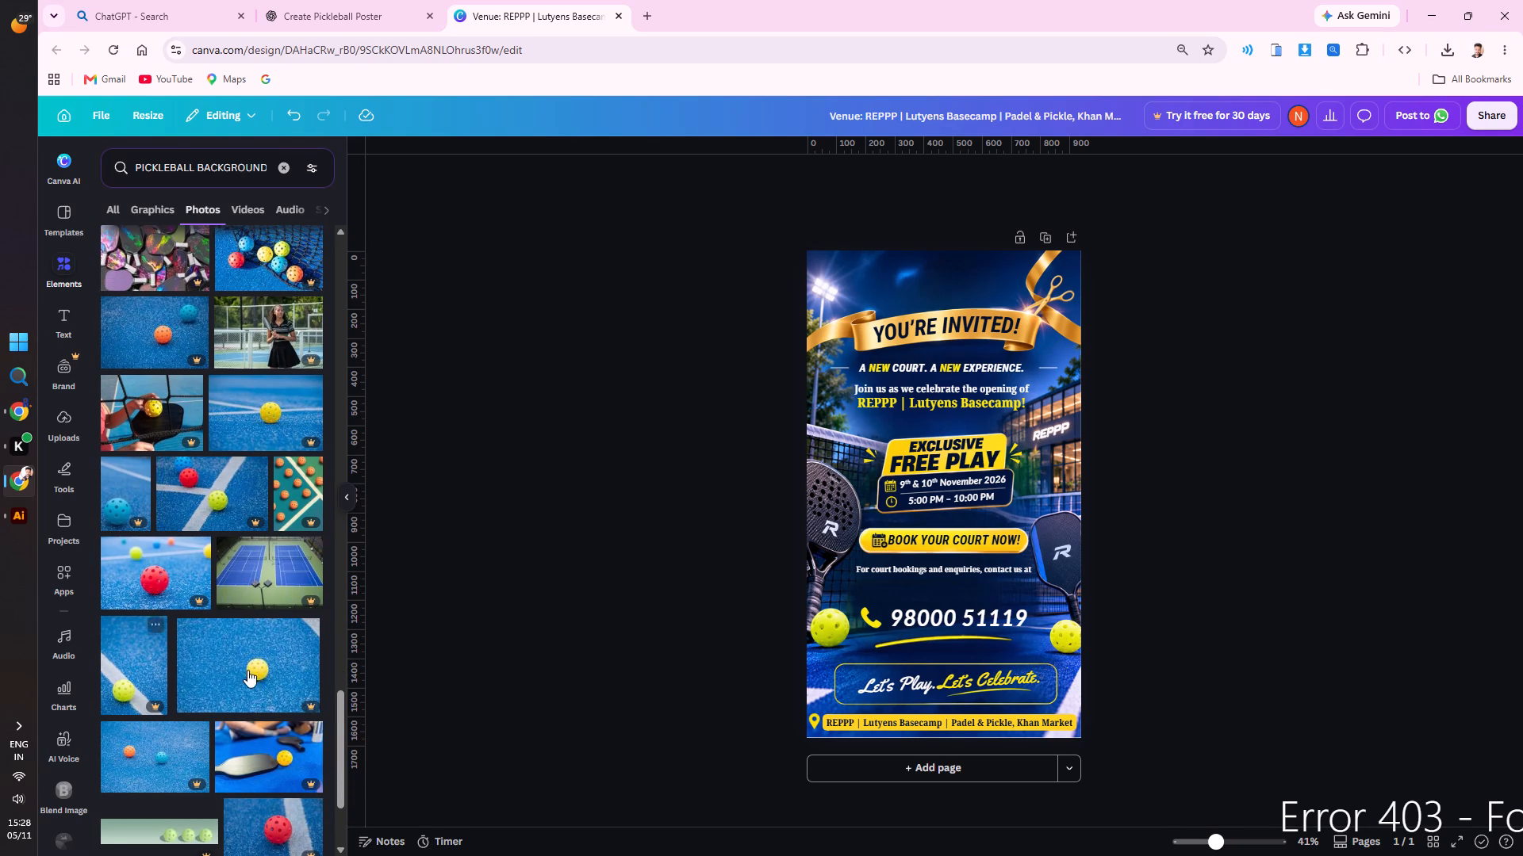
scroll(250, 674, down, 5)
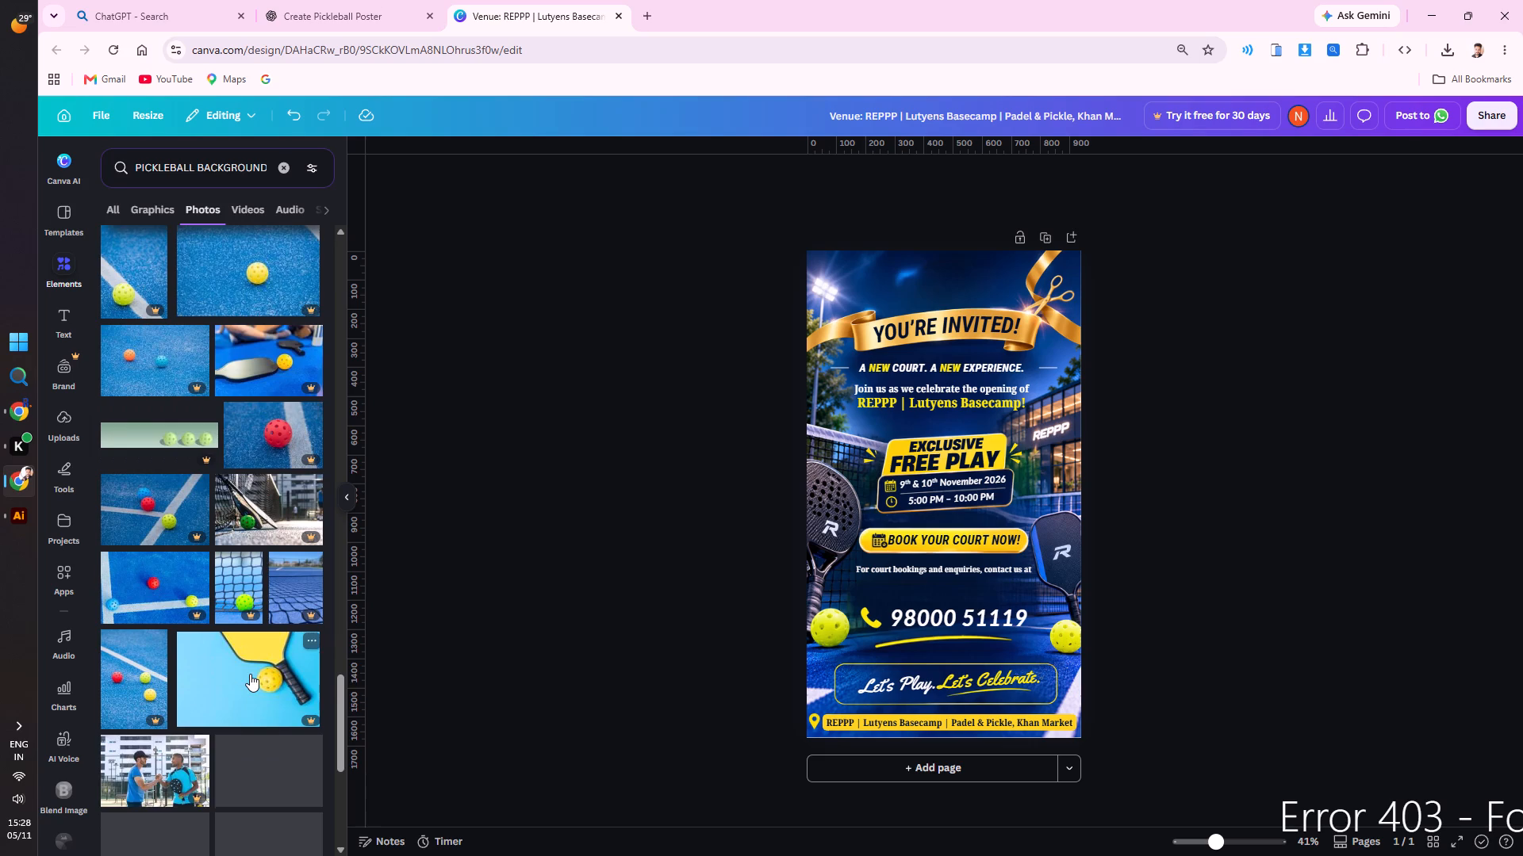
scroll(250, 674, down, 6)
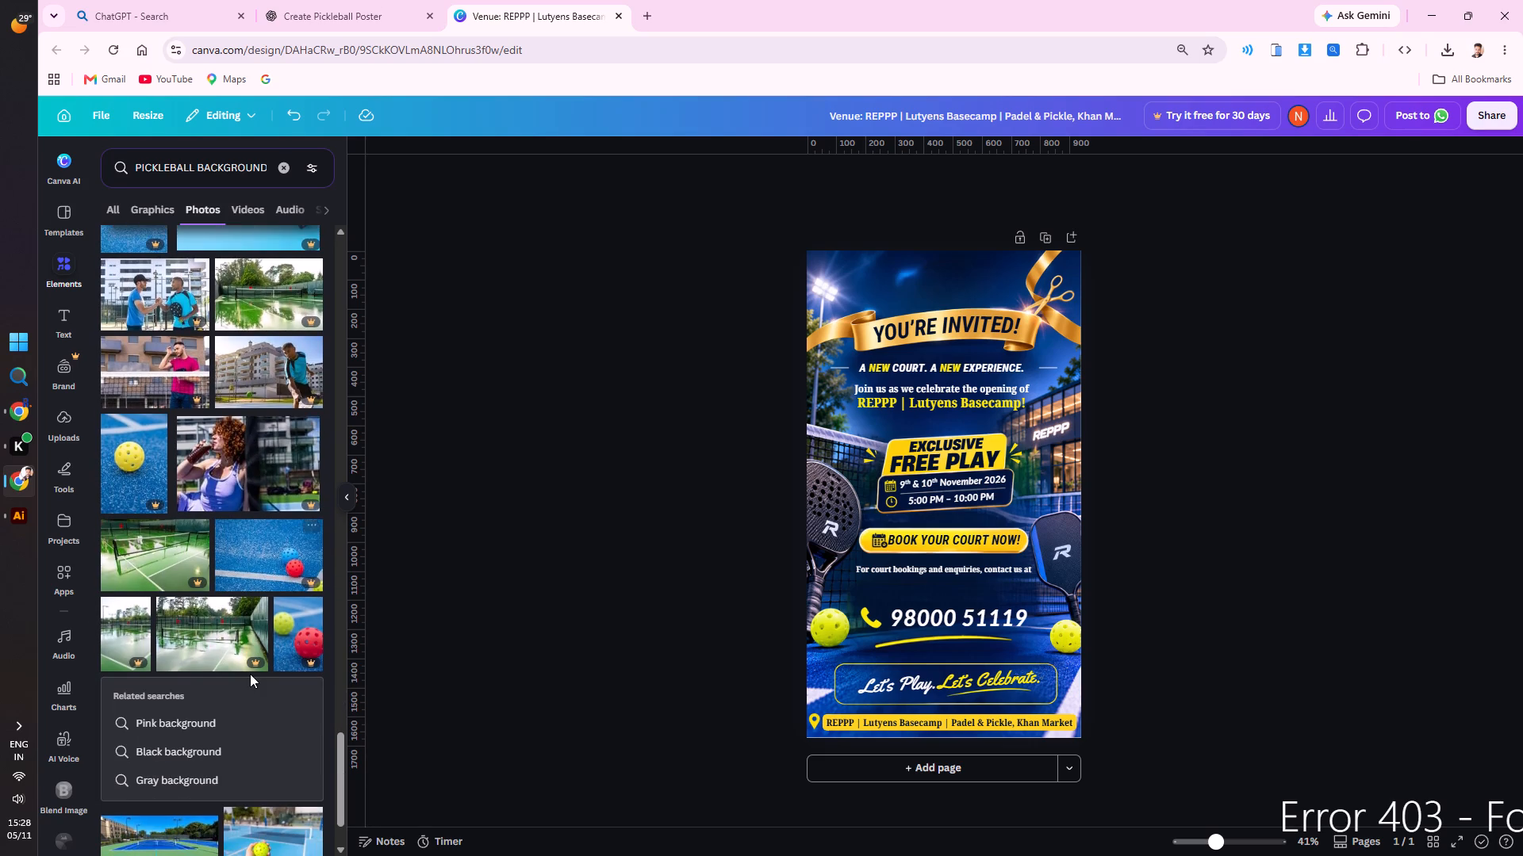
scroll(250, 674, down, 8)
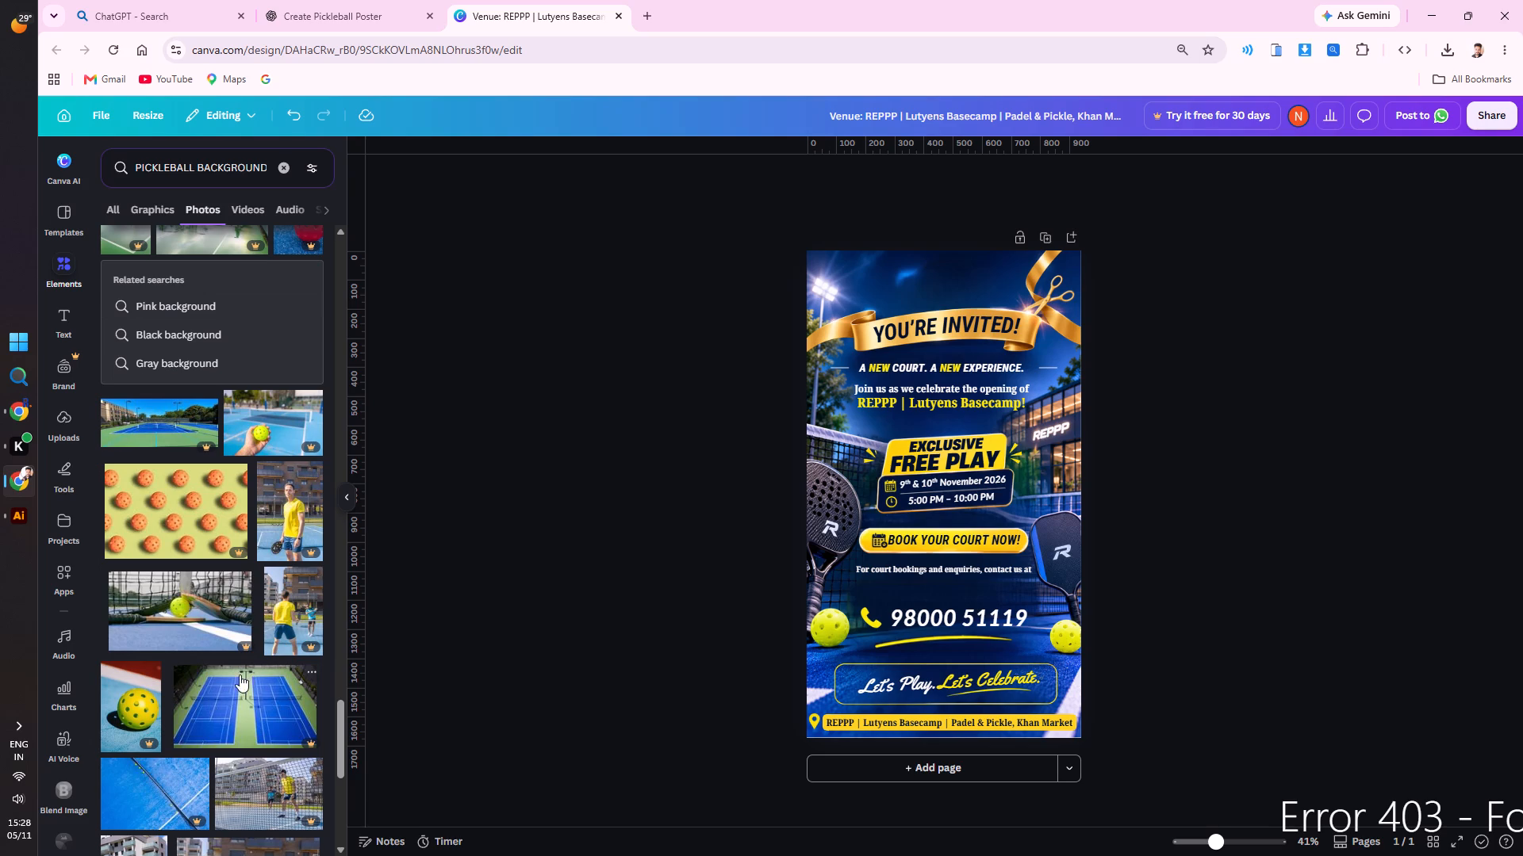
scroll(185, 626, down, 7)
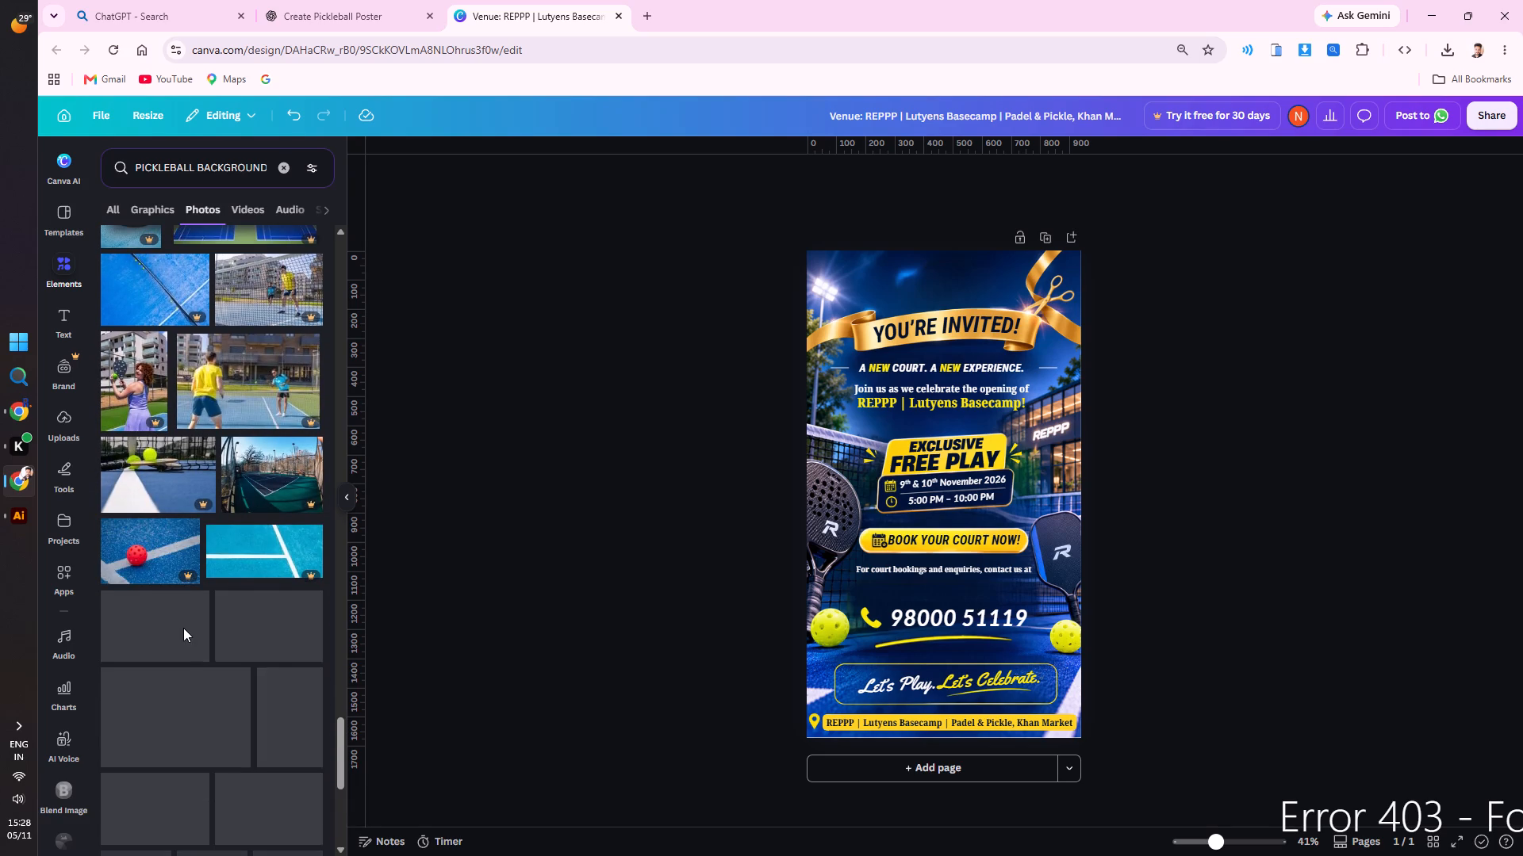
scroll(183, 628, down, 4)
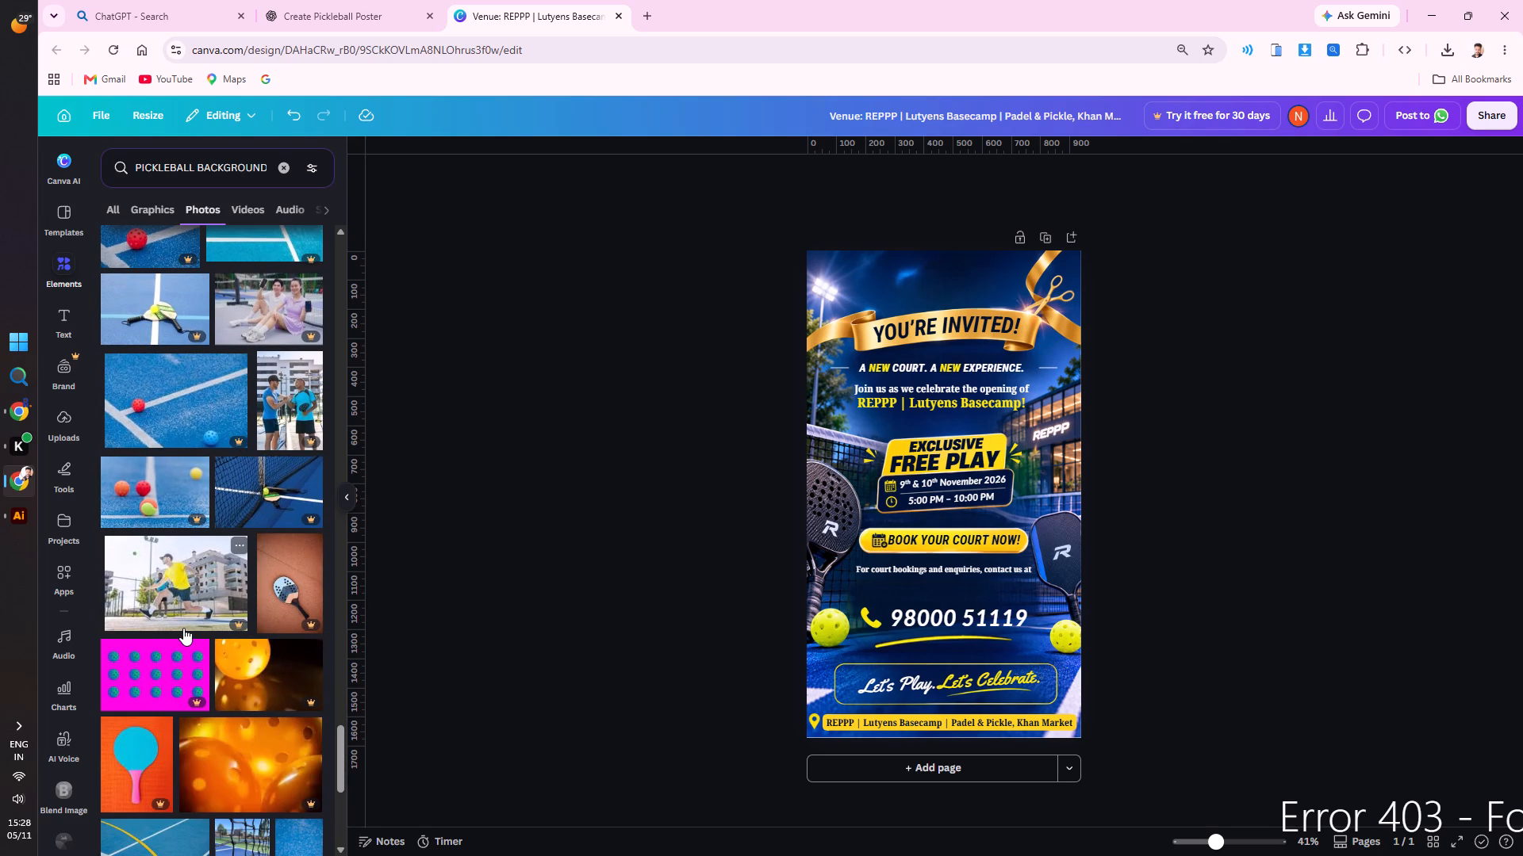
scroll(183, 628, down, 8)
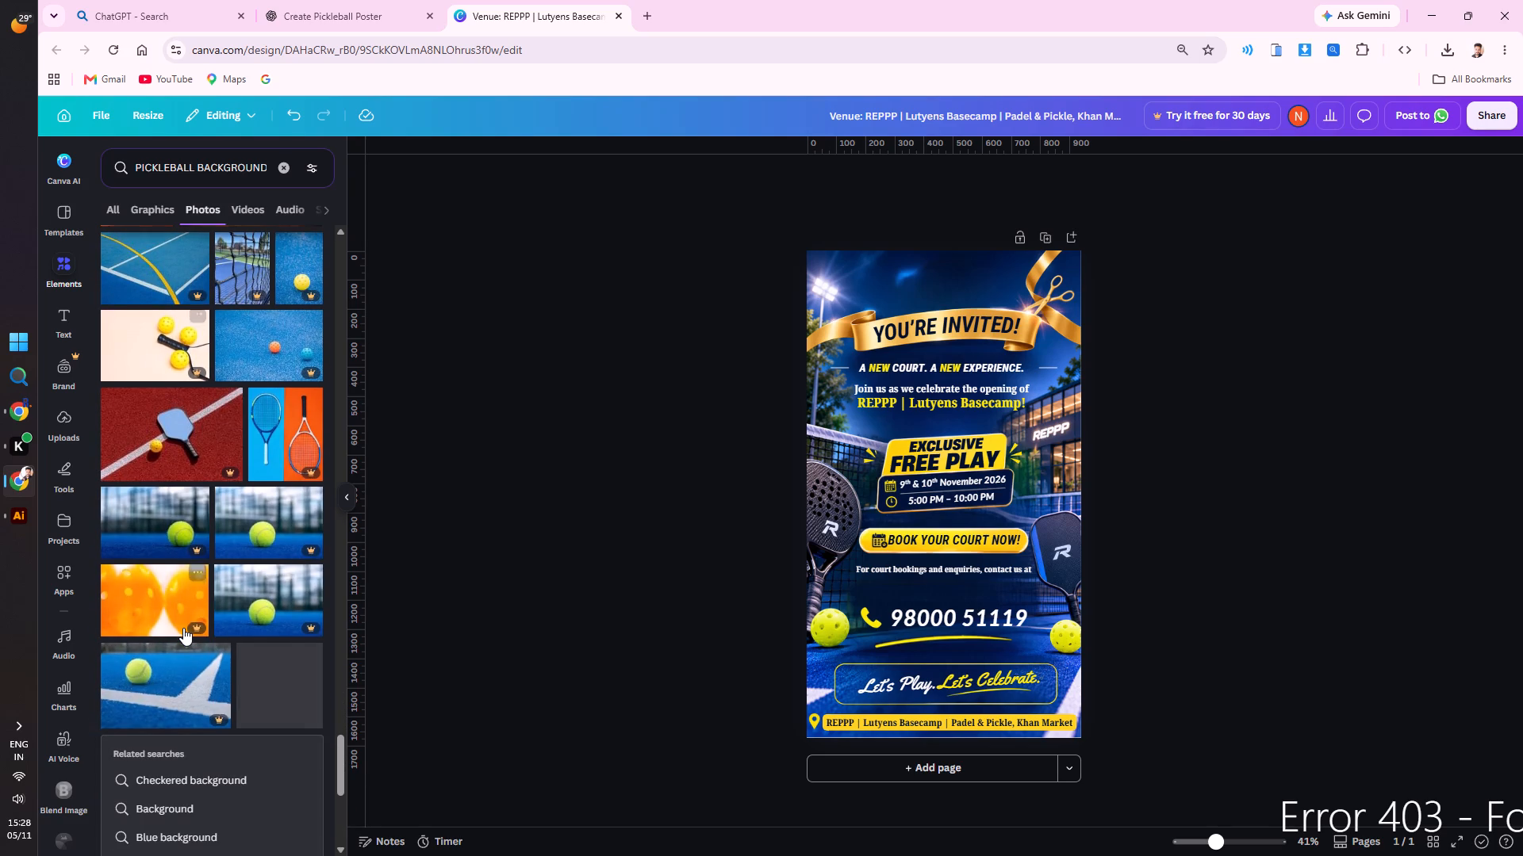
scroll(183, 628, down, 7)
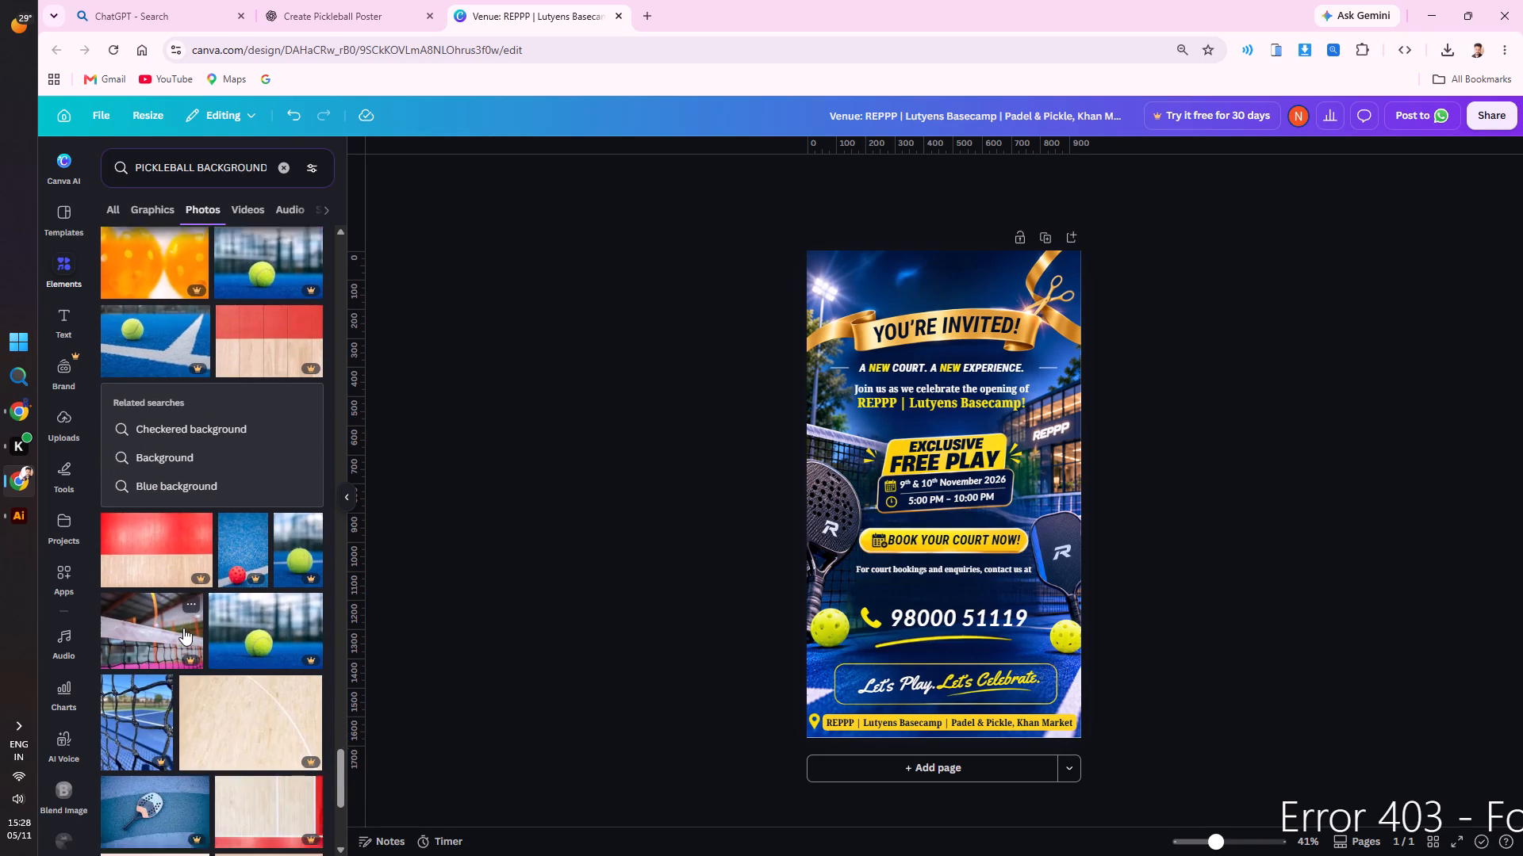
scroll(183, 628, down, 5)
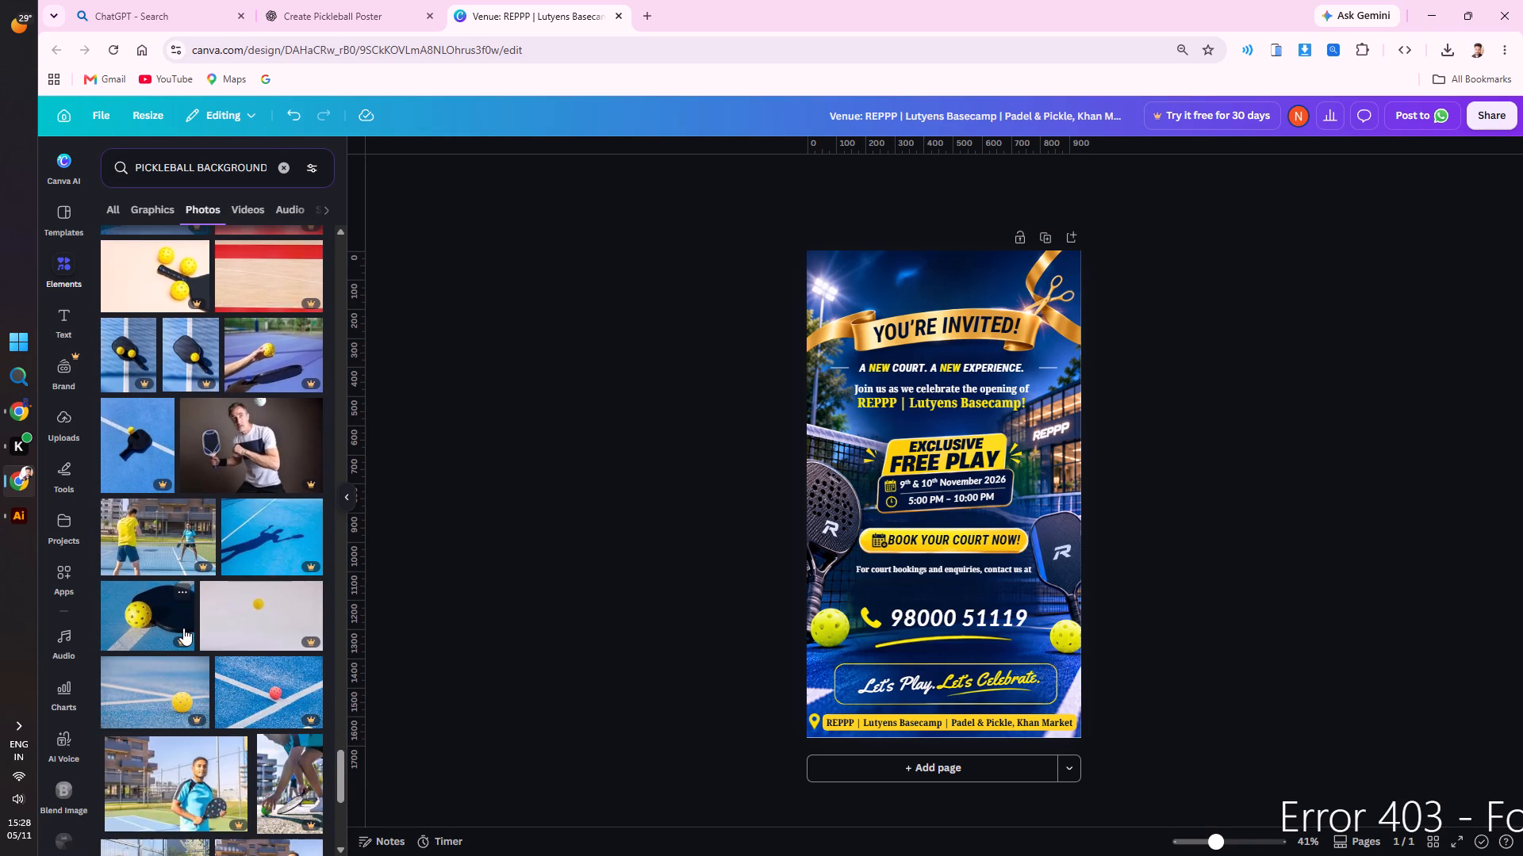
scroll(183, 628, down, 12)
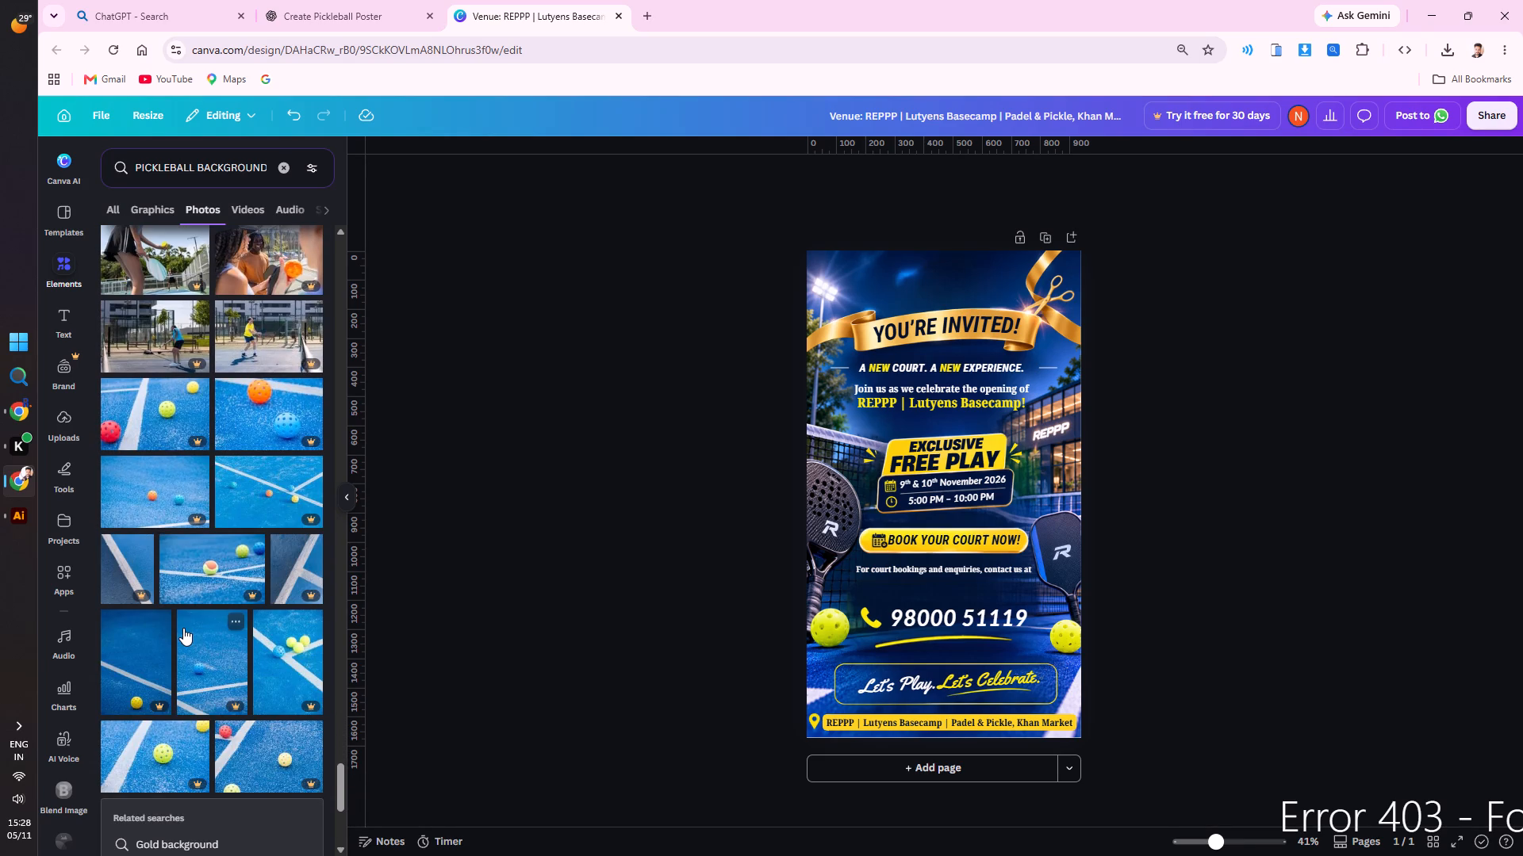
scroll(183, 628, down, 7)
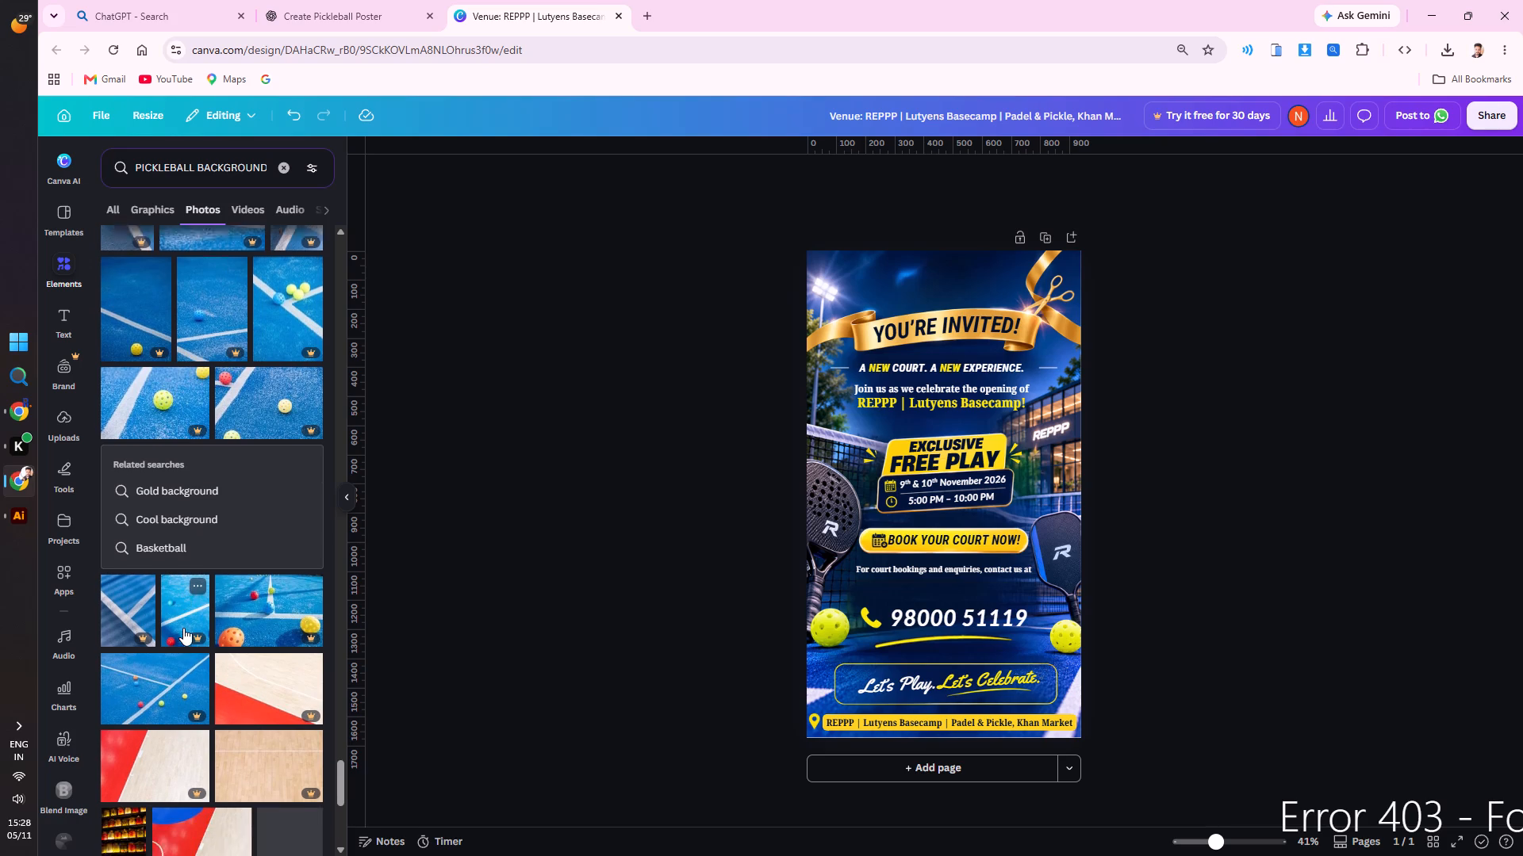
Add the tall blue court photo with one red and one light-blue ball to the invitation page and select it.
click(198, 503)
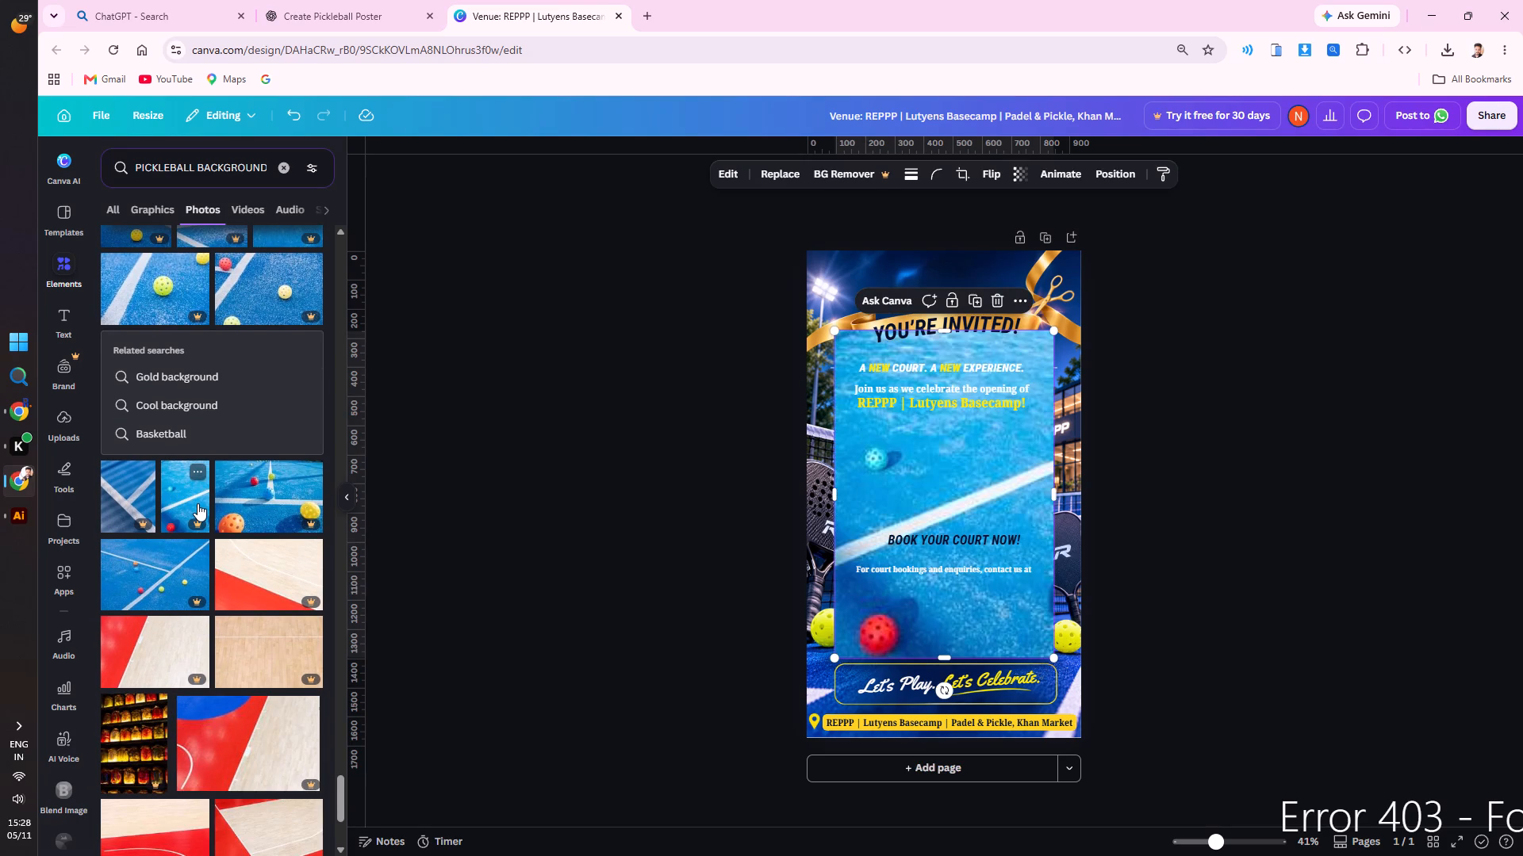
click(955, 607)
click(966, 605)
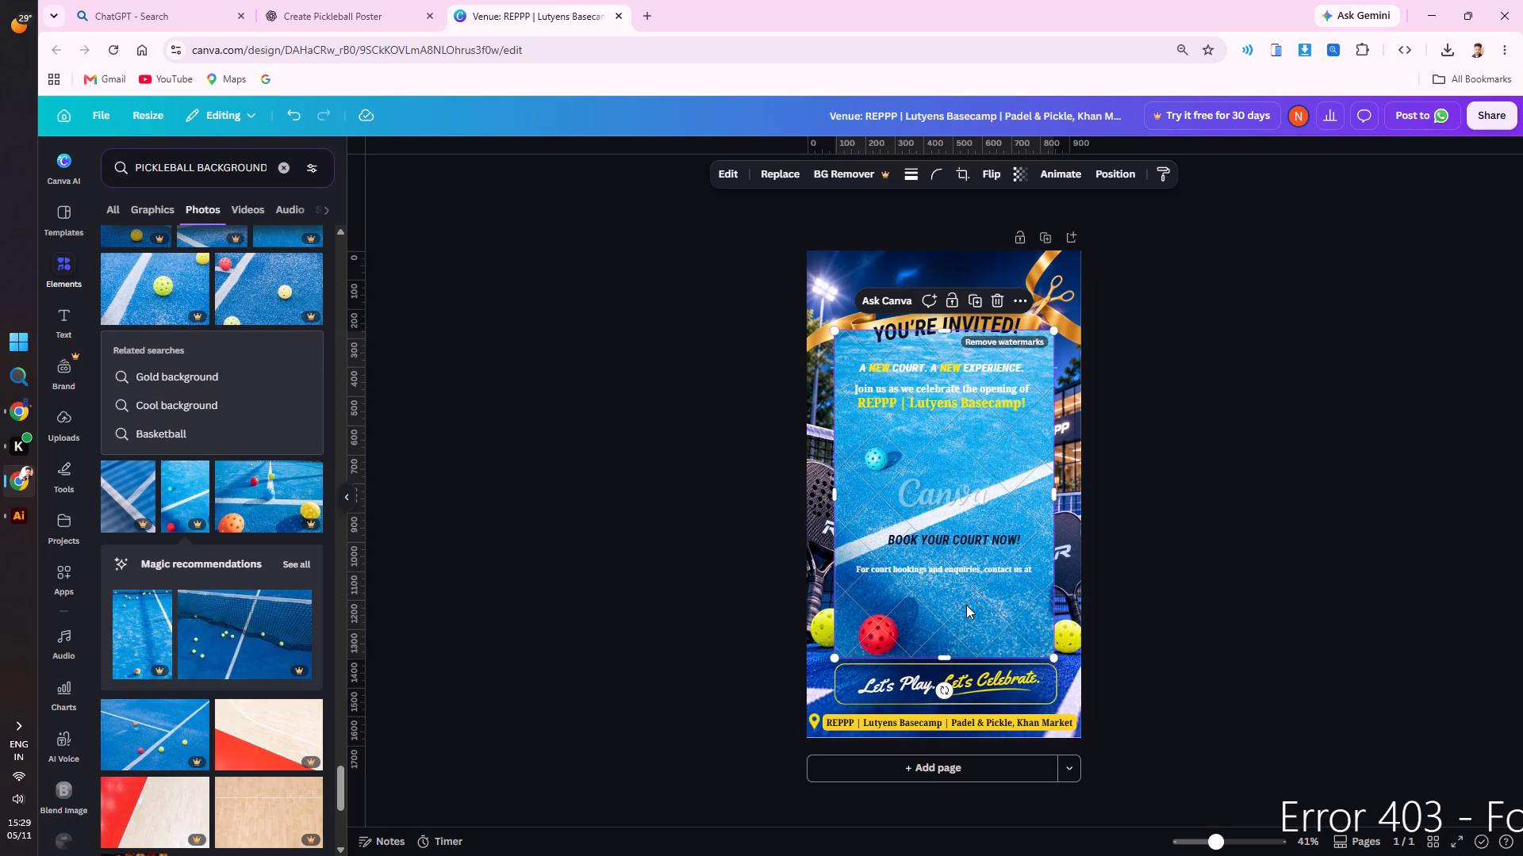
Delete the tall blue court photo covering the invitation page.
key(Delete)
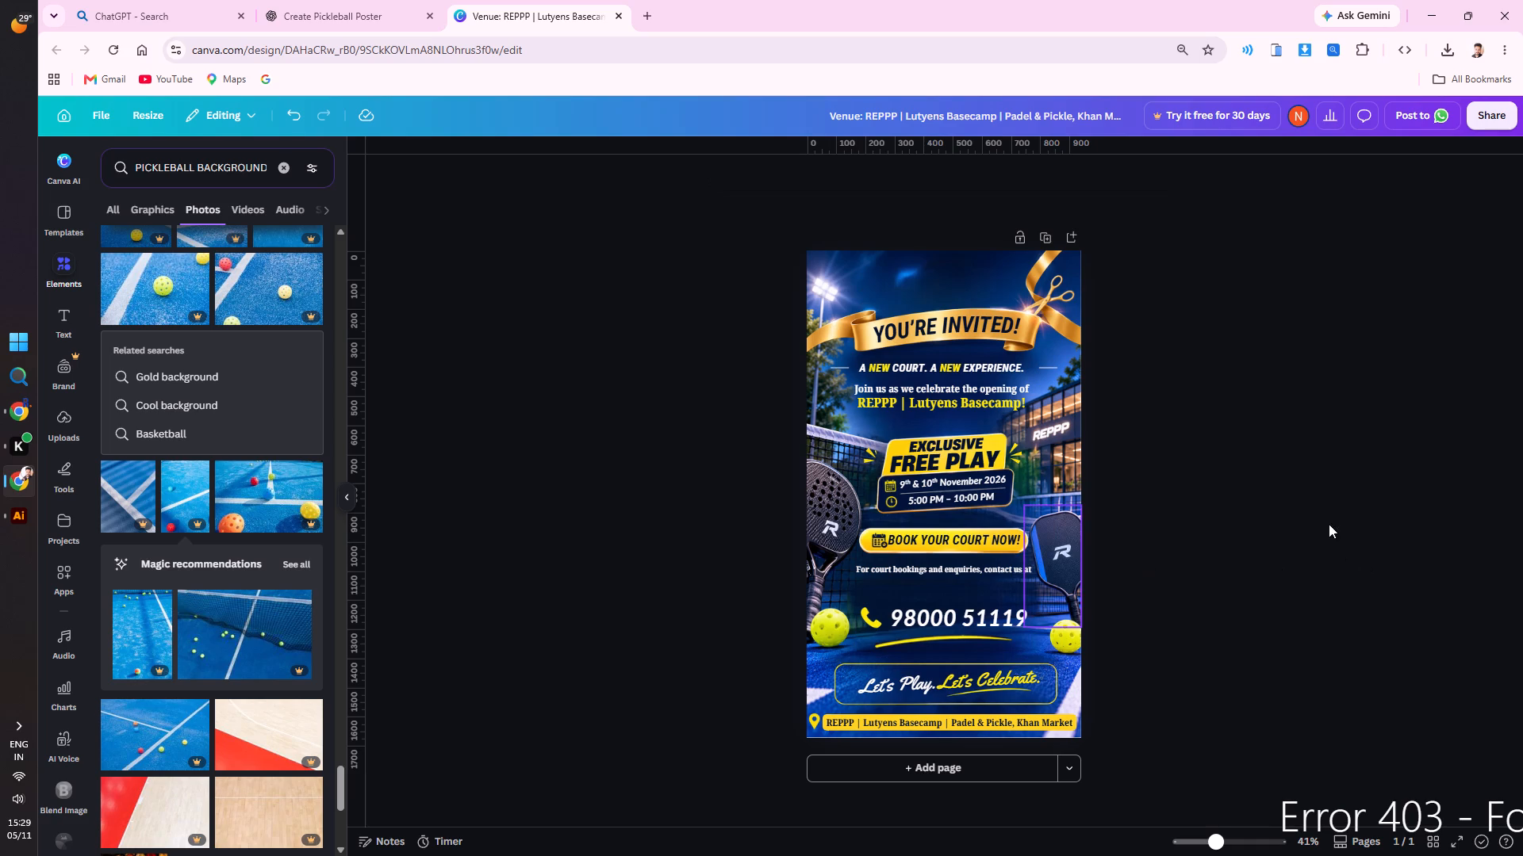
click(1314, 482)
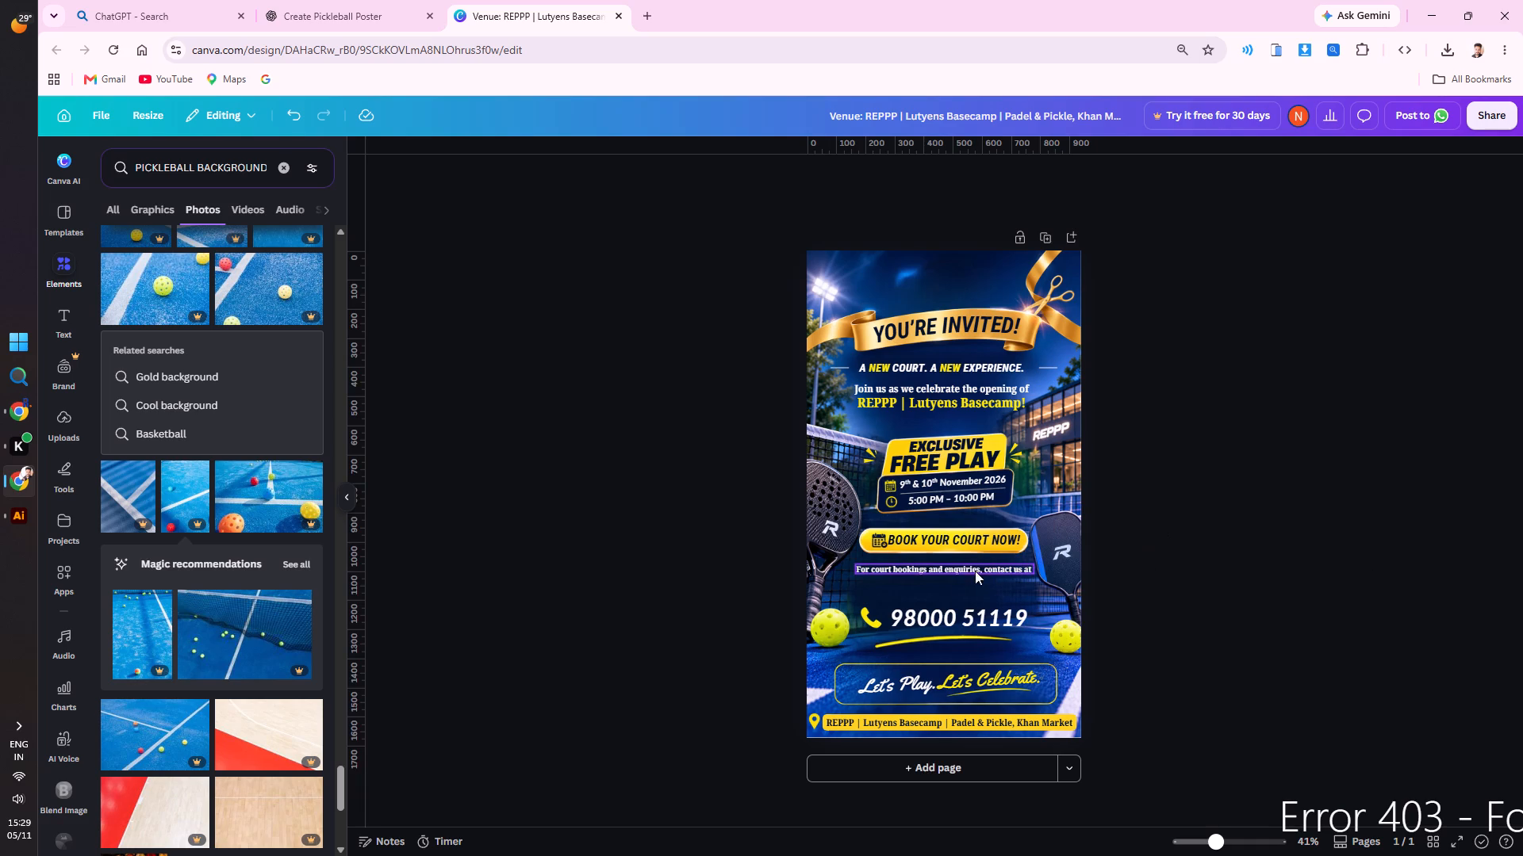
Break the court bookings line into two lines after "bookings and", enlarge it to font size 37.3 and reposition it below Book Your Court Now.
click(945, 572)
click(945, 572)
click(943, 572)
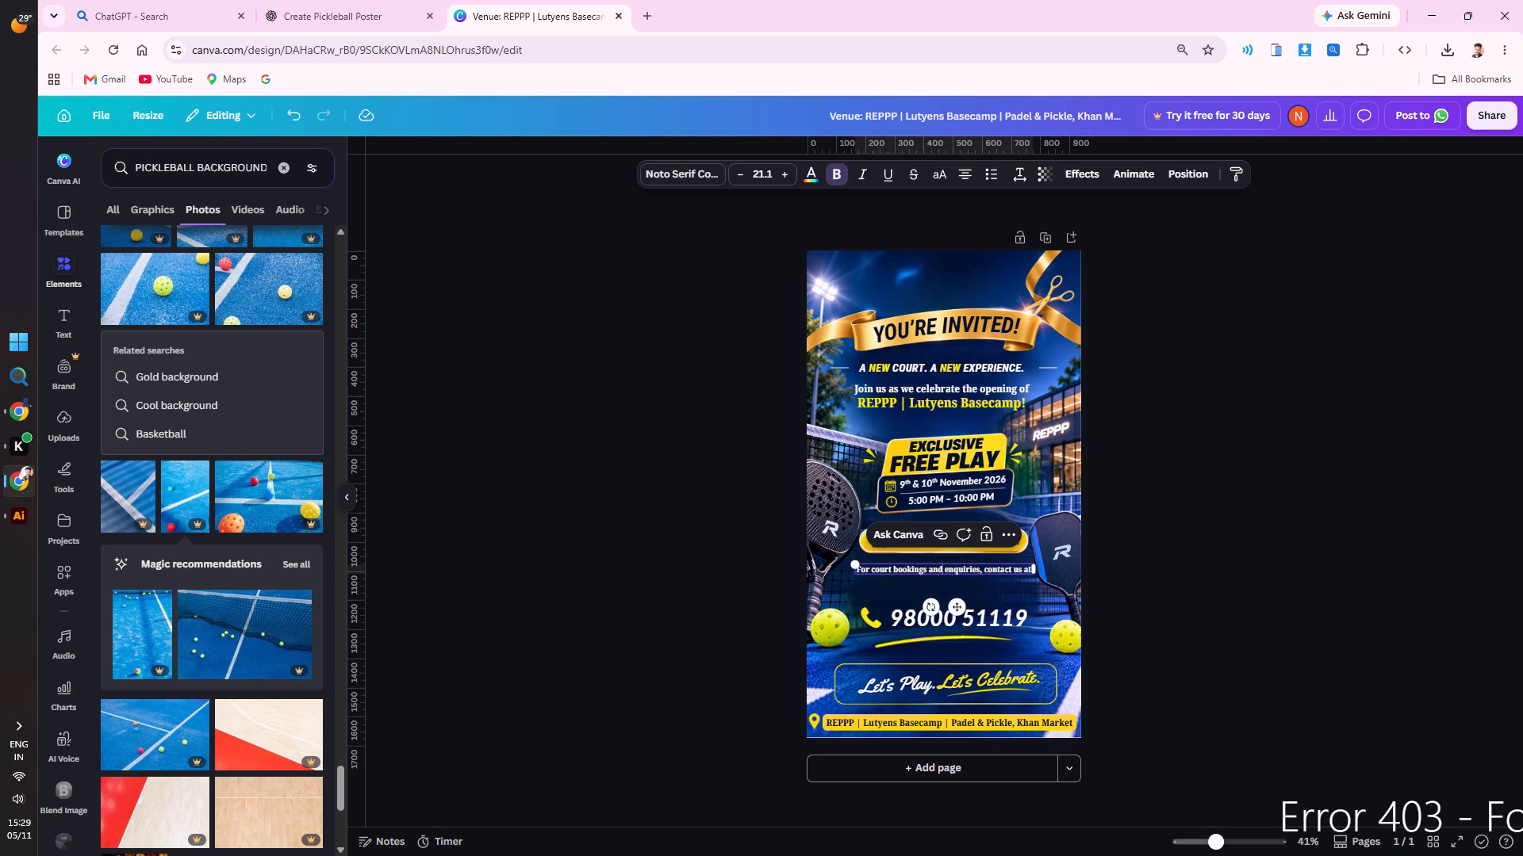
key(shift+Return)
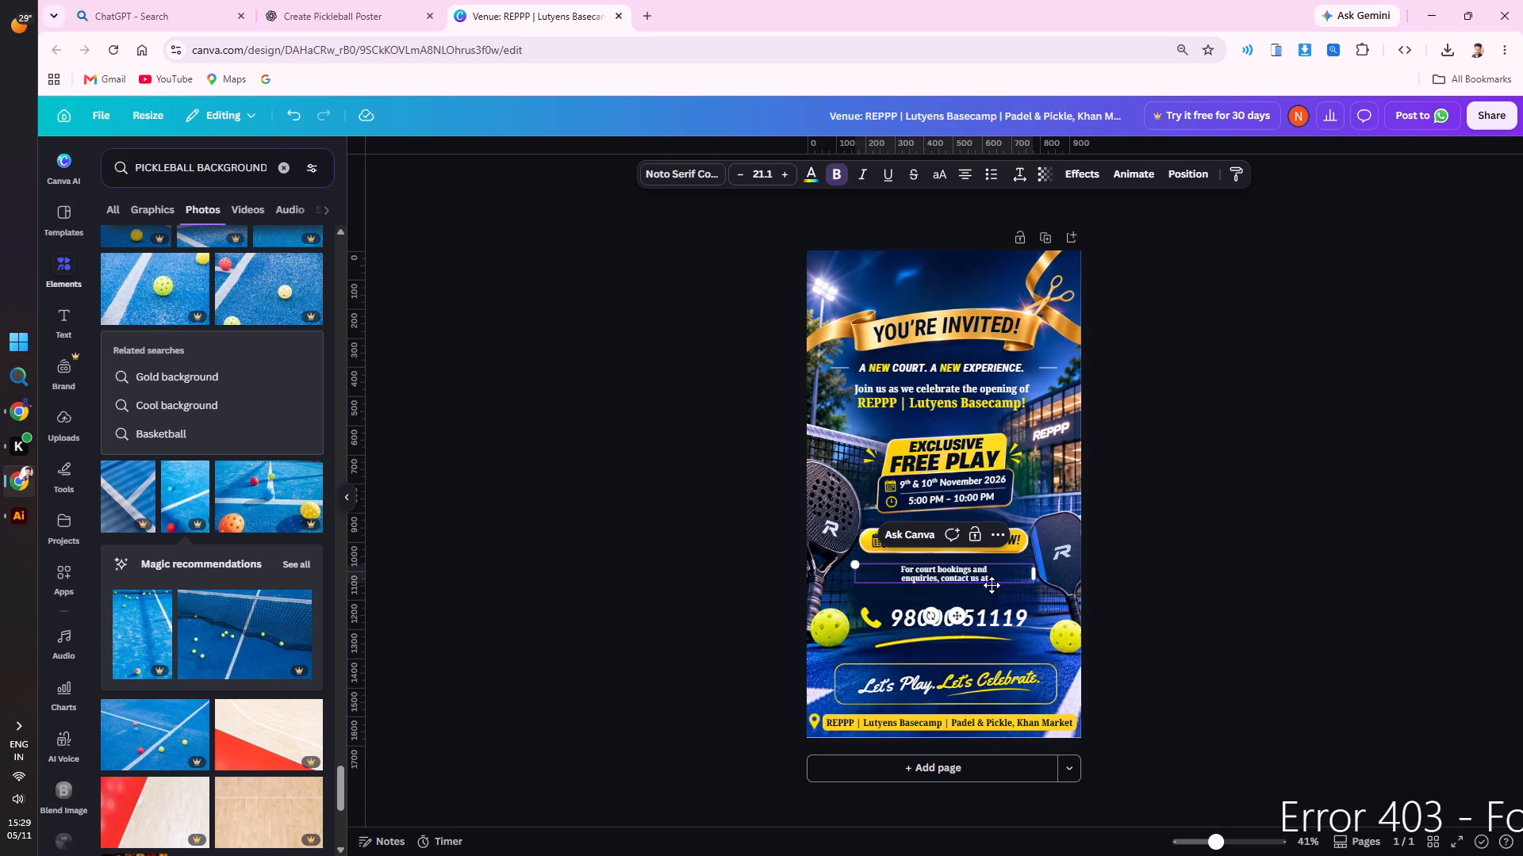
drag(856, 567, 722, 527)
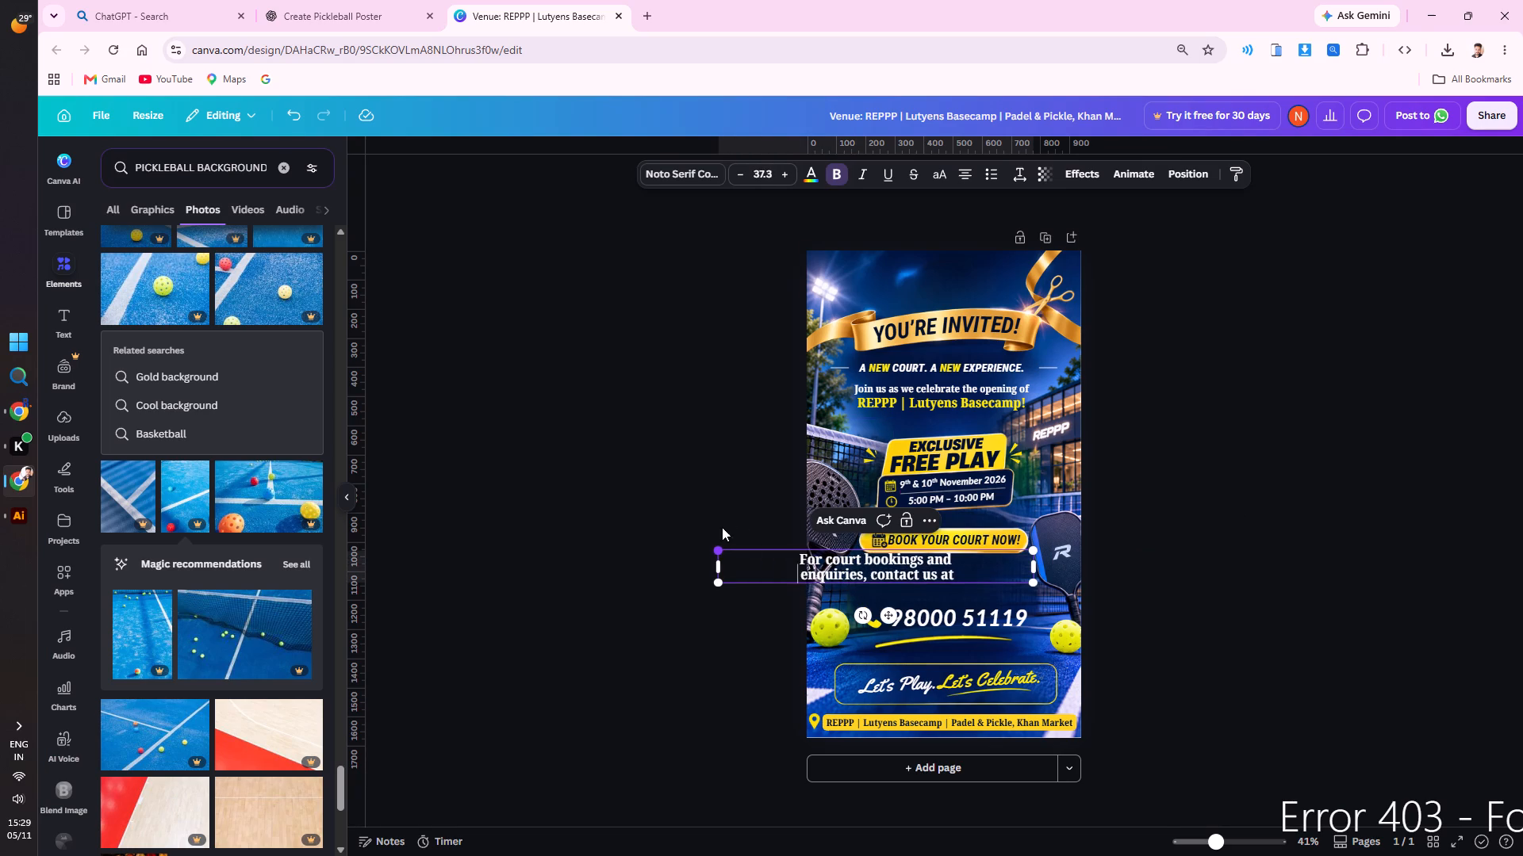
click(1253, 517)
drag(838, 567, 896, 585)
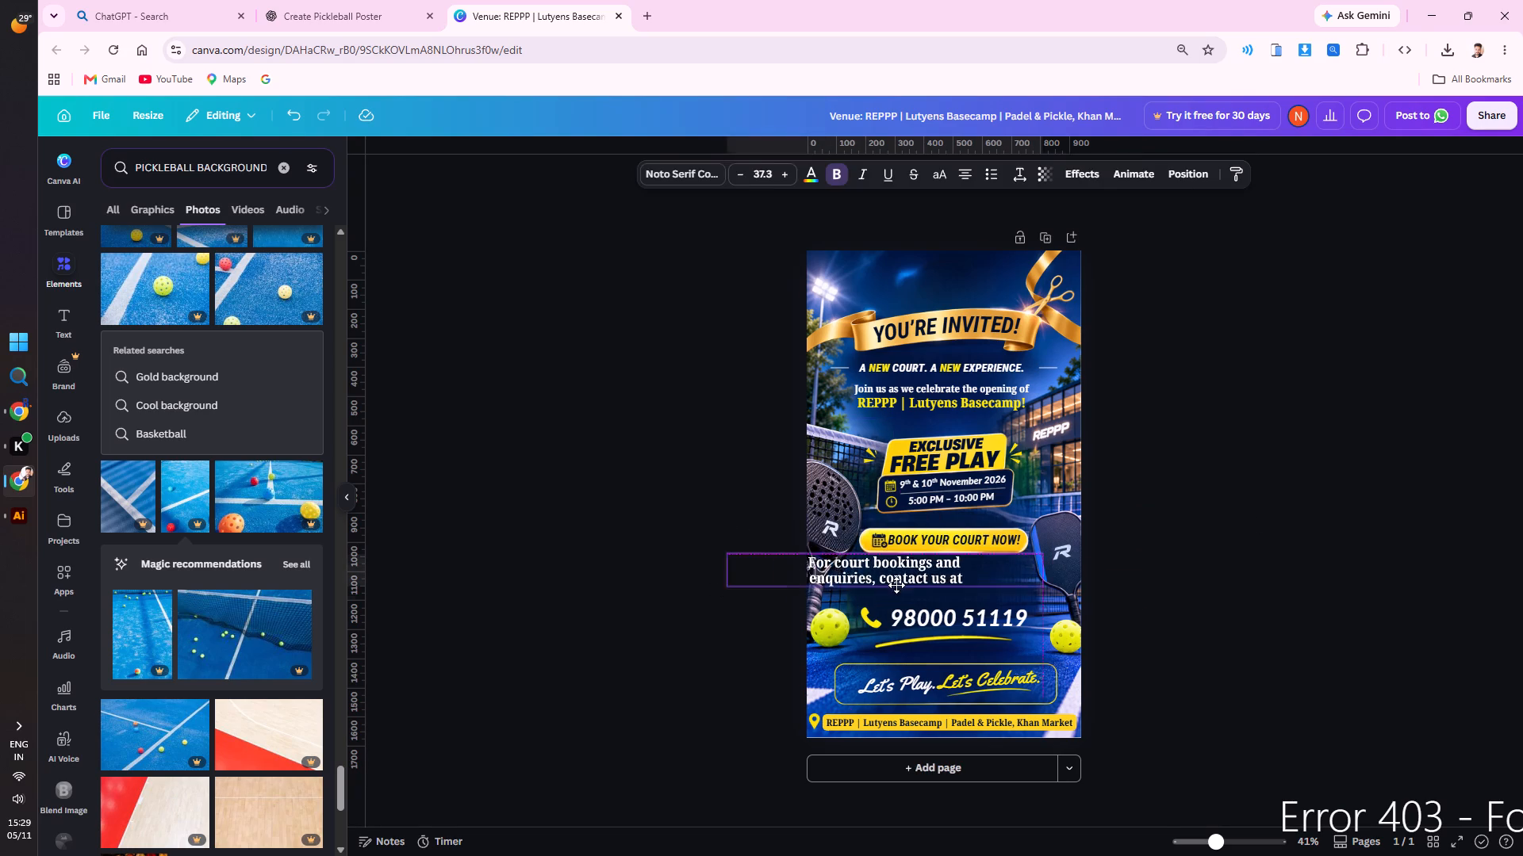
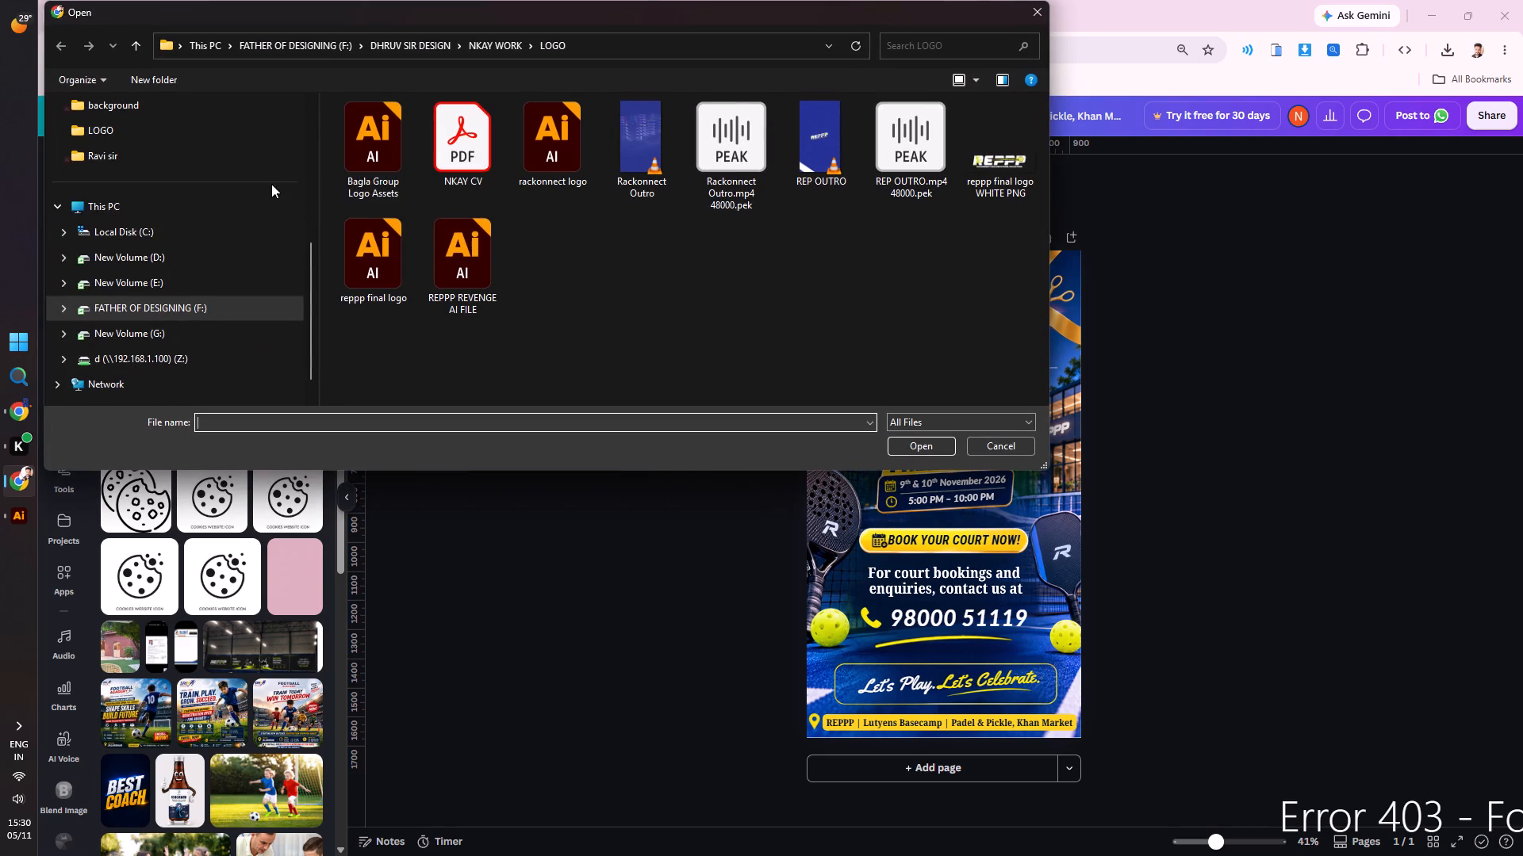
Upload the PADDEL BACK image from the PNG folder inside DHRUV SIR DESIGN on the F: drive.
scroll(146, 143, up, 2)
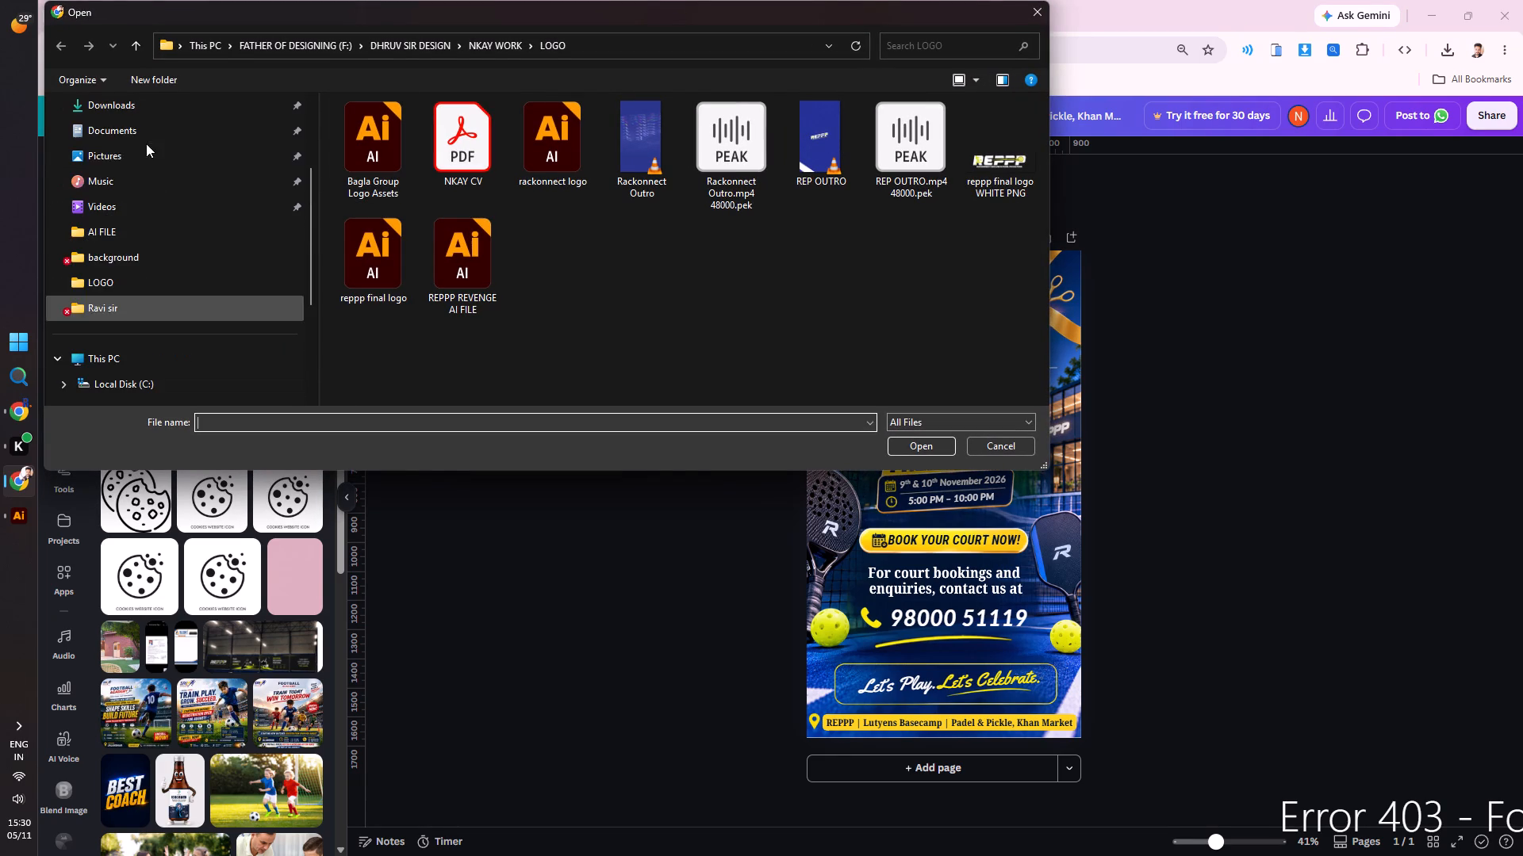
scroll(117, 109, up, 2)
click(109, 215)
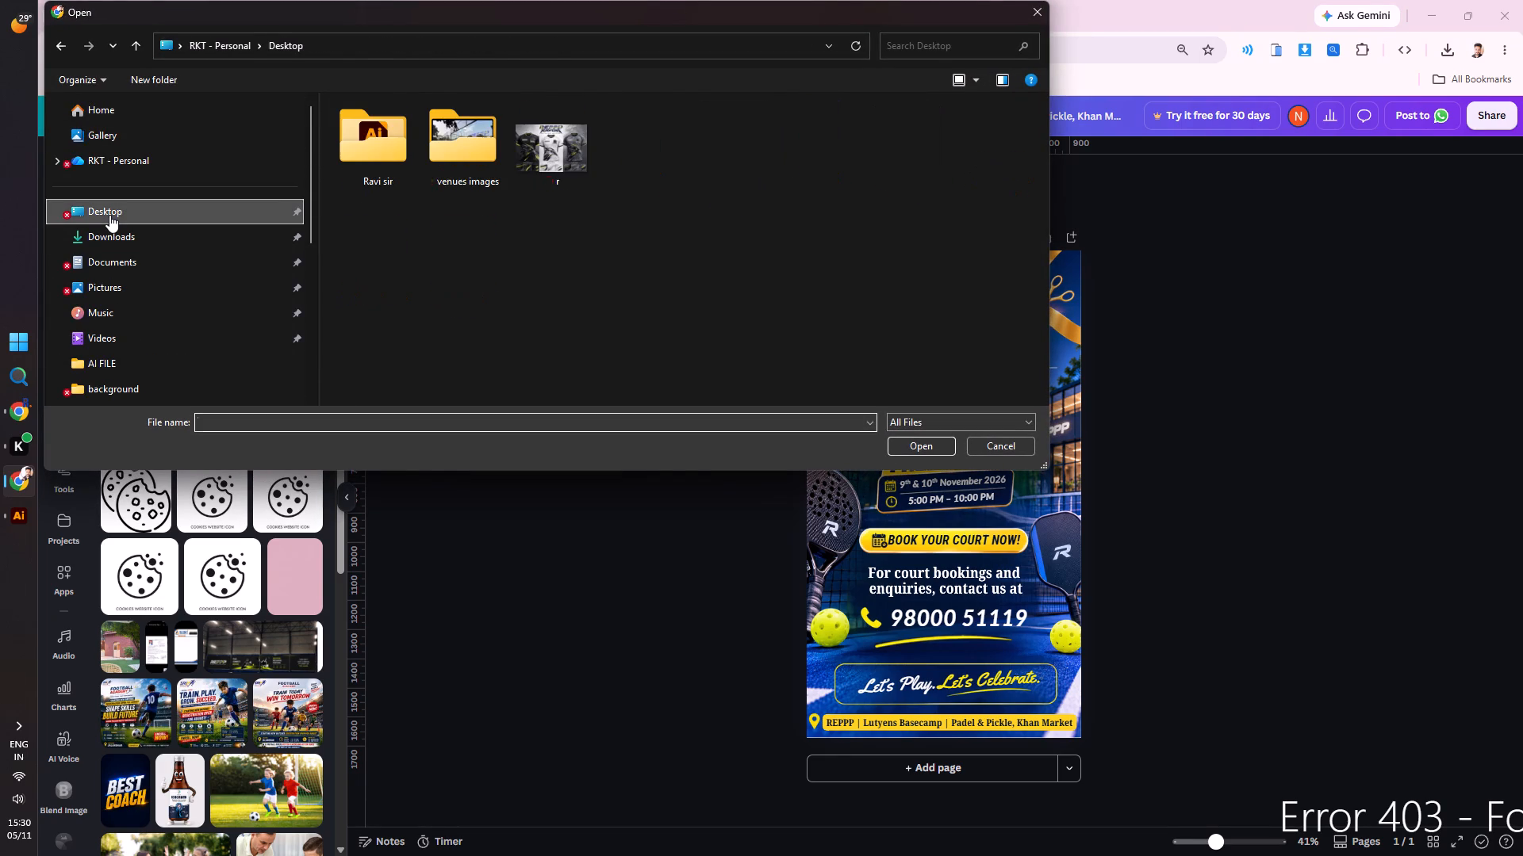
scroll(129, 354, down, 3)
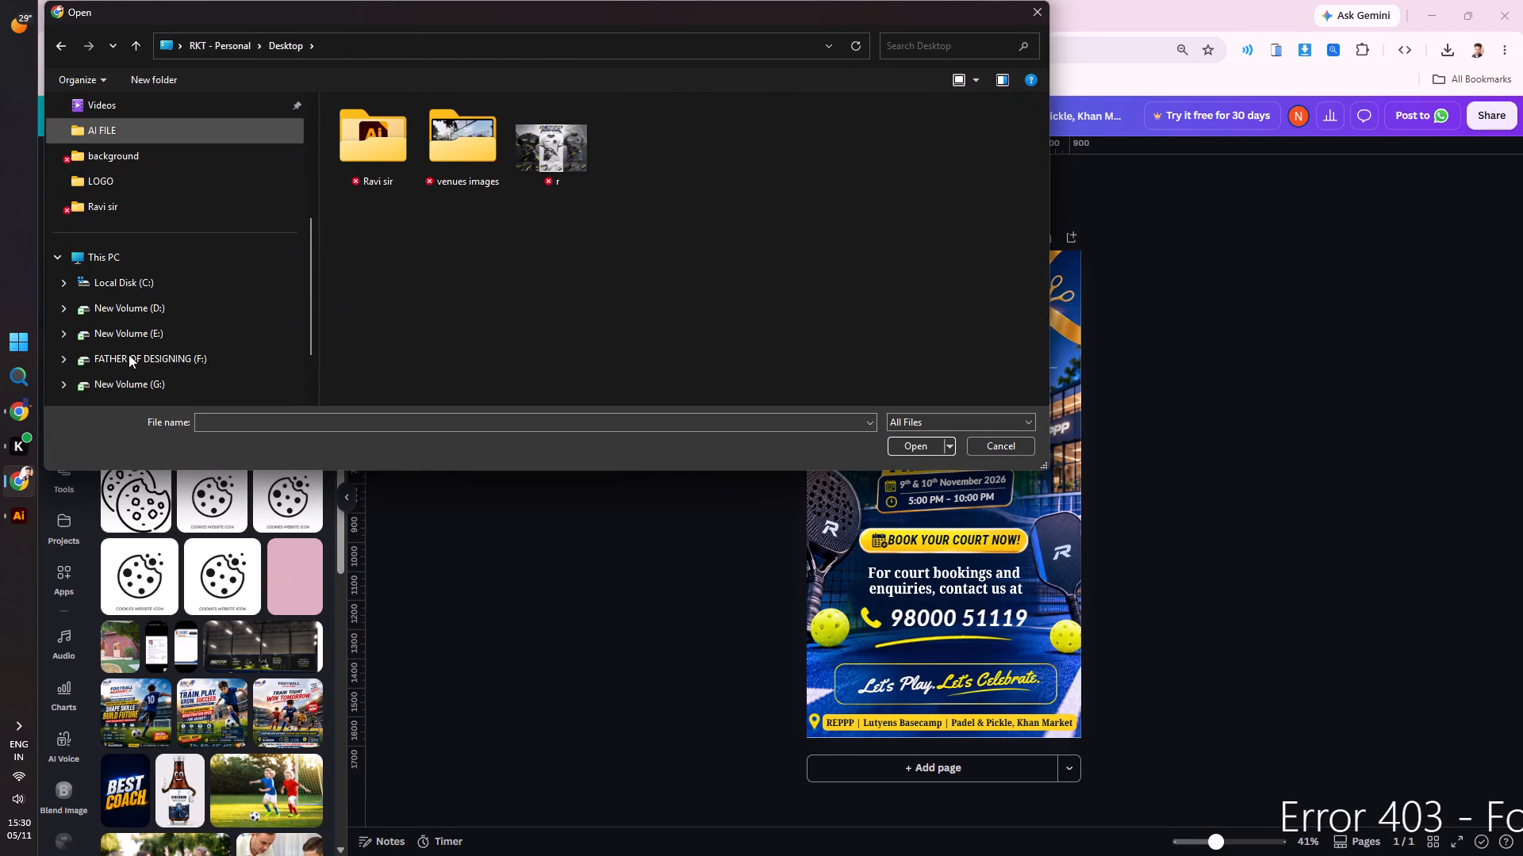
scroll(117, 310, down, 1)
click(128, 278)
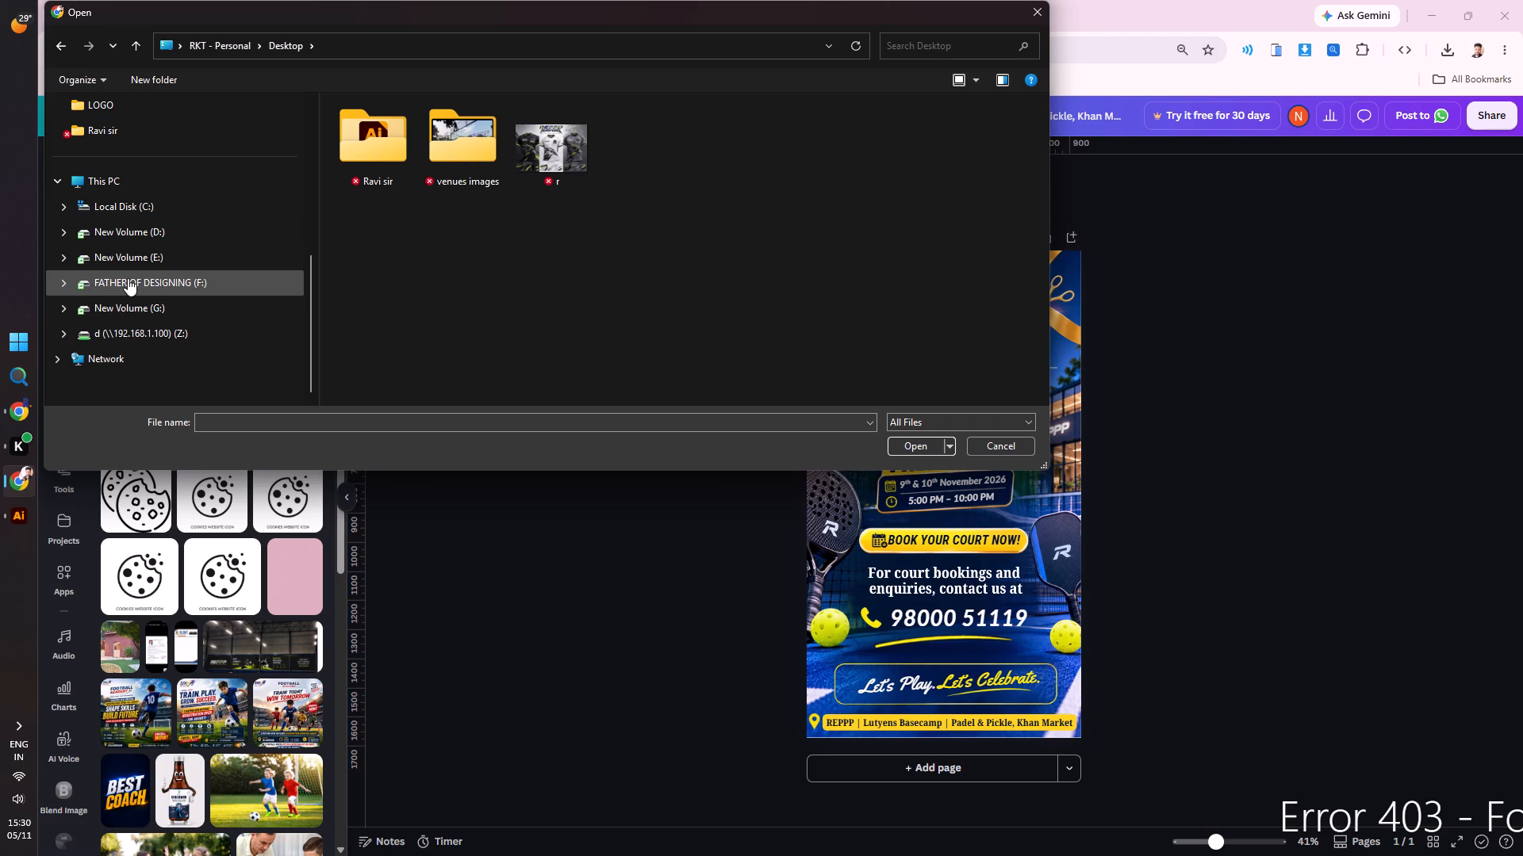
double_click(435, 159)
double_click(365, 173)
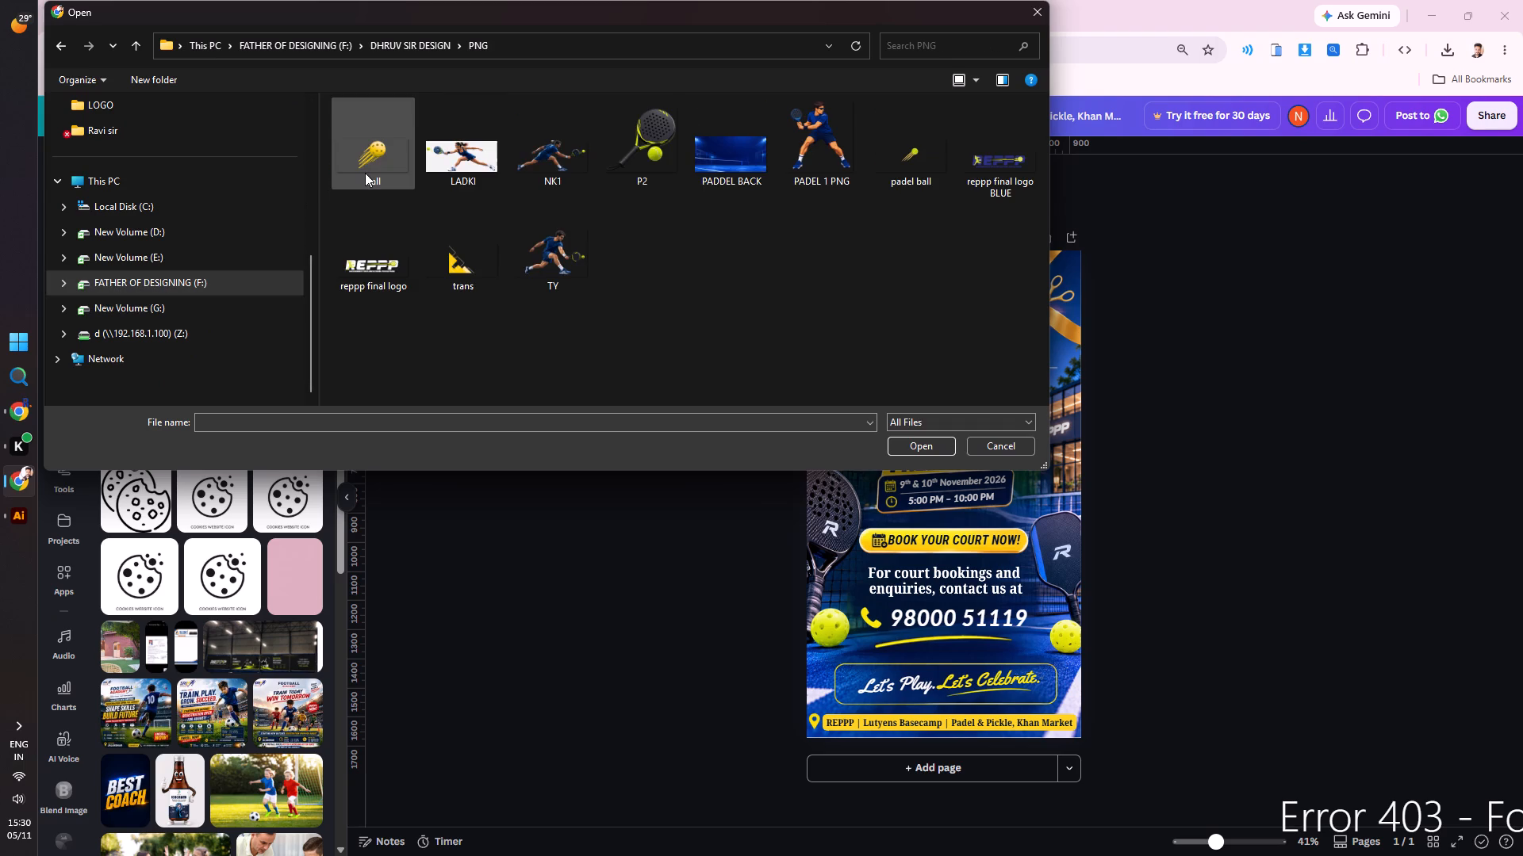
click(738, 159)
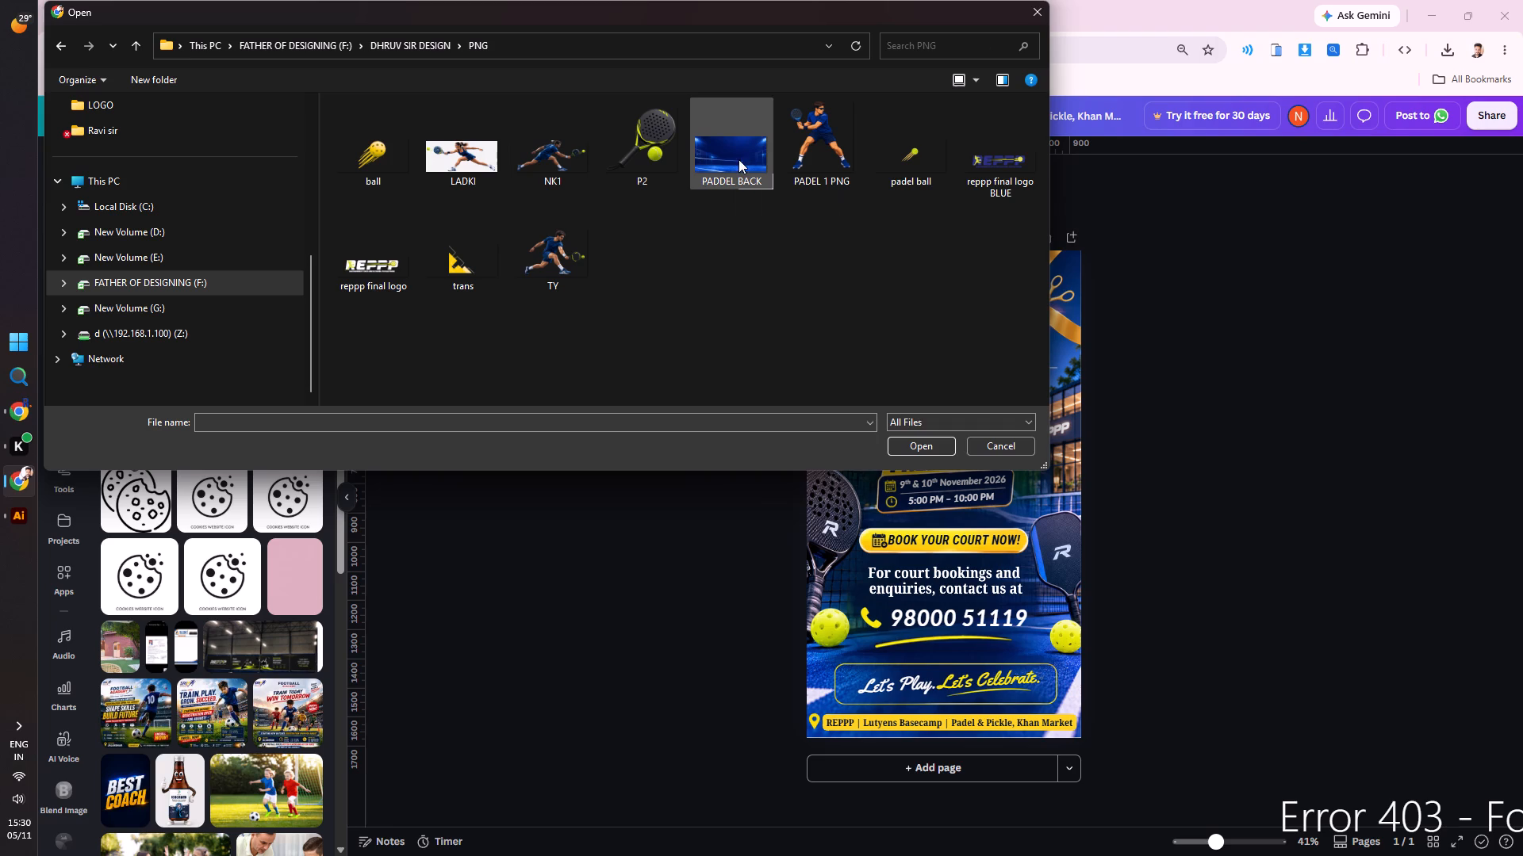
click(903, 448)
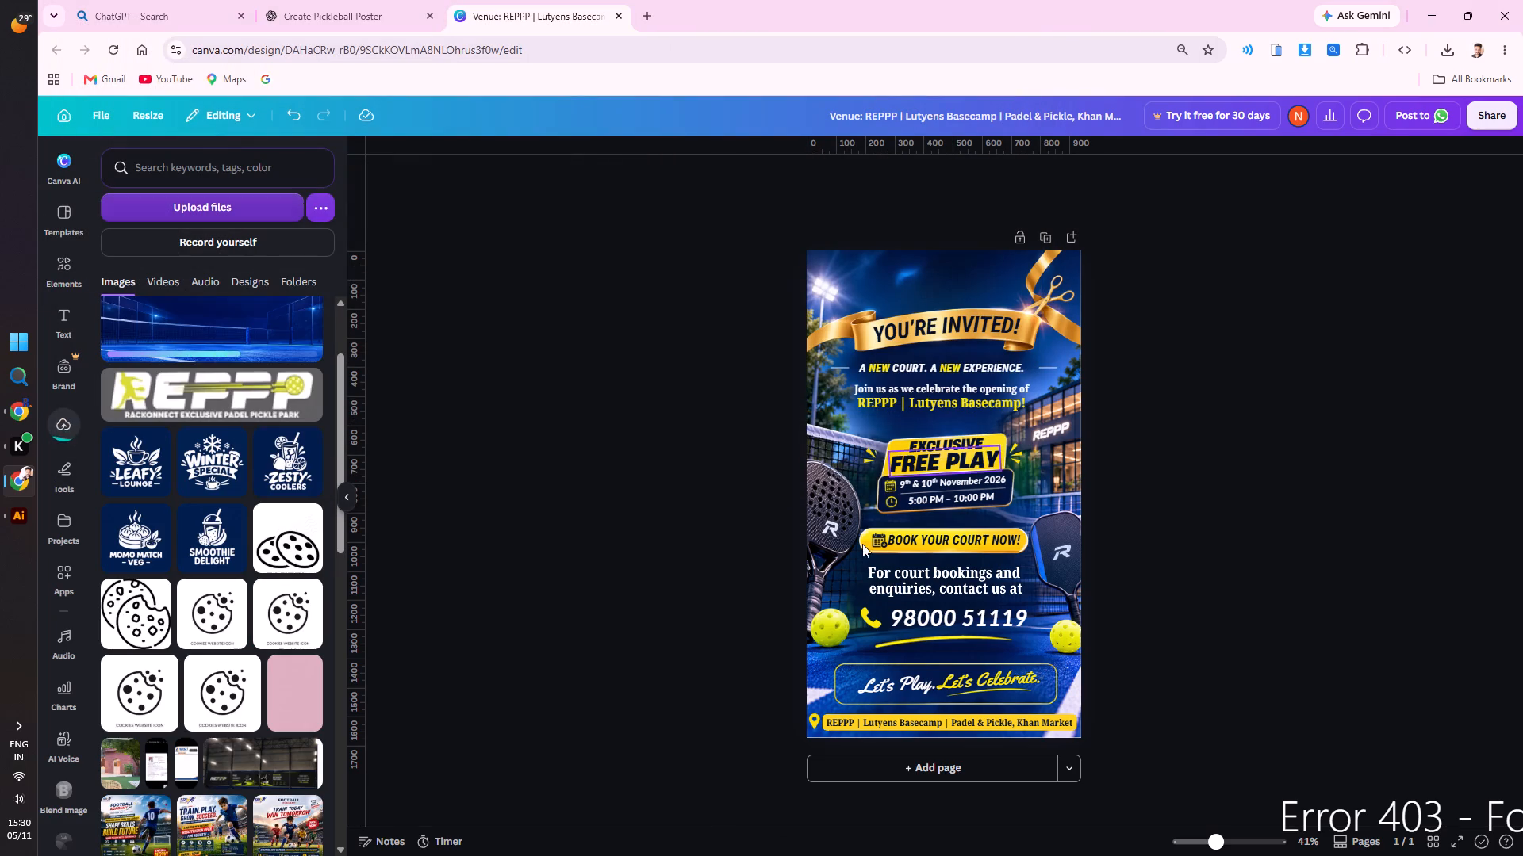
Add a blank second page and place the newly uploaded blue court image on it.
click(898, 774)
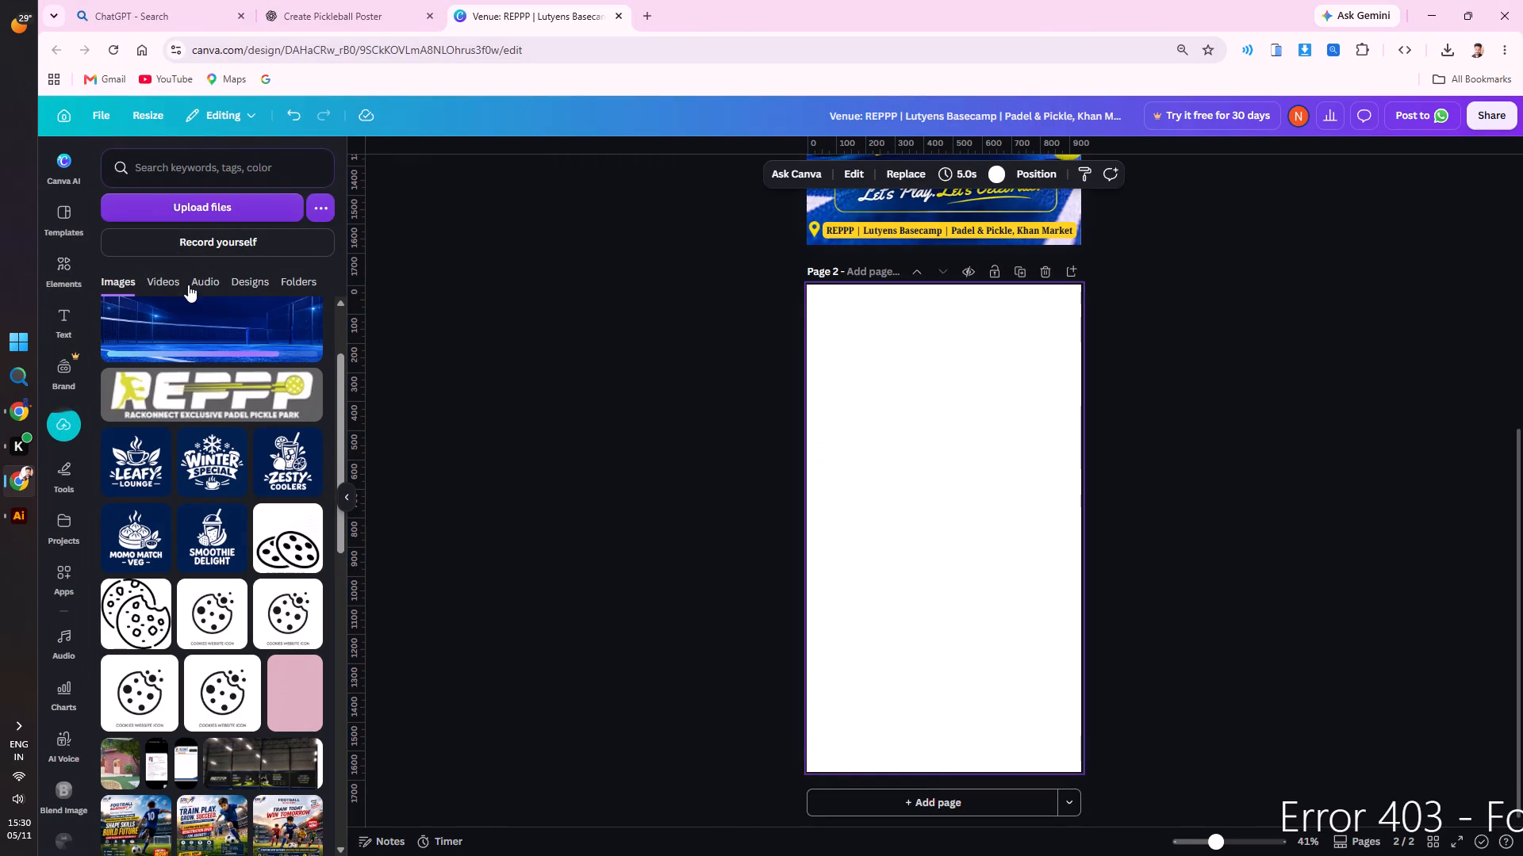
click(194, 308)
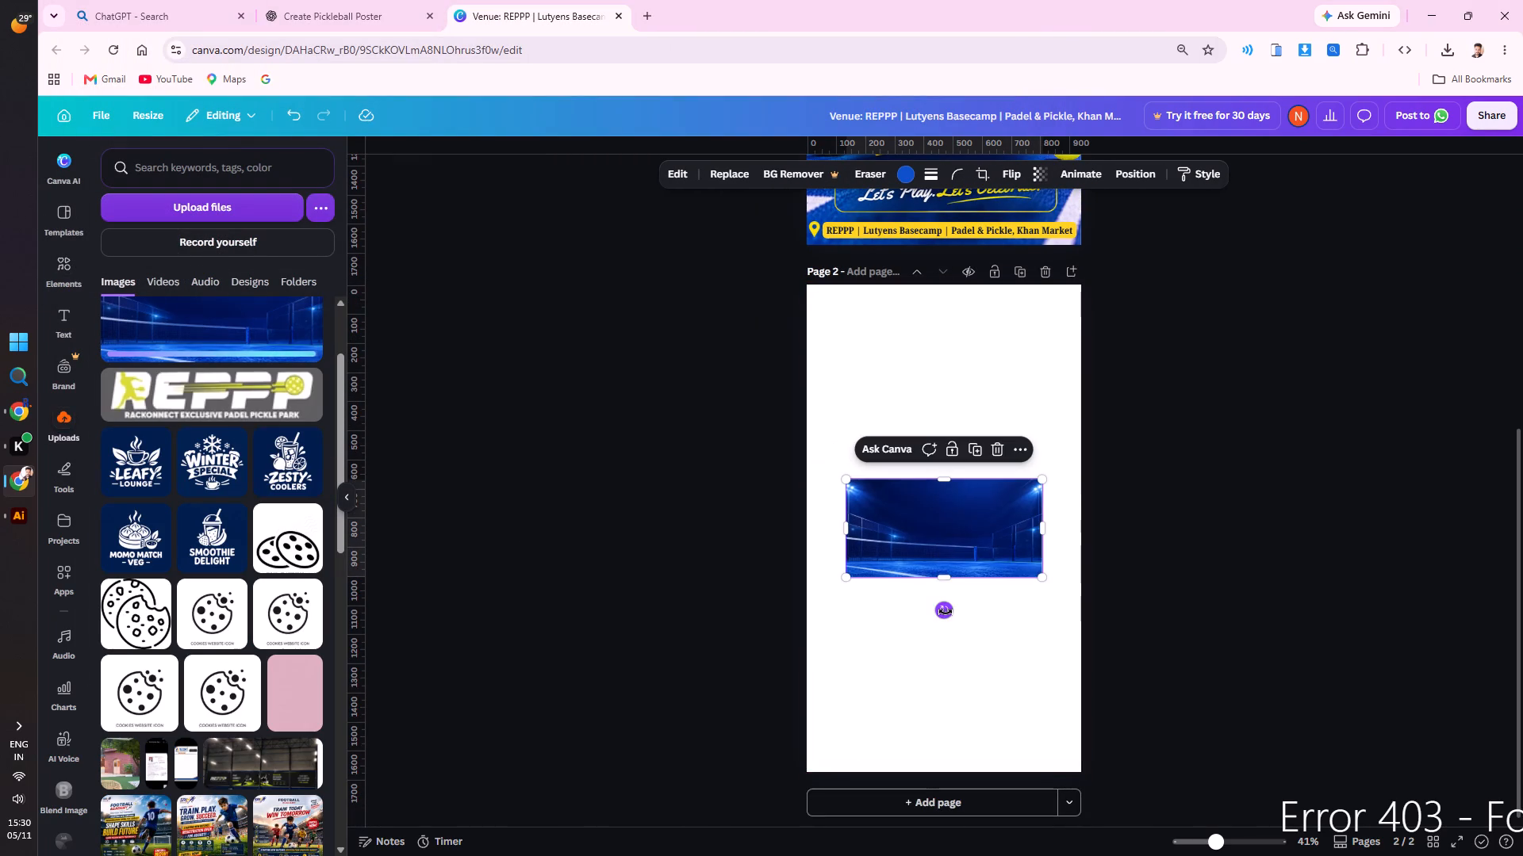
Rotate the court image a quarter-turn clockwise, align it with page 2's top-left corner and enlarge it to cover the page.
drag(946, 612, 804, 533)
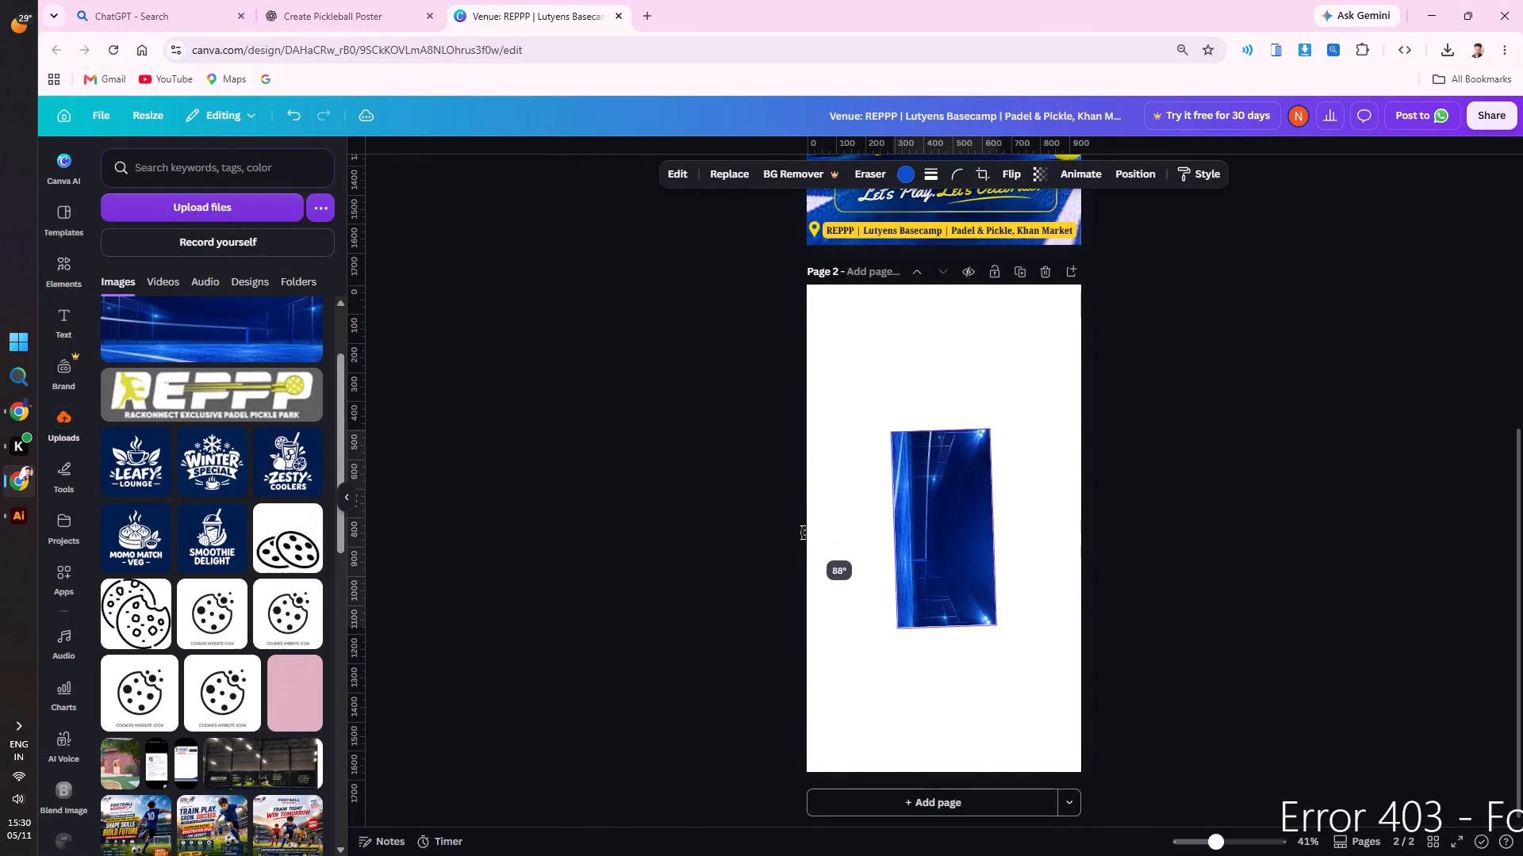
drag(804, 533, 803, 529)
drag(935, 492, 920, 460)
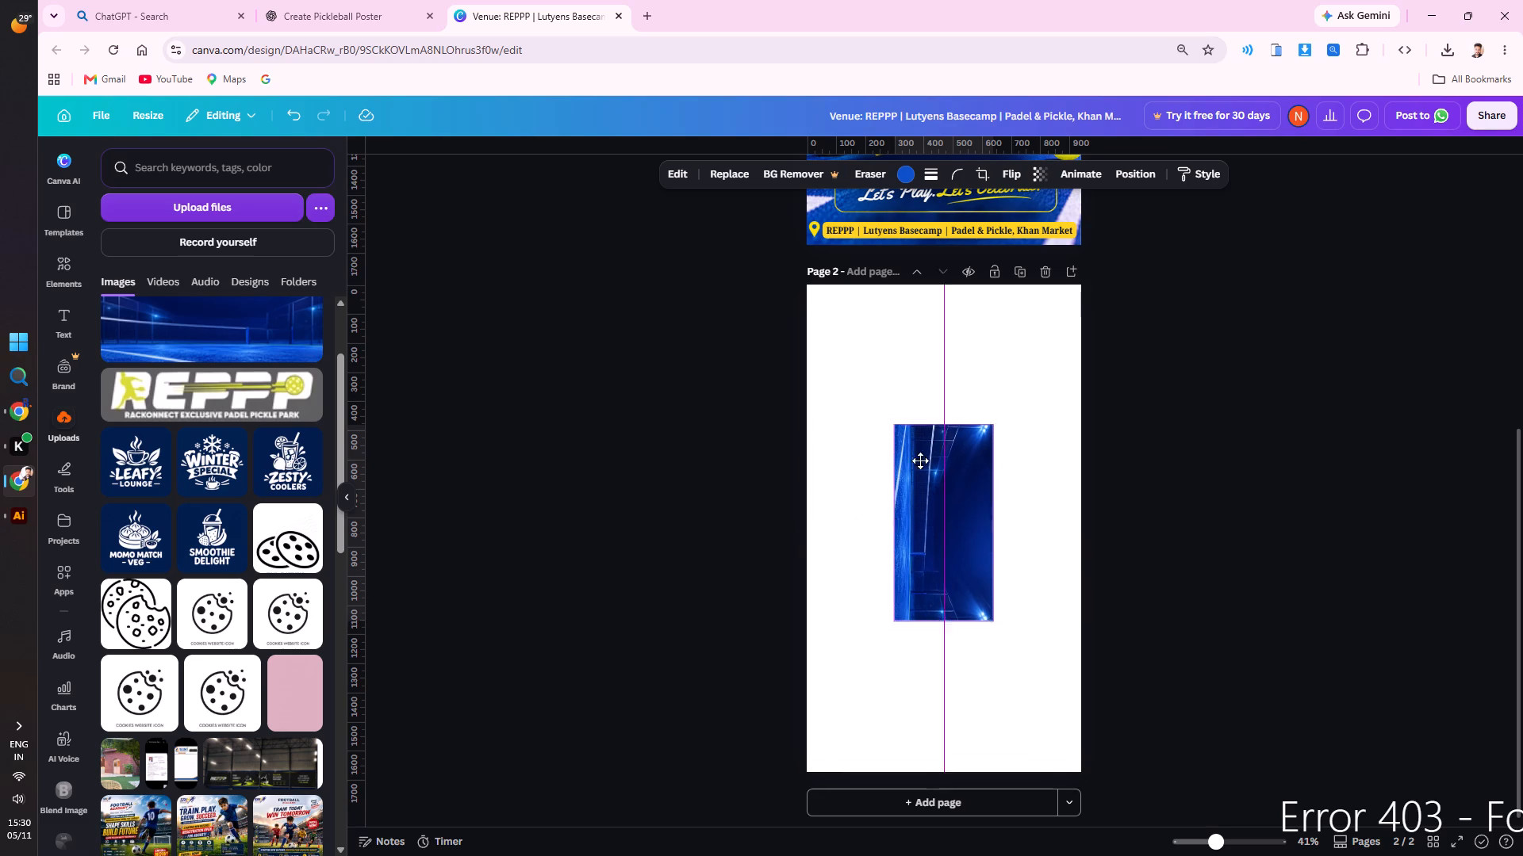
drag(920, 460, 844, 350)
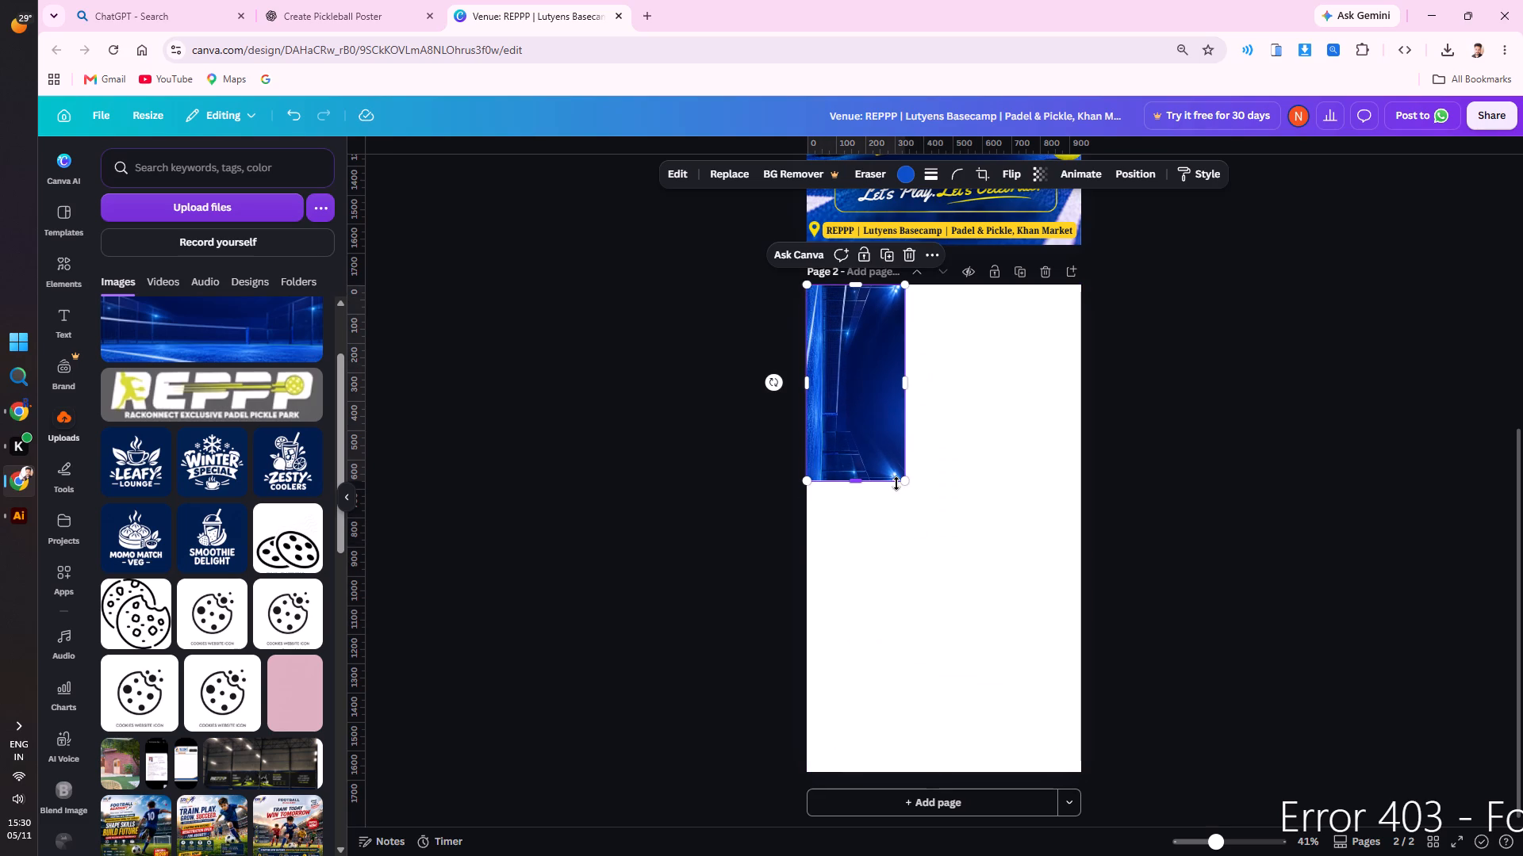
drag(903, 486, 1076, 772)
drag(1052, 532, 1089, 532)
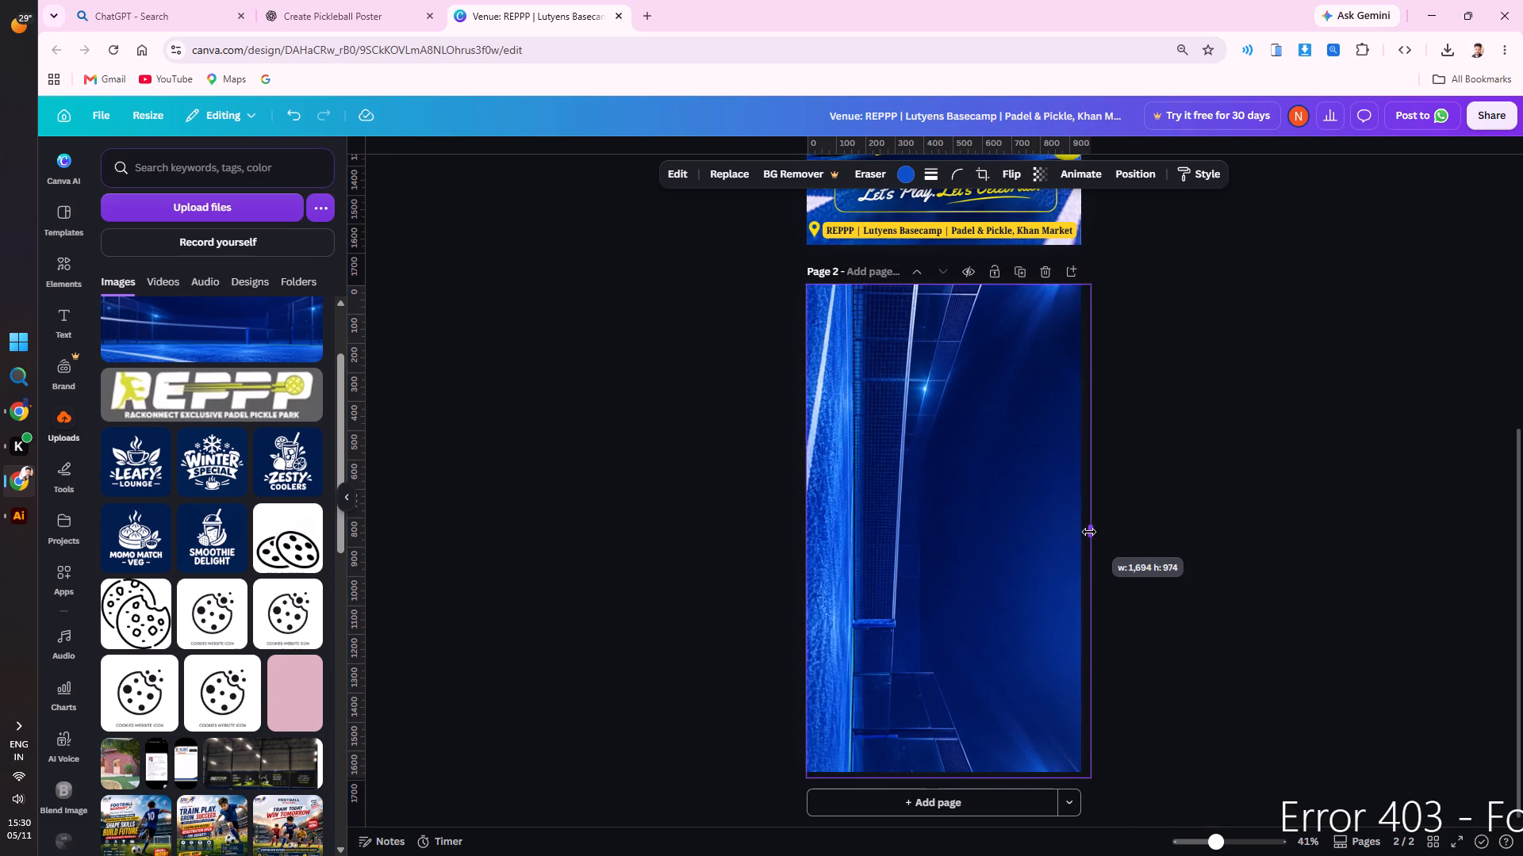
drag(1089, 532, 1076, 532)
click(1156, 366)
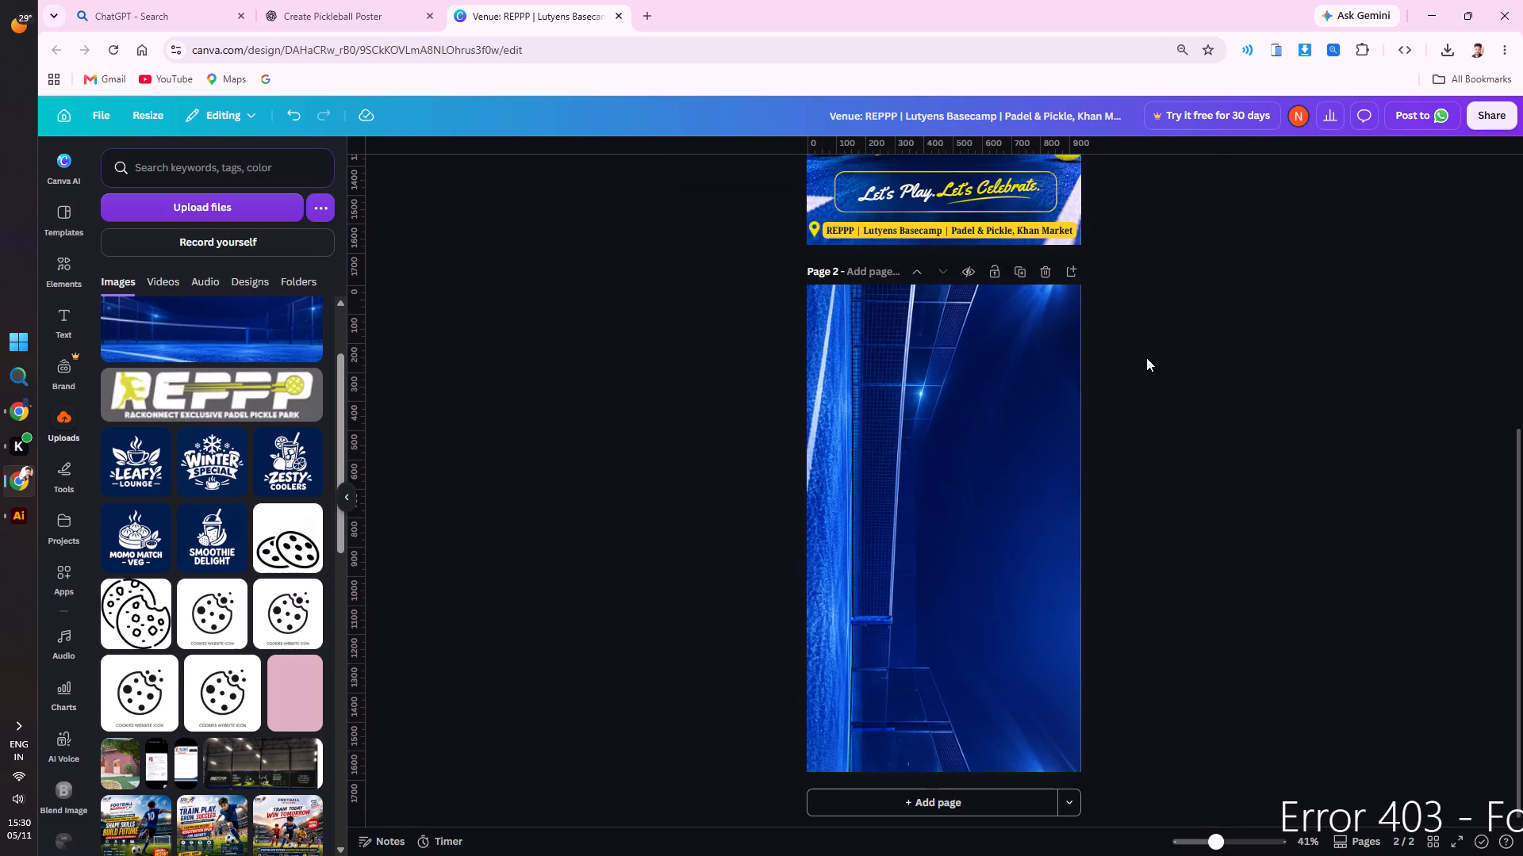
Select page 1's header elements together: the You're Invited text, ribbon, scissors, tagline with its side dashes, and both opening-announcement lines.
scroll(1146, 357, up, 5)
click(930, 224)
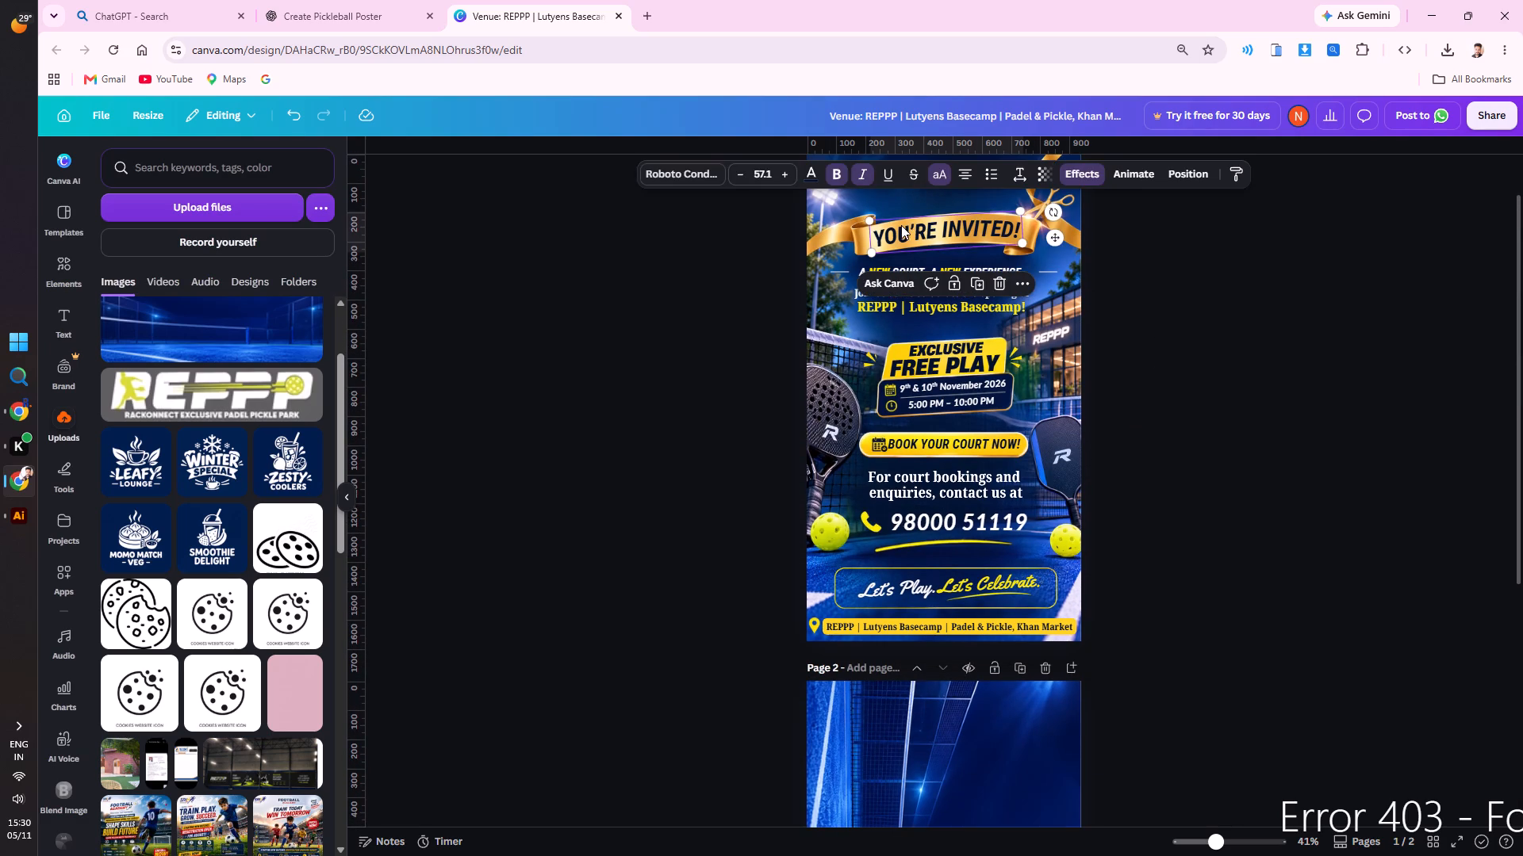
shift+click(854, 228)
shift+click(1062, 197)
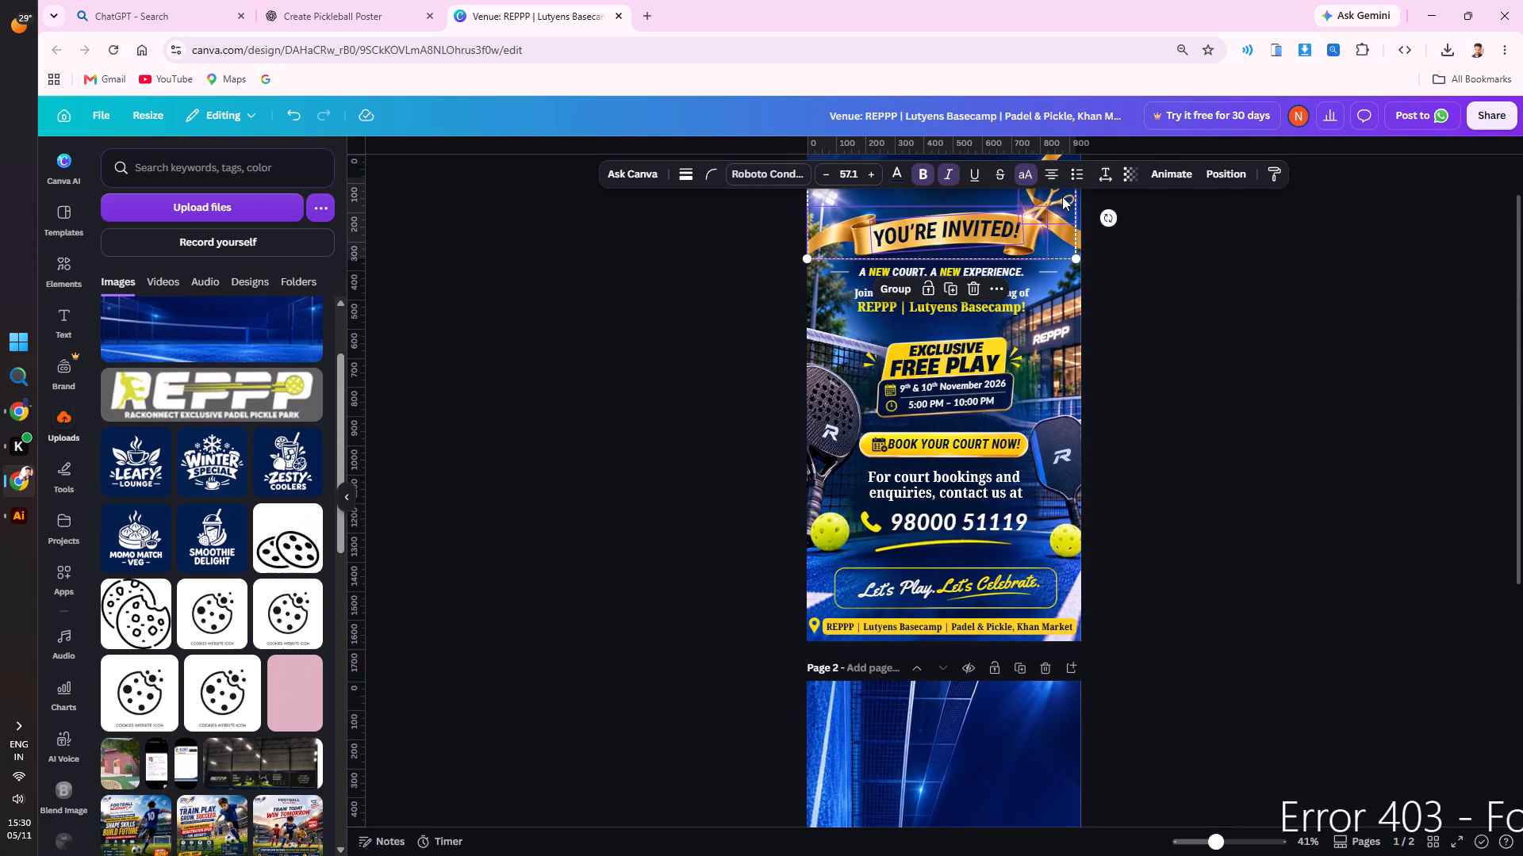
scroll(1062, 197, up, 2)
shift+click(1045, 224)
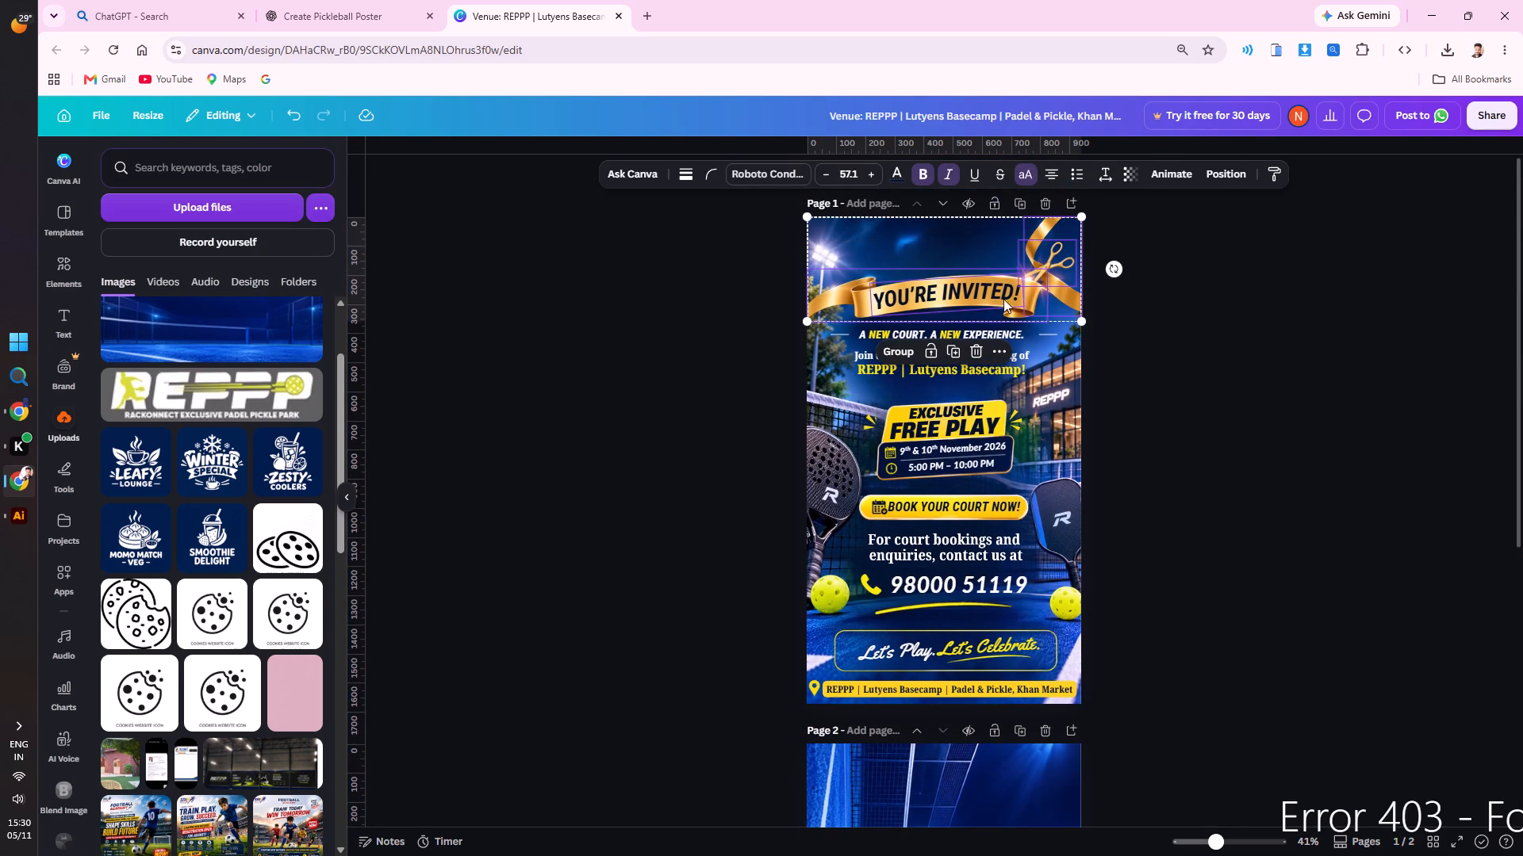
shift+click(960, 337)
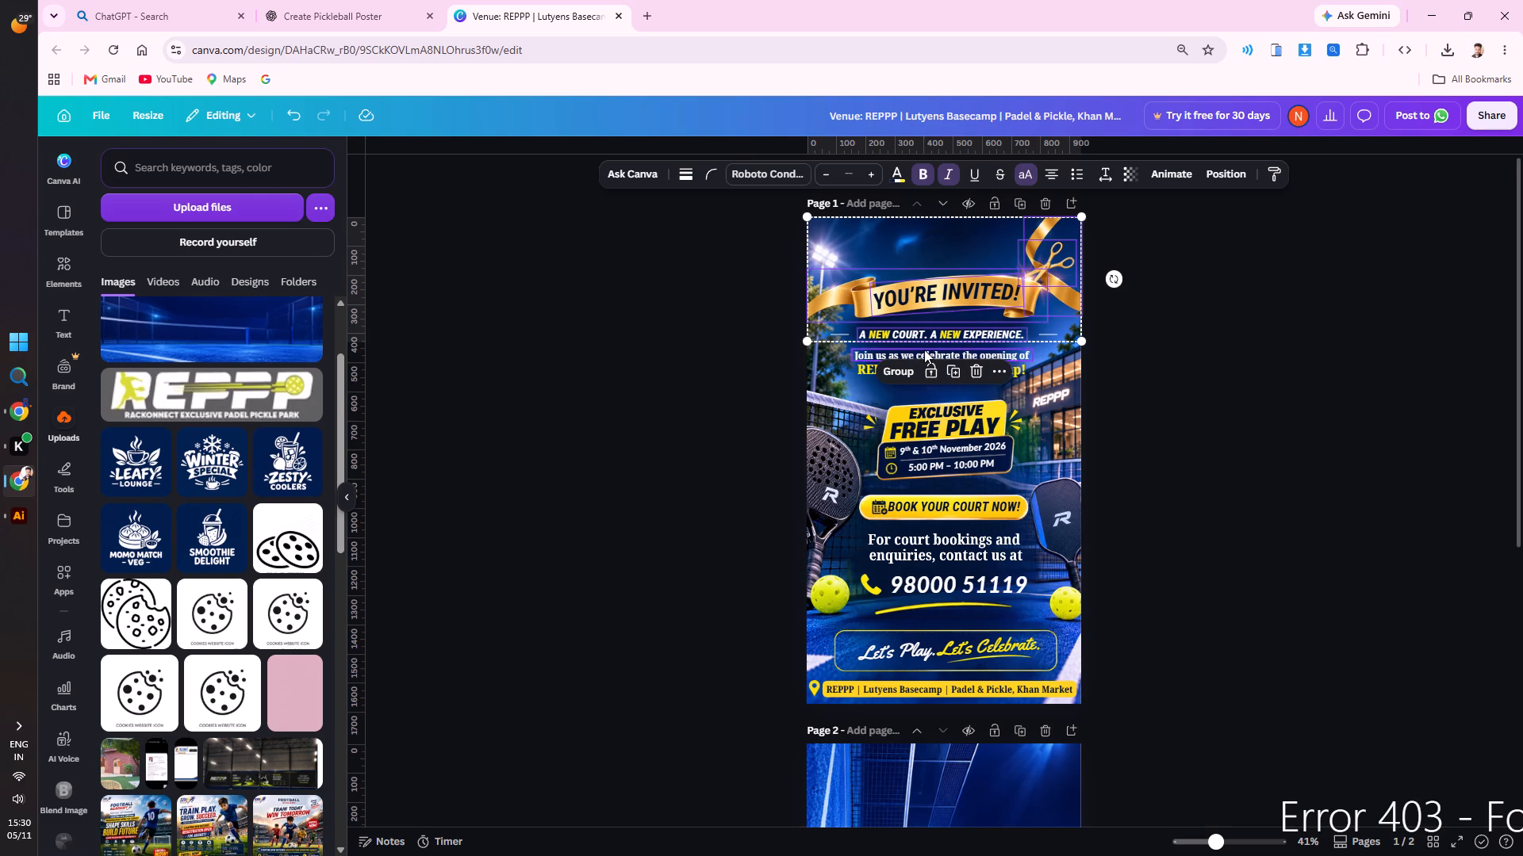
shift+click(924, 350)
shift+click(1051, 334)
shift+click(836, 332)
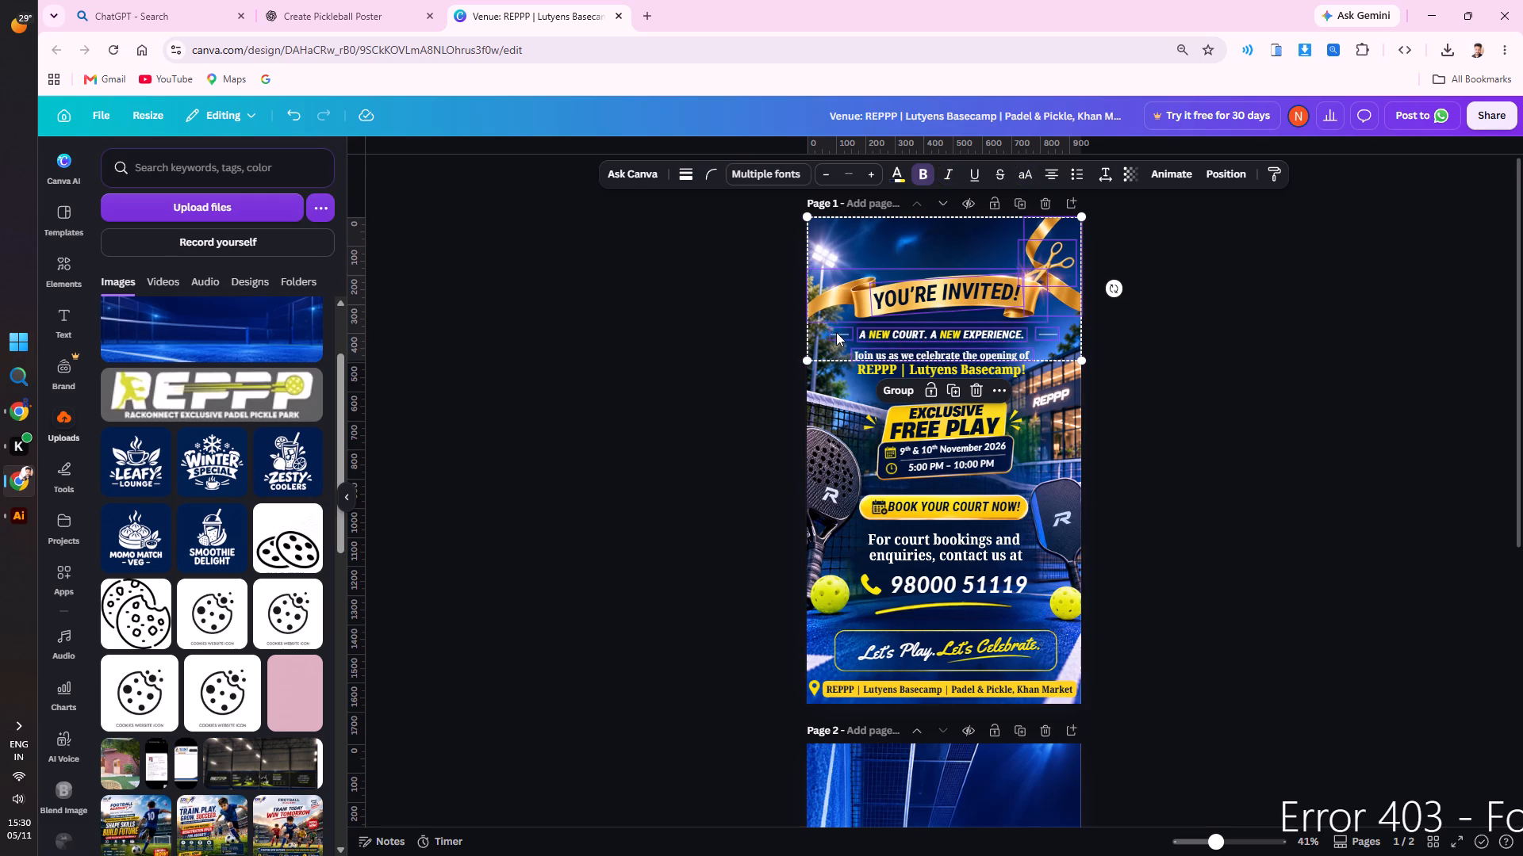
shift+click(884, 367)
Extend the selection with the Exclusive Free Play badge, its side accents, and the framed date and time with their icons.
shift+click(911, 428)
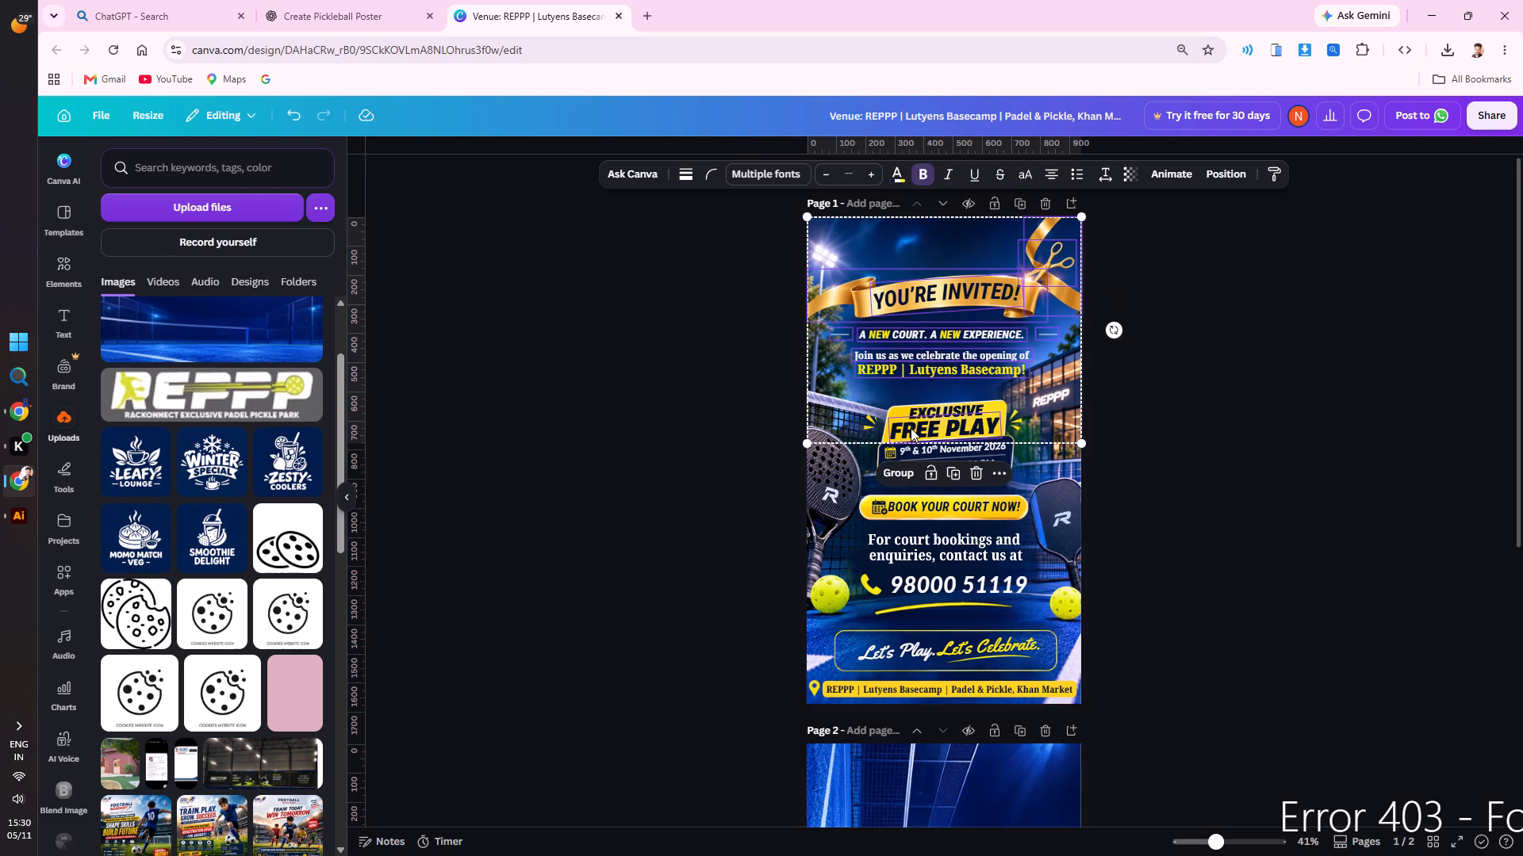
shift+click(933, 407)
shift+click(997, 405)
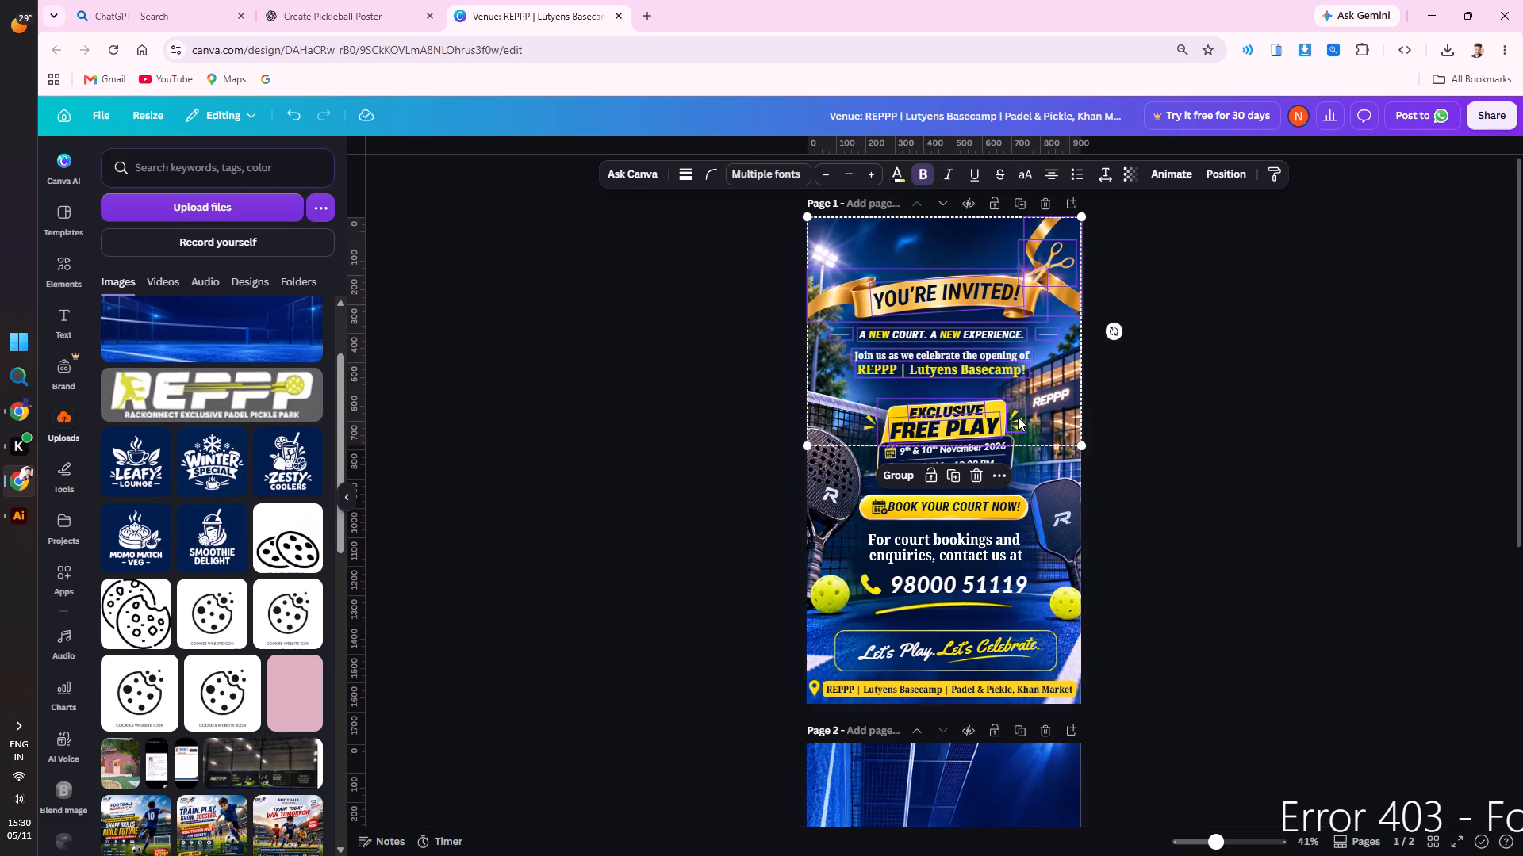
shift+click(1018, 417)
shift+click(869, 419)
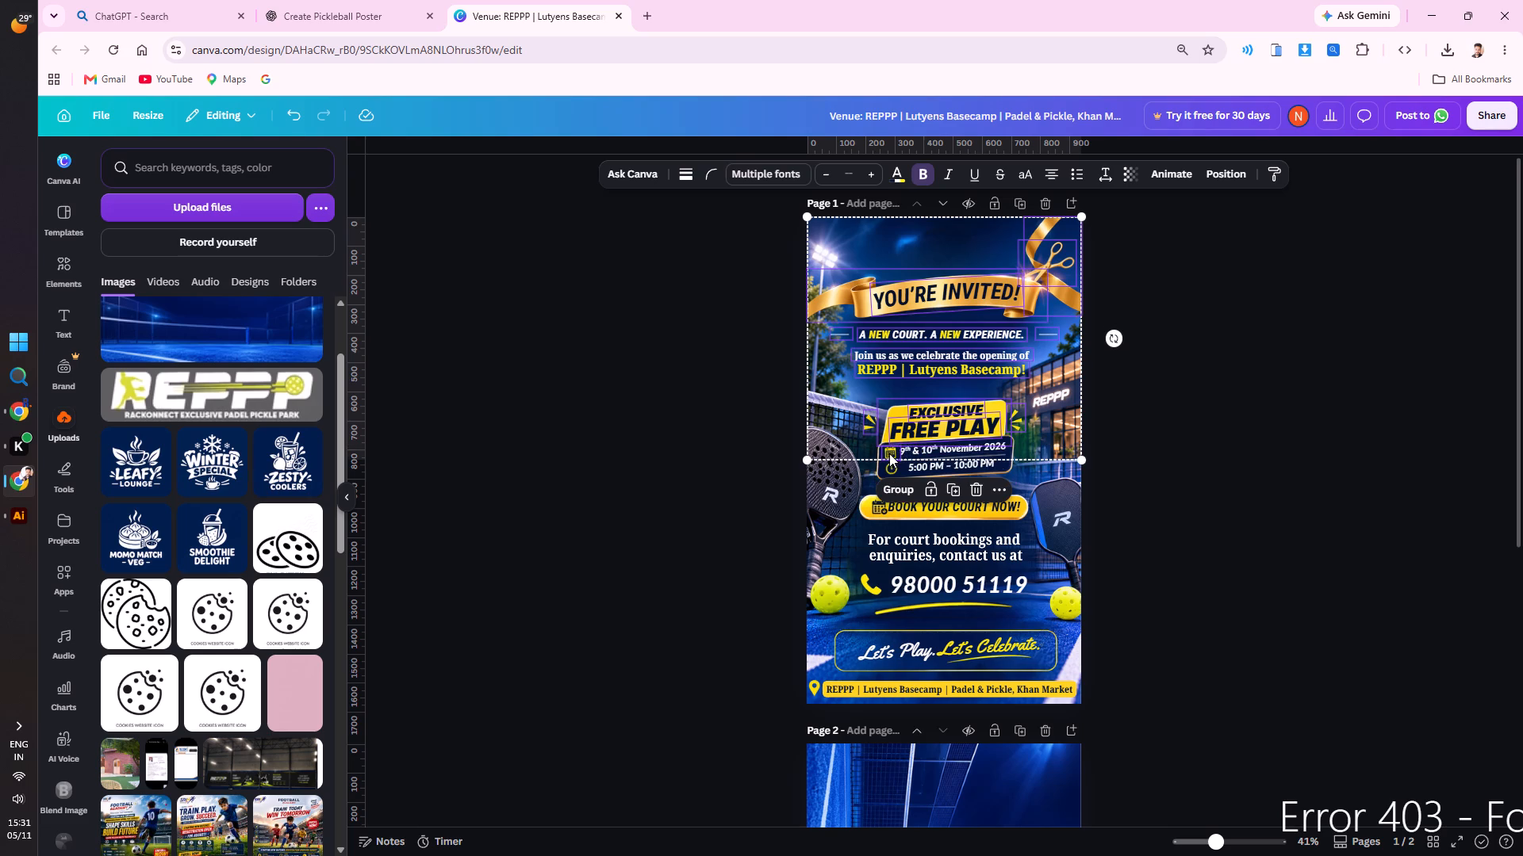
shift+click(889, 453)
shift+click(912, 449)
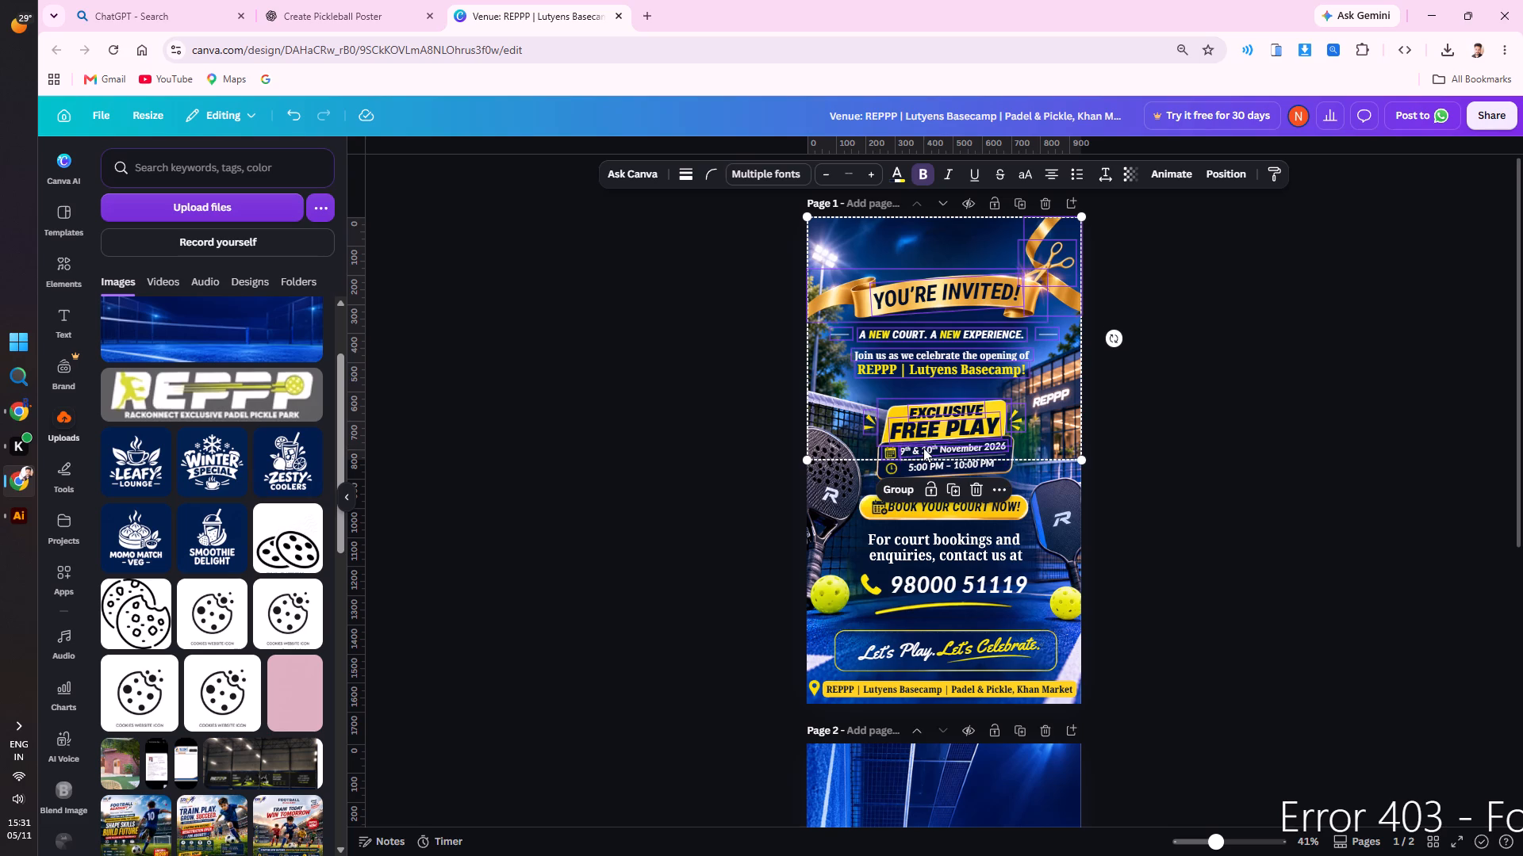
shift+click(926, 446)
shift+click(928, 467)
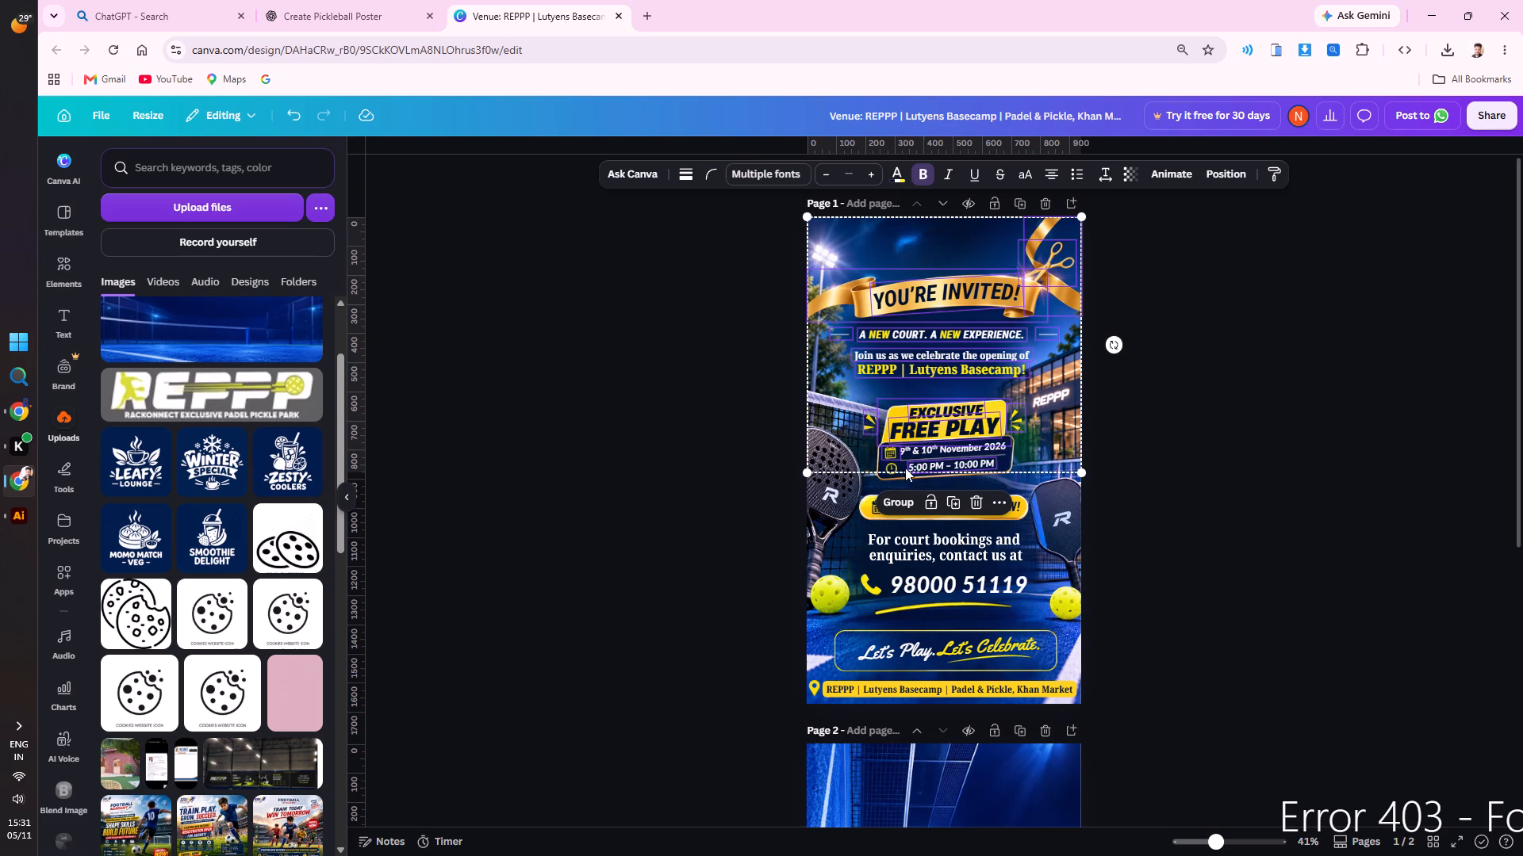
shift+click(895, 466)
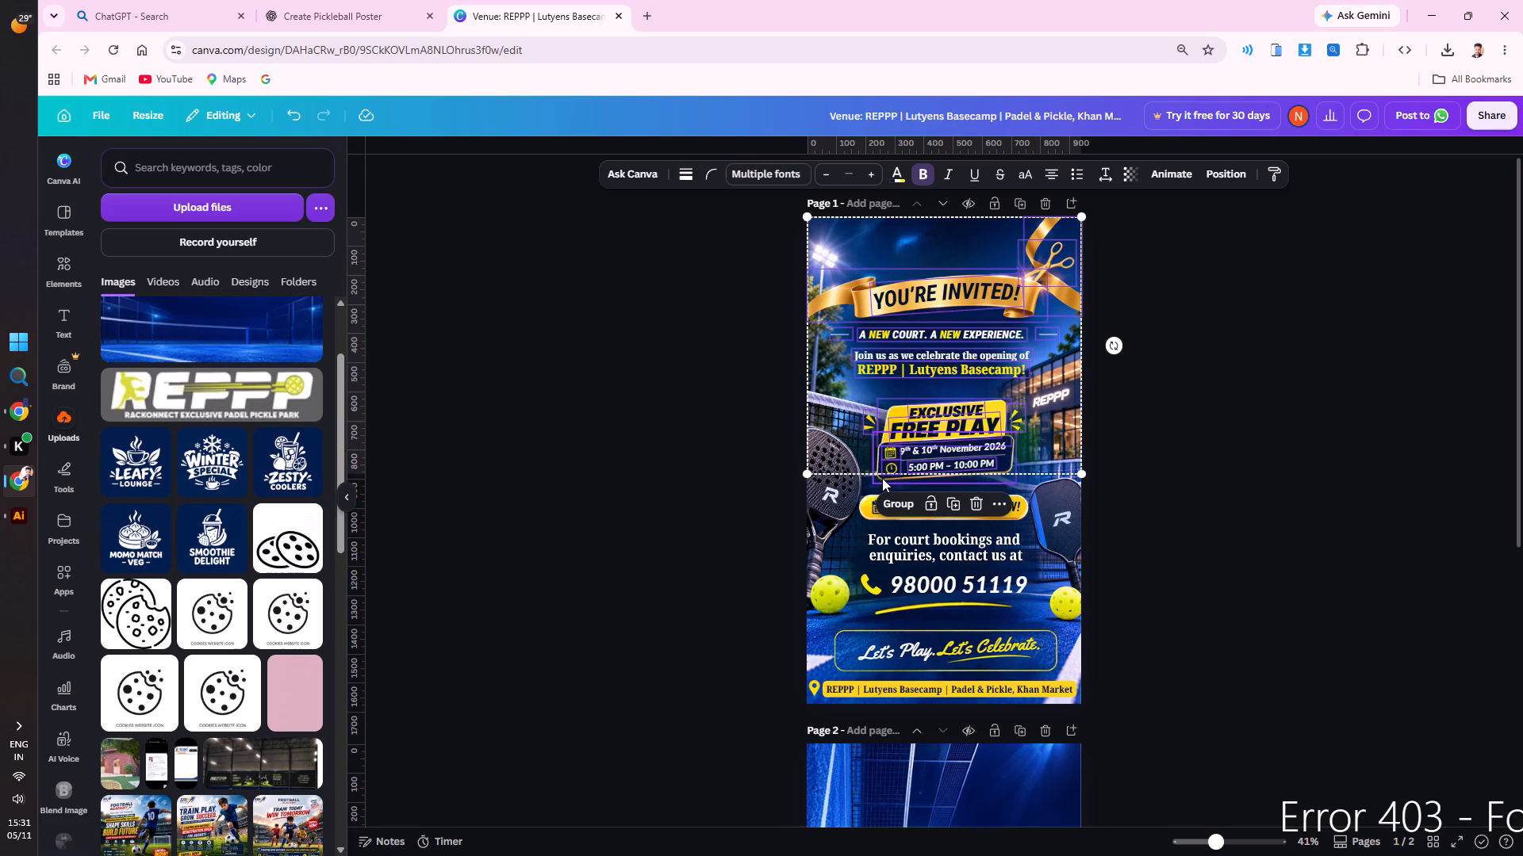
shift+click(882, 479)
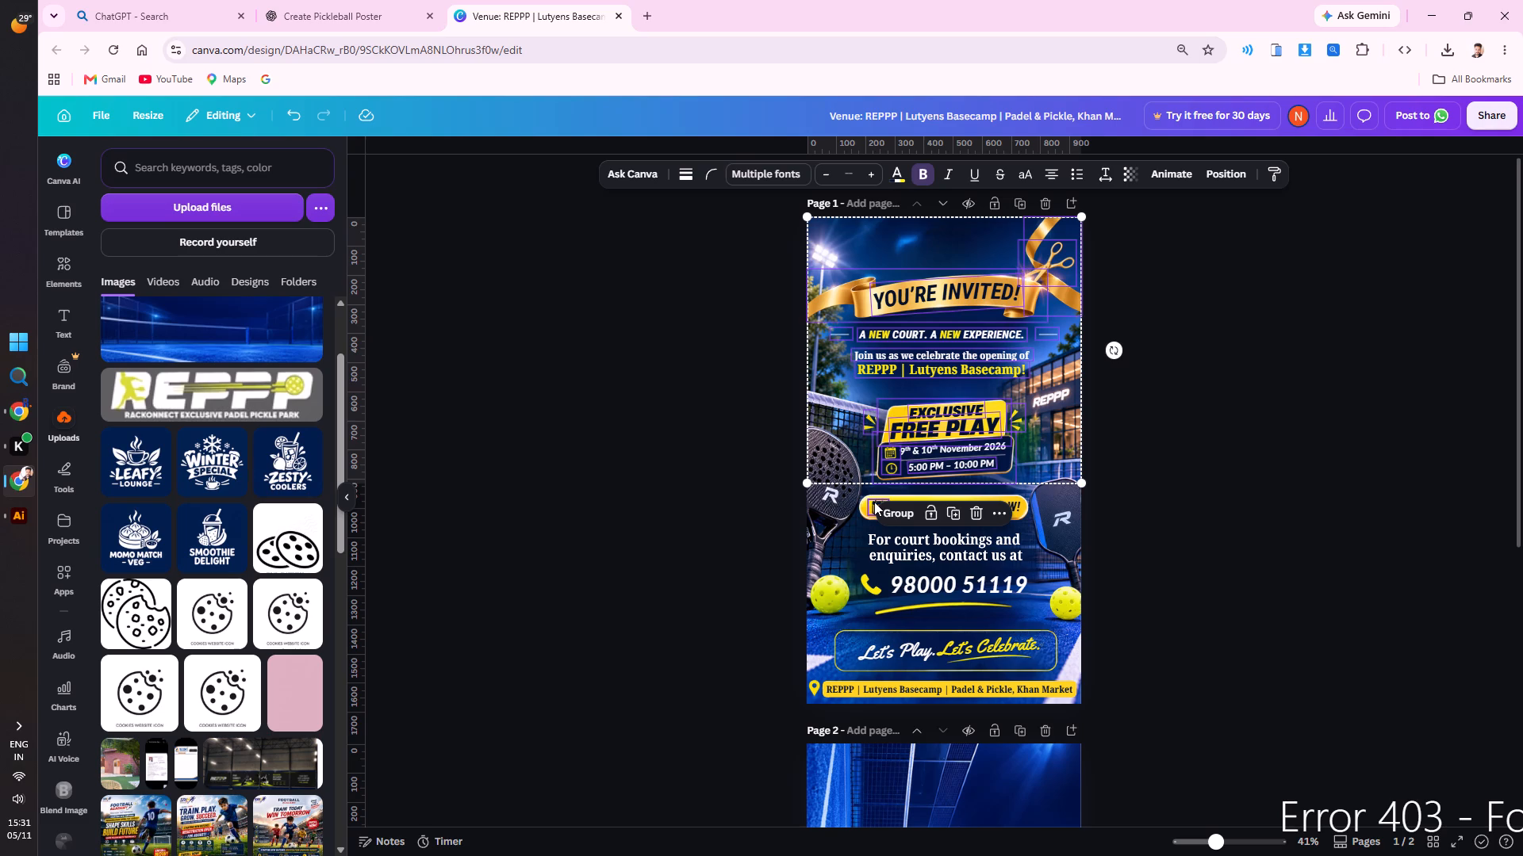
Extend the selection with the Book Your Court Now banner and its icon, the booking enquiry text and the phone number group.
shift+click(874, 502)
shift+click(915, 502)
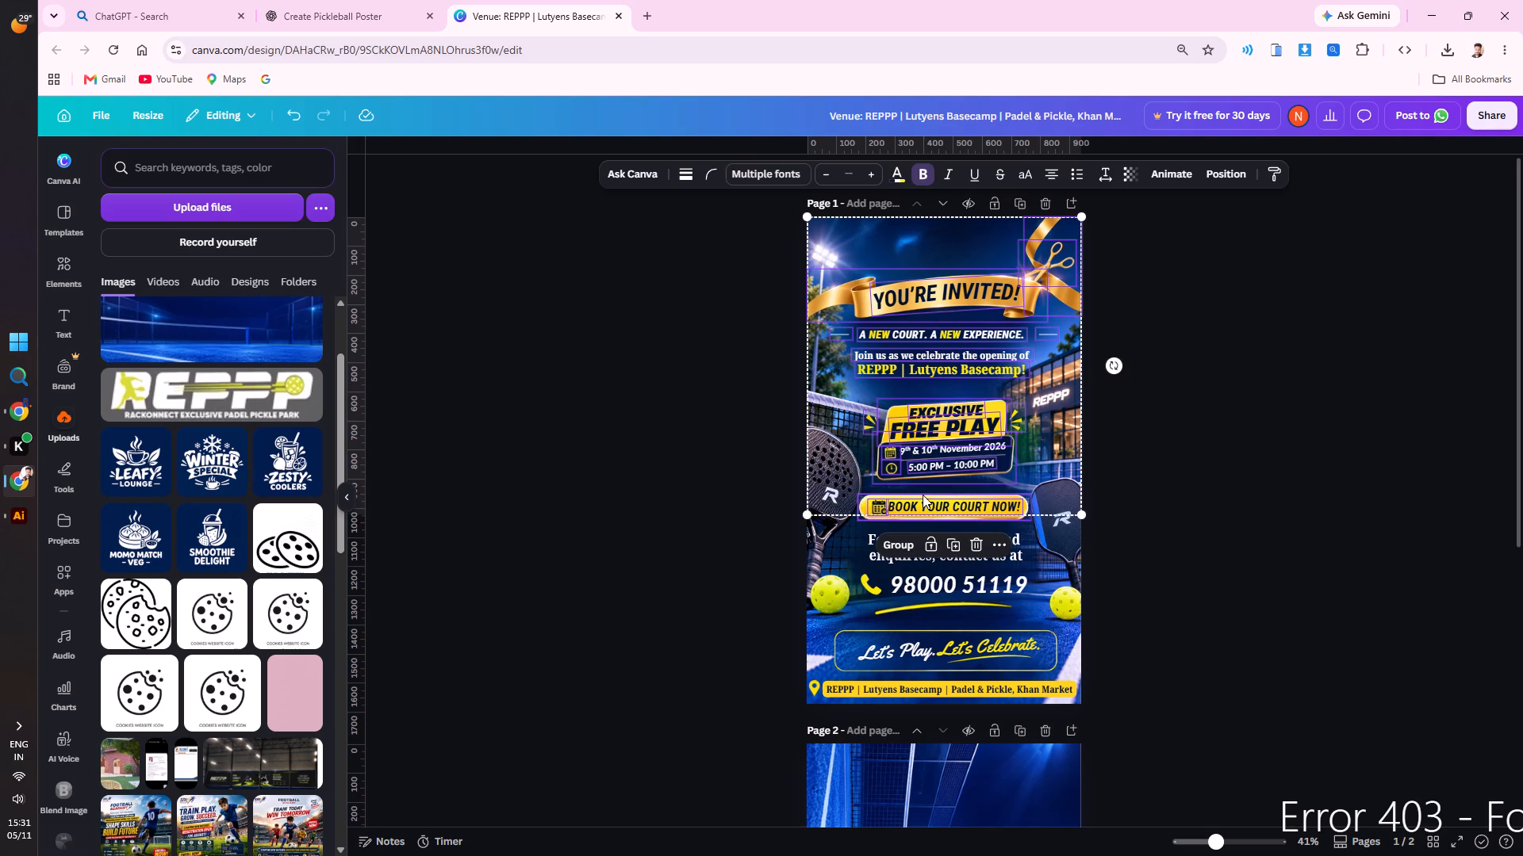
shift+click(923, 495)
shift+click(896, 532)
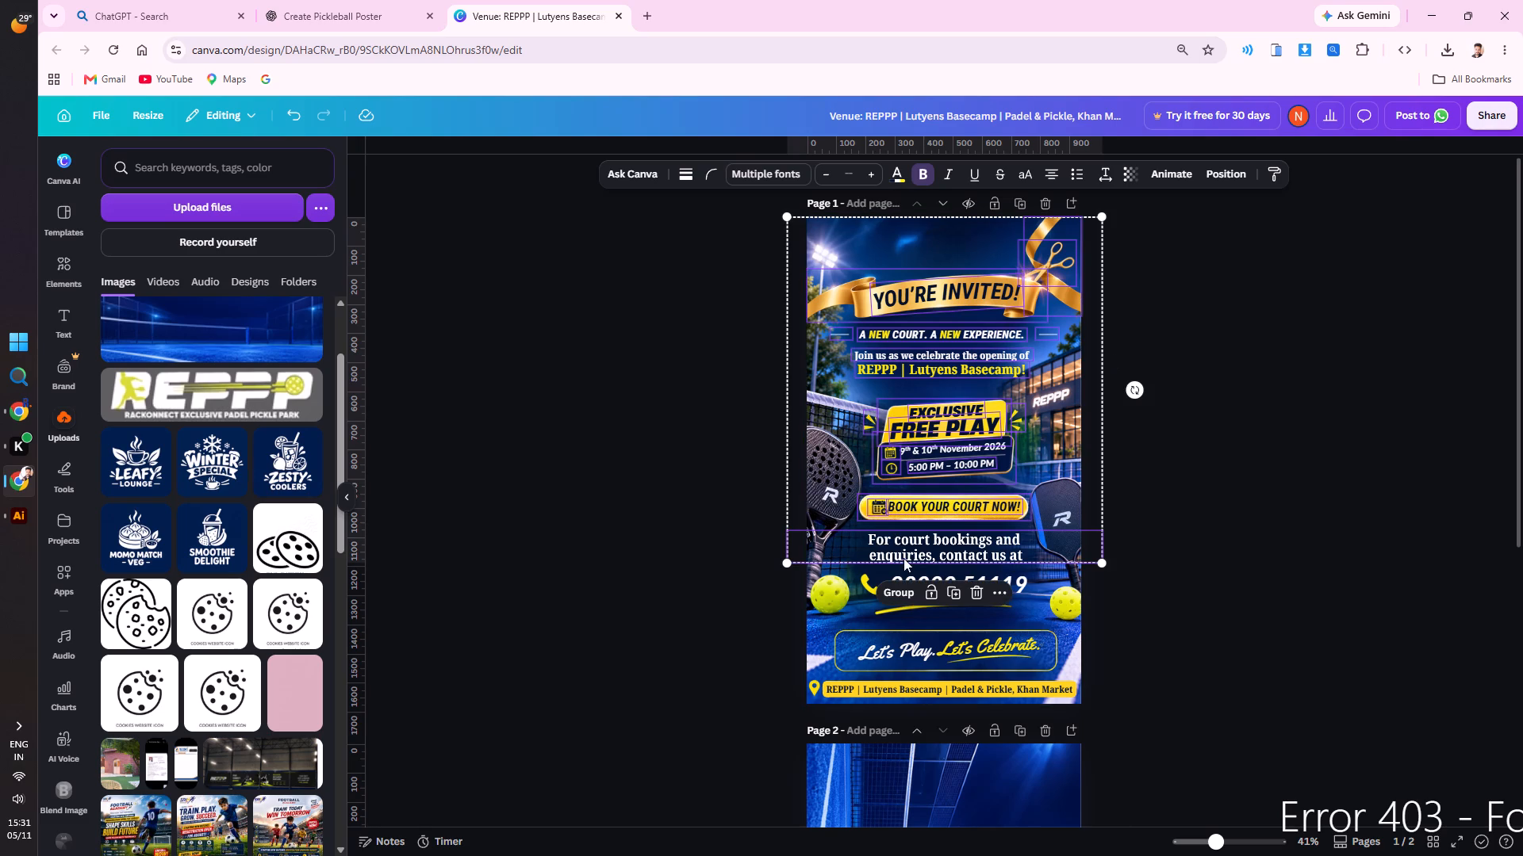
shift+click(904, 573)
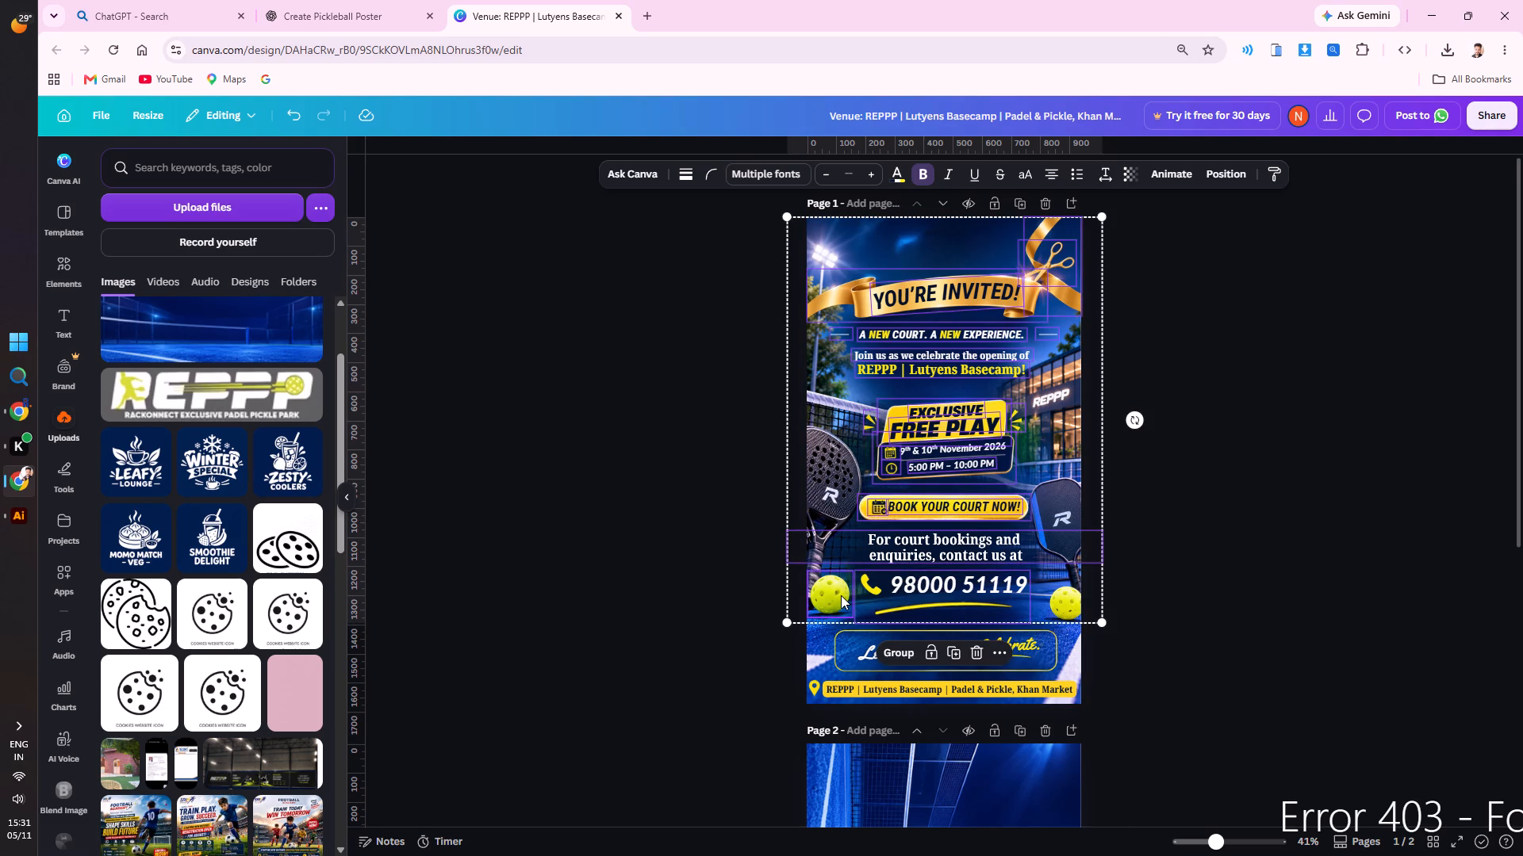
Extend page 1's selection with the two yellow balls, both paddles and the R logos on them.
shift+click(841, 595)
shift+click(827, 483)
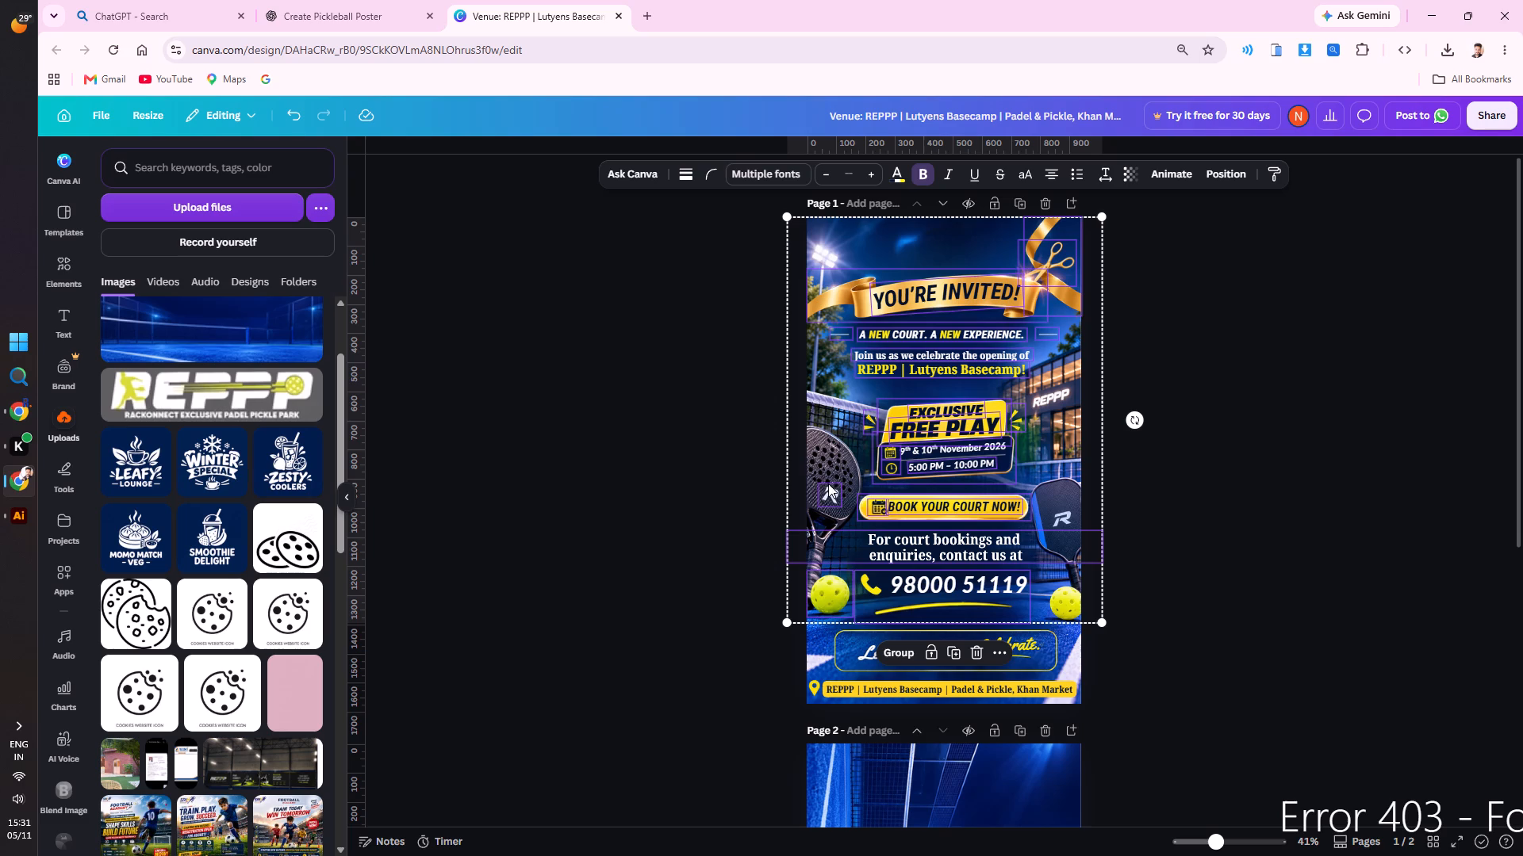
shift+click(832, 464)
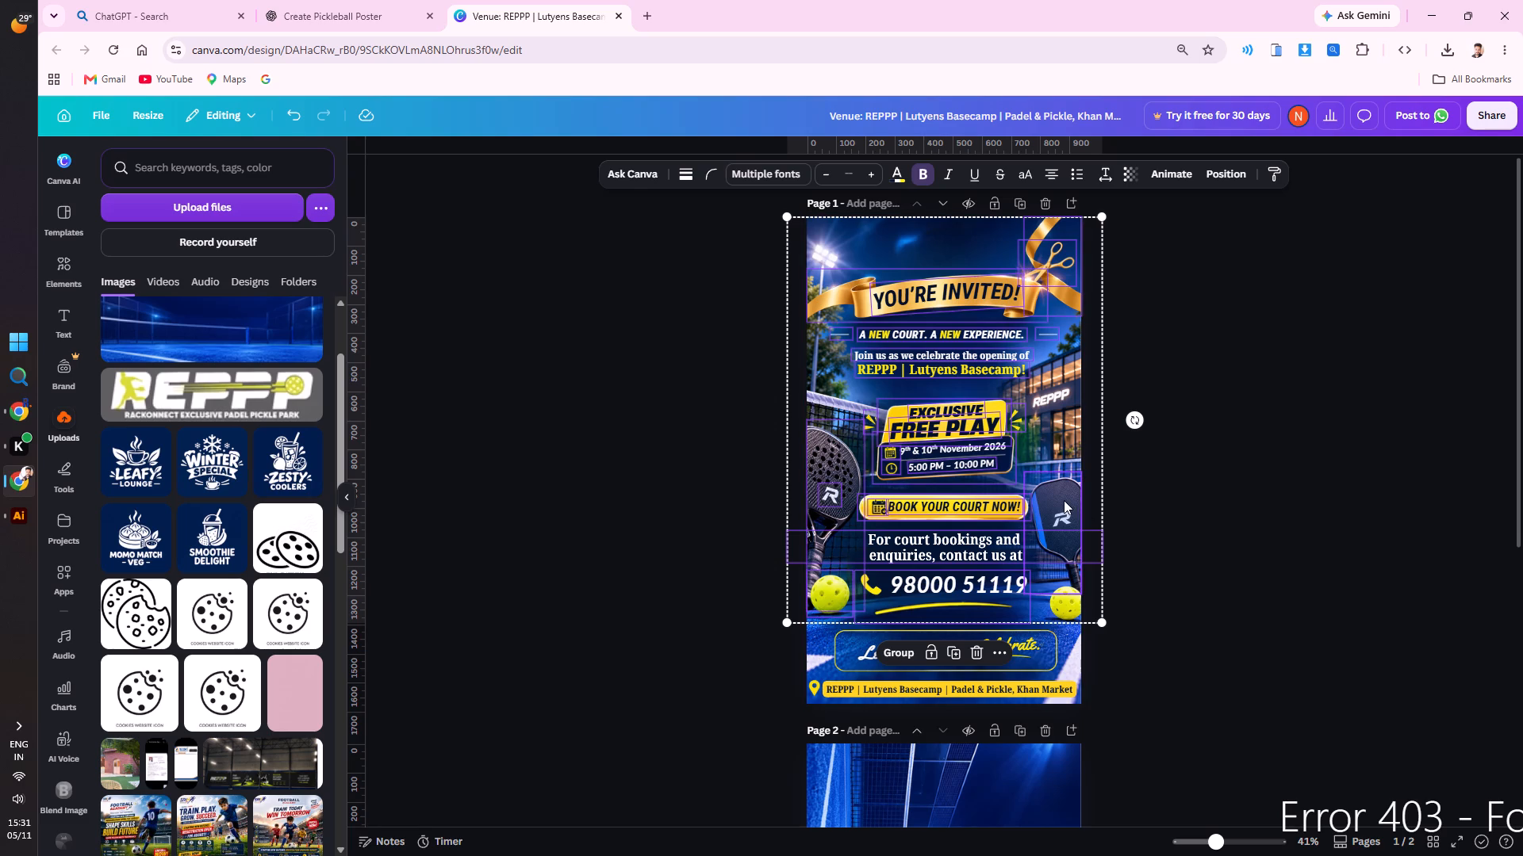
shift+click(1064, 500)
shift+click(1059, 515)
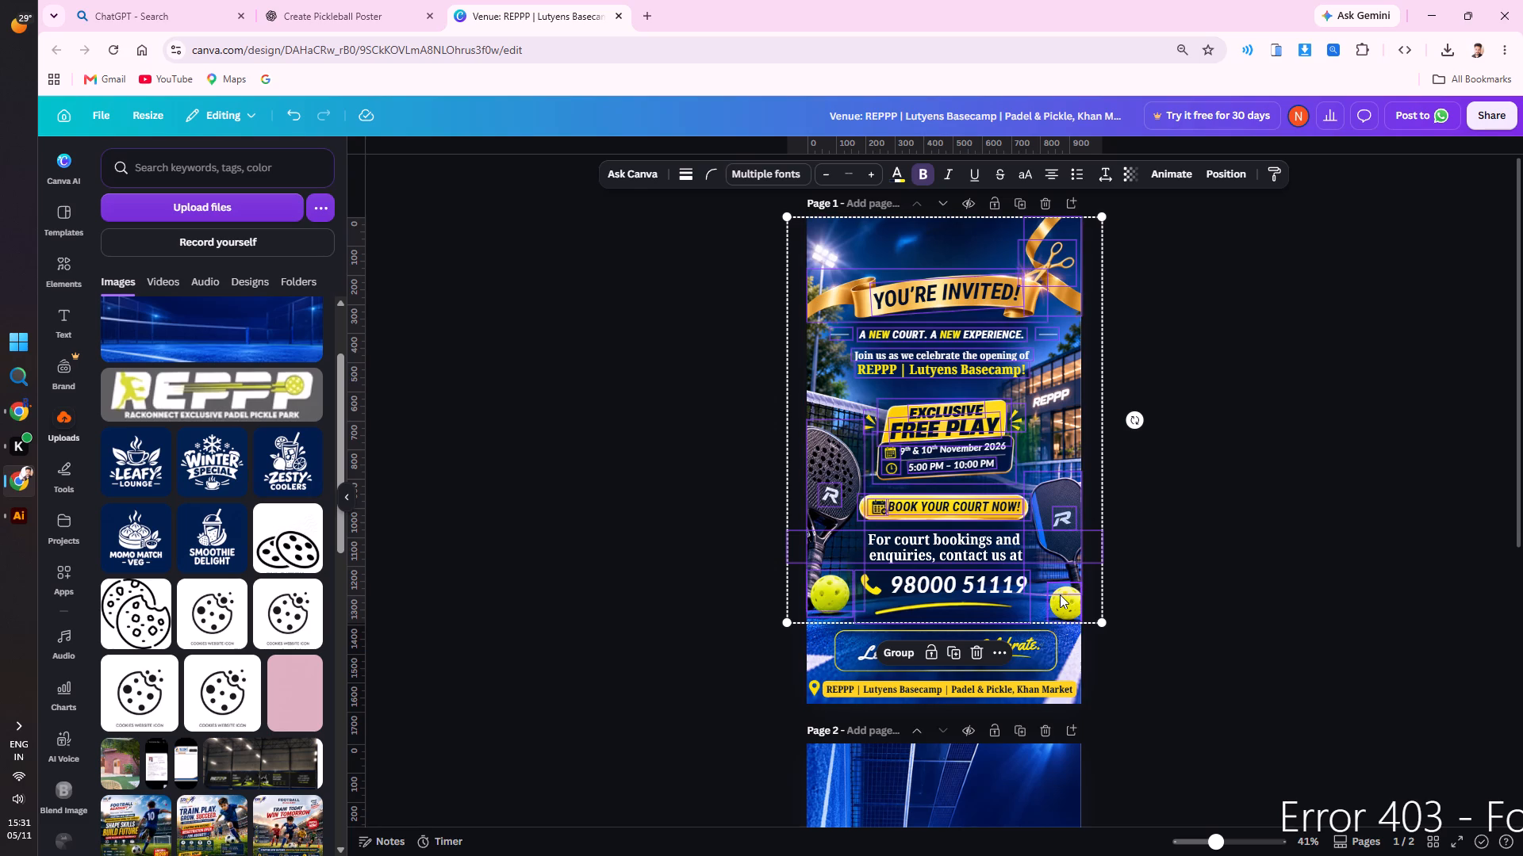
shift+click(1060, 594)
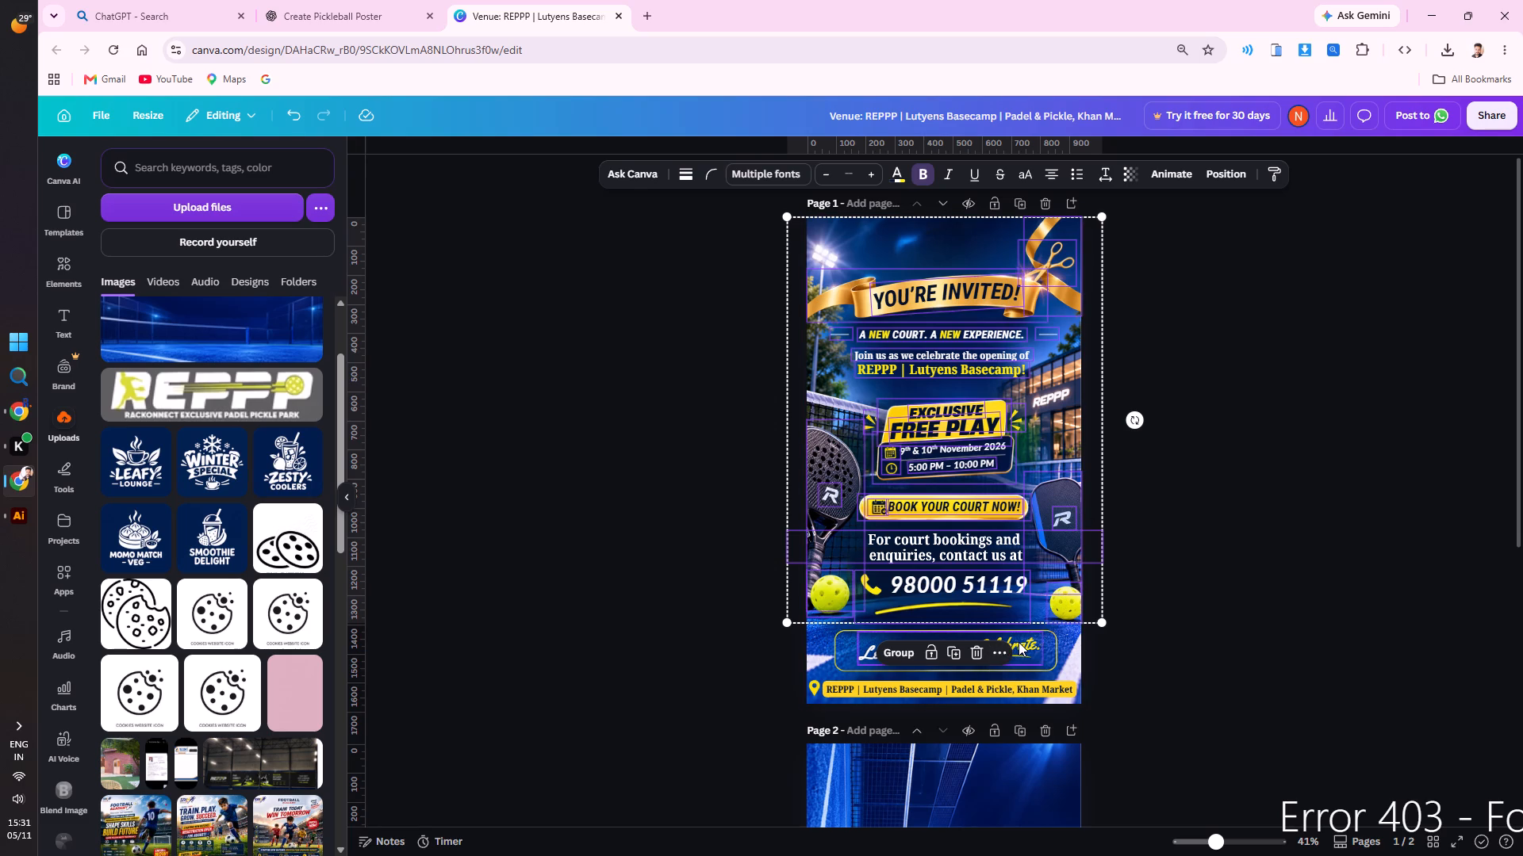
Add the framed Let's Play. Let's Celebrate. slogan, venue banner and location pin to the selection, and group everything selected.
shift+click(1019, 642)
shift+click(1028, 670)
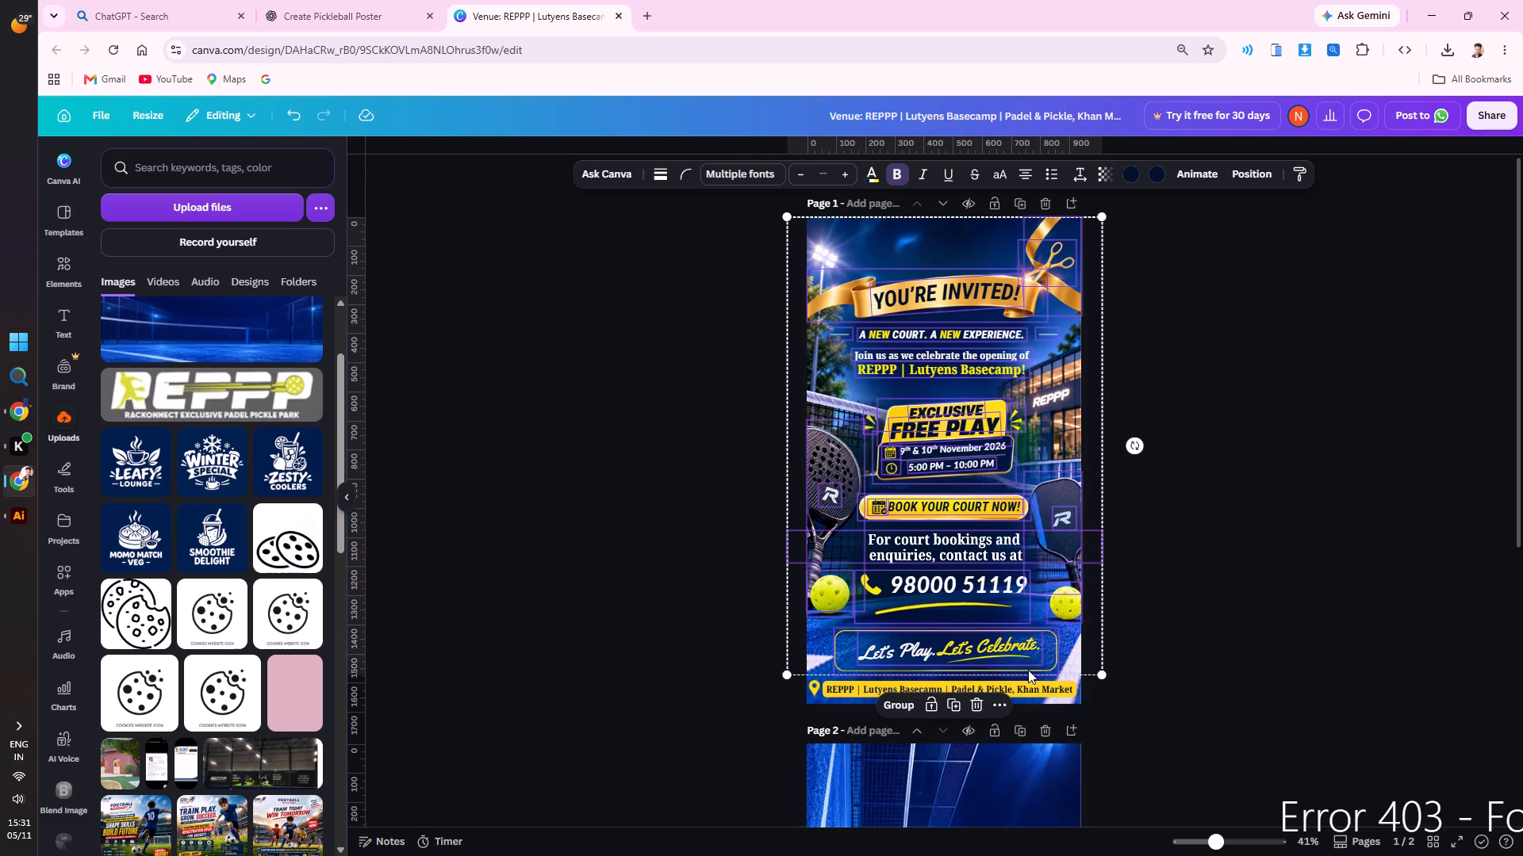
shift+click(1016, 687)
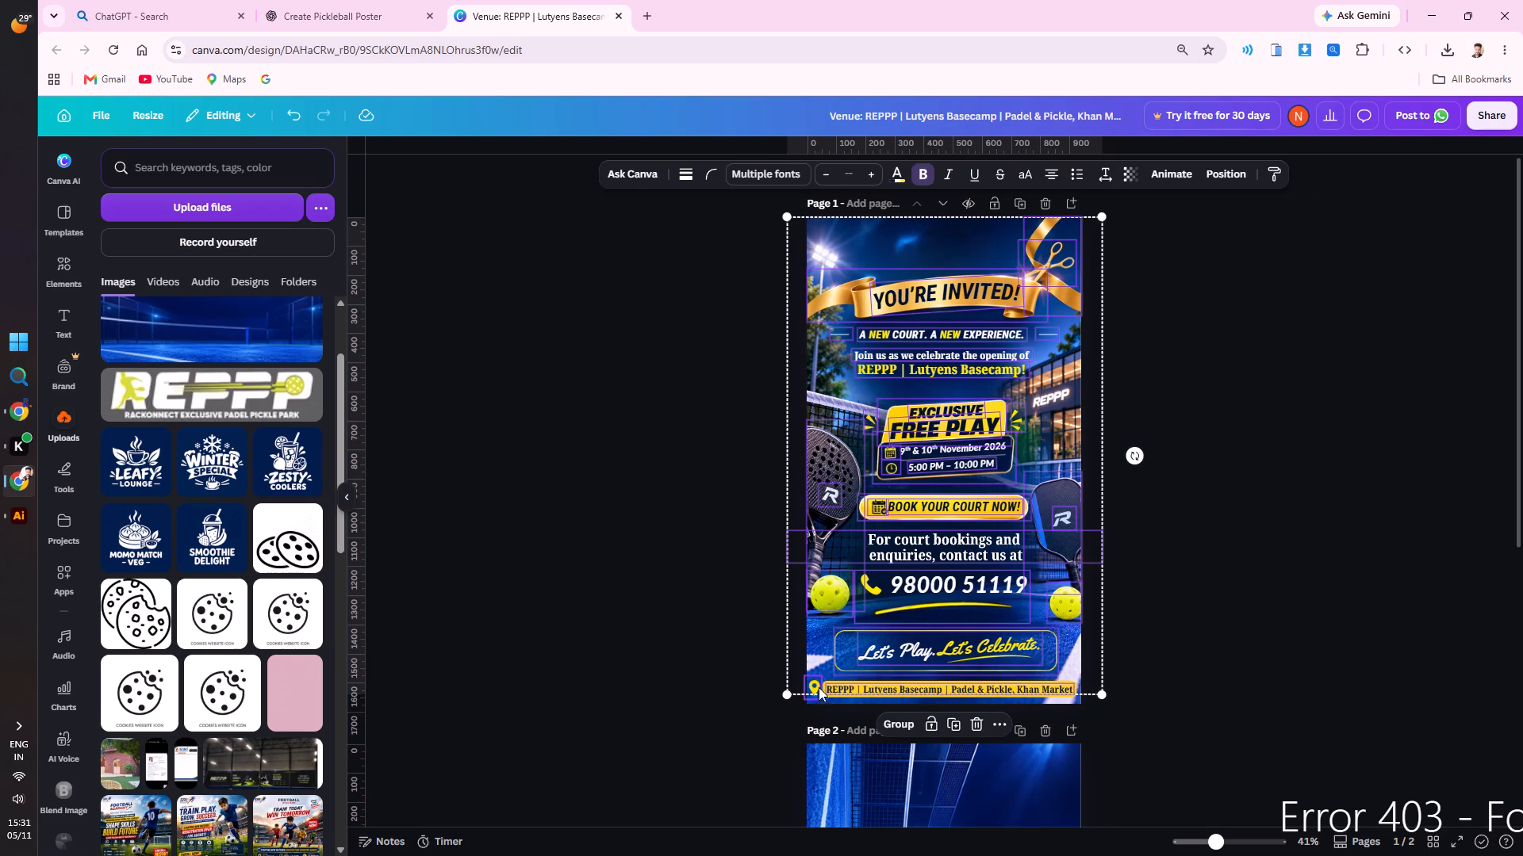
shift+click(811, 686)
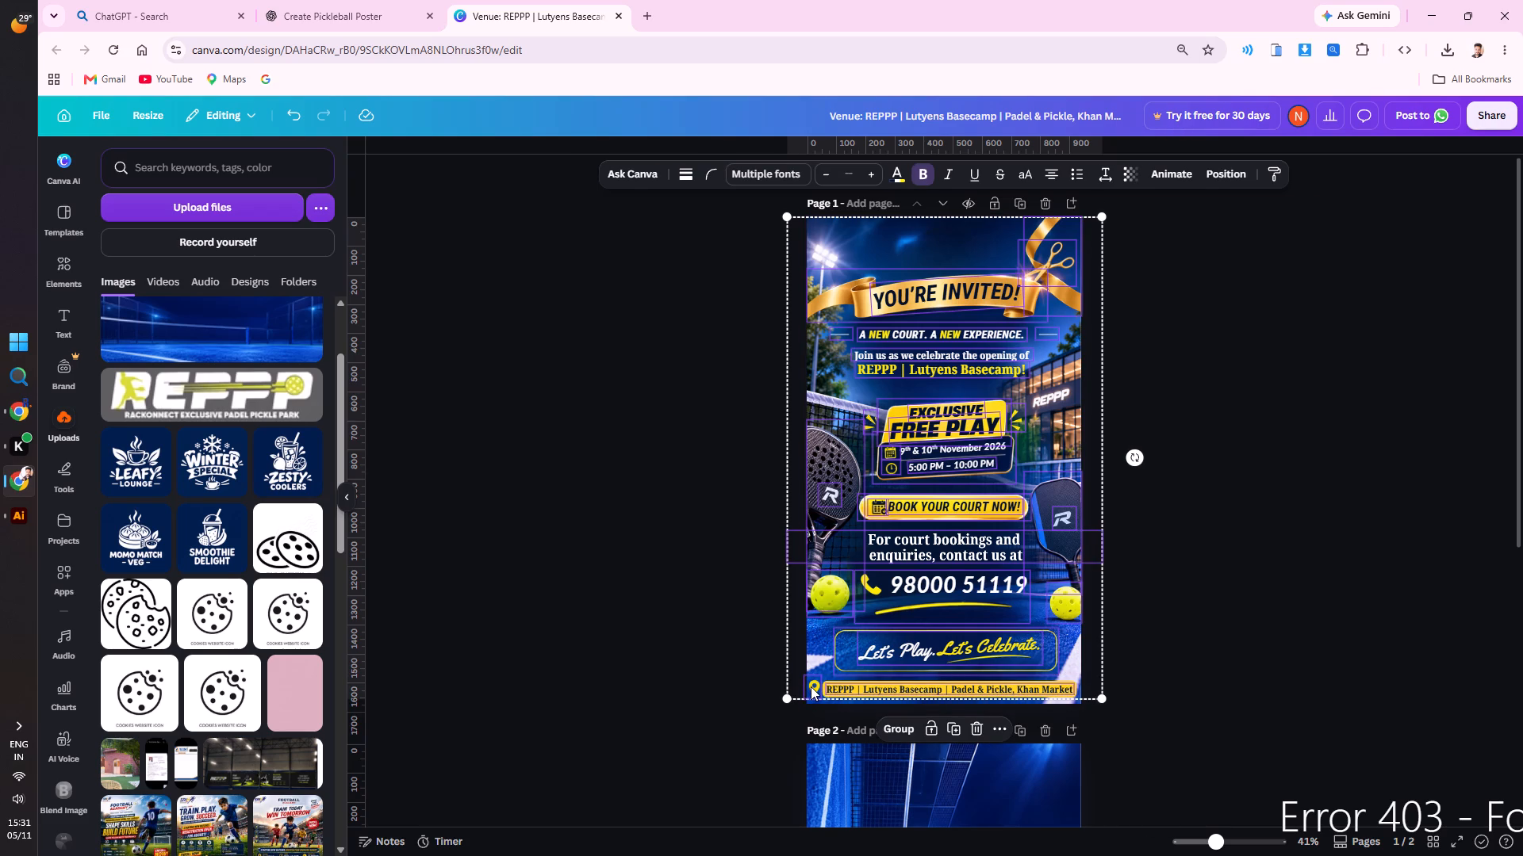
click(905, 732)
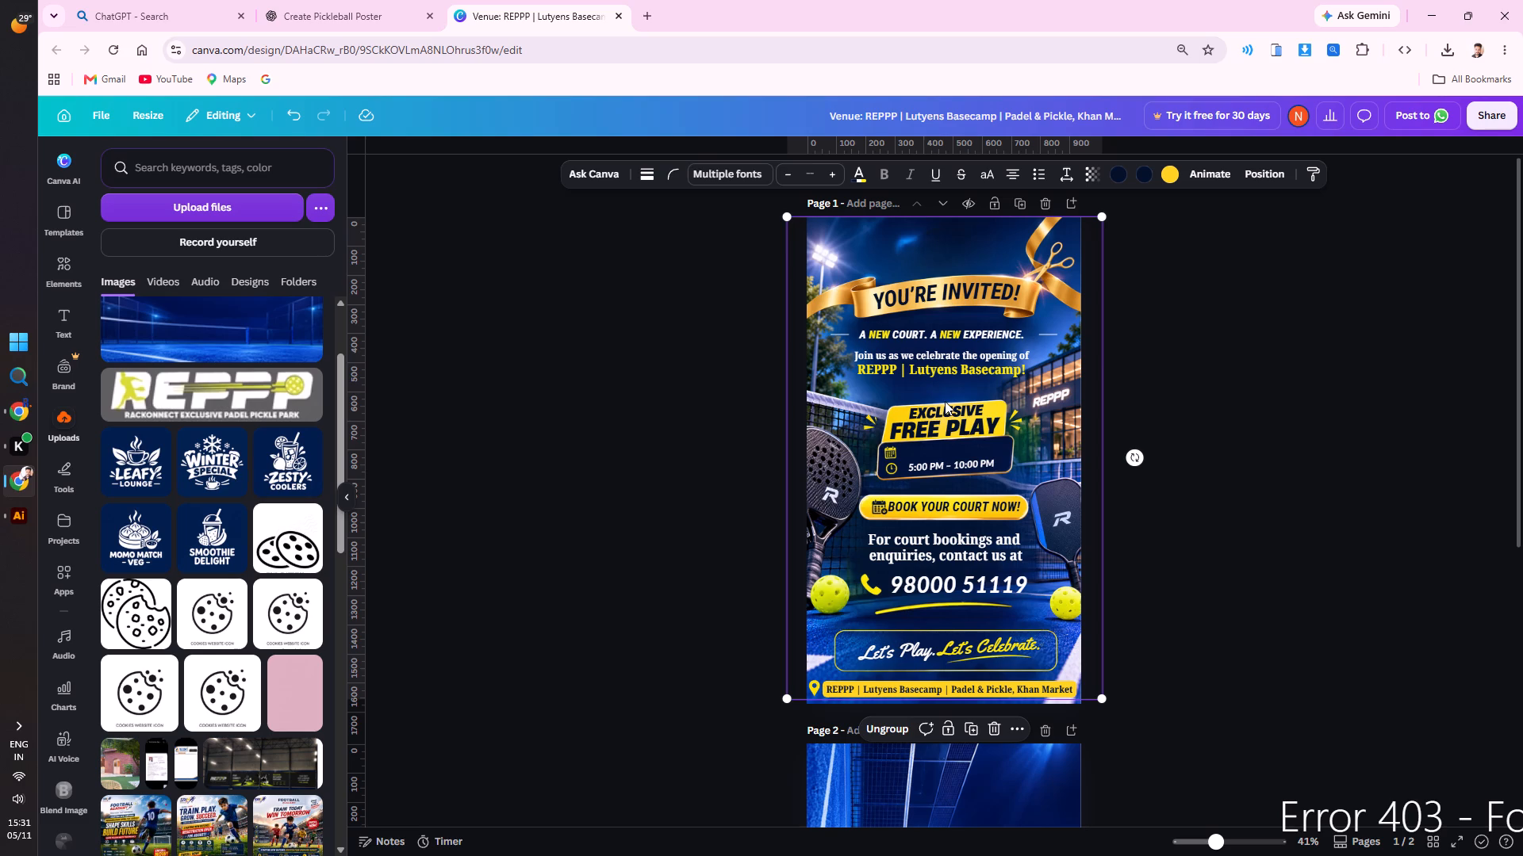
Copy page 1's invitation group onto page 2 and centre it horizontally over the blue court background.
drag(945, 411, 1037, 453)
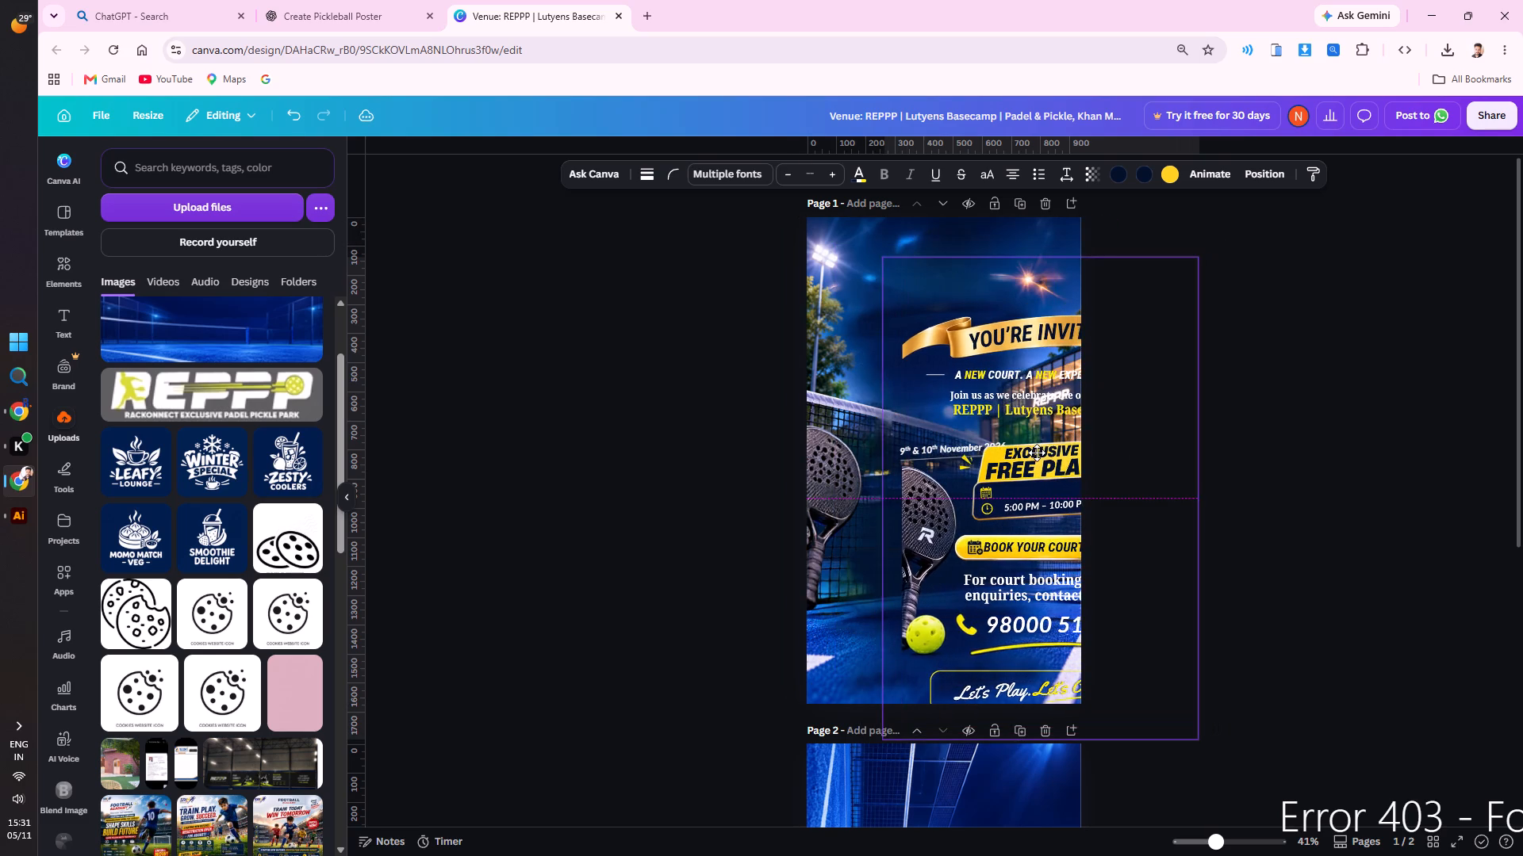
drag(1037, 453, 976, 377)
key(ctrl+c)
scroll(965, 377, down, 6)
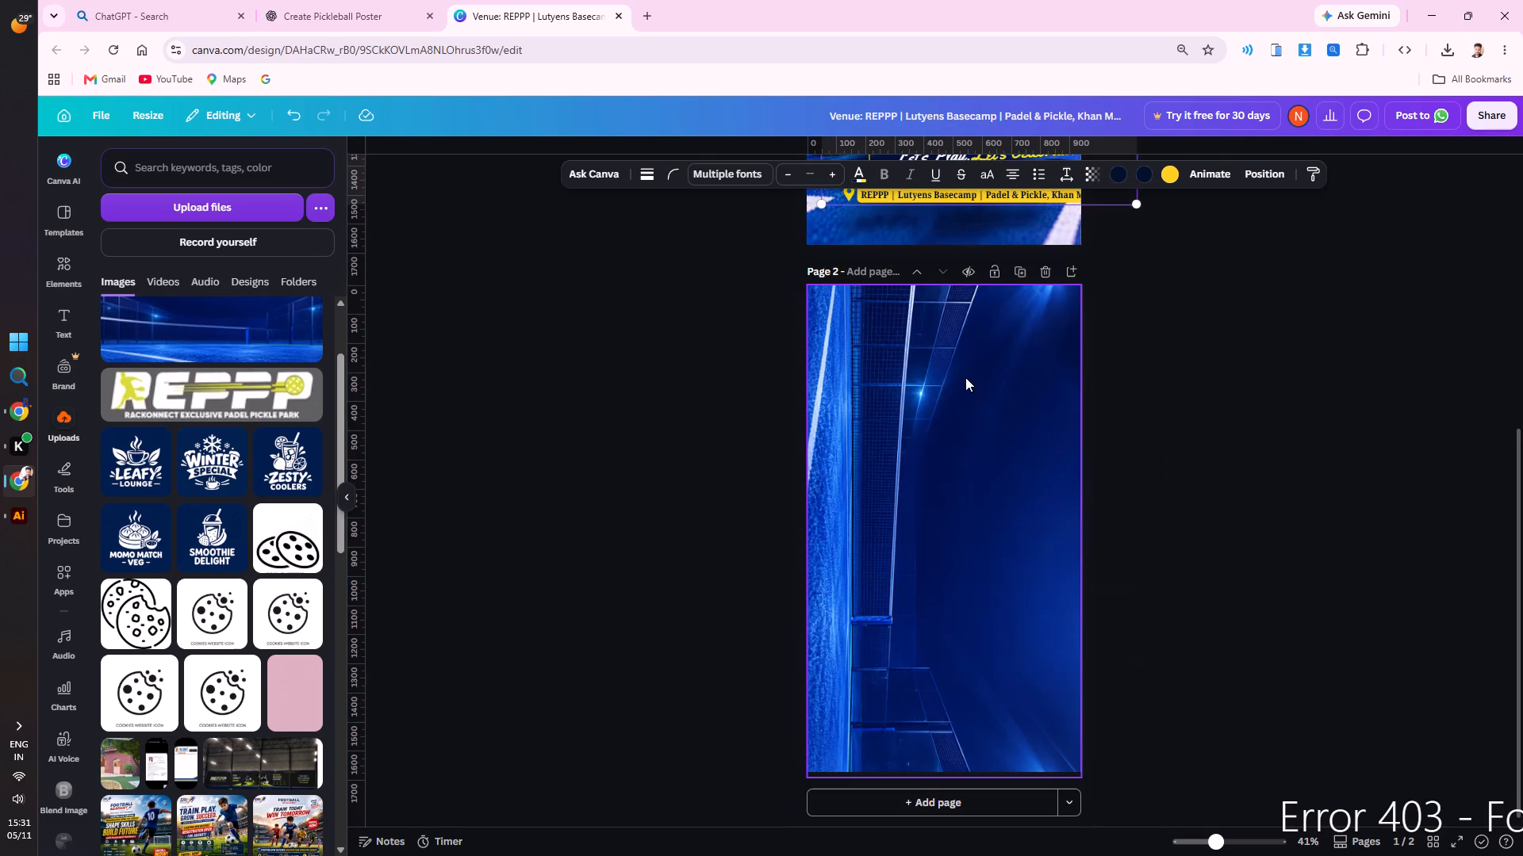
click(955, 453)
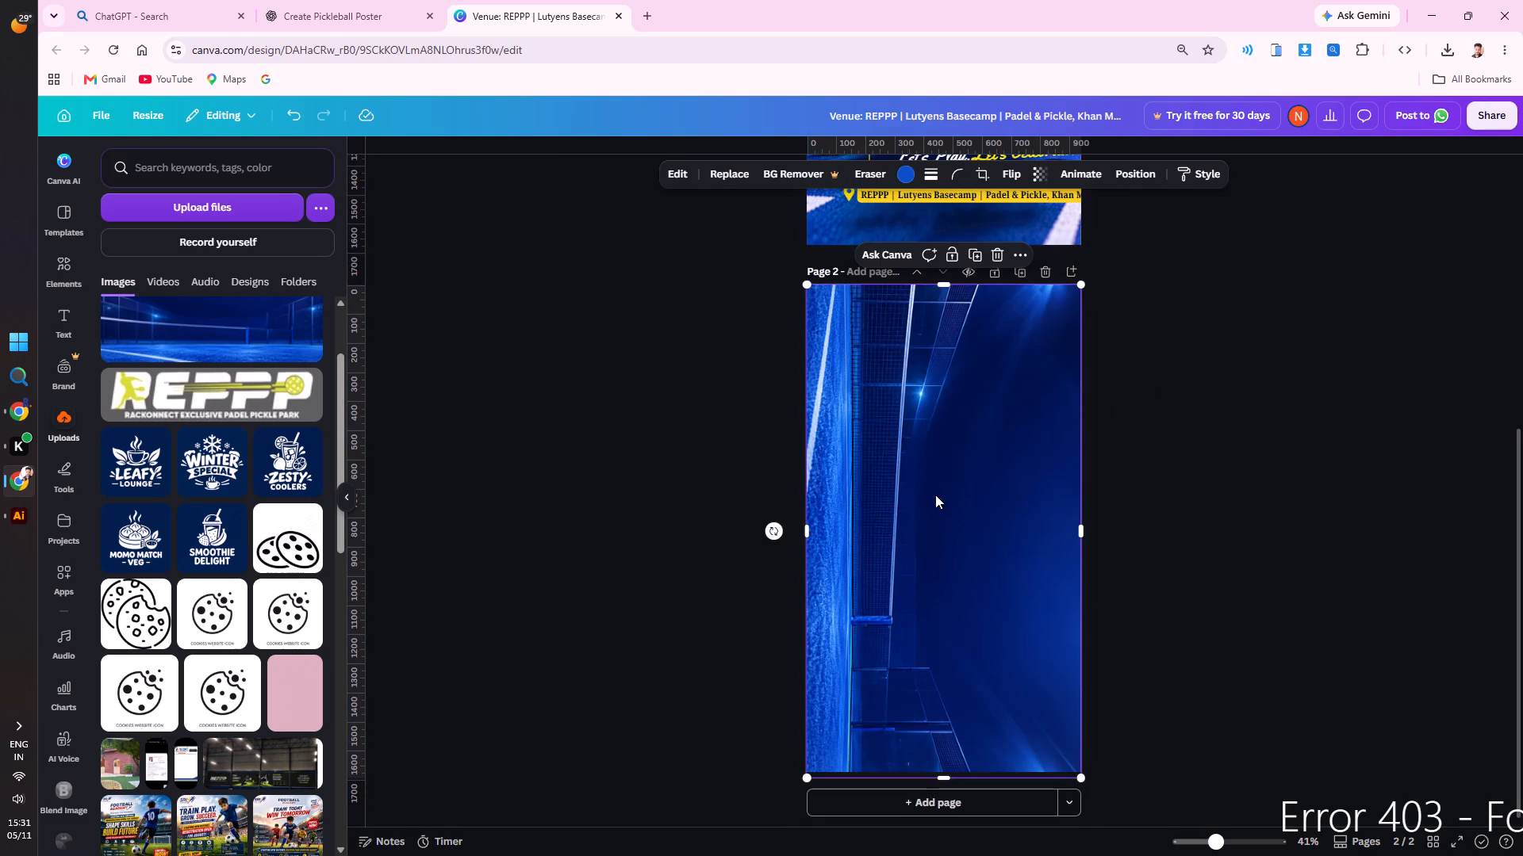
key(ctrl+v)
drag(1019, 457, 1005, 459)
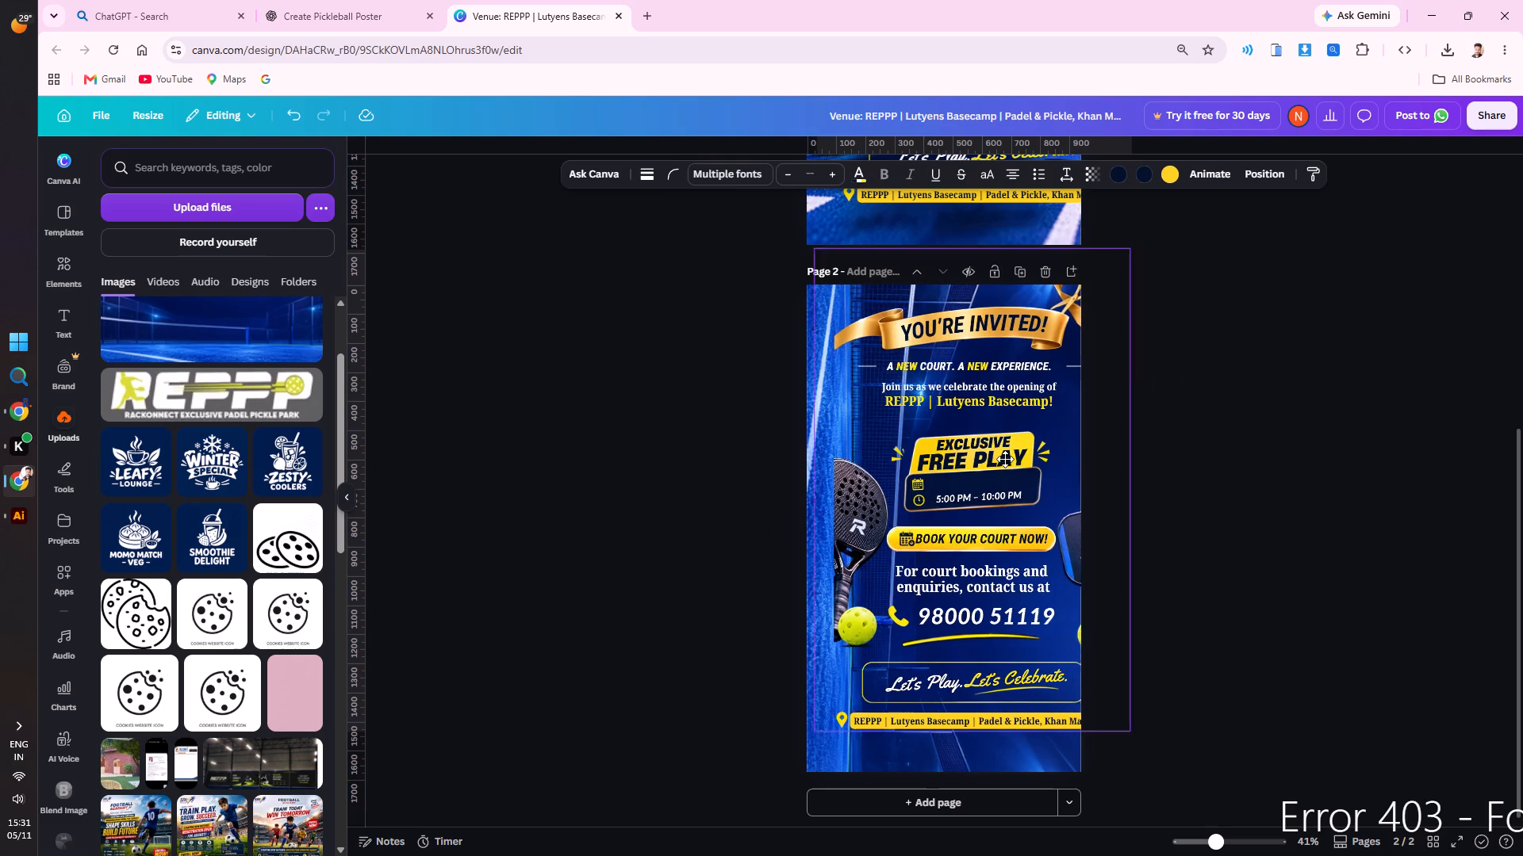
drag(1005, 459, 982, 484)
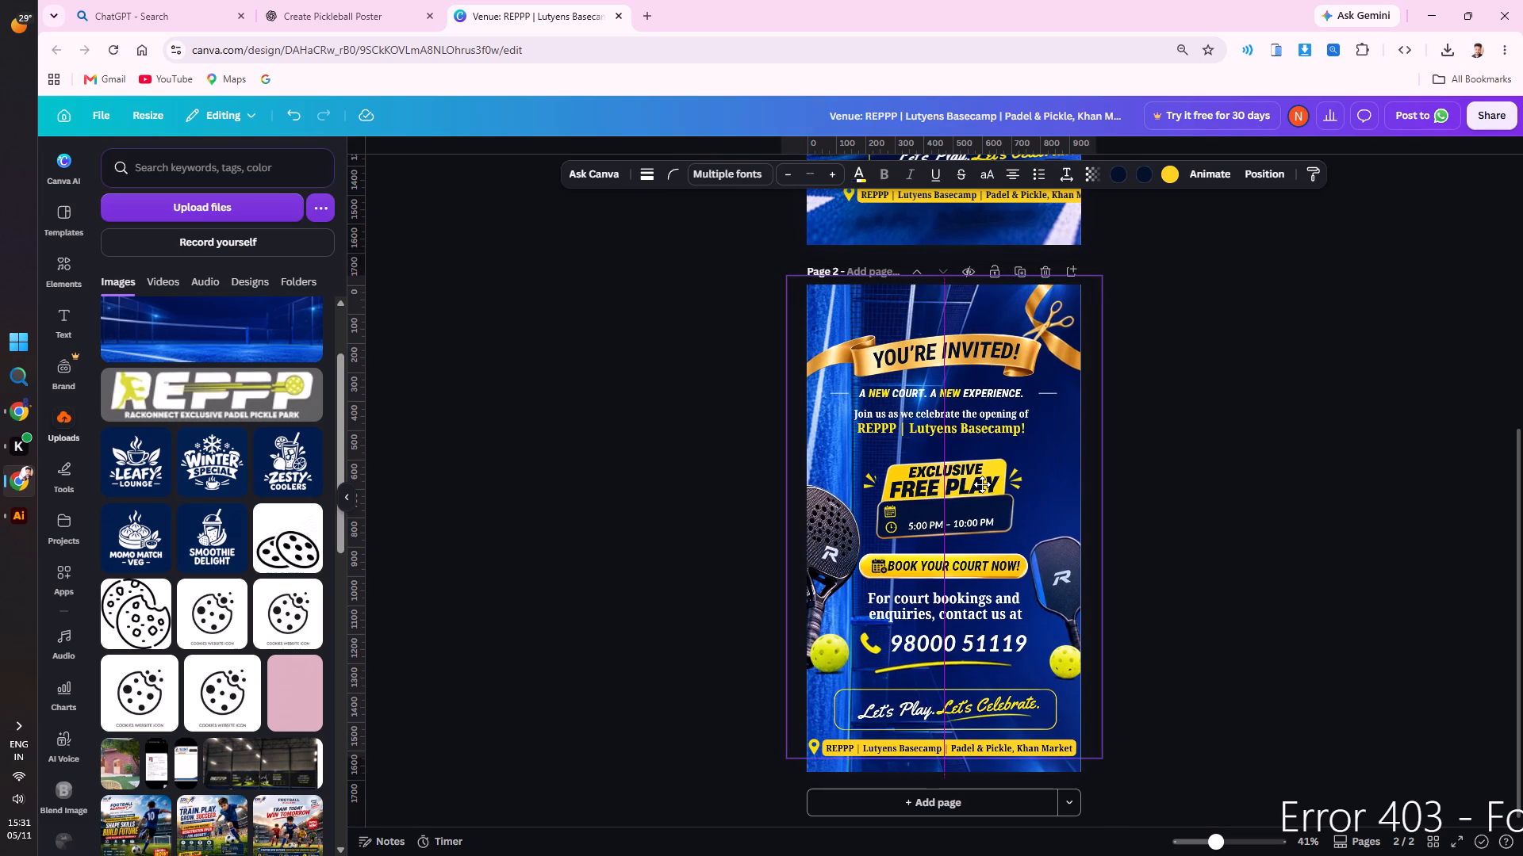
drag(982, 484, 985, 489)
click(1197, 330)
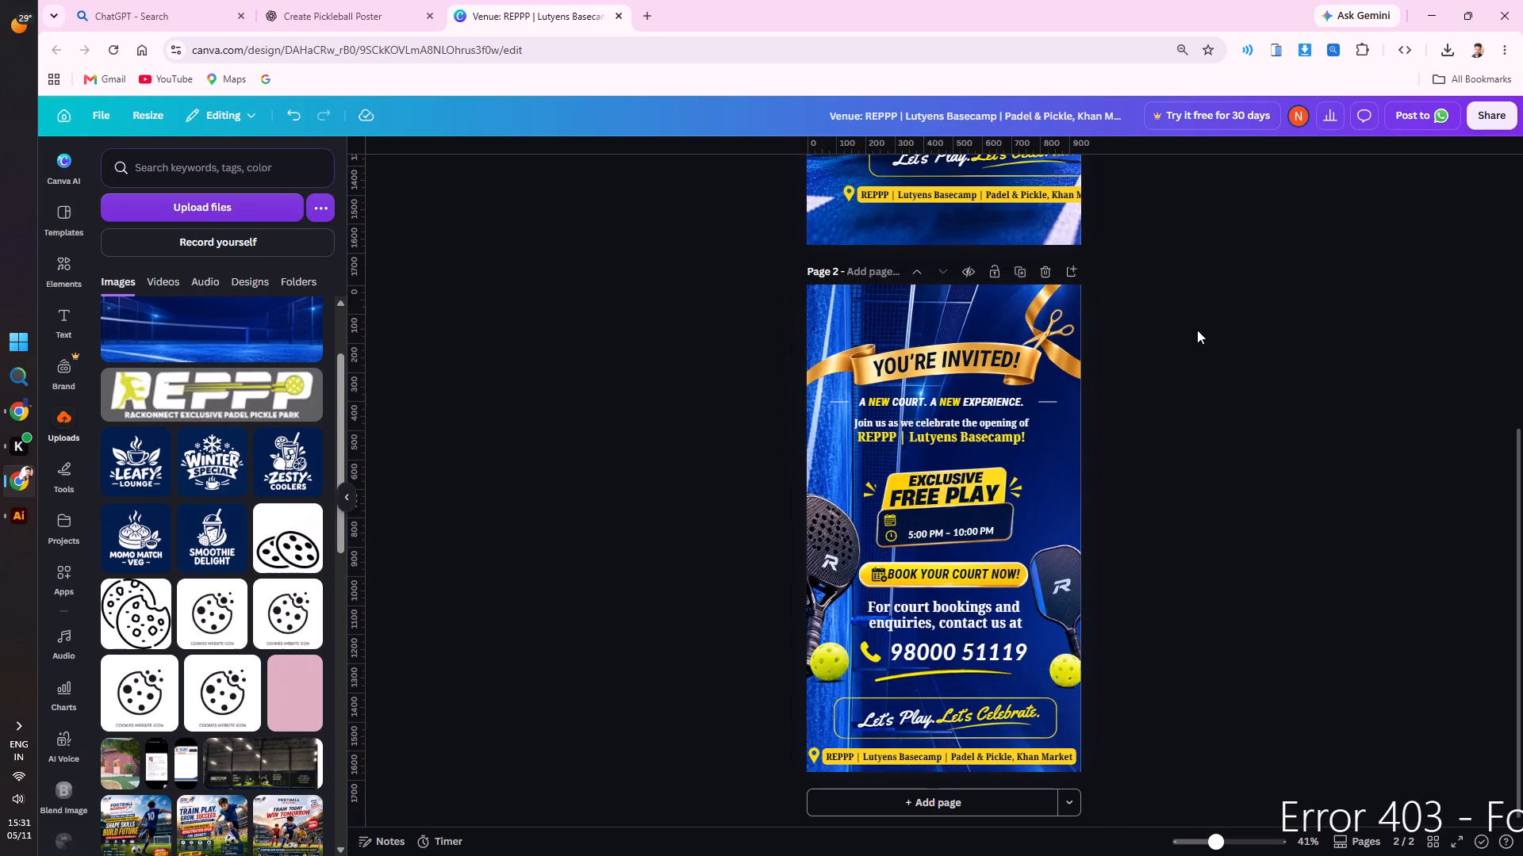
Move page 1's invitation group aside, partly off the page, to clear the ungrouped 9th & 10th November 2026 date.
scroll(1147, 277, up, 3)
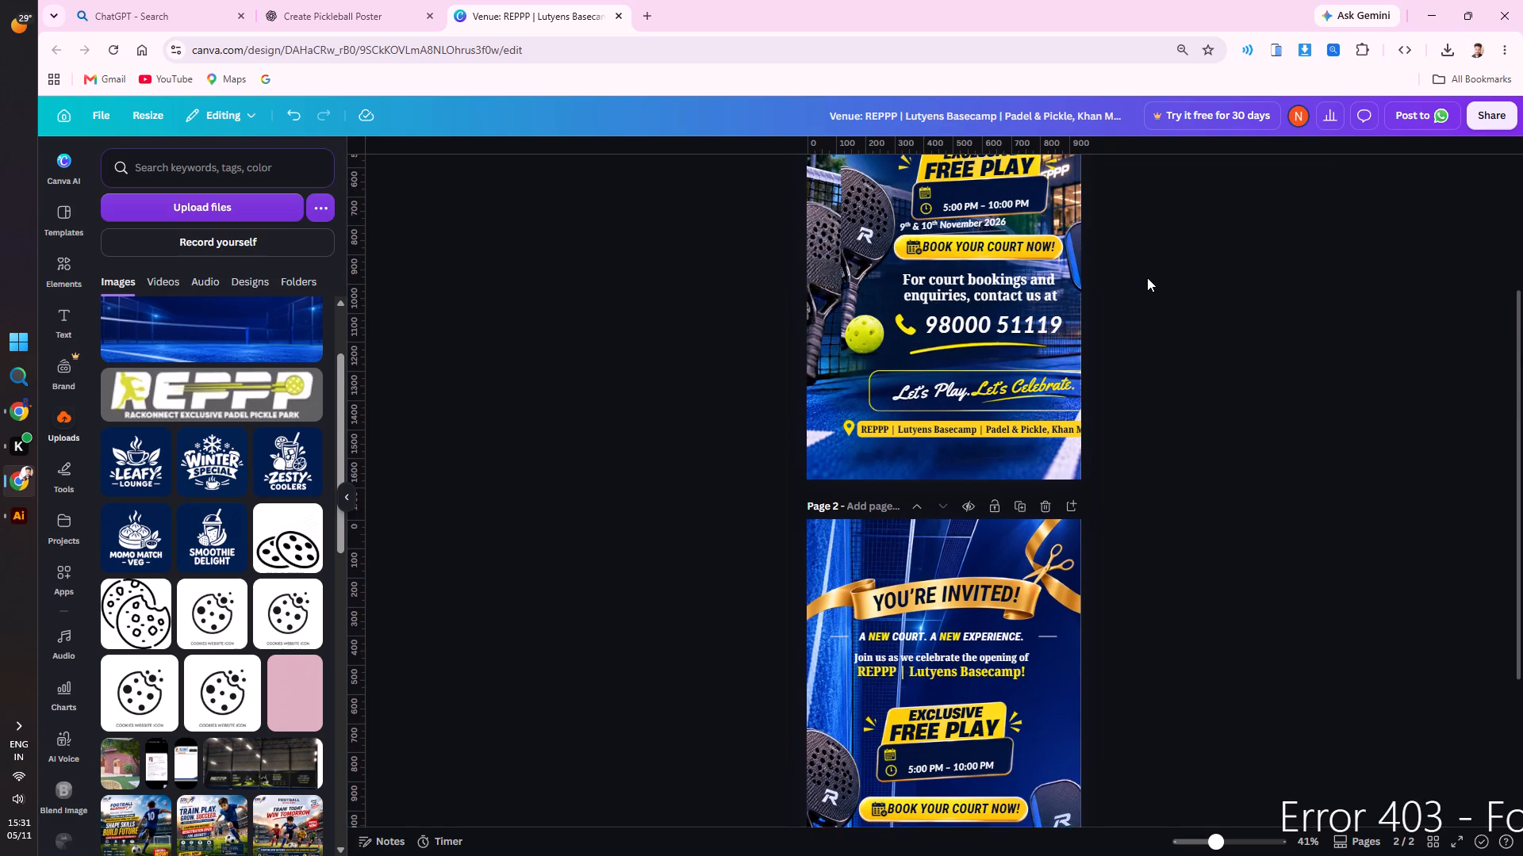
scroll(1146, 277, up, 1)
scroll(947, 331, up, 2)
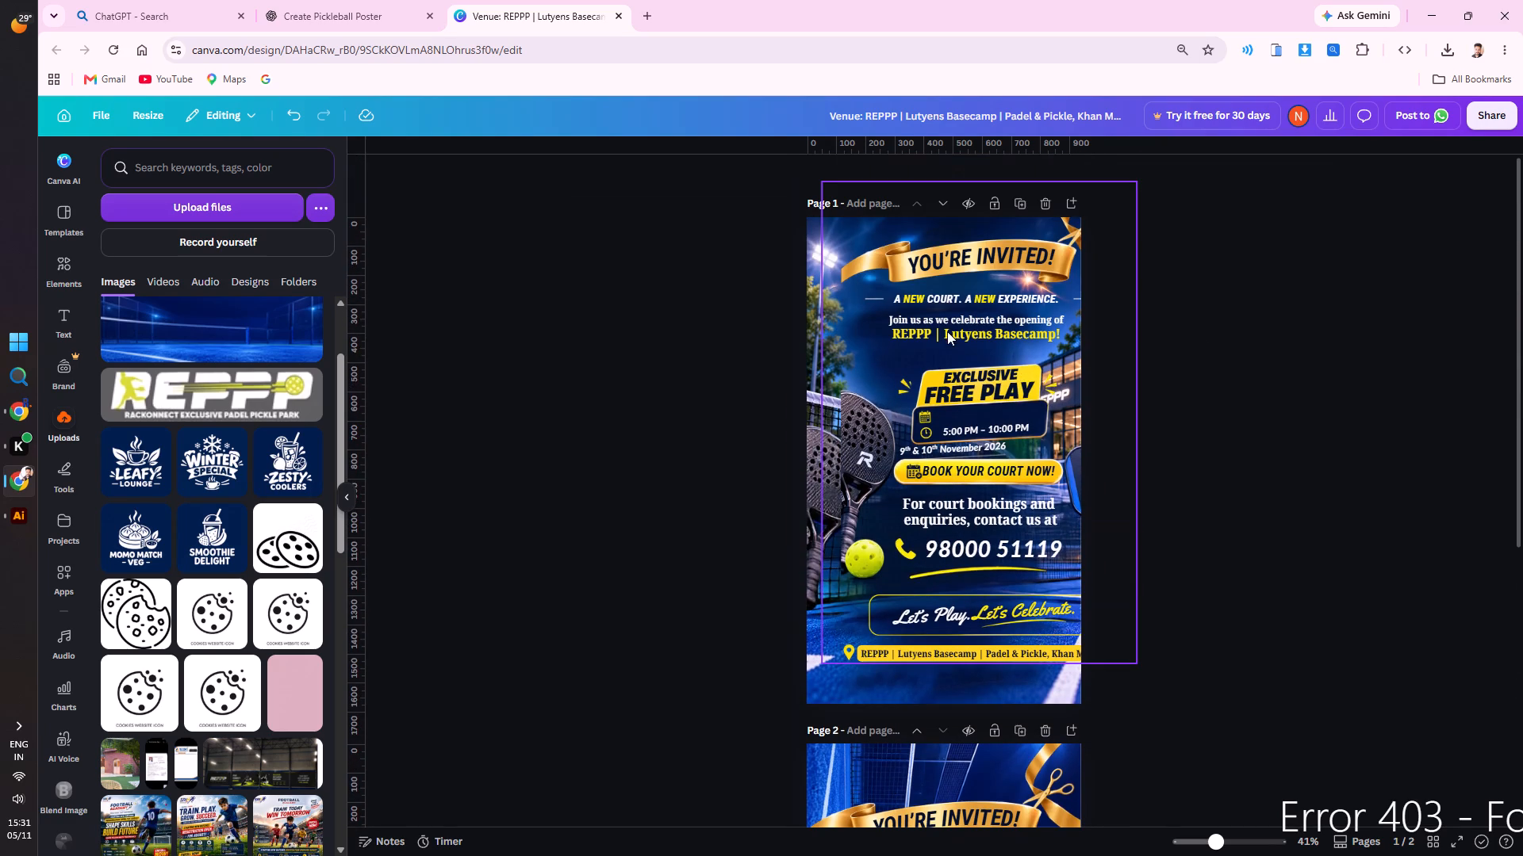
click(970, 450)
drag(959, 458, 1122, 470)
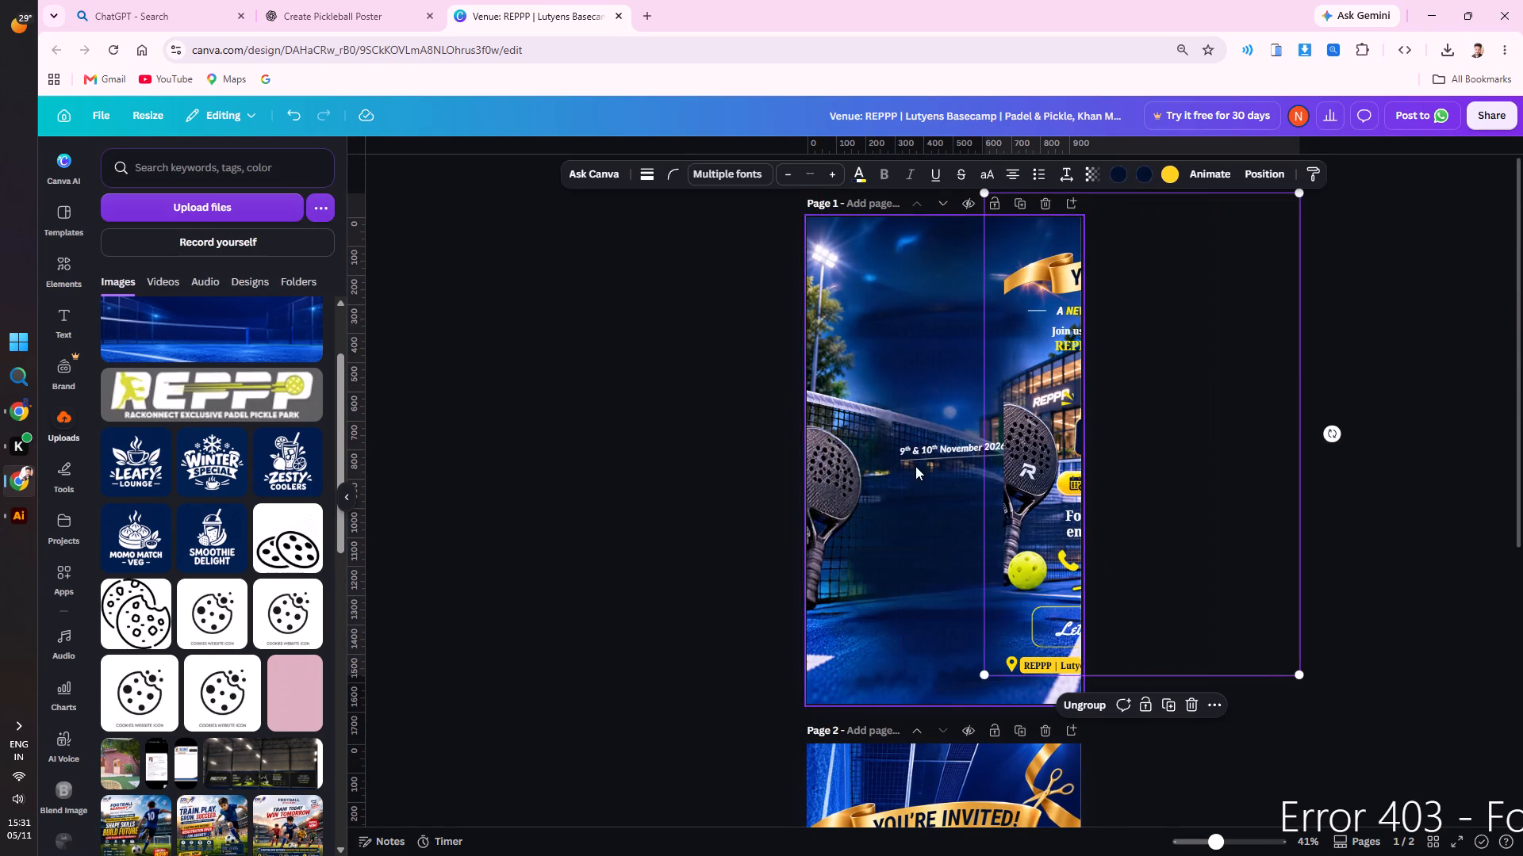
Group page 1's November date text with the divider line beneath it and copy that group onto page 2.
click(927, 445)
shift+click(931, 453)
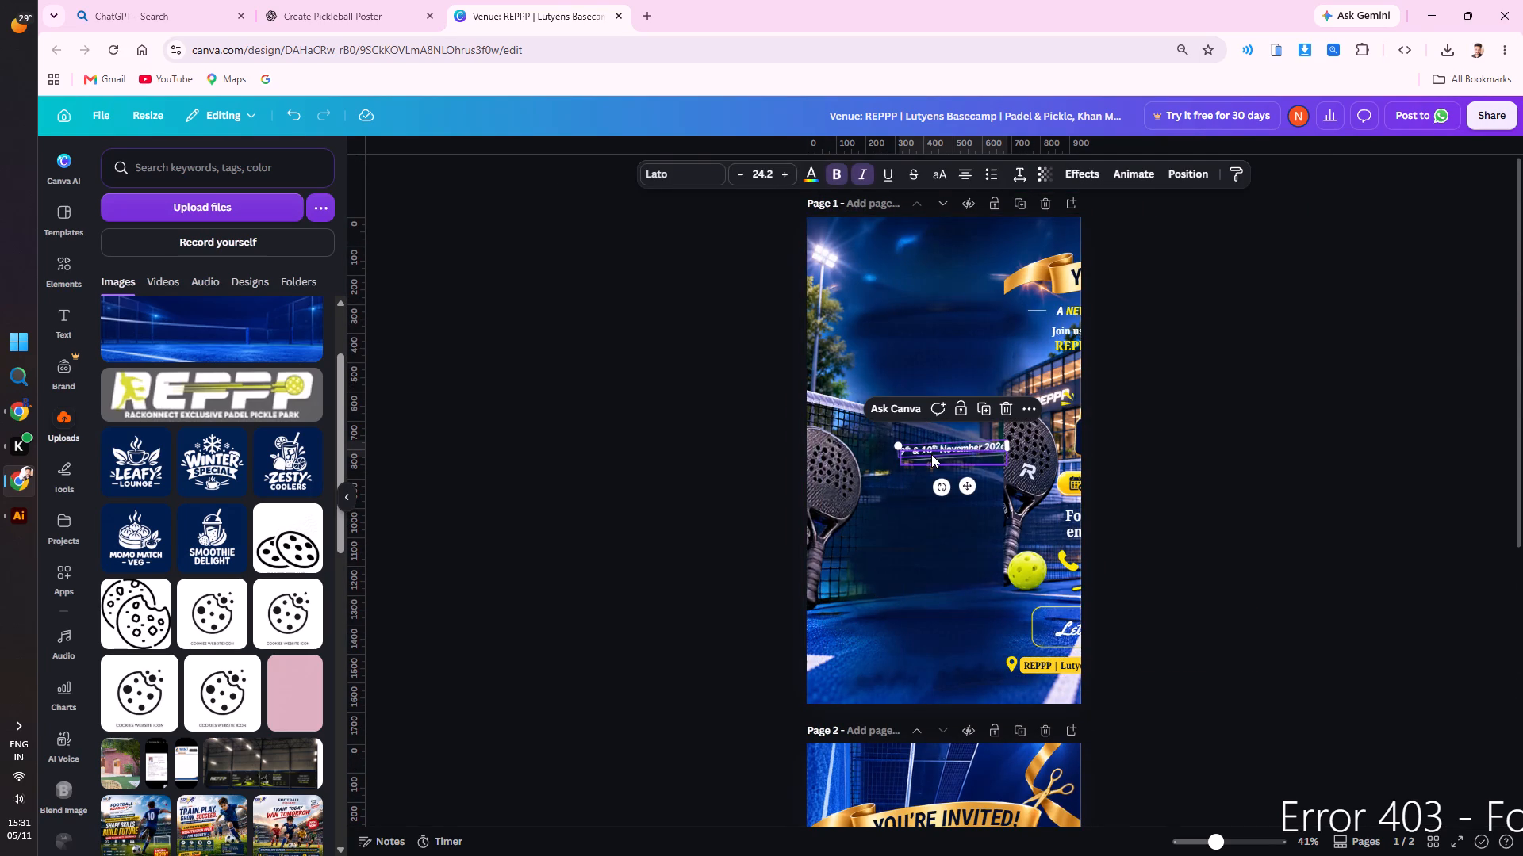
shift+click(931, 454)
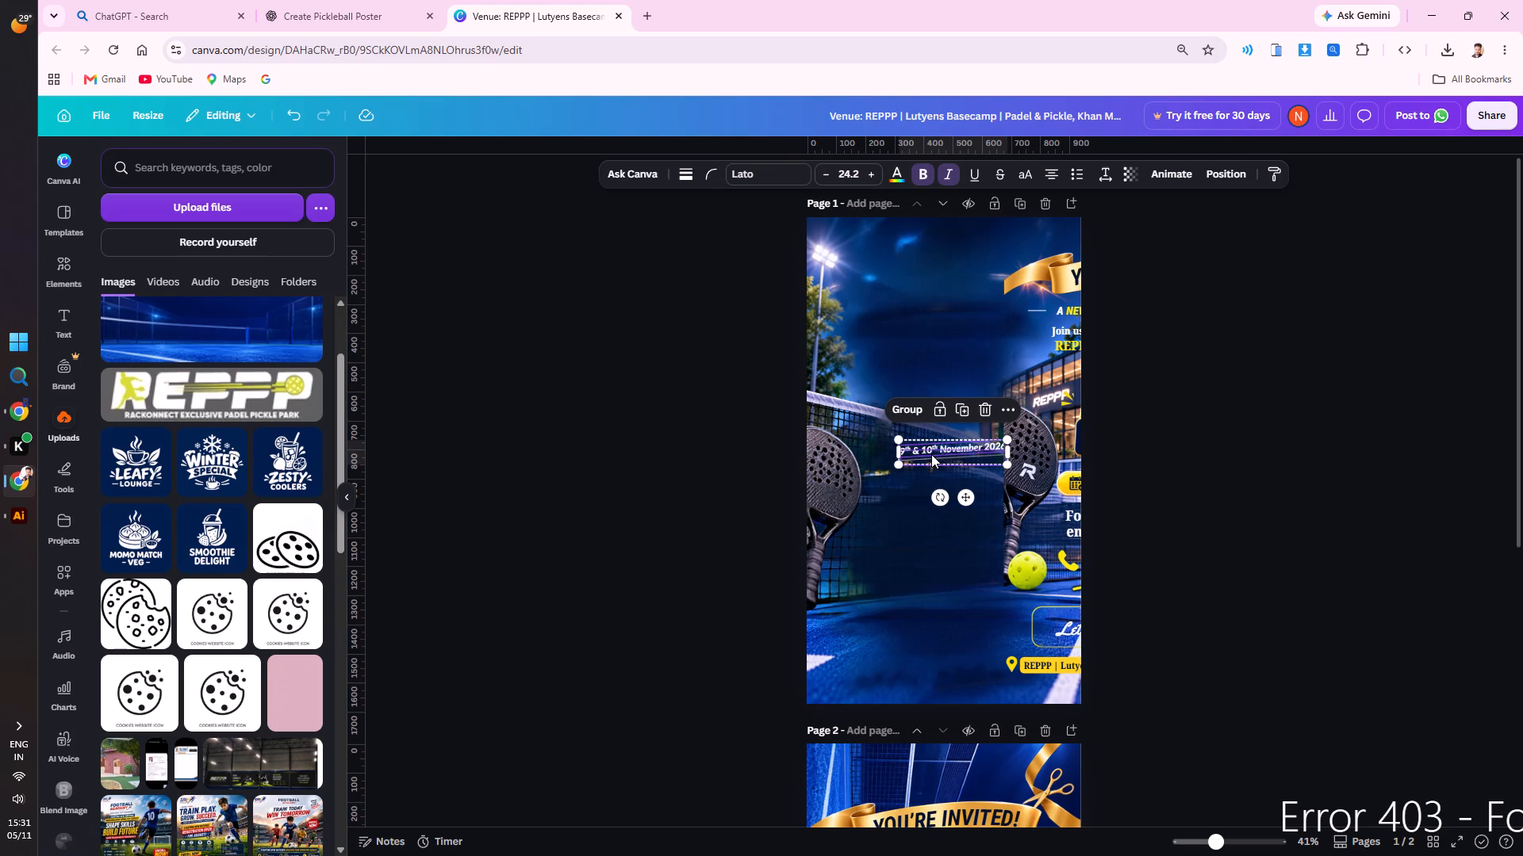
click(903, 411)
right_click(934, 449)
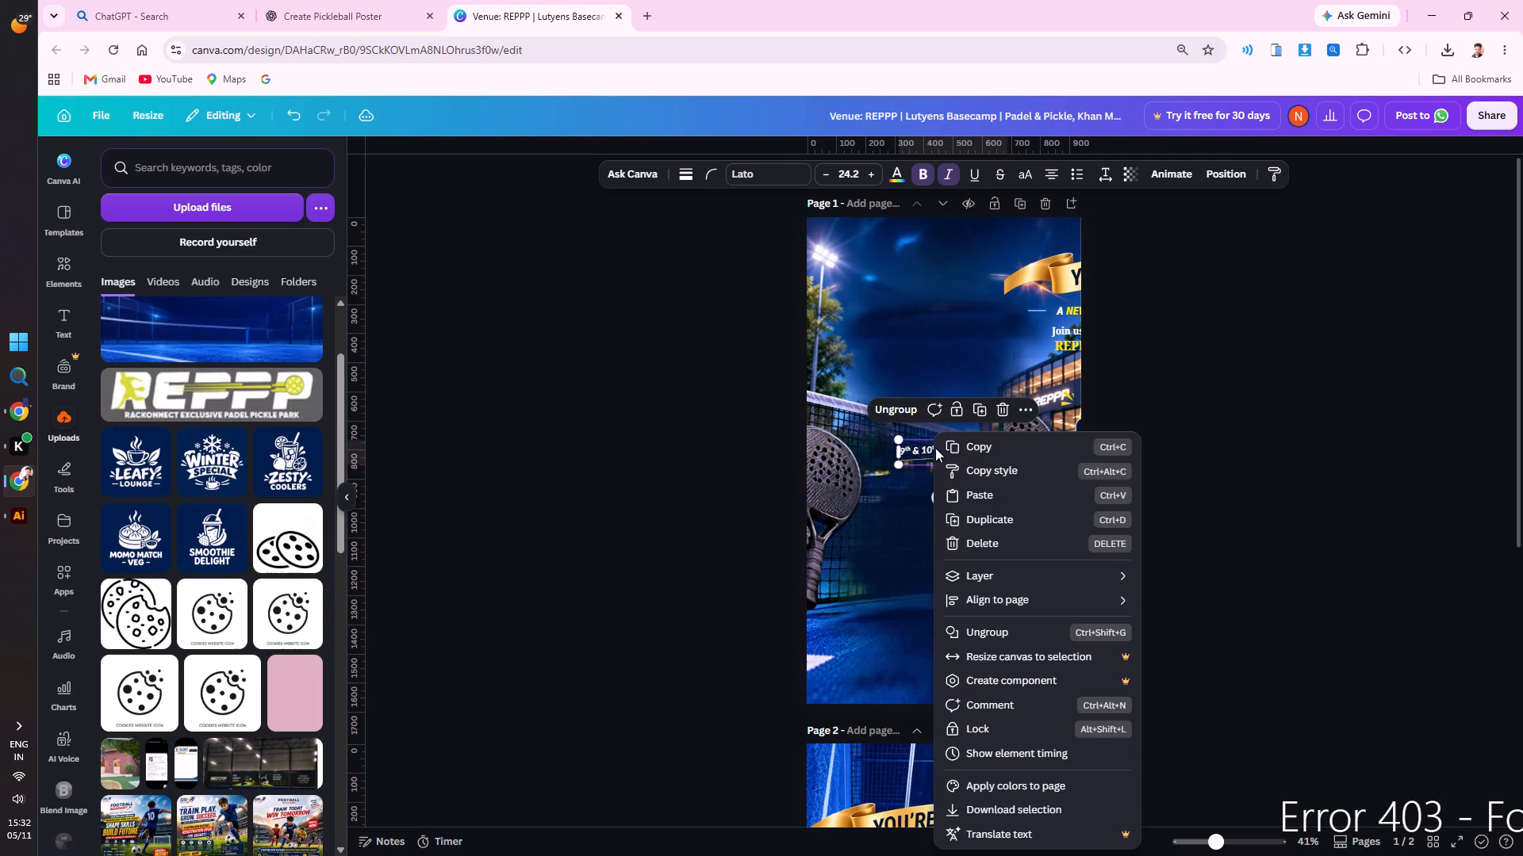
click(979, 452)
scroll(931, 492, down, 8)
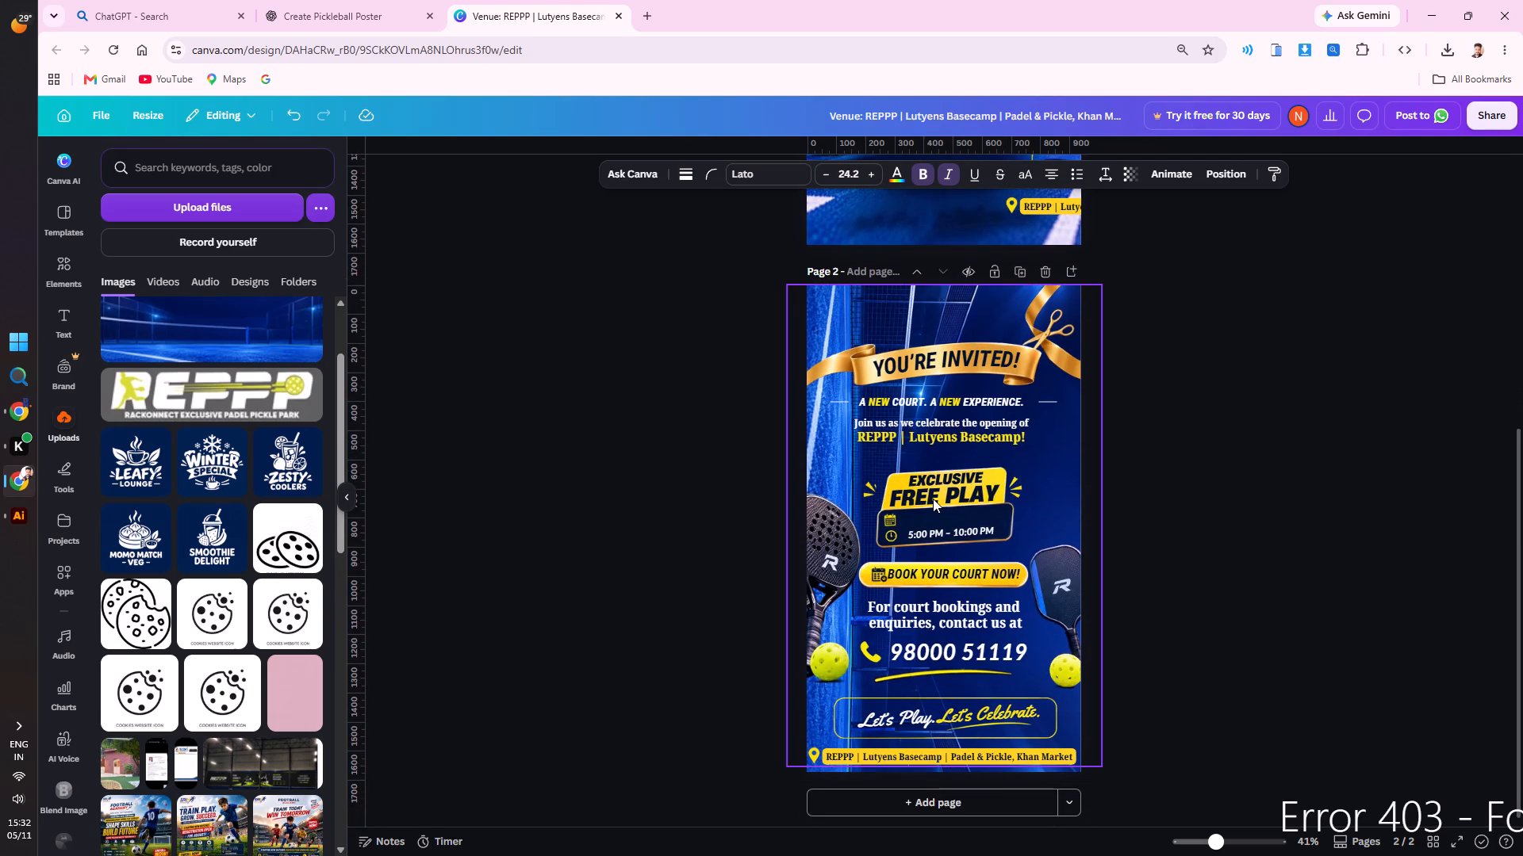
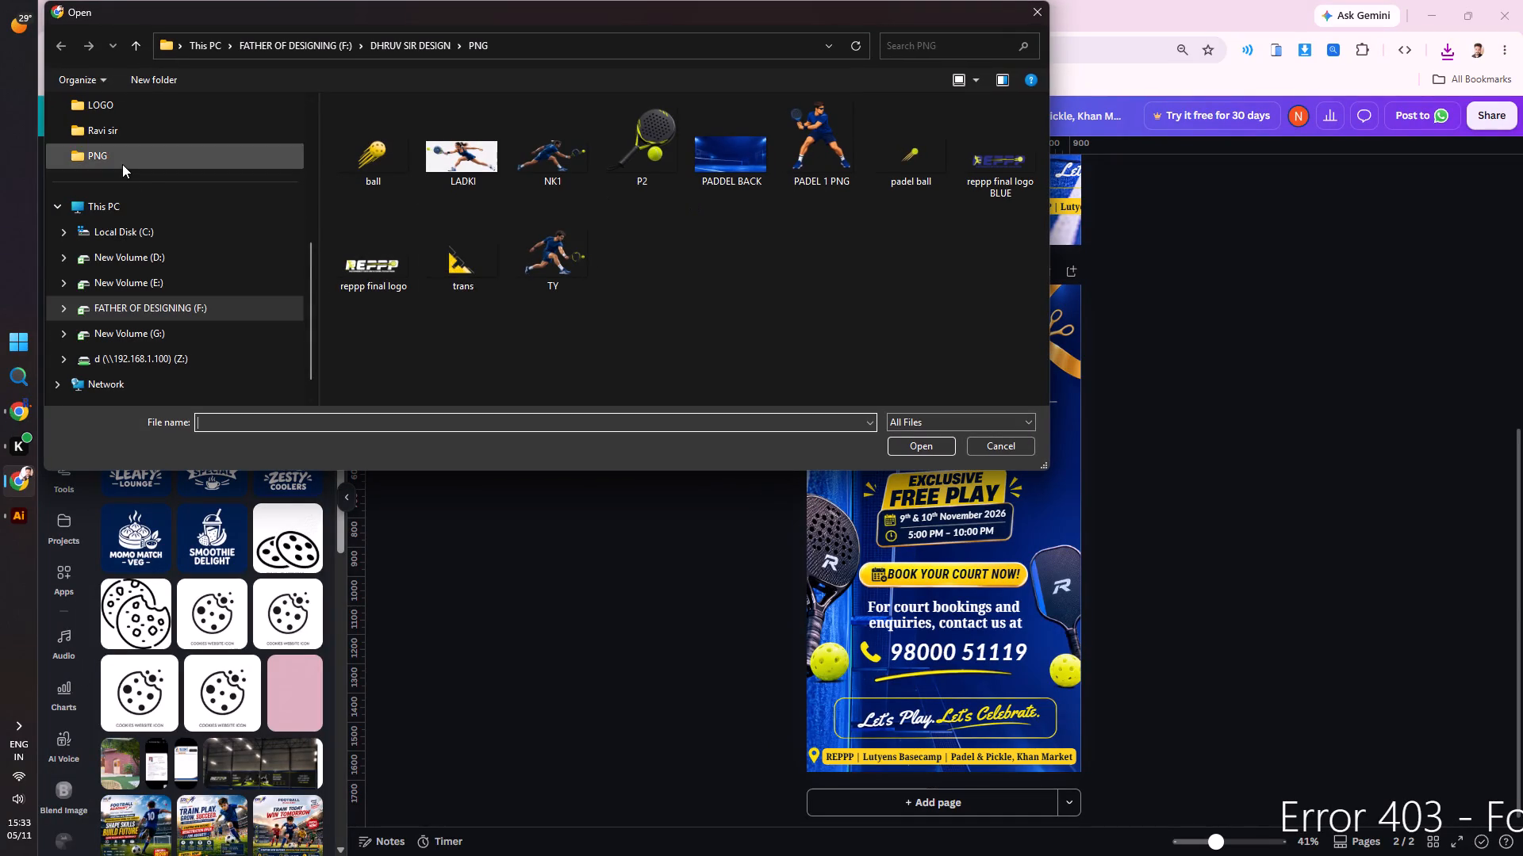
Upload the "download" image file from the Desktop folder to the design's image uploads.
scroll(122, 164, up, 4)
click(108, 216)
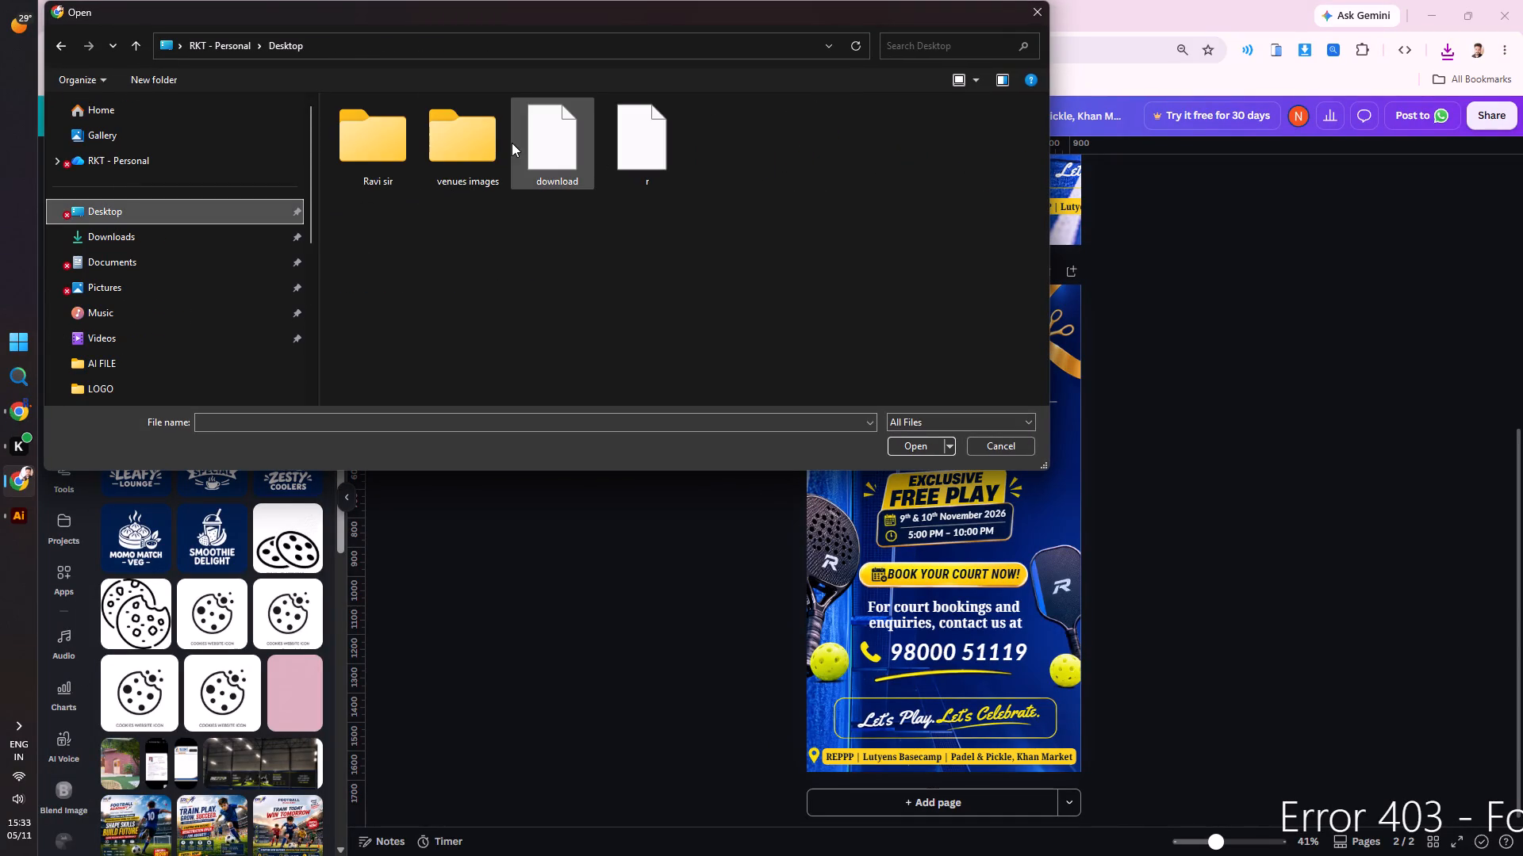
click(516, 140)
click(915, 442)
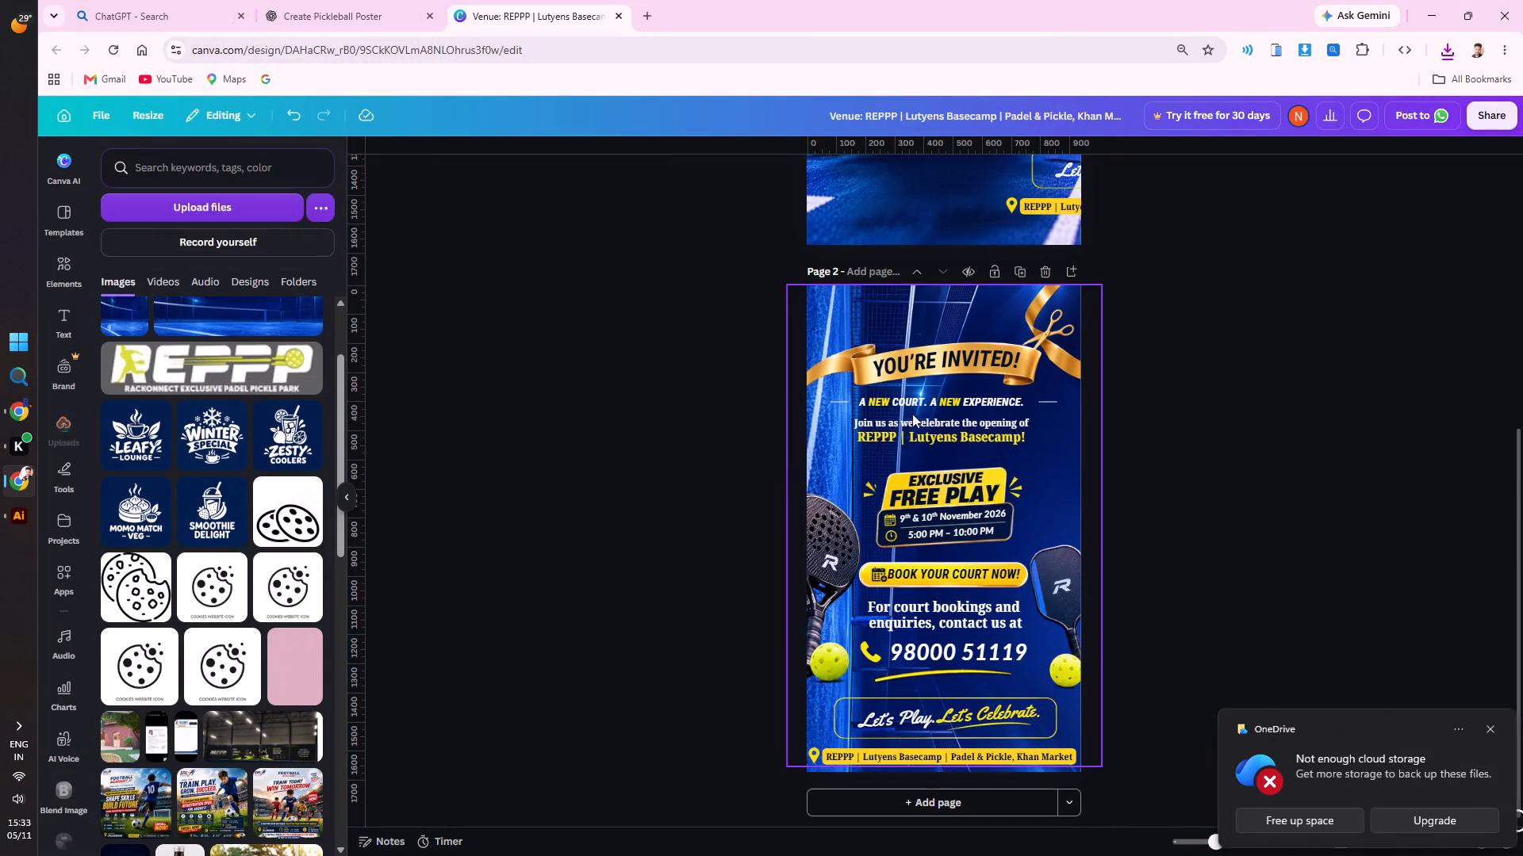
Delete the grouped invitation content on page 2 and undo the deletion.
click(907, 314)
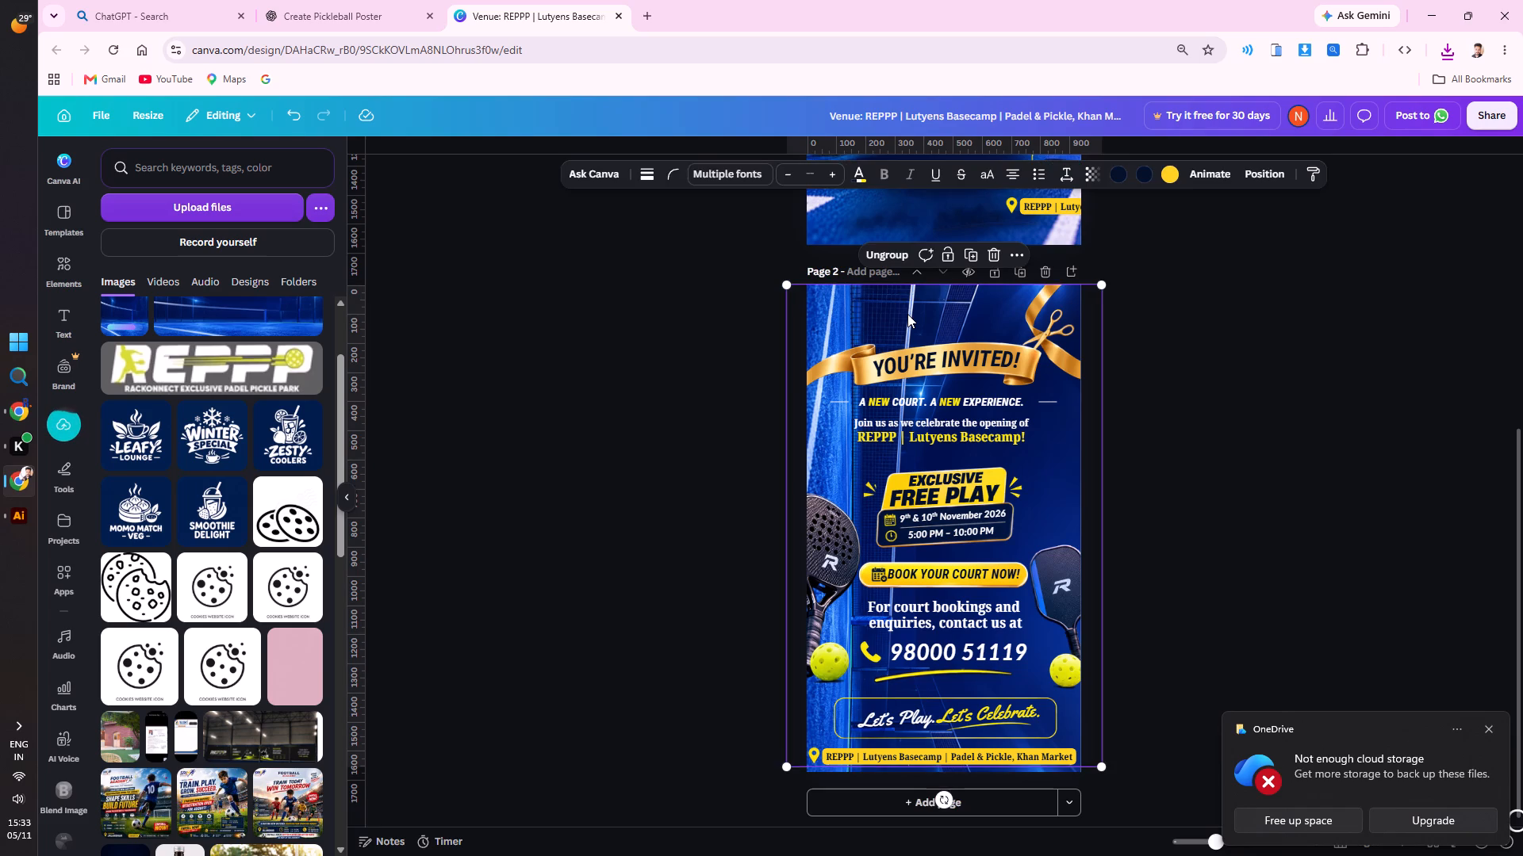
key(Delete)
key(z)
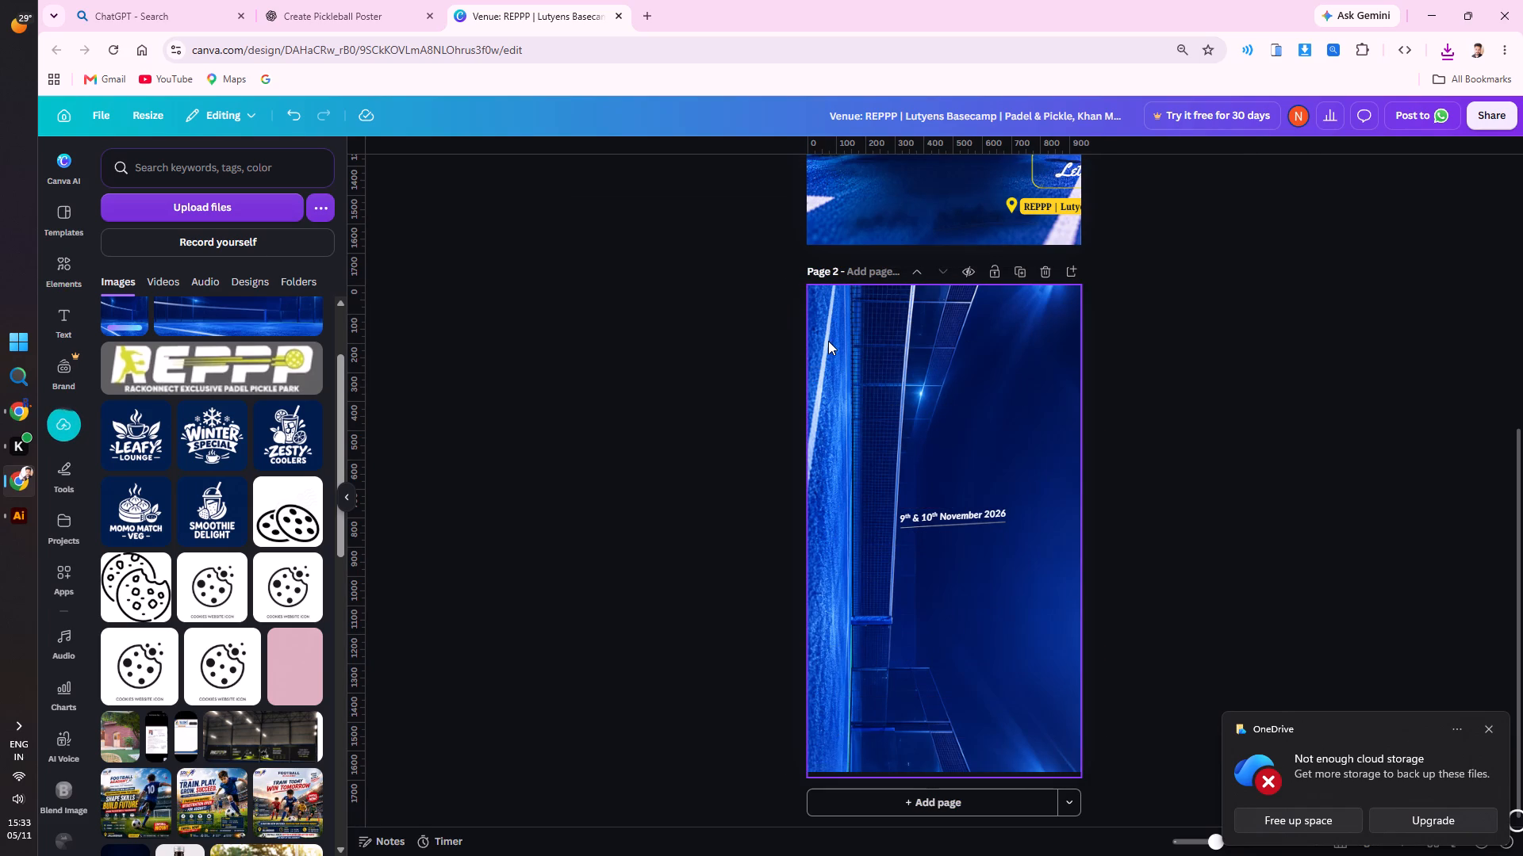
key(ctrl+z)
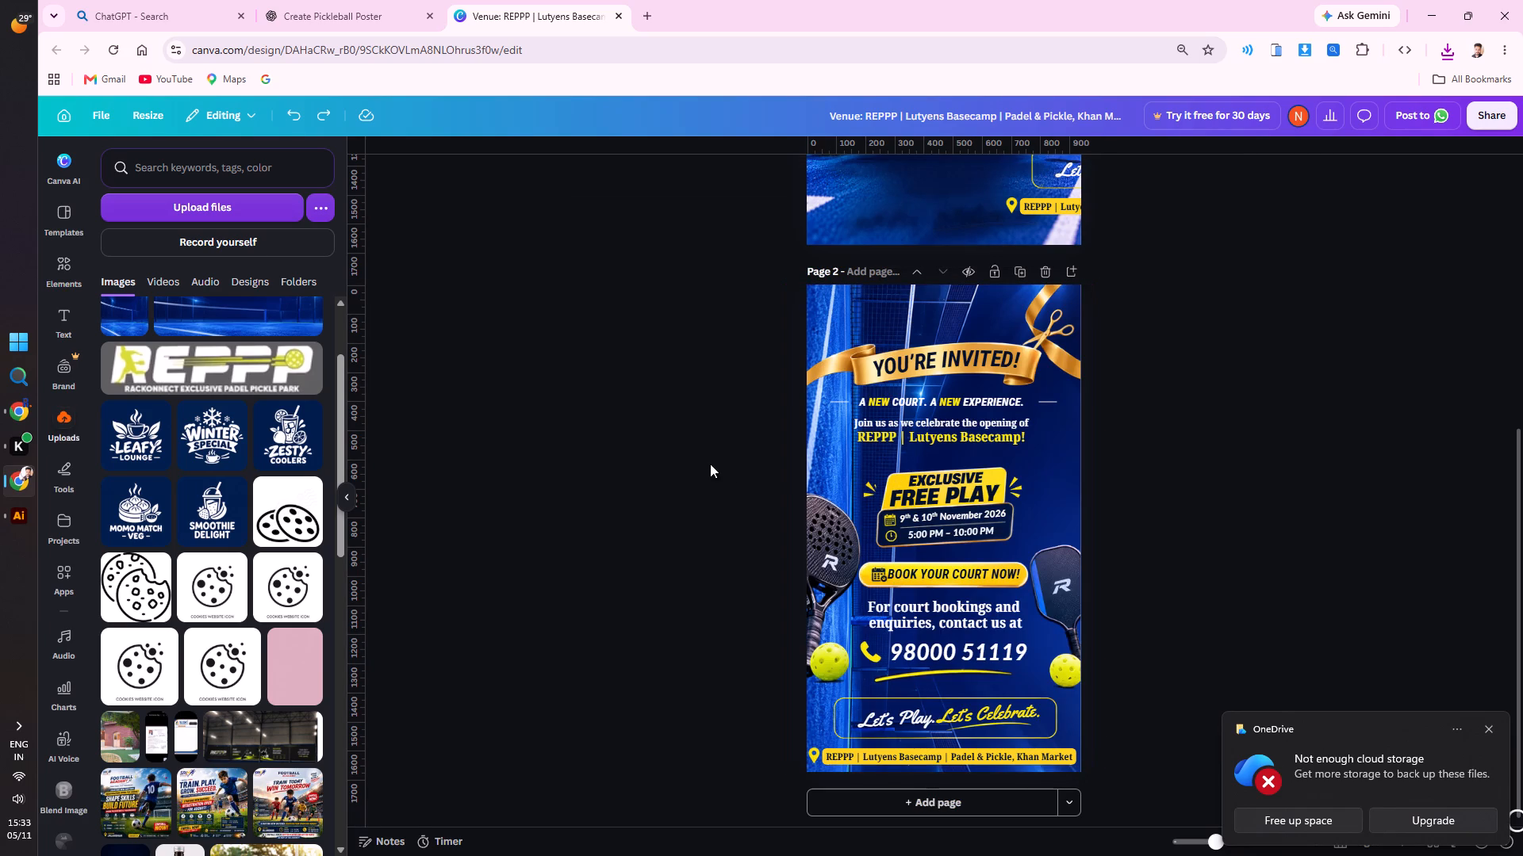
Group the loose date and time text with the rest of the invitation content on page 2.
click(709, 464)
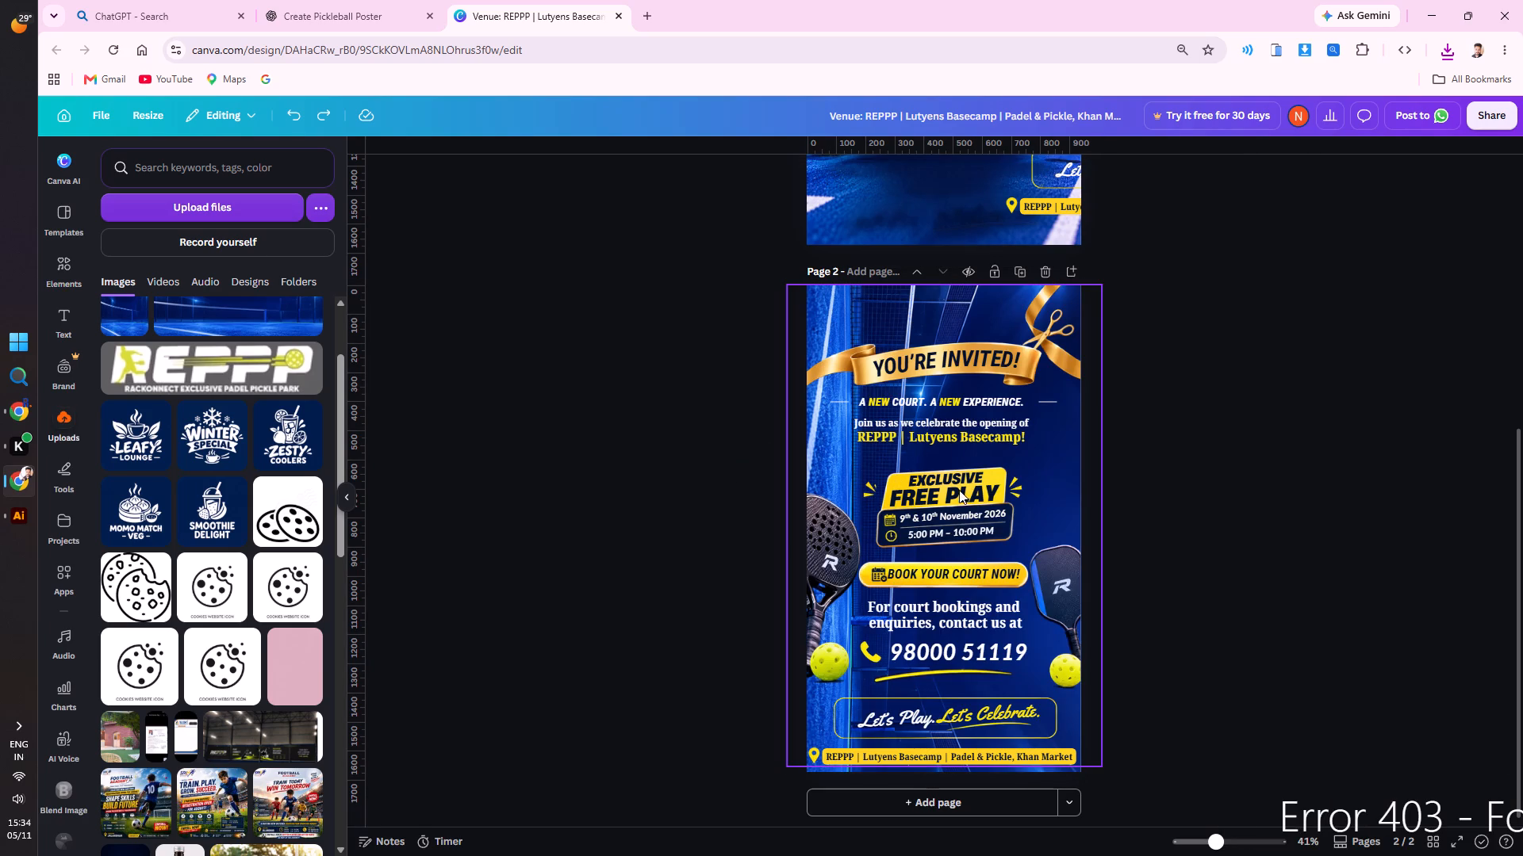
shift+click(947, 515)
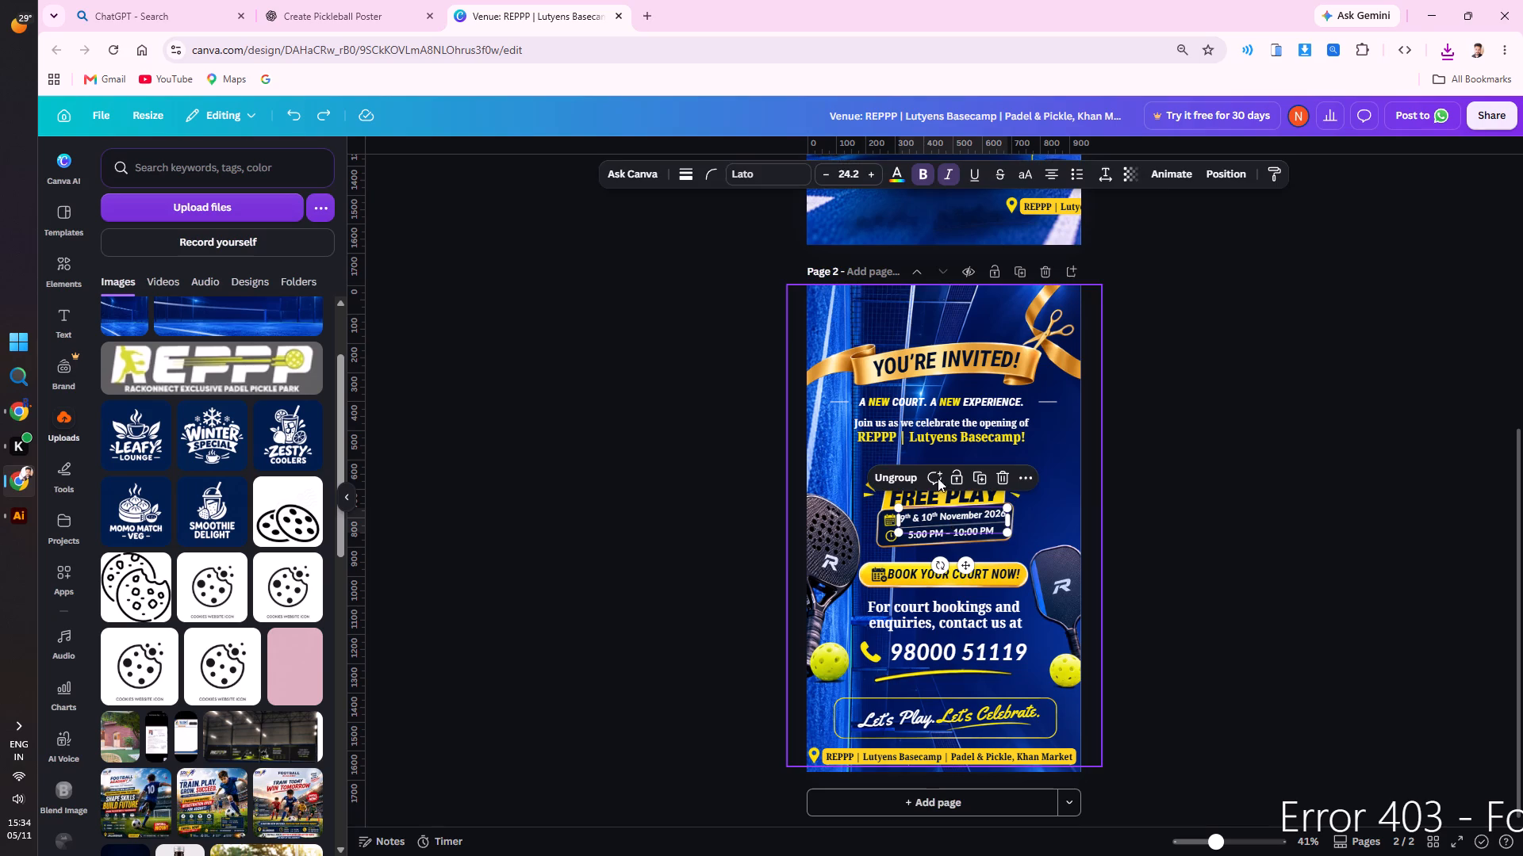
shift+click(917, 372)
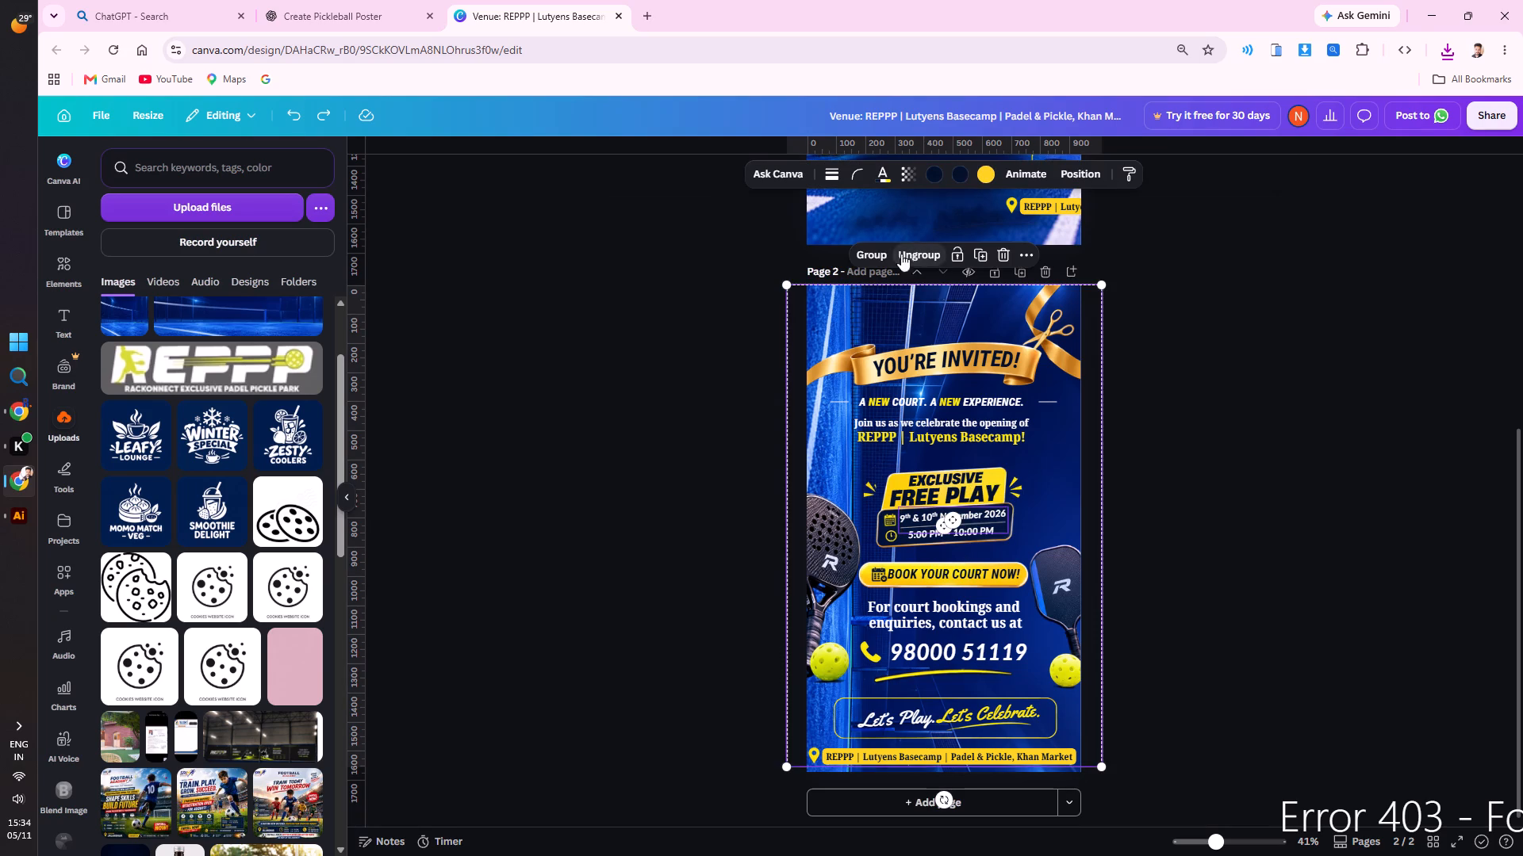
click(875, 254)
click(611, 432)
Move the grouped content partly off page 2's right side and delete the old court background image.
drag(879, 386, 976, 388)
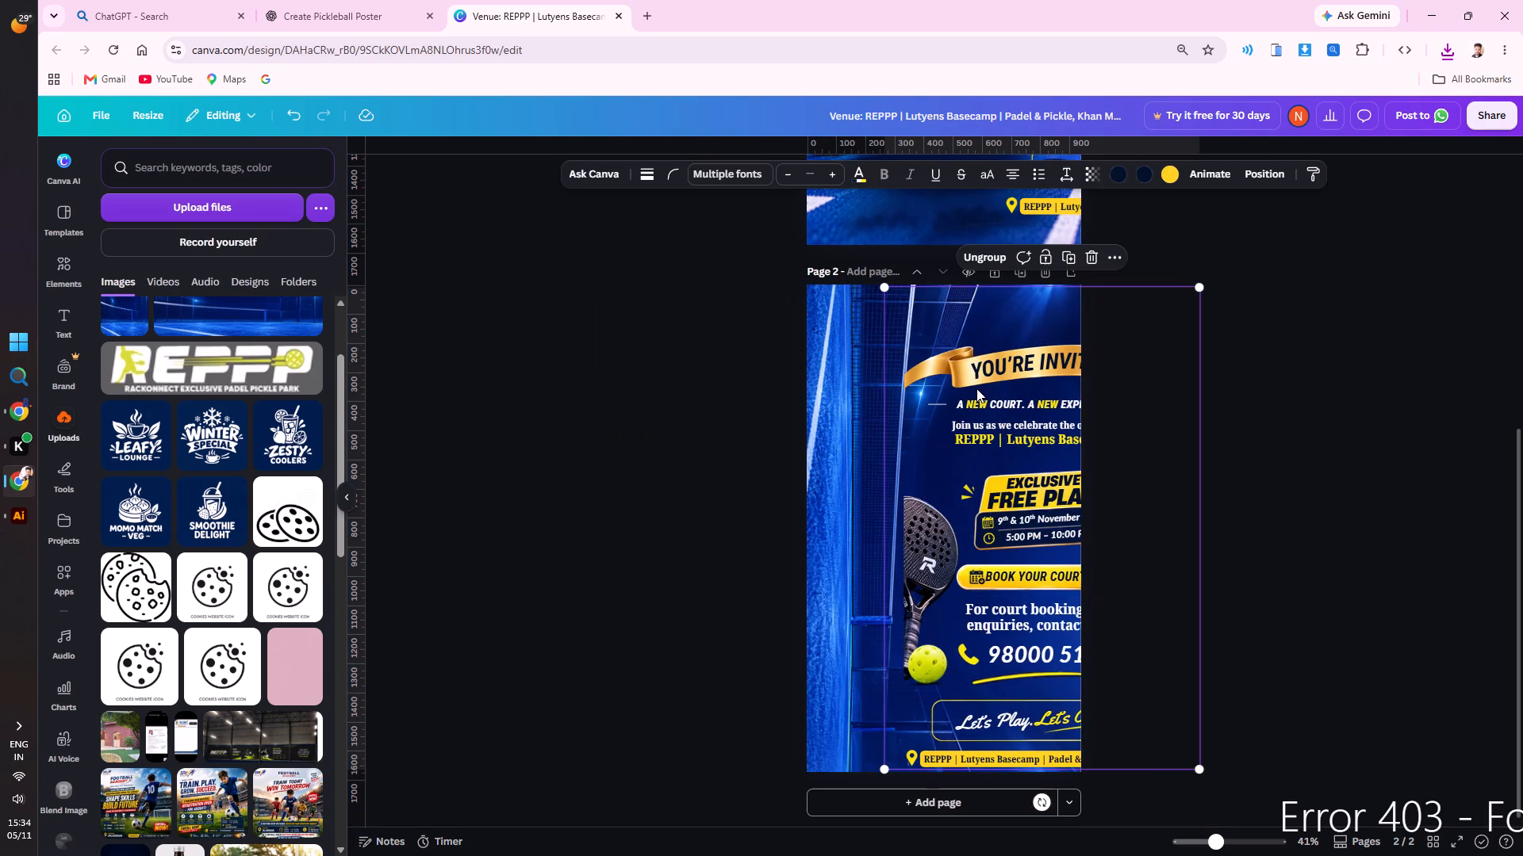
right_click(976, 388)
click(1007, 399)
click(837, 402)
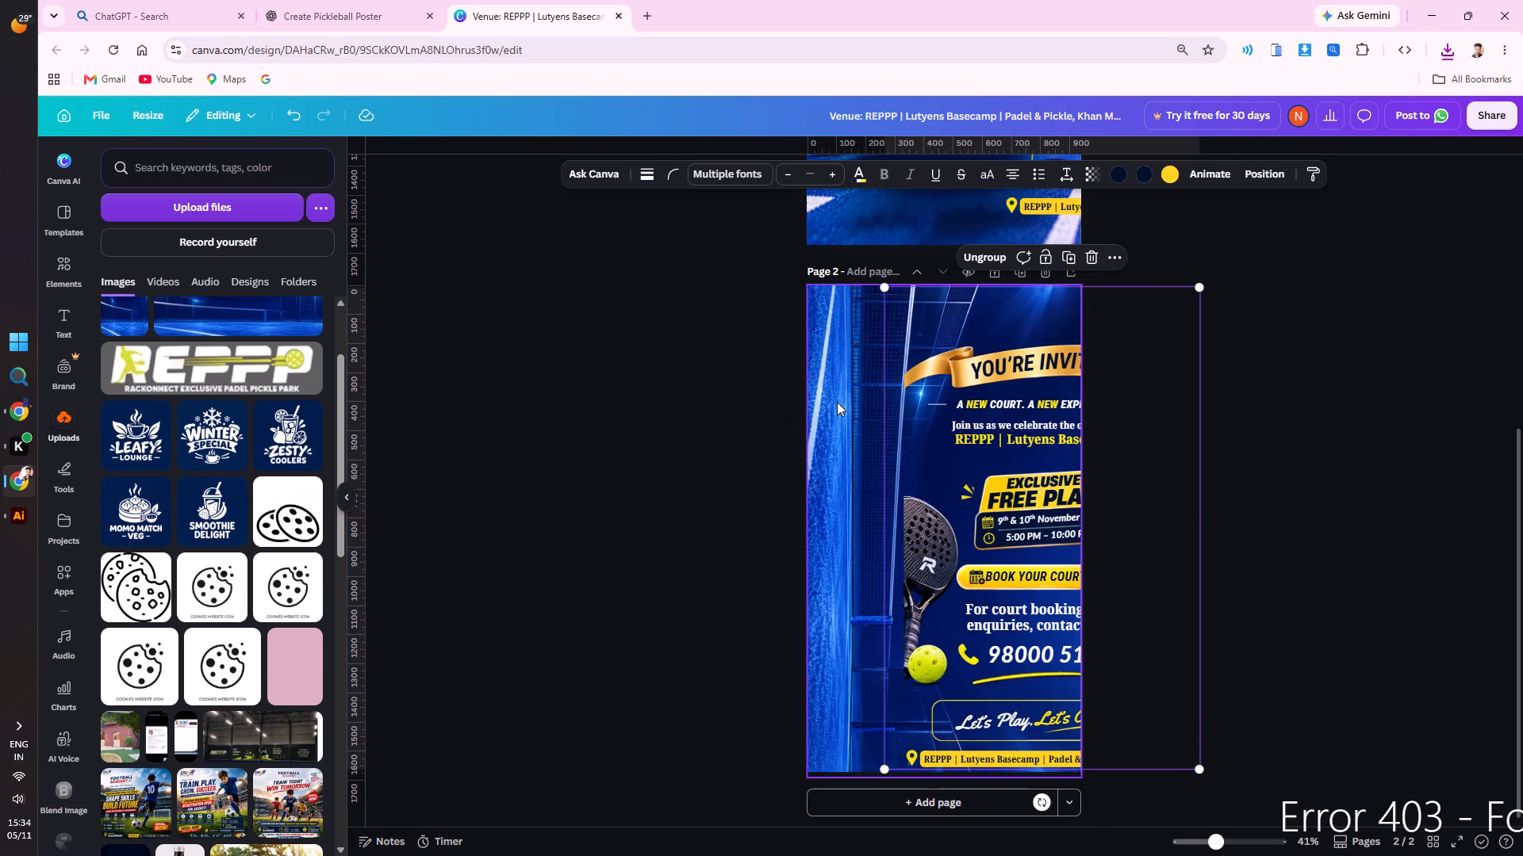
key(Delete)
drag(990, 461, 1027, 456)
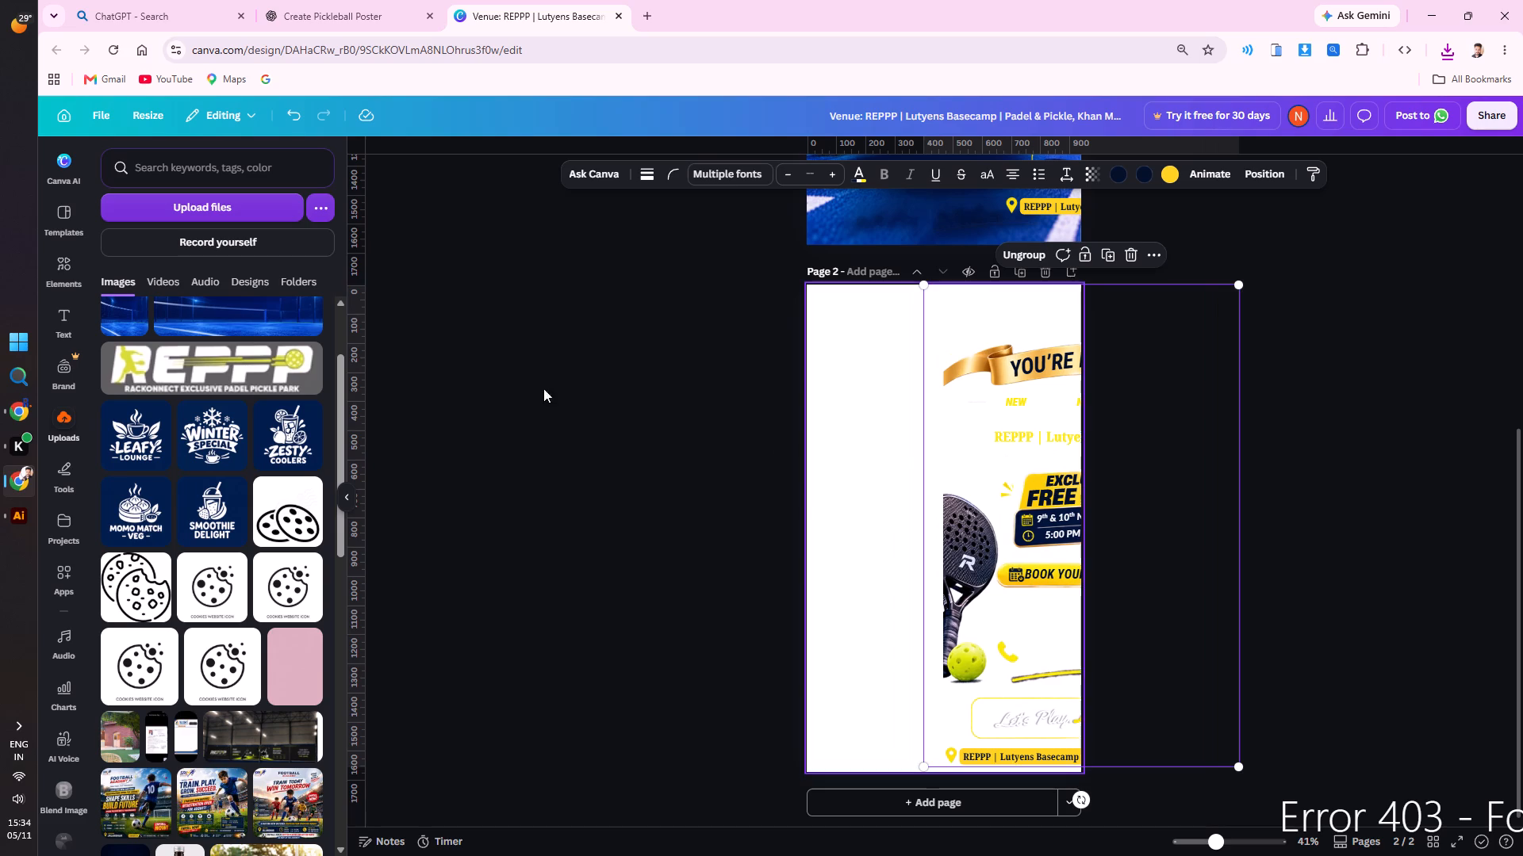
Add the uploaded court image to page 2, align it to the top-left corner and enlarge it to cover the page.
click(135, 304)
drag(905, 473, 904, 467)
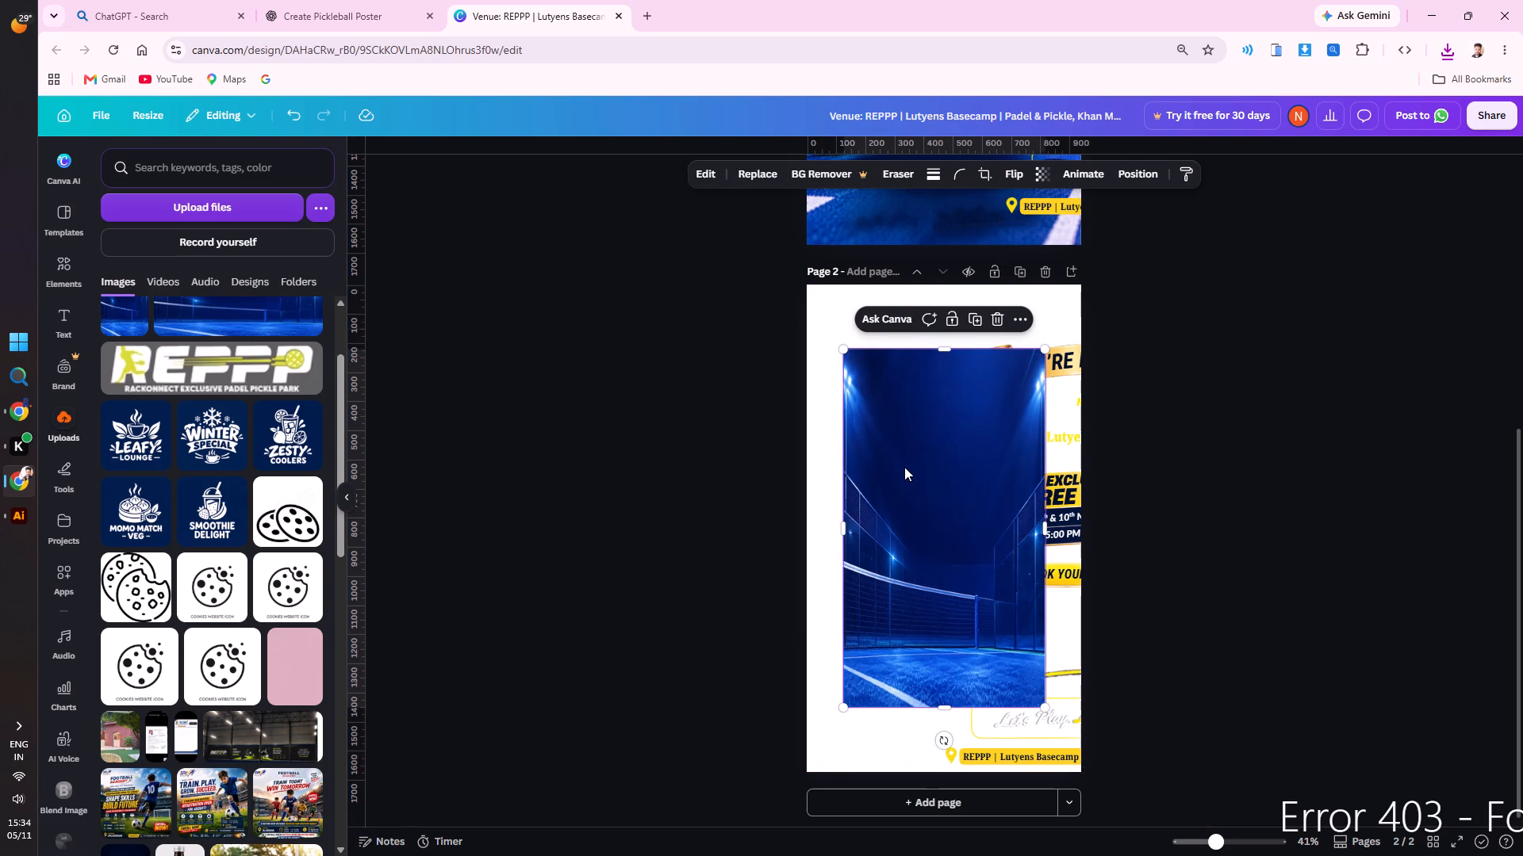
drag(904, 467, 866, 410)
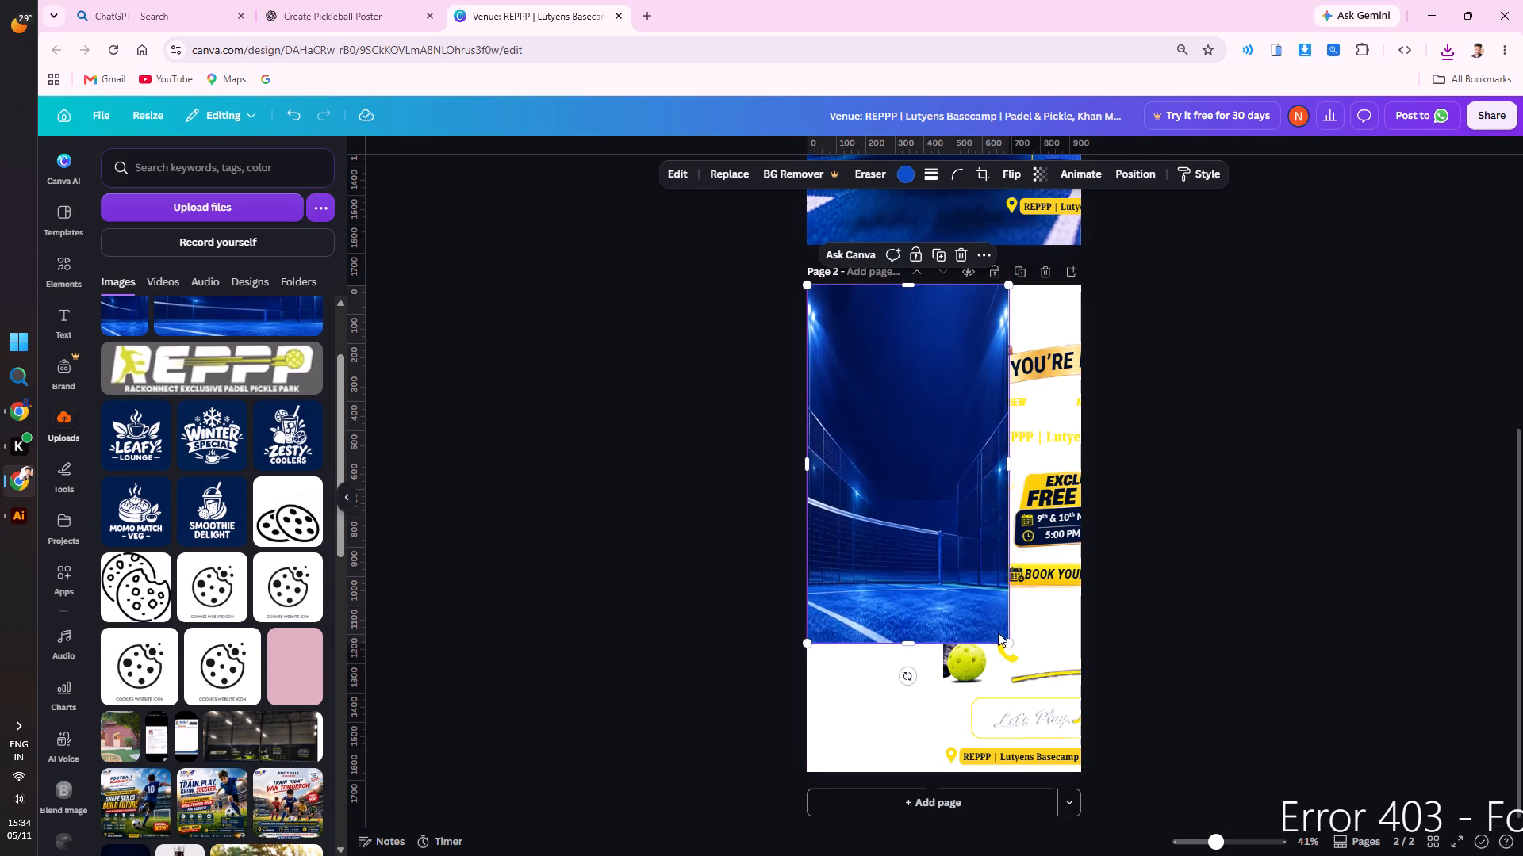
drag(1007, 644, 1074, 773)
click(1137, 453)
Narrow the court image to expose the hidden invitation group, move the group back over the page and bring it to front.
click(1072, 444)
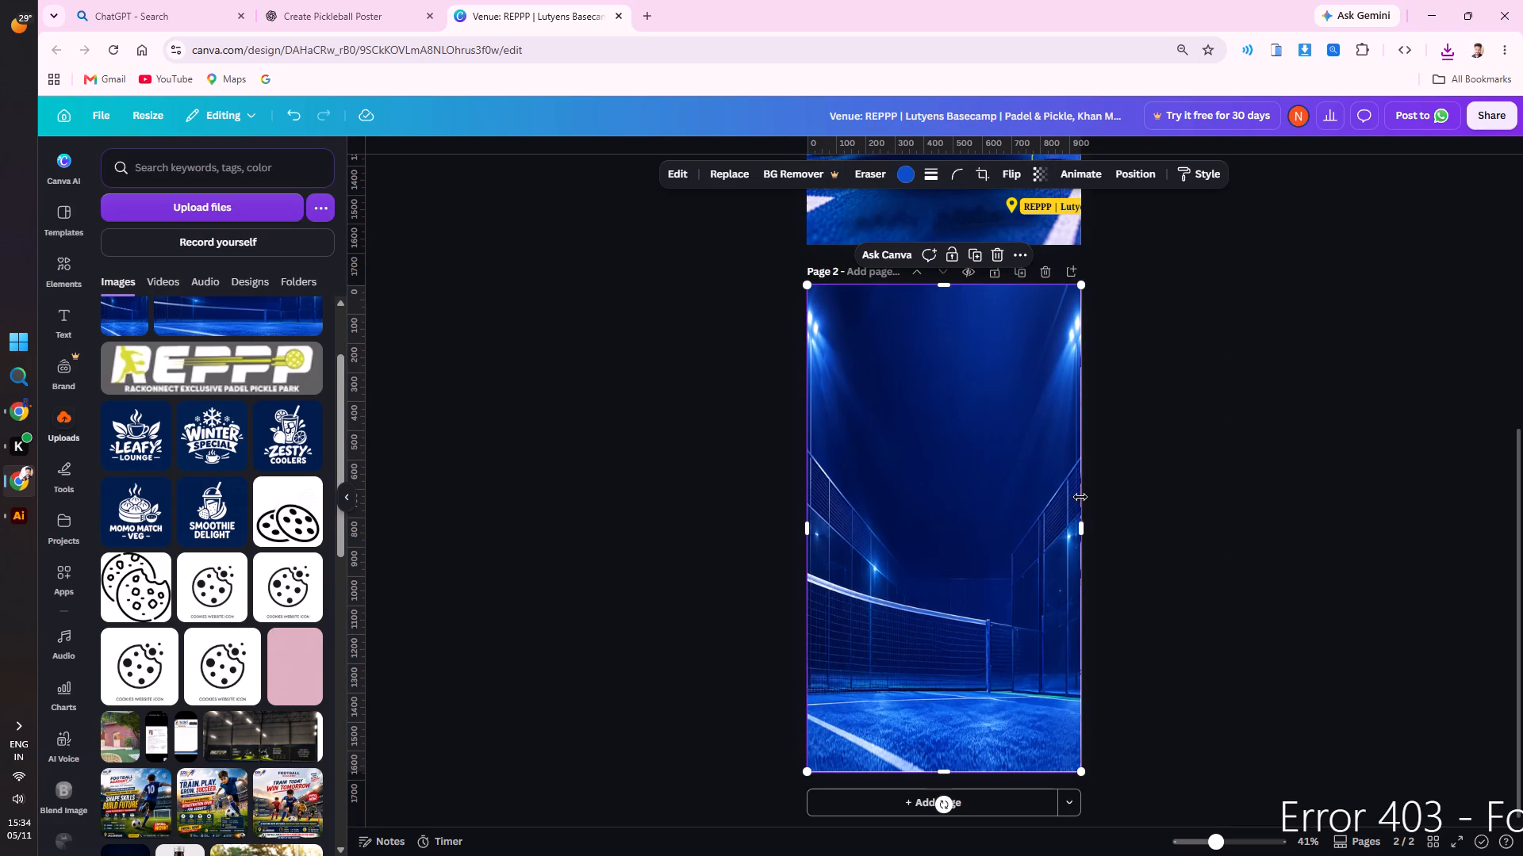
drag(1087, 532, 1056, 532)
click(1073, 508)
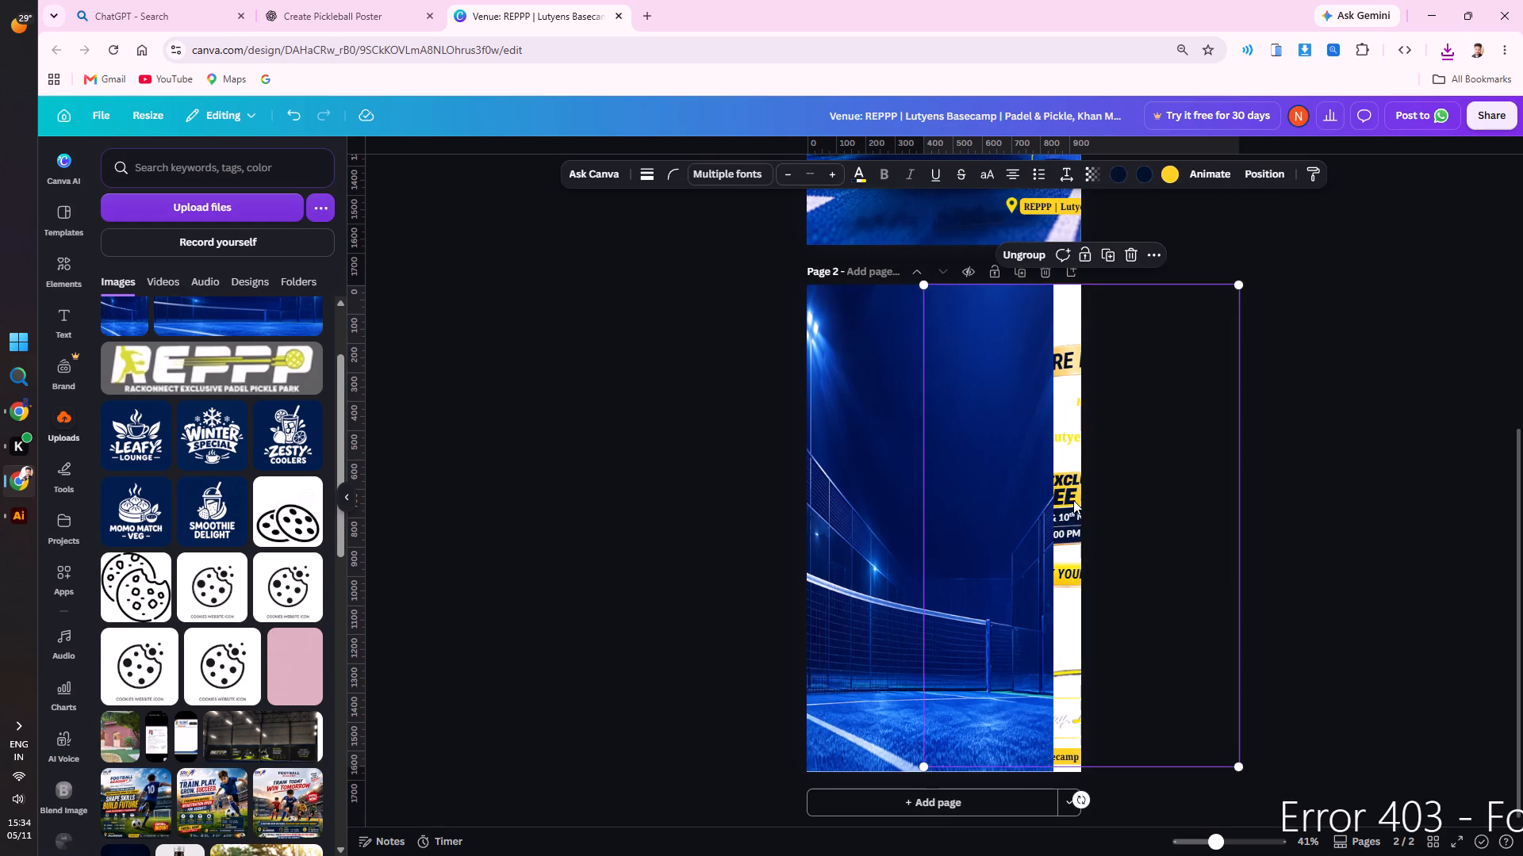
drag(1073, 500, 919, 493)
right_click(919, 493)
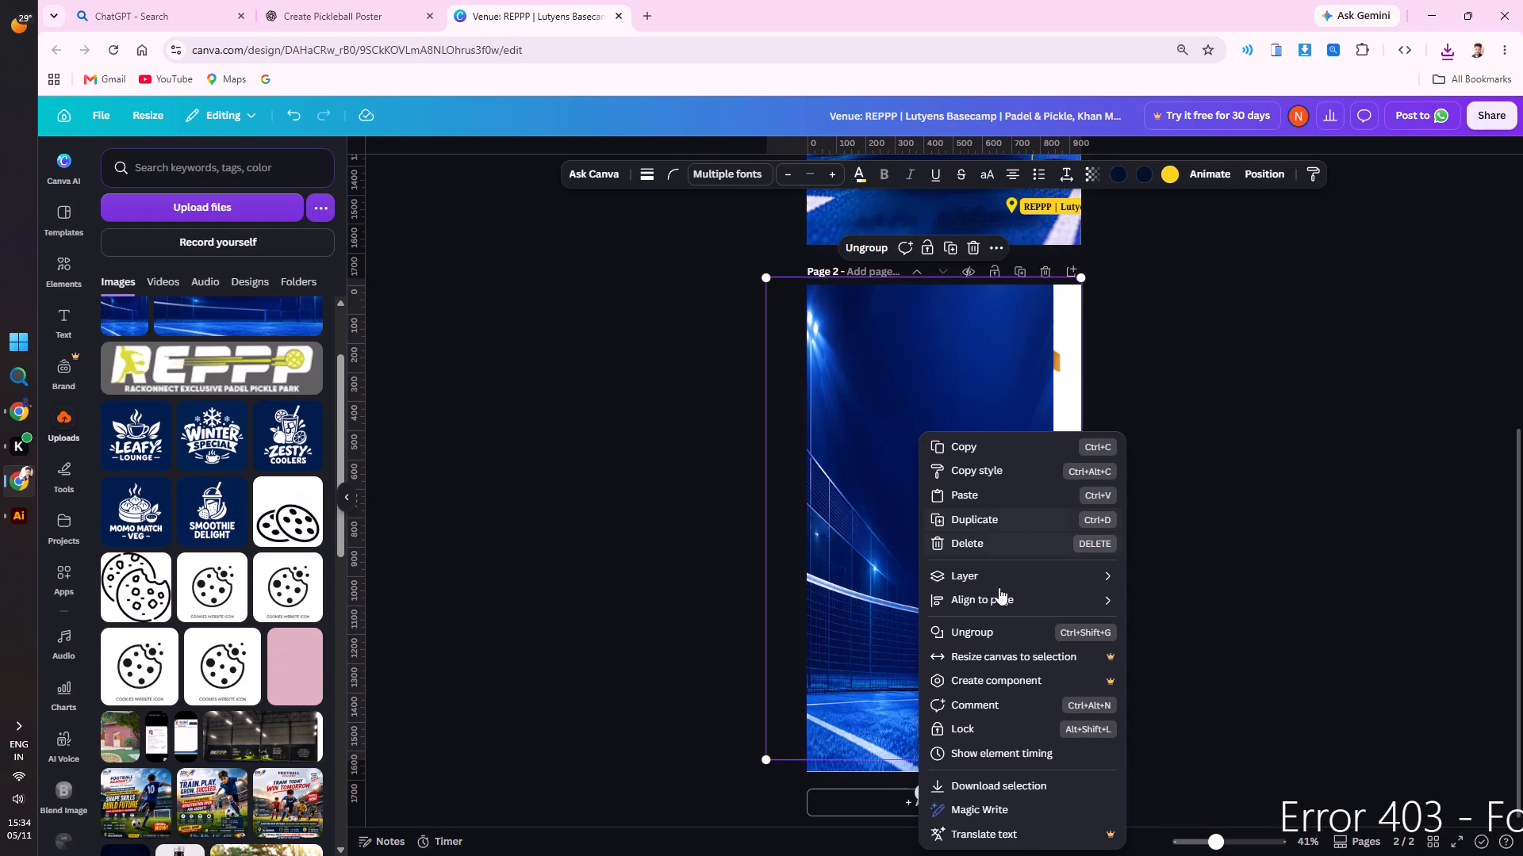
click(1145, 574)
click(1137, 409)
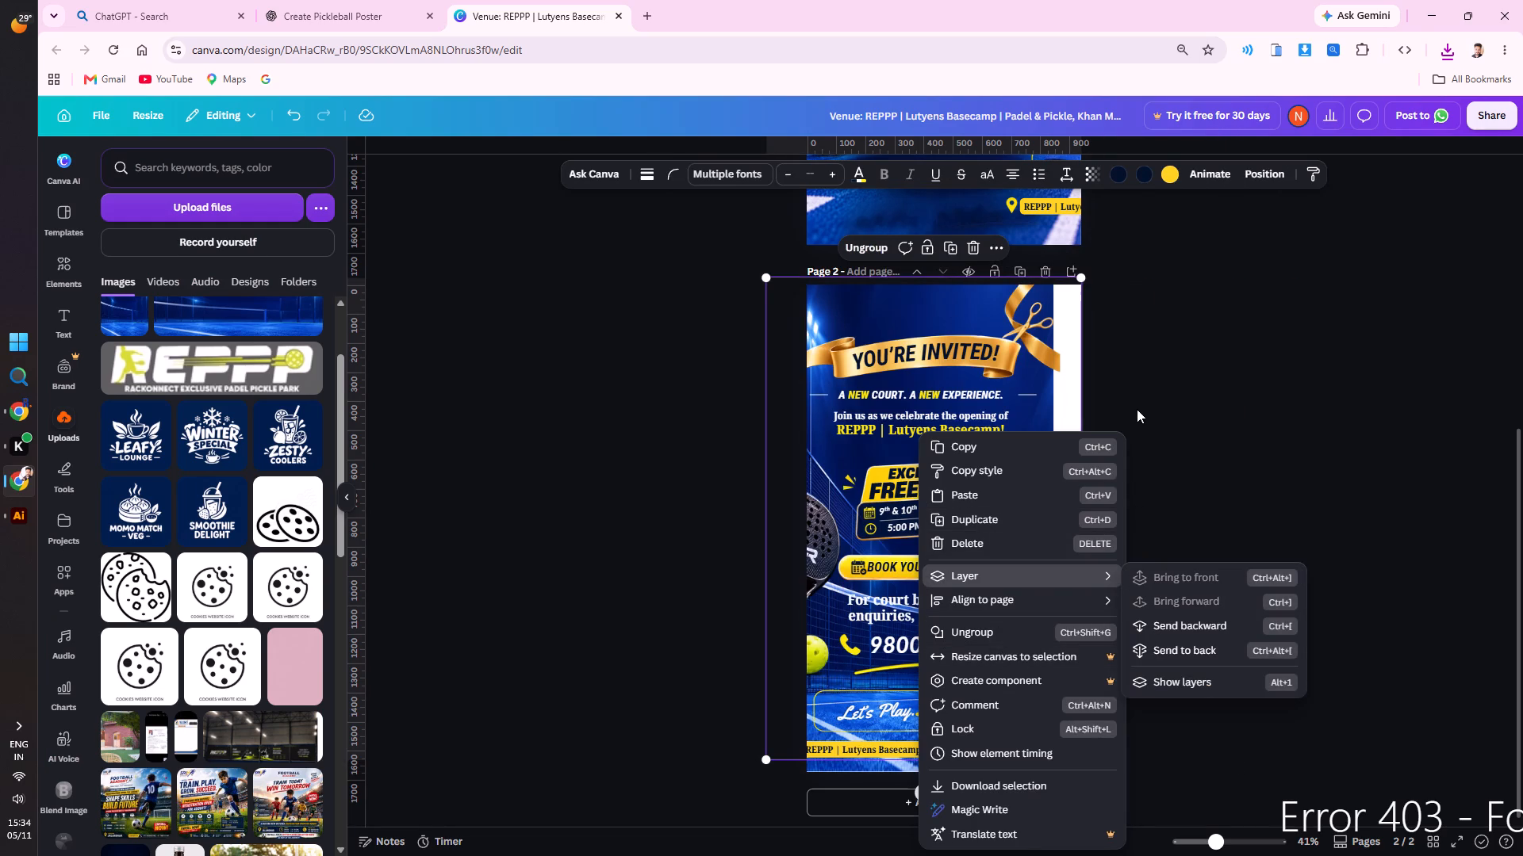
Widen the court background image again to cover page 2's full width.
click(969, 765)
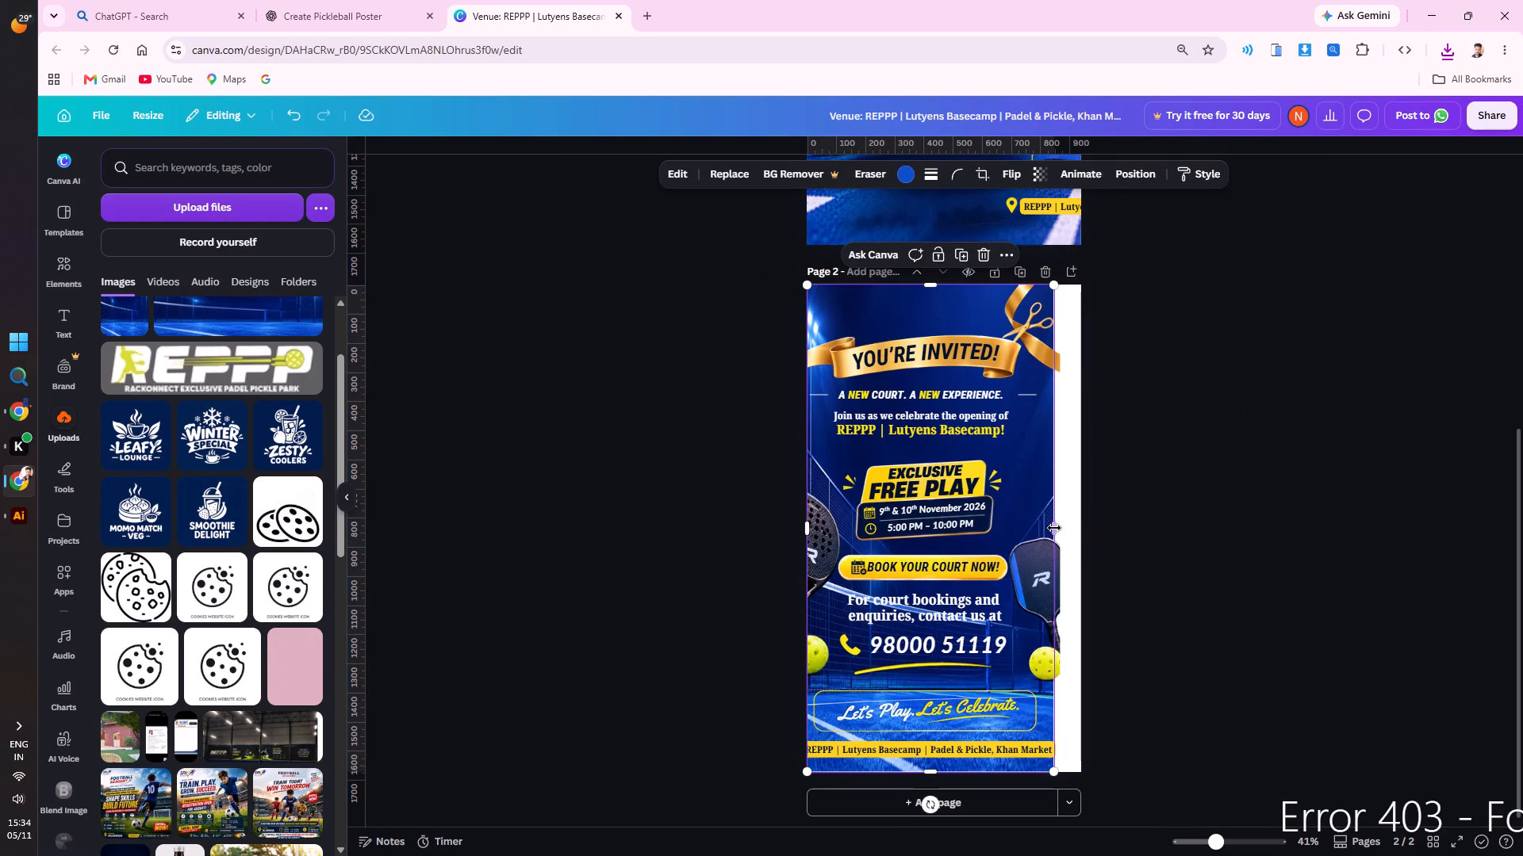
drag(1054, 528, 1079, 525)
click(1178, 407)
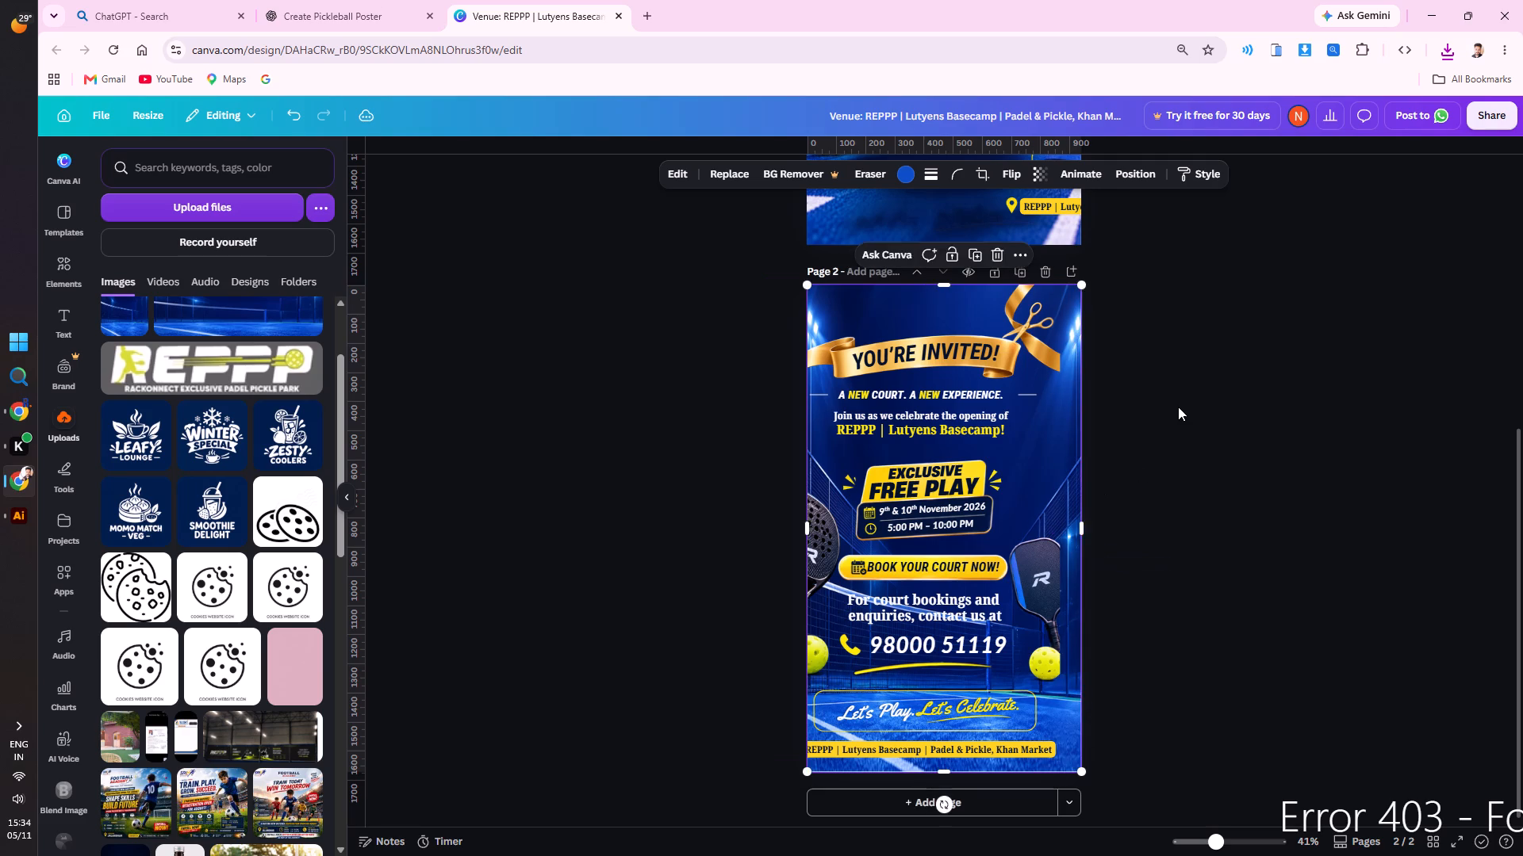
Centre the grouped invitation content horizontally over the new background on page 2.
drag(946, 403, 967, 407)
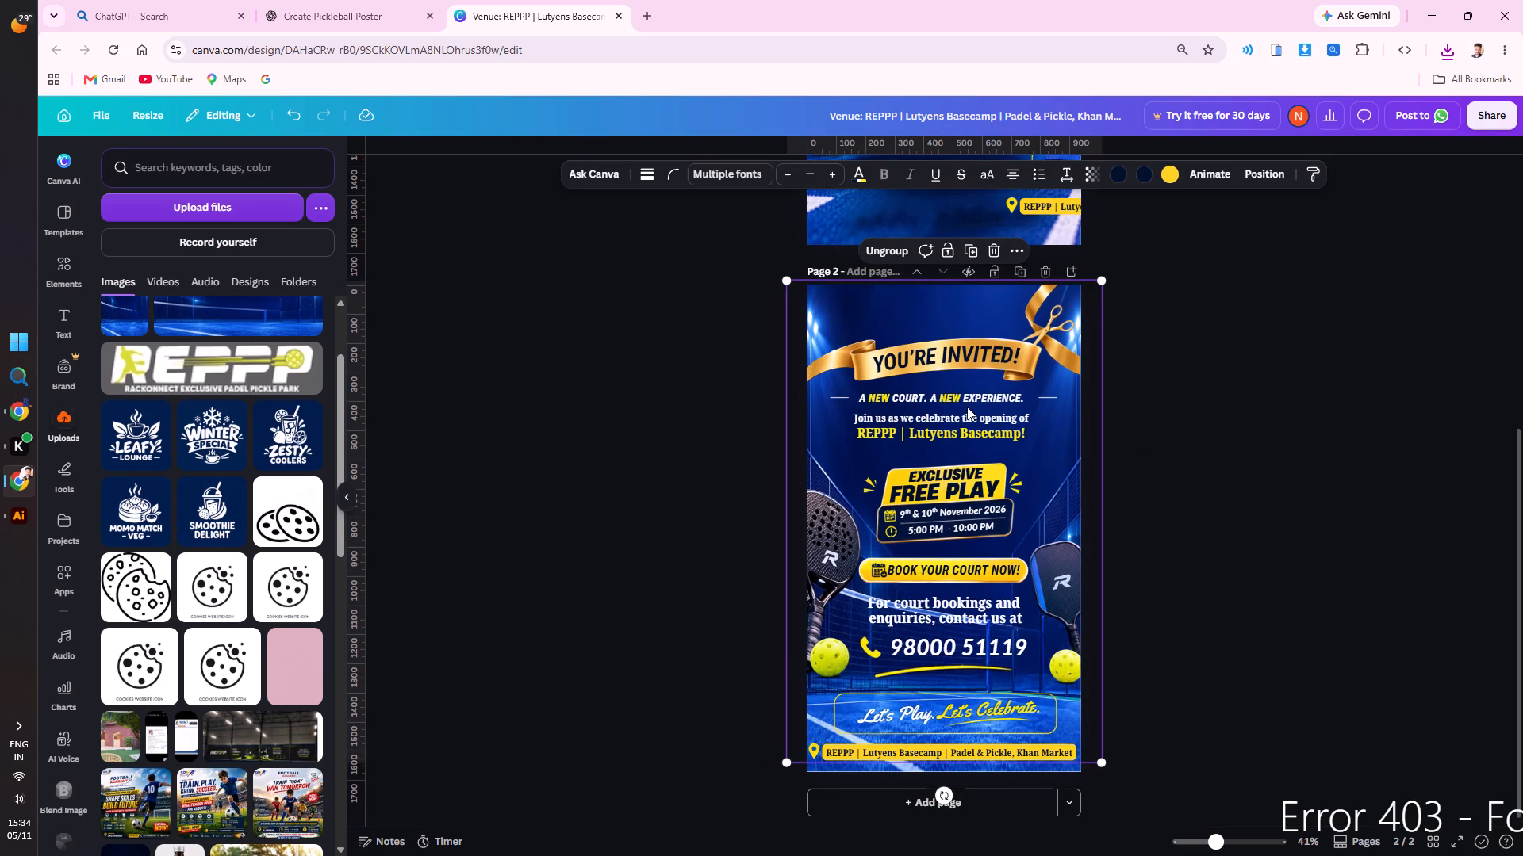
click(1149, 372)
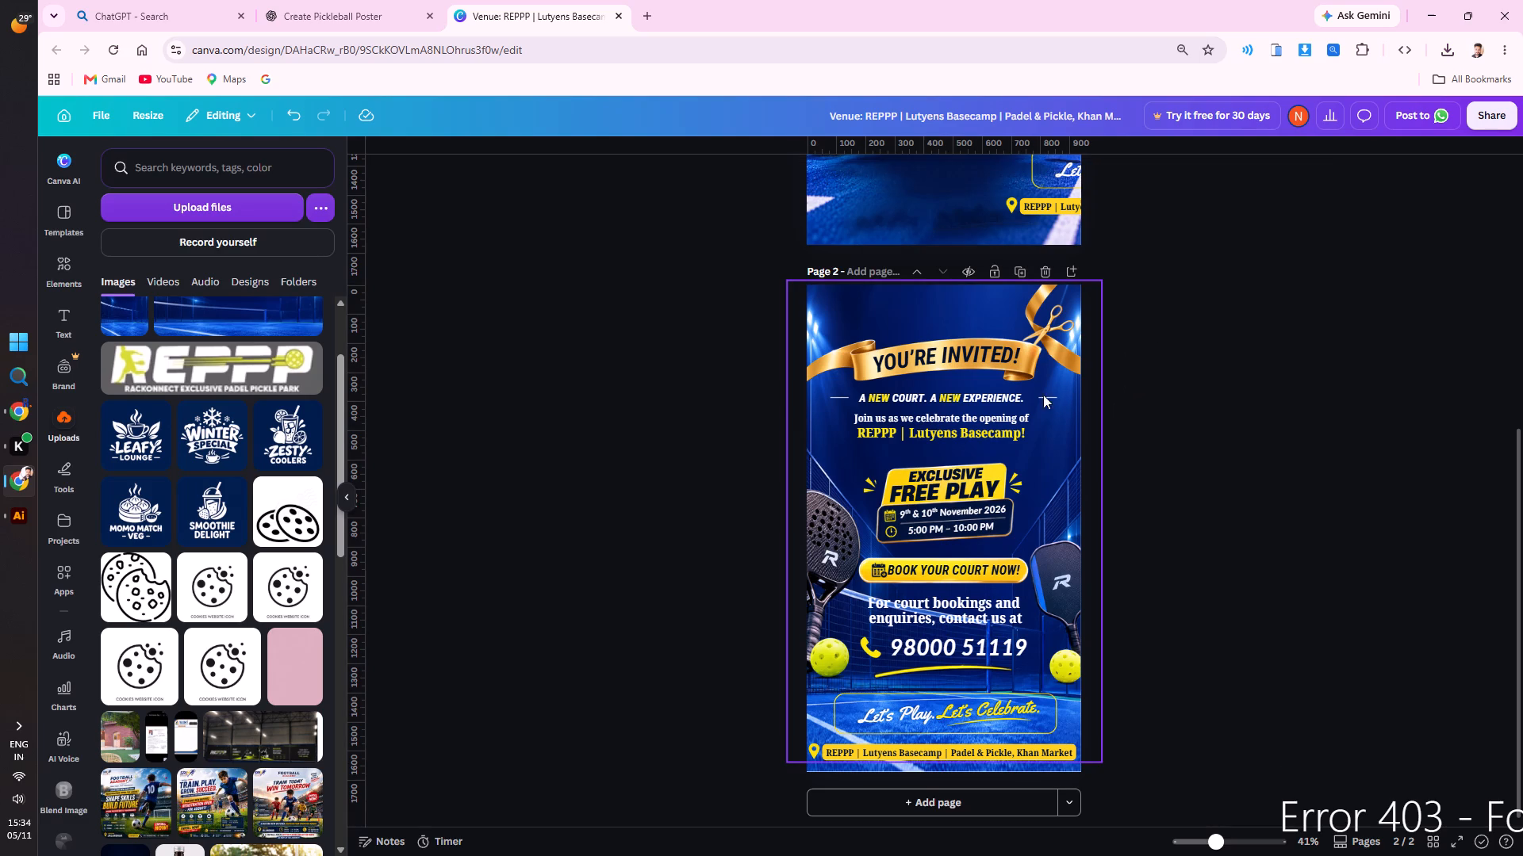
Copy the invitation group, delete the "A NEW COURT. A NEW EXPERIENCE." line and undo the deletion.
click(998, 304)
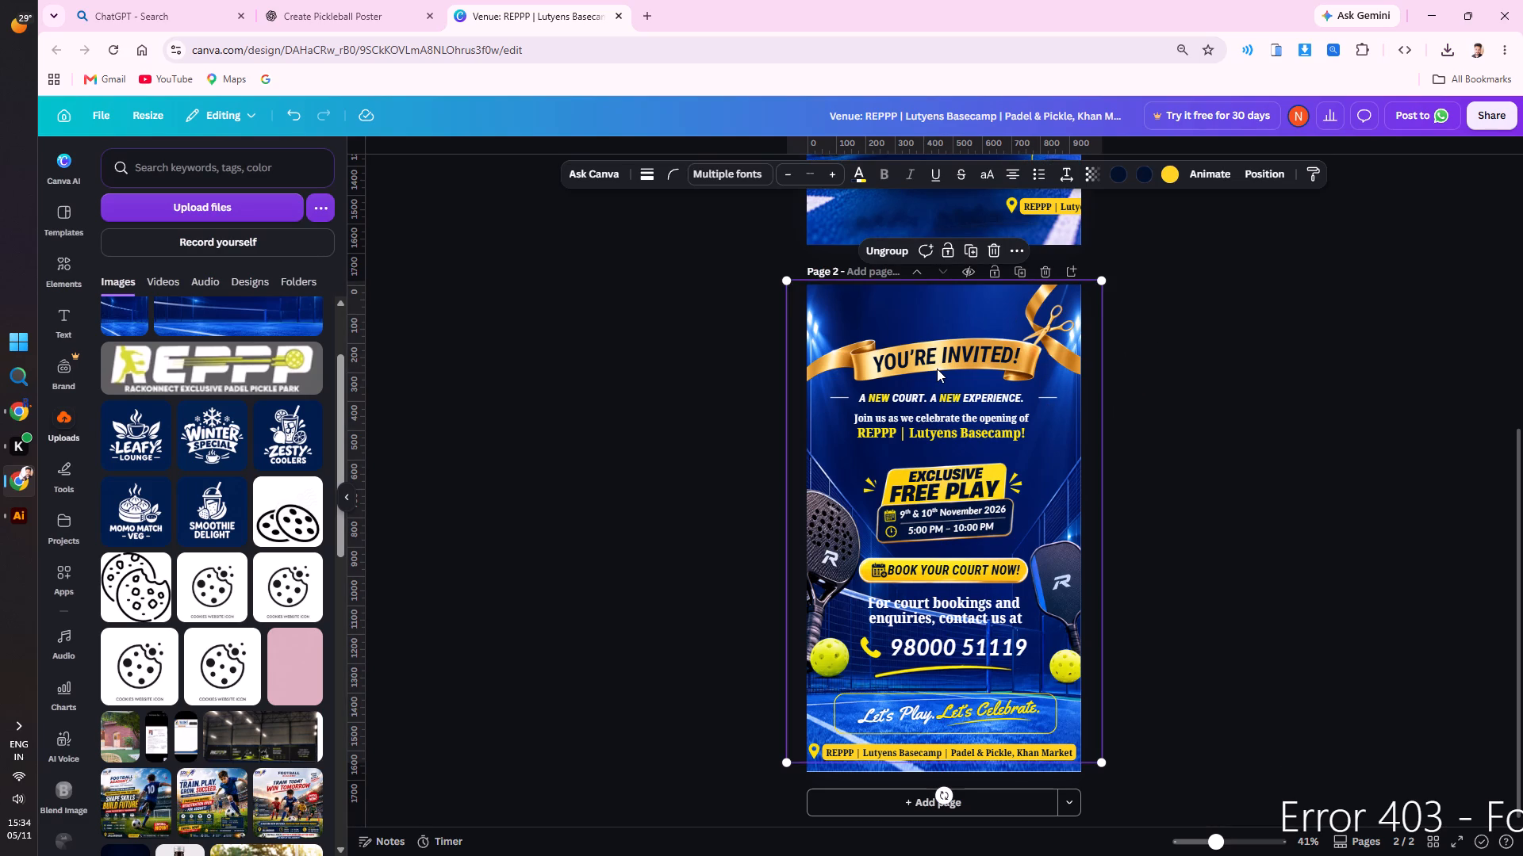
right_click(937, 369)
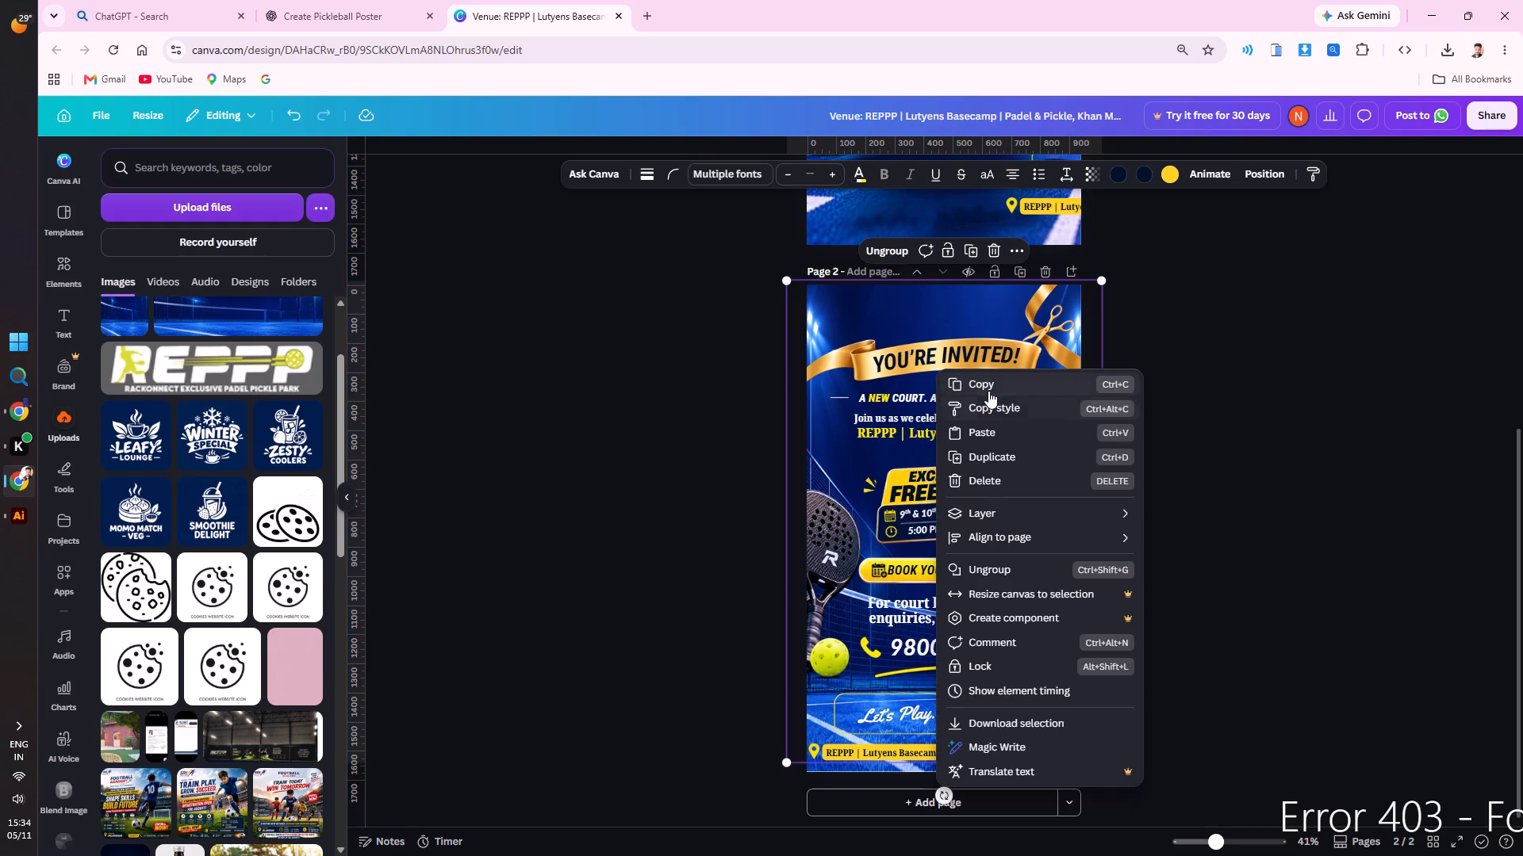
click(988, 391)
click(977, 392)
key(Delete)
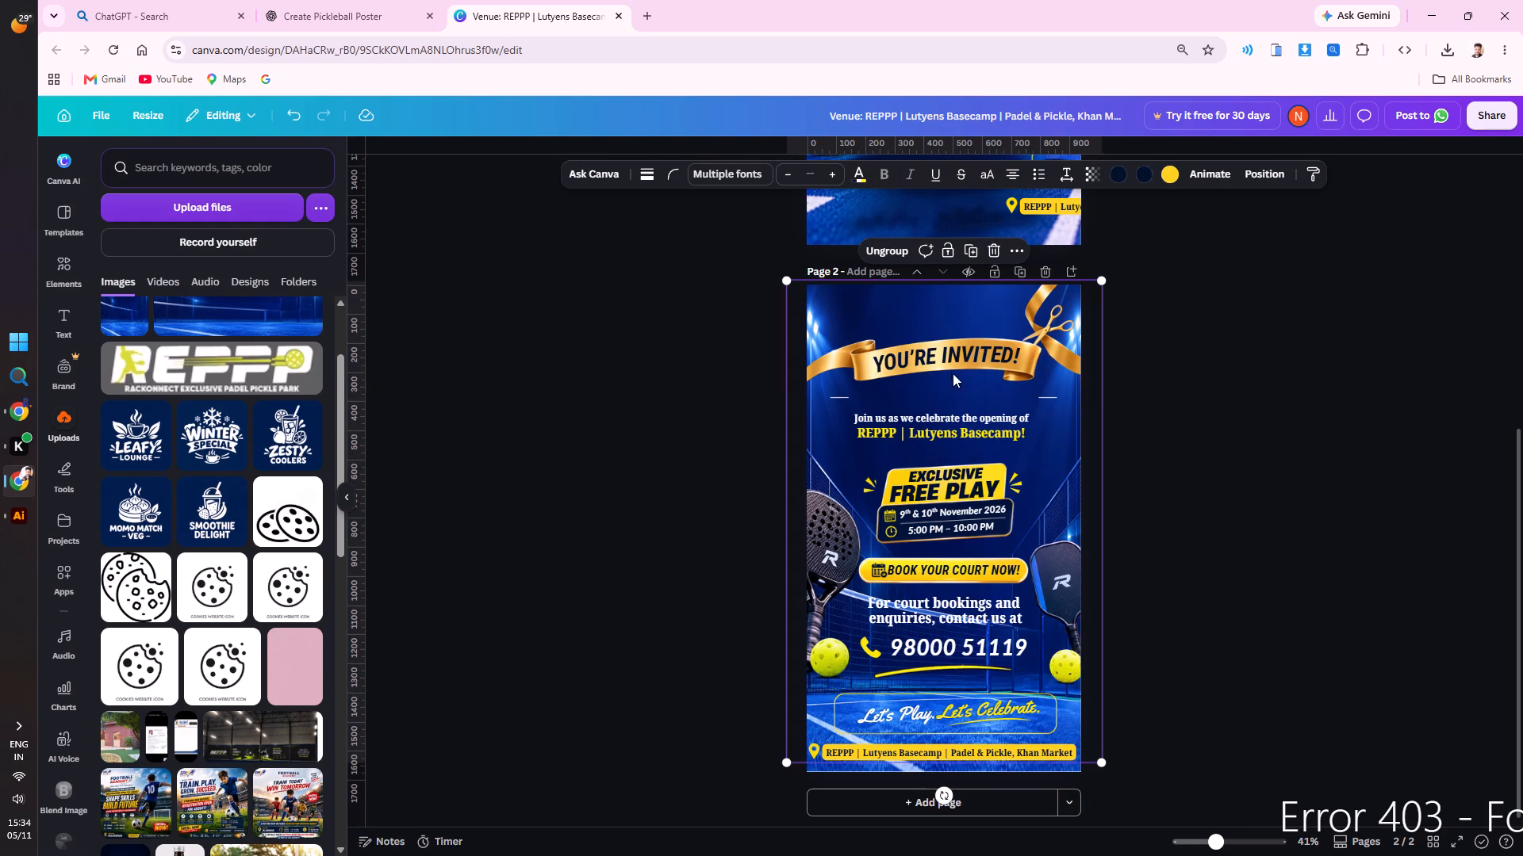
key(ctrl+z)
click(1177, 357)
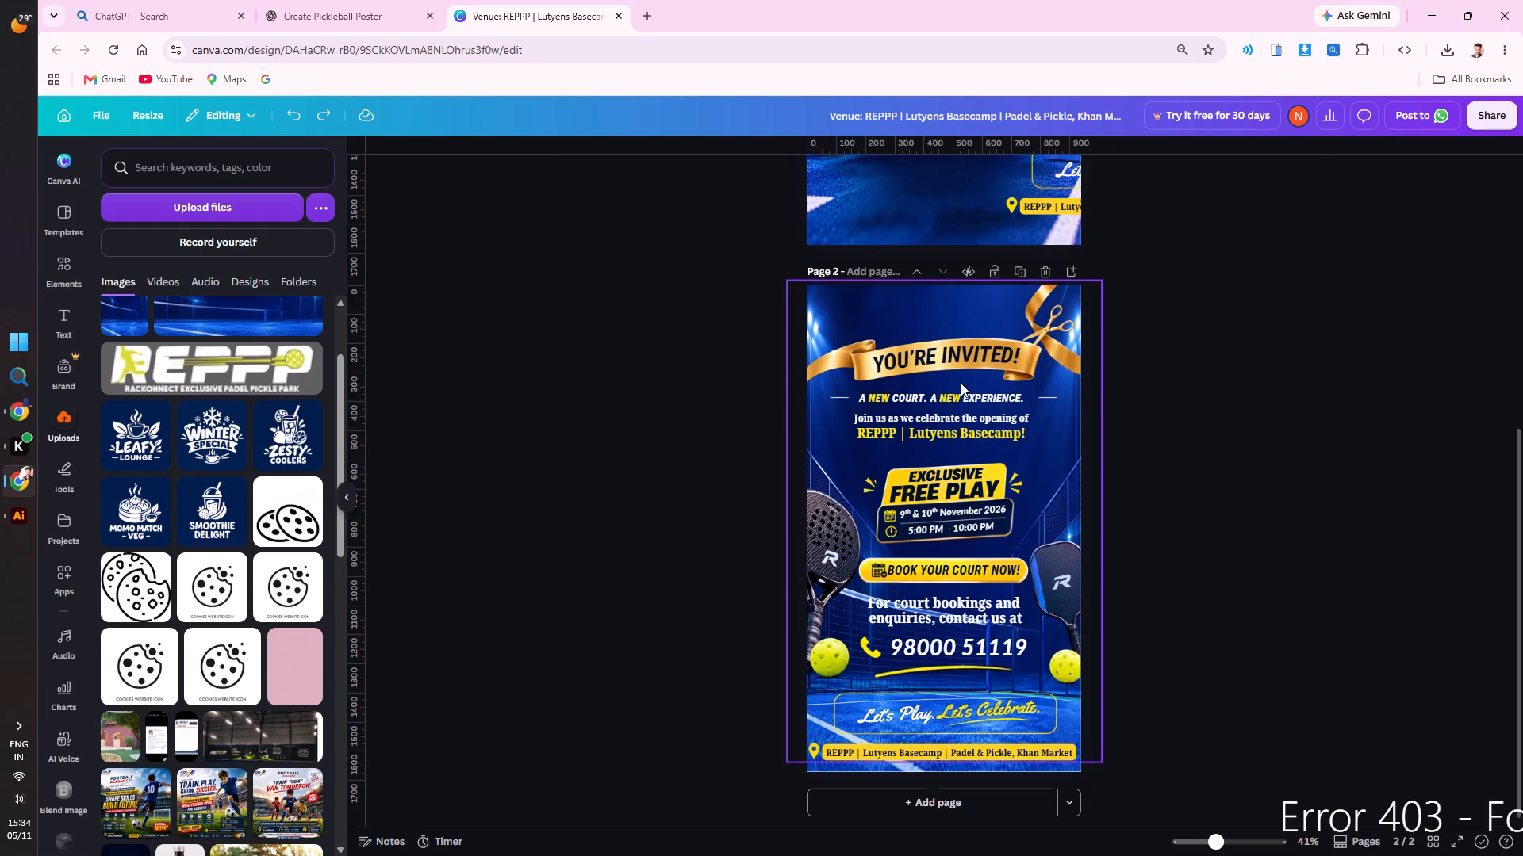
Move the invitation group aside and stretch the court background image downward past page 2's bottom edge.
drag(961, 383, 1163, 379)
click(920, 642)
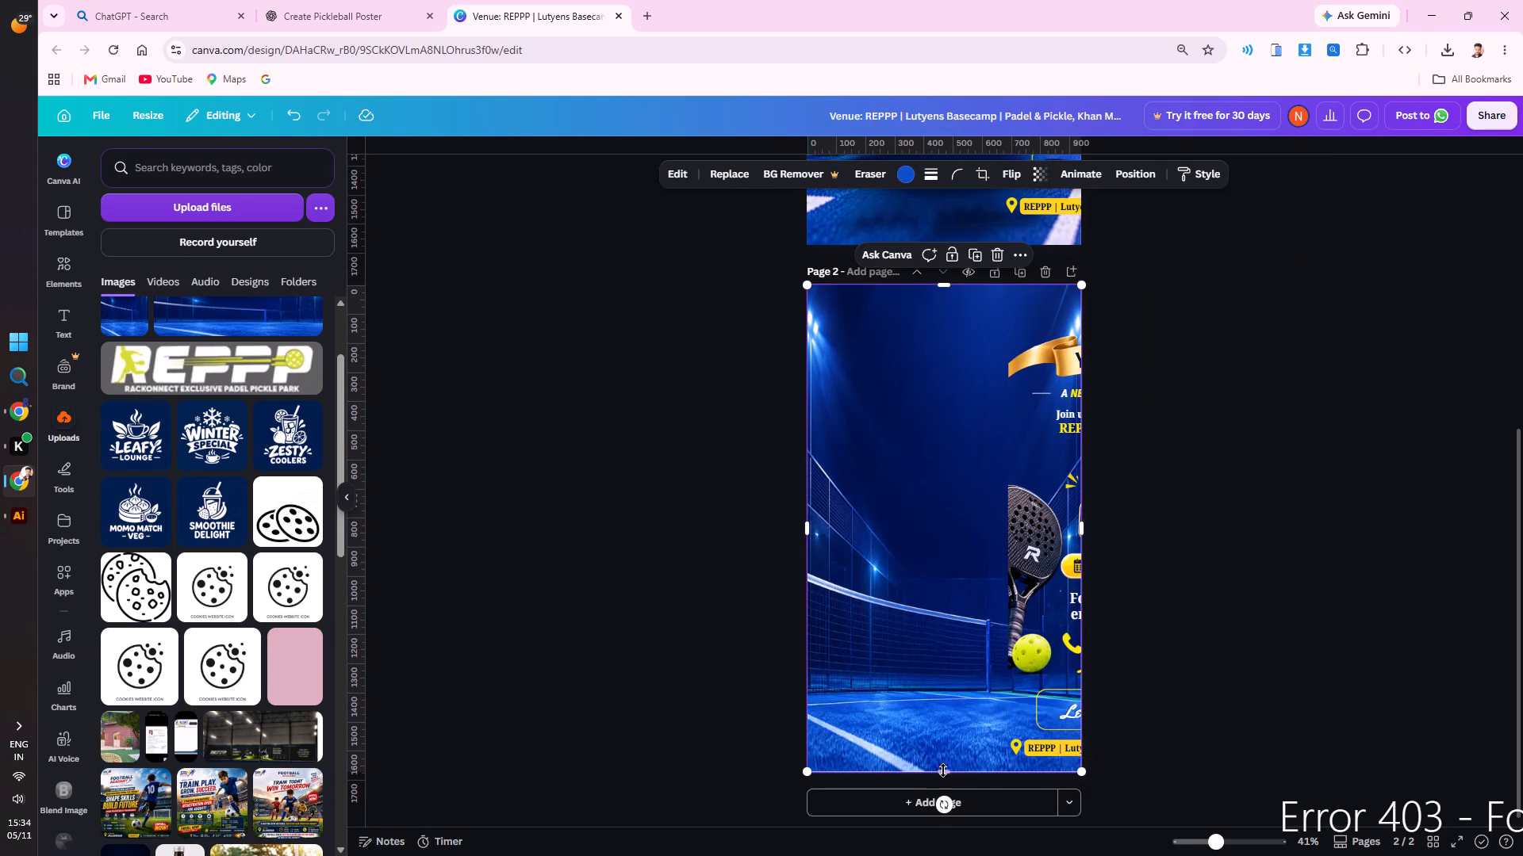
drag(947, 774, 924, 855)
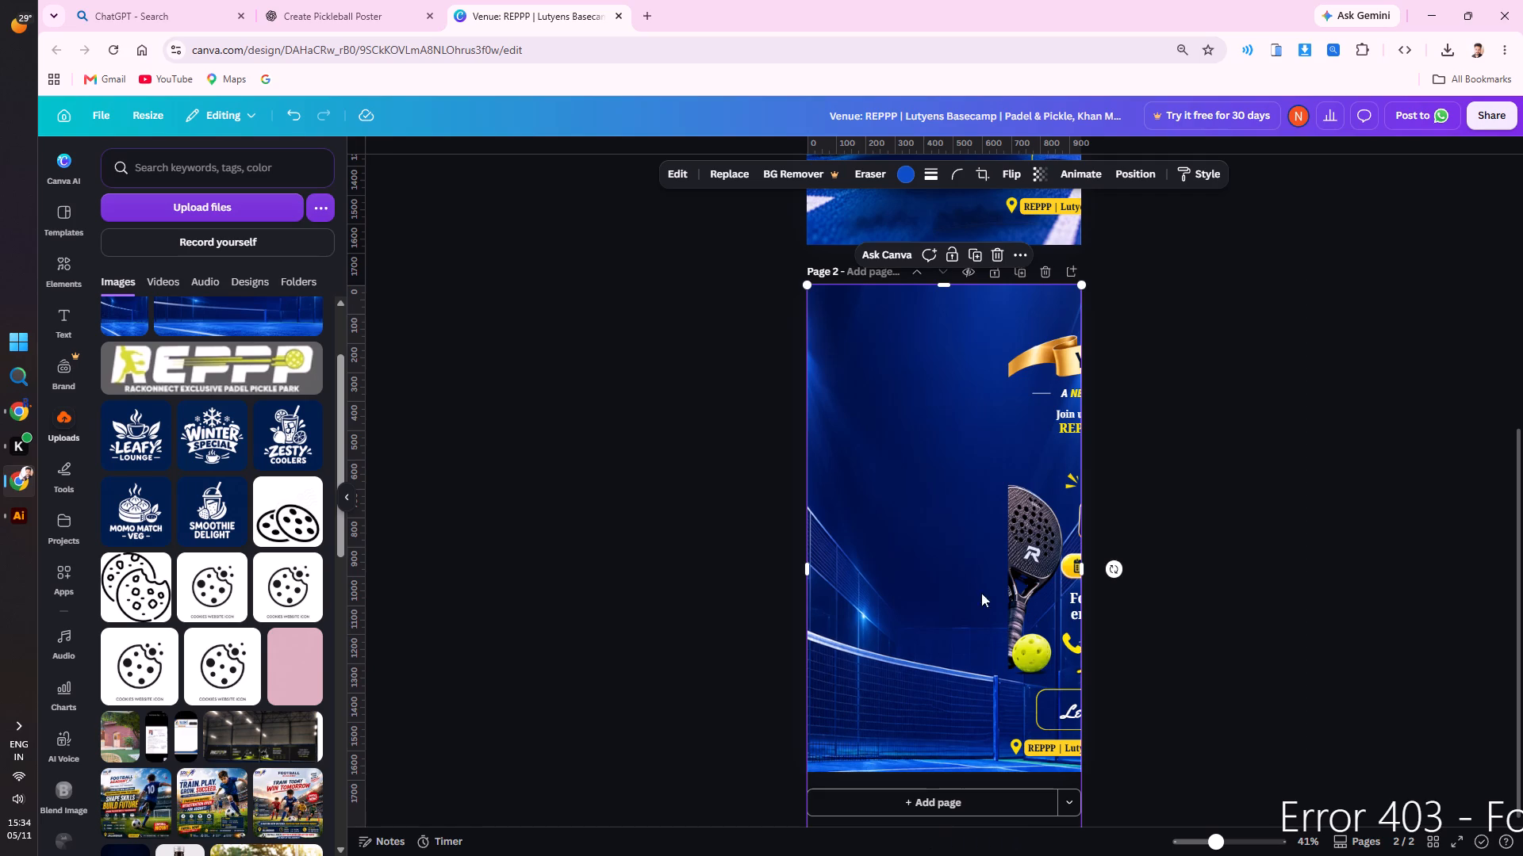
Move the invitation group back onto page 2, centred horizontally with the yellow address strip close to the bottom edge.
drag(1034, 533, 913, 552)
key(ctrl+z)
click(1049, 500)
drag(1049, 502, 850, 503)
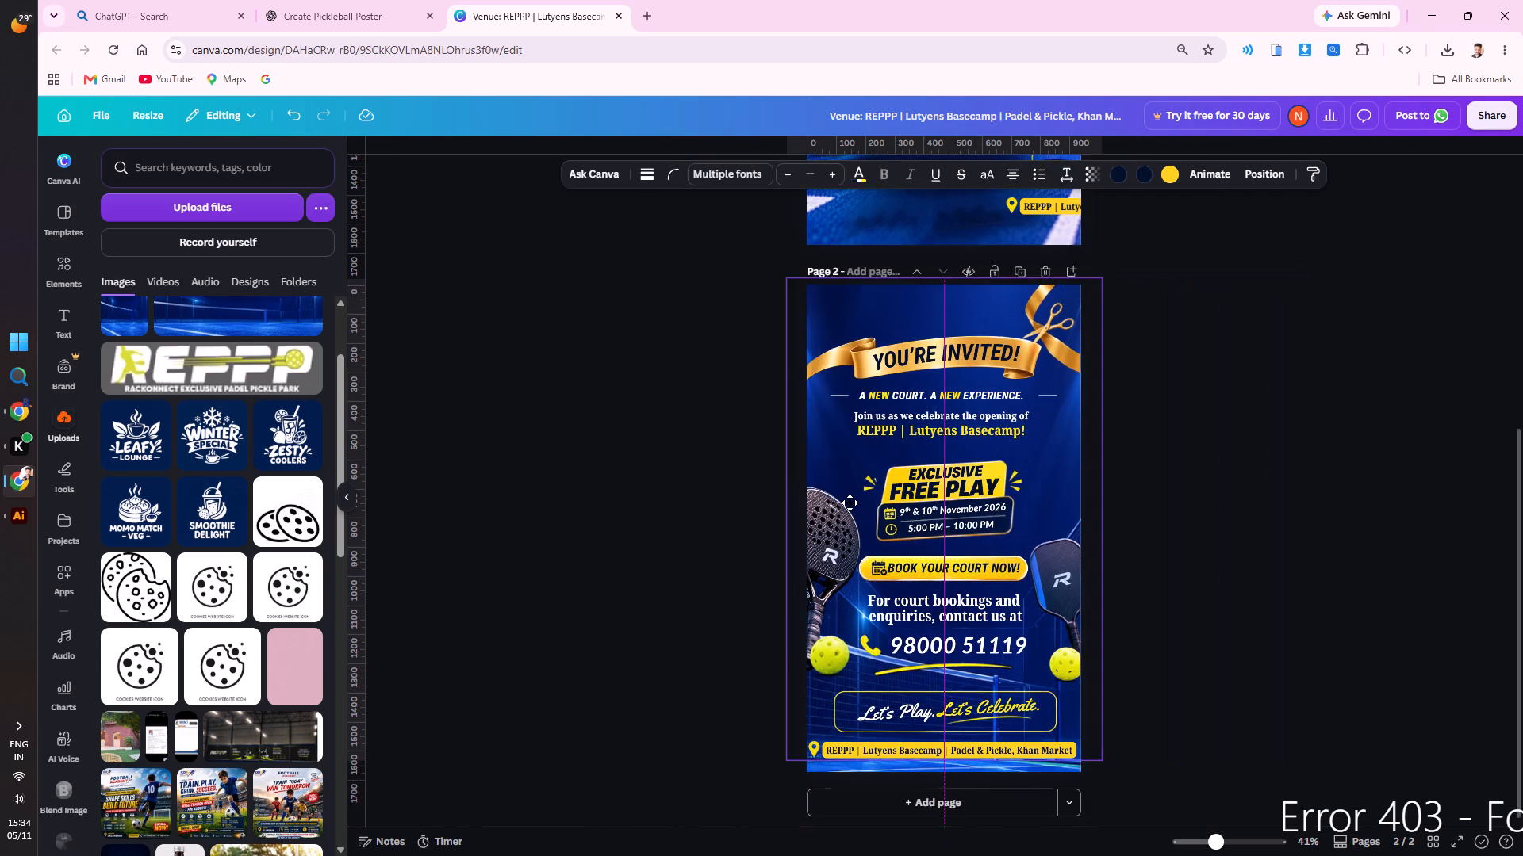
drag(850, 503, 851, 503)
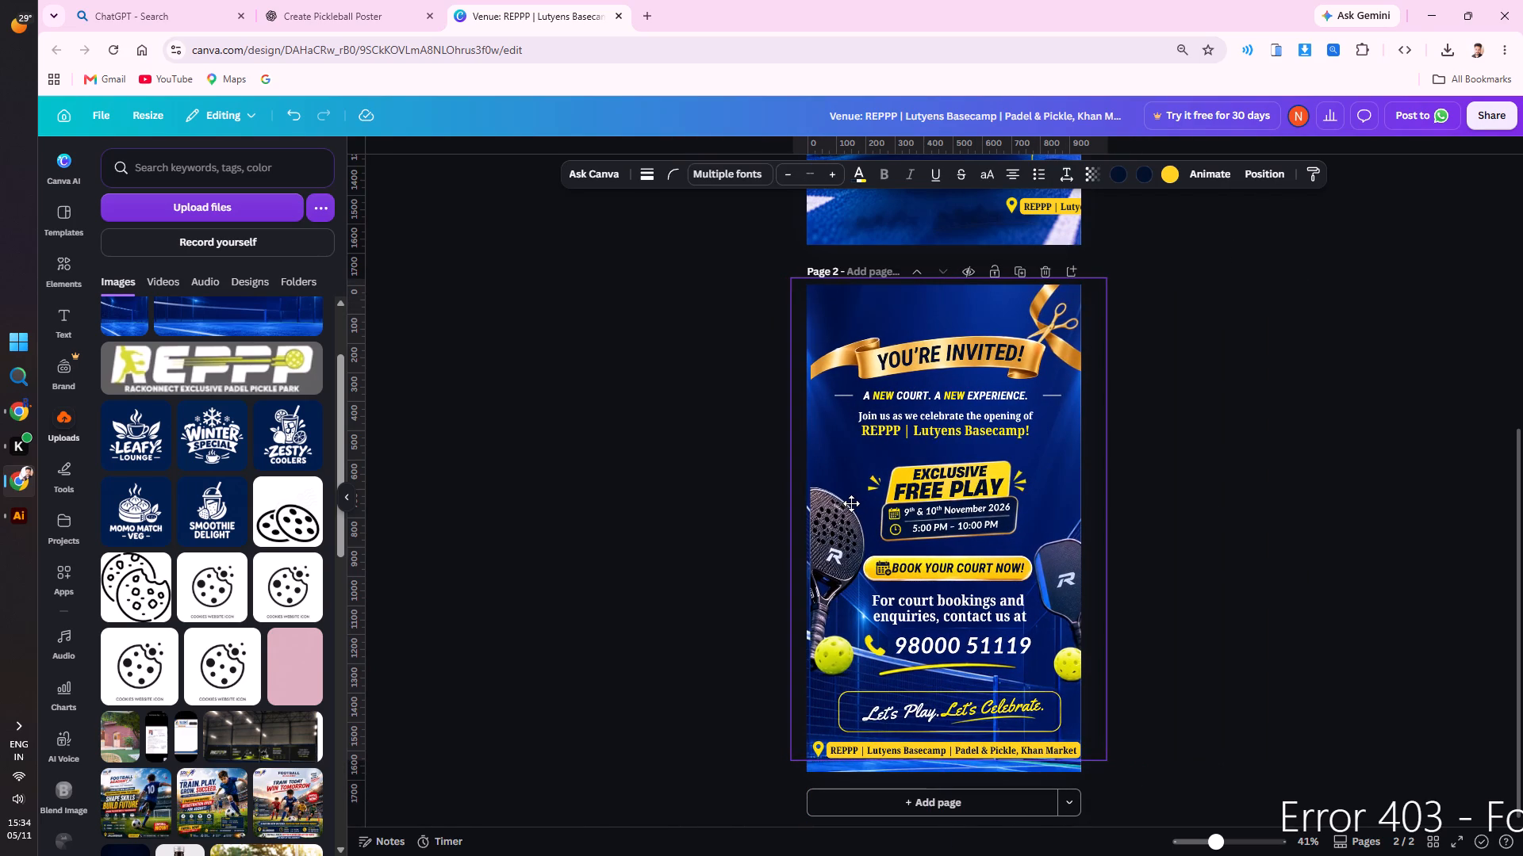
drag(851, 503, 846, 503)
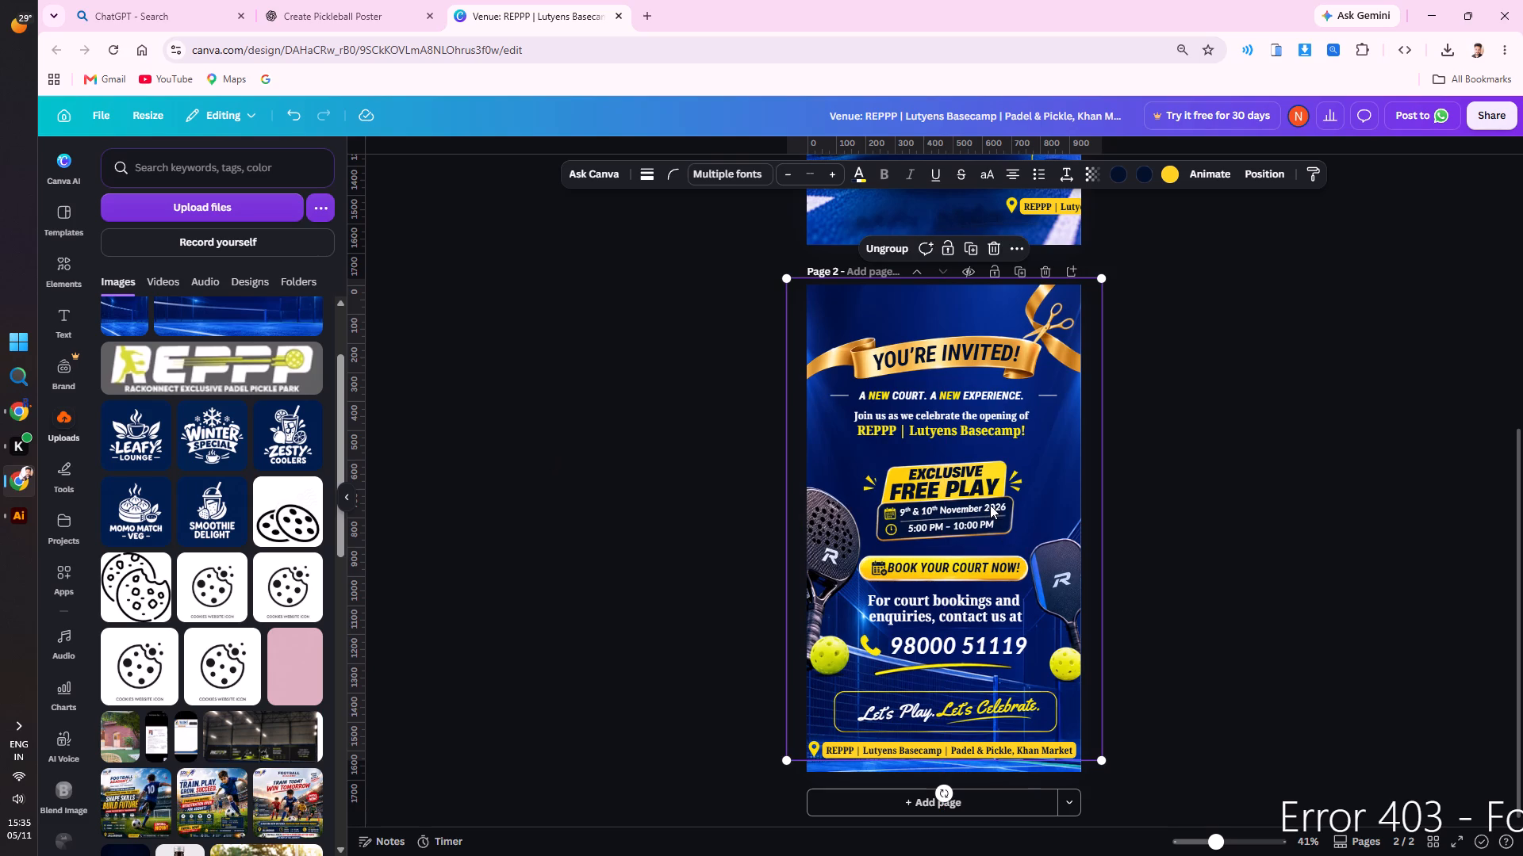
click(990, 505)
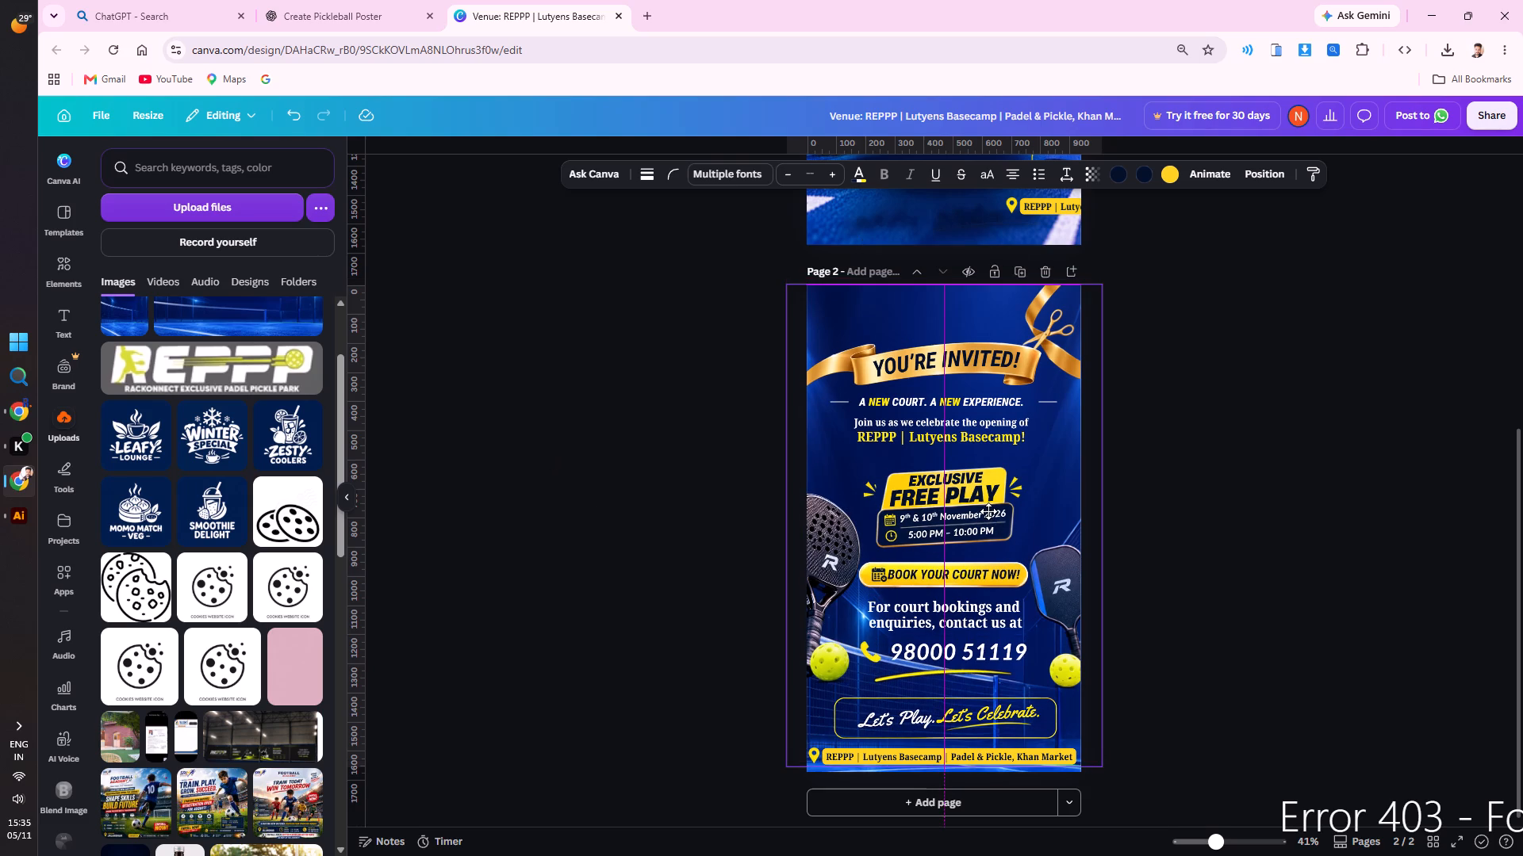
click(566, 472)
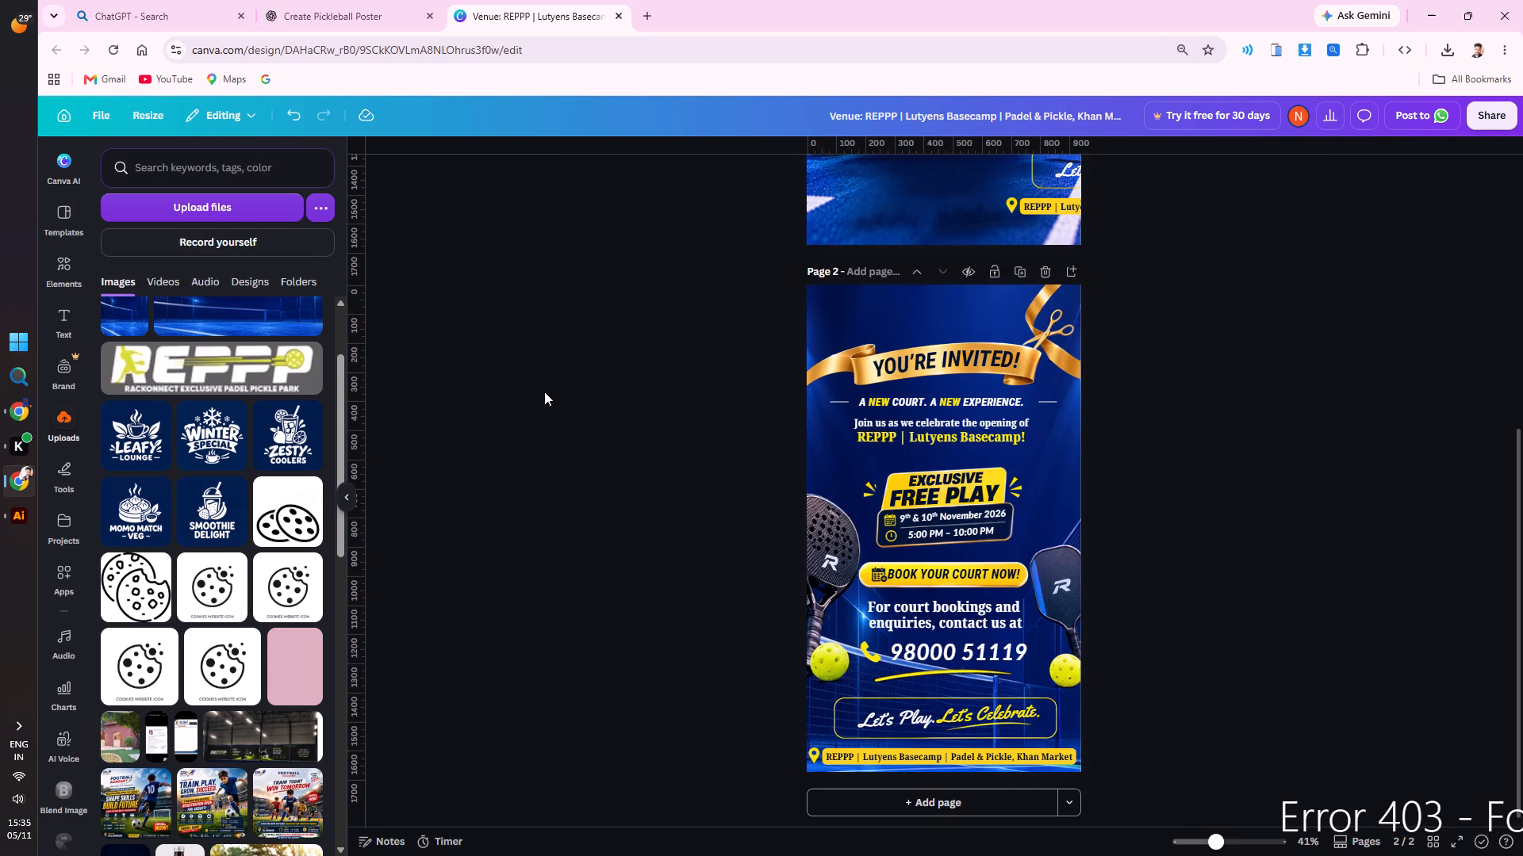
Capture a screen snip of the whole page 2 invitation and copy it to the clipboard.
key(shift+super+s)
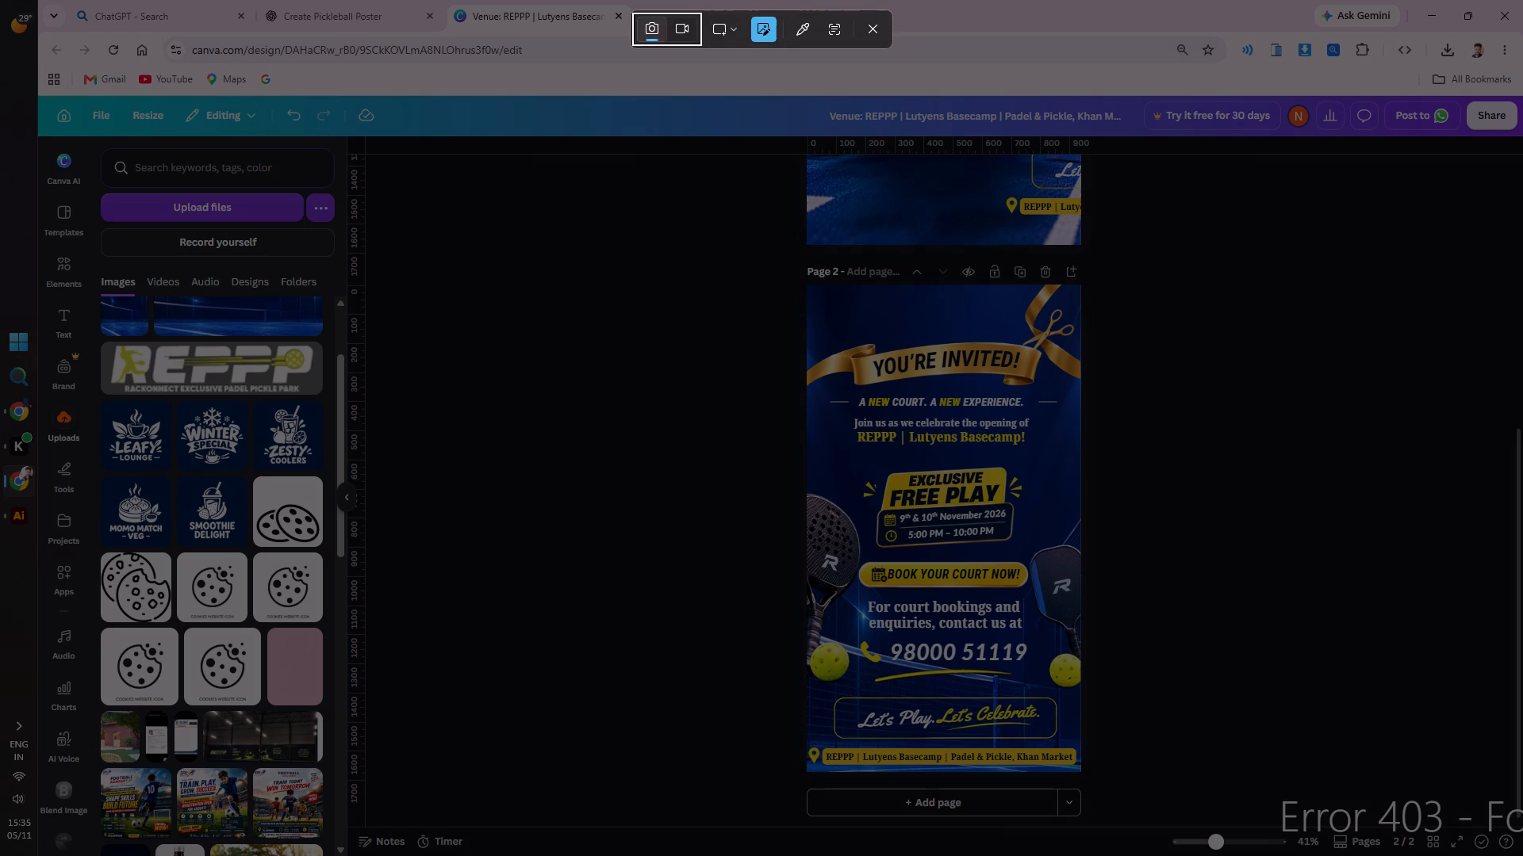
drag(809, 277, 1084, 775)
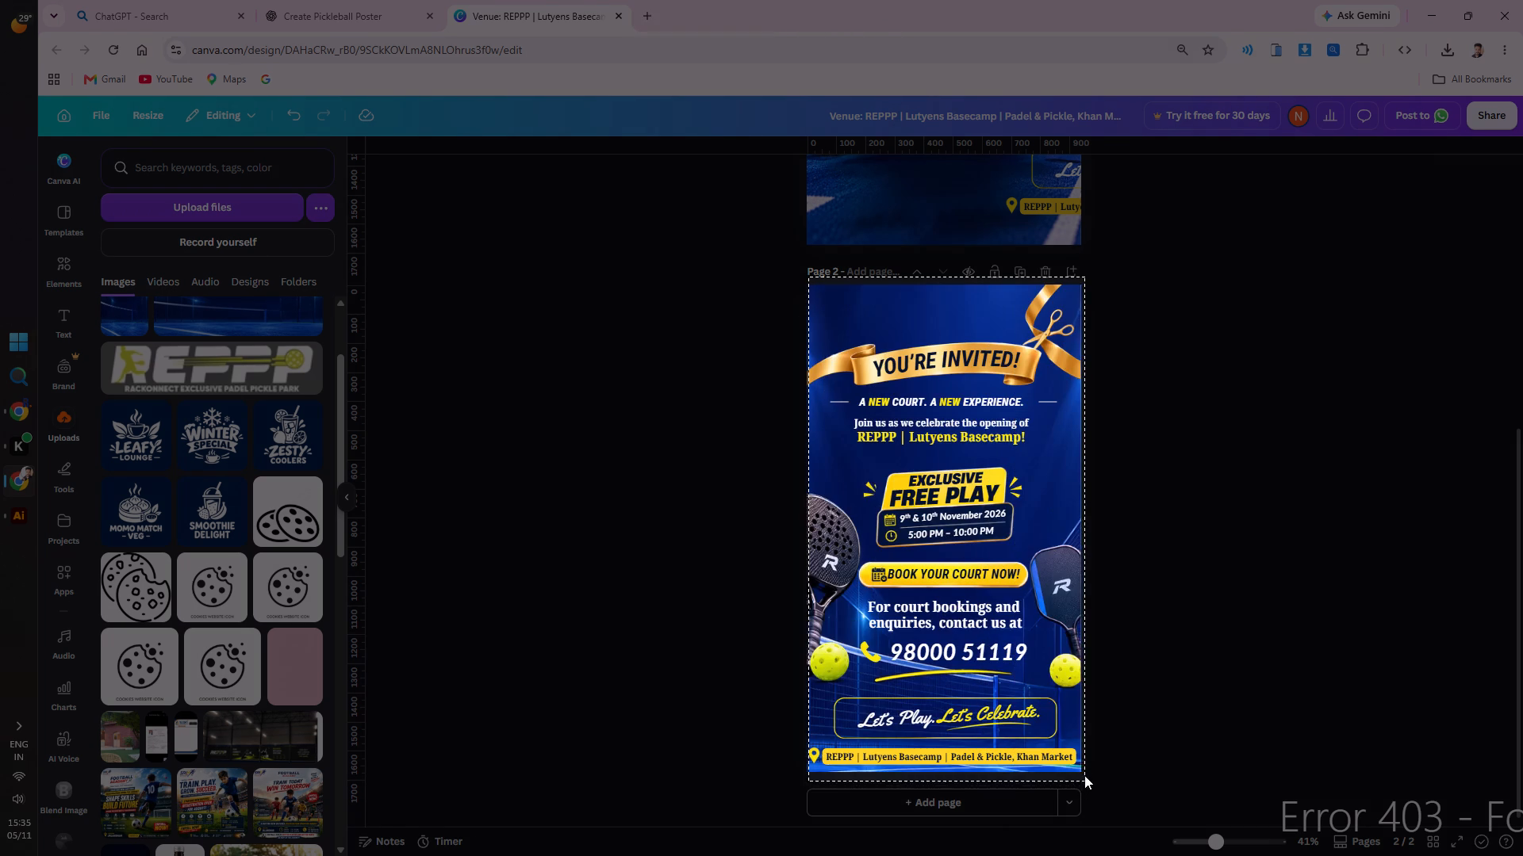
drag(1084, 775, 1081, 771)
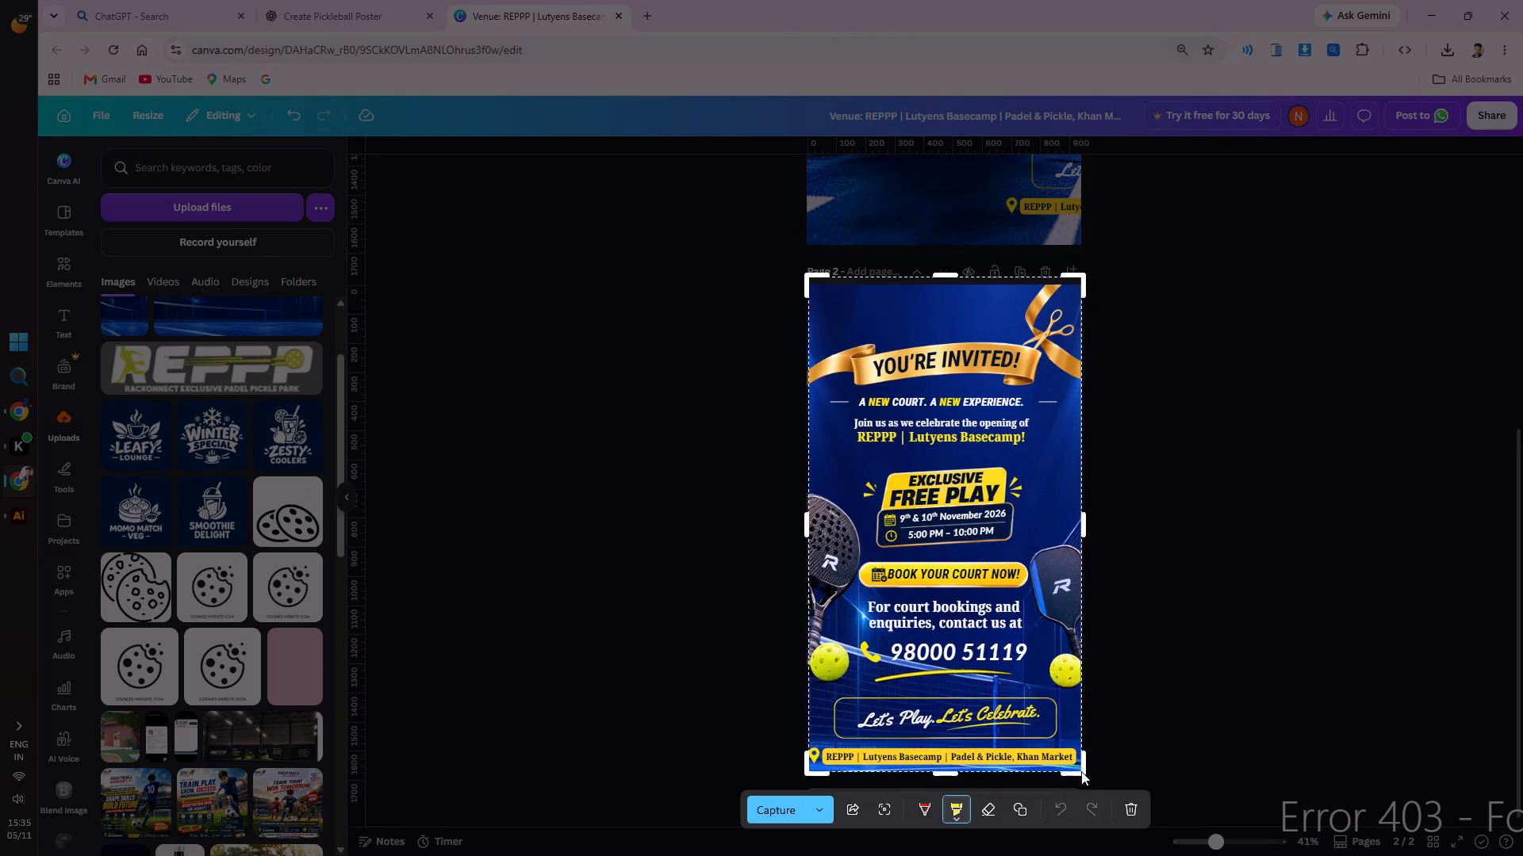
key(ctrl+c)
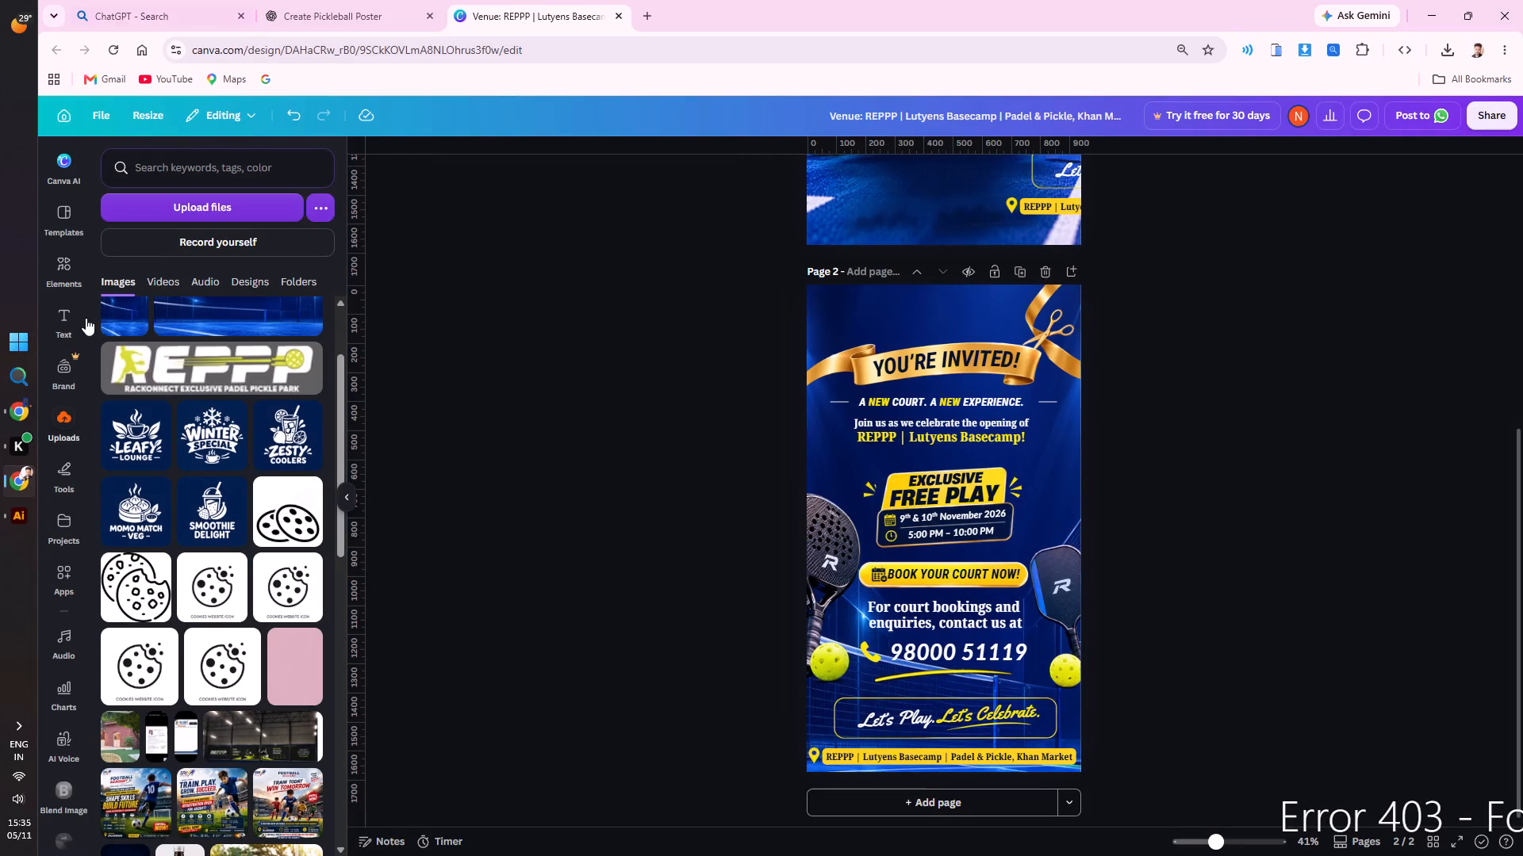
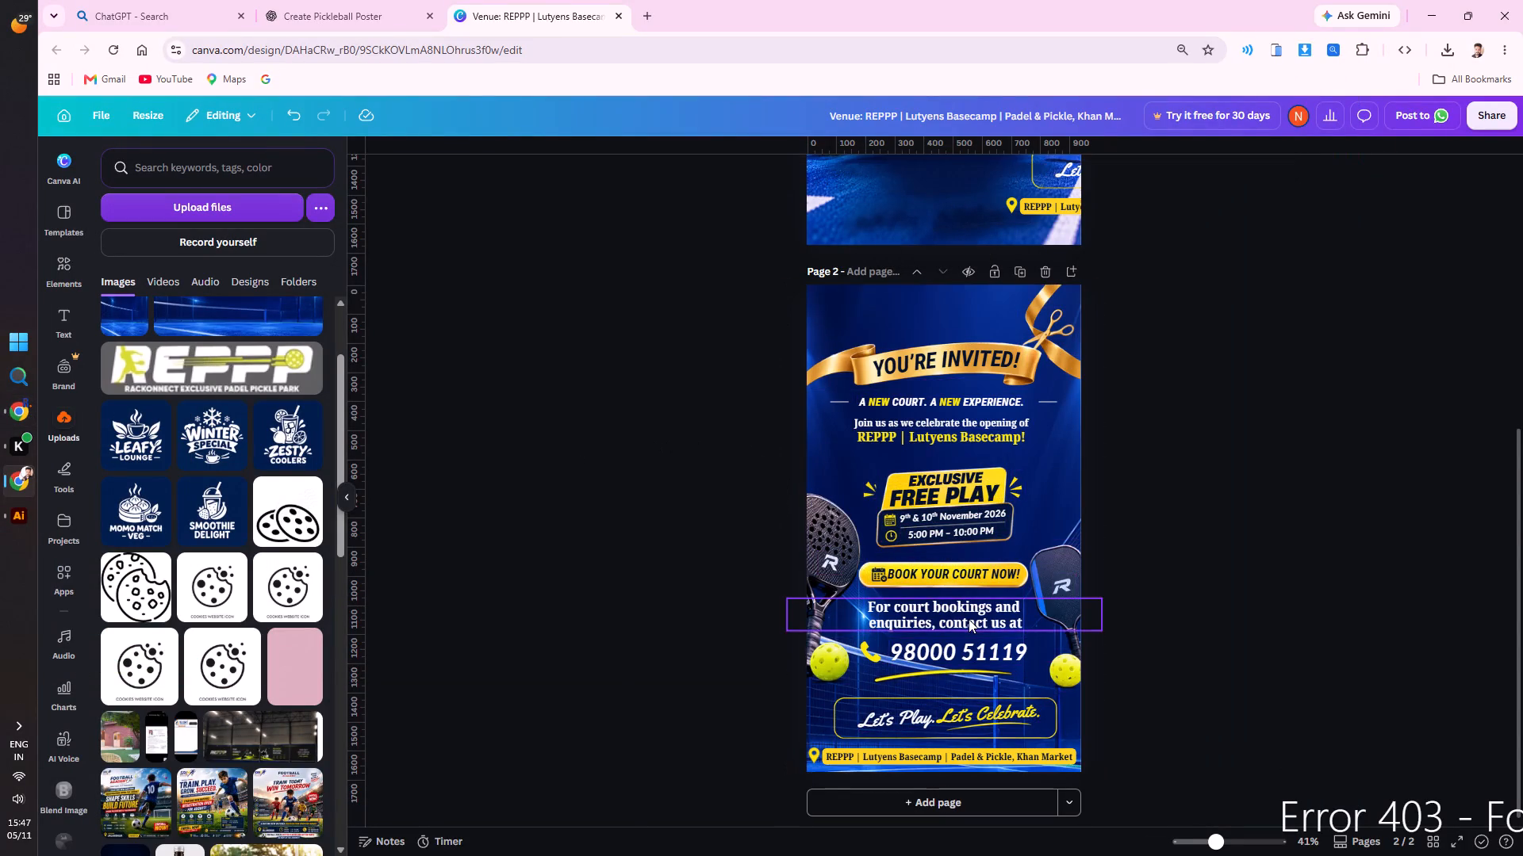
Replace the word COURT with SLOT in the yellow booking banner so it reads "BOOK YOUR SLOT NOW!".
ctrl+scroll(969, 619, up, 3)
double_click(1000, 552)
click(1015, 545)
drag(1019, 545, 957, 550)
text(SLOT)
click(1309, 393)
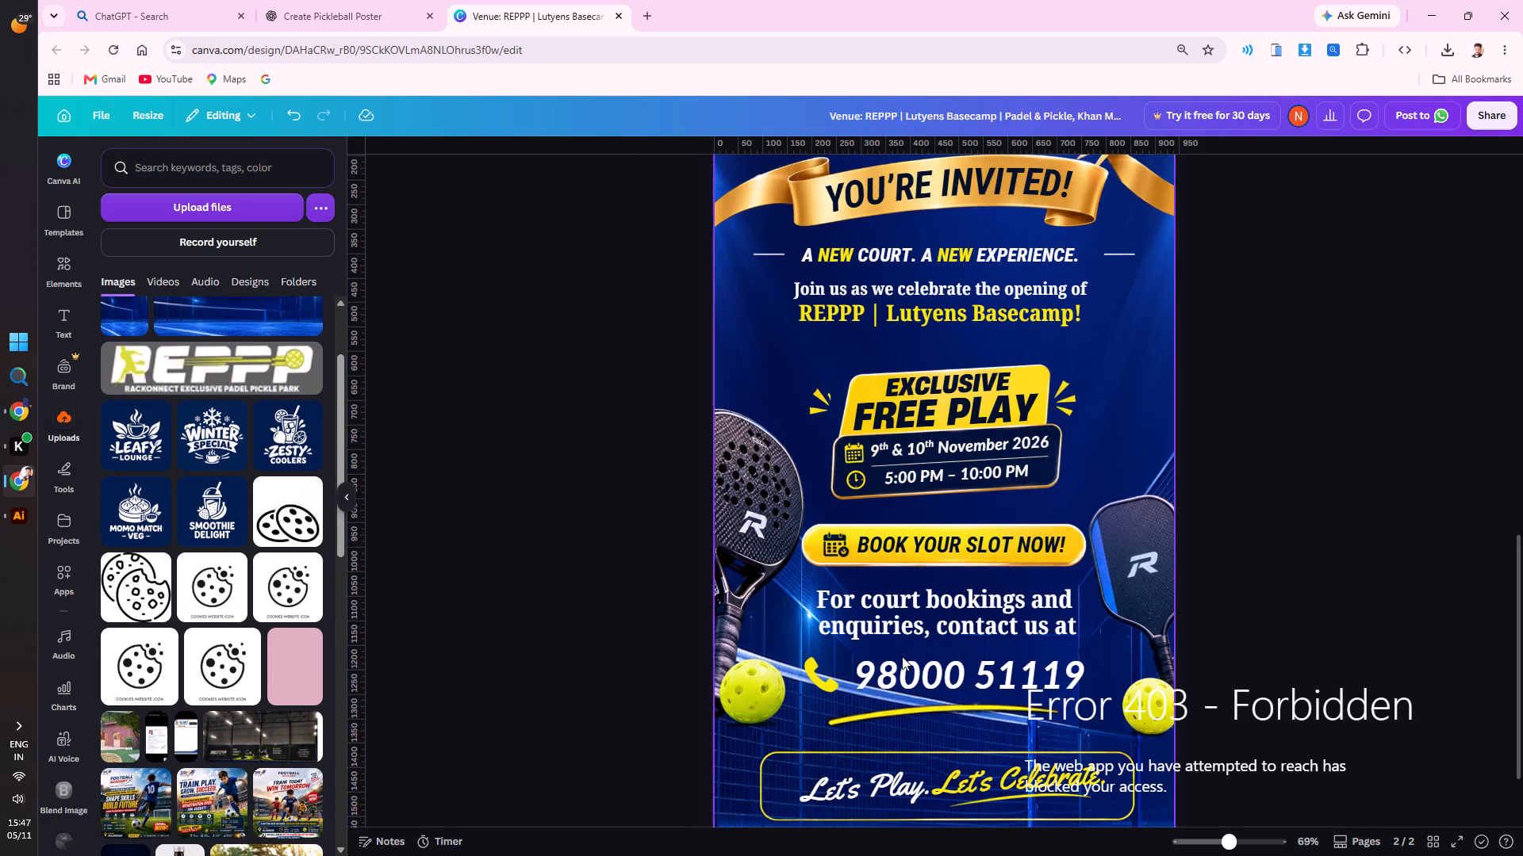
Delete ", contact us at" from the end of the court bookings and enquiries text.
click(907, 621)
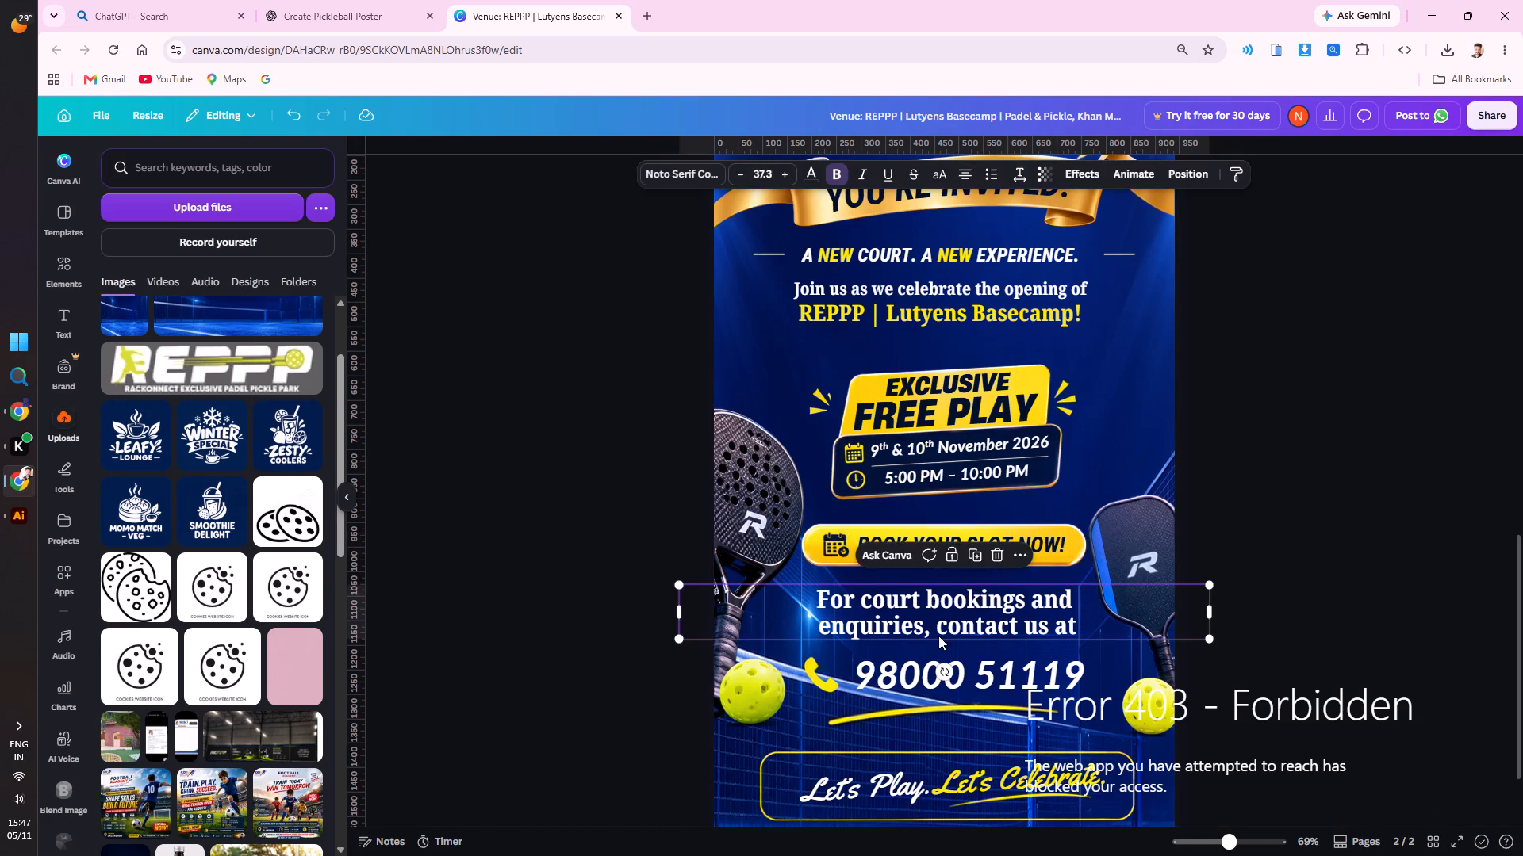
double_click(938, 633)
click(927, 626)
drag(922, 631, 1034, 628)
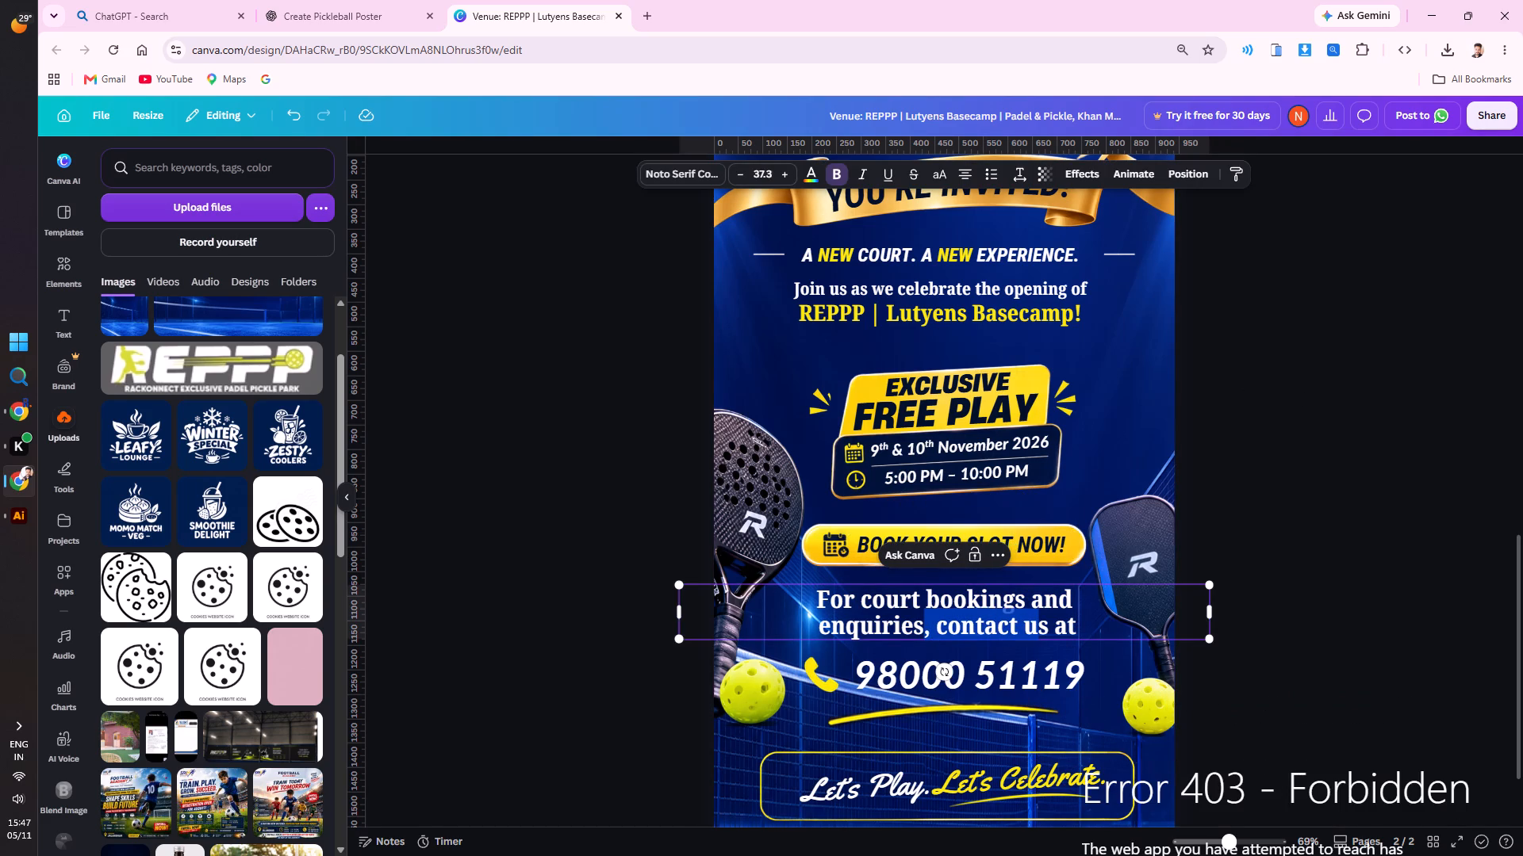
drag(1034, 628, 1081, 624)
key(BackSpace)
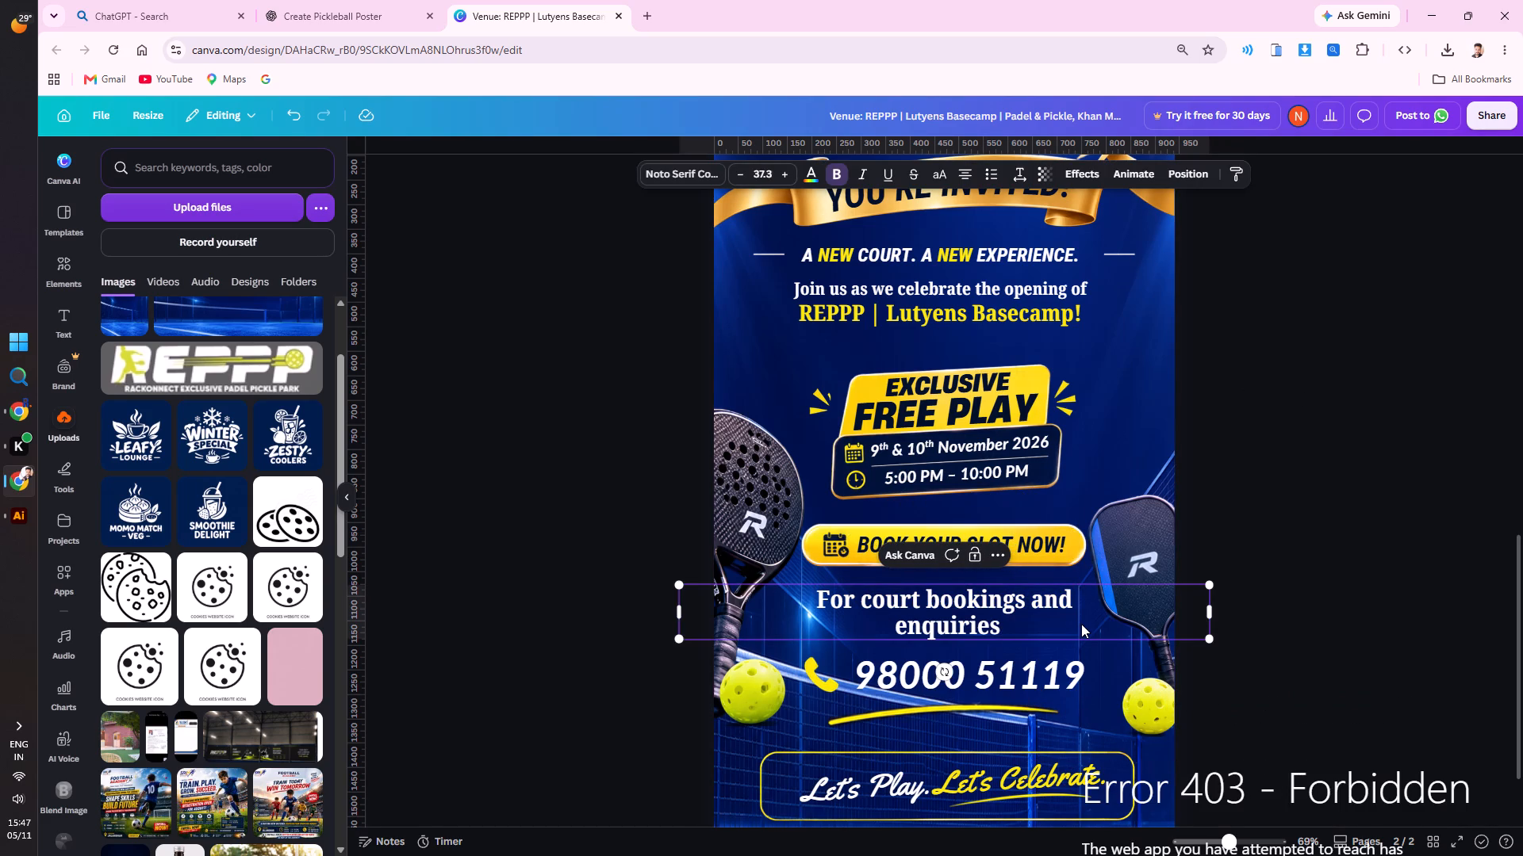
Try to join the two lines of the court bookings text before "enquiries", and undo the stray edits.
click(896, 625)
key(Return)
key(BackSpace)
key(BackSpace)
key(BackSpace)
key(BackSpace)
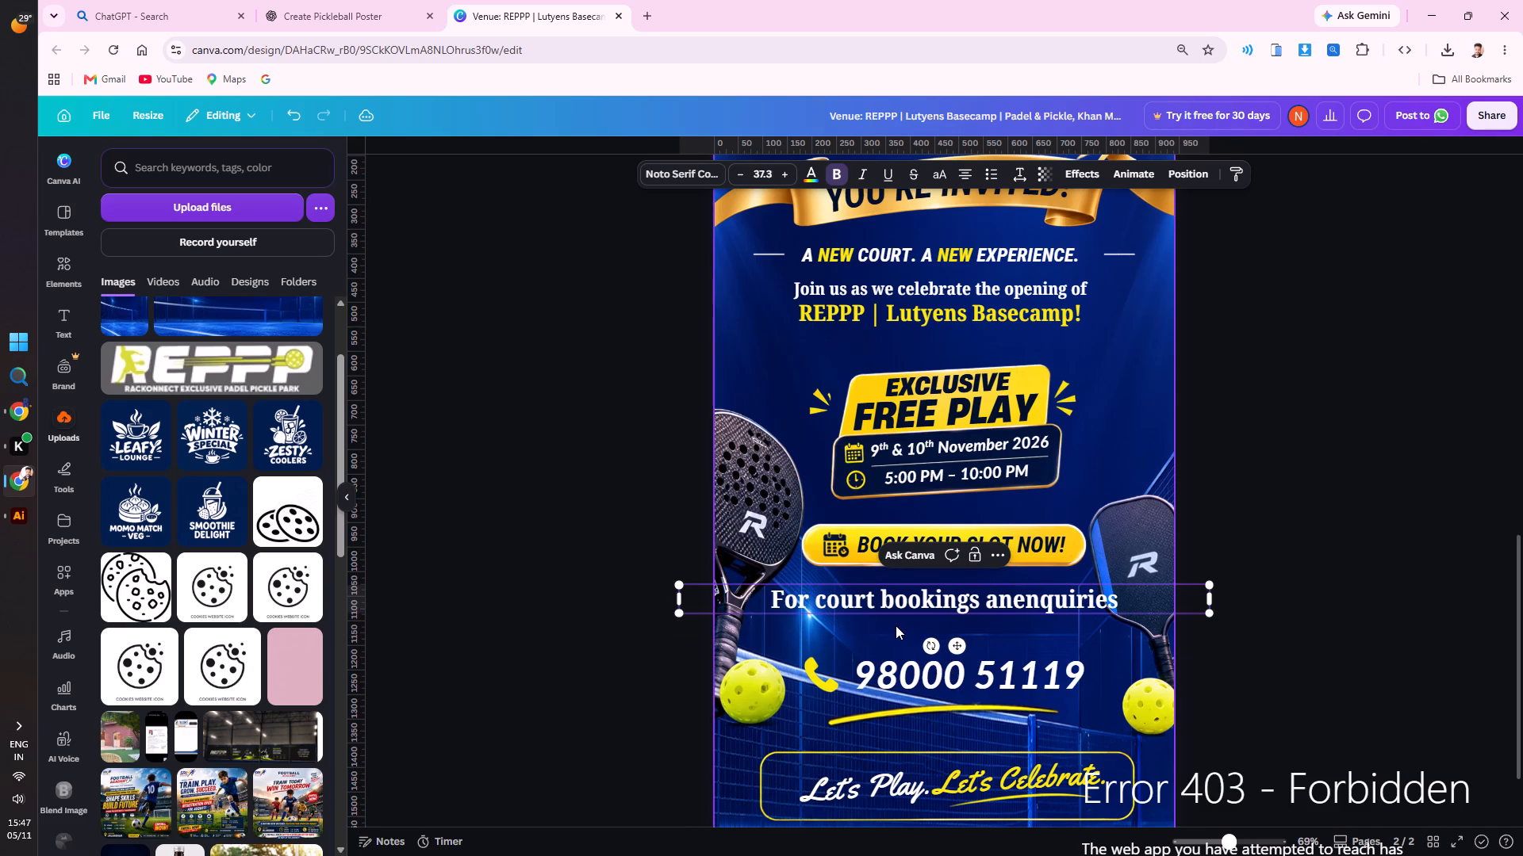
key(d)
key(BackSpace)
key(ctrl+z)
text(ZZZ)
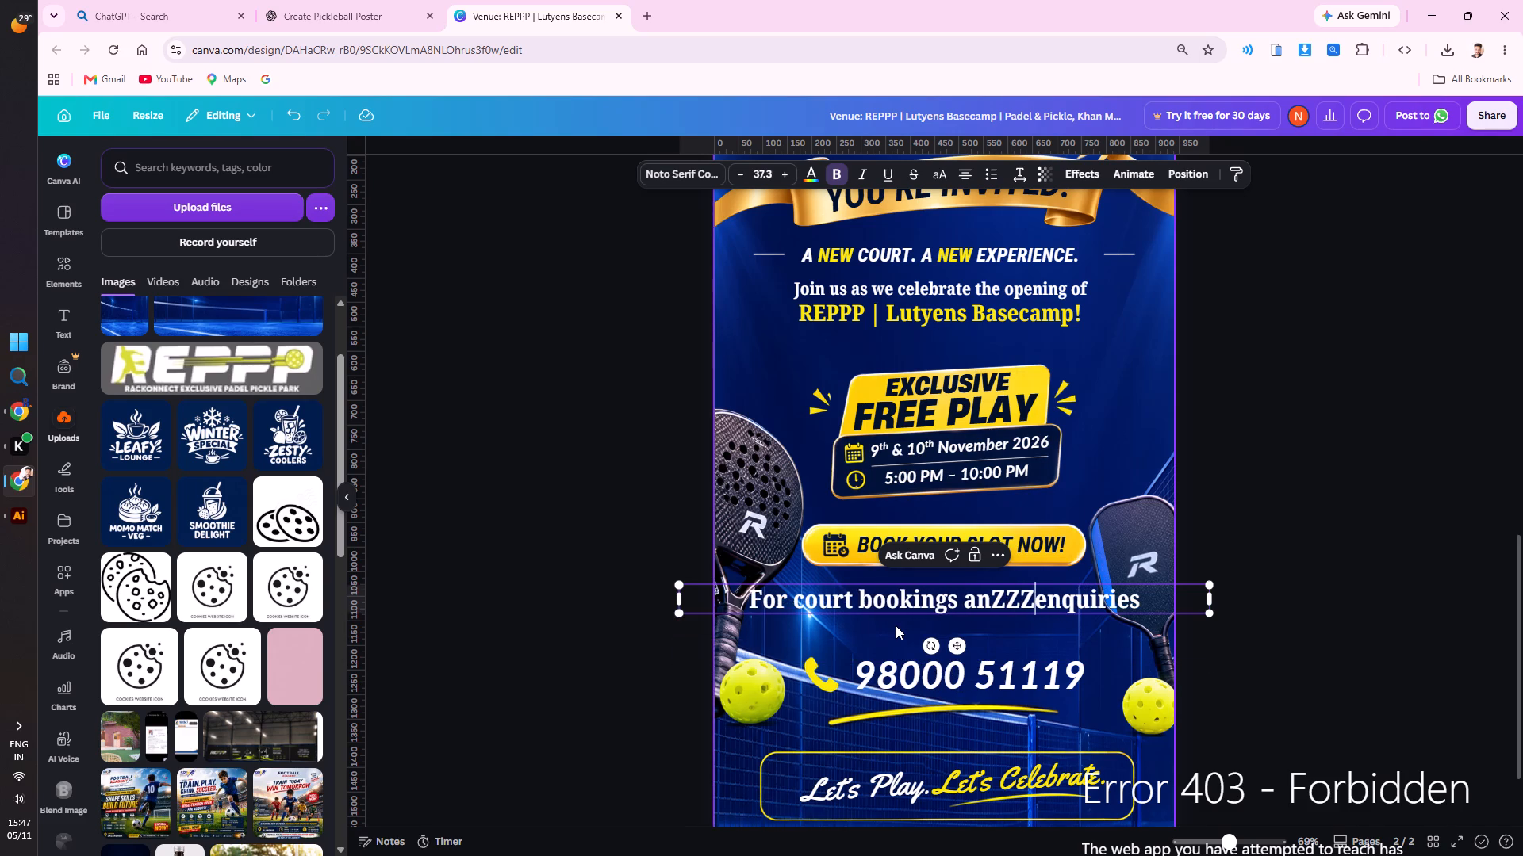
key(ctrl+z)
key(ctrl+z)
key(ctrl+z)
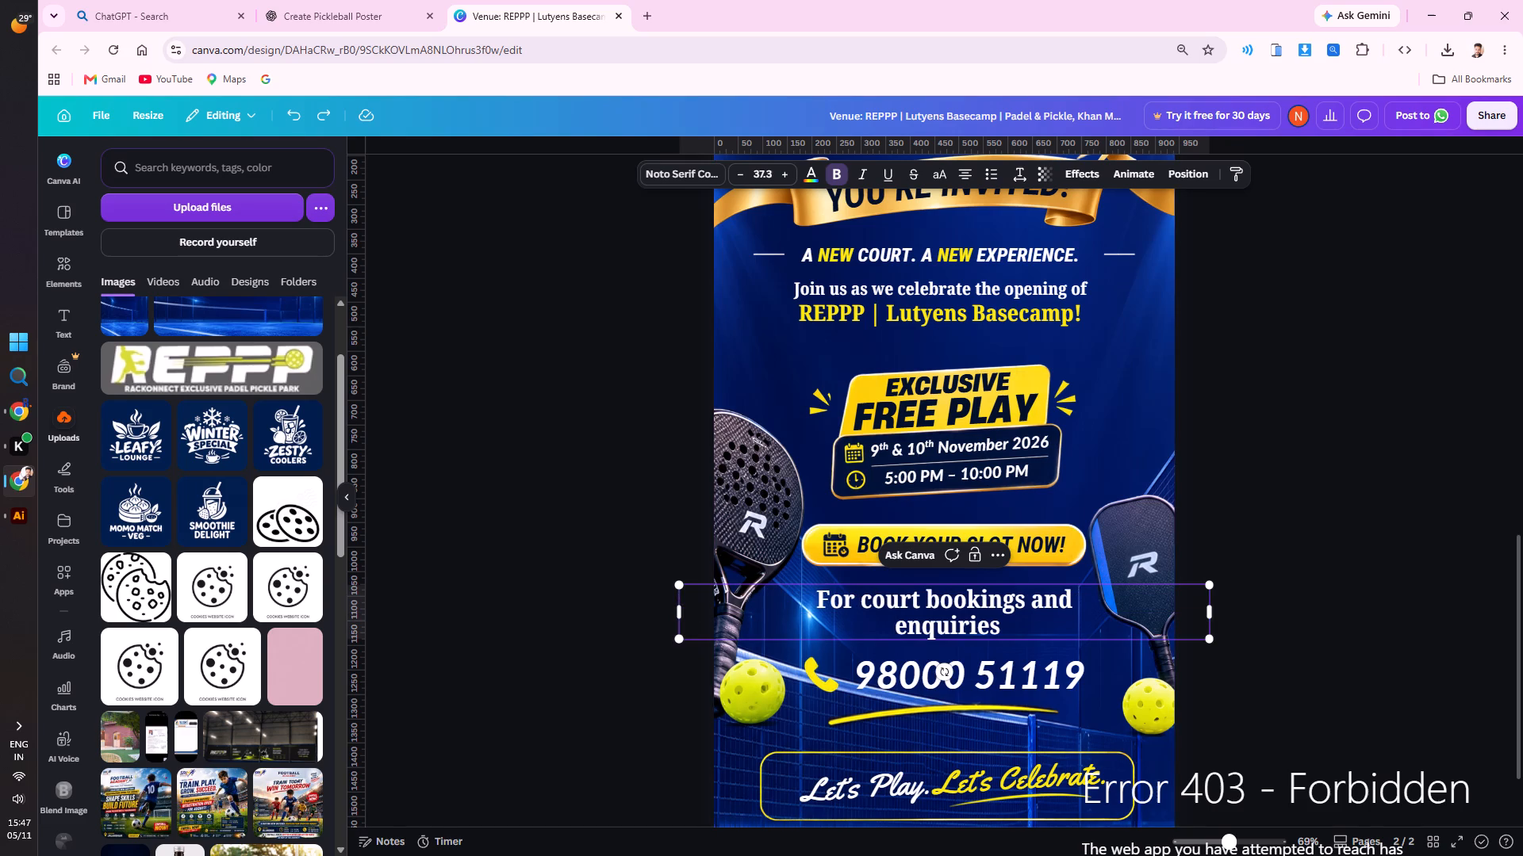
Join the text into a single line reading "For court bookings and enquiries".
key(Return)
key(BackSpace)
key(BackSpace)
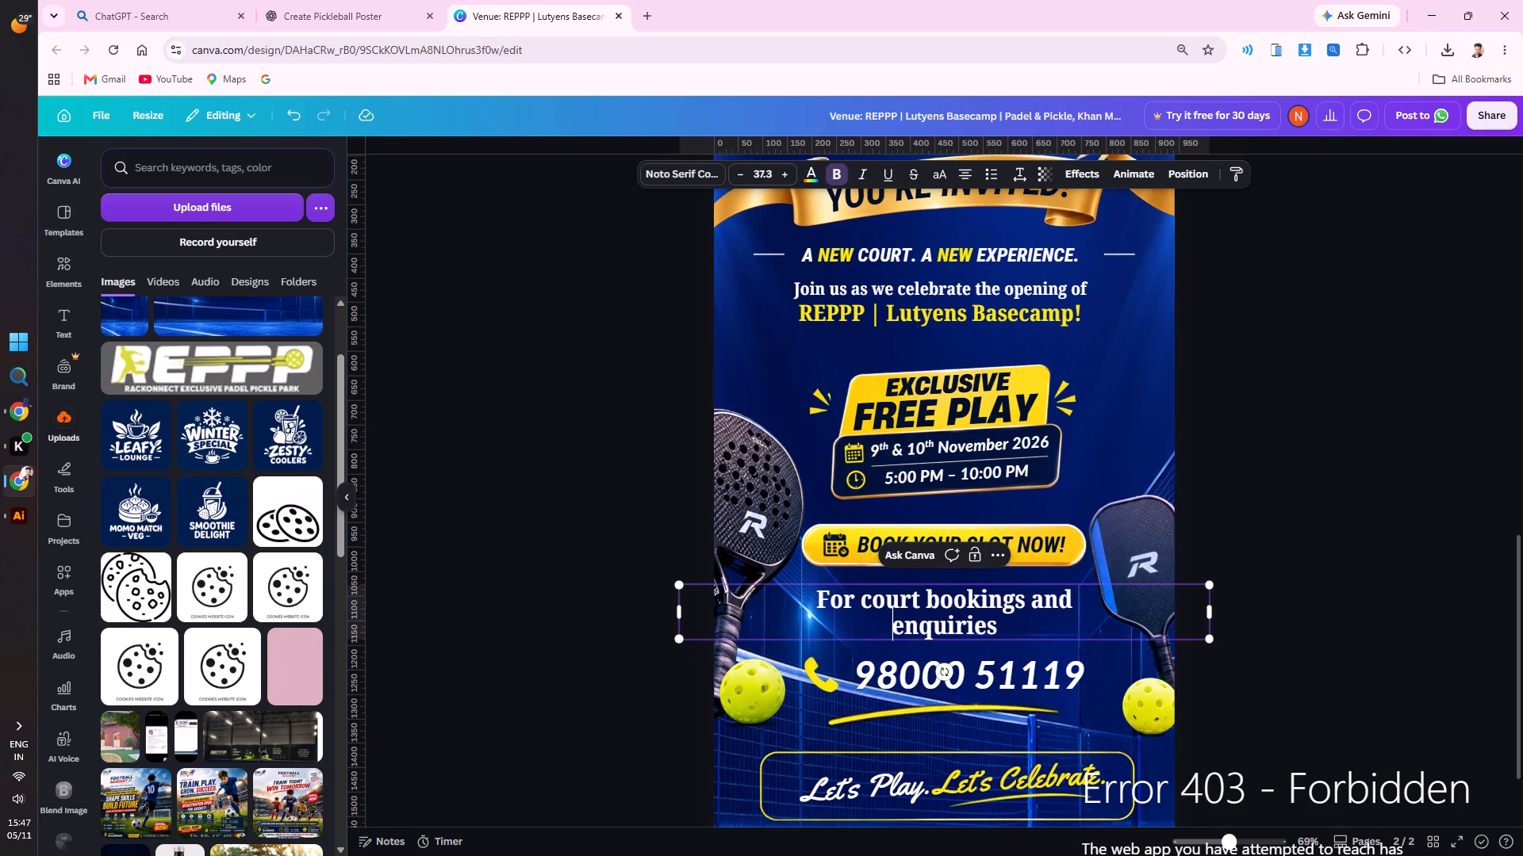
key(Return)
key(BackSpace)
key(Return)
key(BackSpace)
key(BackSpace)
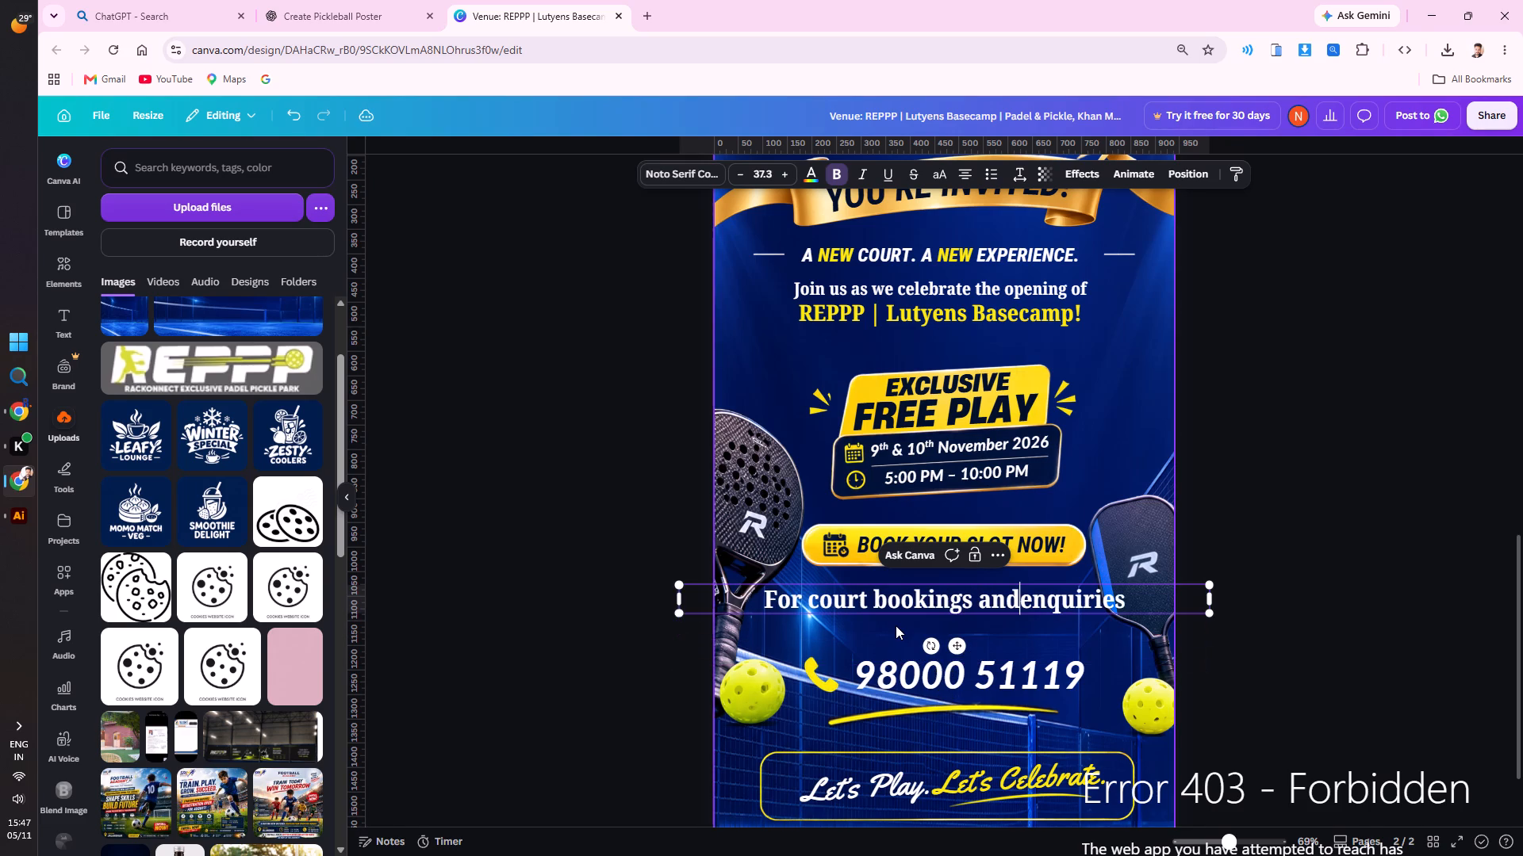
key(space)
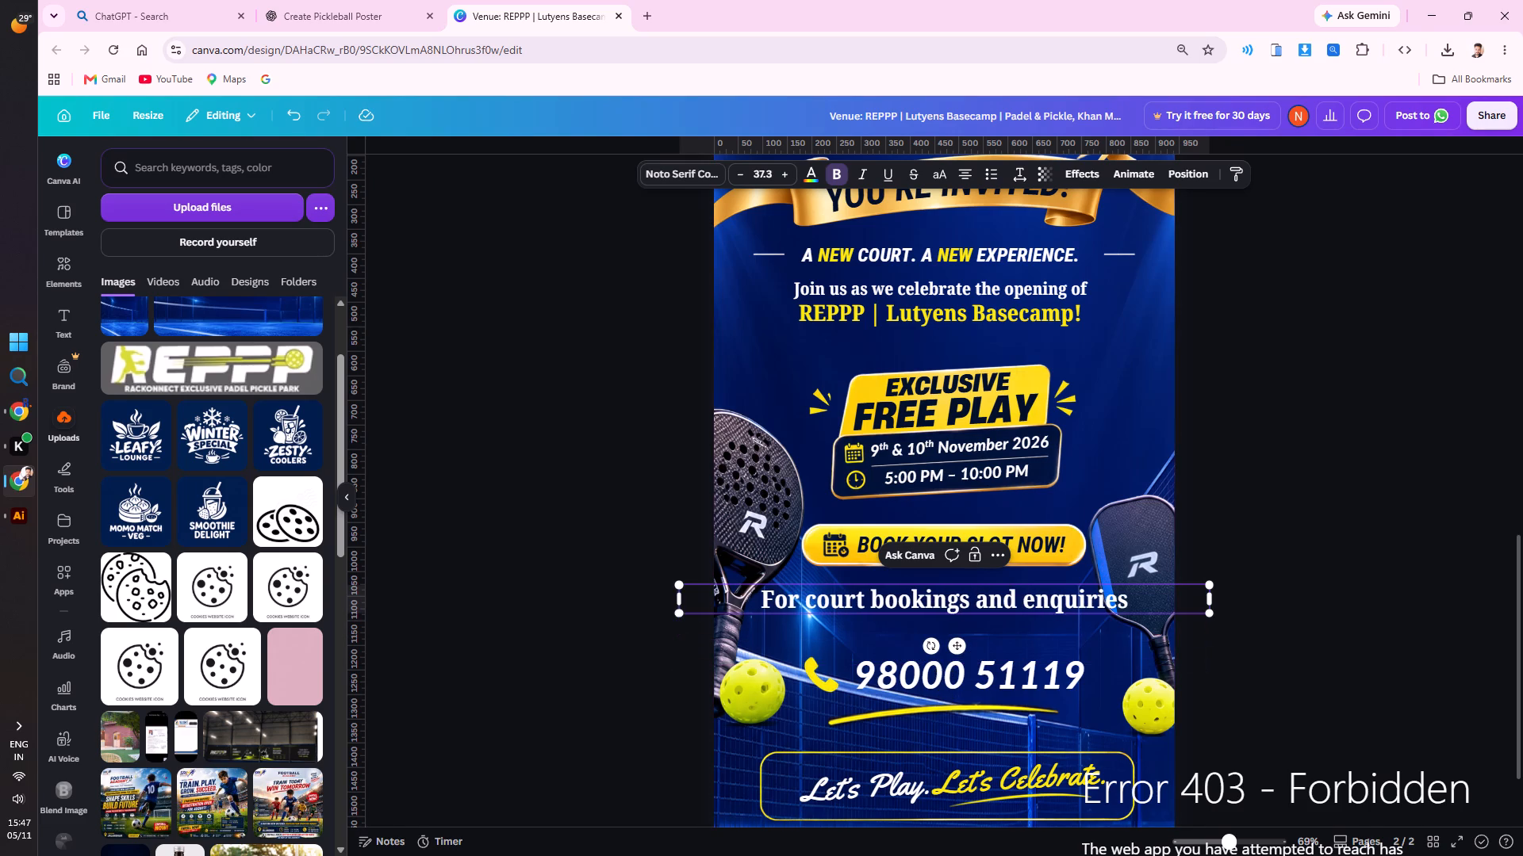
Narrow the court bookings text box to fit its single line and scale the text down to about size 23.3.
drag(1214, 605, 1052, 603)
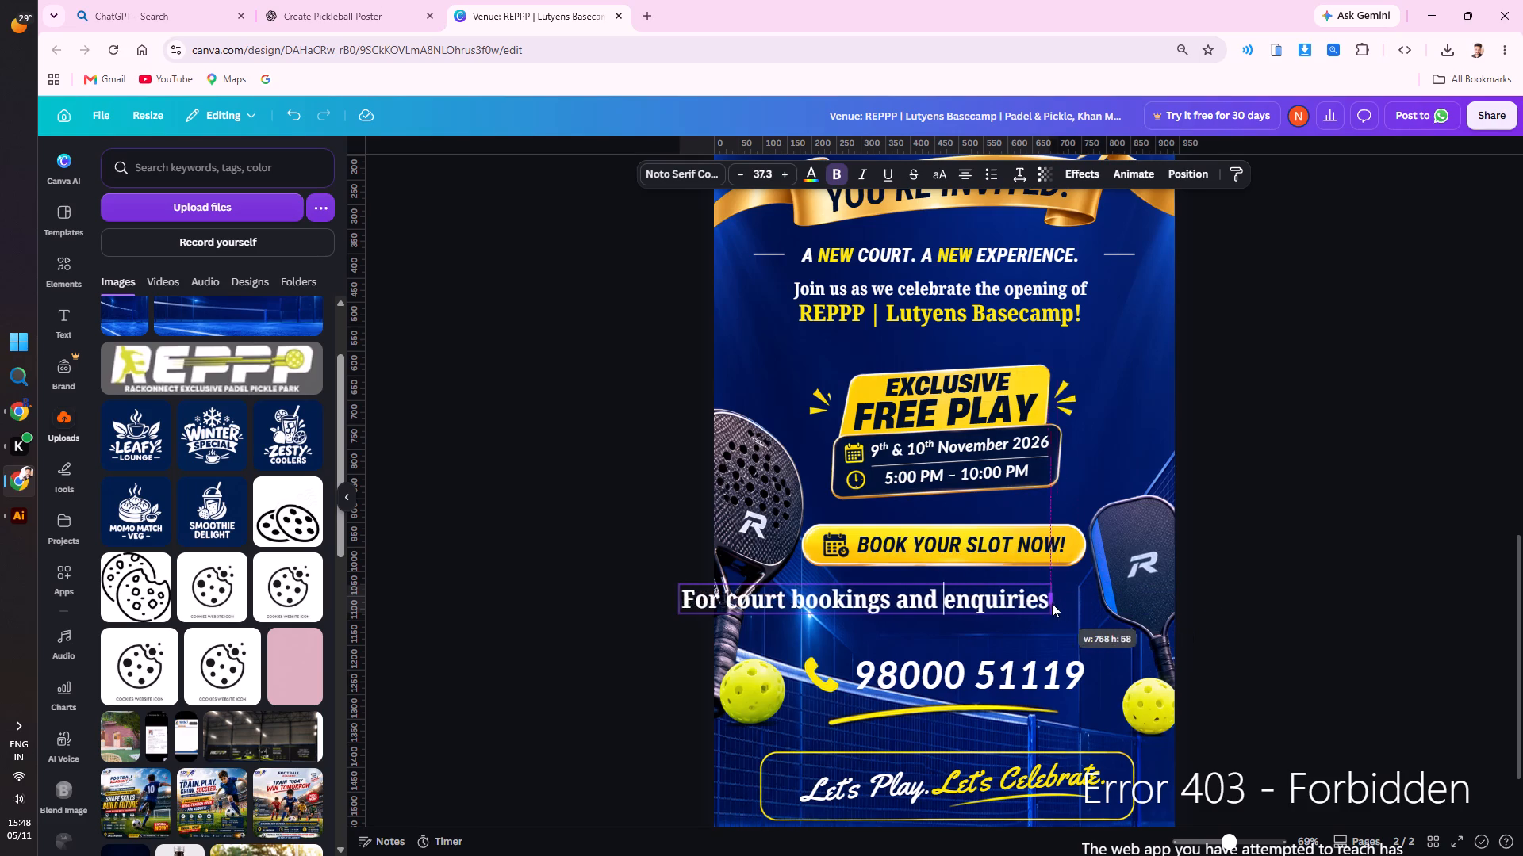
drag(1052, 603, 1060, 602)
drag(1056, 614, 915, 602)
click(564, 564)
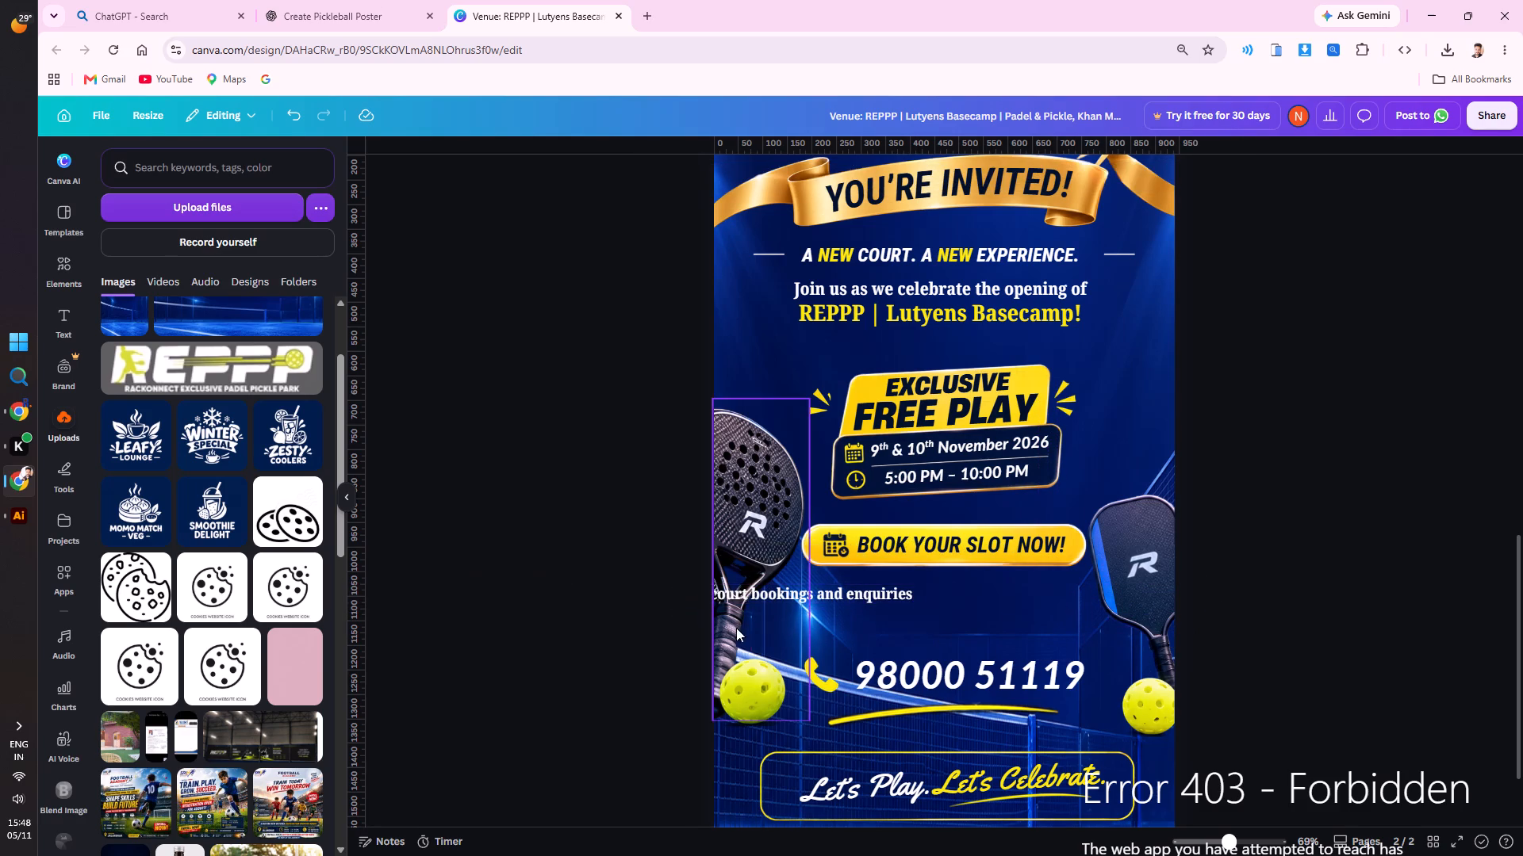
Move the "For court bookings and enquiries" line just beneath the "BOOK YOUR SLOT NOW!" banner, roughly centred on the page.
drag(773, 593, 923, 587)
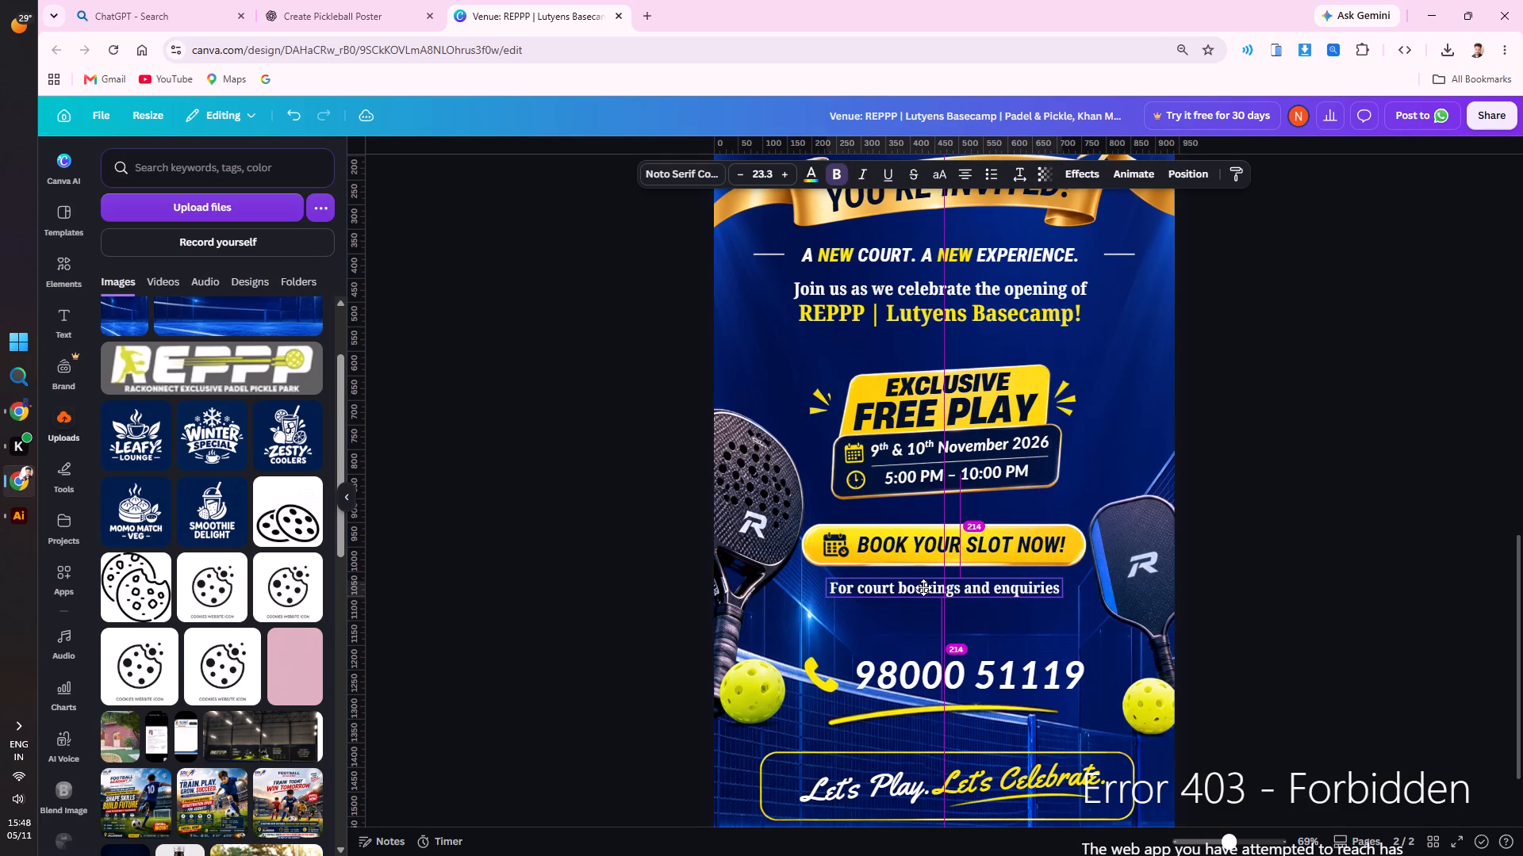
drag(923, 587, 924, 587)
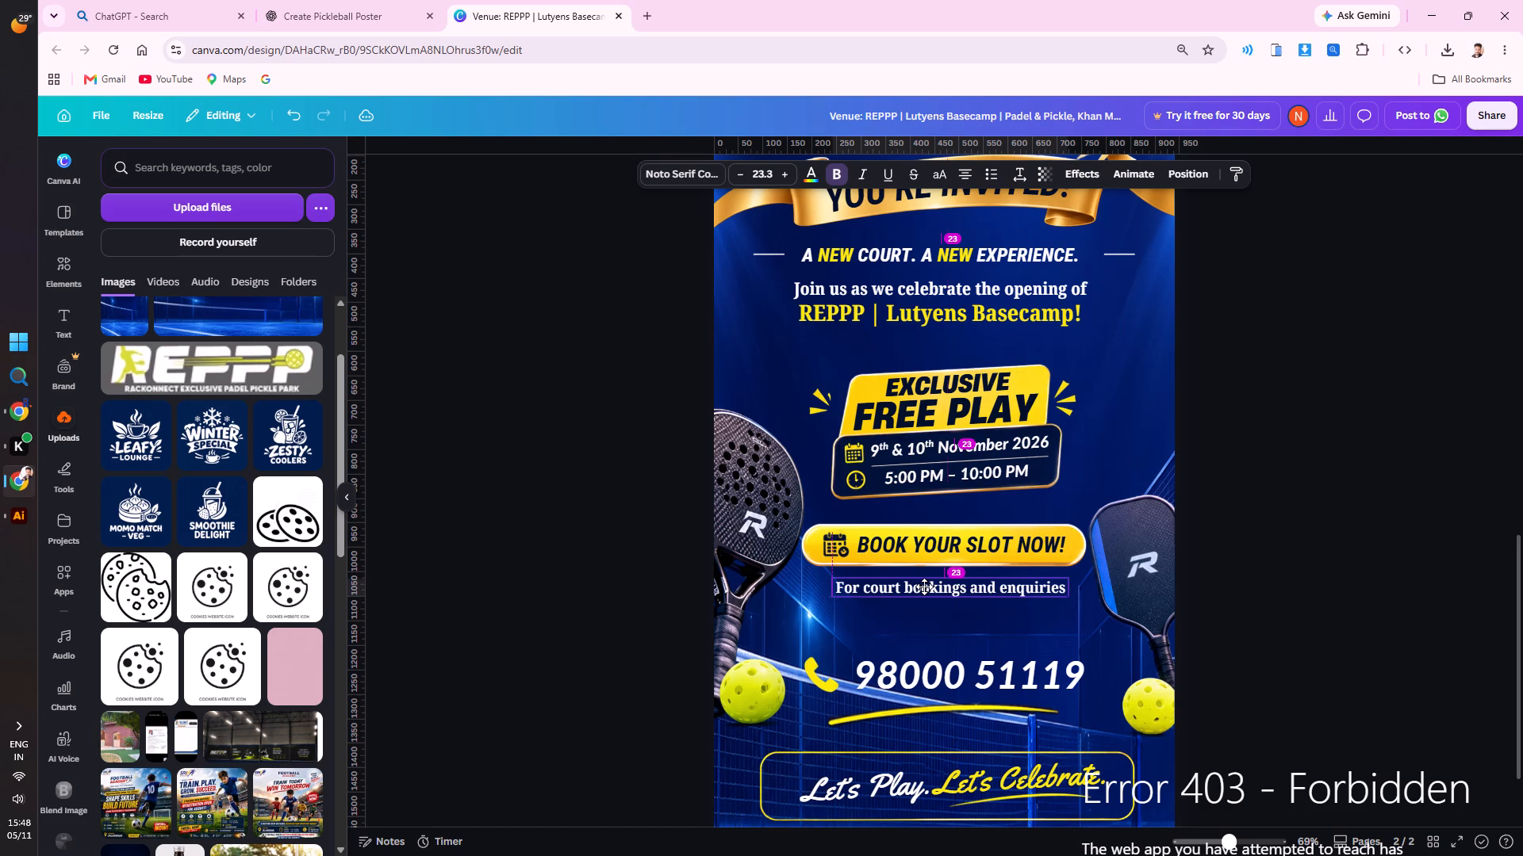
drag(924, 587, 924, 587)
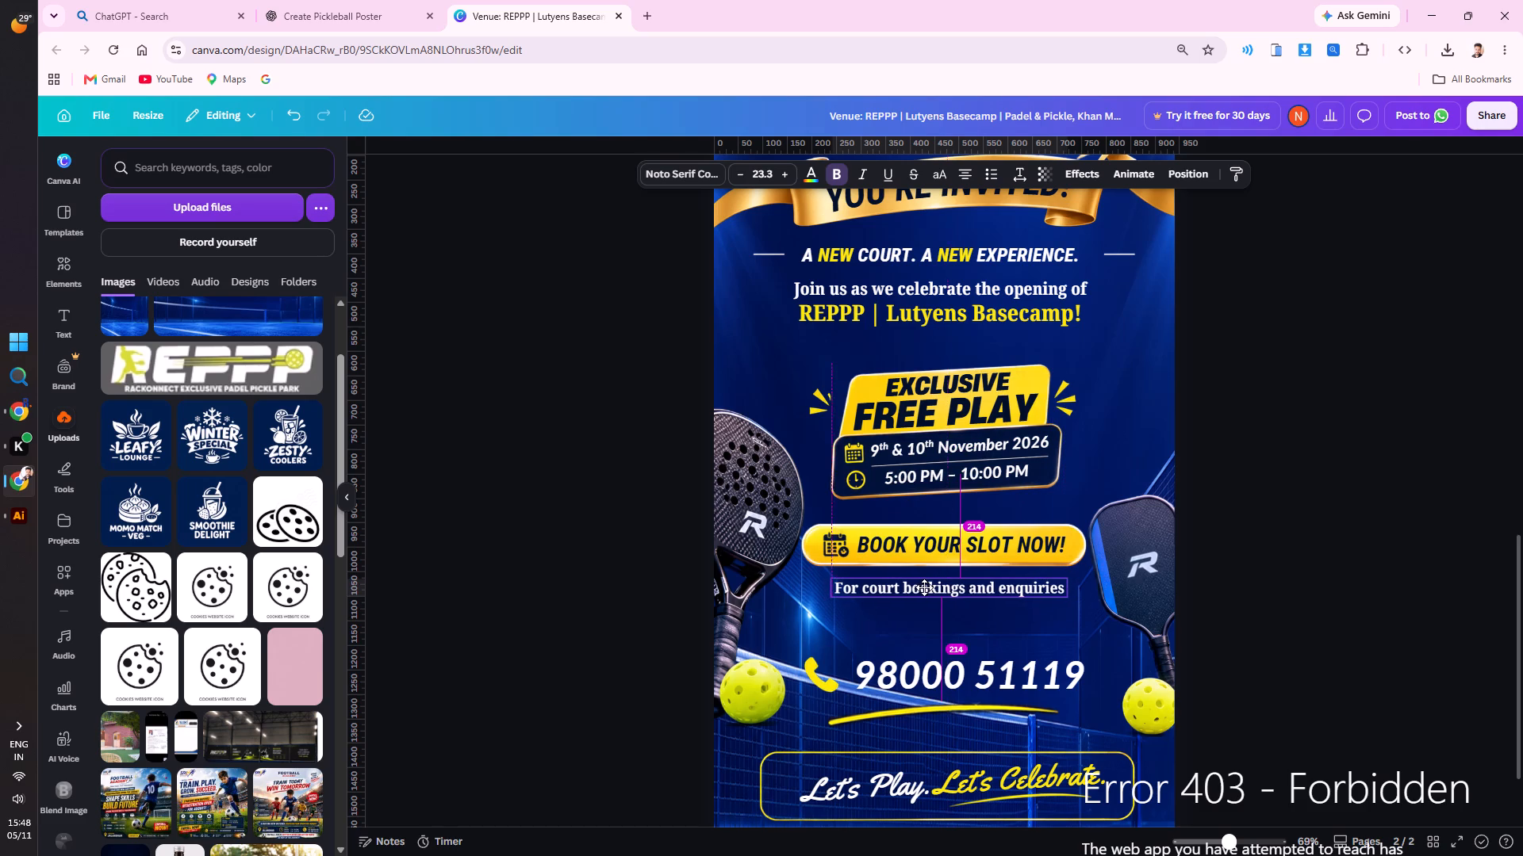
drag(924, 587, 930, 587)
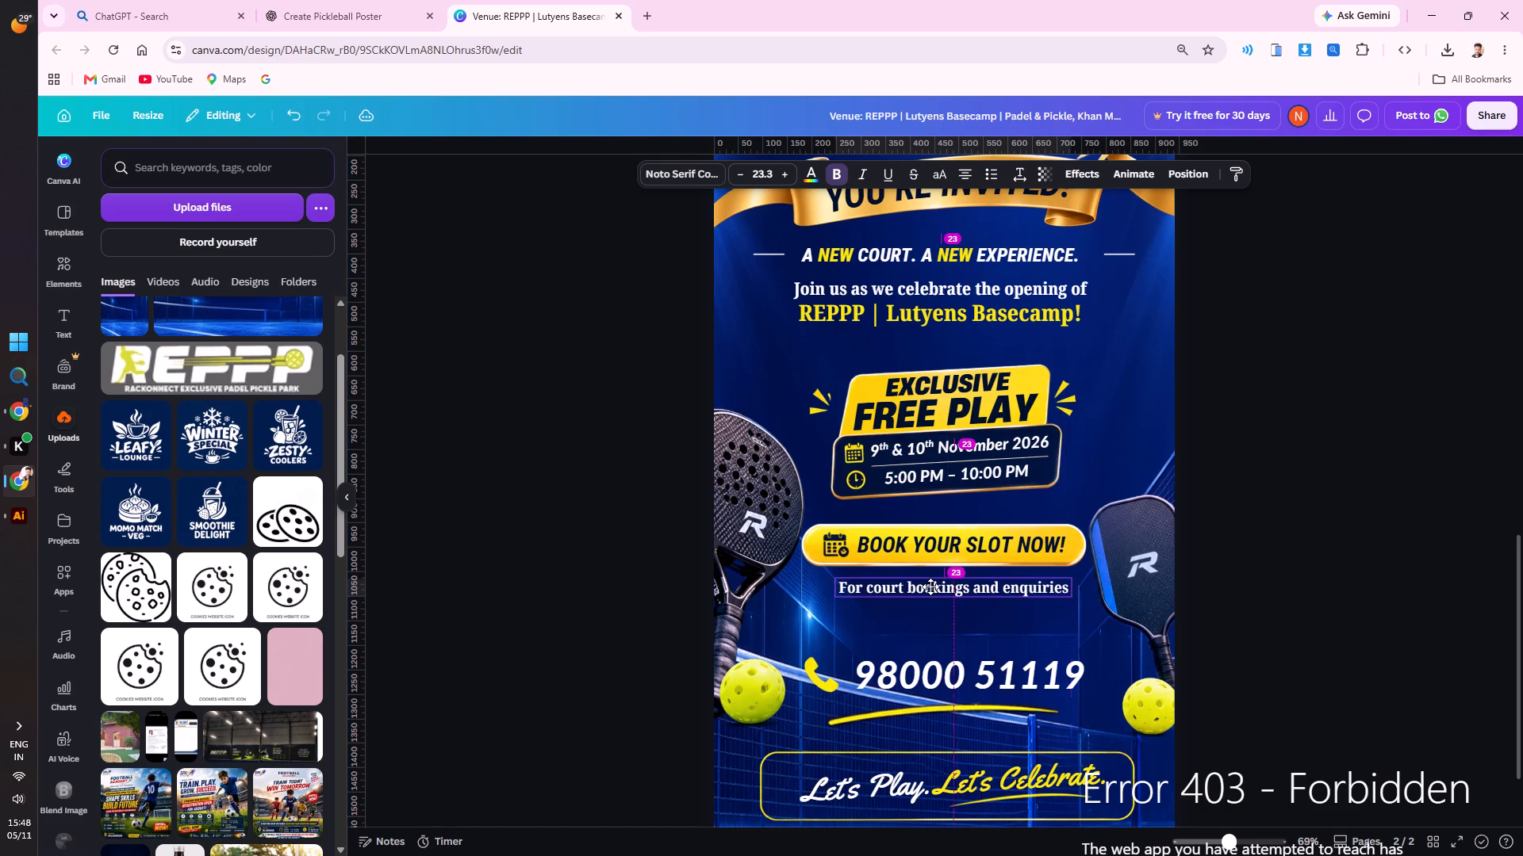
drag(930, 587, 923, 586)
click(1286, 484)
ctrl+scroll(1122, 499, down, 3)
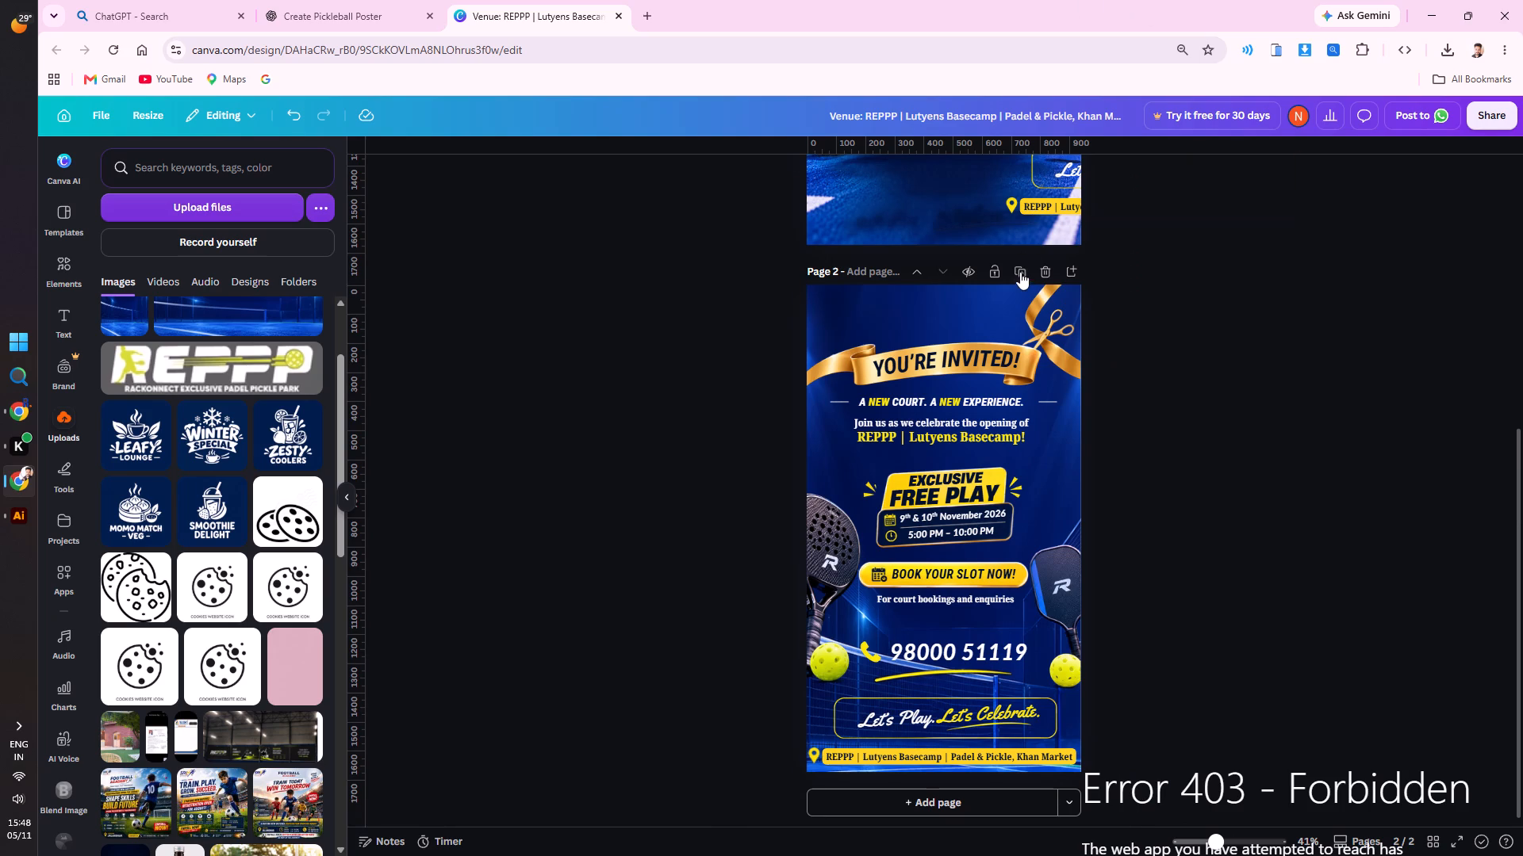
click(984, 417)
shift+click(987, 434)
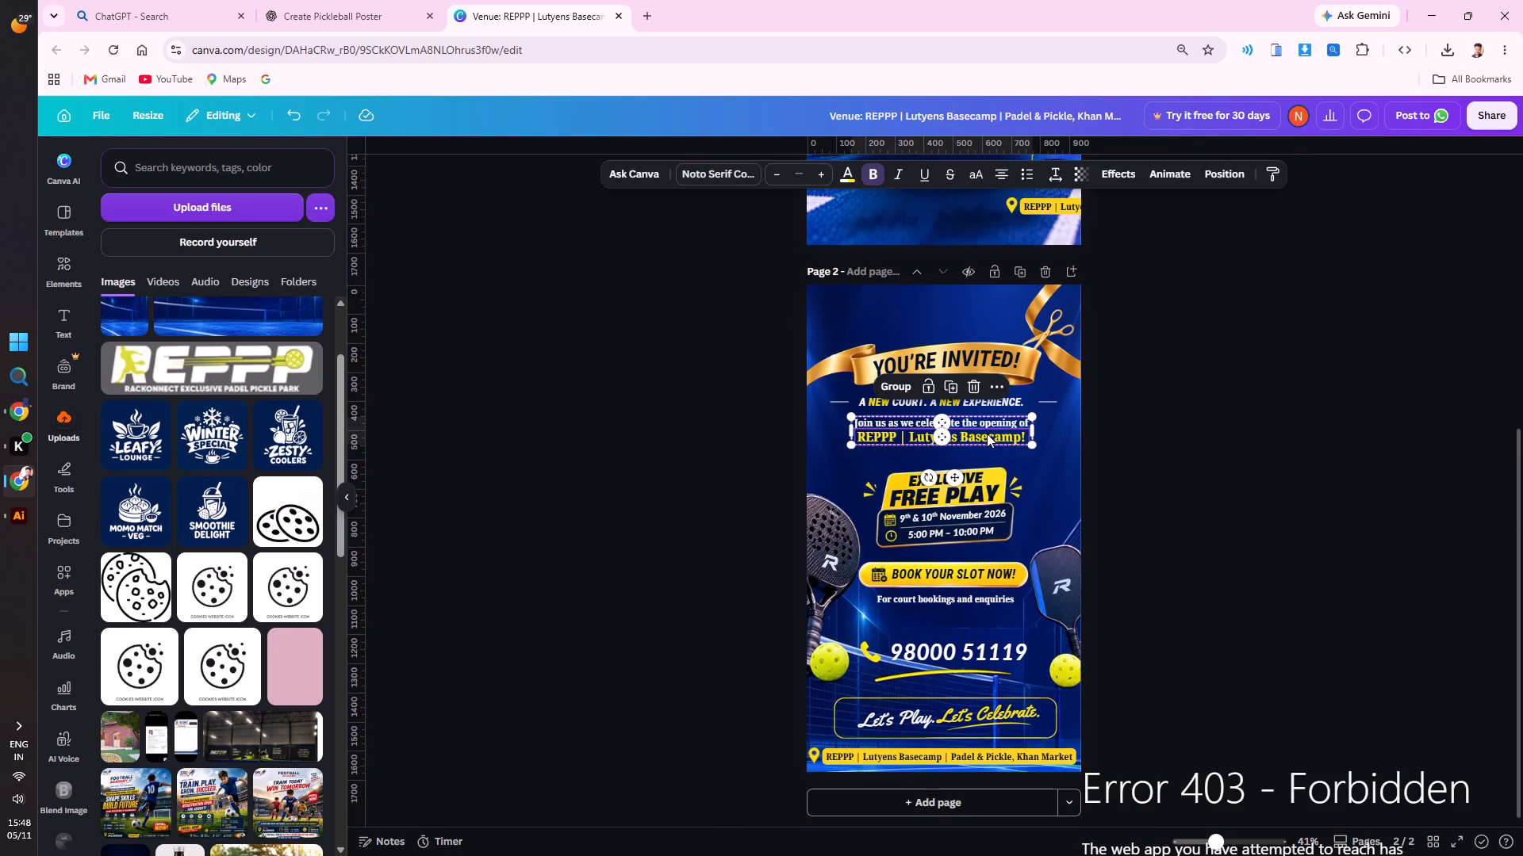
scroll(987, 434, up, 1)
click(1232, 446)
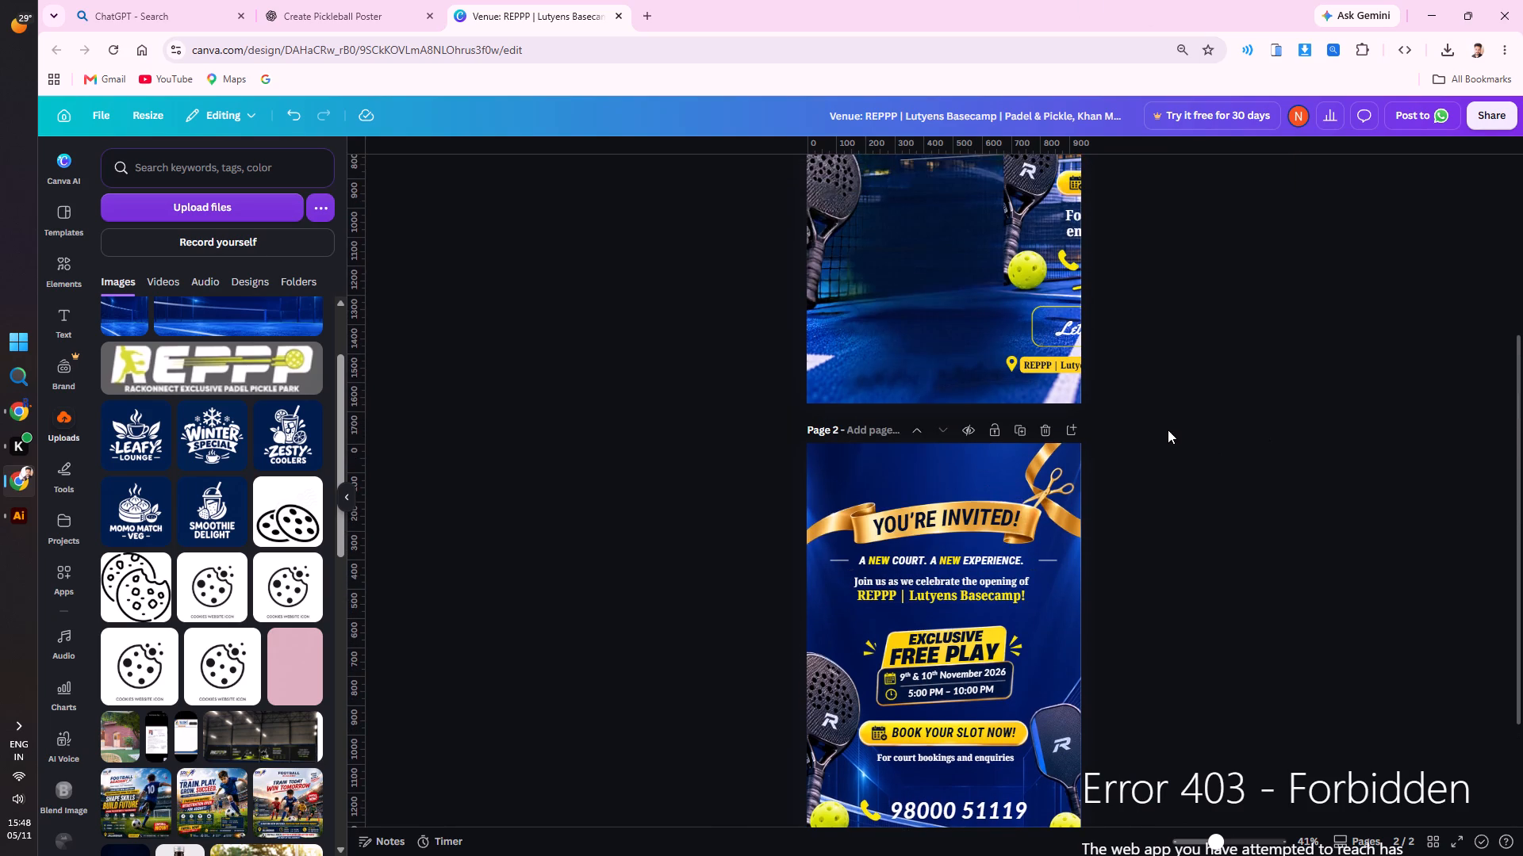
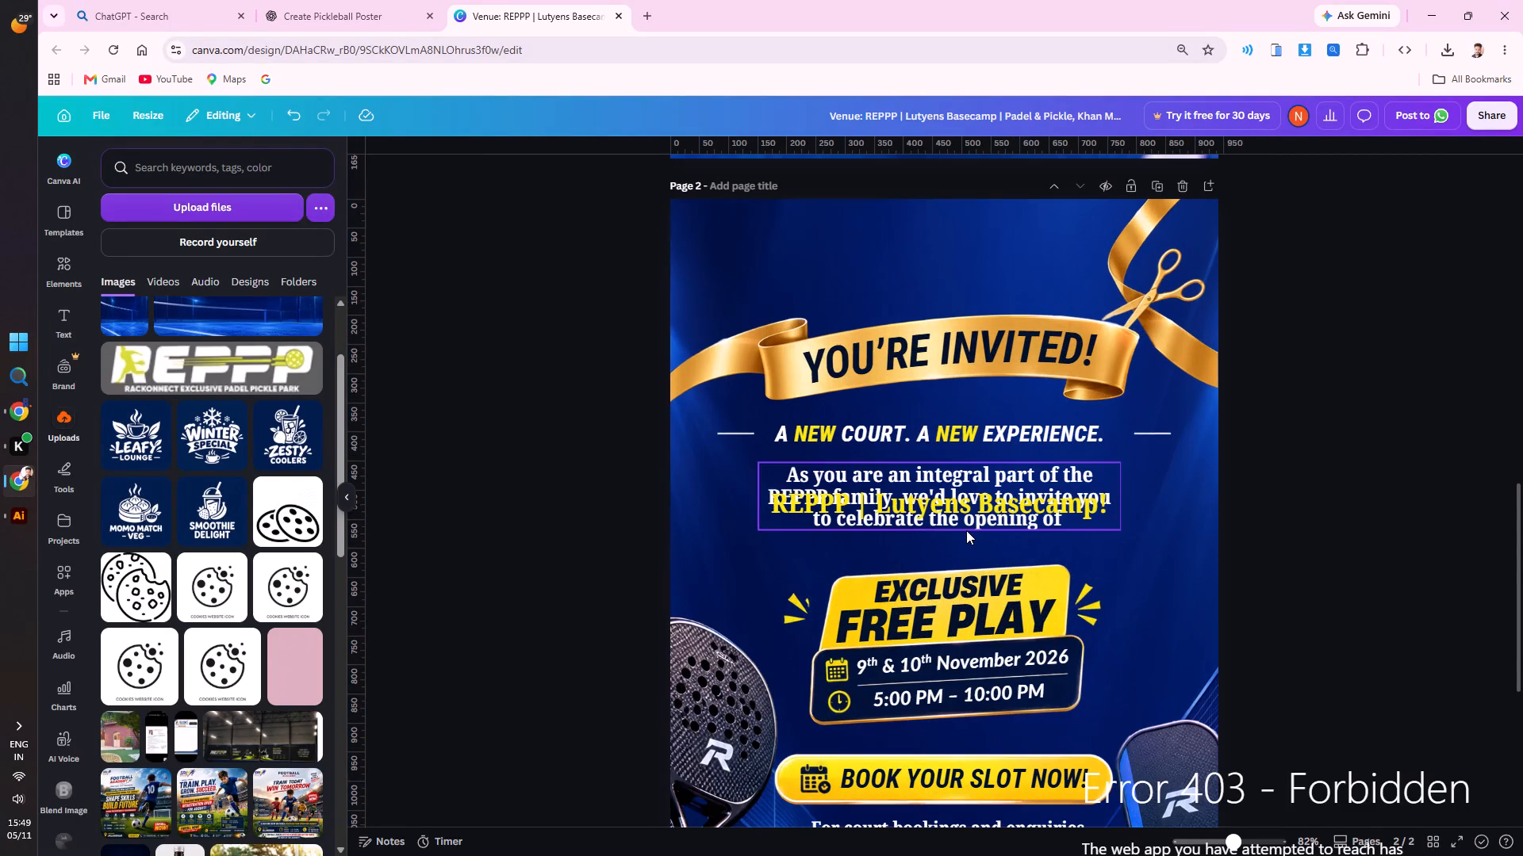
Widen the "As you are an integral part of the REPPP family" text box and scale it down to about size 21.6 on two lines.
click(939, 466)
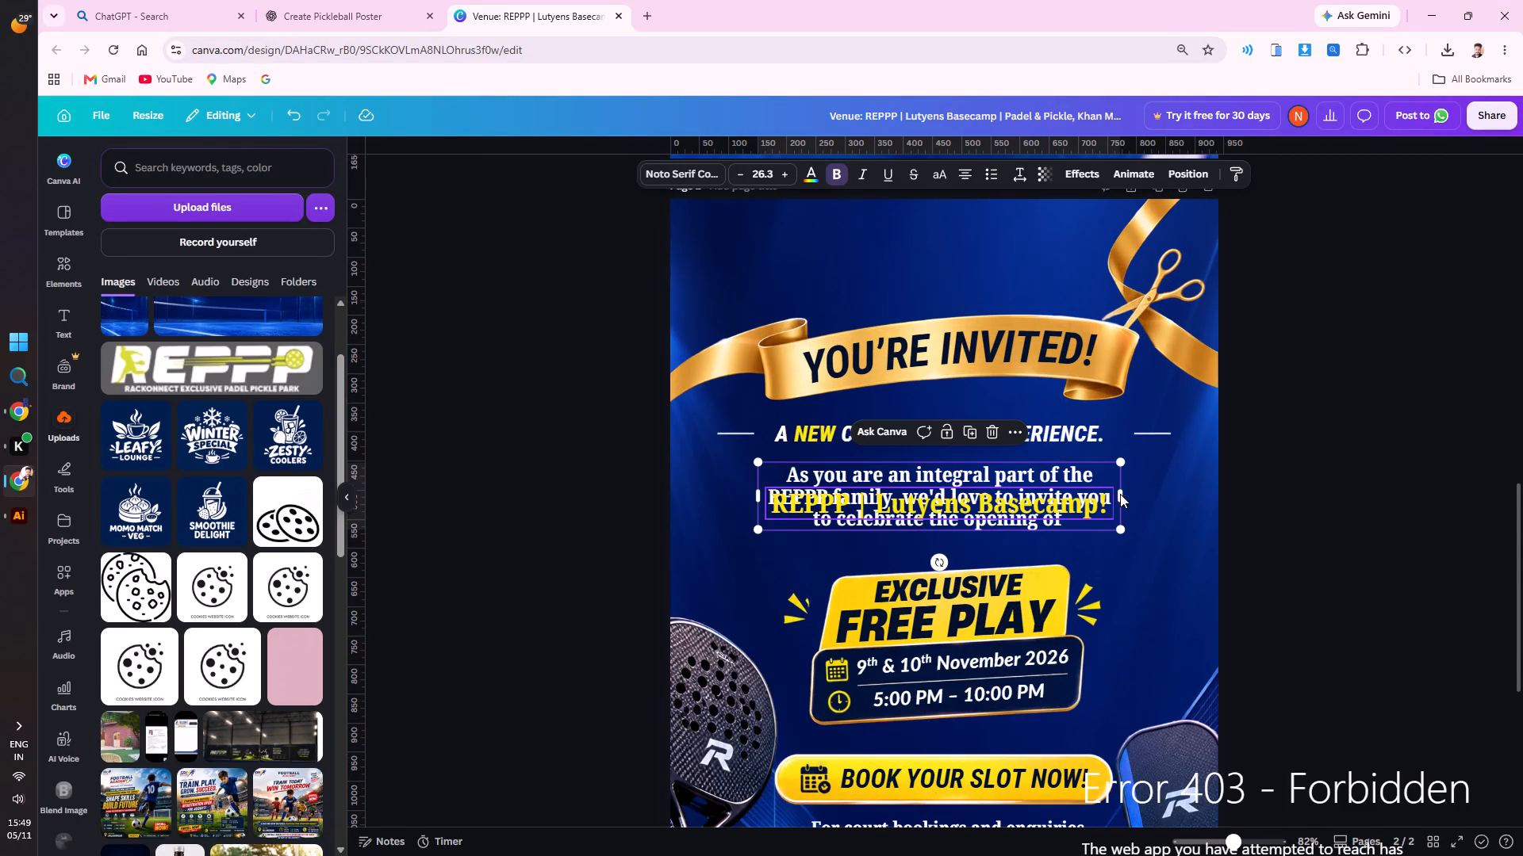
drag(1122, 493, 1142, 491)
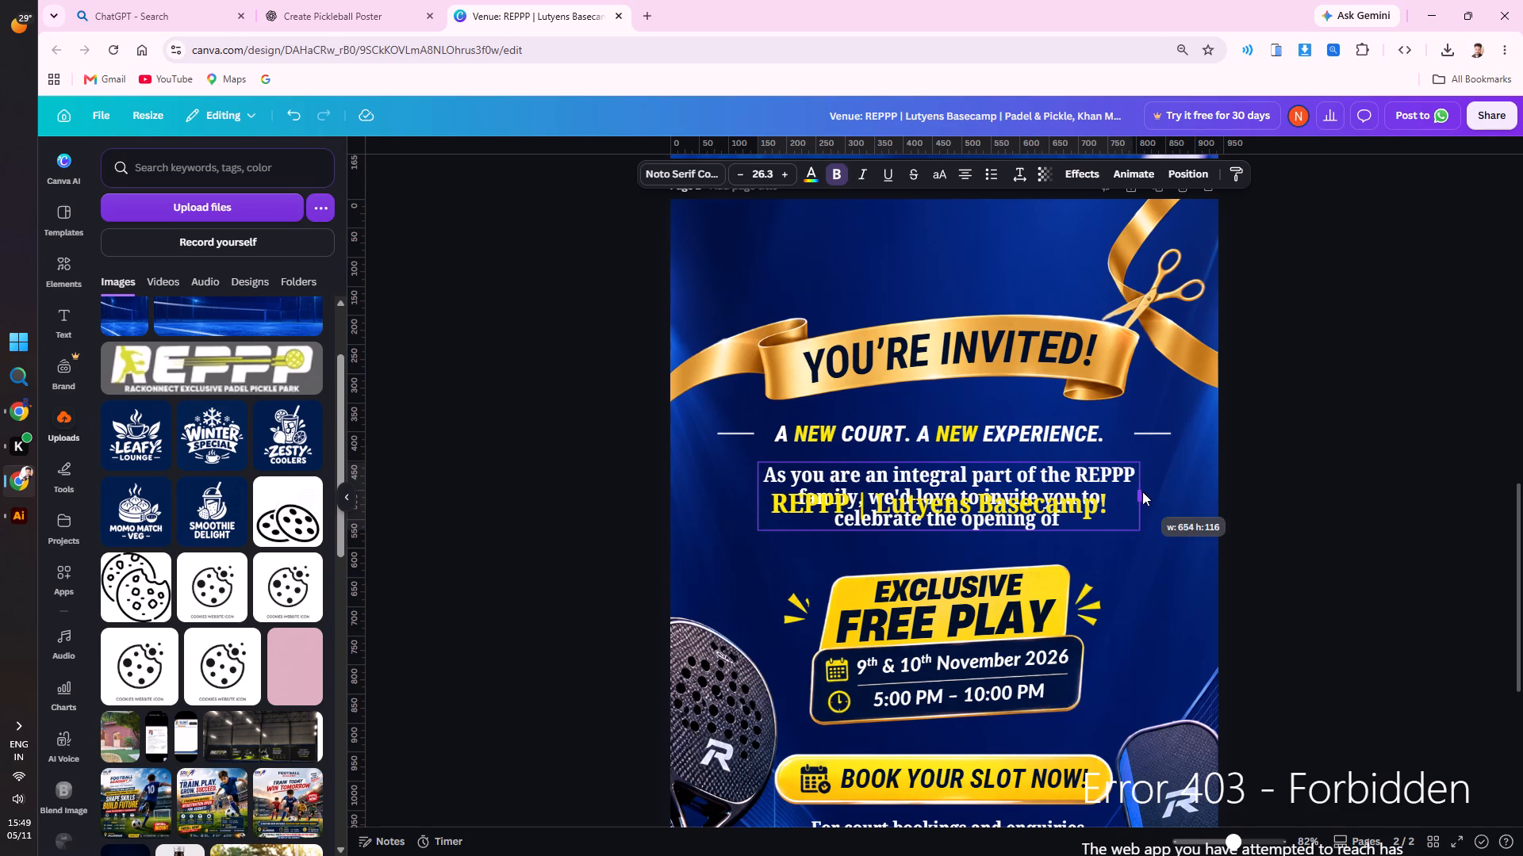
drag(1142, 491, 1155, 490)
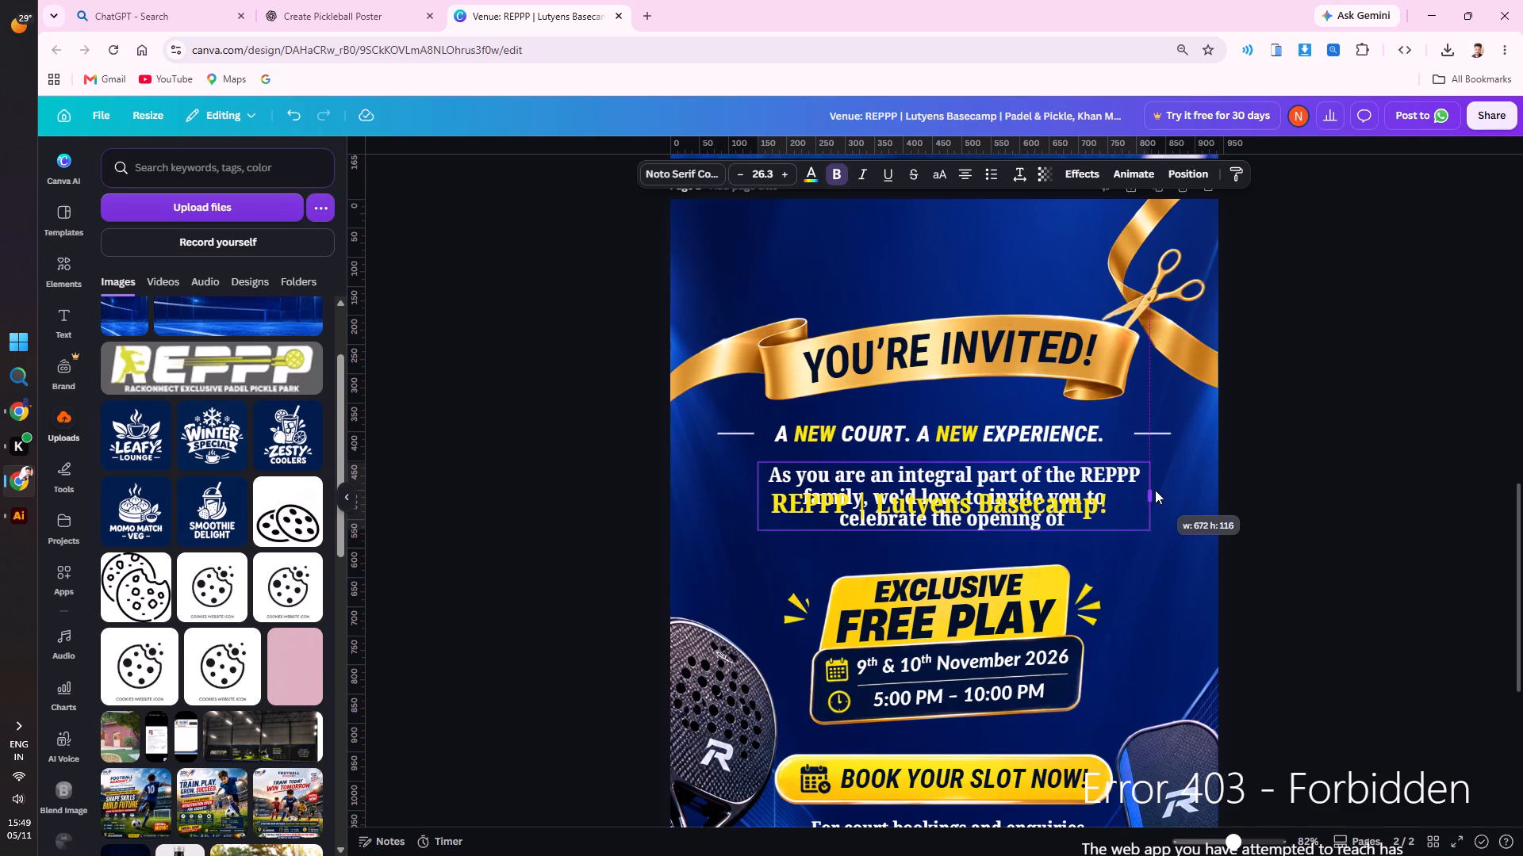
drag(1155, 490, 1202, 492)
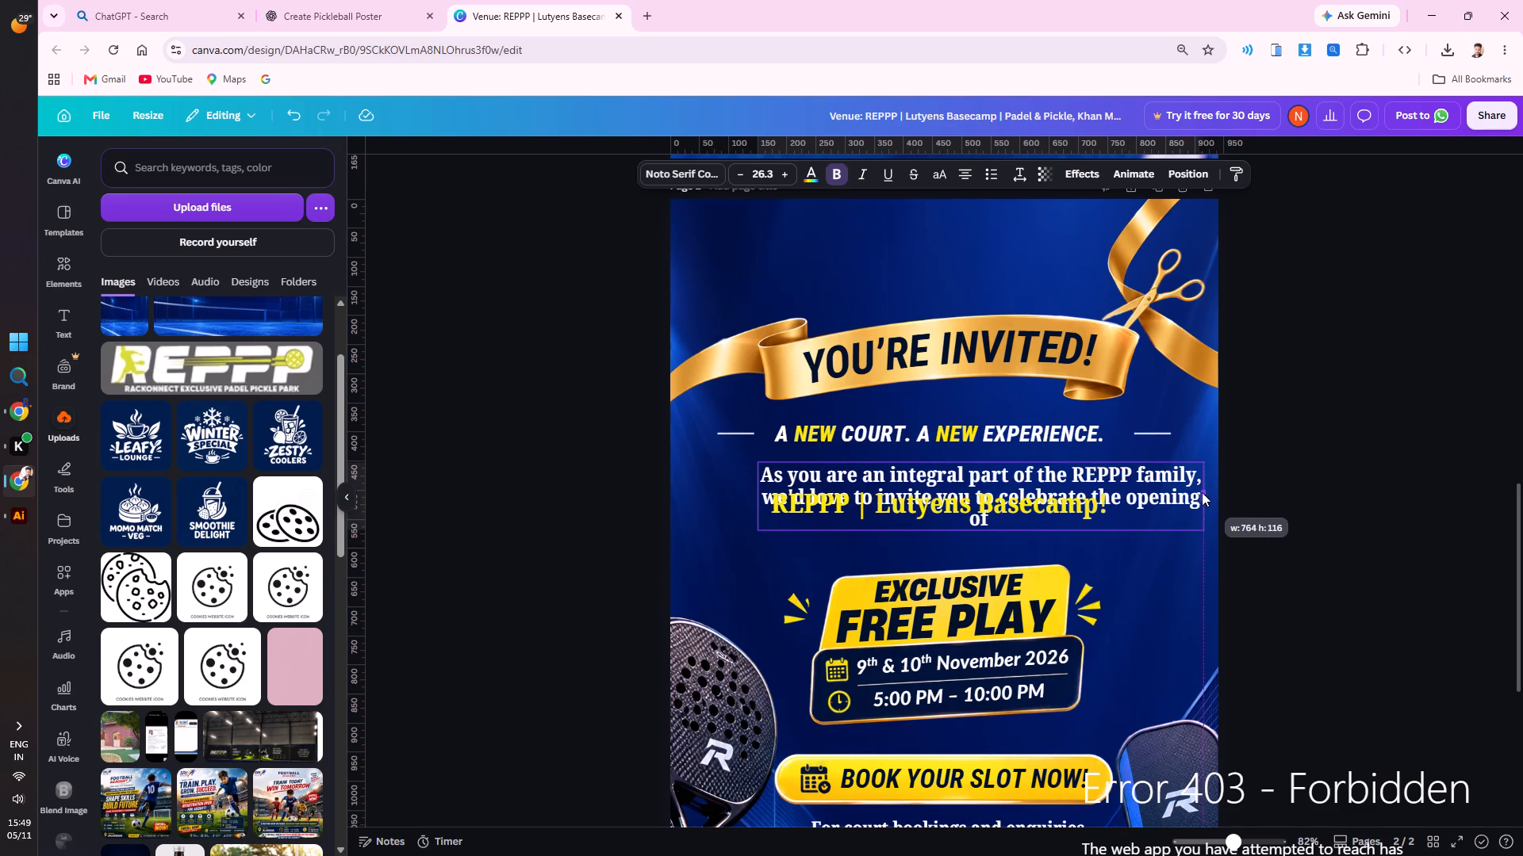
drag(1202, 492, 1220, 490)
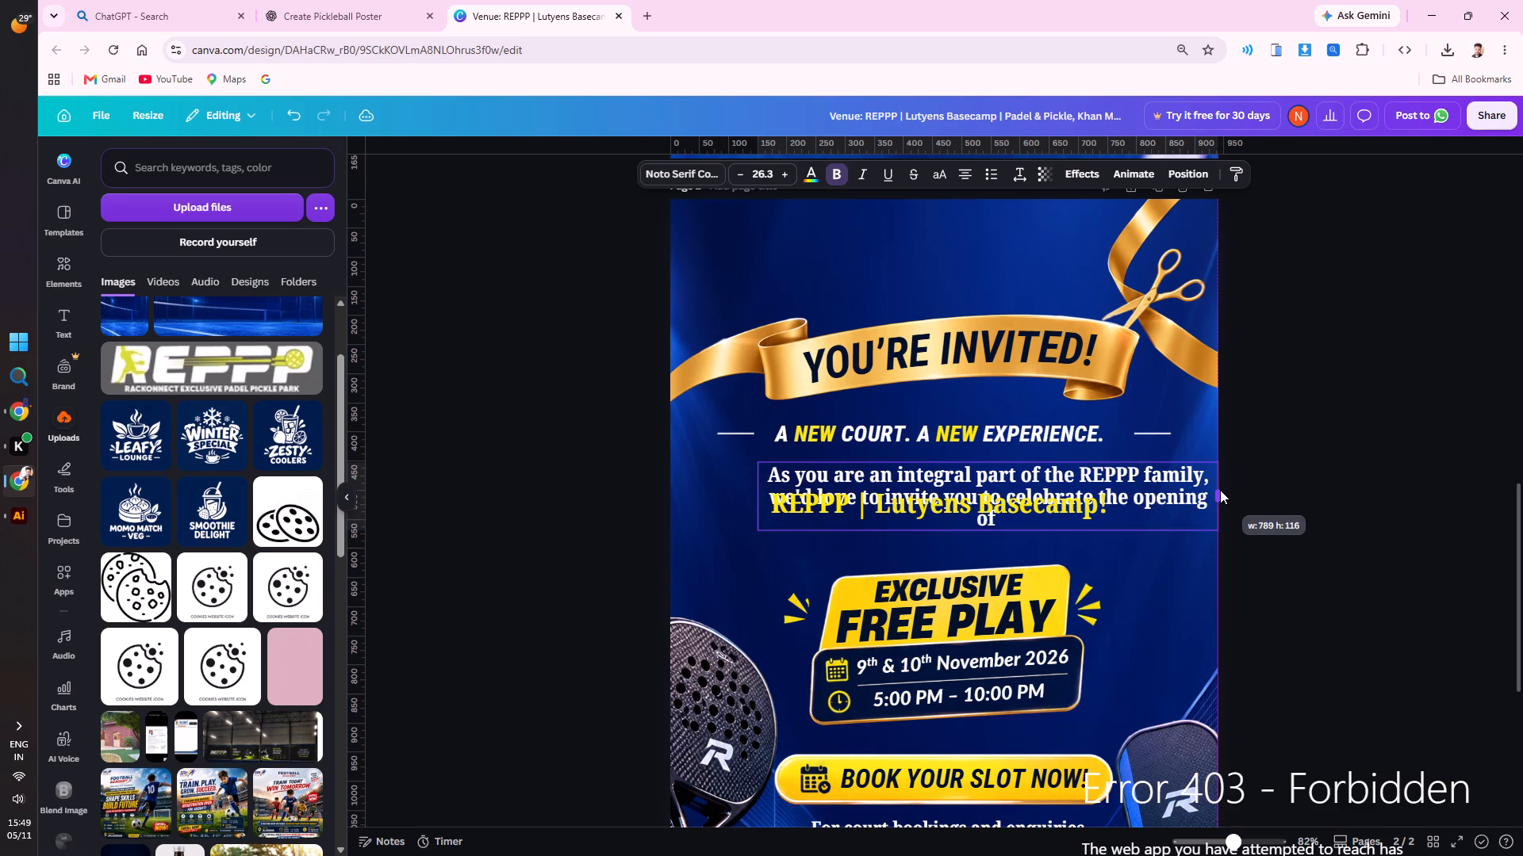
drag(1220, 490, 1225, 489)
drag(1218, 506, 1153, 492)
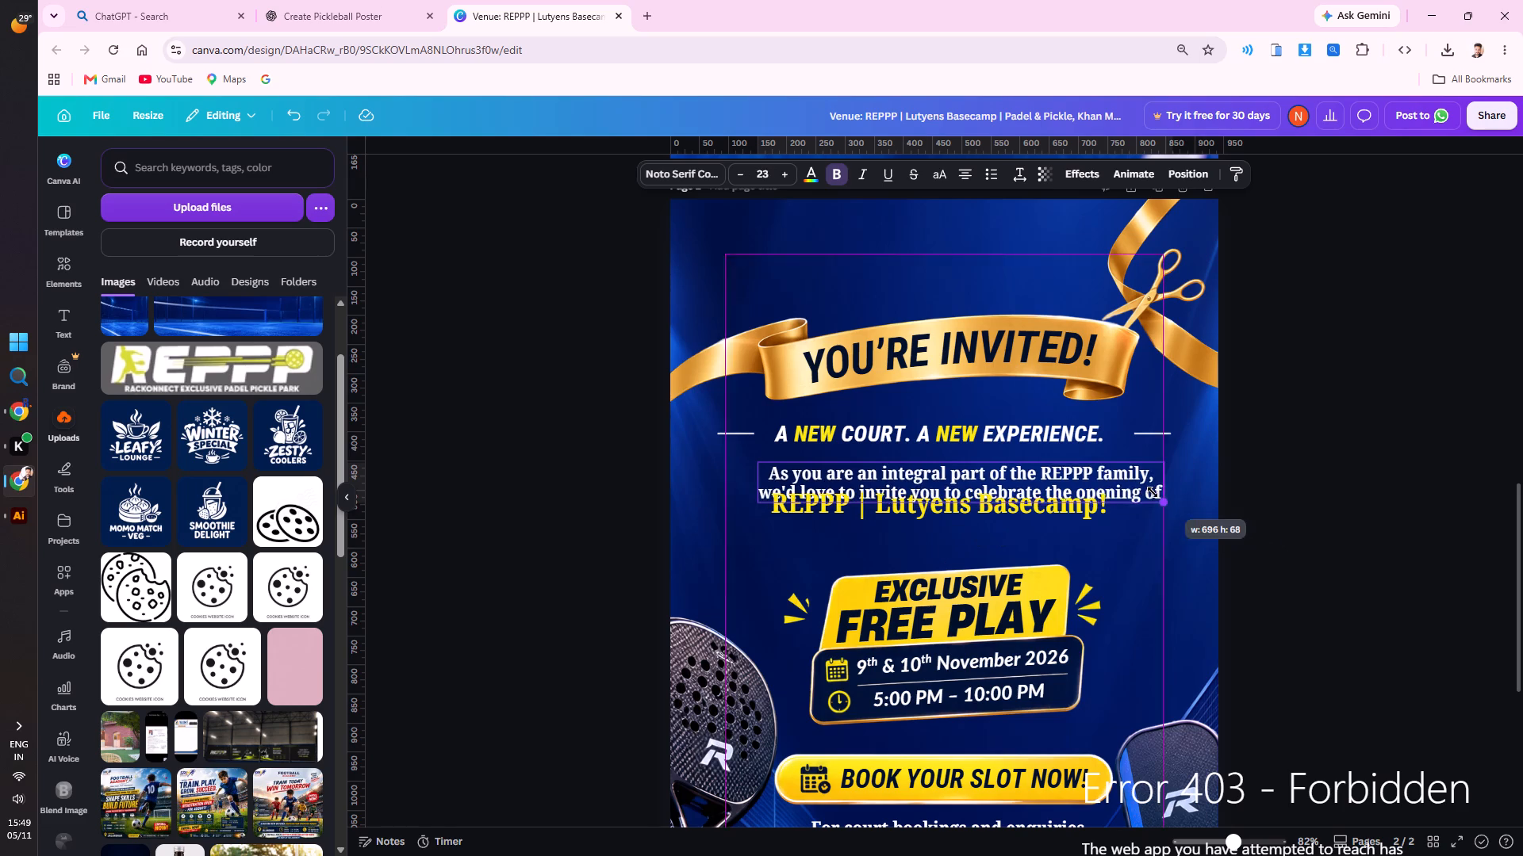
drag(1153, 492, 1134, 490)
click(1299, 437)
Move the two-line invitation paragraph up between the "A NEW COURT. A NEW EXPERIENCE." line and the yellow "REPPP | Lutyens Basecamp!" line, roughly centred.
scroll(1068, 453, down, 3)
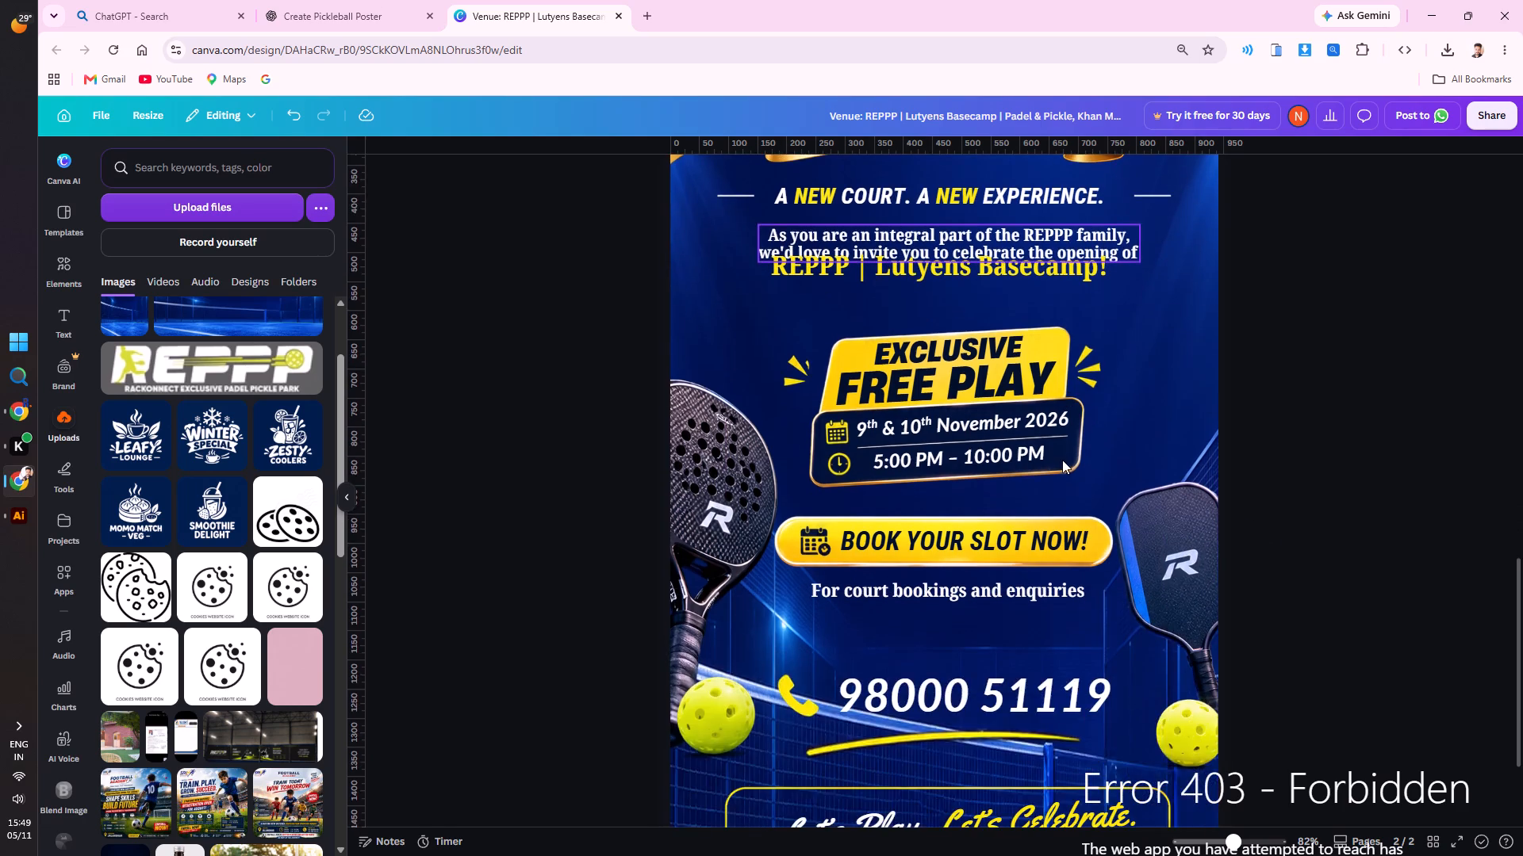
scroll(1052, 450, up, 3)
drag(992, 480, 992, 471)
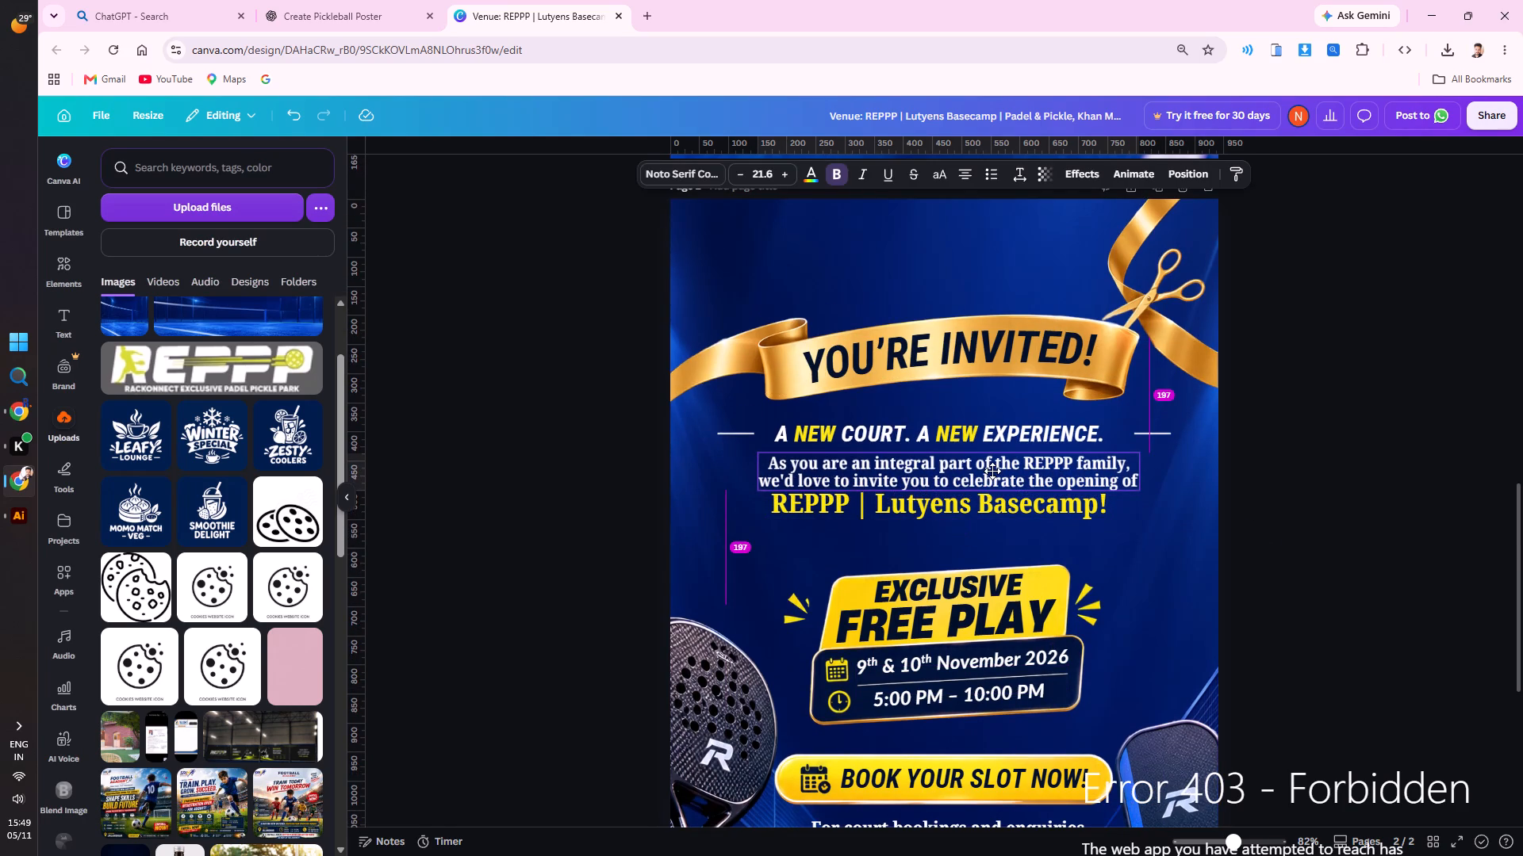
drag(992, 471, 987, 468)
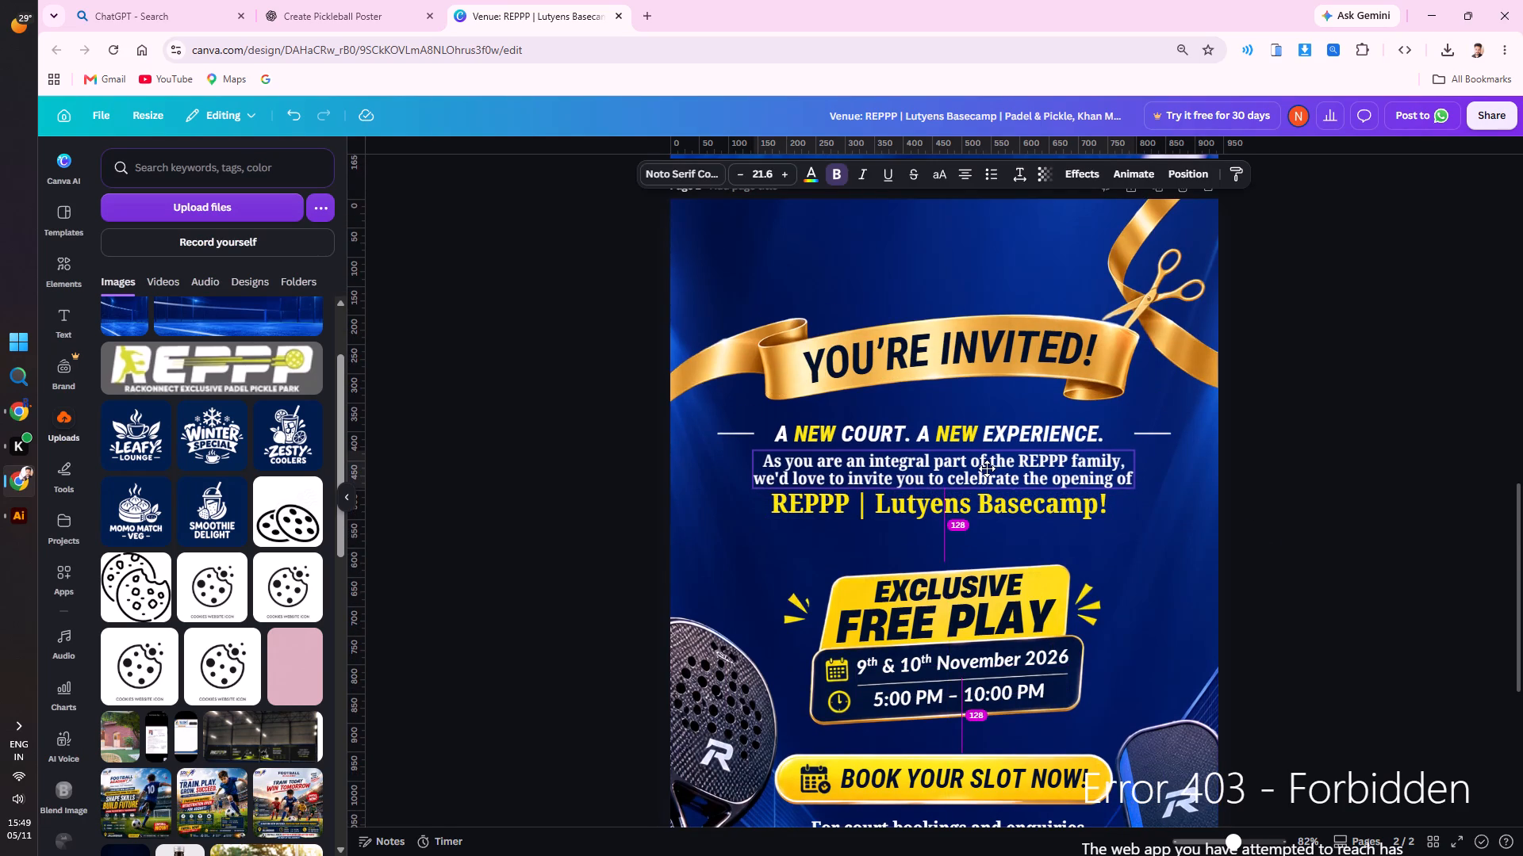
drag(987, 468, 987, 468)
drag(987, 468, 989, 468)
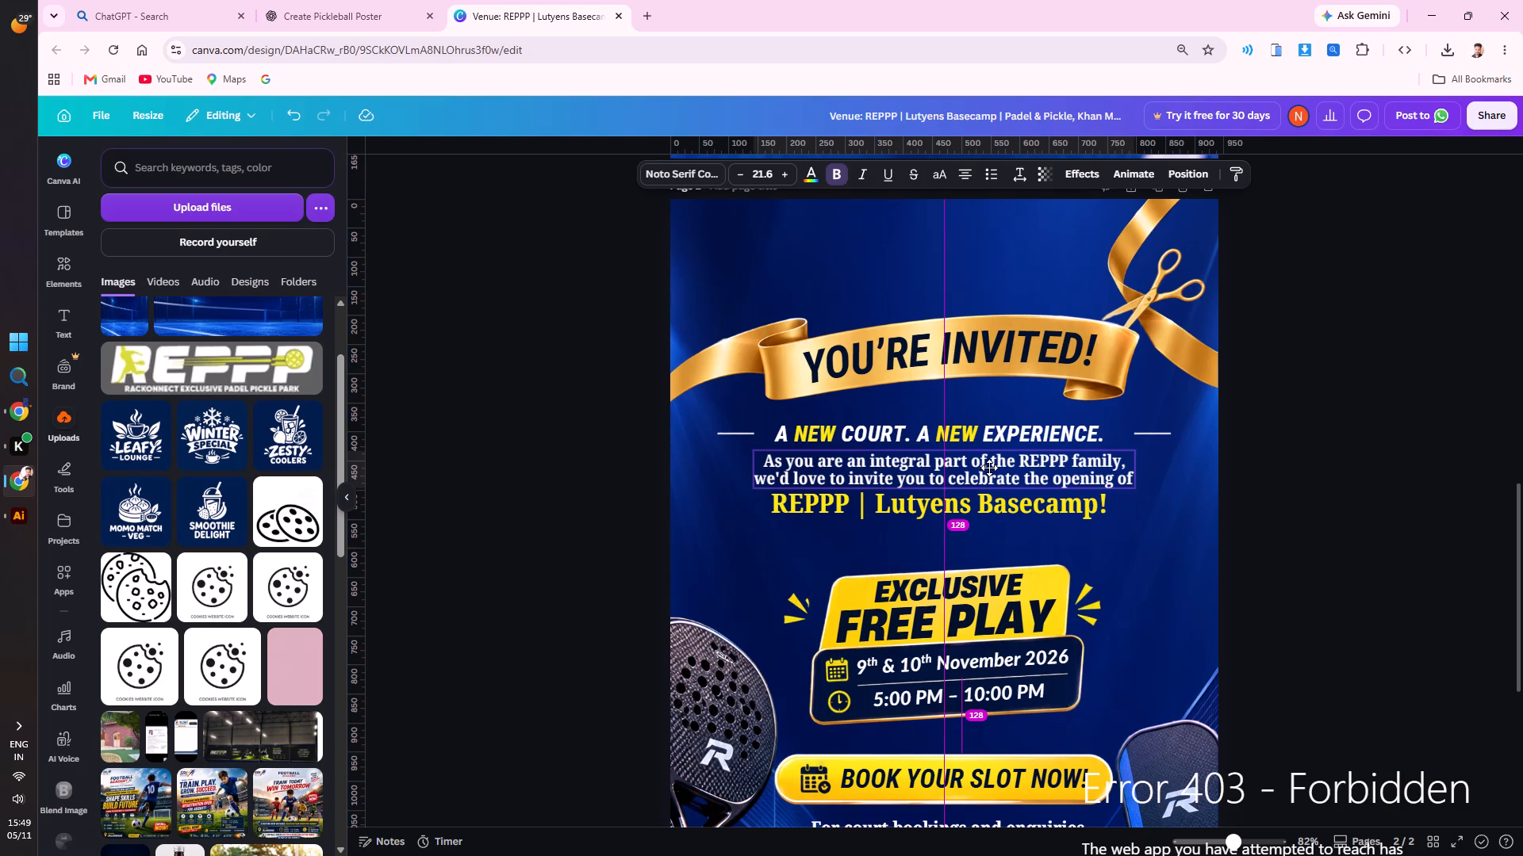
drag(989, 468, 989, 467)
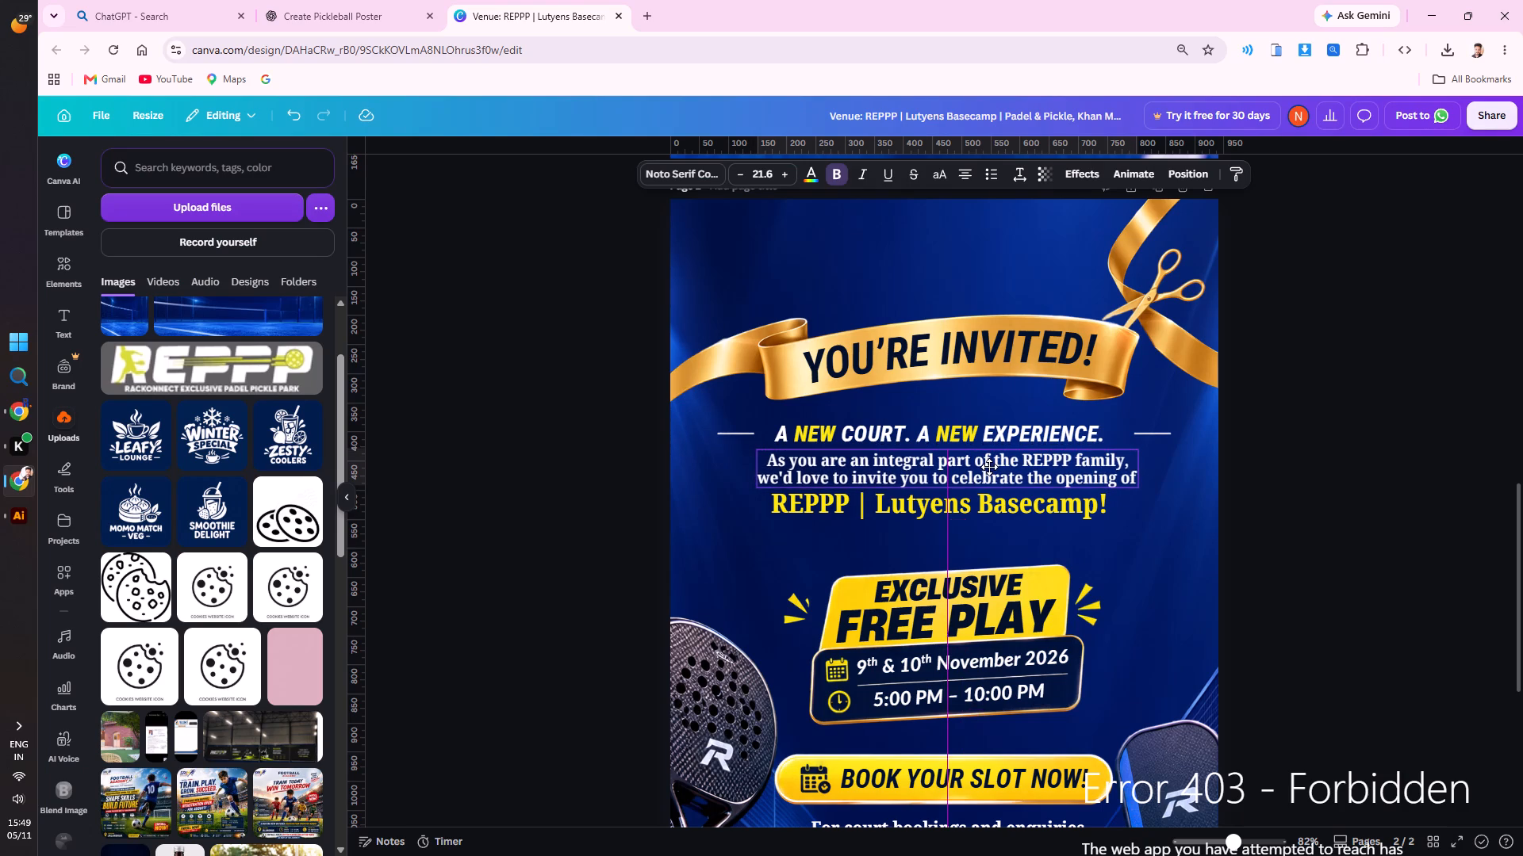
drag(989, 467, 992, 468)
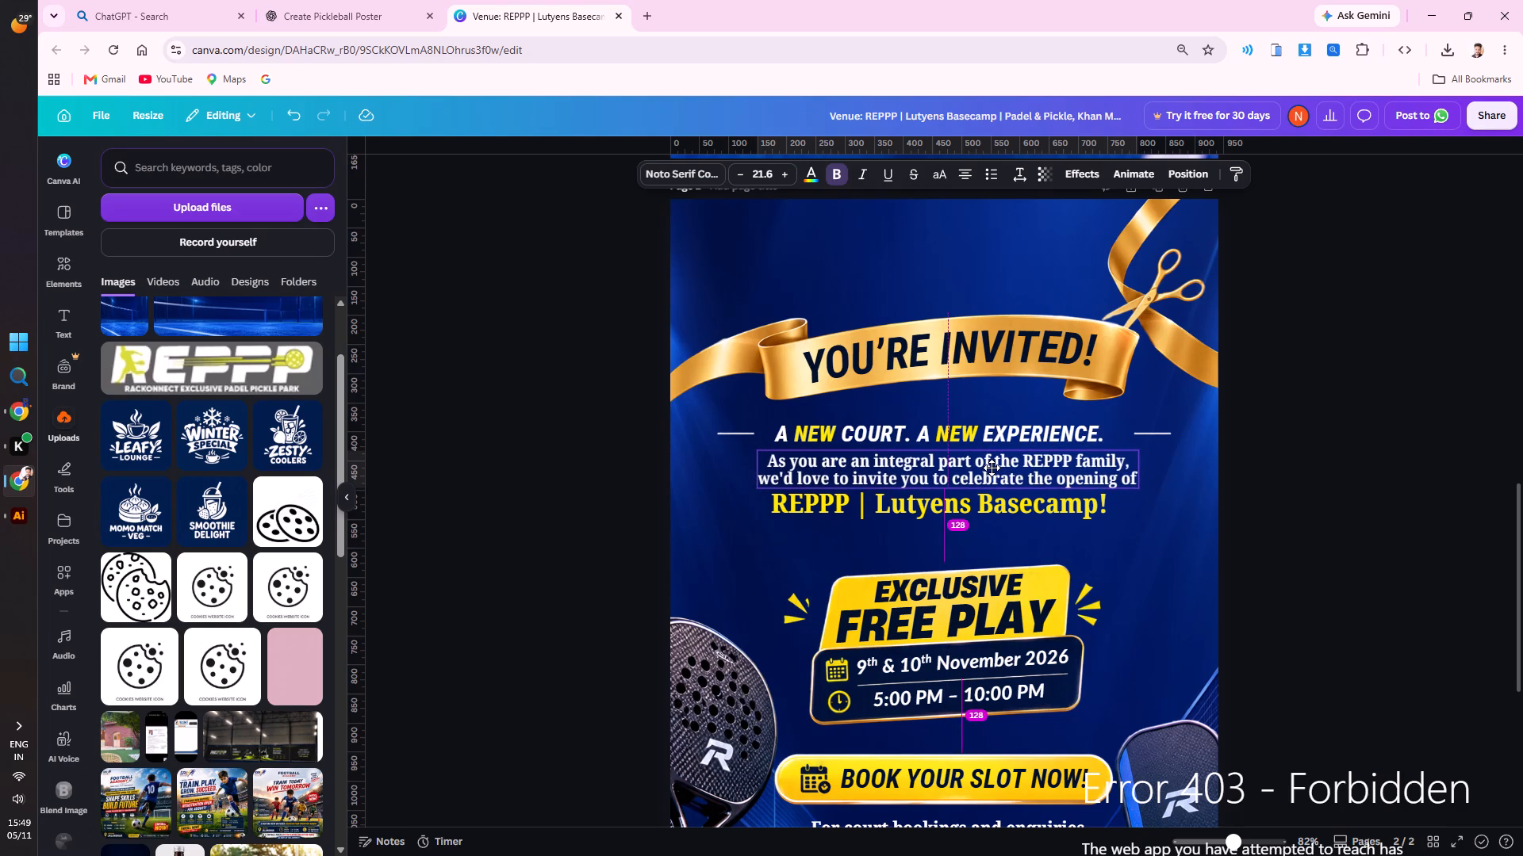
drag(992, 468, 989, 468)
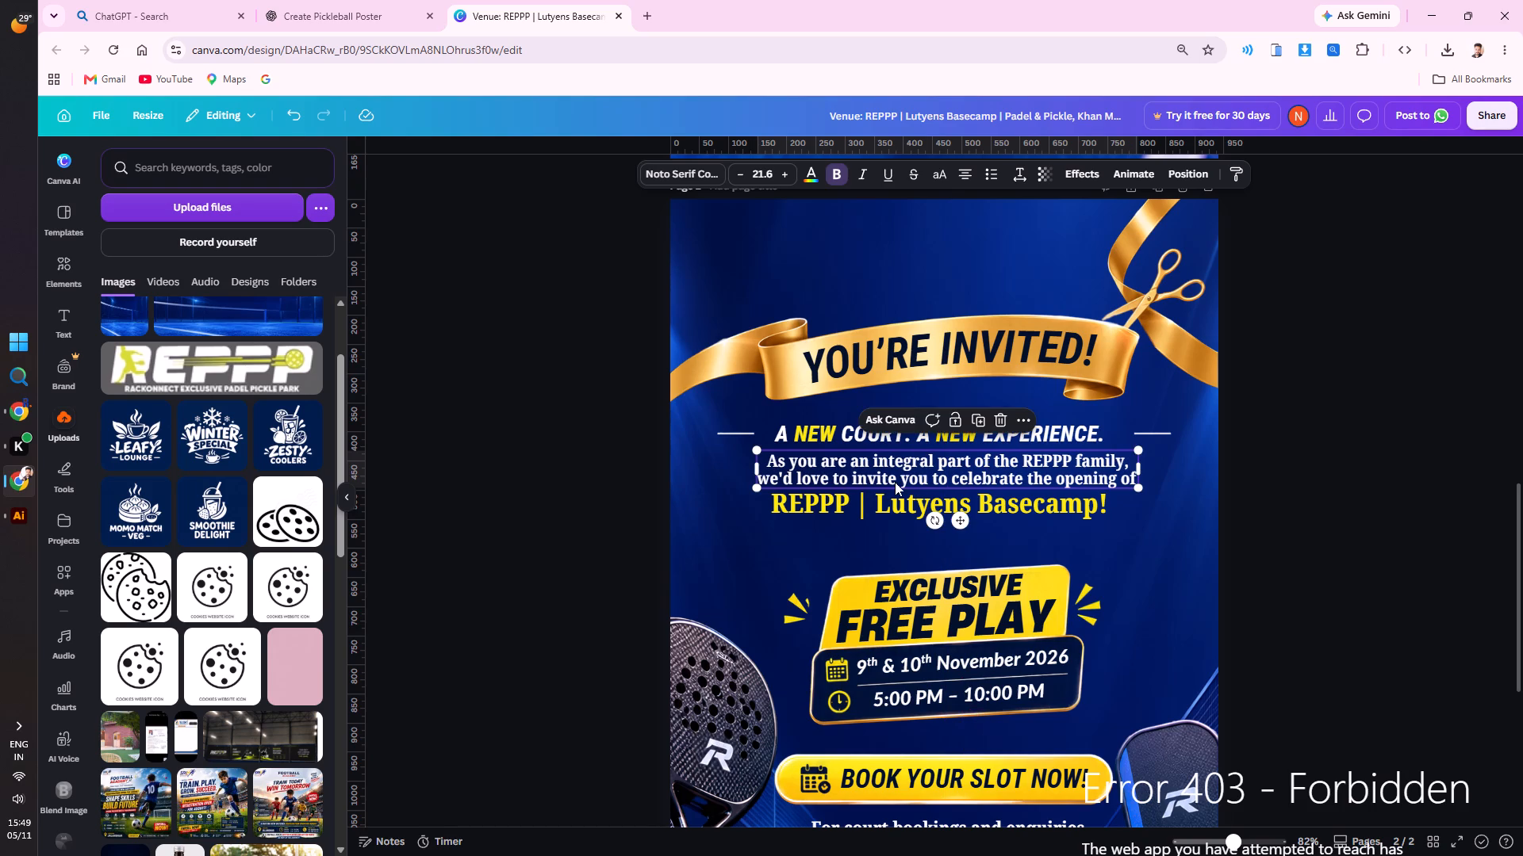
click(929, 468)
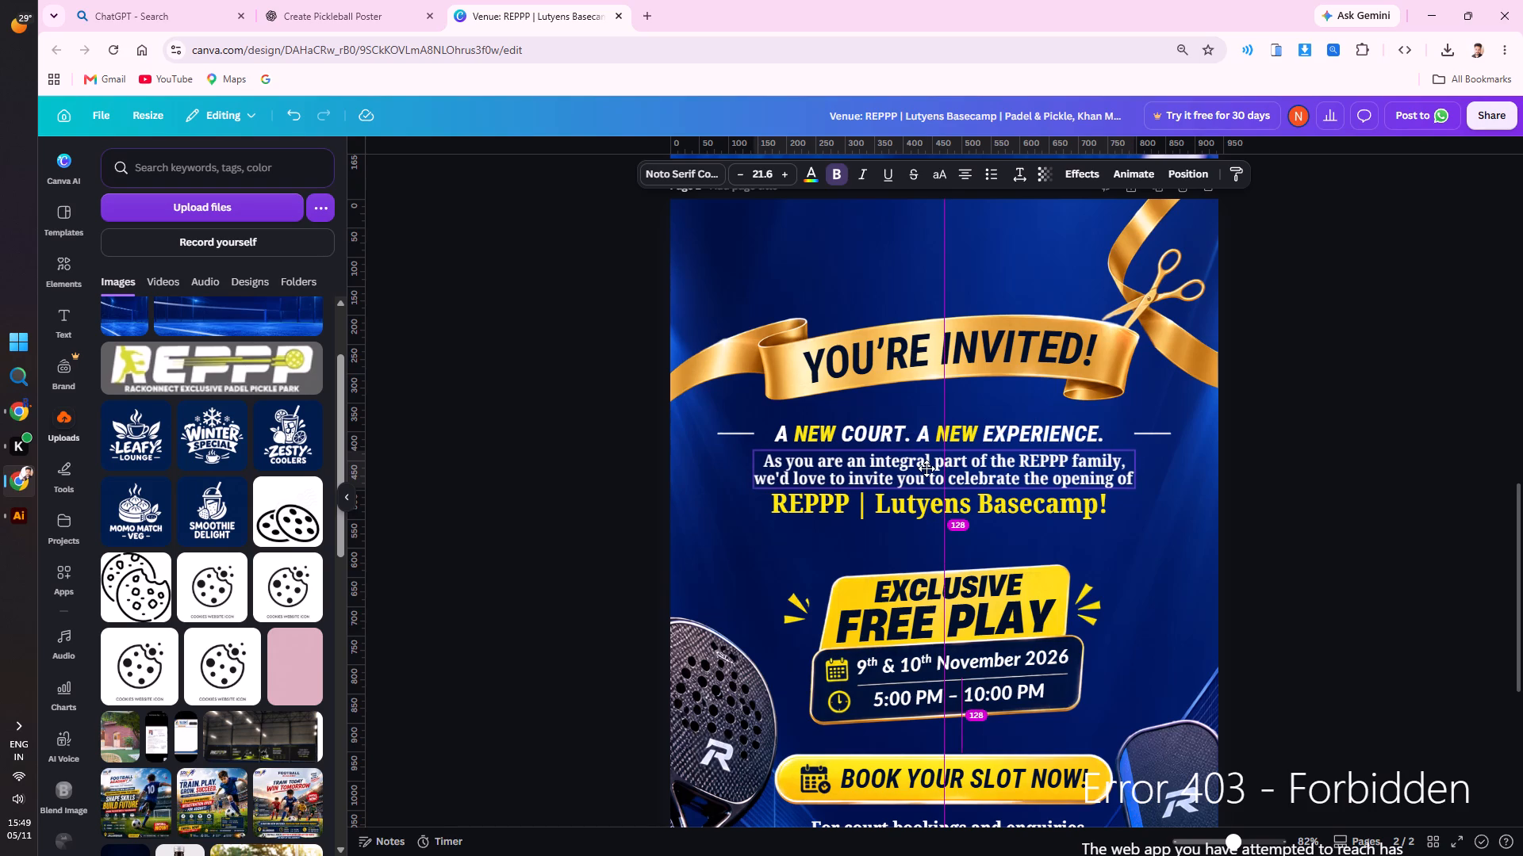
click(533, 460)
Delete the "R" logos from both paddles on page 2.
ctrl+scroll(632, 514, down, 4)
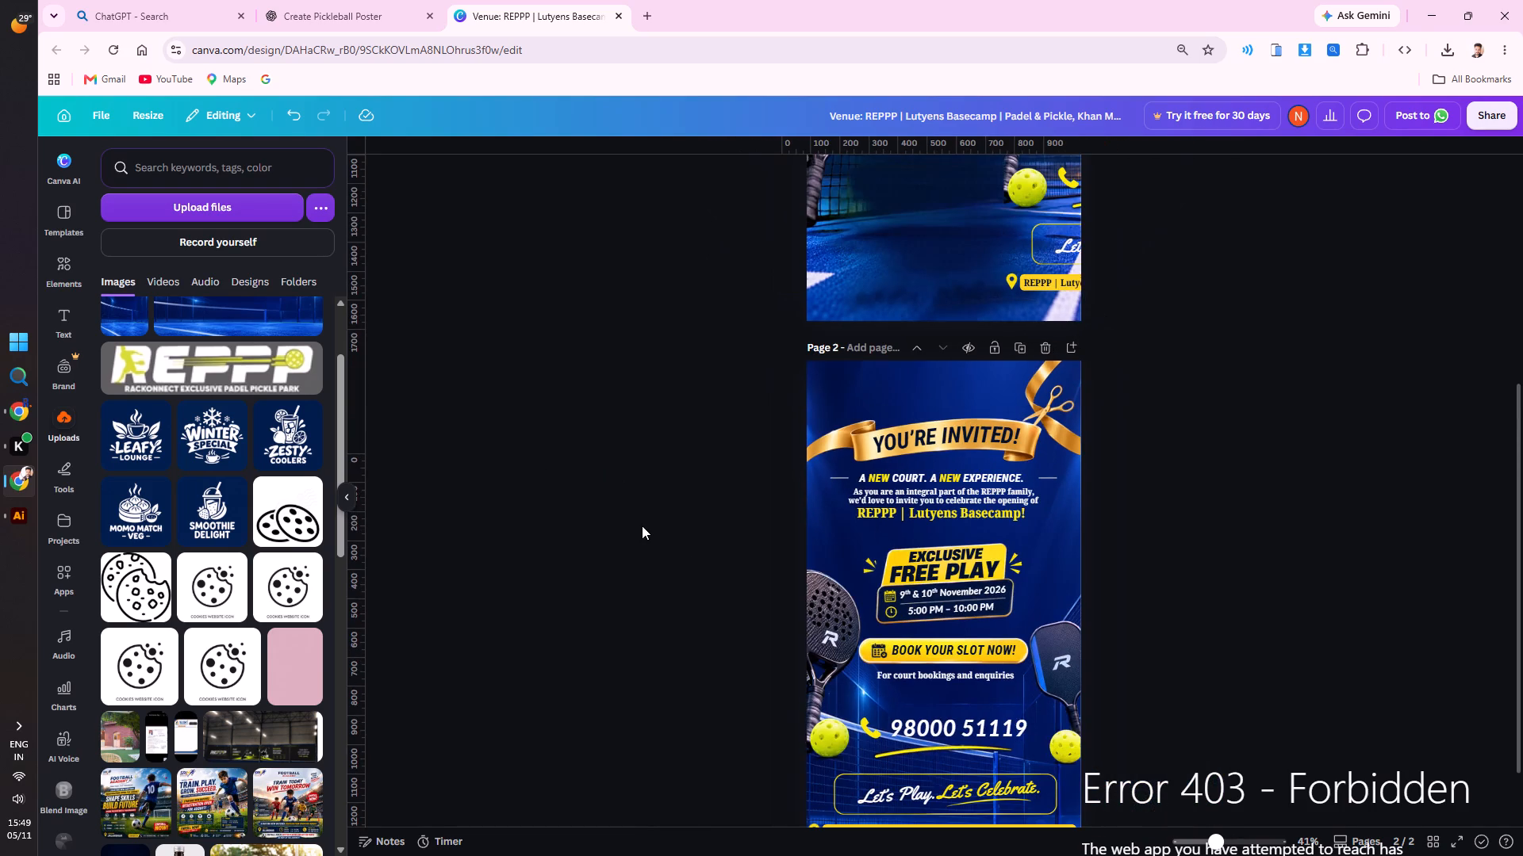
scroll(689, 476, down, 4)
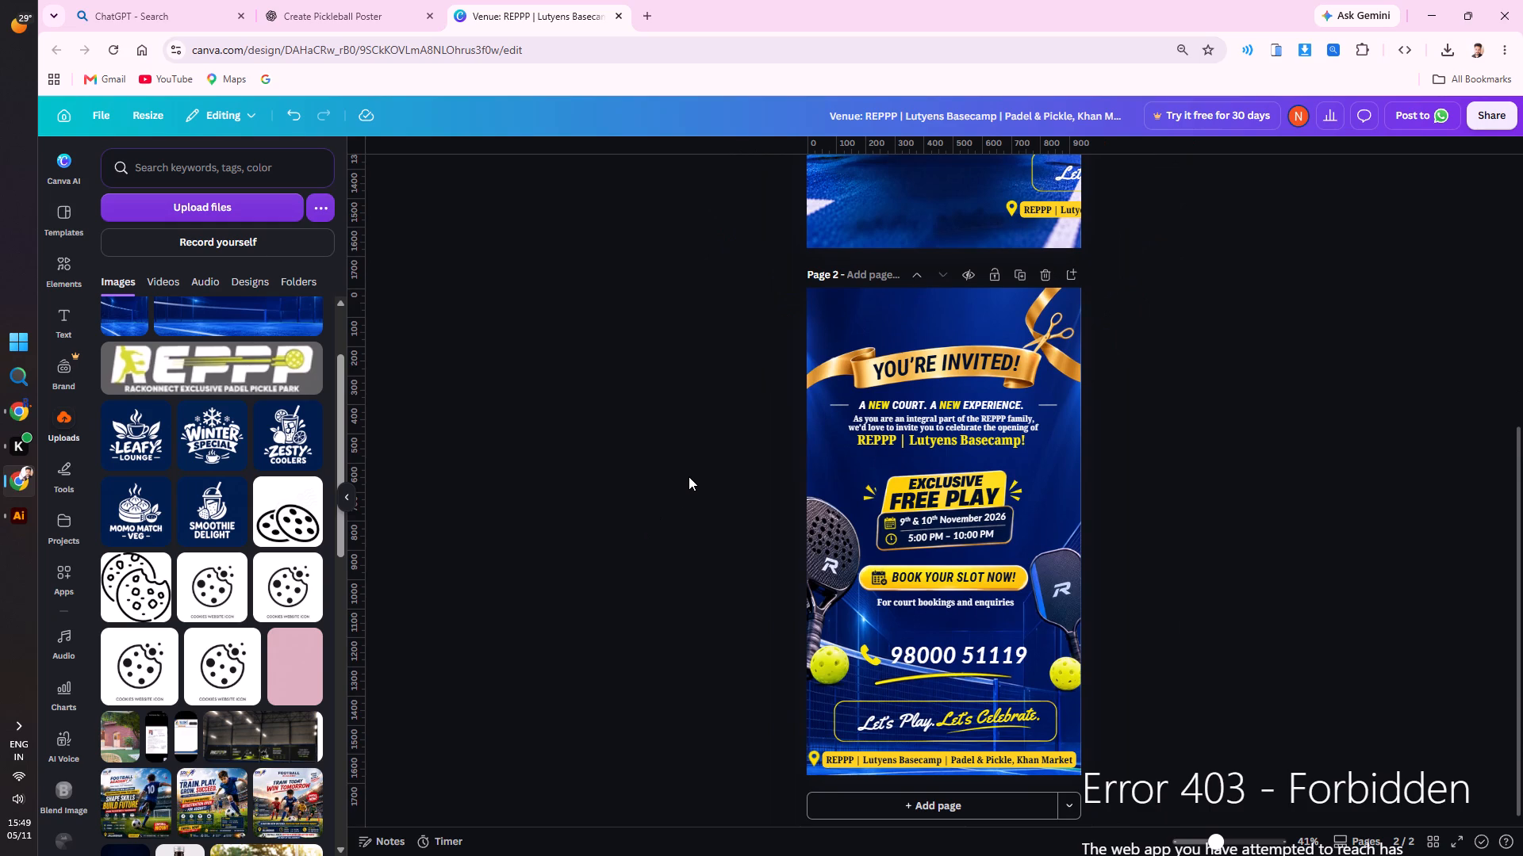
scroll(948, 540, down, 3)
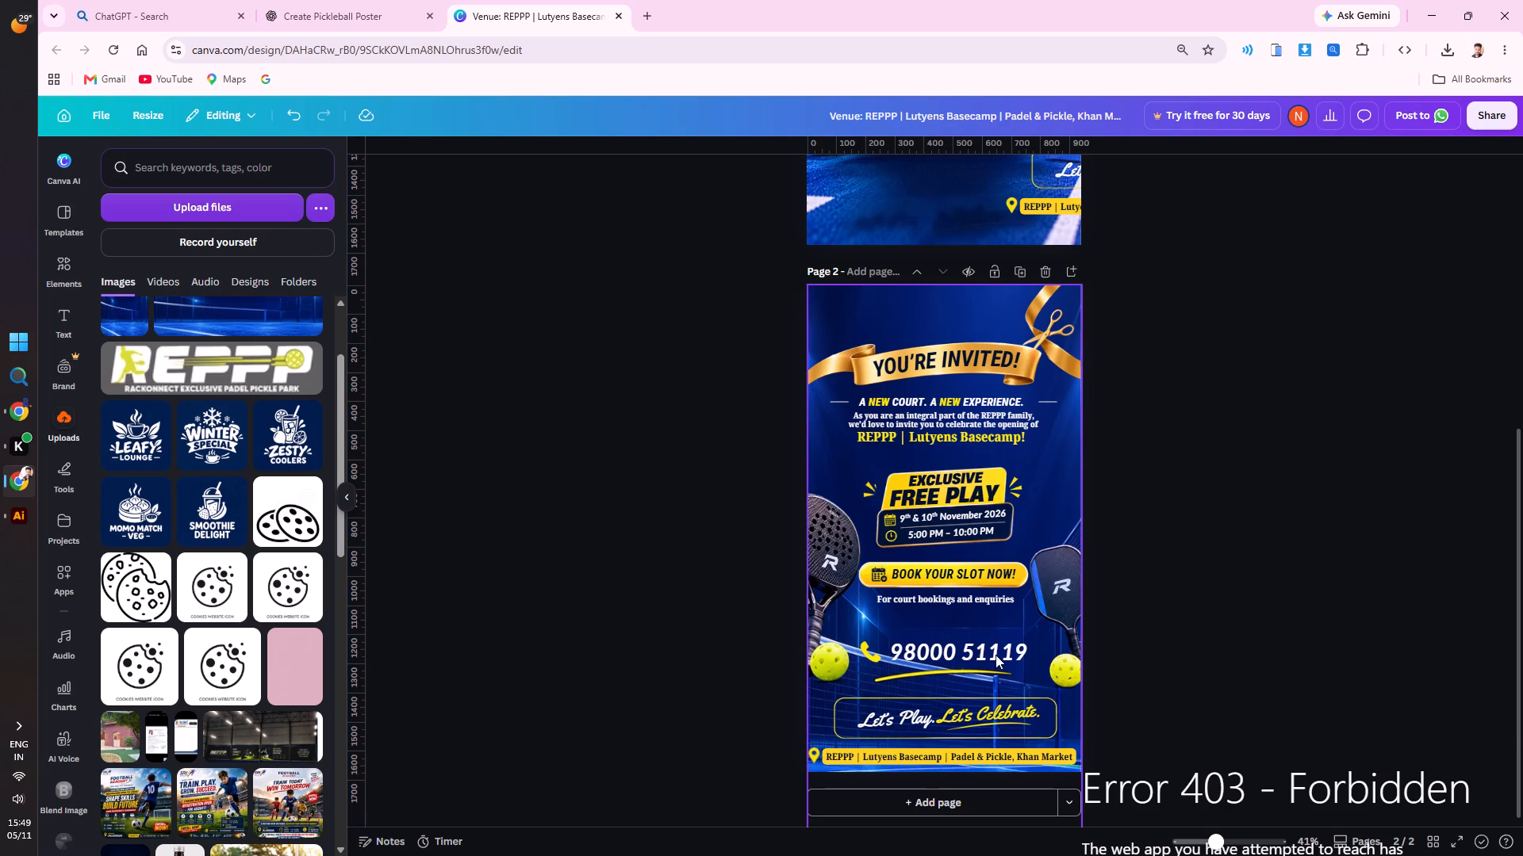
scroll(996, 655, up, 1)
scroll(938, 580, down, 5)
ctrl+scroll(939, 651, up, 2)
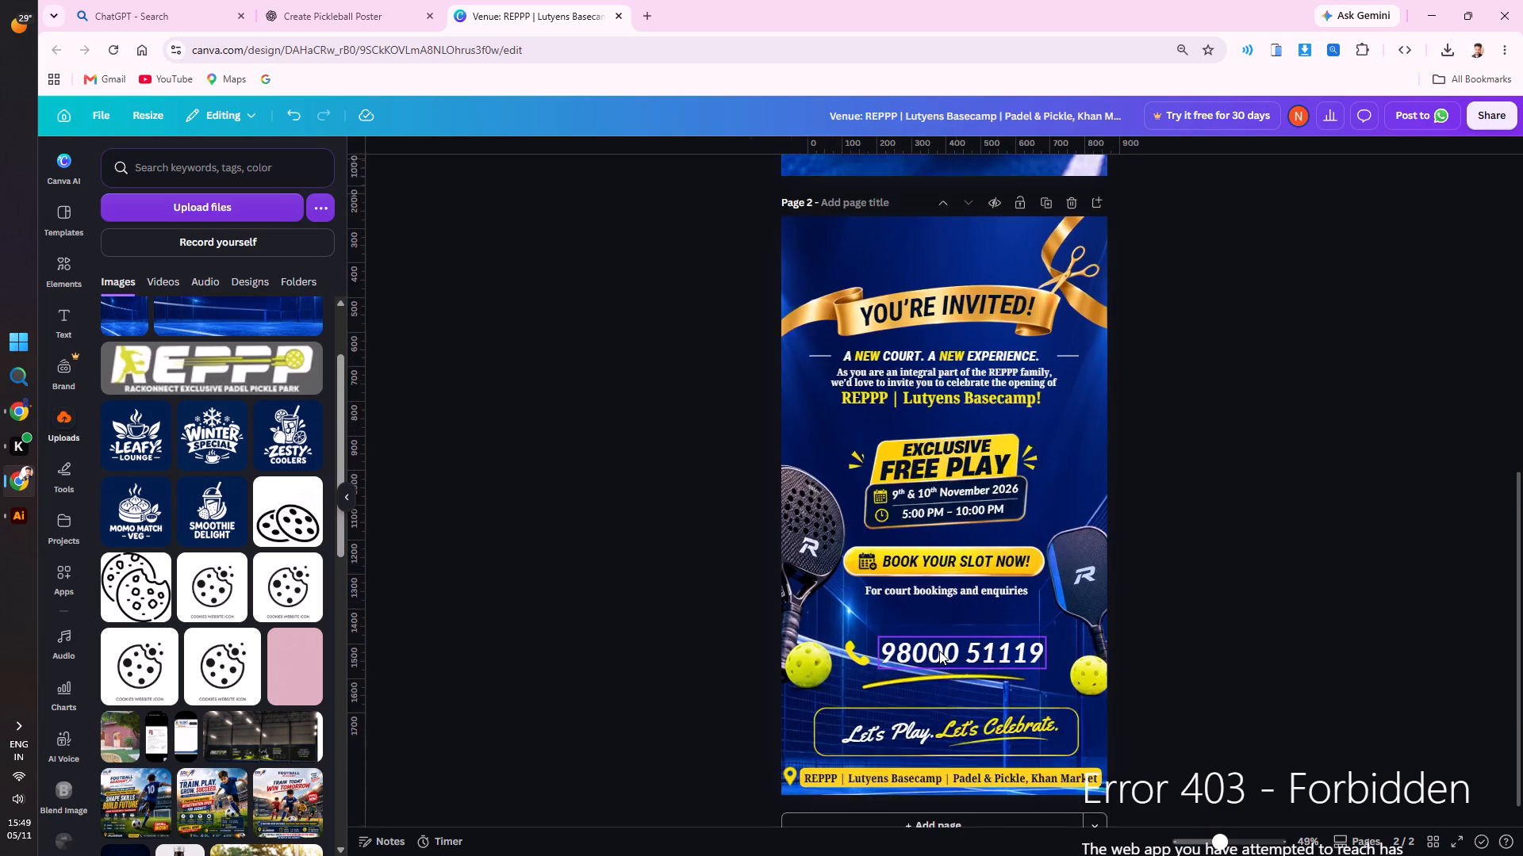
ctrl+scroll(939, 651, up, 1)
click(764, 510)
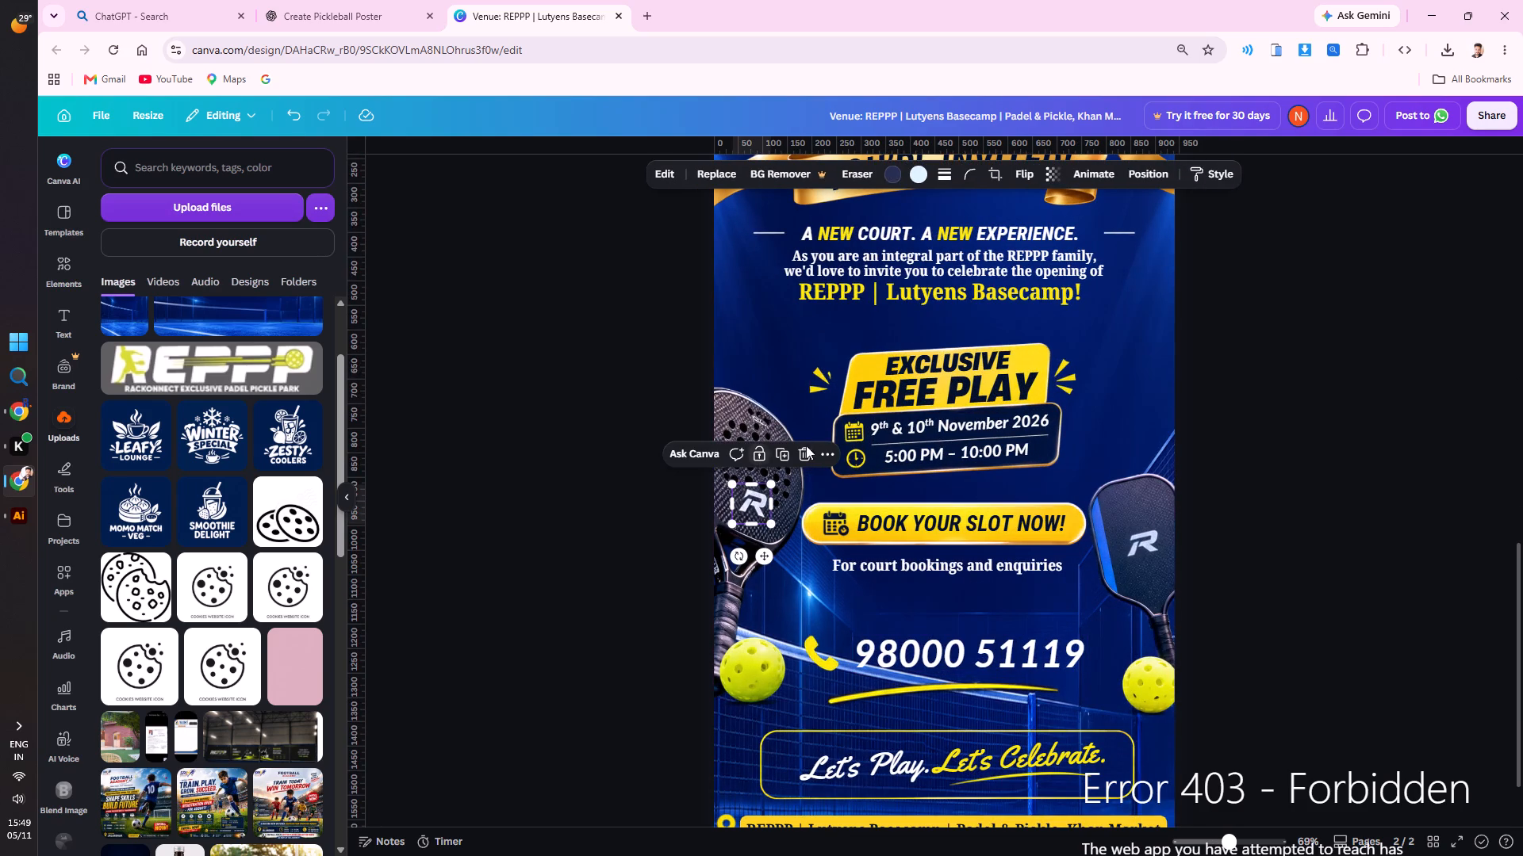
click(807, 449)
click(1149, 548)
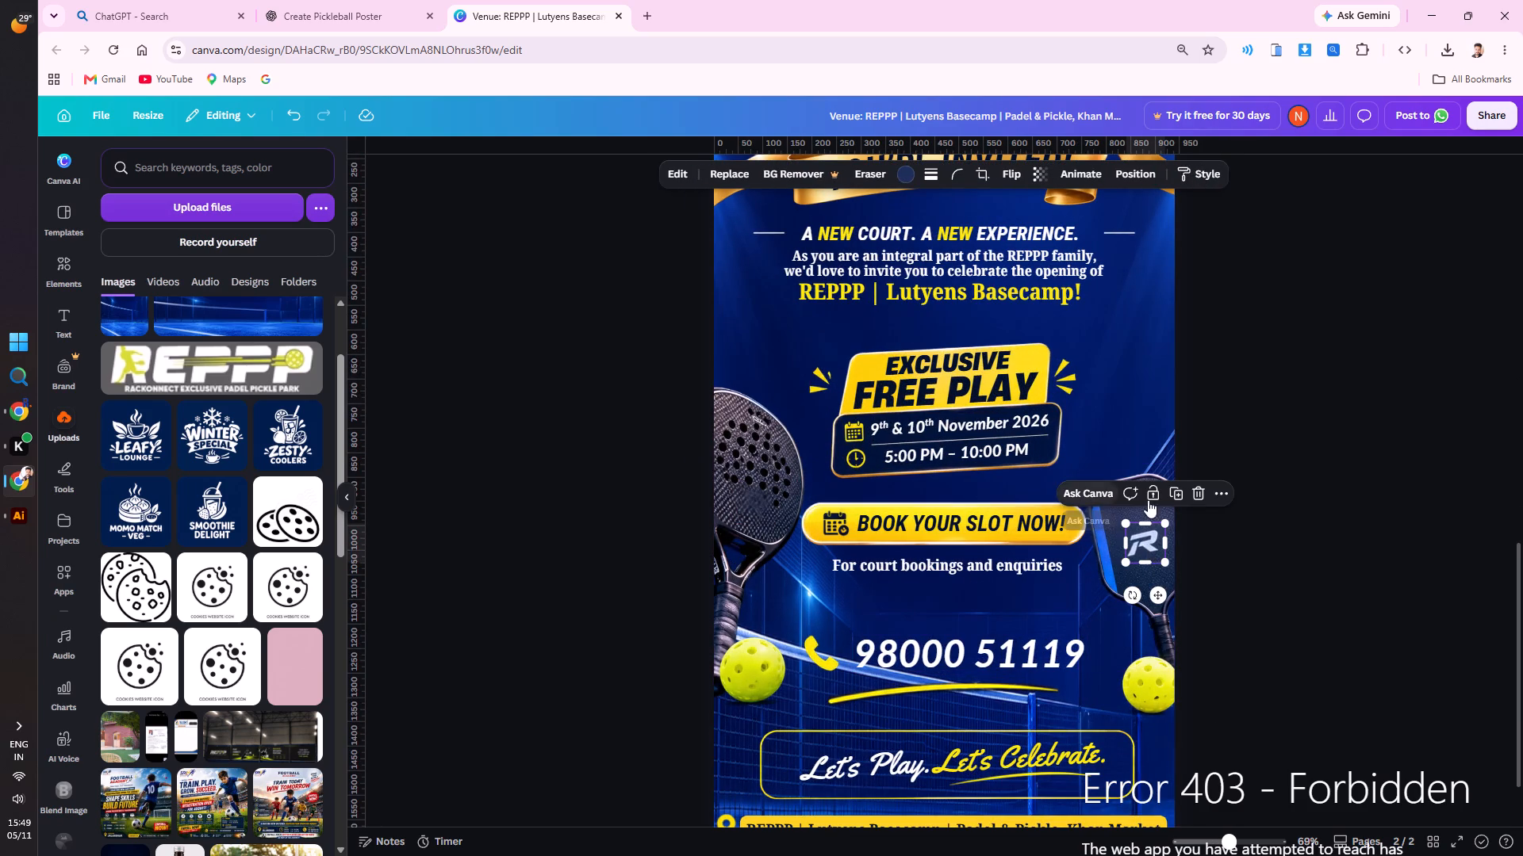
click(1203, 490)
click(1250, 467)
Scale the phone icon and number down together to about size 43.7 and place them just below "For court bookings and enquiries".
scroll(1201, 491, down, 1)
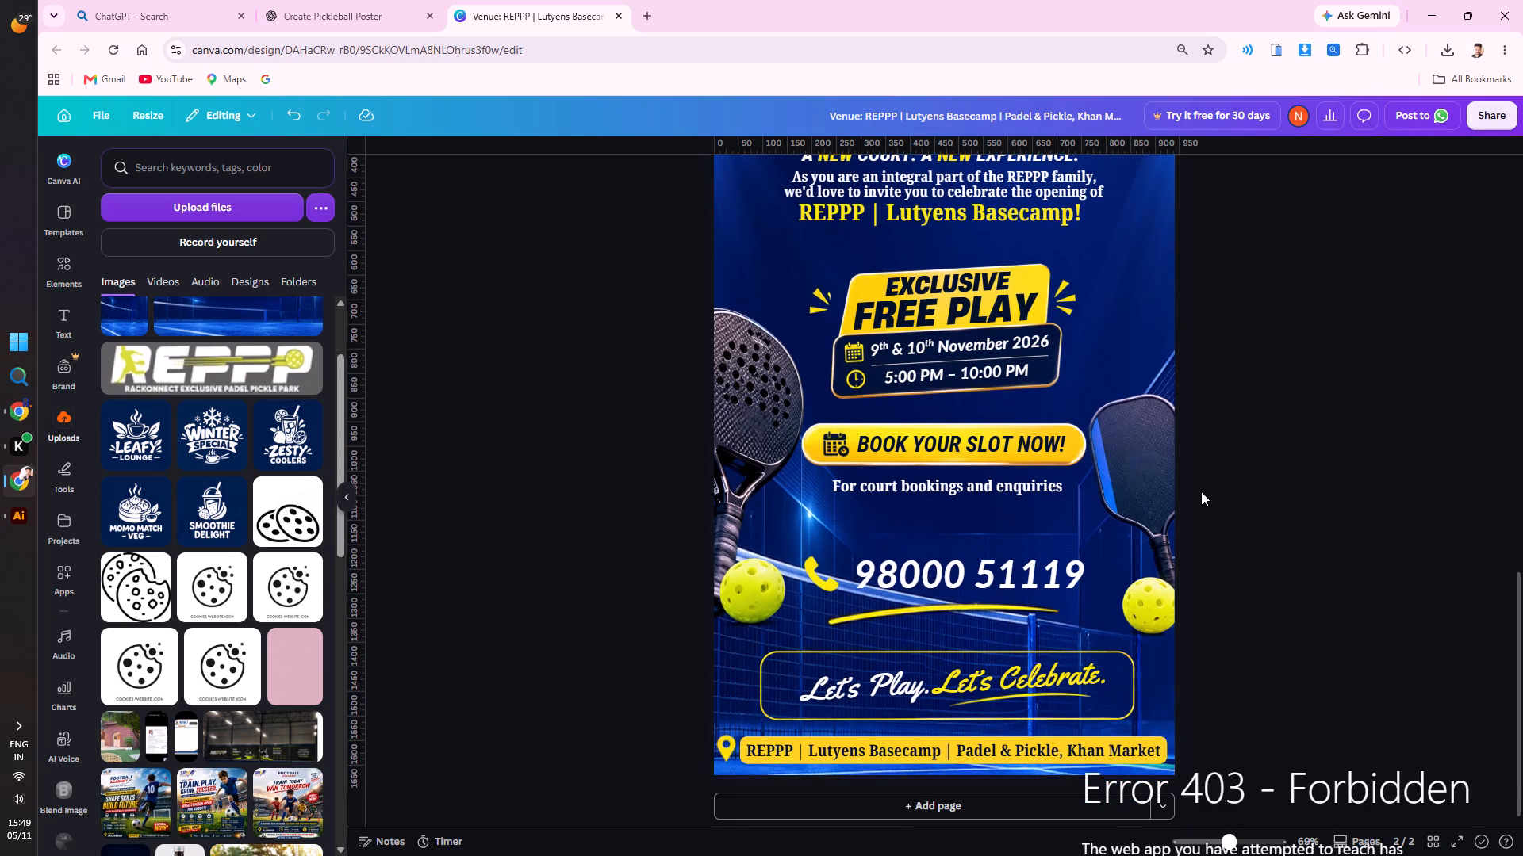
click(913, 577)
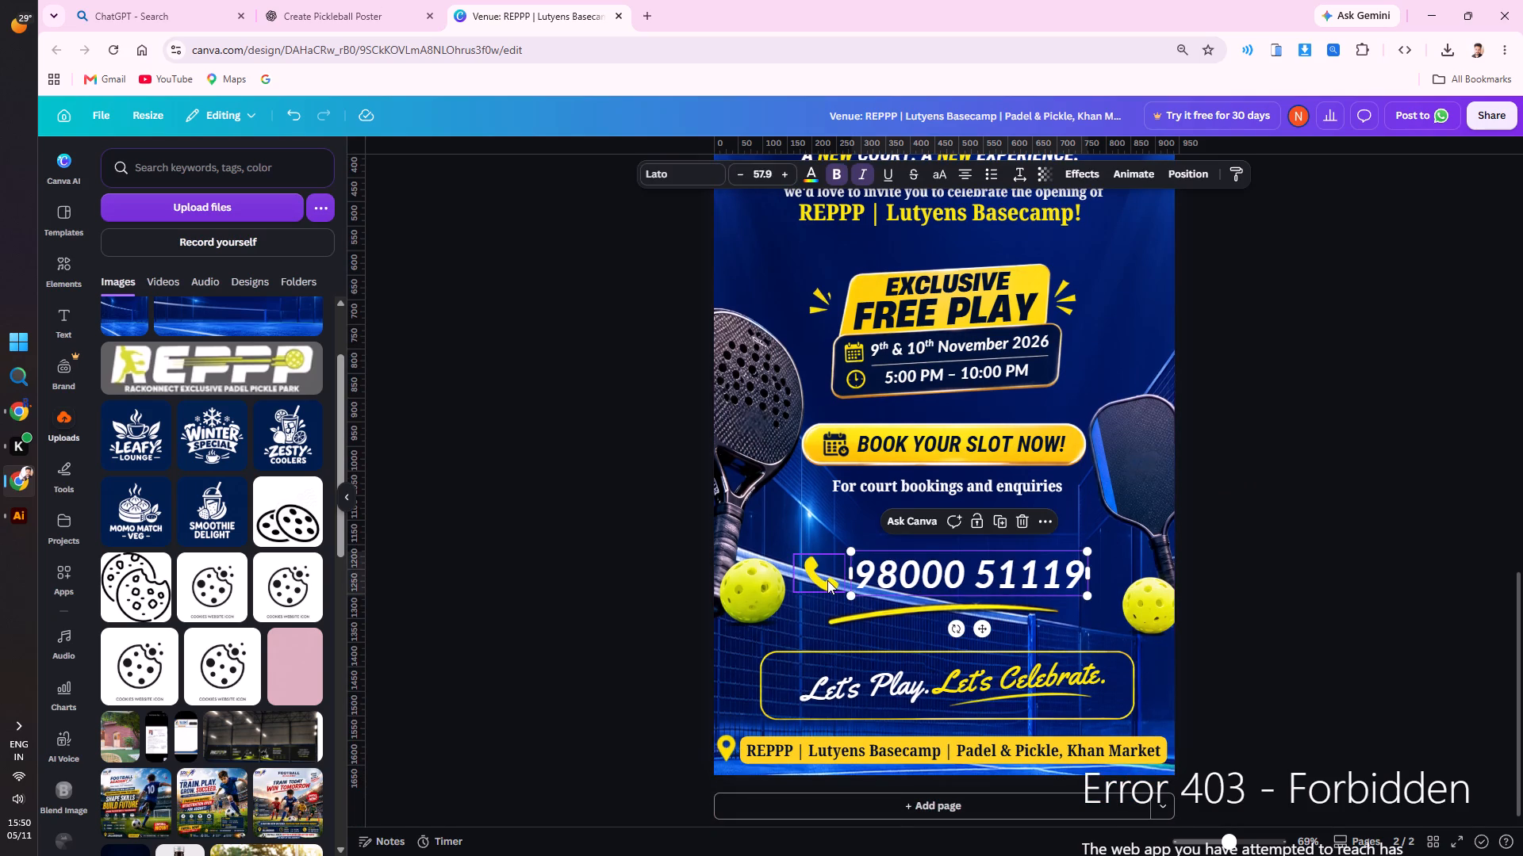
shift+click(827, 580)
drag(796, 551, 868, 570)
drag(959, 574, 928, 527)
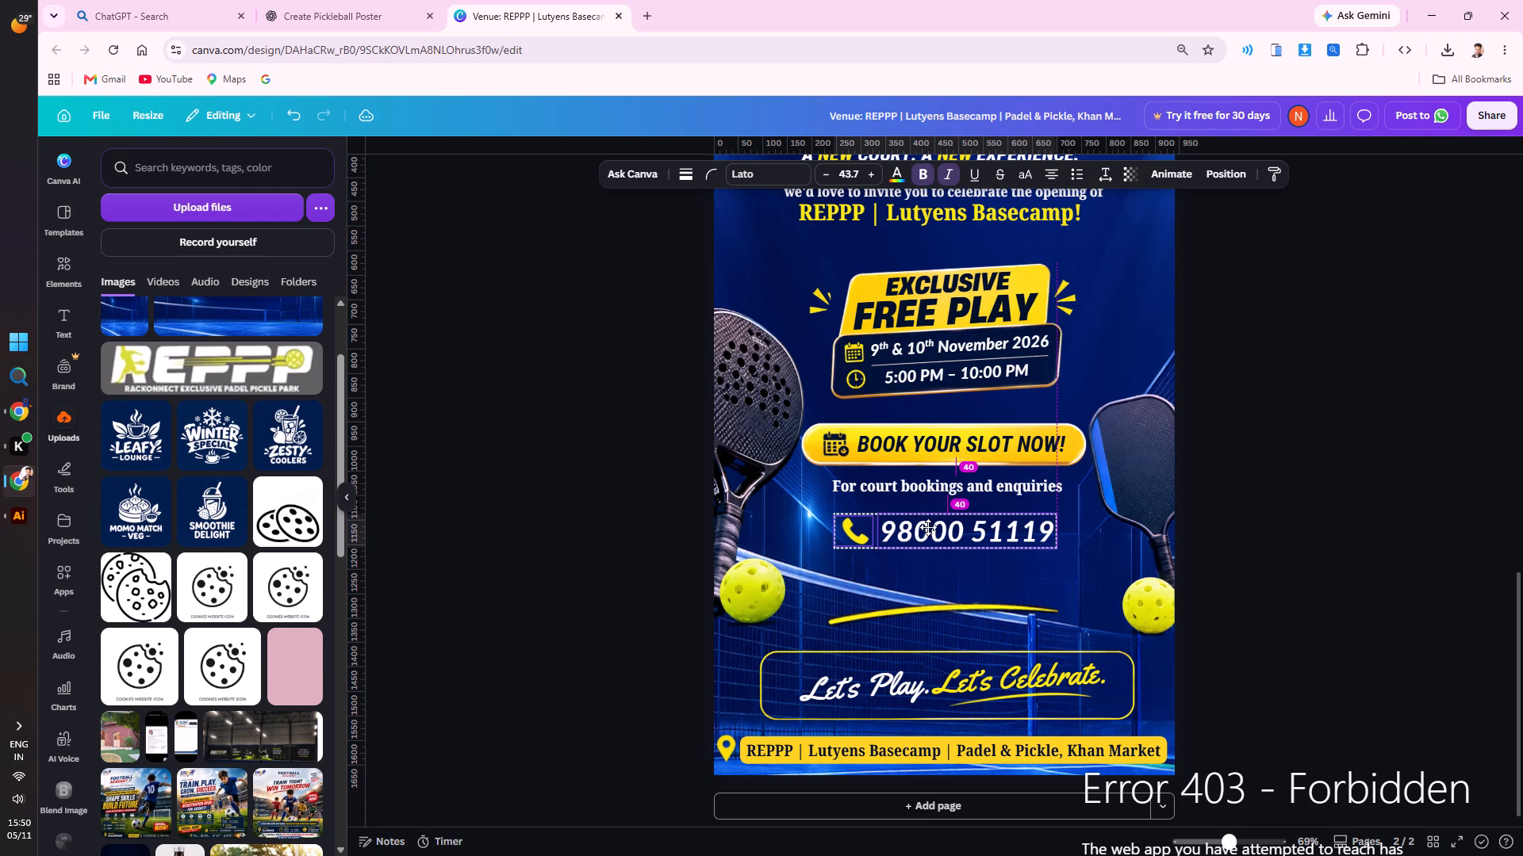
drag(928, 527, 928, 526)
Move the yellow brush underline up beneath the phone number and shrink it to fit under the number.
drag(924, 609, 941, 552)
drag(1088, 586, 1065, 579)
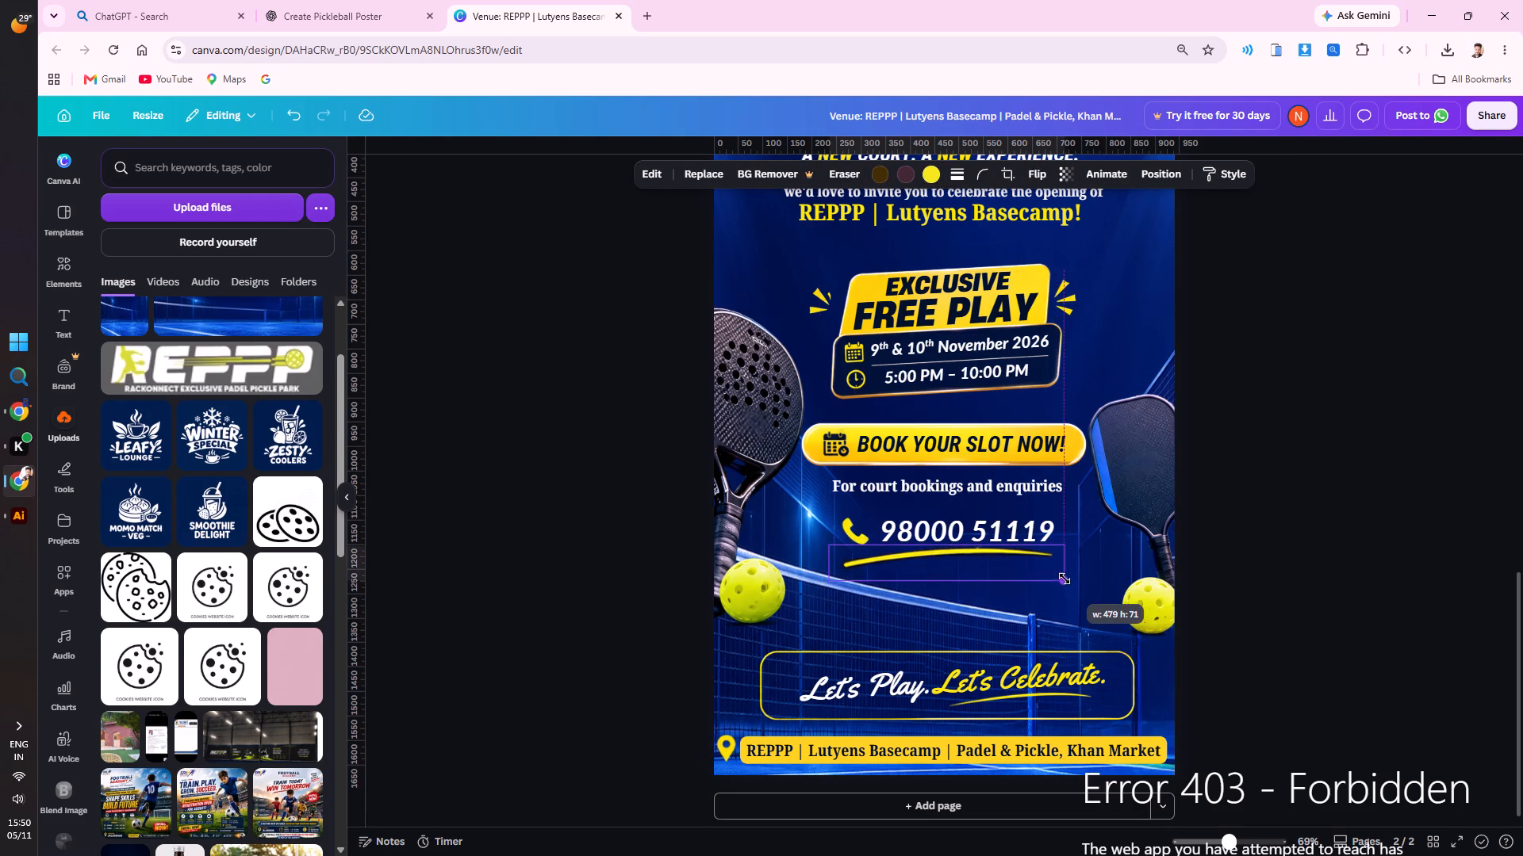
drag(1065, 579, 1037, 576)
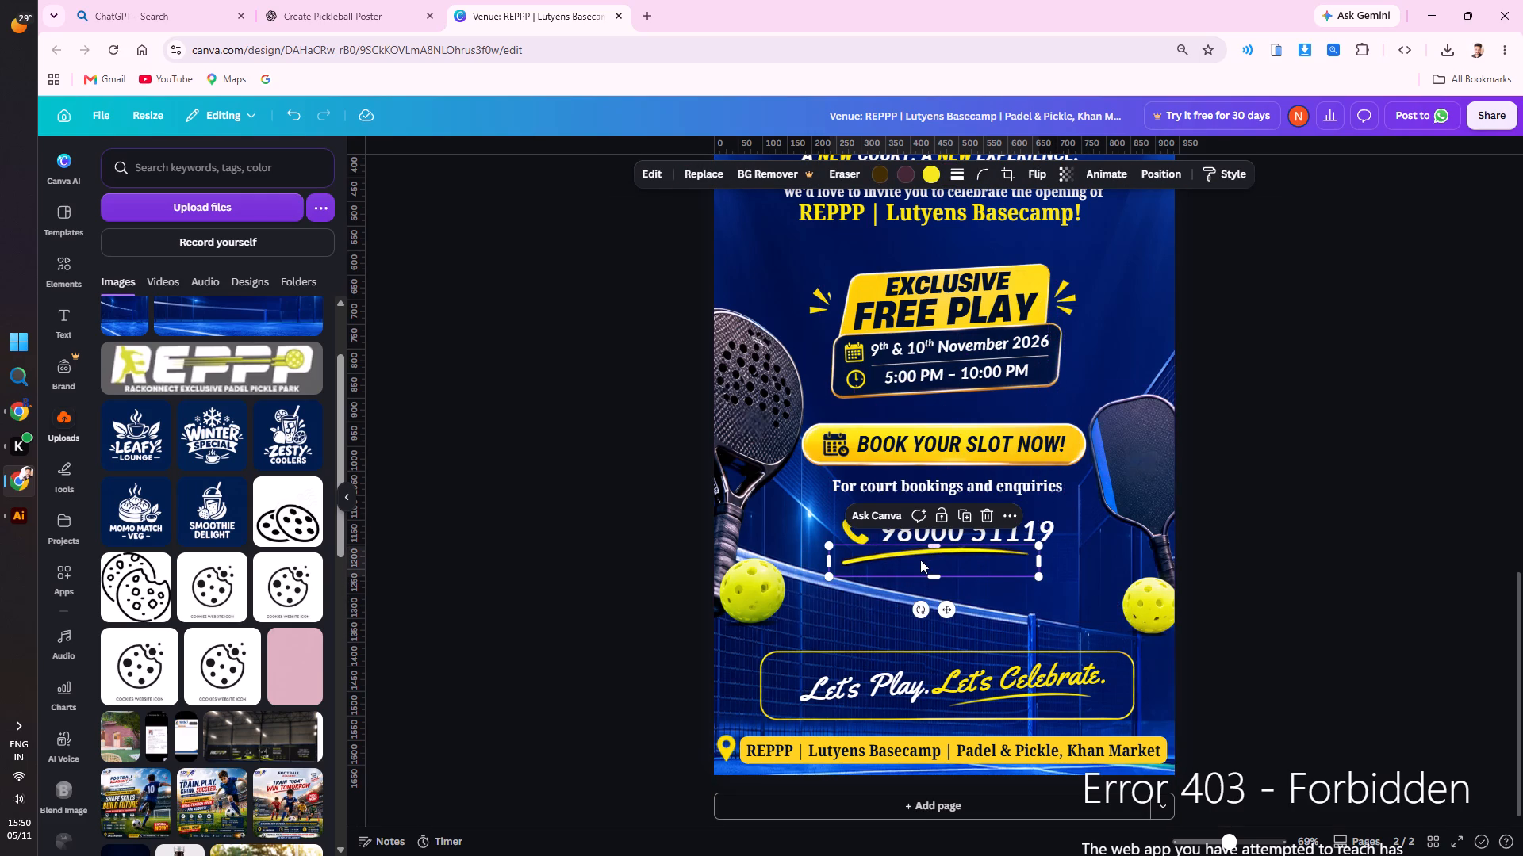
drag(920, 560, 942, 558)
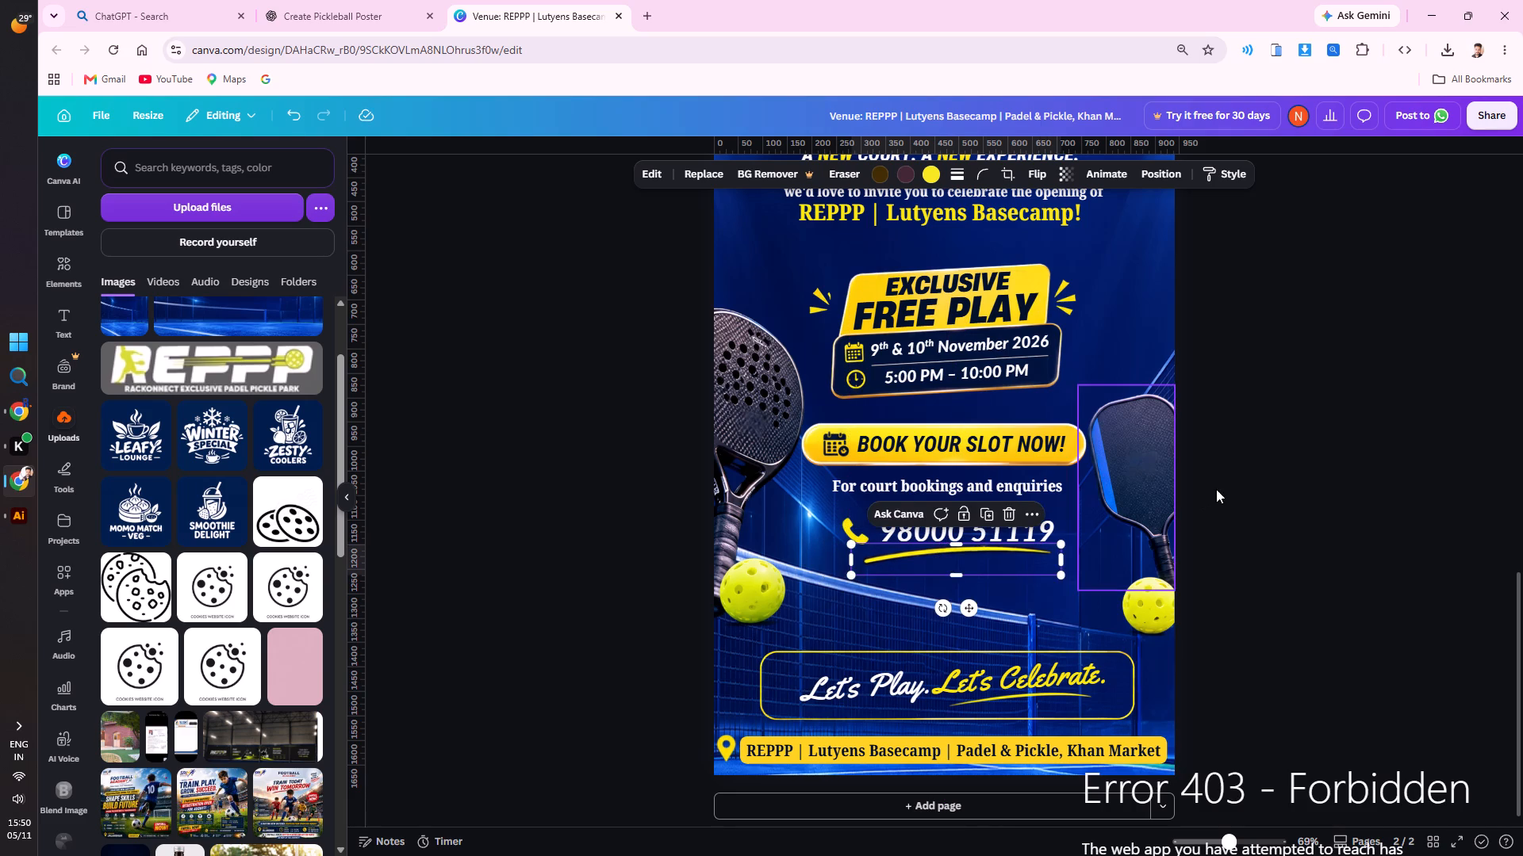
click(1247, 481)
Nudge the yellow "REPPP | Lutyens Basecamp!" line slightly down from the invitation paragraph.
scroll(1220, 501, down, 4)
scroll(1193, 520, up, 2)
scroll(1183, 504, down, 1)
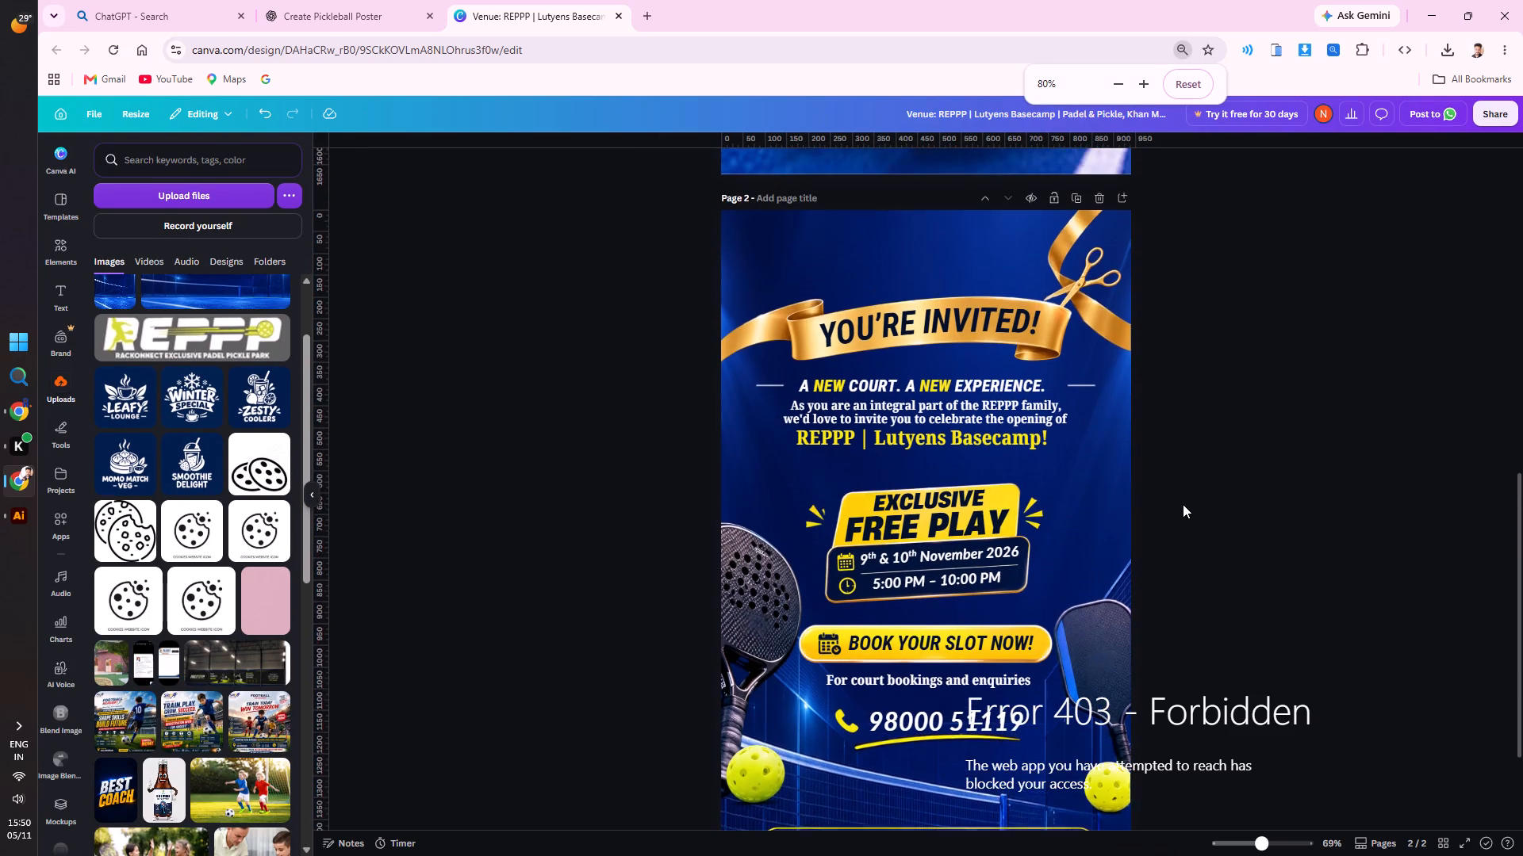
scroll(1183, 504, down, 2)
click(1010, 292)
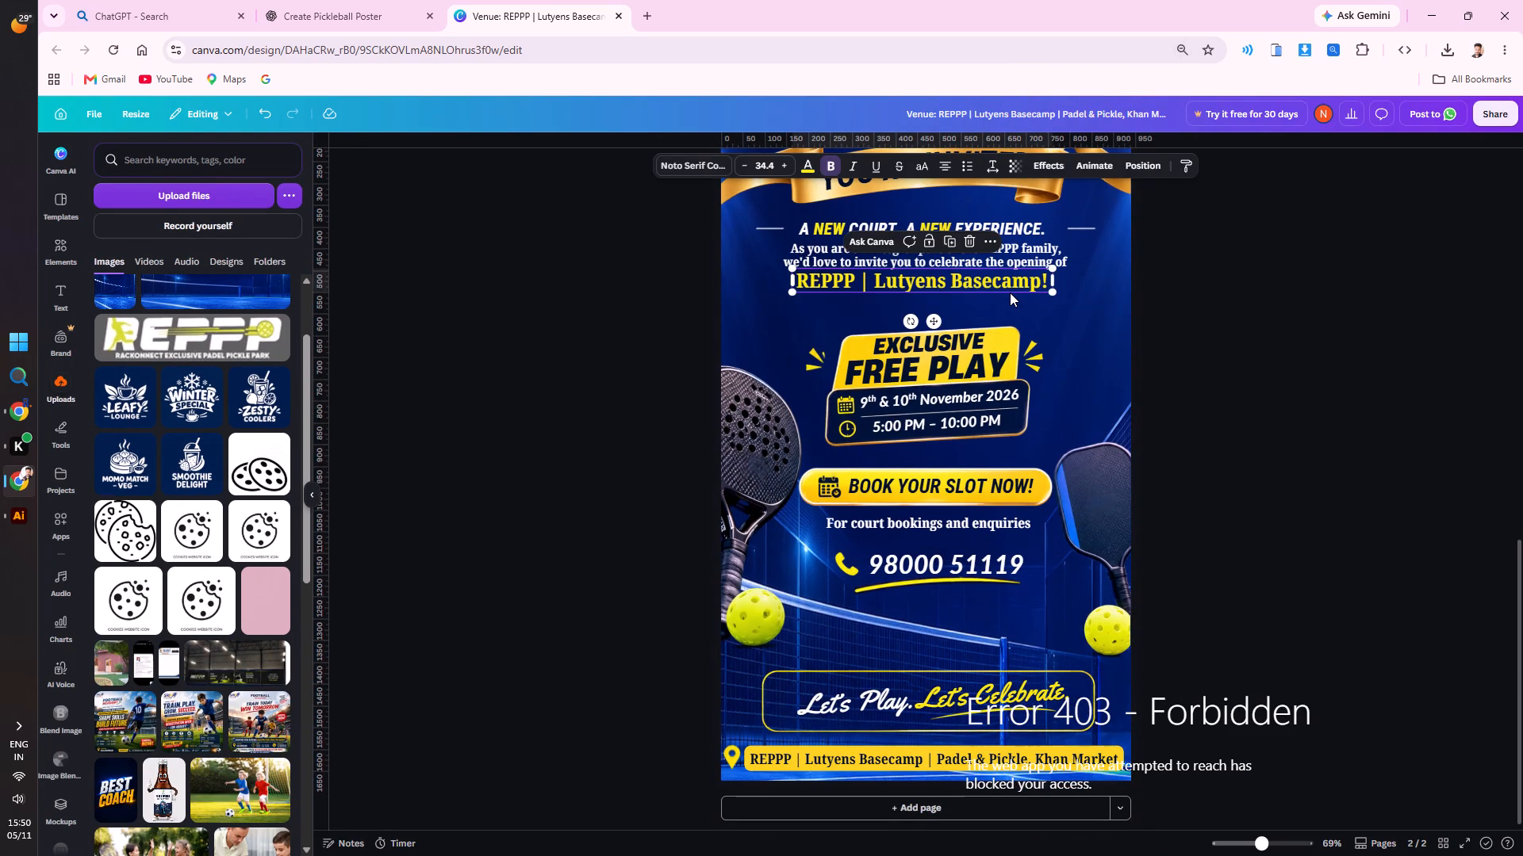
key(Down)
key(Down)
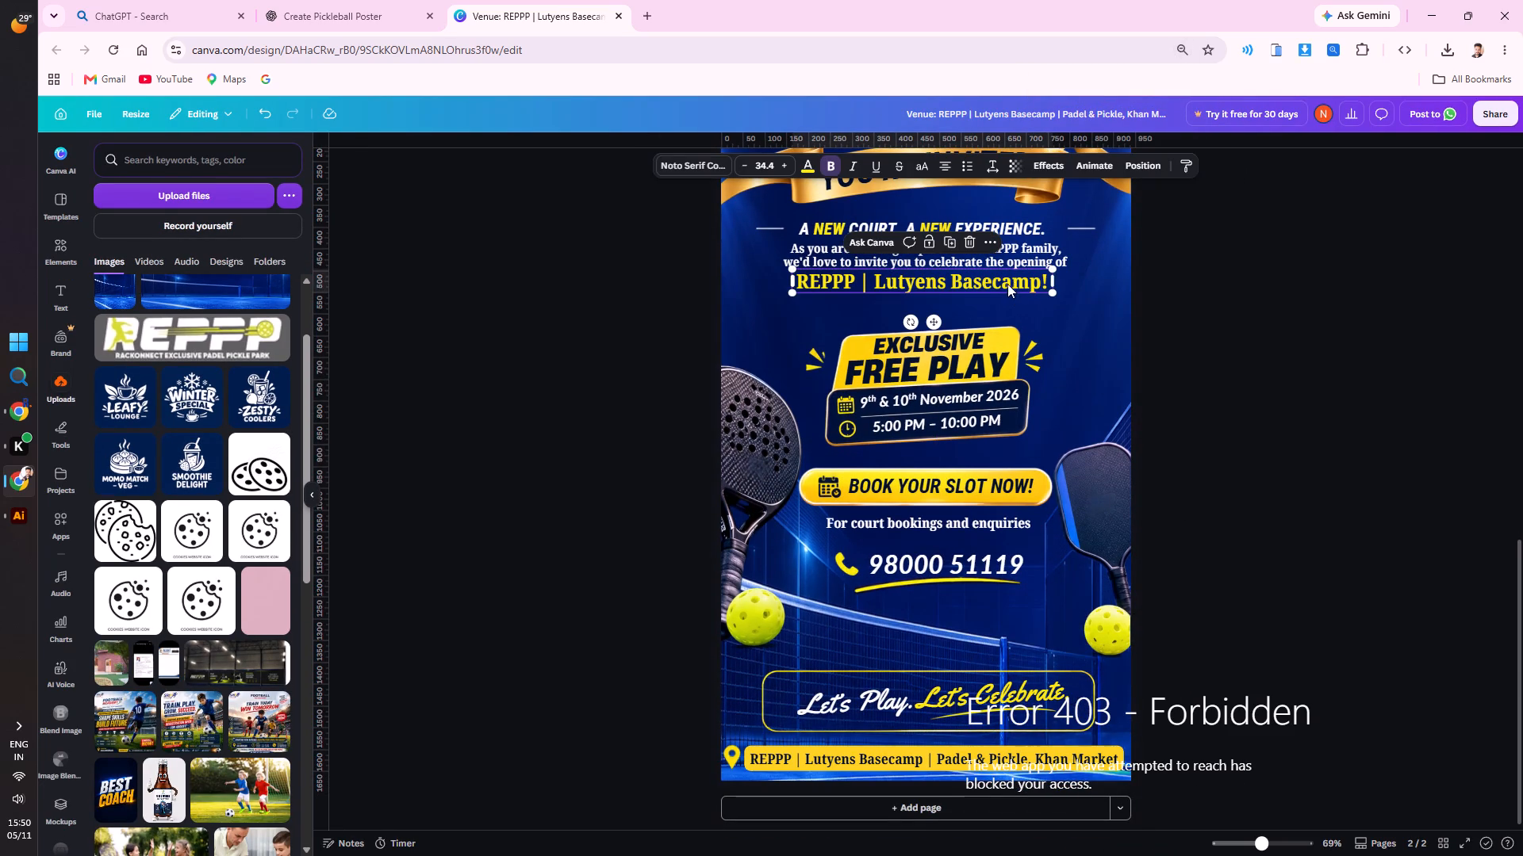
Slightly increase the line spacing of the two-line invitation paragraph.
click(1005, 250)
click(996, 162)
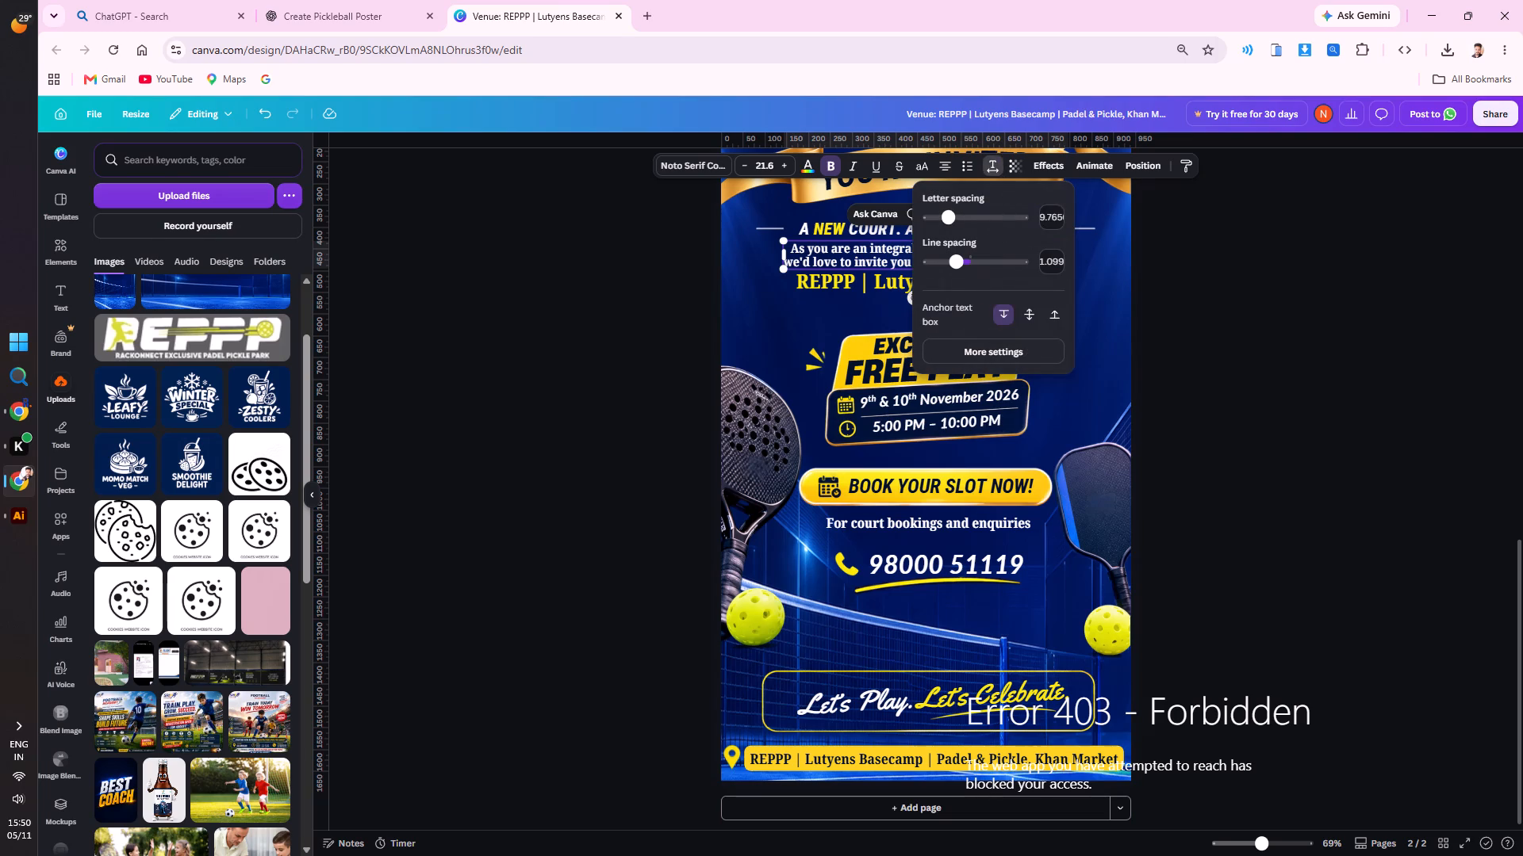
click(966, 262)
double_click(1216, 267)
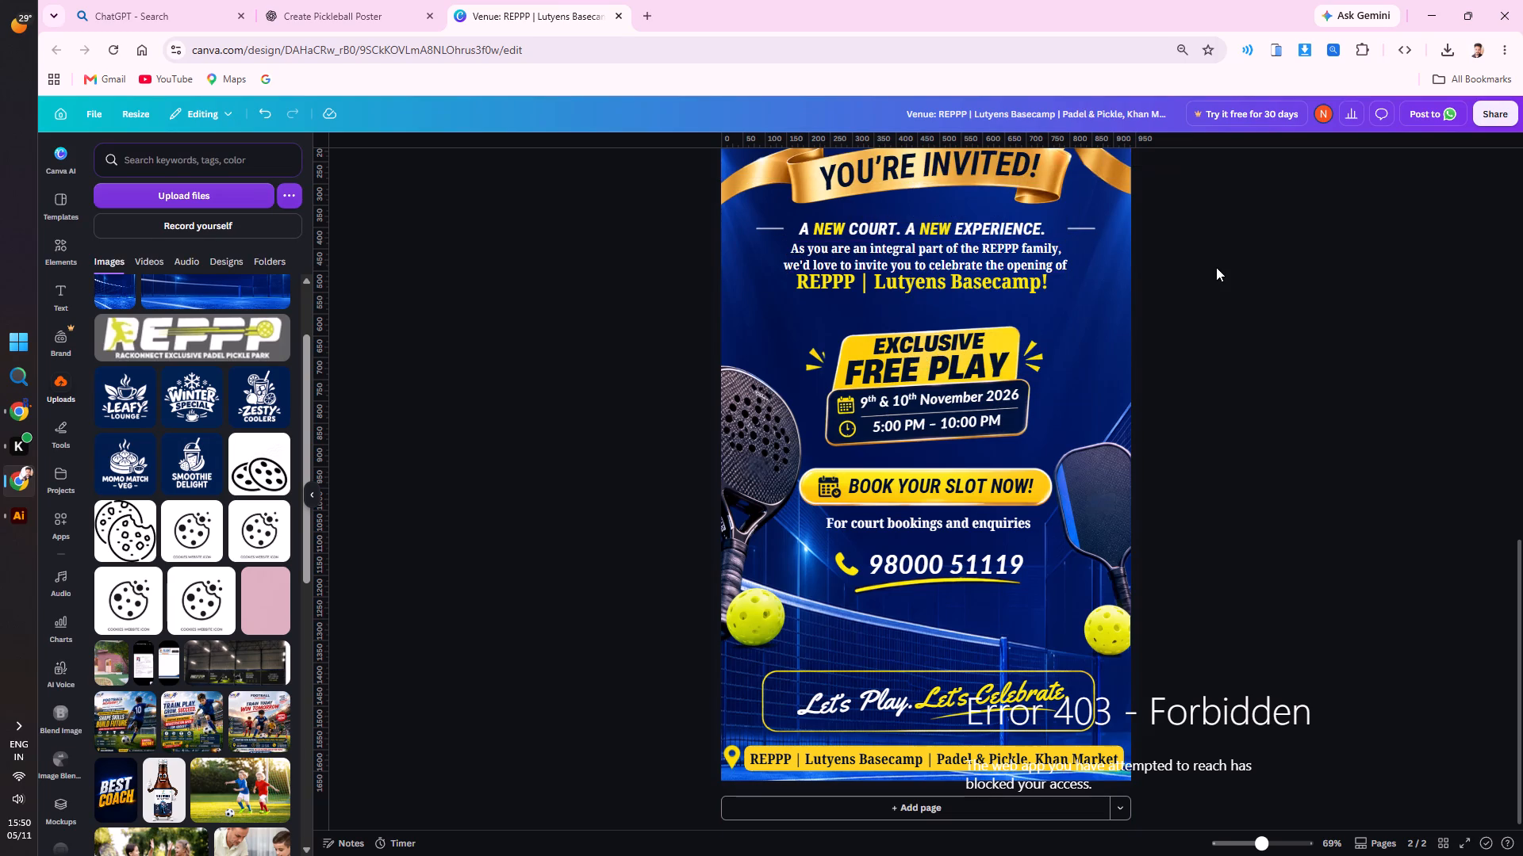
Nudge the yellow "REPPP | Lutyens Basecamp!" line further down to leave a gap below the invitation paragraph.
click(972, 283)
key(Down)
key(Down)
key(Down)
key(Down)
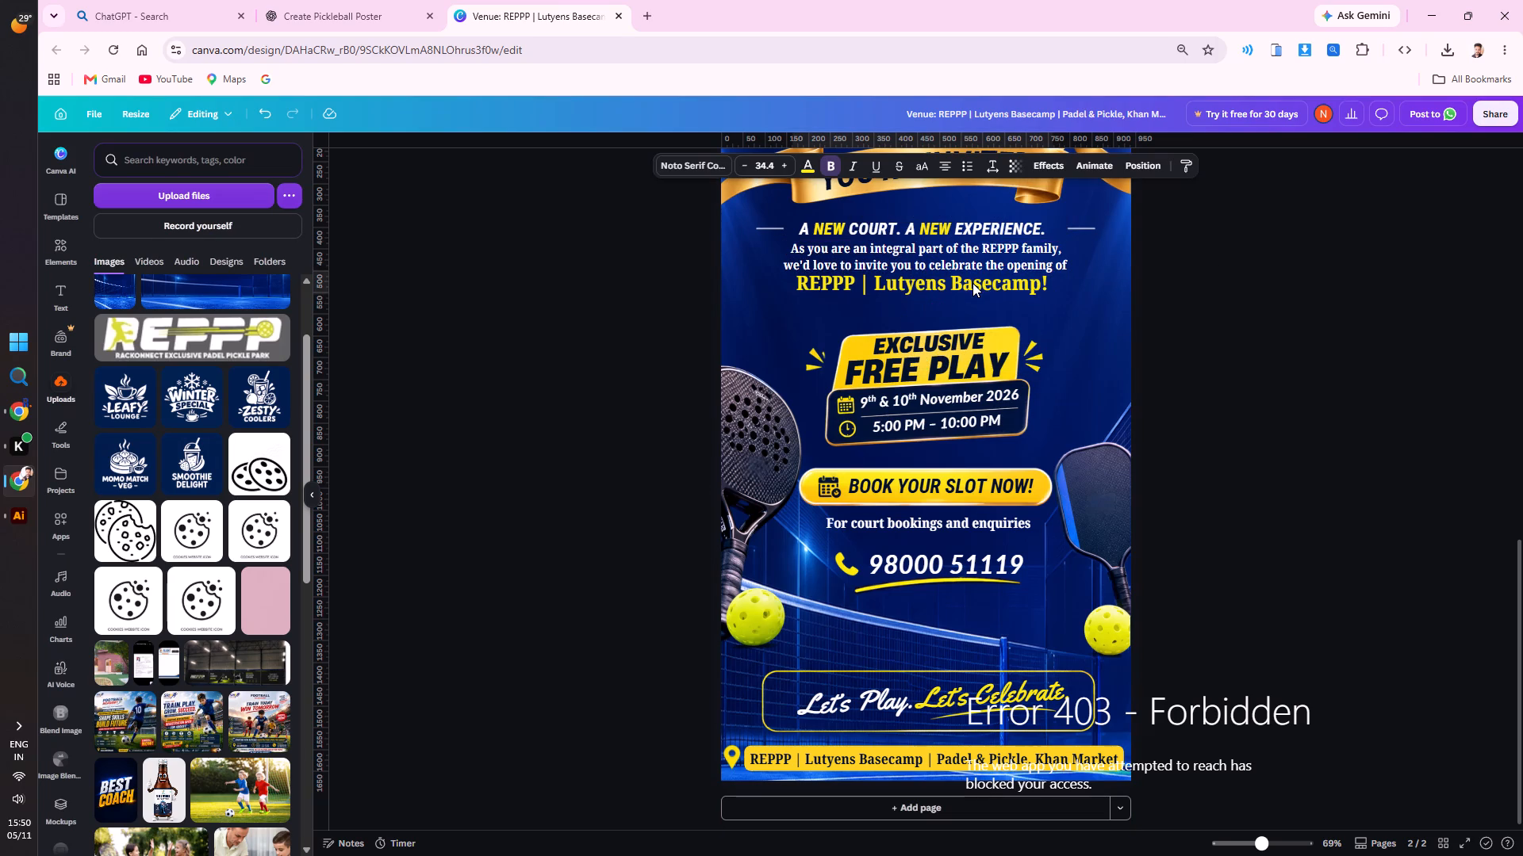
key(Down)
key(Down)
key(Down)
click(1207, 246)
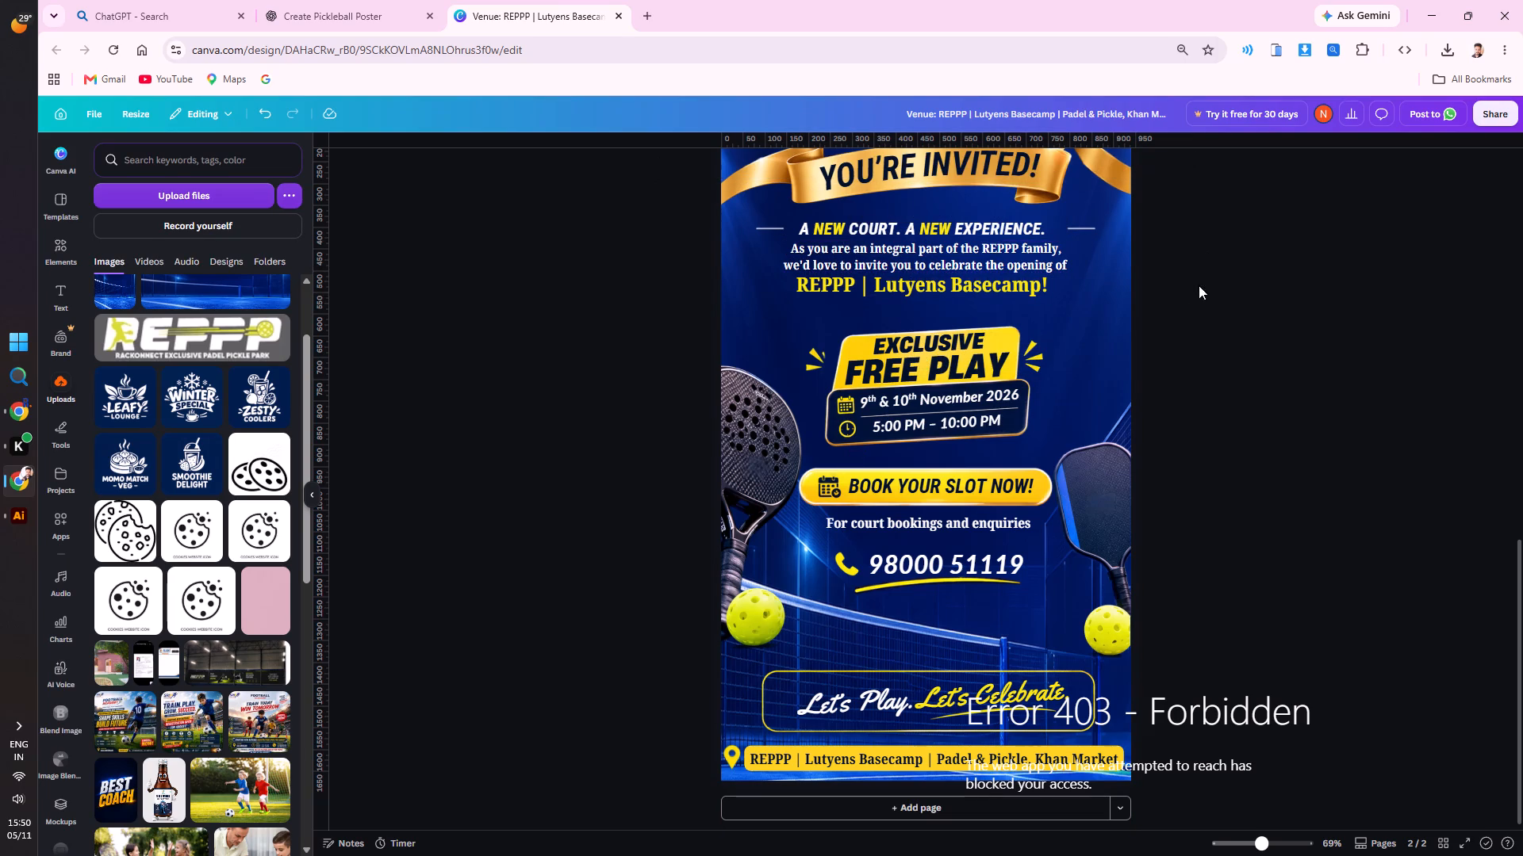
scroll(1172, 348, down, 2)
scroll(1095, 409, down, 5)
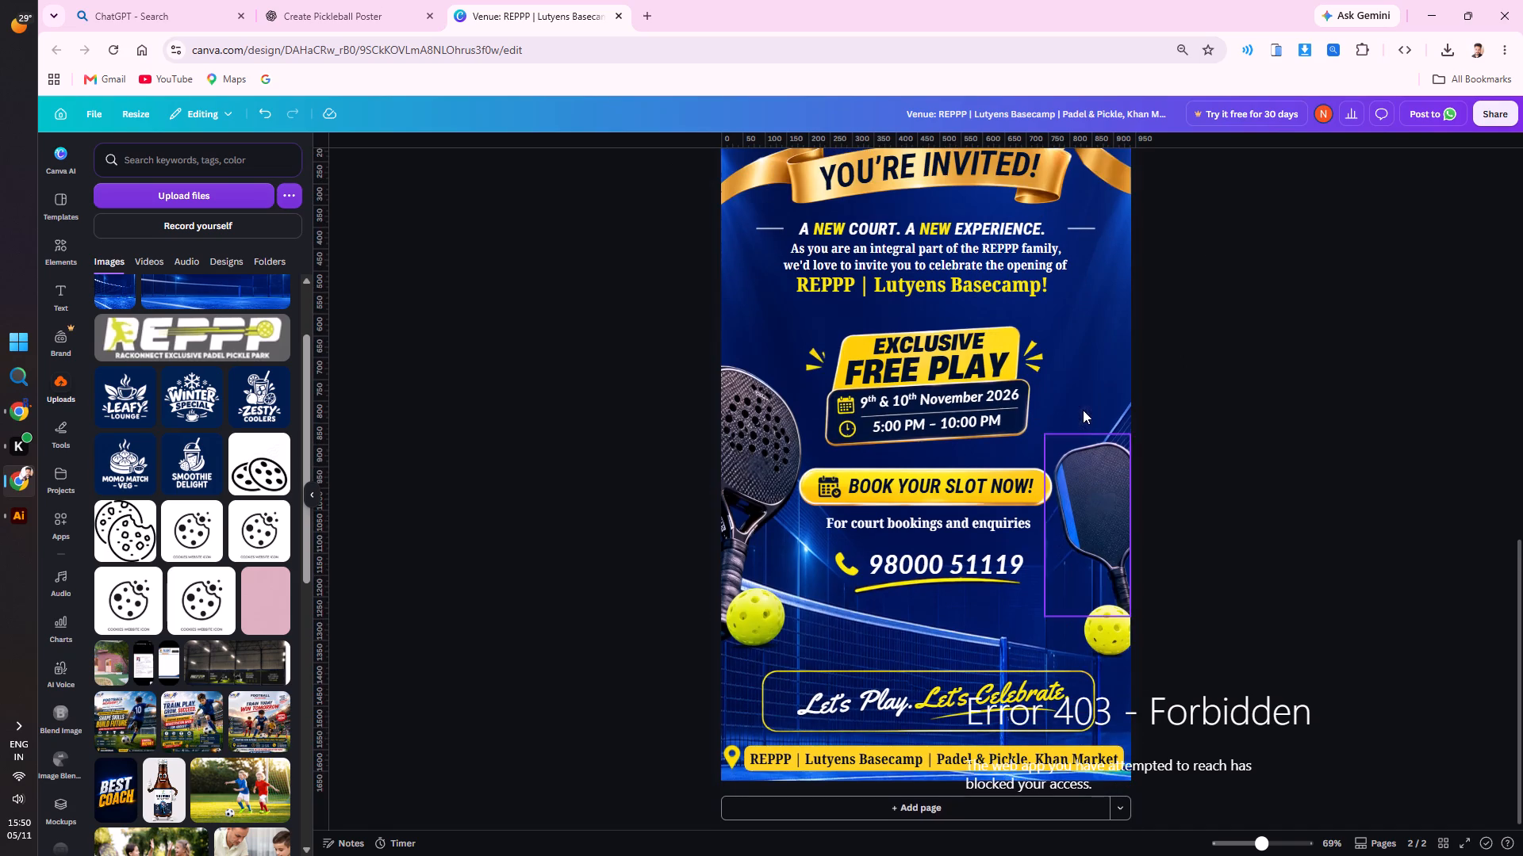
Delete the golden scissors graphic from the ribbon in the top corner of page 2.
click(485, 306)
scroll(933, 316, up, 4)
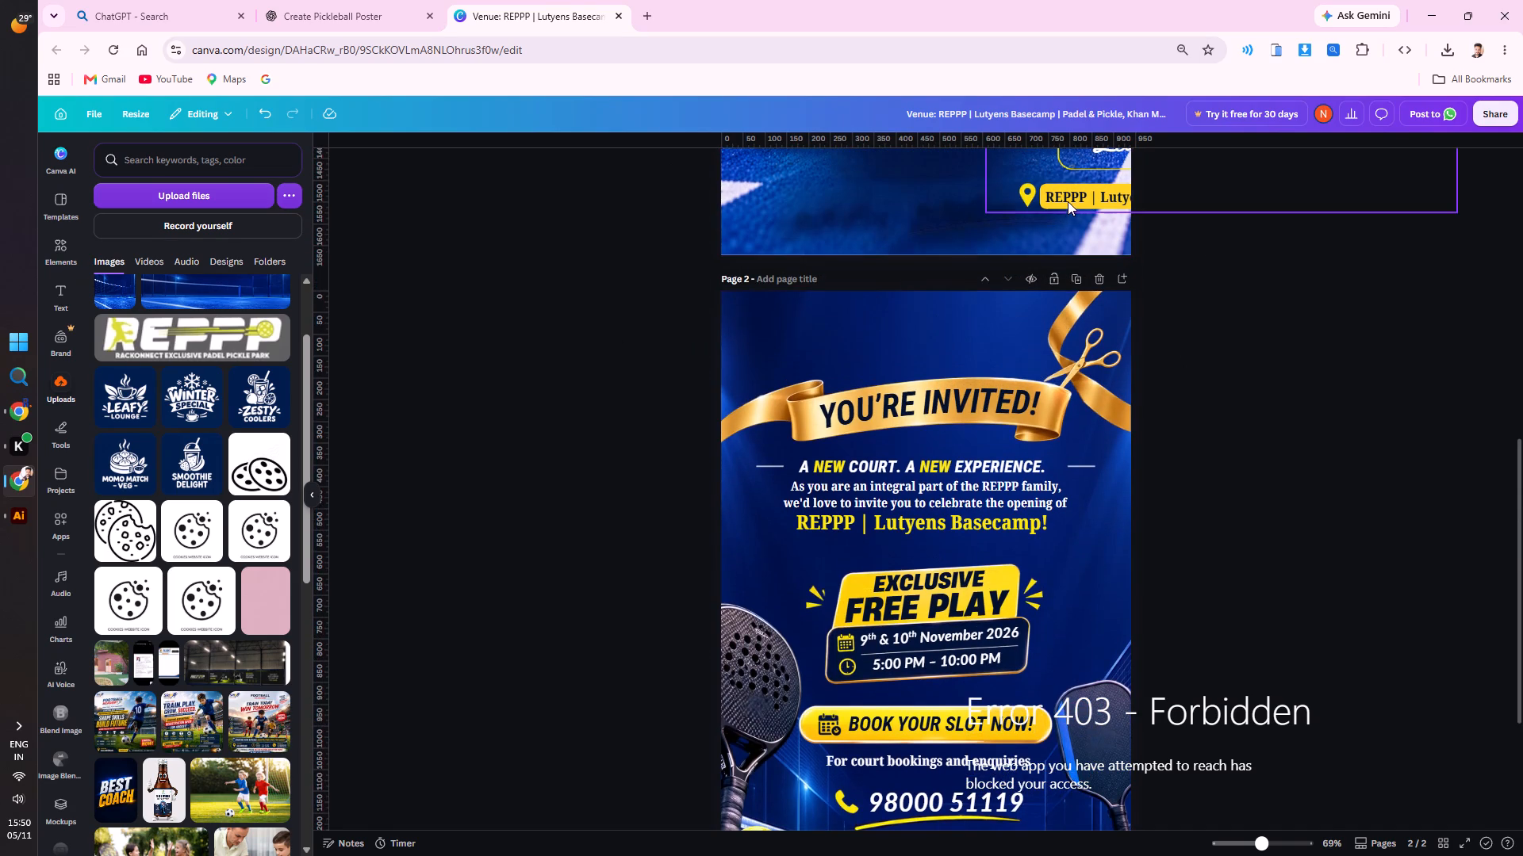
click(1089, 354)
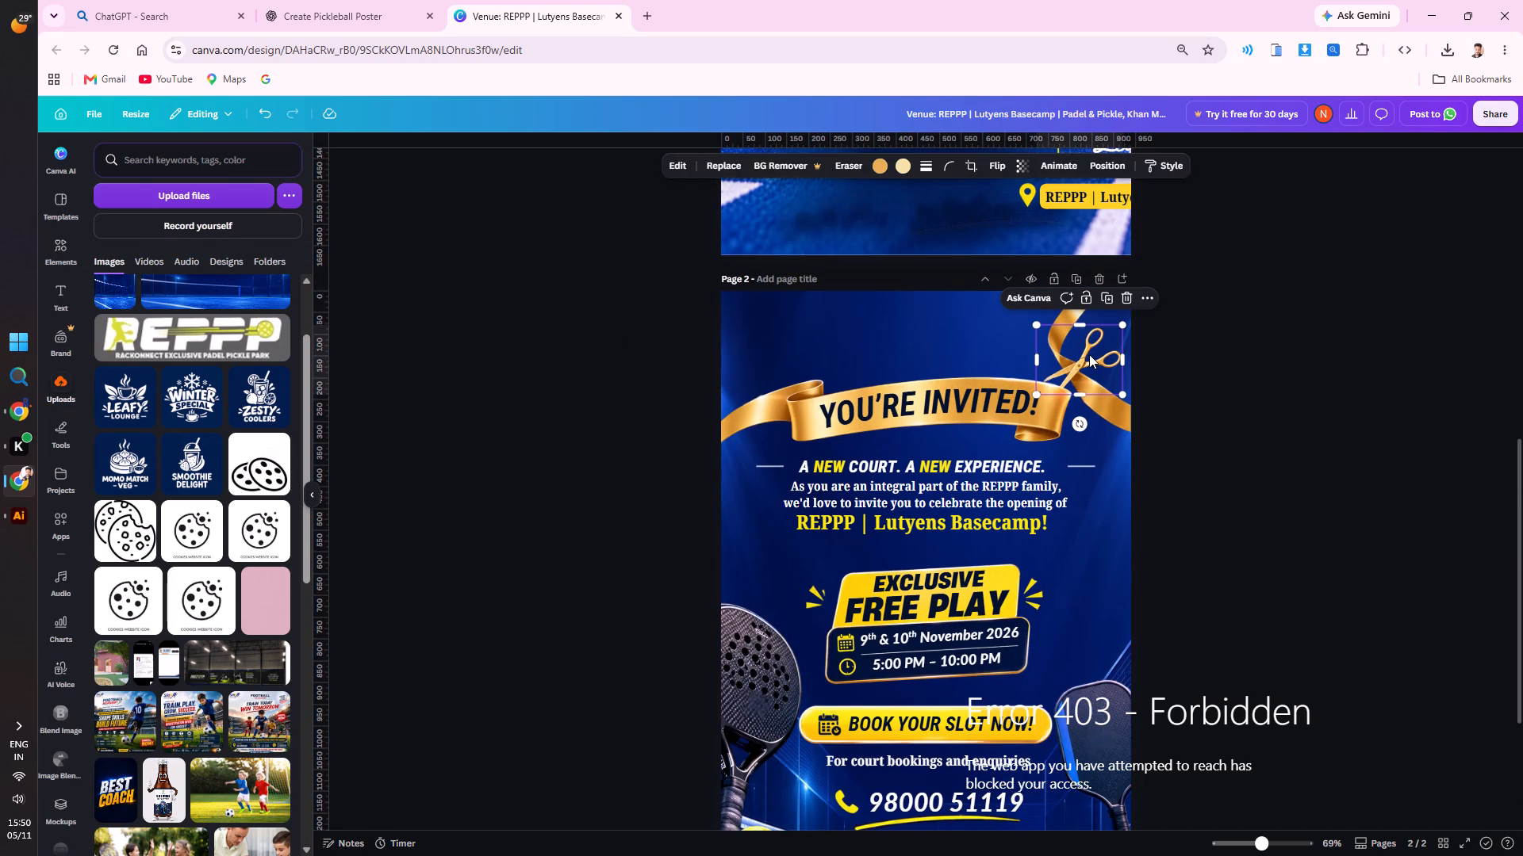
key(Delete)
scroll(875, 304, down, 5)
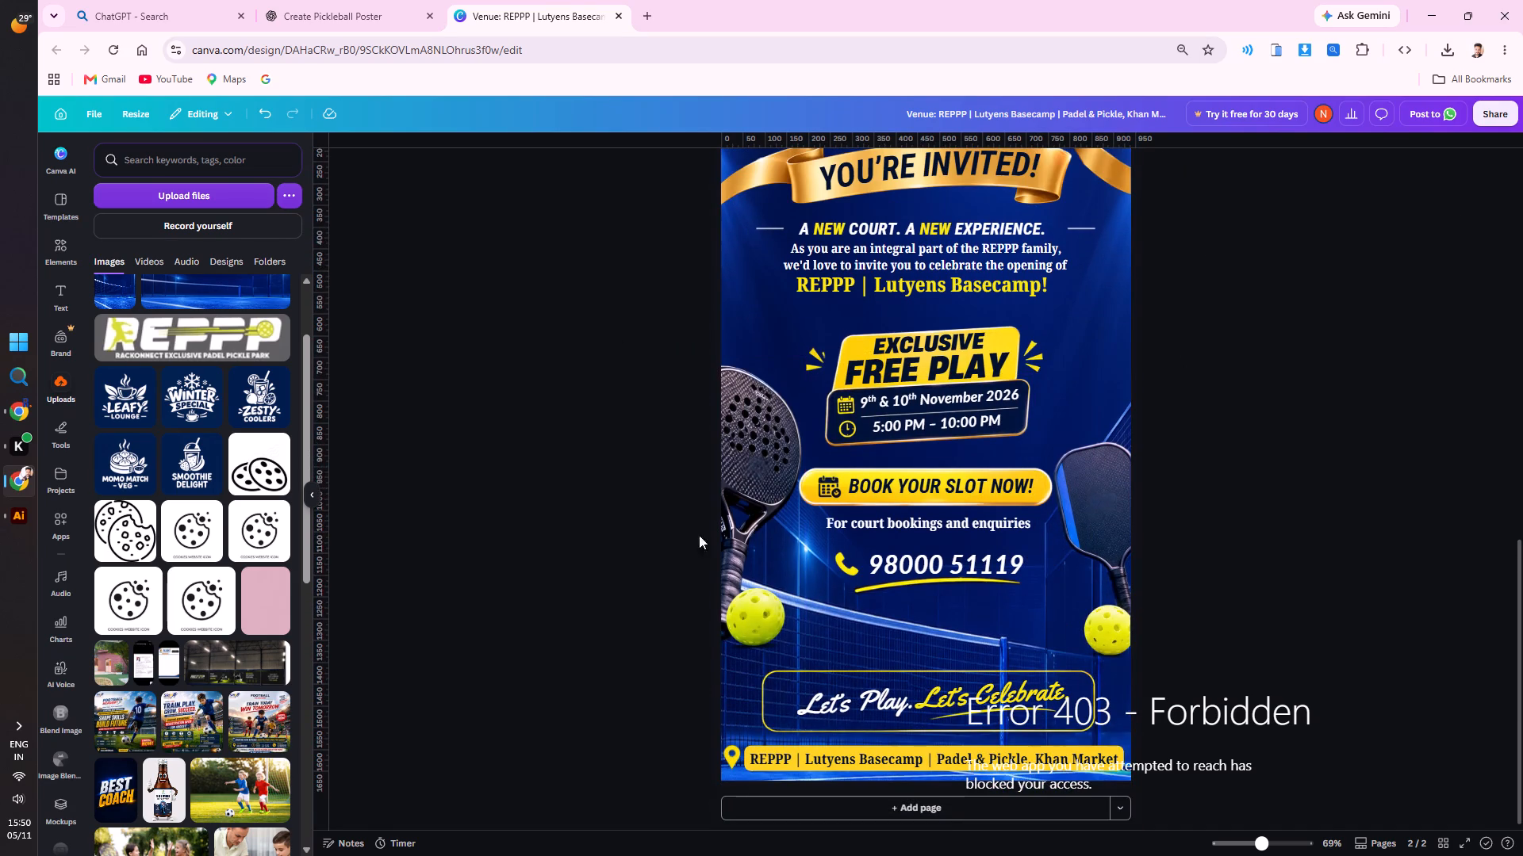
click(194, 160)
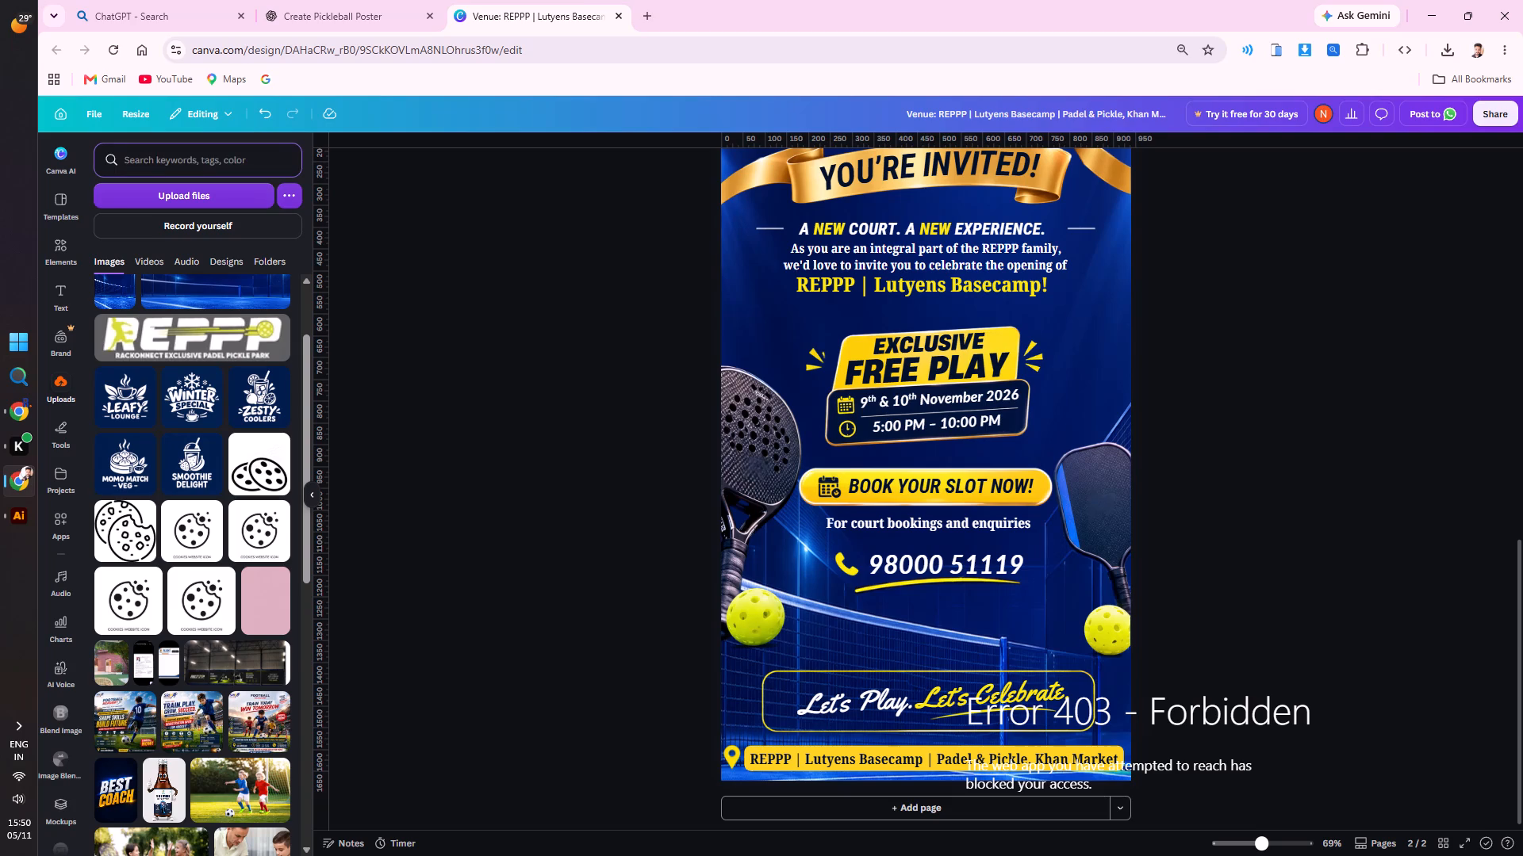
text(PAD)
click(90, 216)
Search the elements library's graphics for "PADEL BALL" and add the realistic yellow-green ball with a white seam to page 2.
click(55, 245)
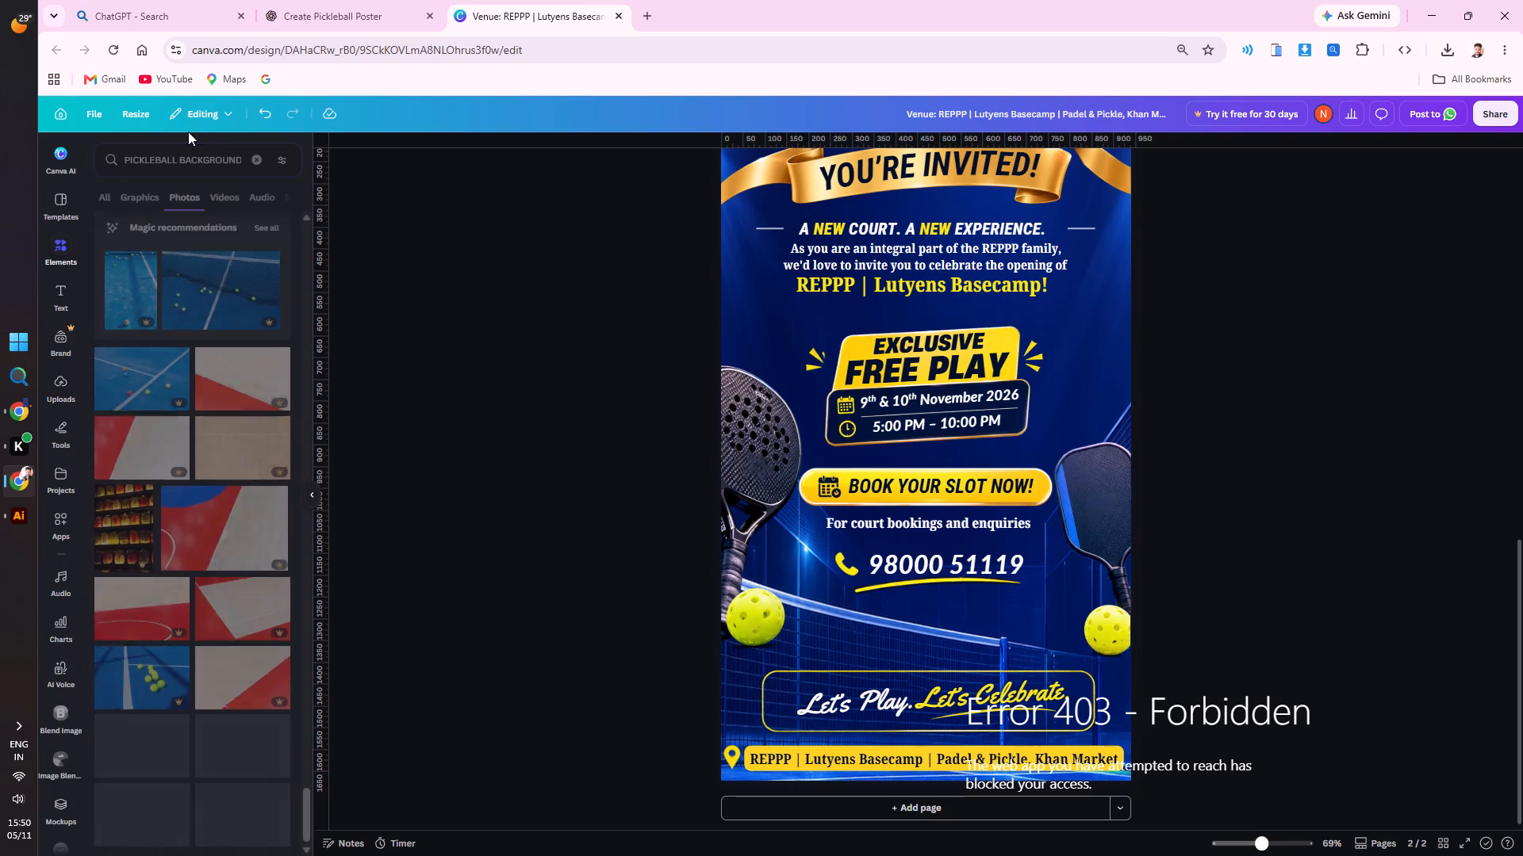
click(257, 156)
click(200, 153)
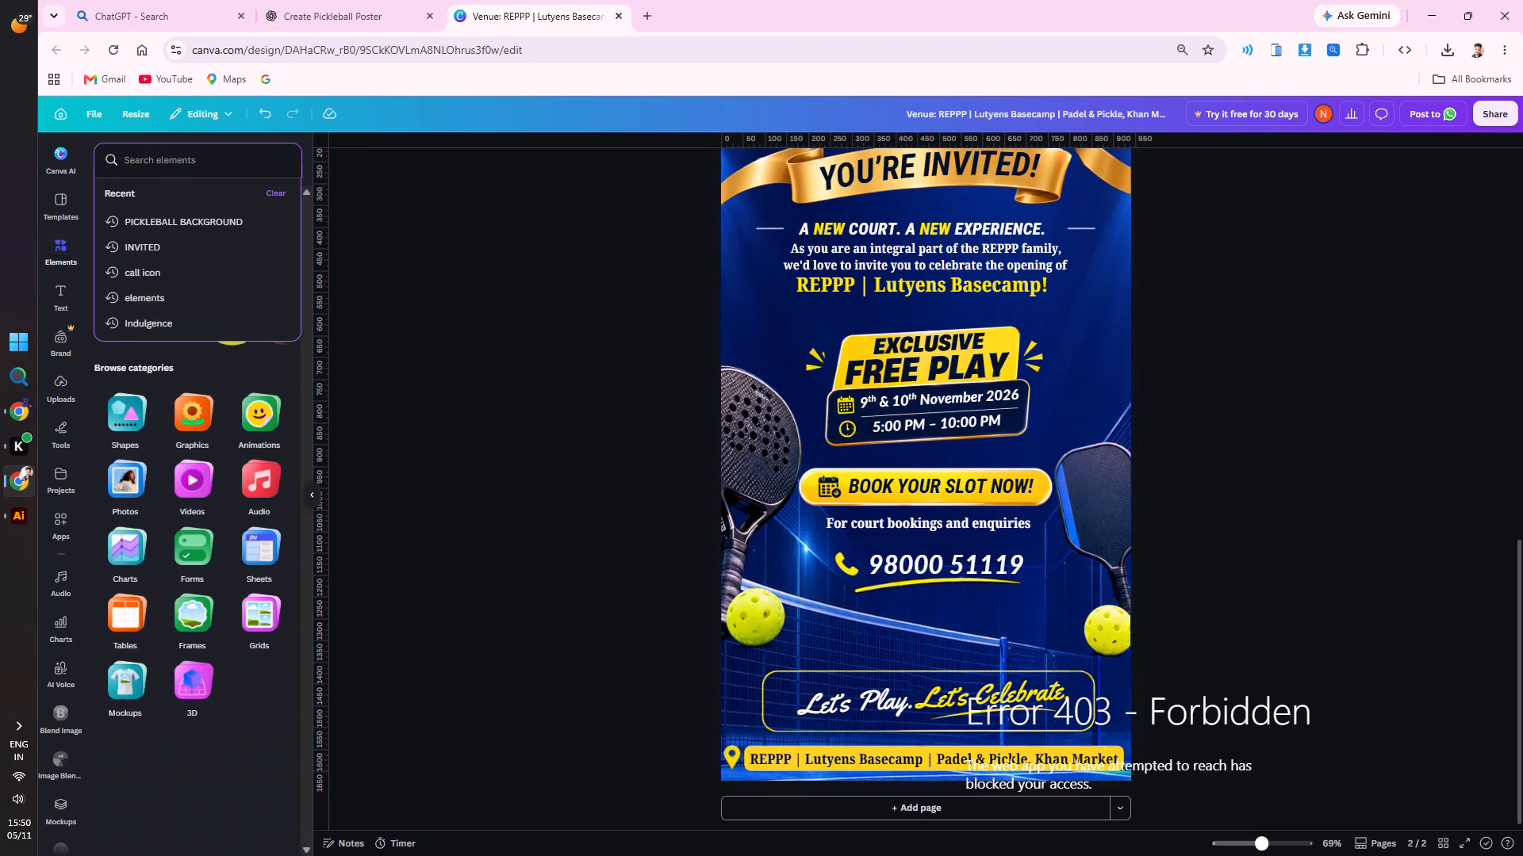
text(PADEL BALL)
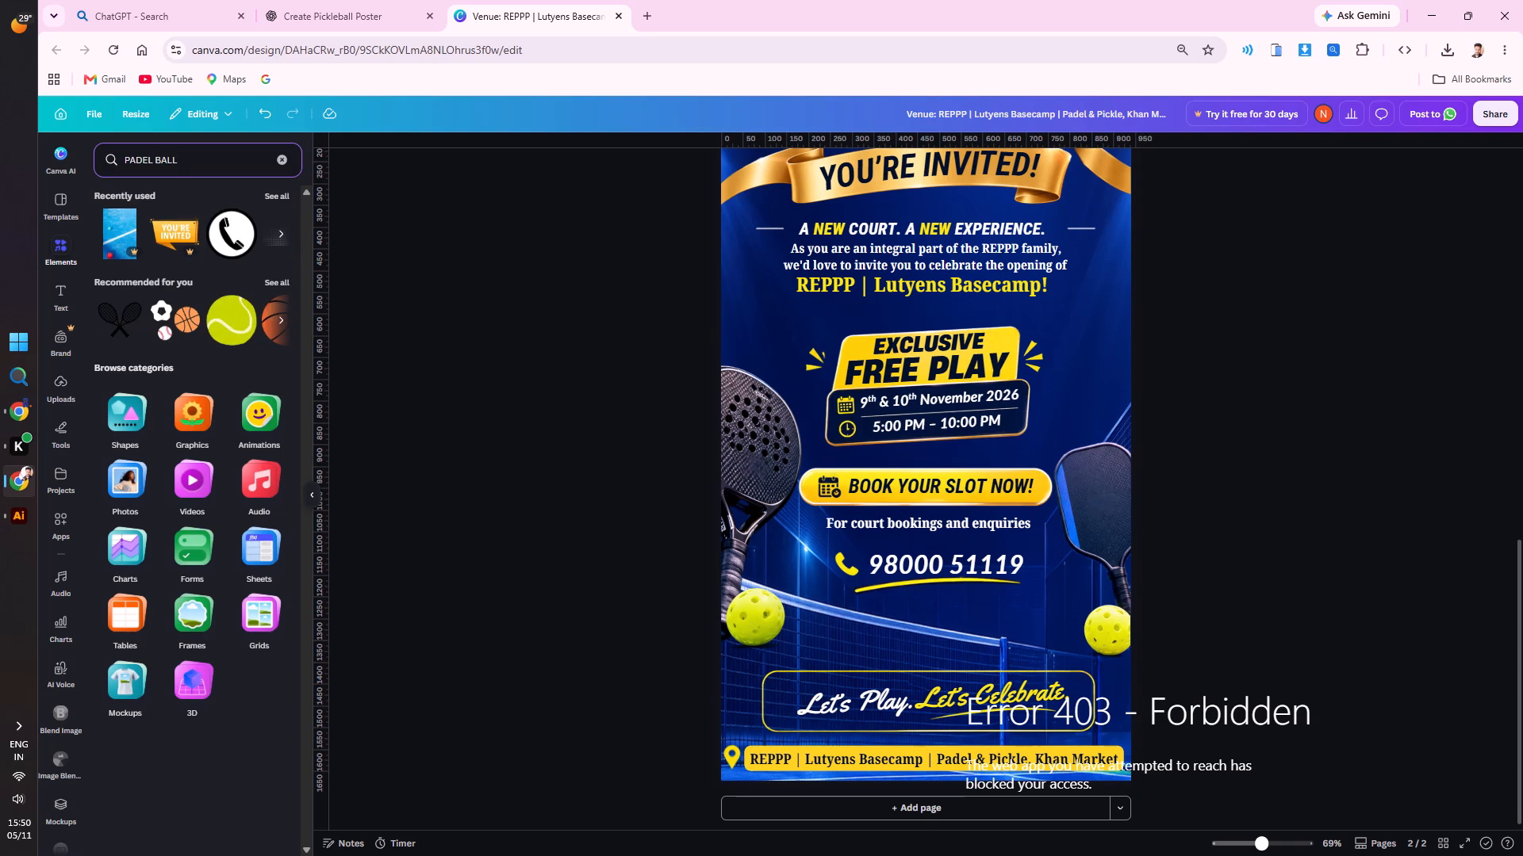
key(Return)
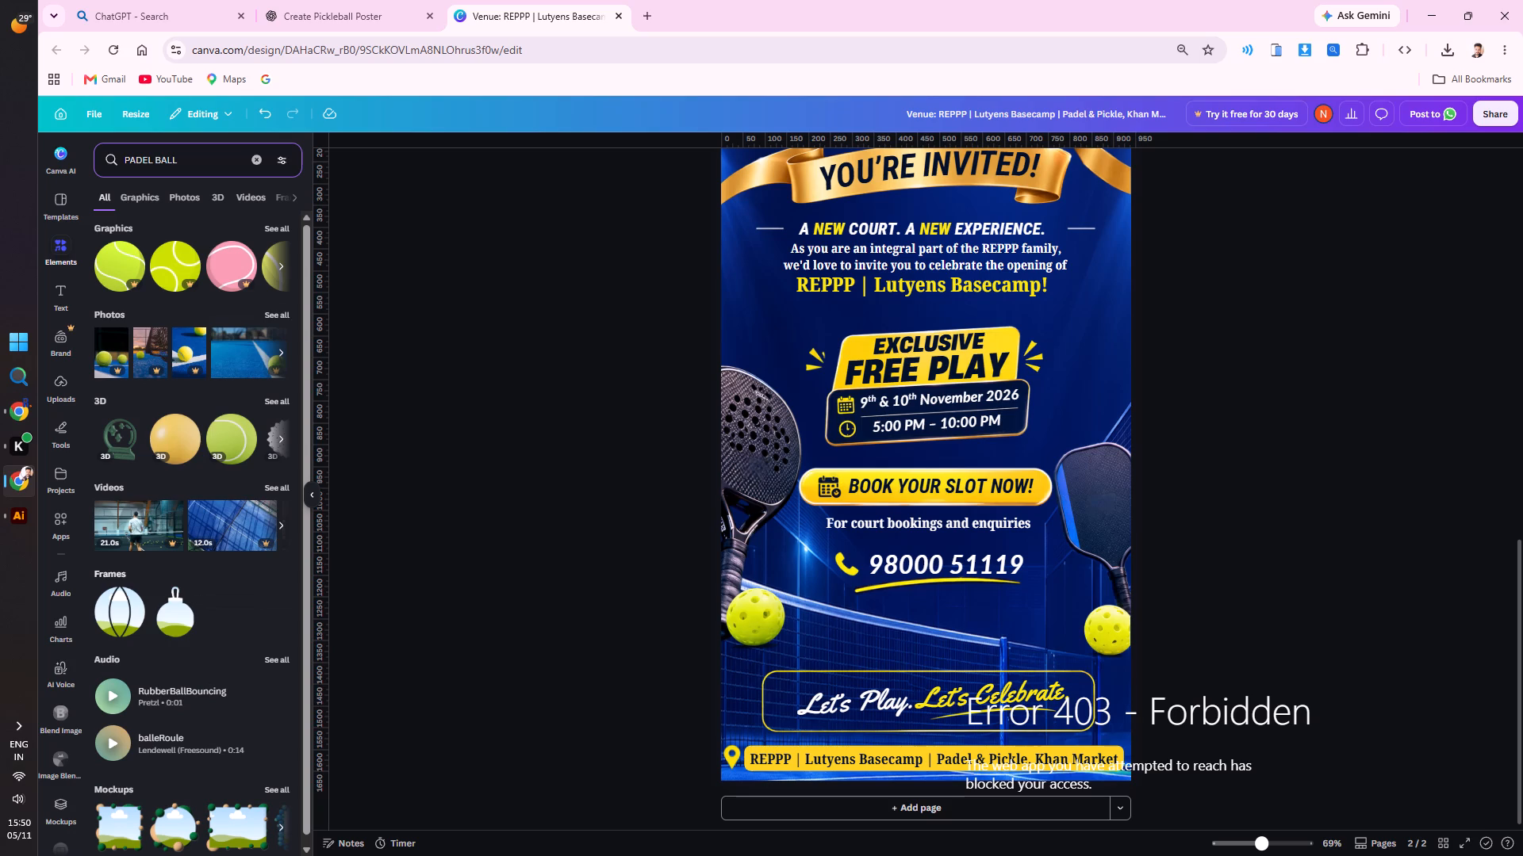
click(144, 197)
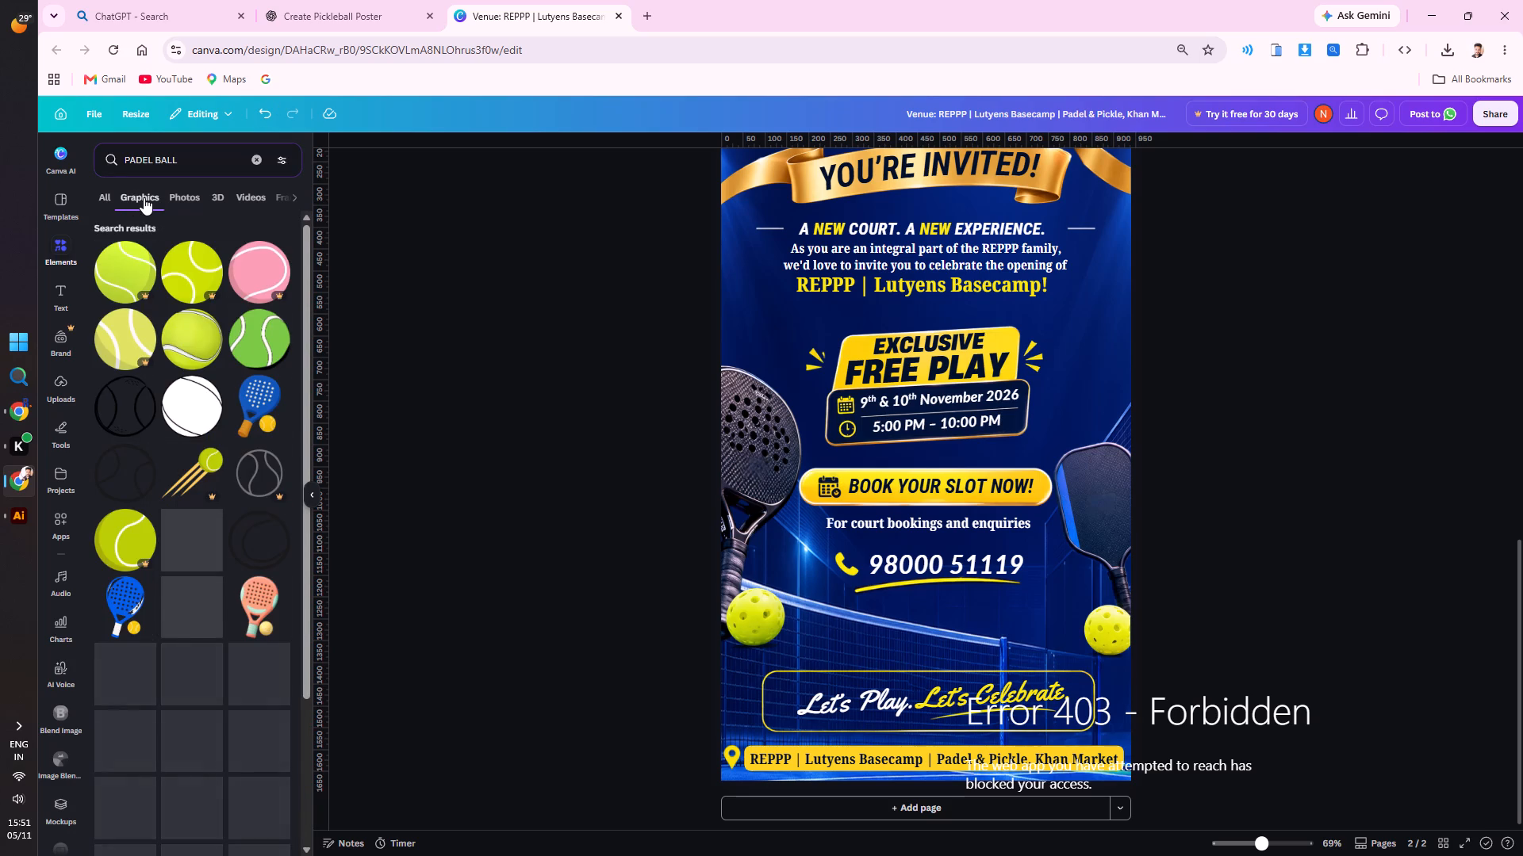
click(196, 330)
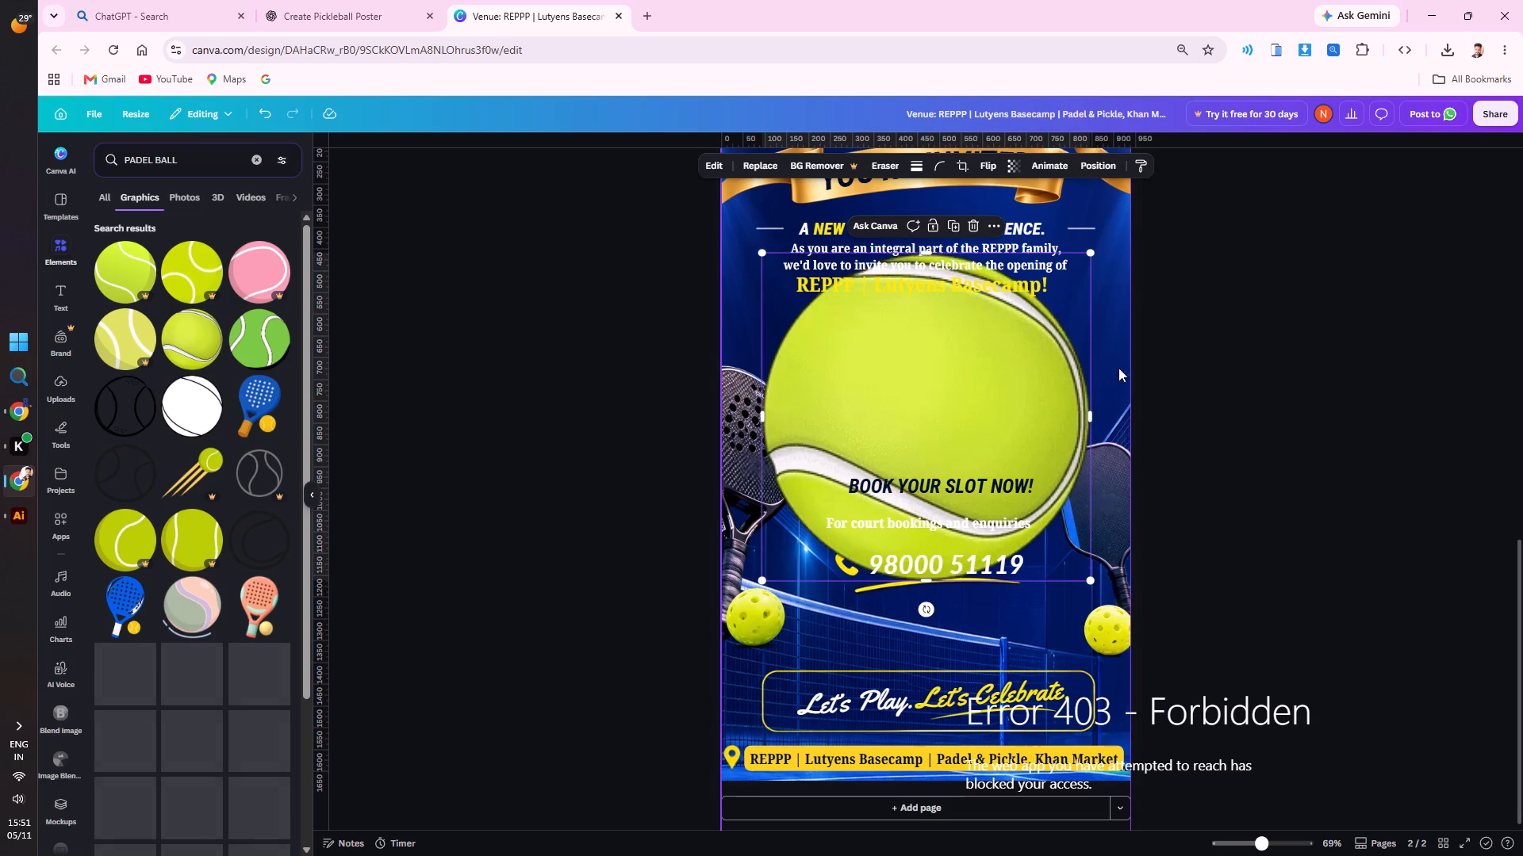
Shrink the new ball and put it in place of the yellow pickleball below the left paddle, deleting that pickleball.
drag(1091, 251, 853, 514)
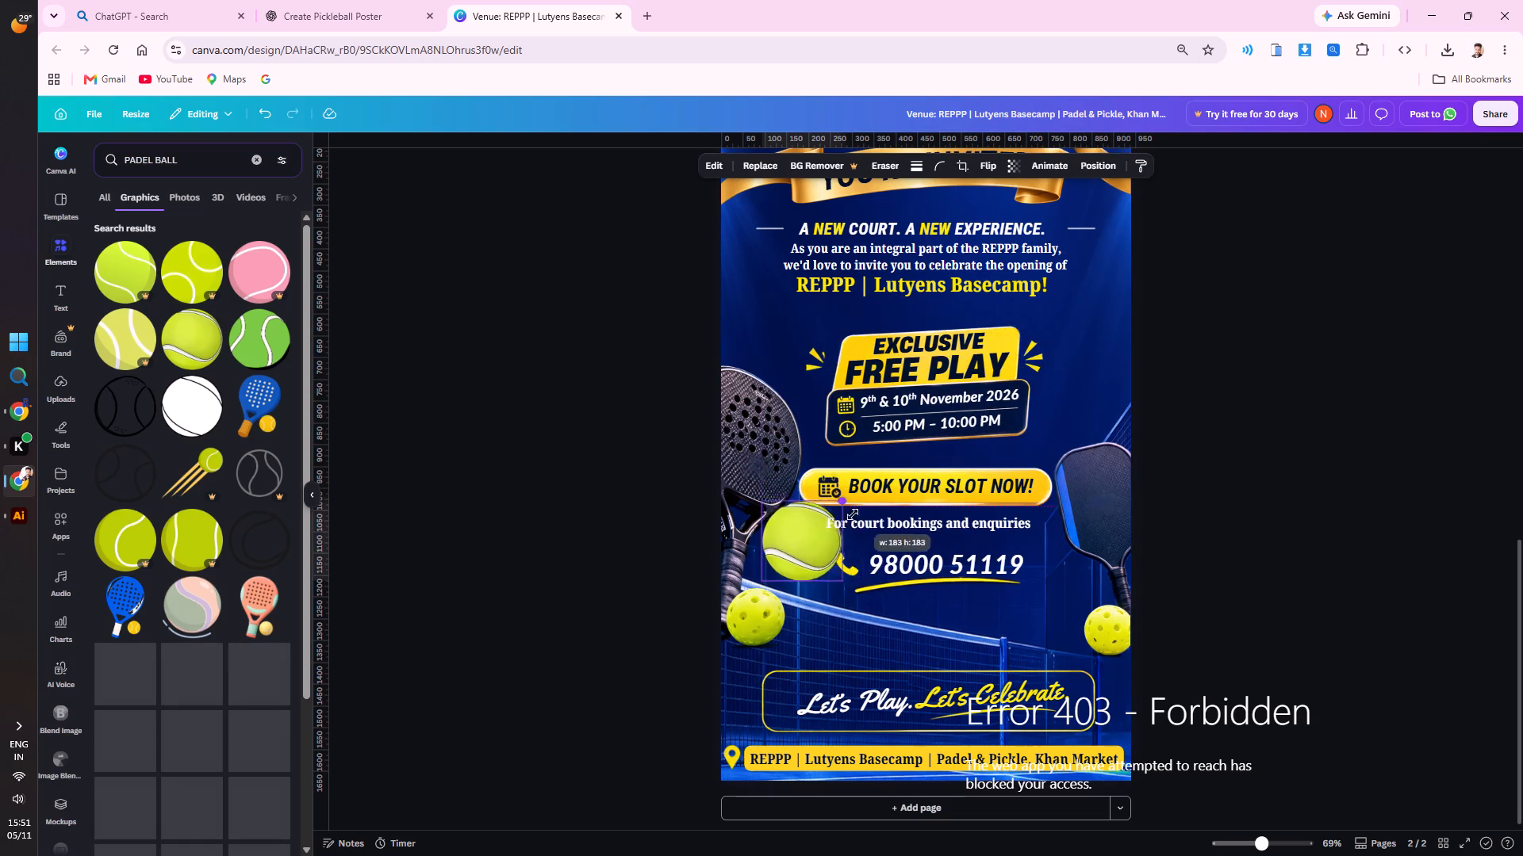
drag(853, 514, 834, 546)
click(763, 604)
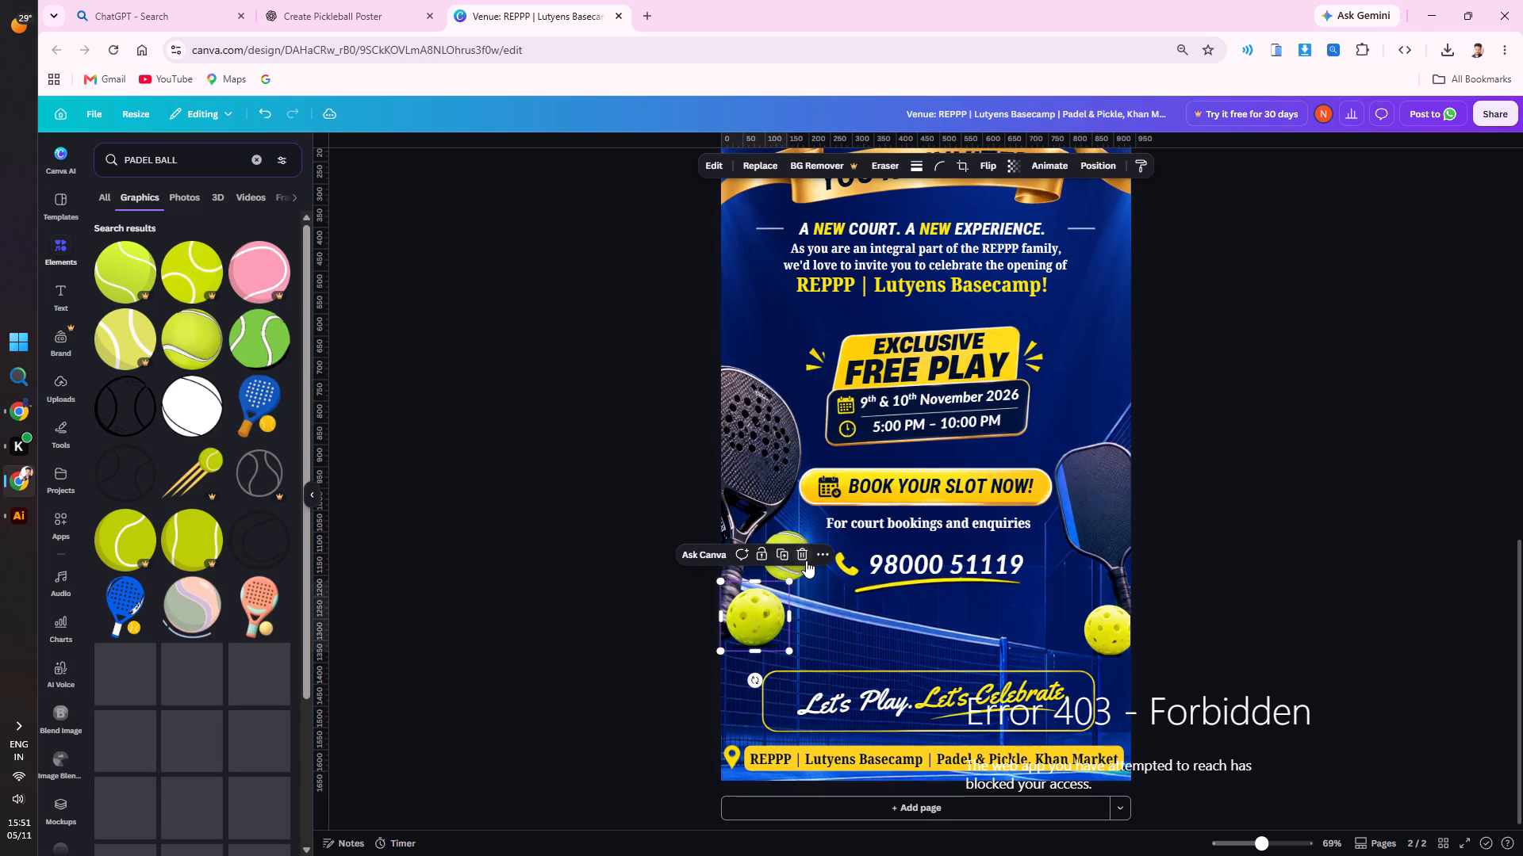
click(805, 556)
drag(796, 549, 754, 620)
click(773, 606)
click(652, 613)
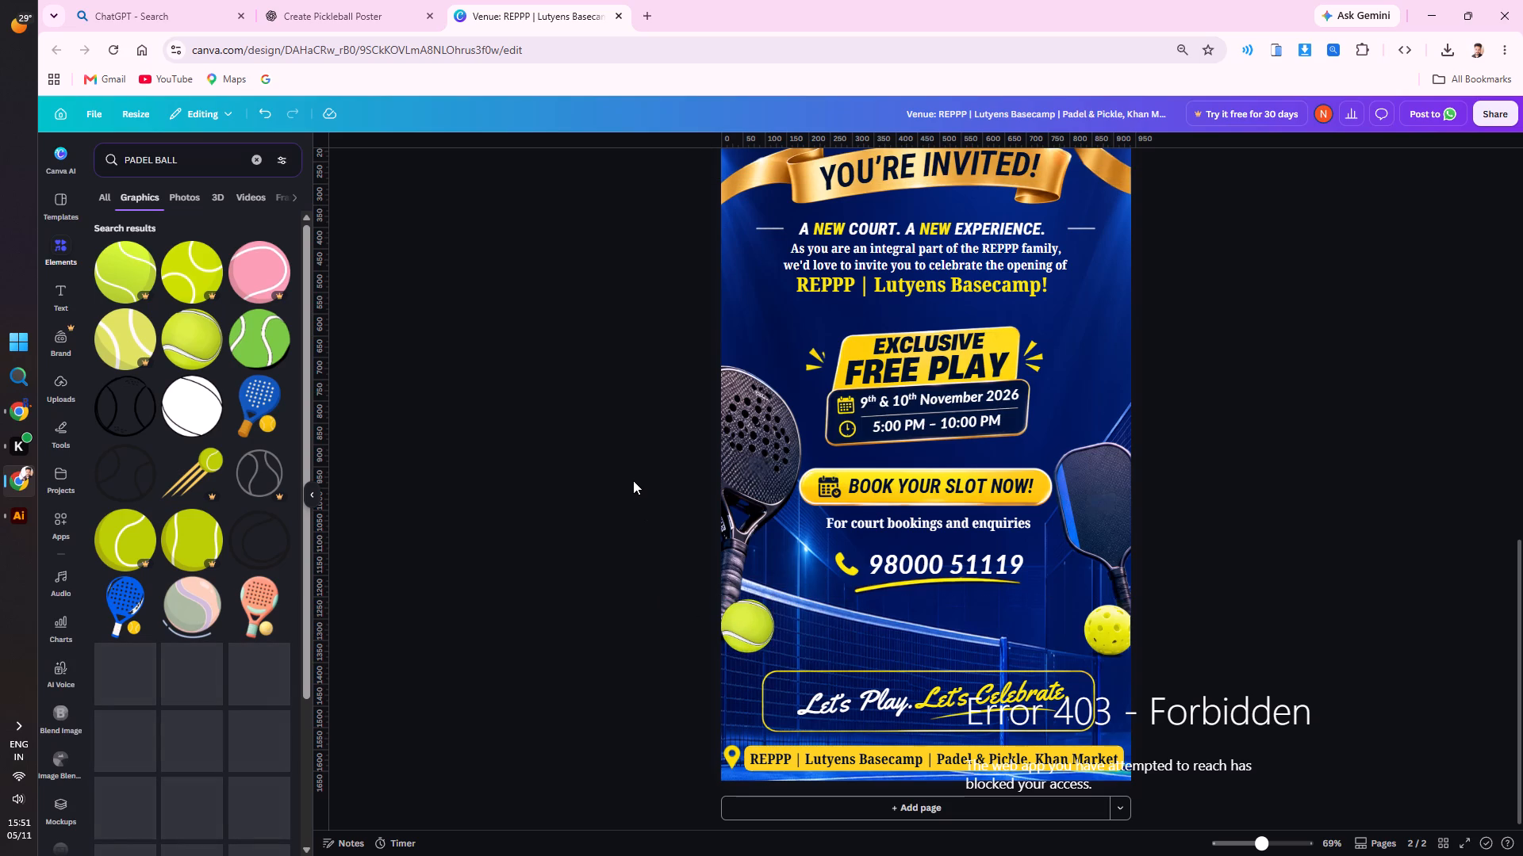
Duplicate the yellow rounded outline around "Let's Play. Let's Celebrate." and place the copy around the phone number.
scroll(633, 480, up, 1)
scroll(633, 480, down, 1)
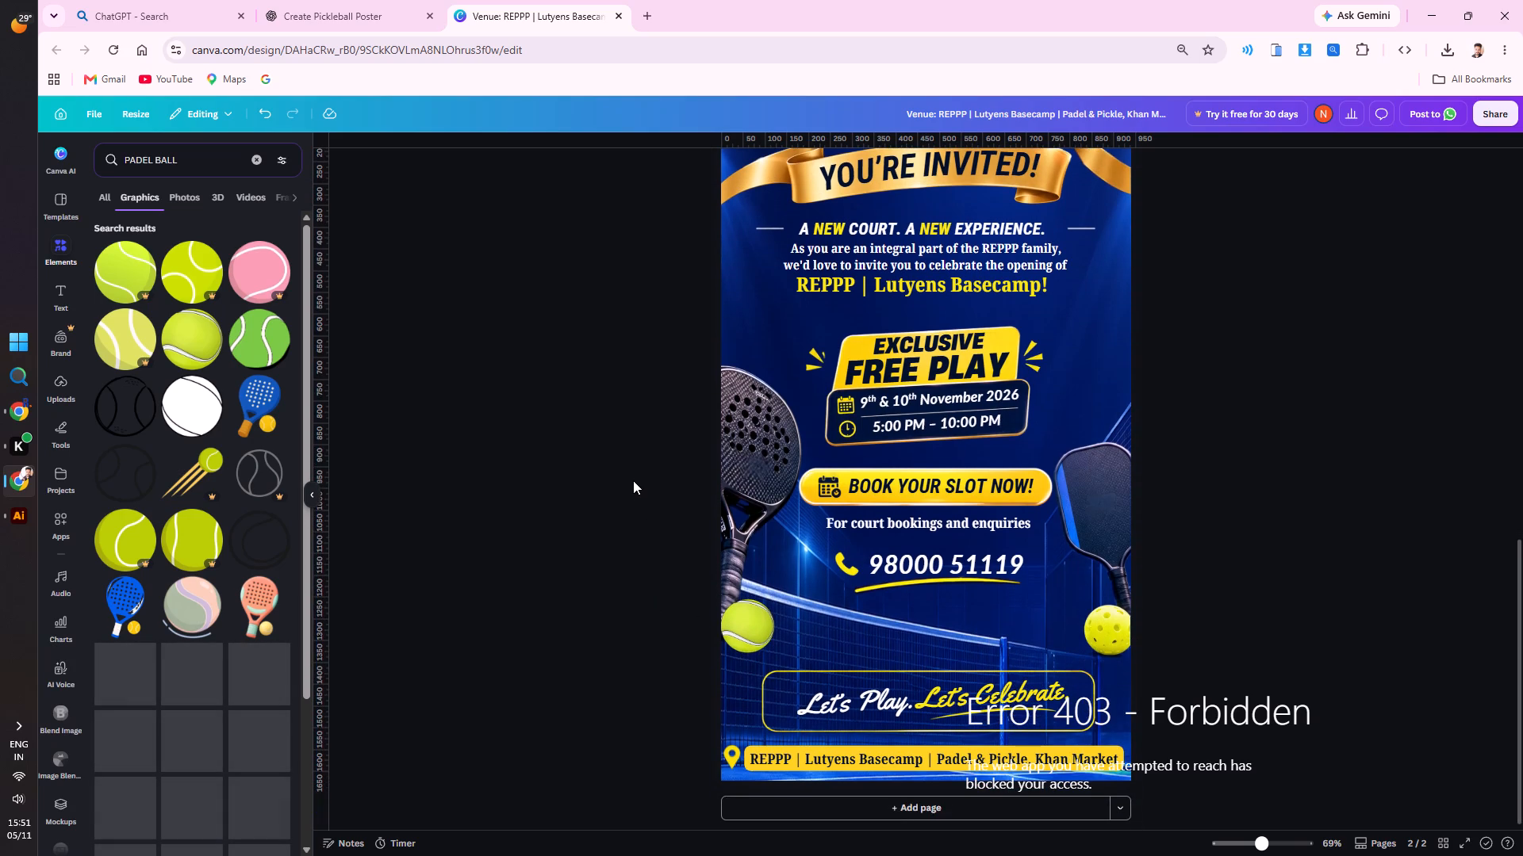
scroll(633, 480, down, 1)
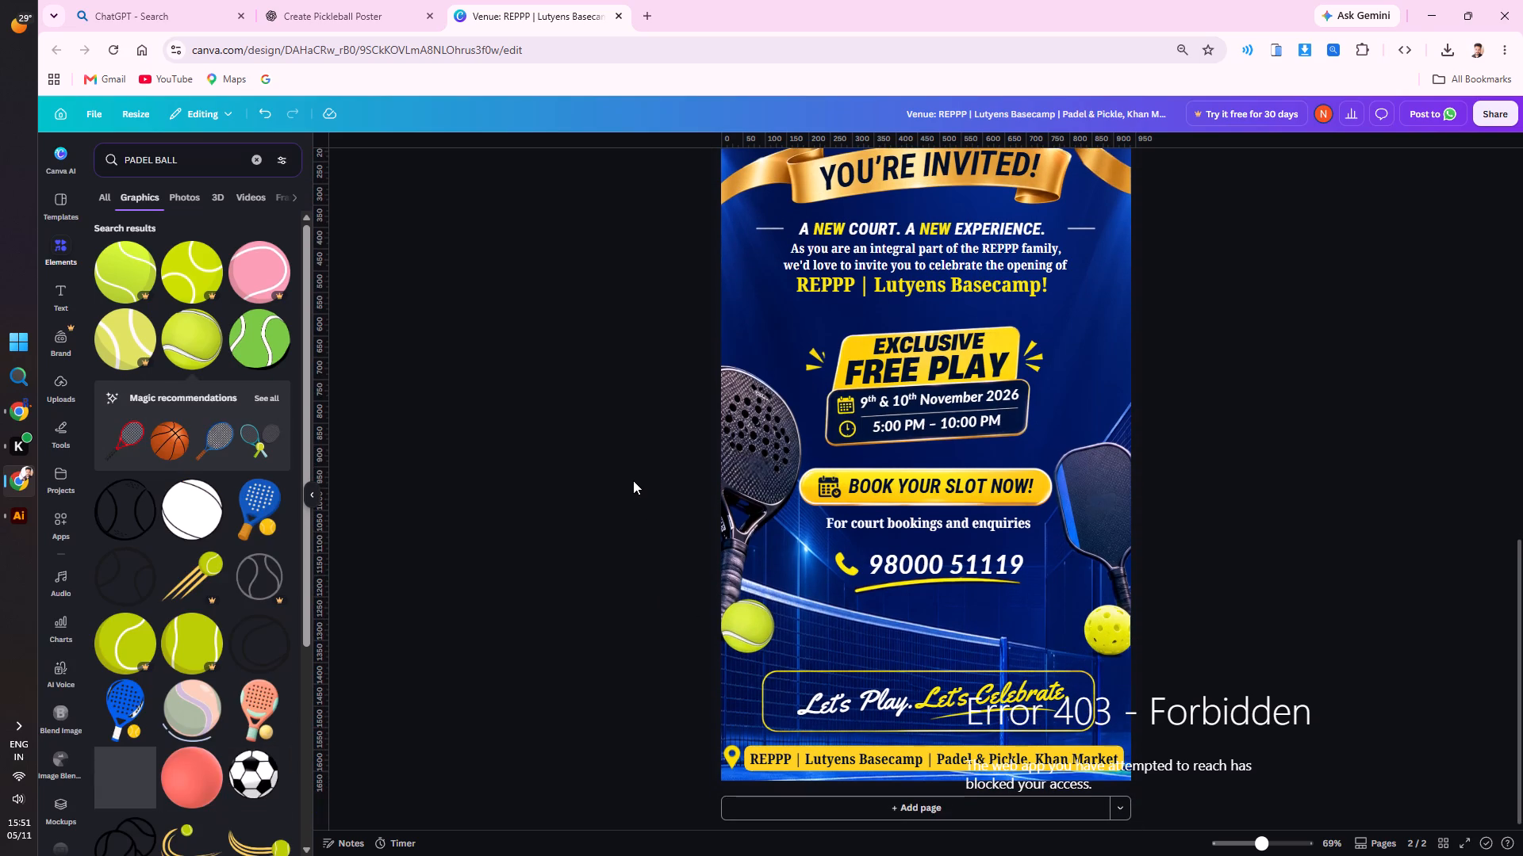
ctrl+scroll(632, 479, down, 3)
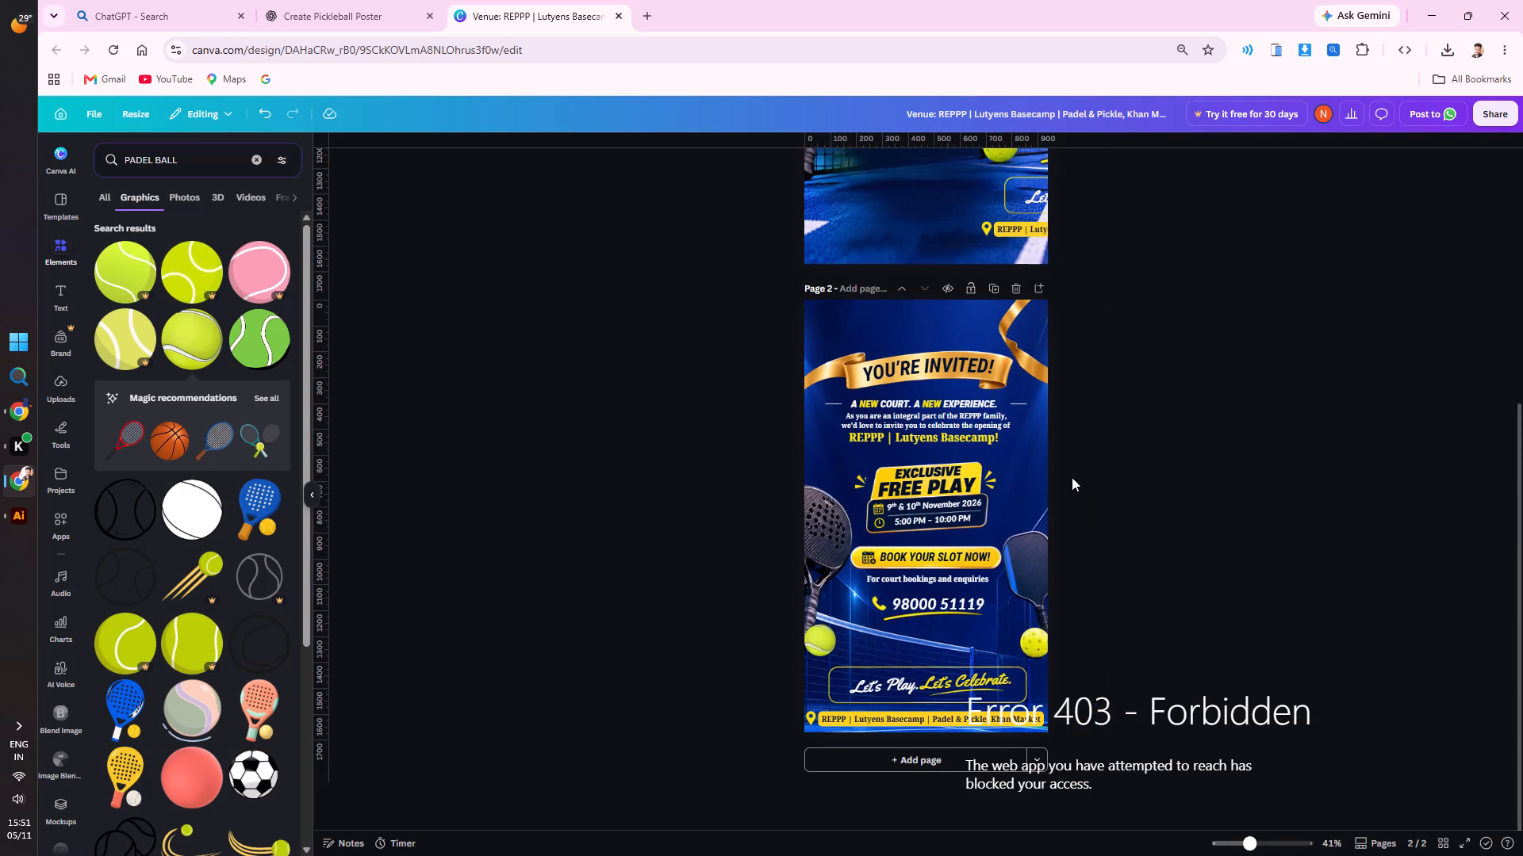
click(1091, 436)
scroll(1091, 443, down, 2)
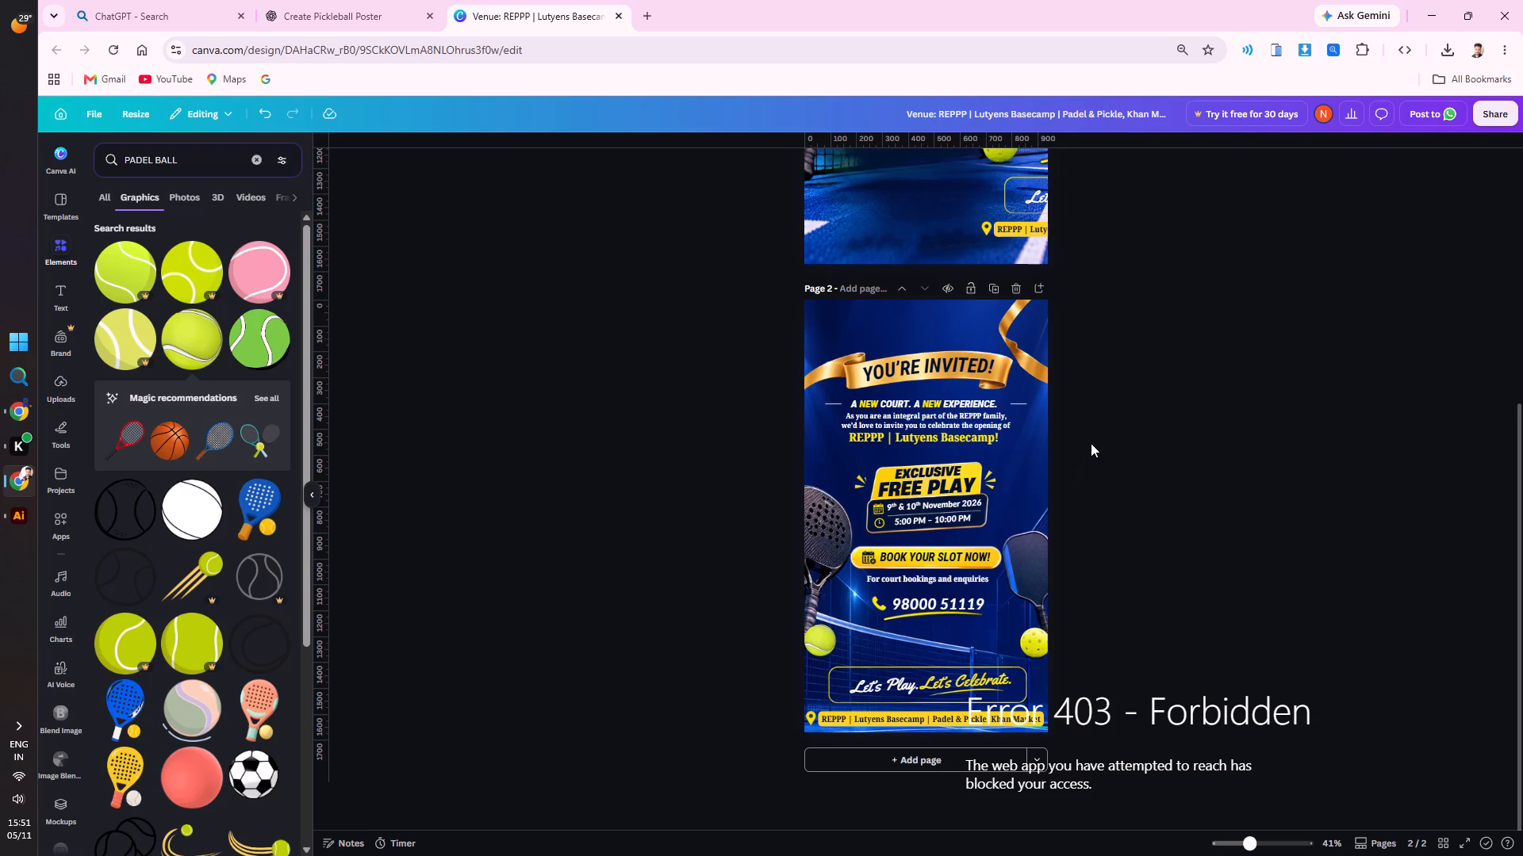
alt+drag(955, 668, 953, 638)
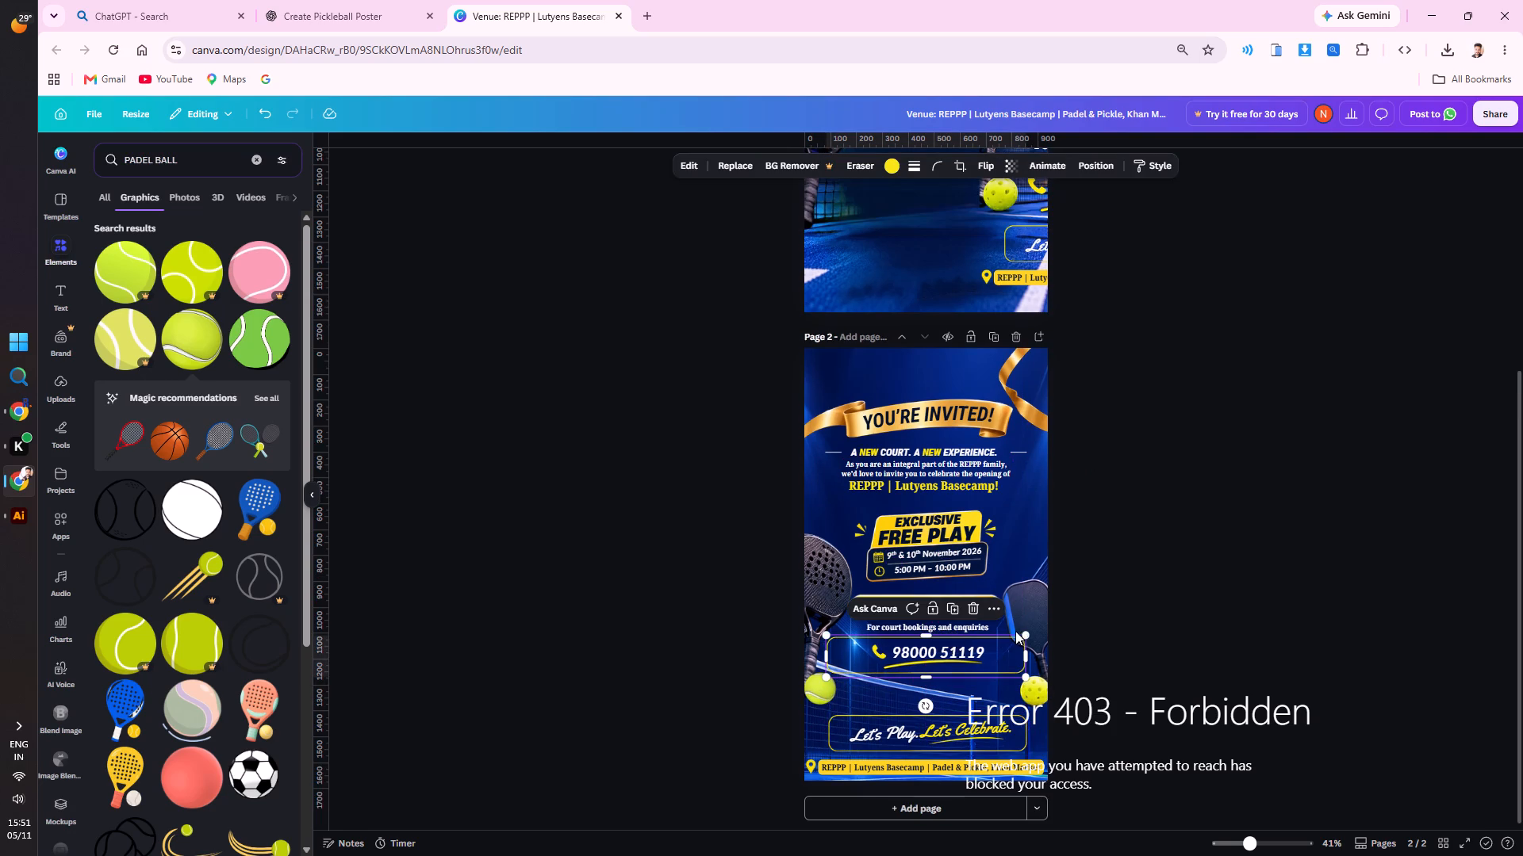
Scale down the copied yellow outline so its width fits the phone number more closely.
click(1026, 636)
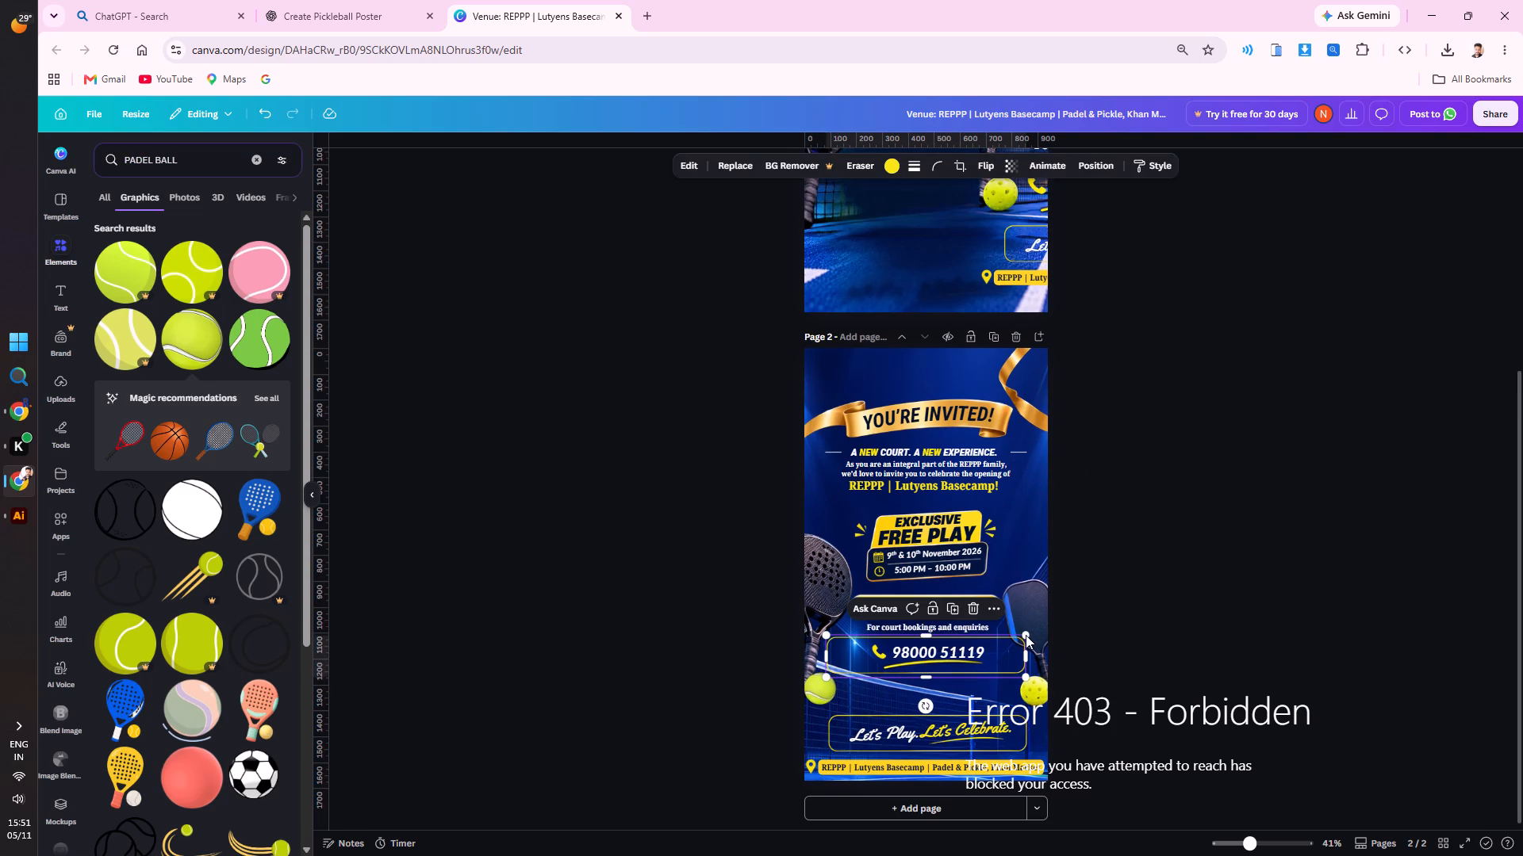
click(1026, 635)
click(1157, 617)
click(603, 630)
drag(604, 629, 616, 631)
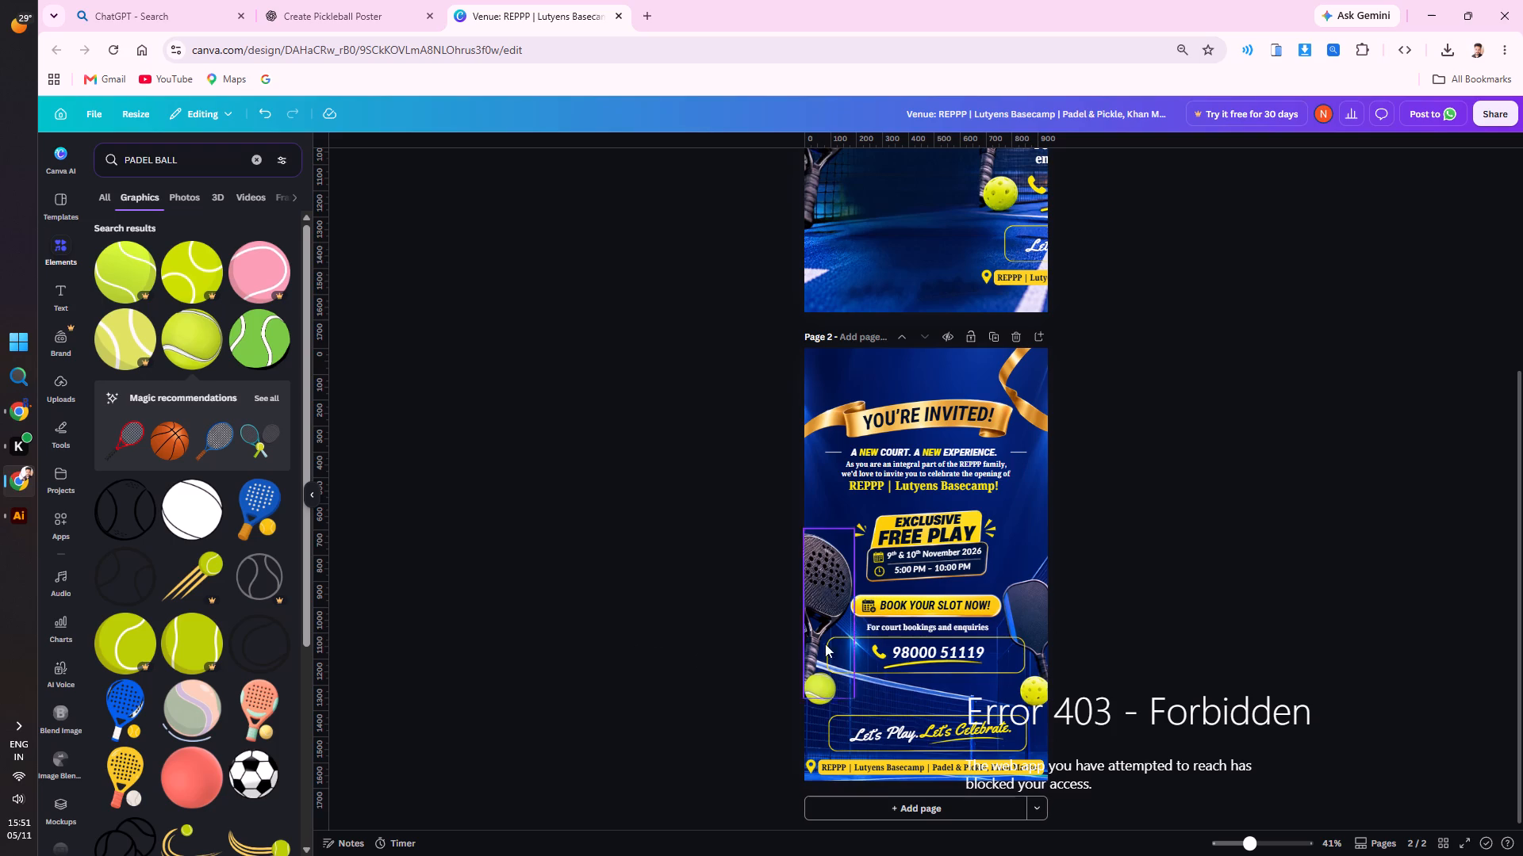
click(842, 648)
drag(826, 636, 855, 642)
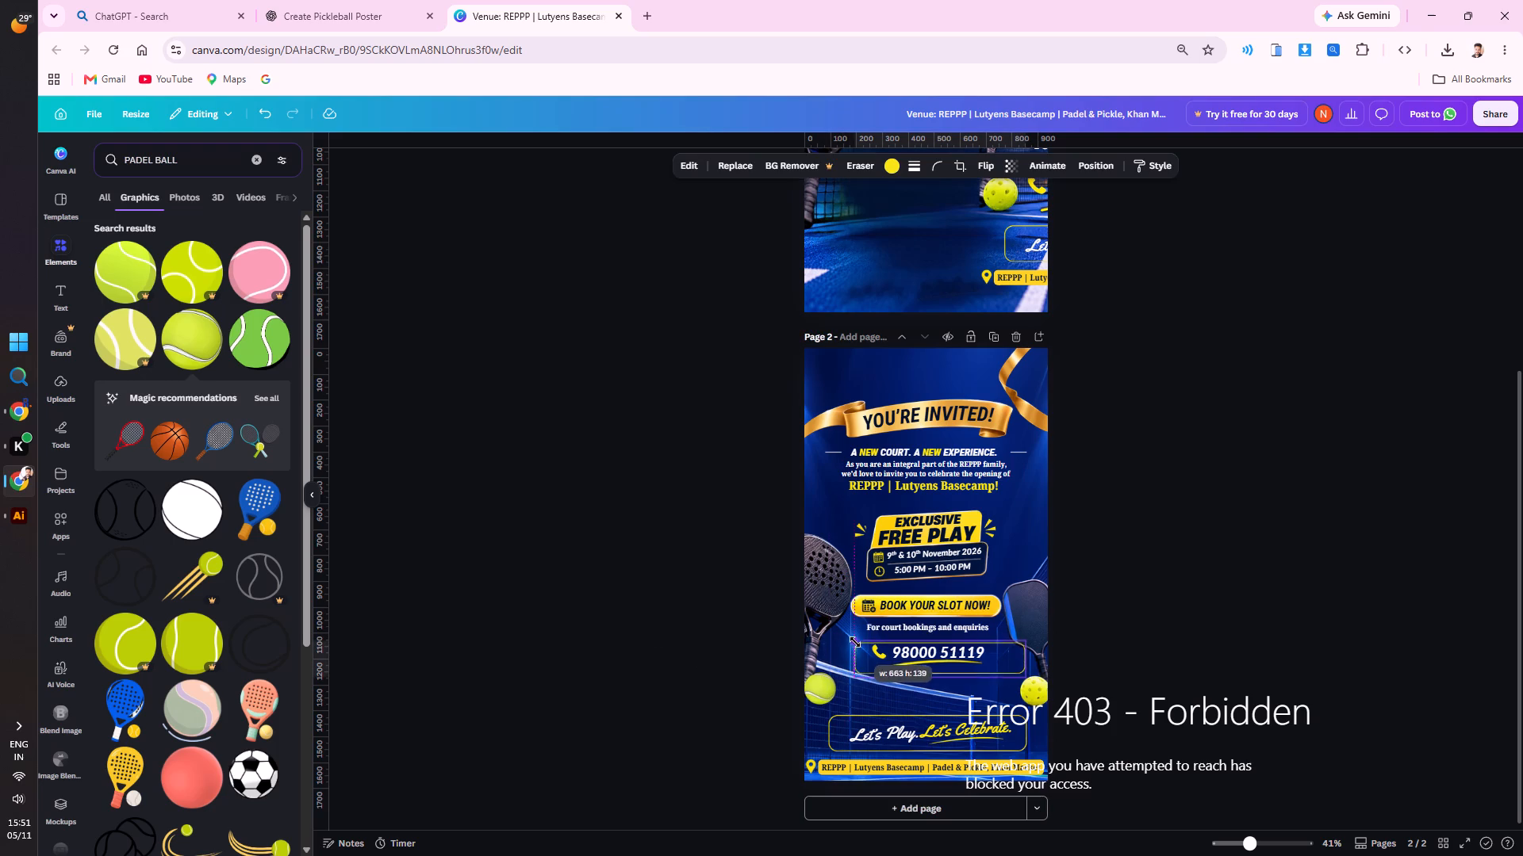
drag(855, 642, 863, 644)
click(1145, 639)
Reposition the copied yellow outline so it is centred around the phone icon, number and brush underline.
scroll(969, 689, up, 4)
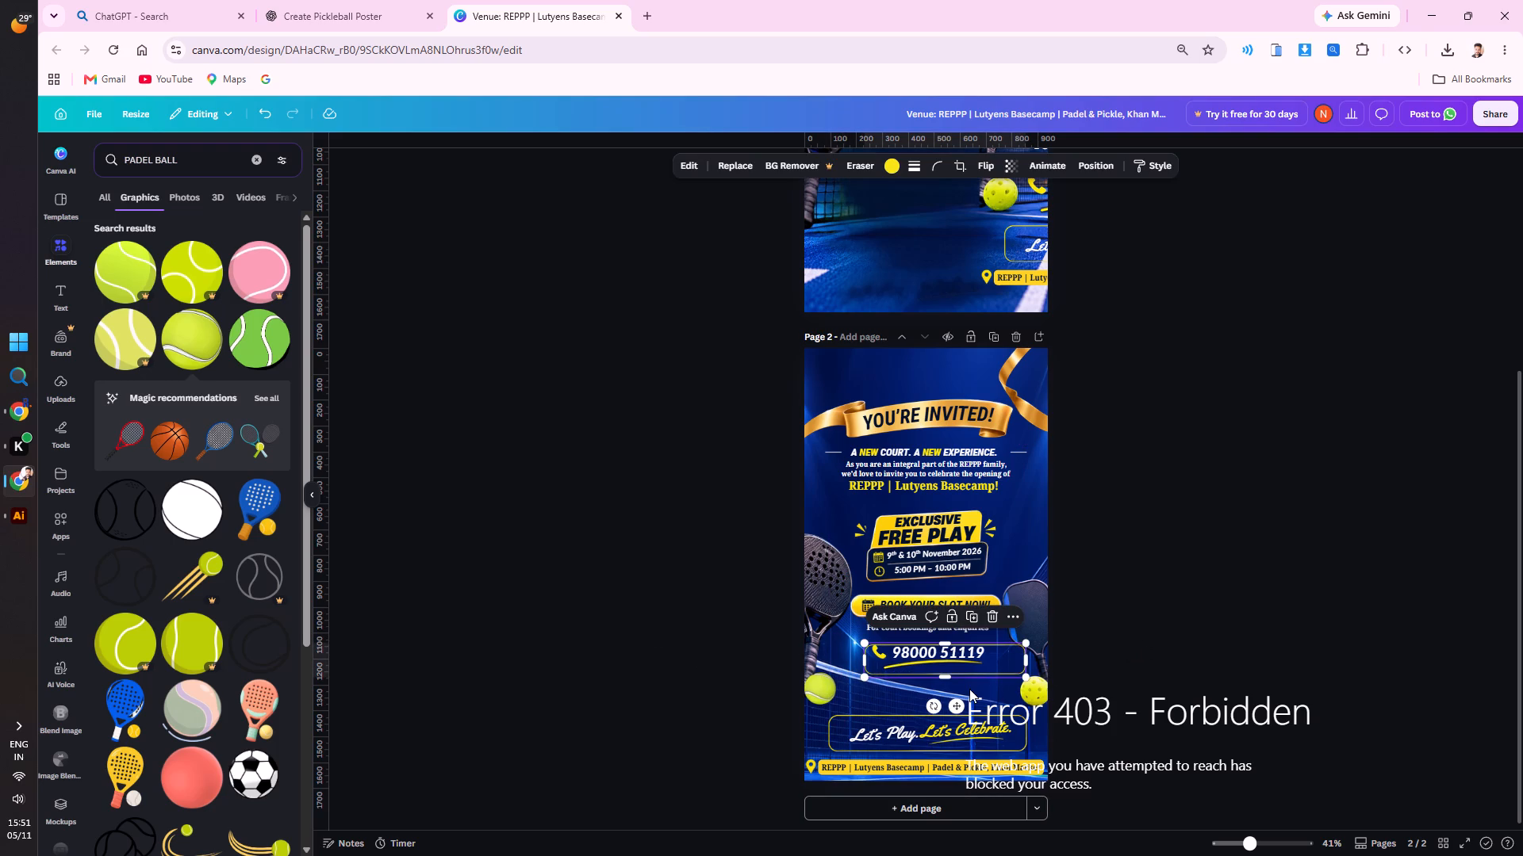
scroll(969, 689, up, 1)
click(576, 608)
ctrl+scroll(842, 702, up, 4)
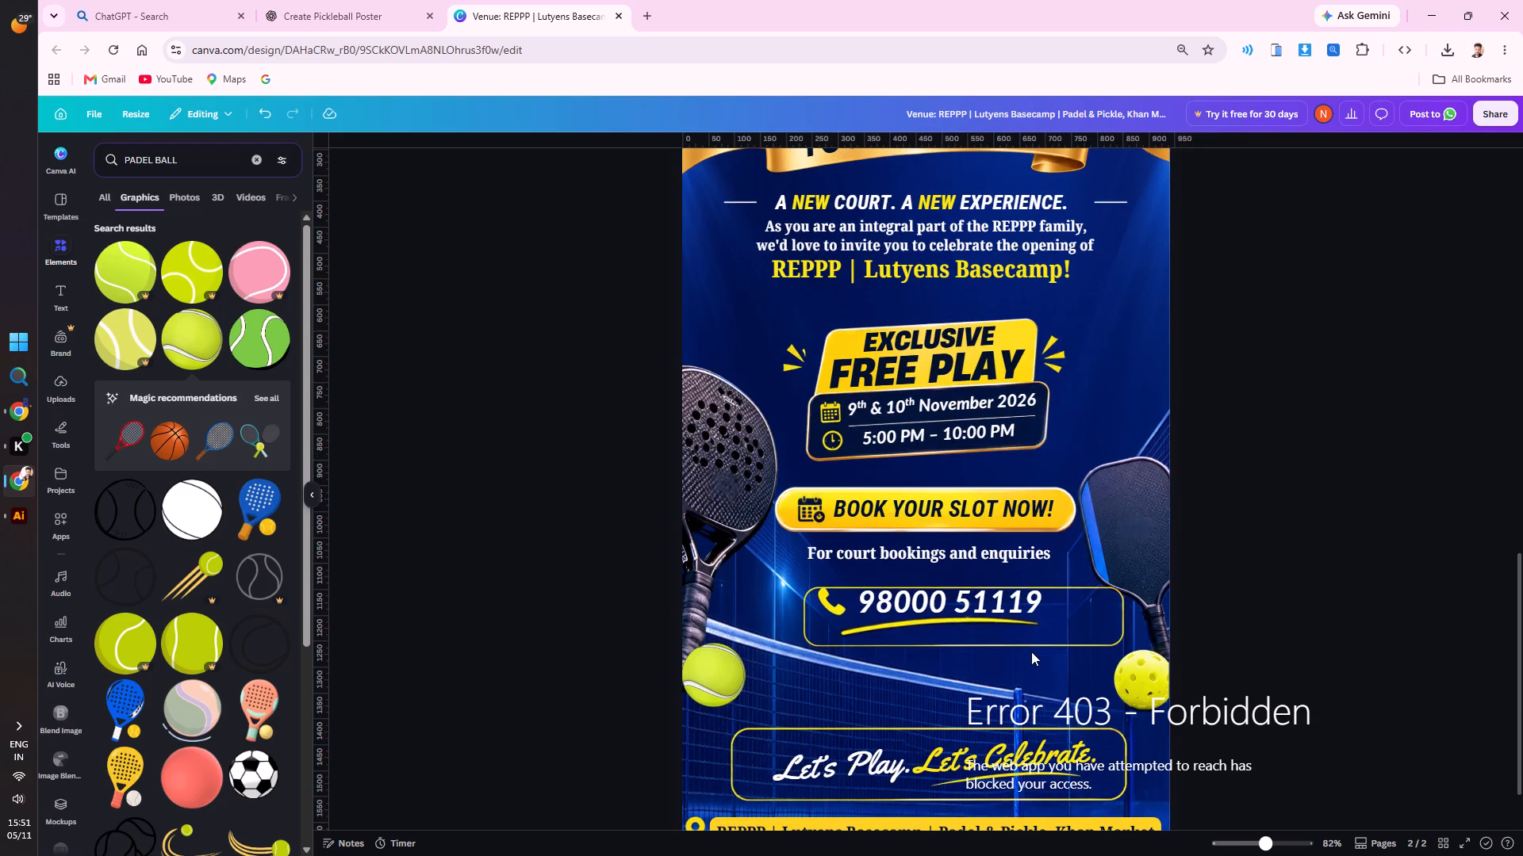
click(1104, 592)
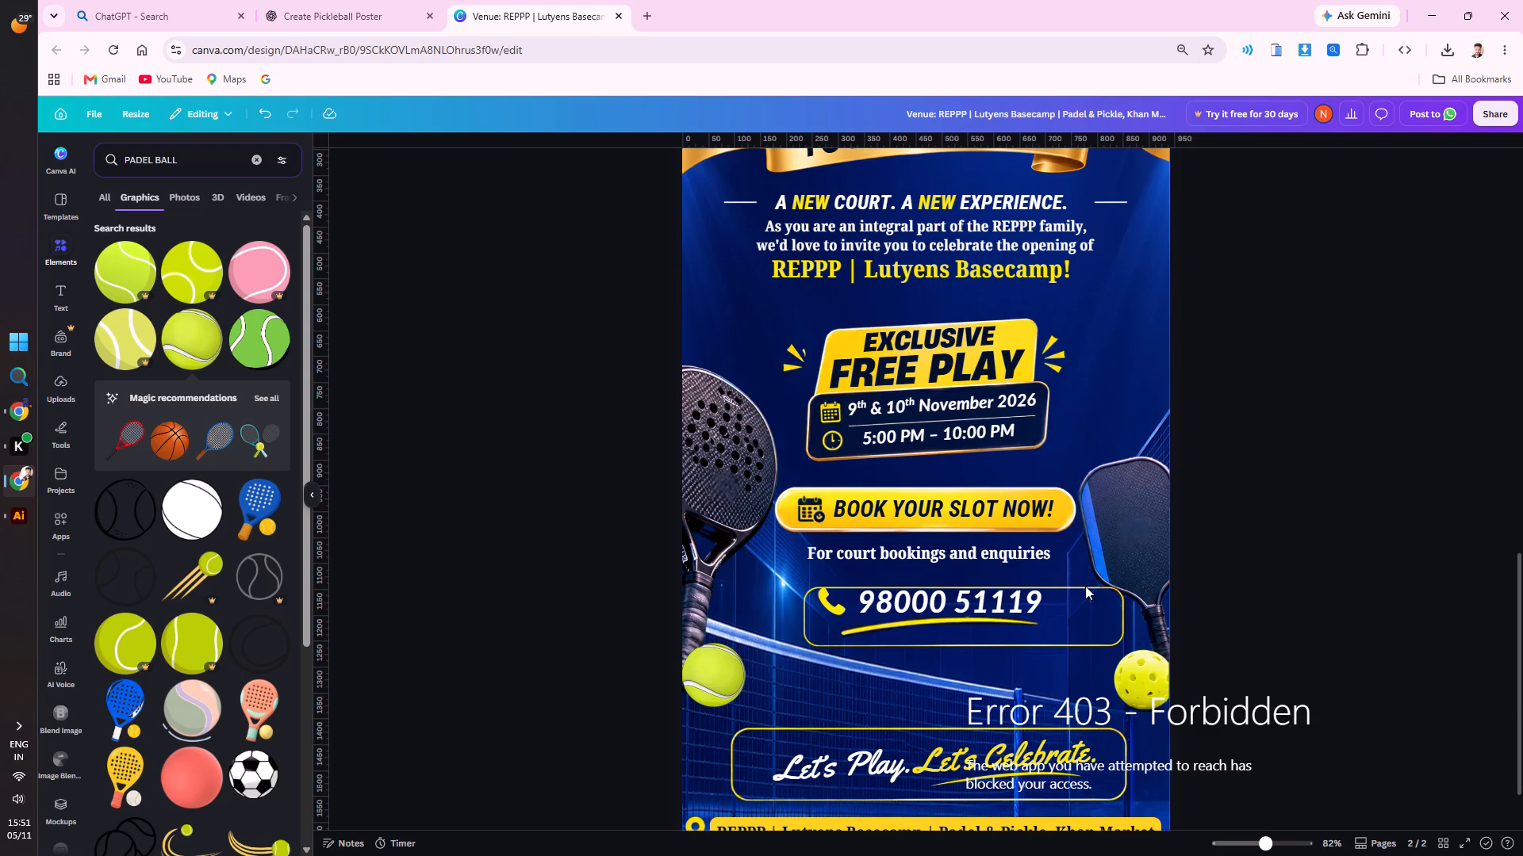
click(1085, 586)
click(1068, 598)
click(474, 596)
click(883, 638)
click(815, 646)
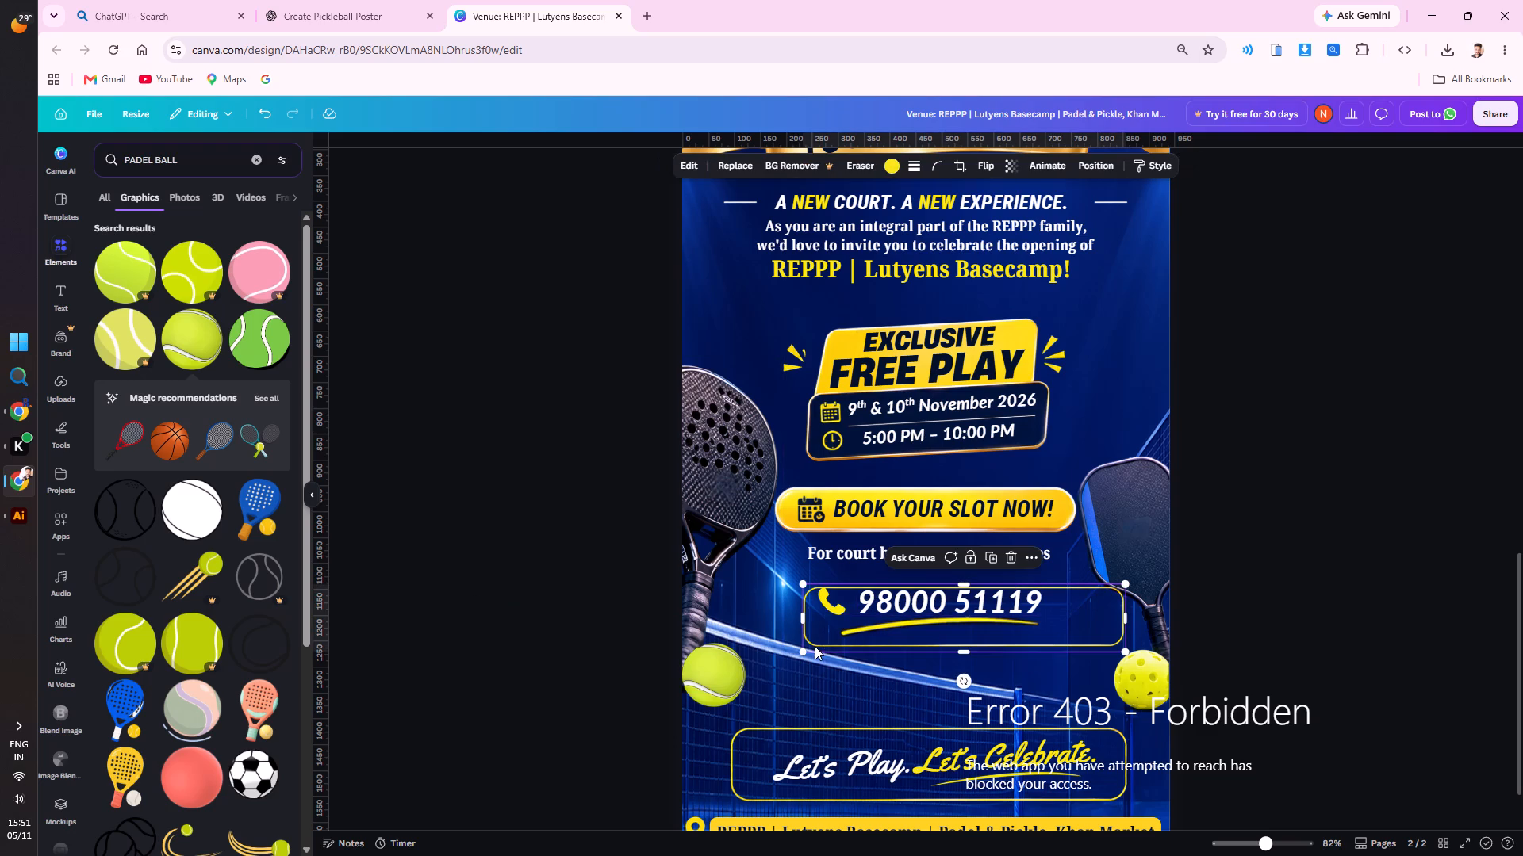
drag(819, 642, 774, 632)
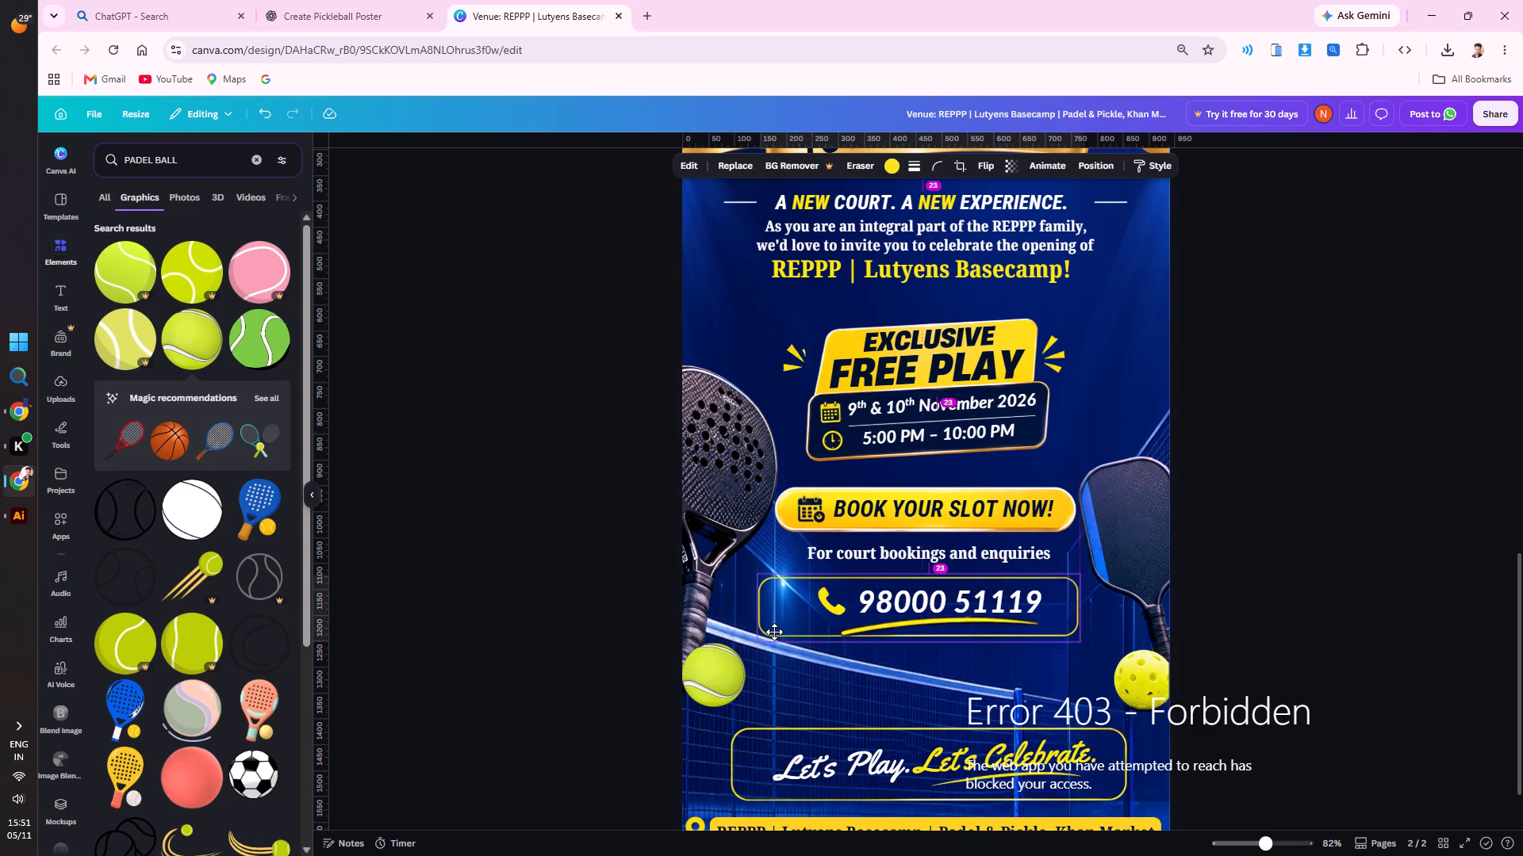
drag(774, 632, 777, 634)
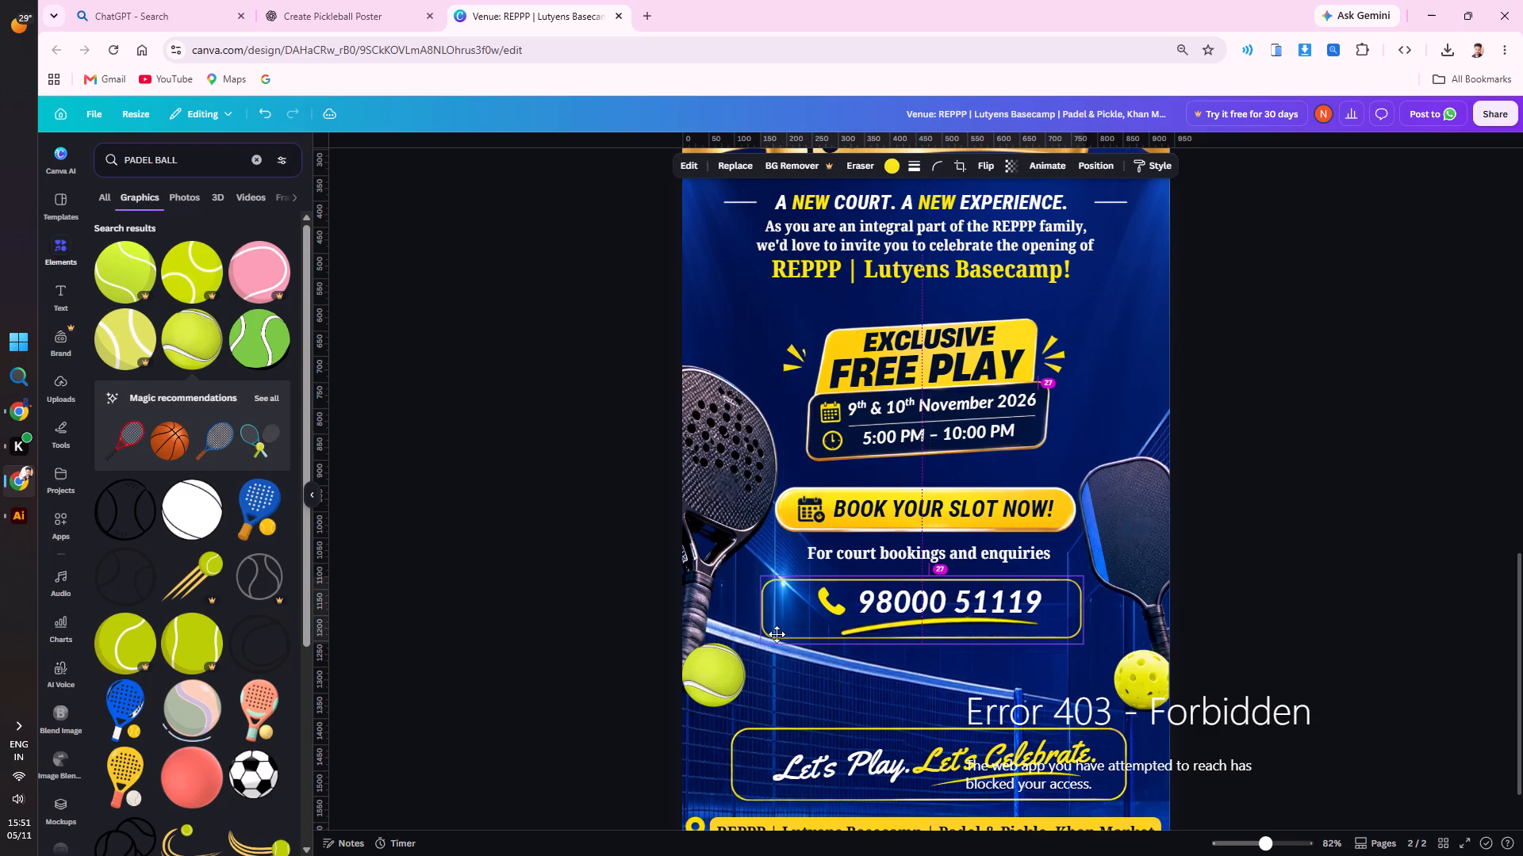
drag(777, 634, 784, 633)
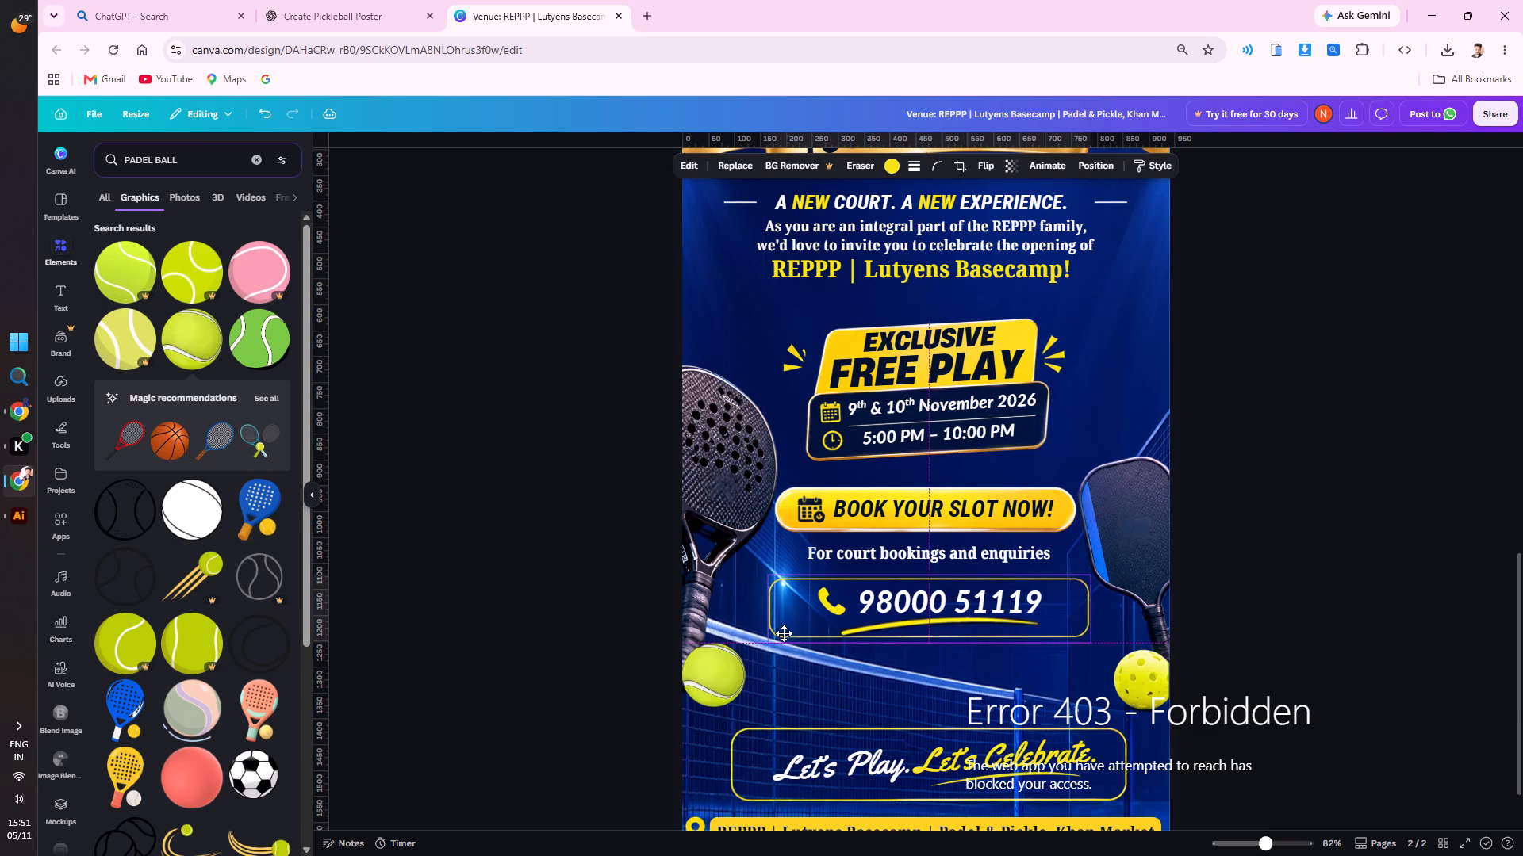
drag(784, 633, 785, 634)
Group the phone icon, the phone number and its yellow brush underline.
click(885, 602)
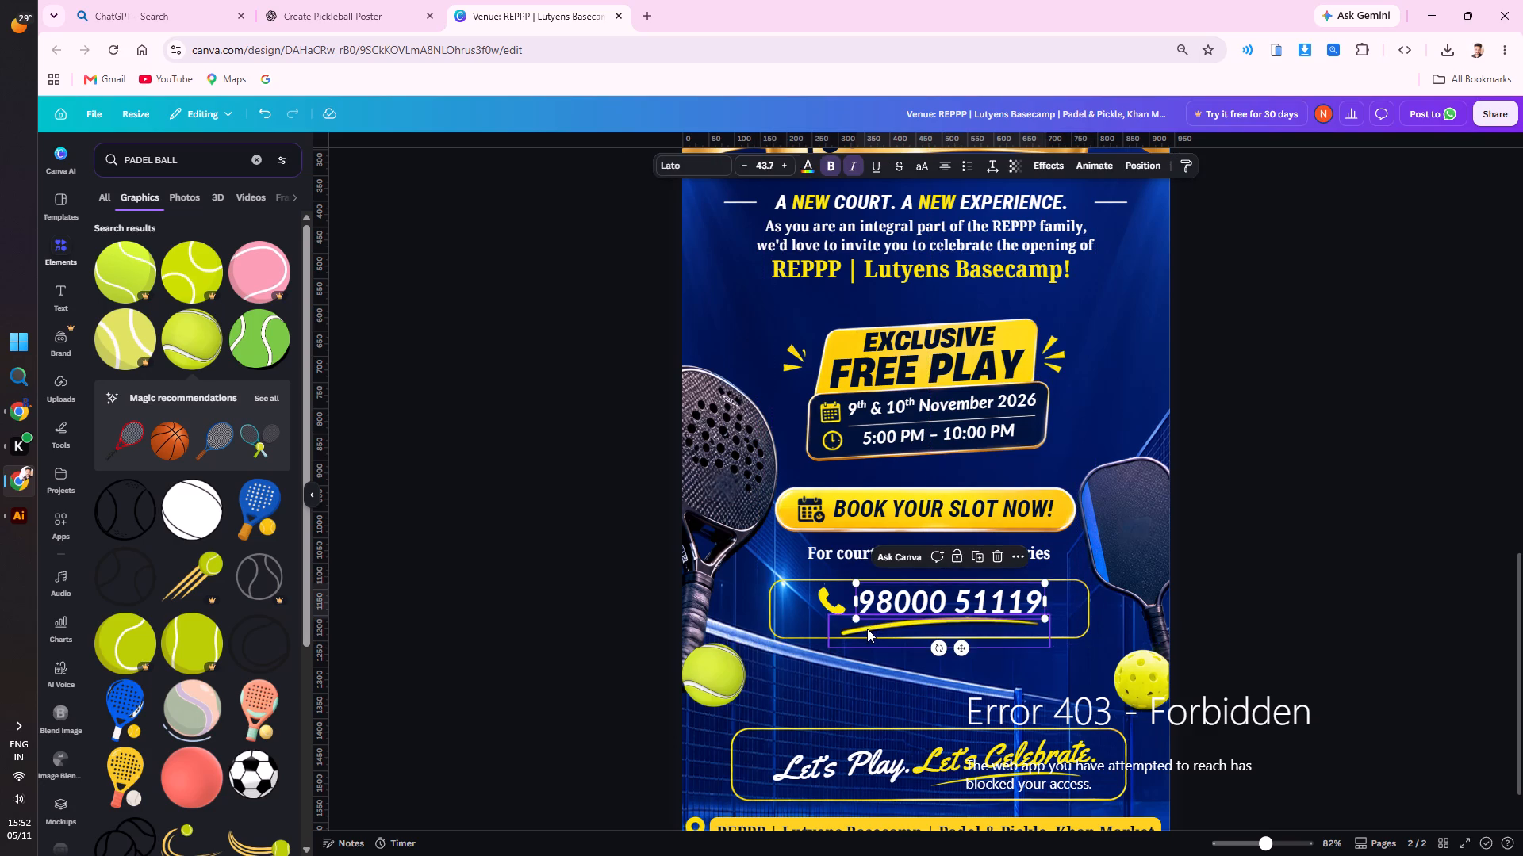
shift+click(867, 629)
shift+click(823, 601)
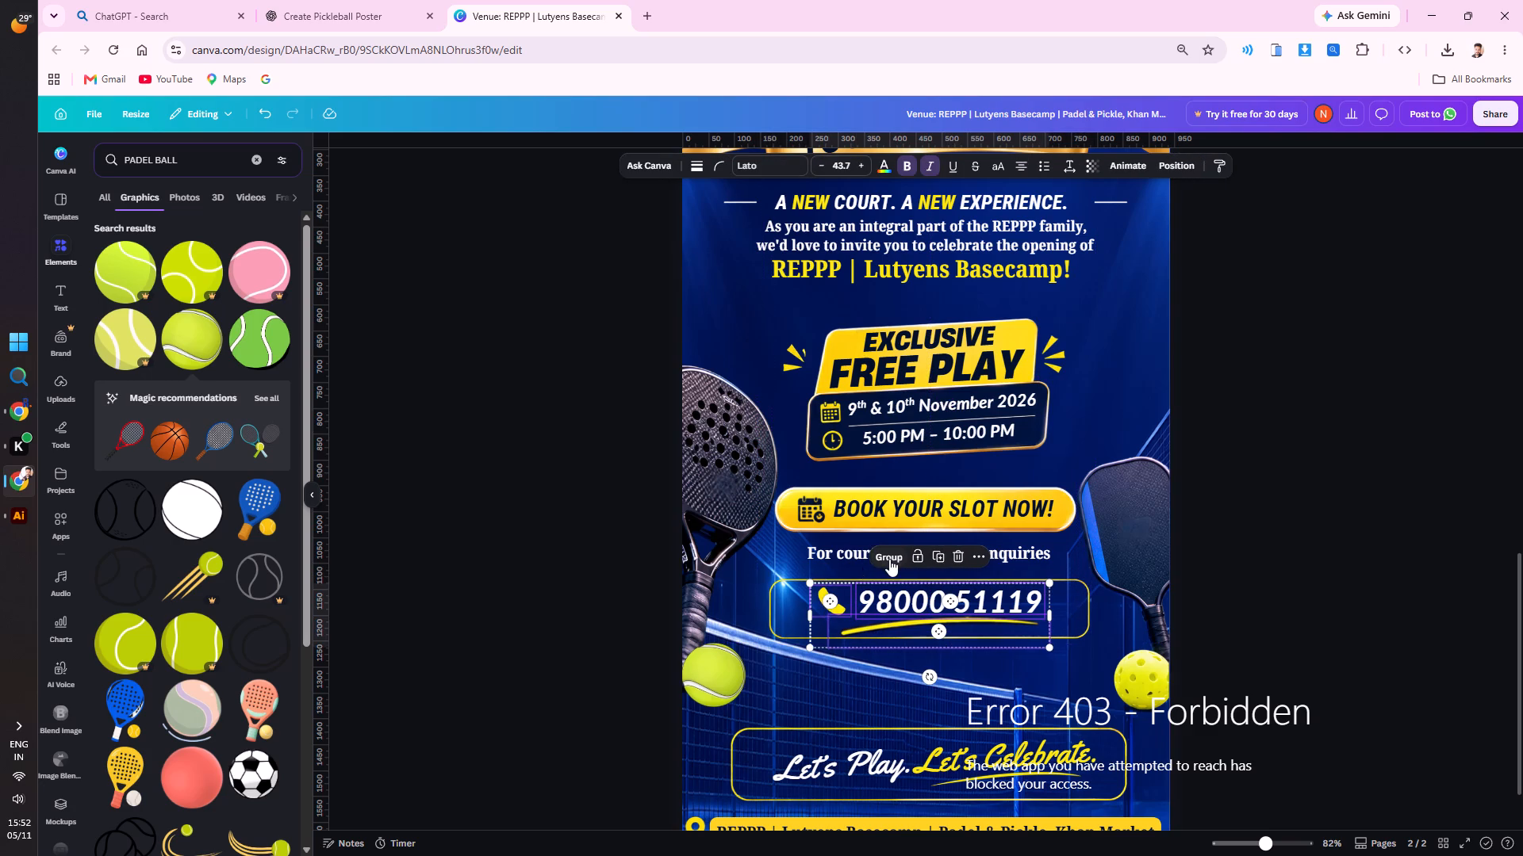
click(889, 559)
click(577, 606)
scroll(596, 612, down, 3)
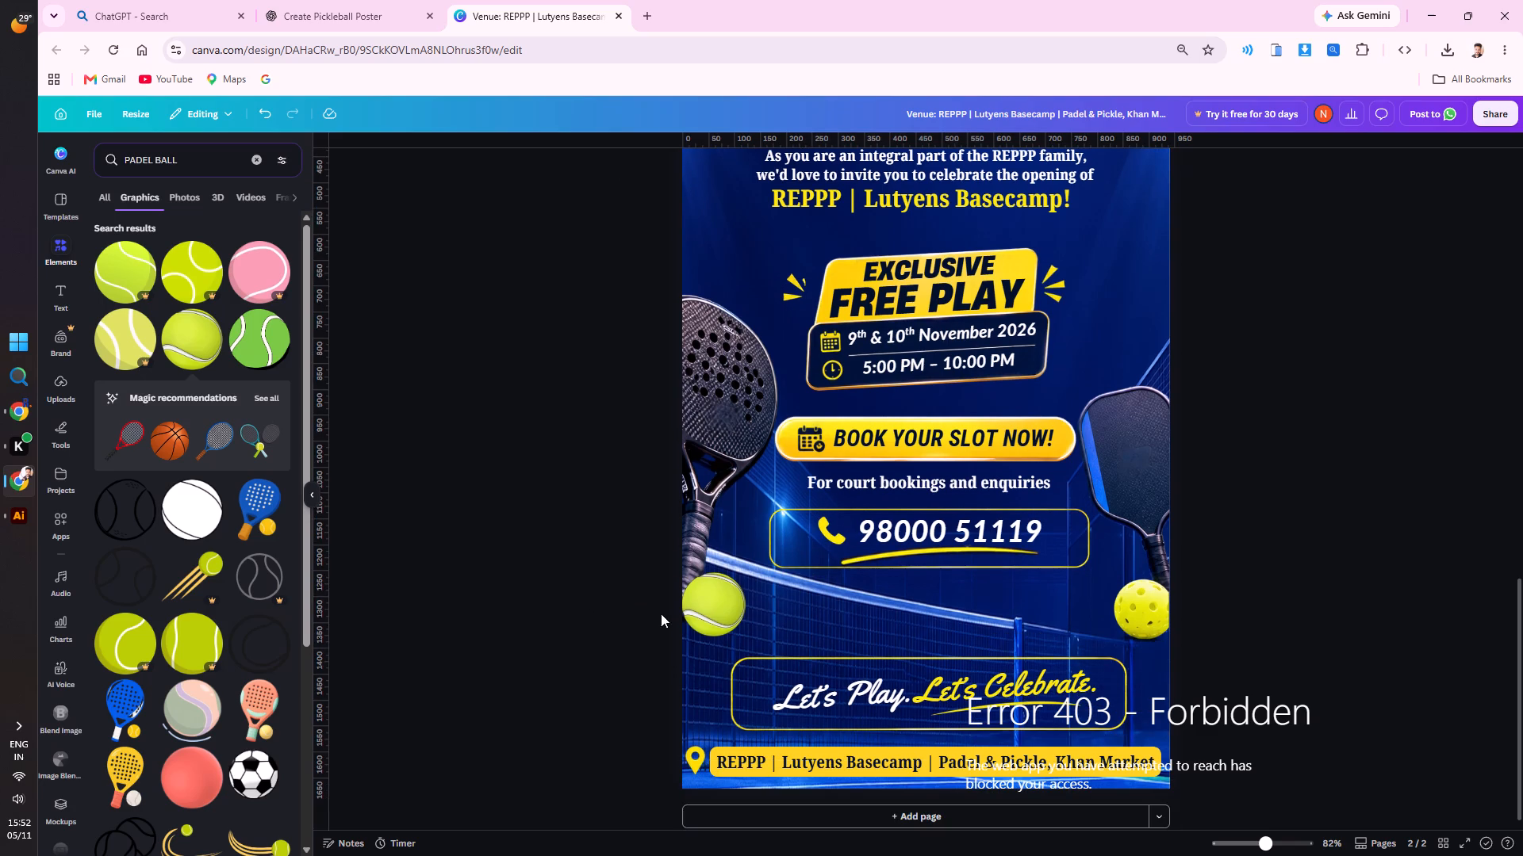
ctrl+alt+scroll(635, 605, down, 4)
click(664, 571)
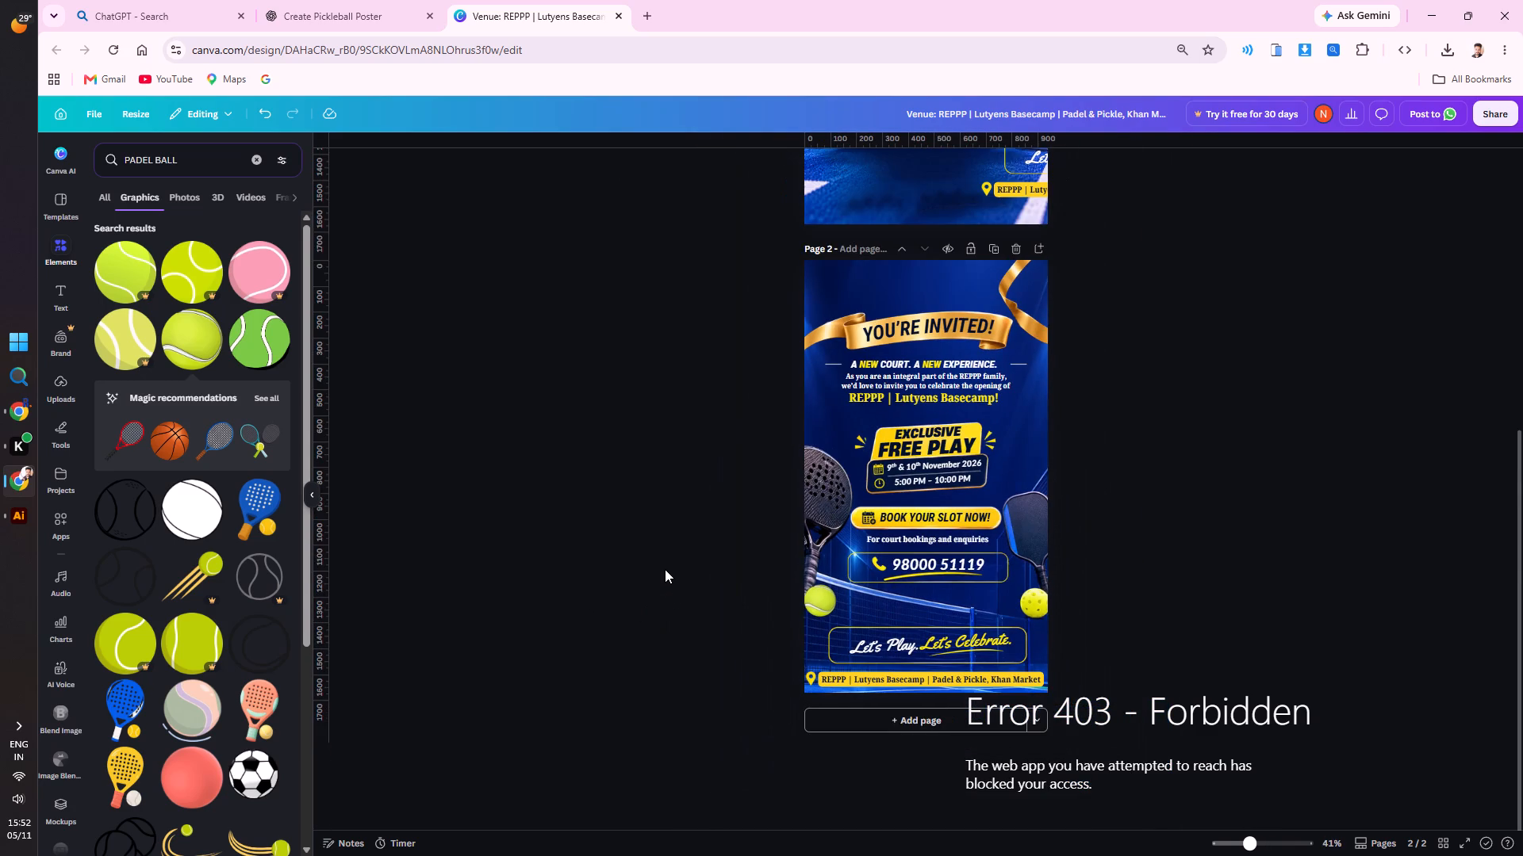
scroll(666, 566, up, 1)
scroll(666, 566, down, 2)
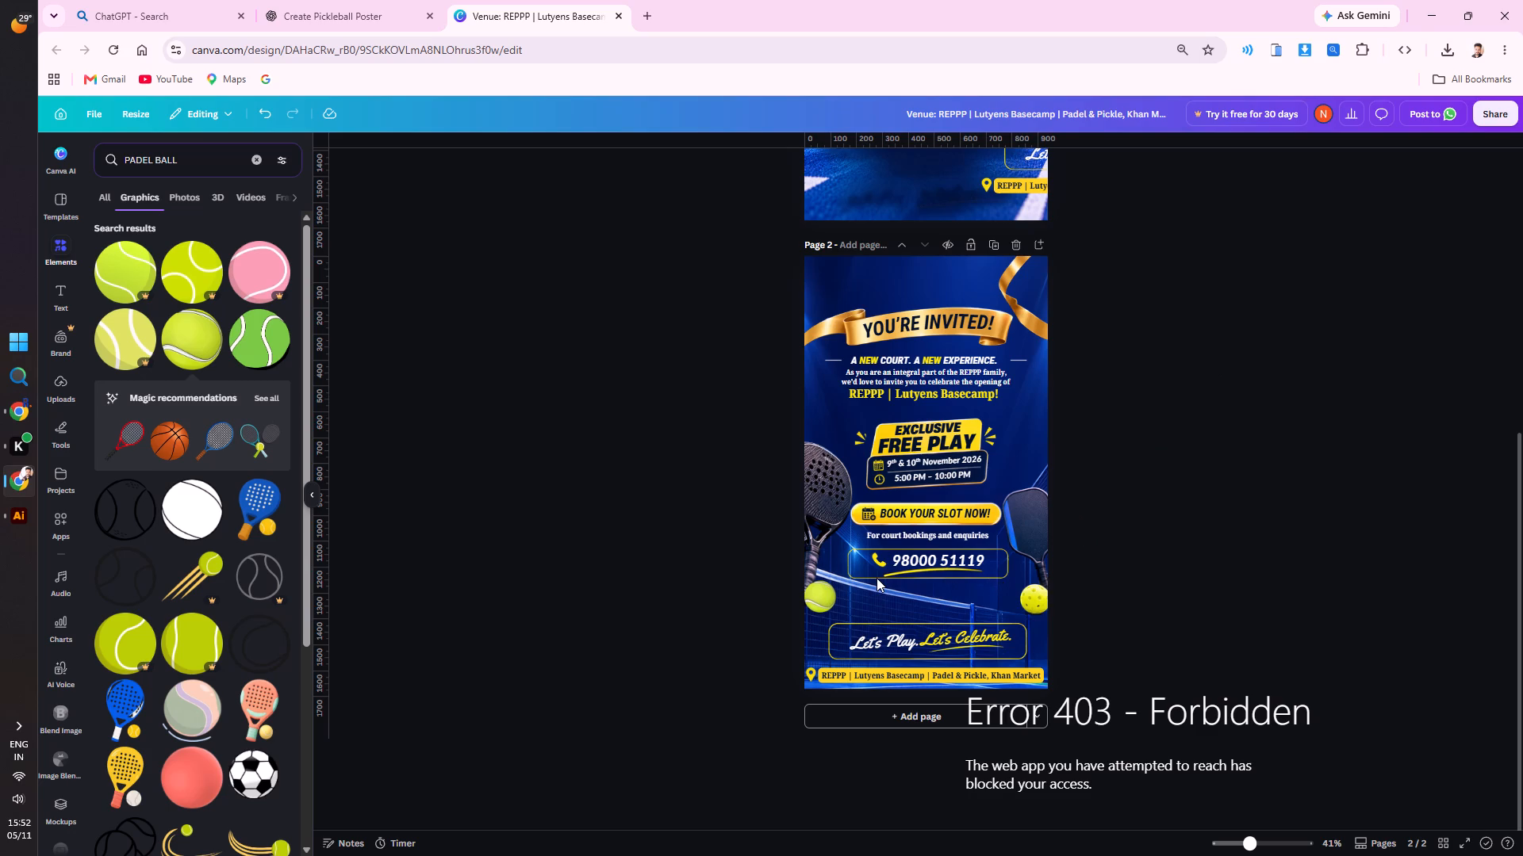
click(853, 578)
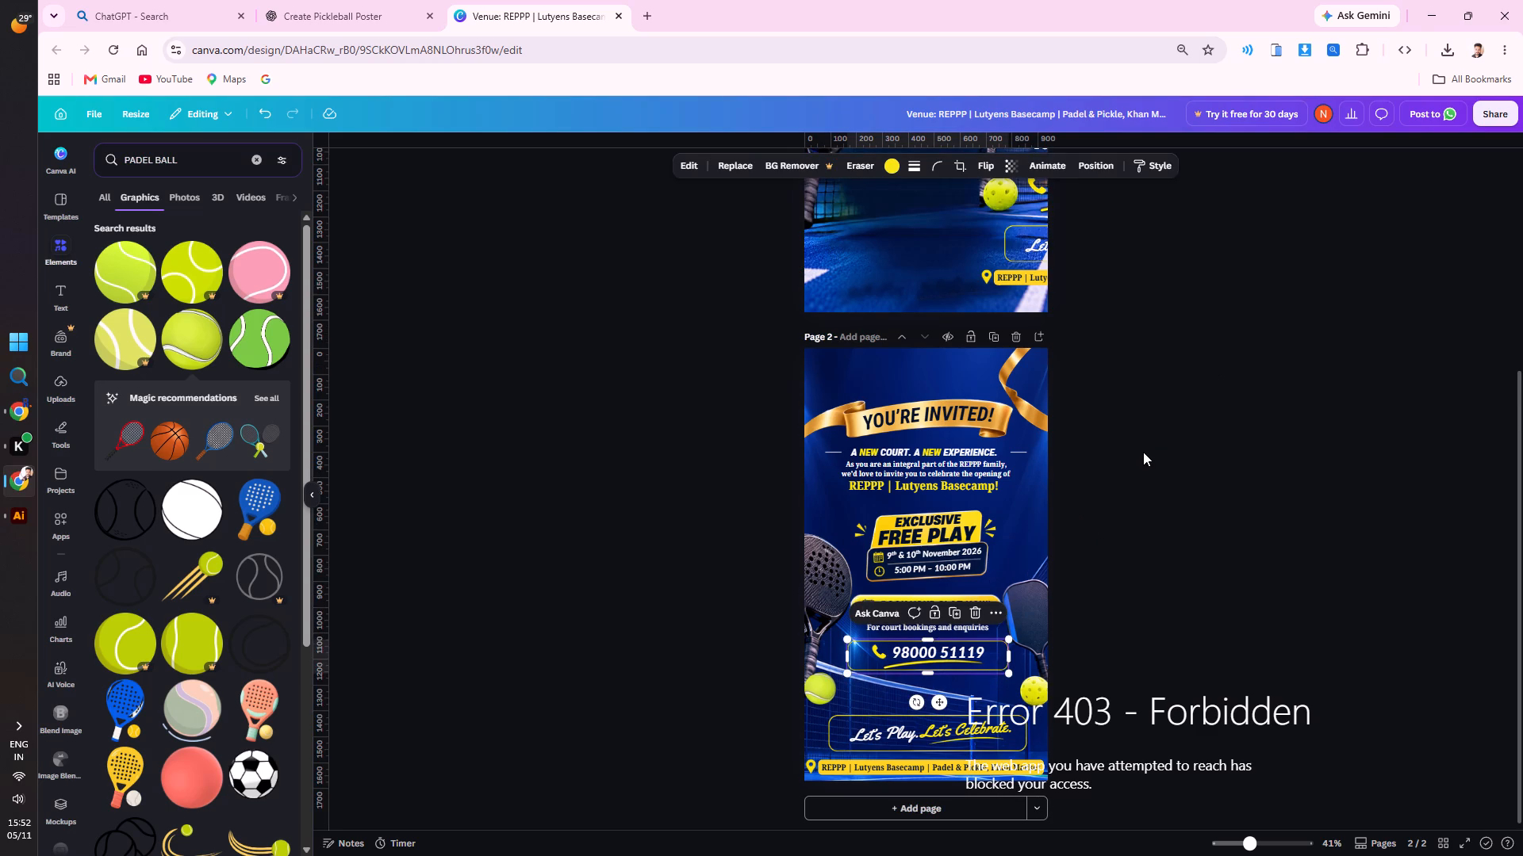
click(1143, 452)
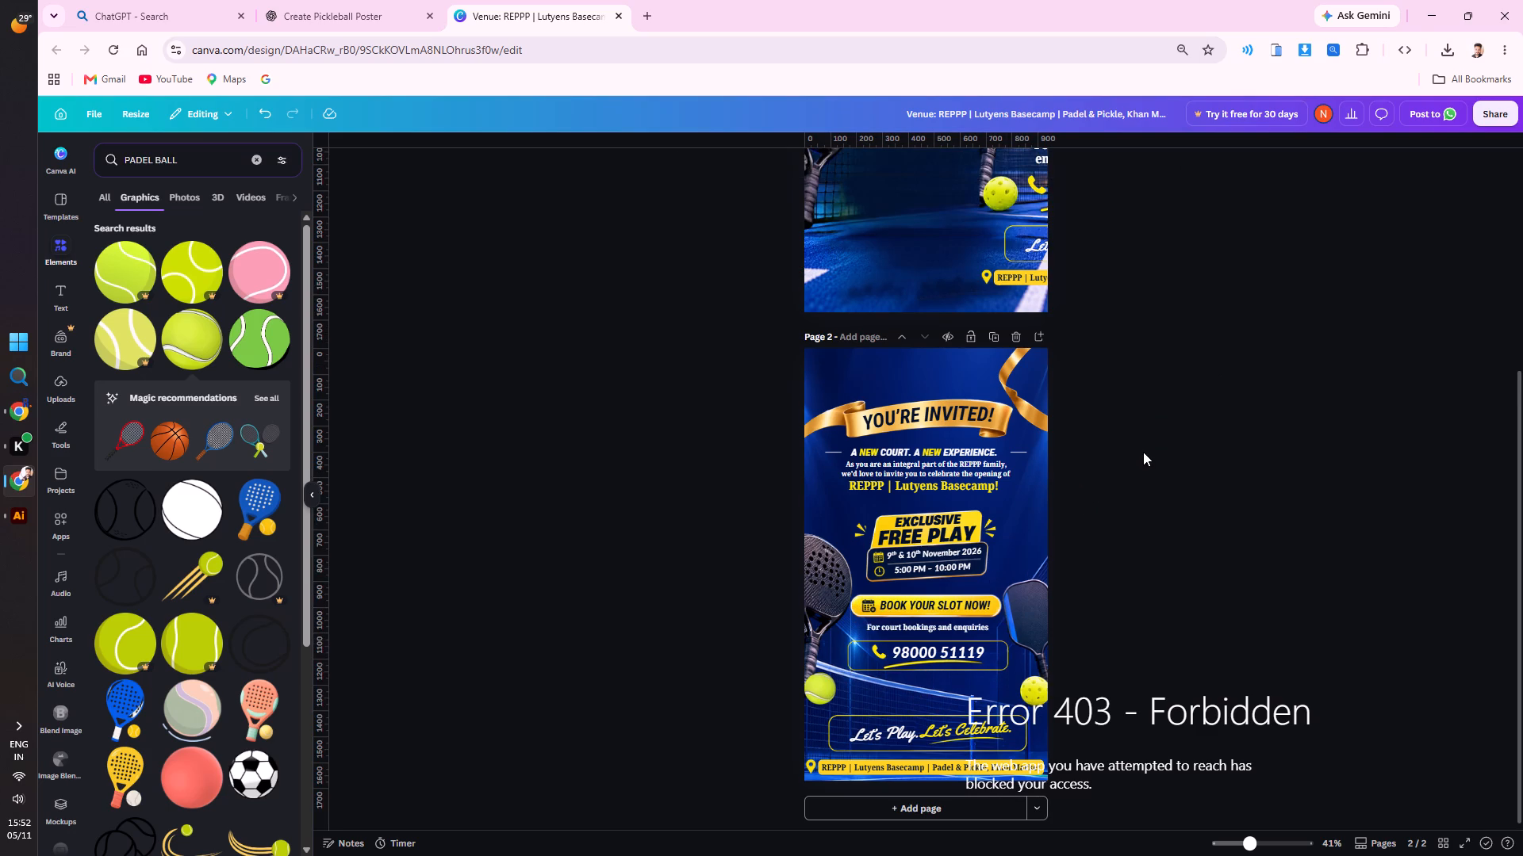
Delete page 1, the earlier unfinished layout, so that only the invitation page is kept.
scroll(1122, 439, down, 2)
scroll(1028, 326, up, 7)
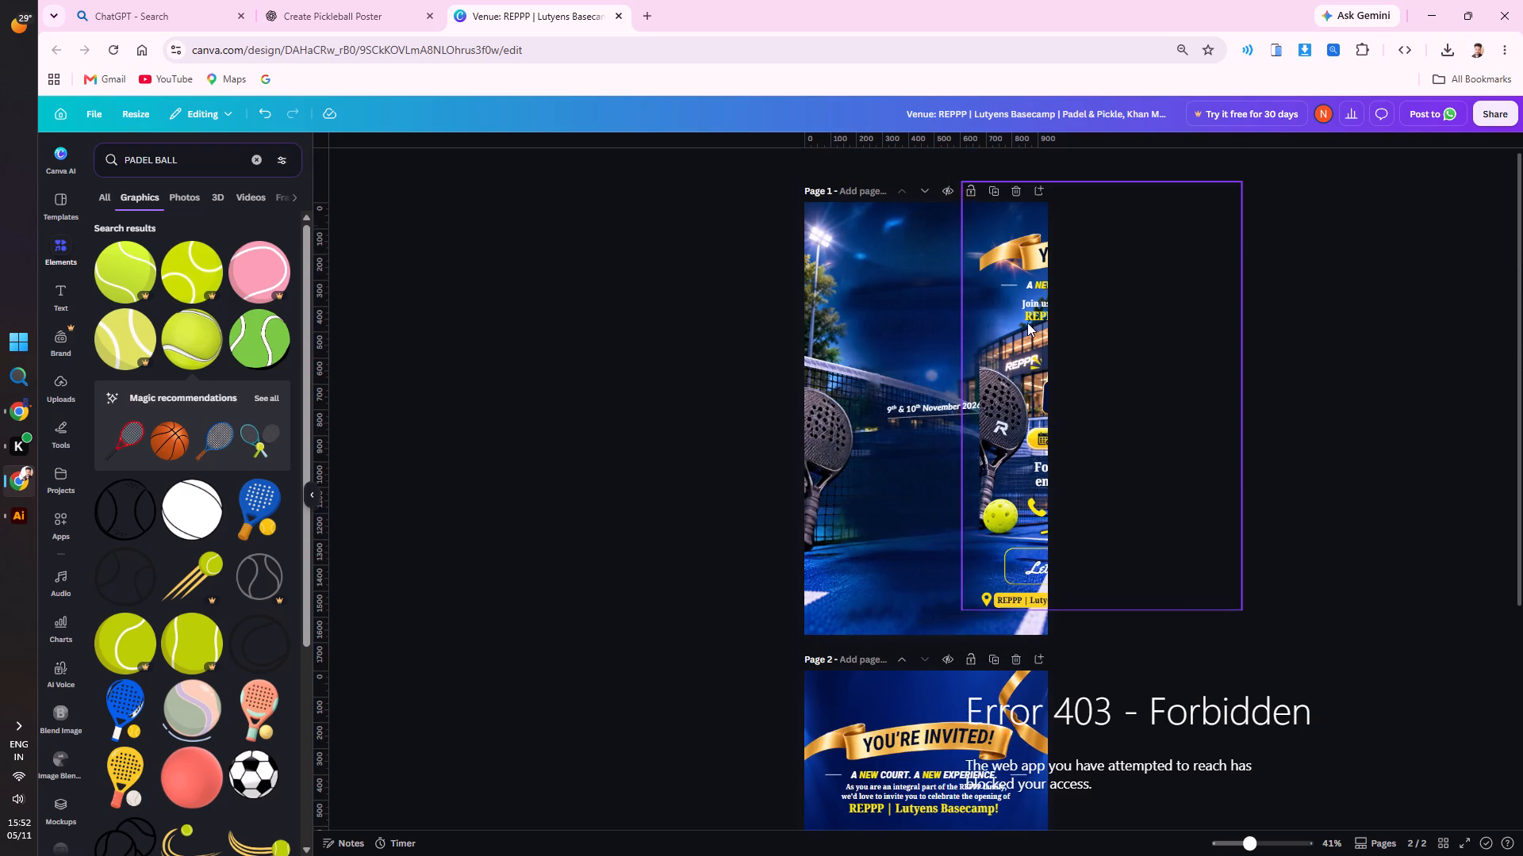
click(1010, 190)
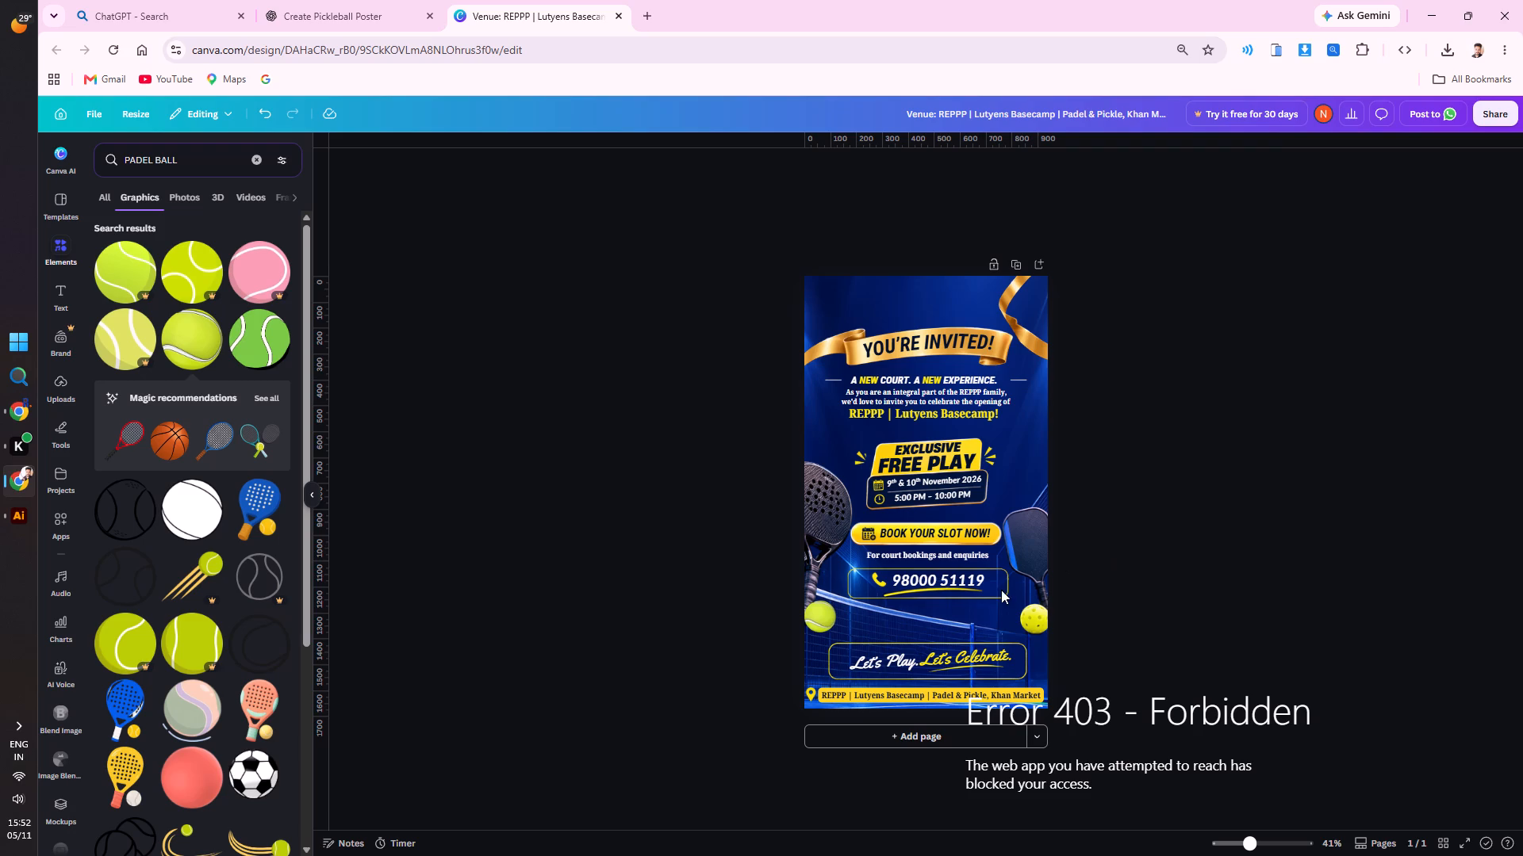
Delete the thin yellow rounded outline around the phone number.
click(850, 590)
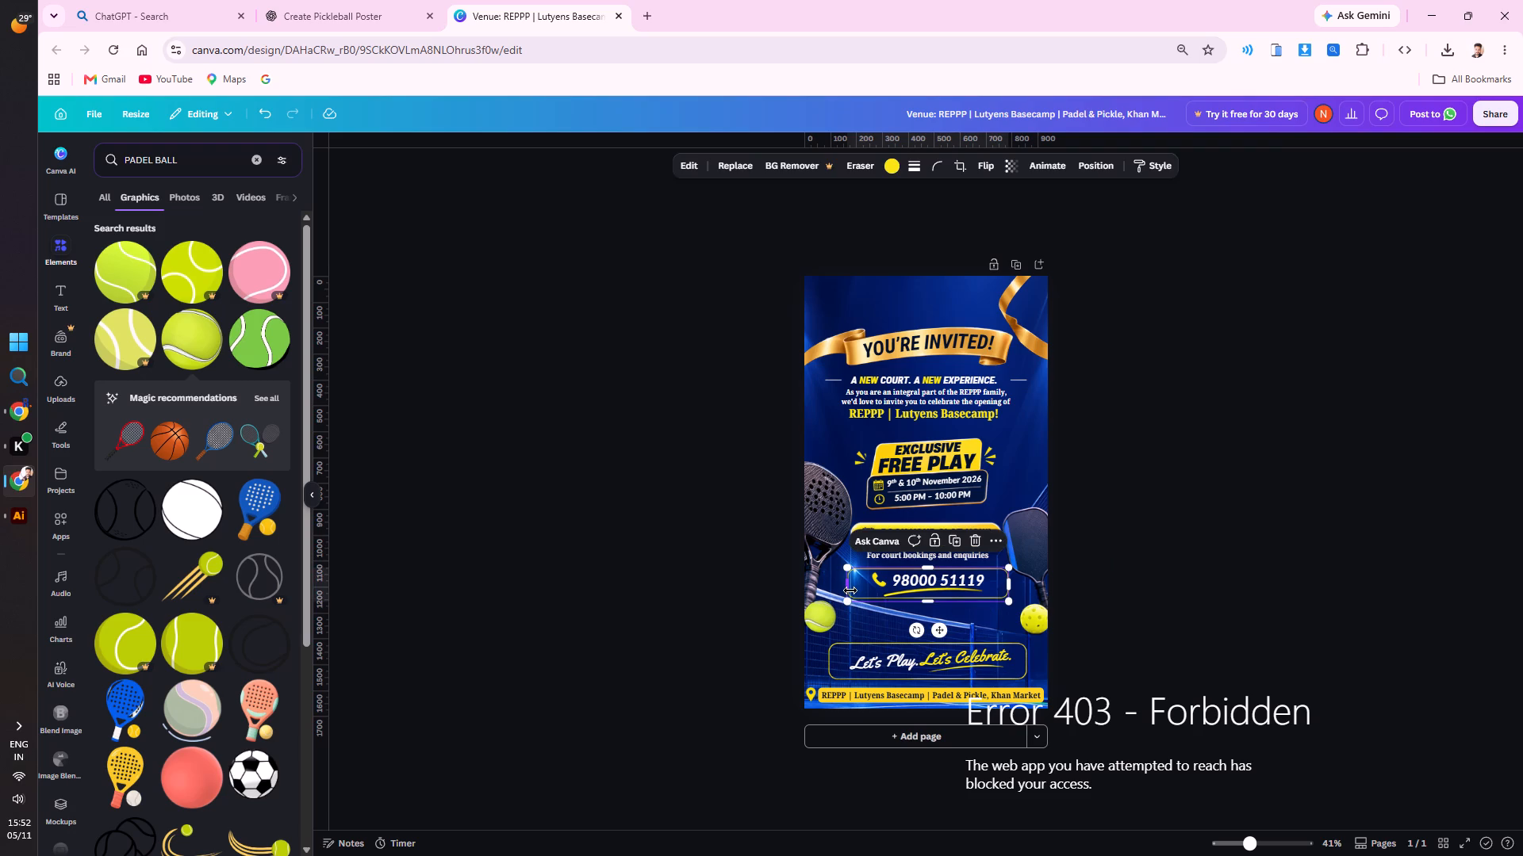
key(Delete)
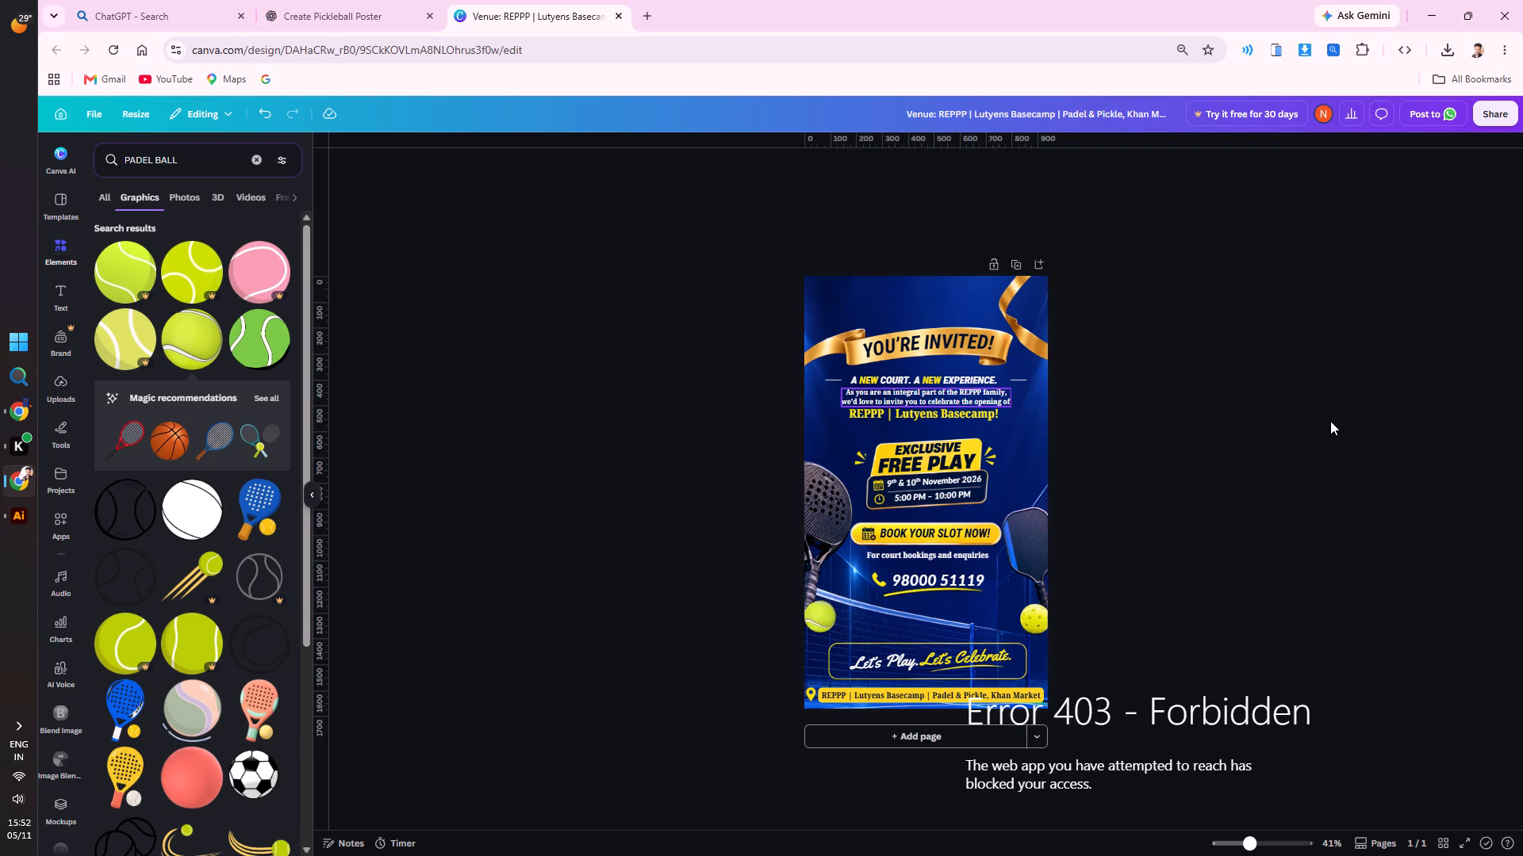
Move the "Book Your Slot Now!" button, its icon, the enquiries line and the phone number group down together, closer to the tagline.
click(895, 536)
shift+click(857, 537)
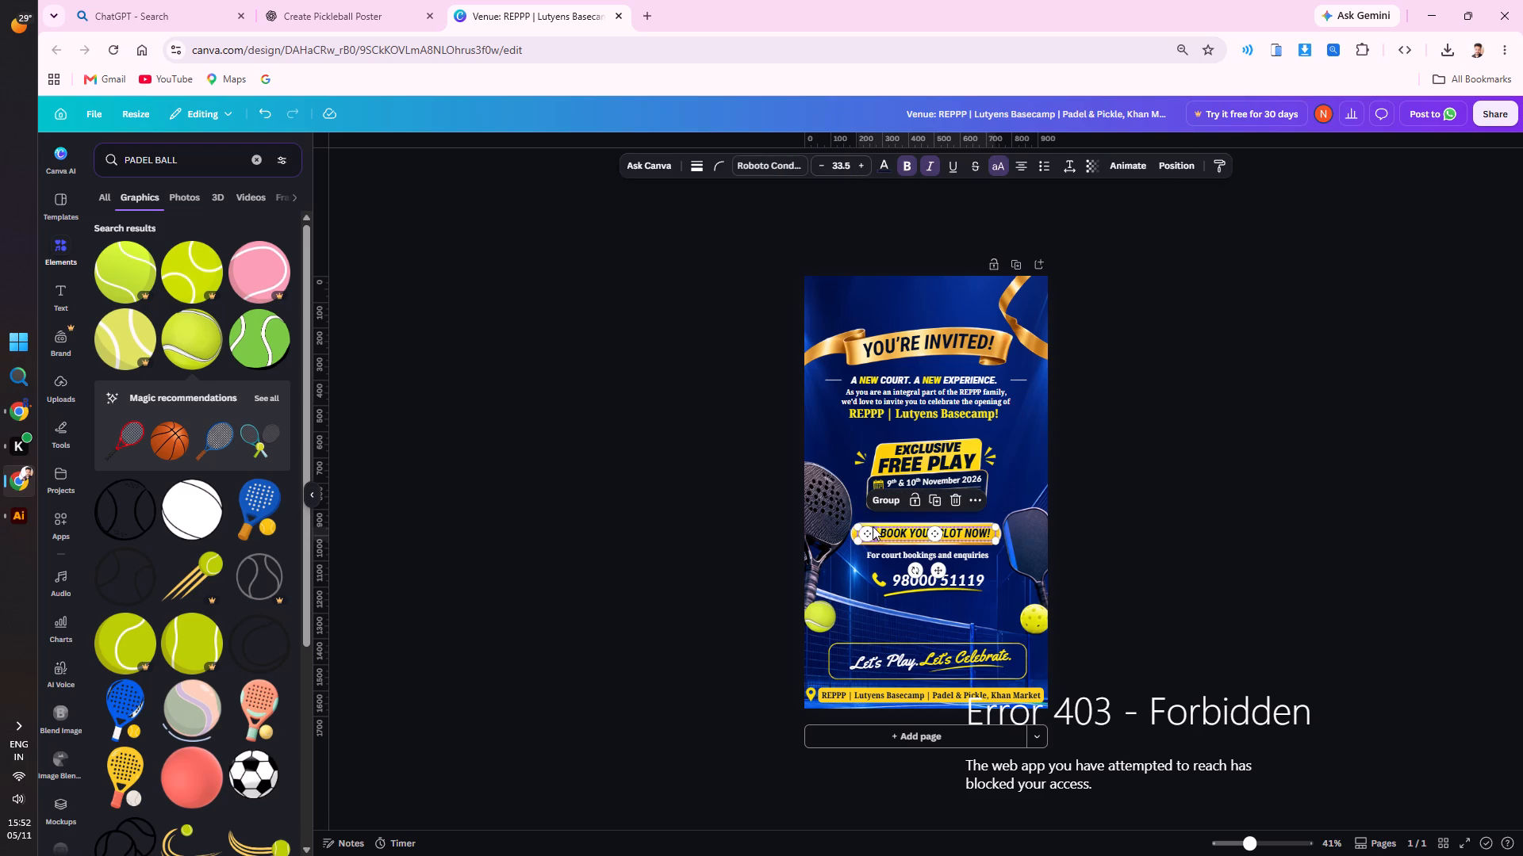
shift+click(879, 522)
shift+click(885, 555)
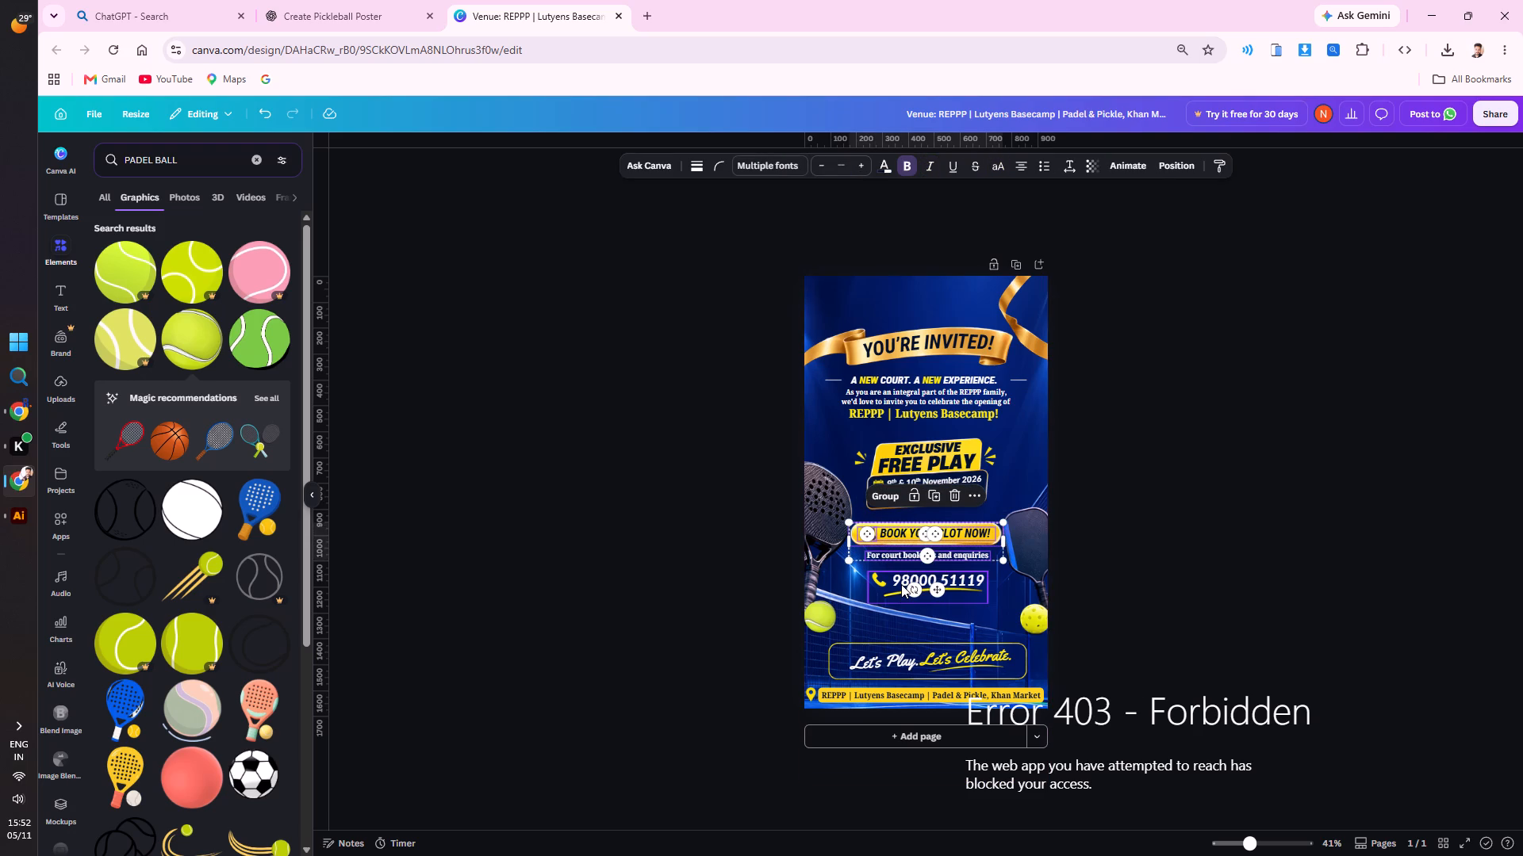
shift+click(901, 584)
key(Down)
key(Down)
key(Down)
key(Down)
key(Down)
key(Down)
key(Down)
key(Down)
key(Down)
key(Down)
key(Down)
key(Down)
key(Down)
key(Down)
key(Down)
key(Down)
key(Down)
key(Down)
key(Down)
key(Down)
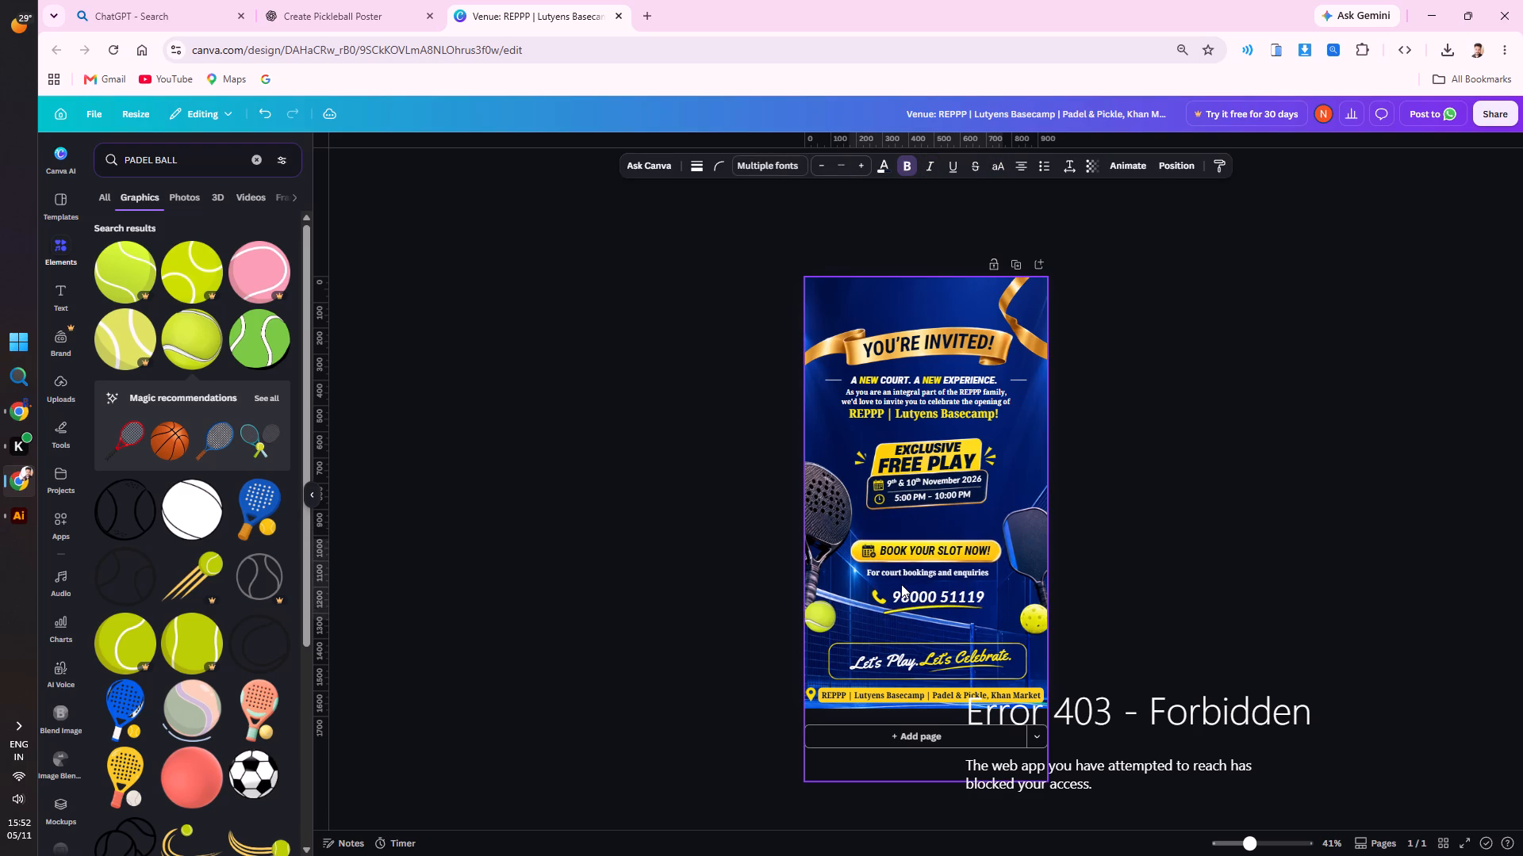
click(1219, 349)
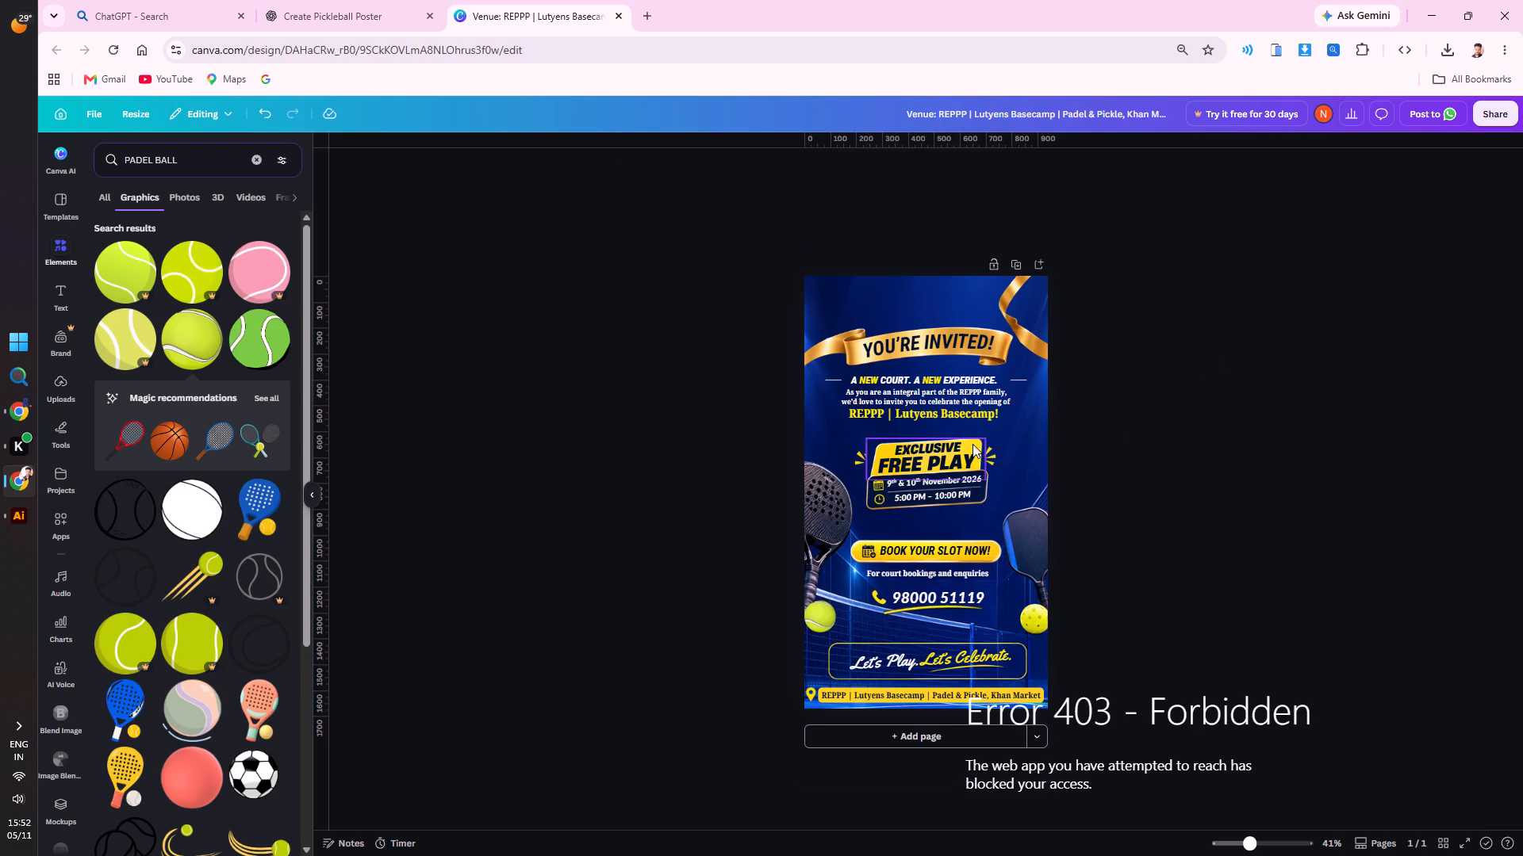
Group the "Exclusive Free Play" badge and its accent strokes with the date-and-time frame, its icons and its text.
click(947, 452)
shift+click(943, 441)
shift+click(969, 441)
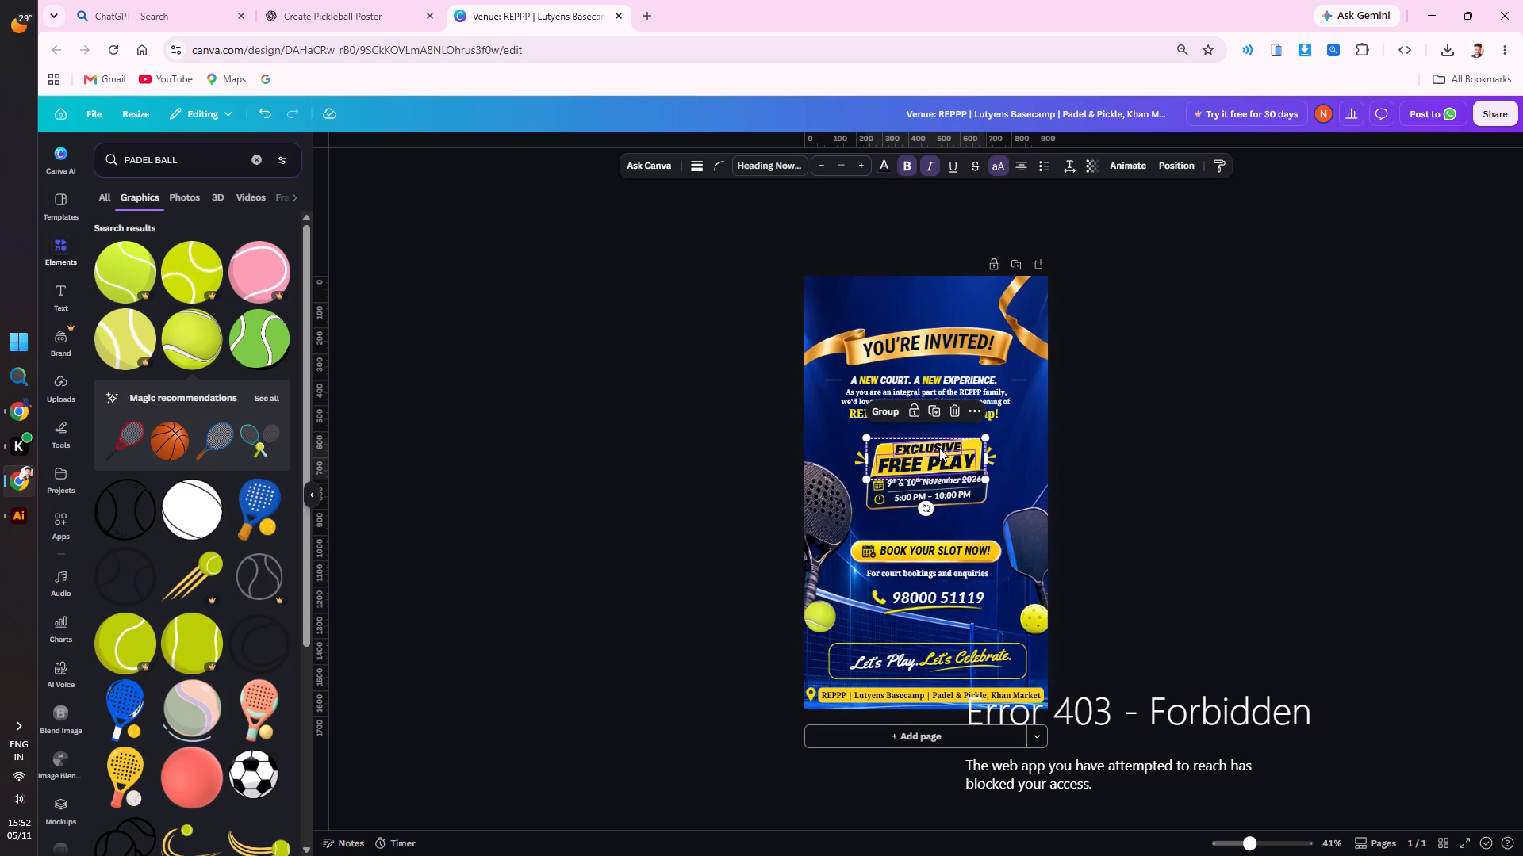
shift+click(857, 456)
shift+click(995, 446)
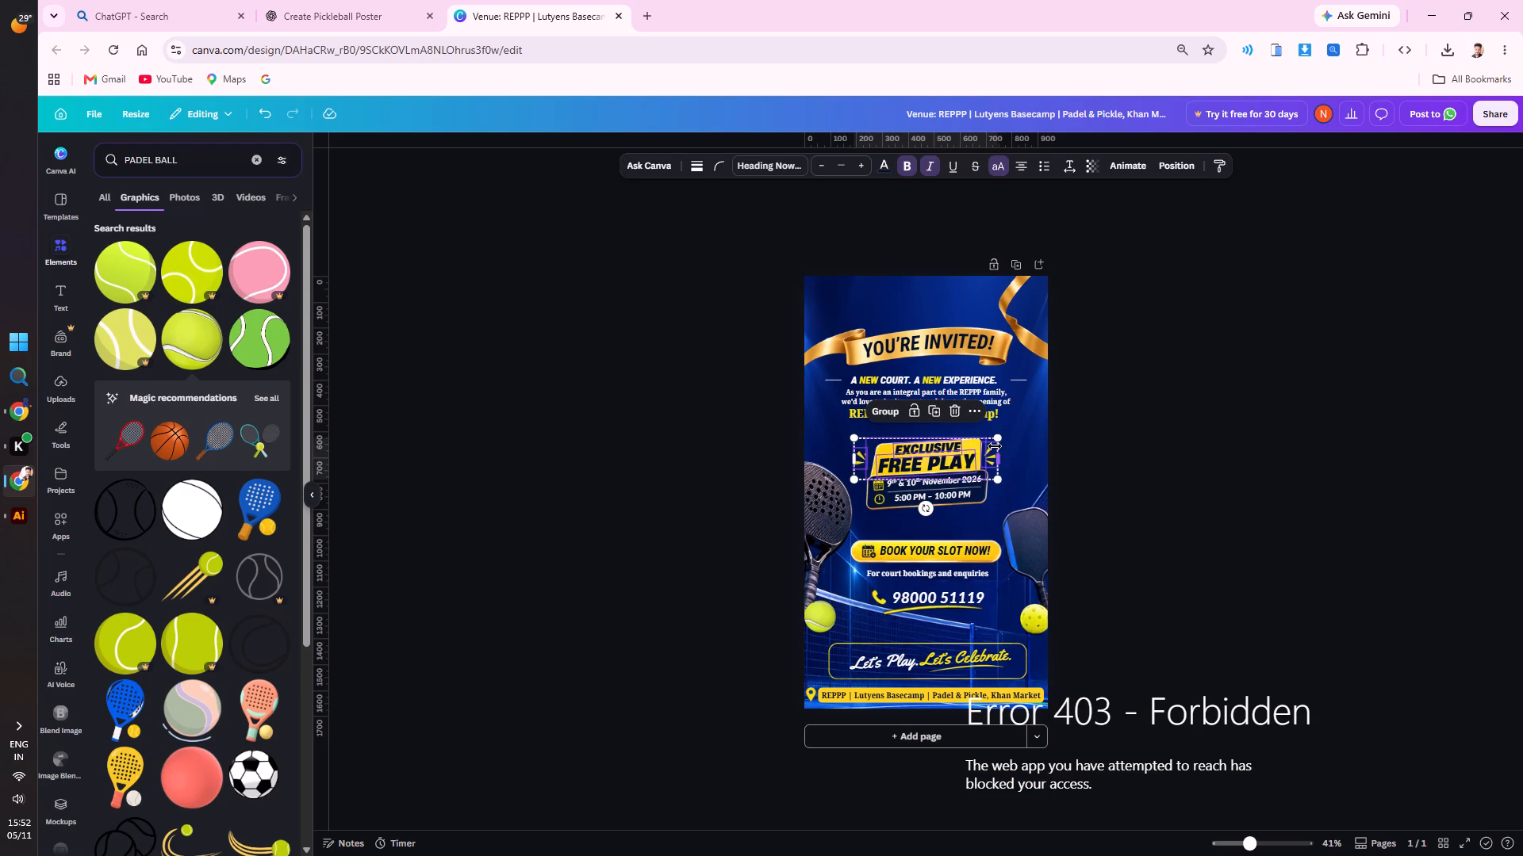
shift+click(933, 478)
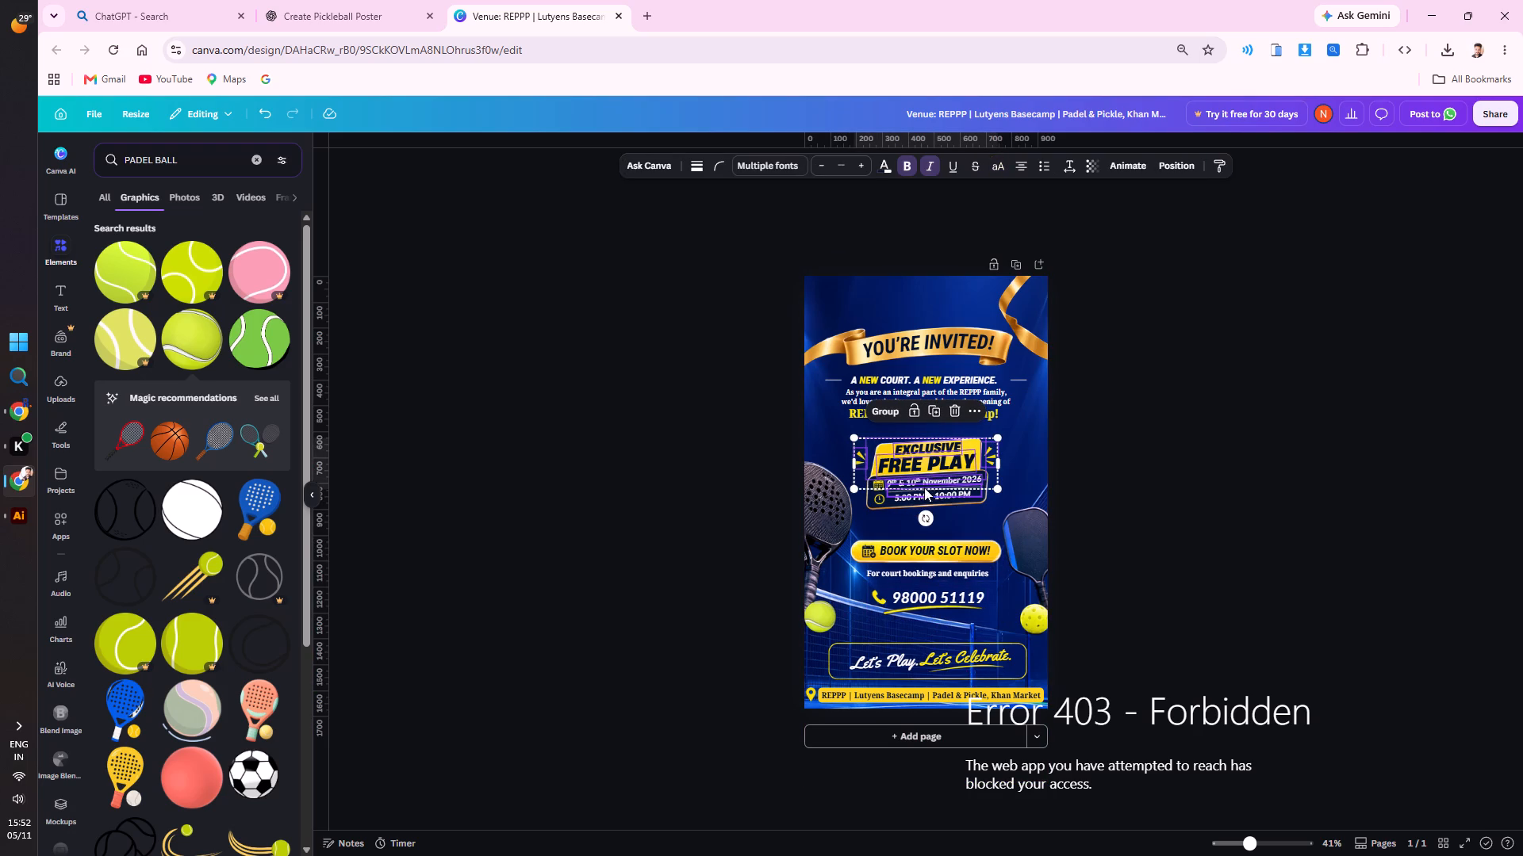
shift+click(915, 497)
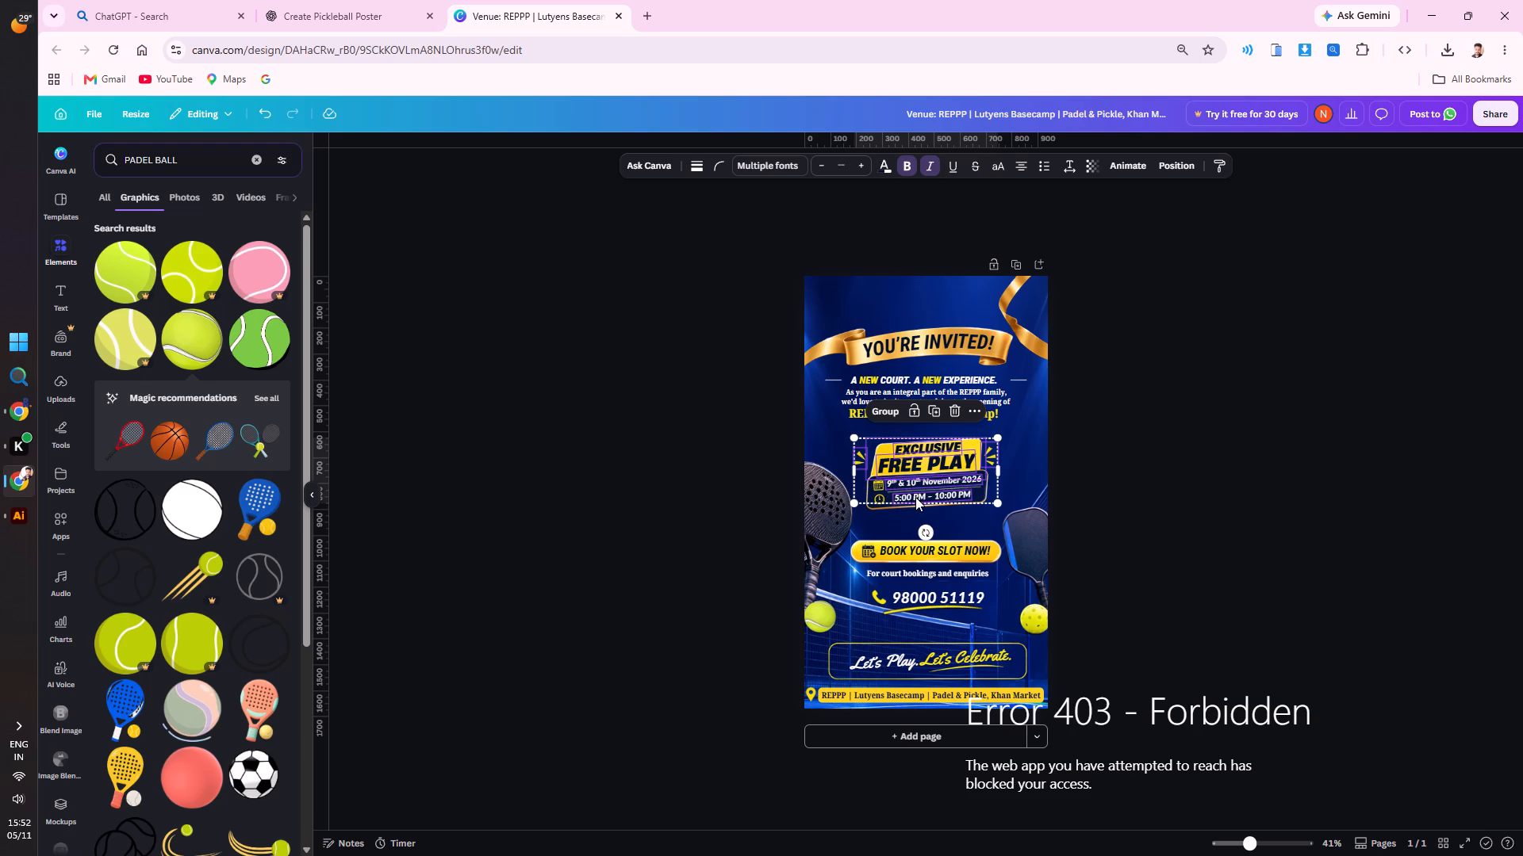
shift+click(918, 480)
shift+click(884, 486)
shift+click(879, 495)
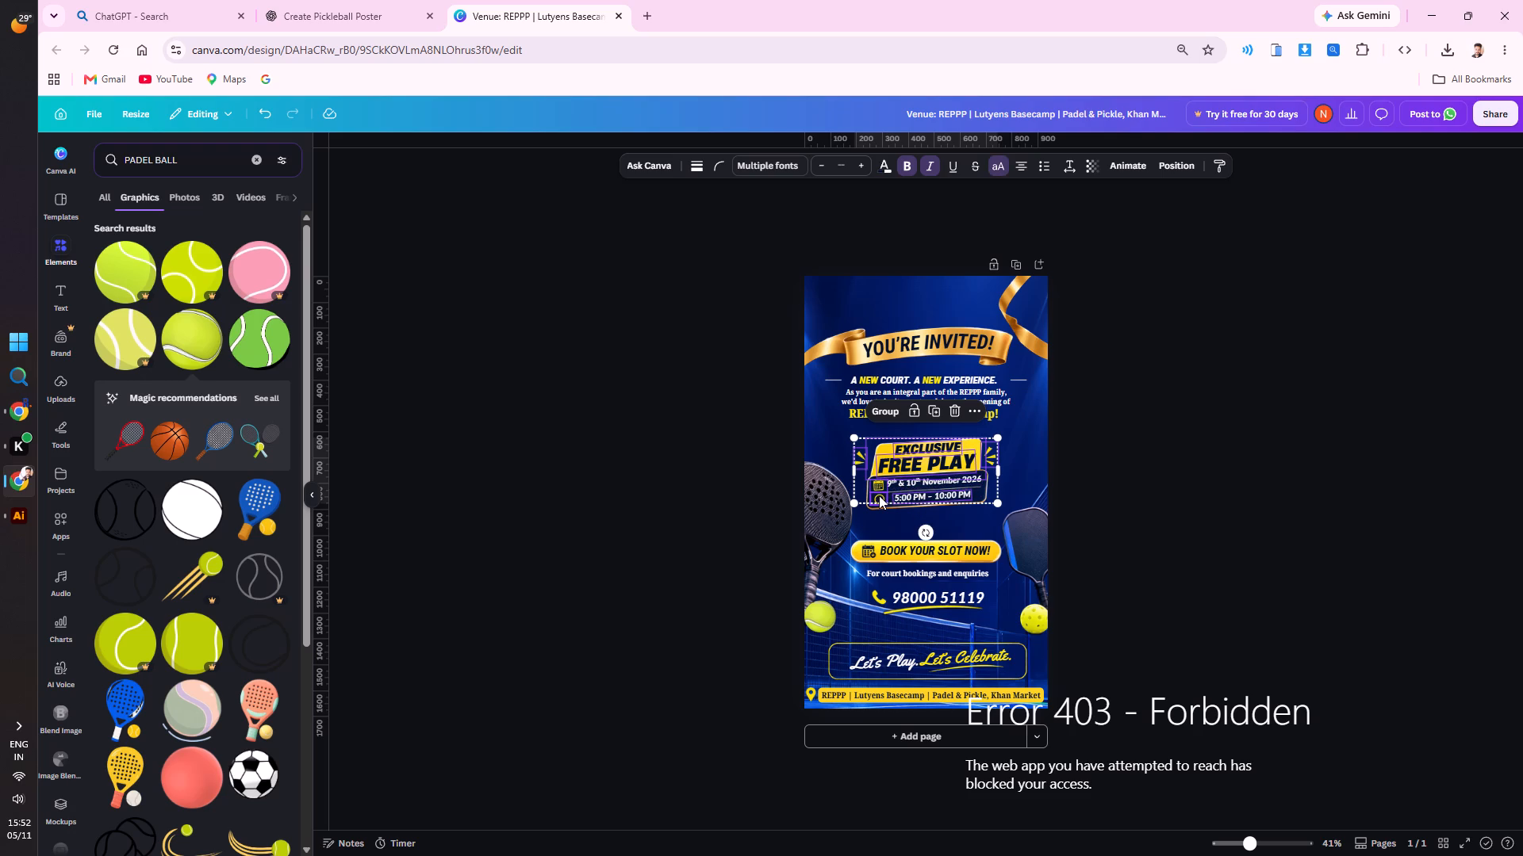
shift+click(983, 500)
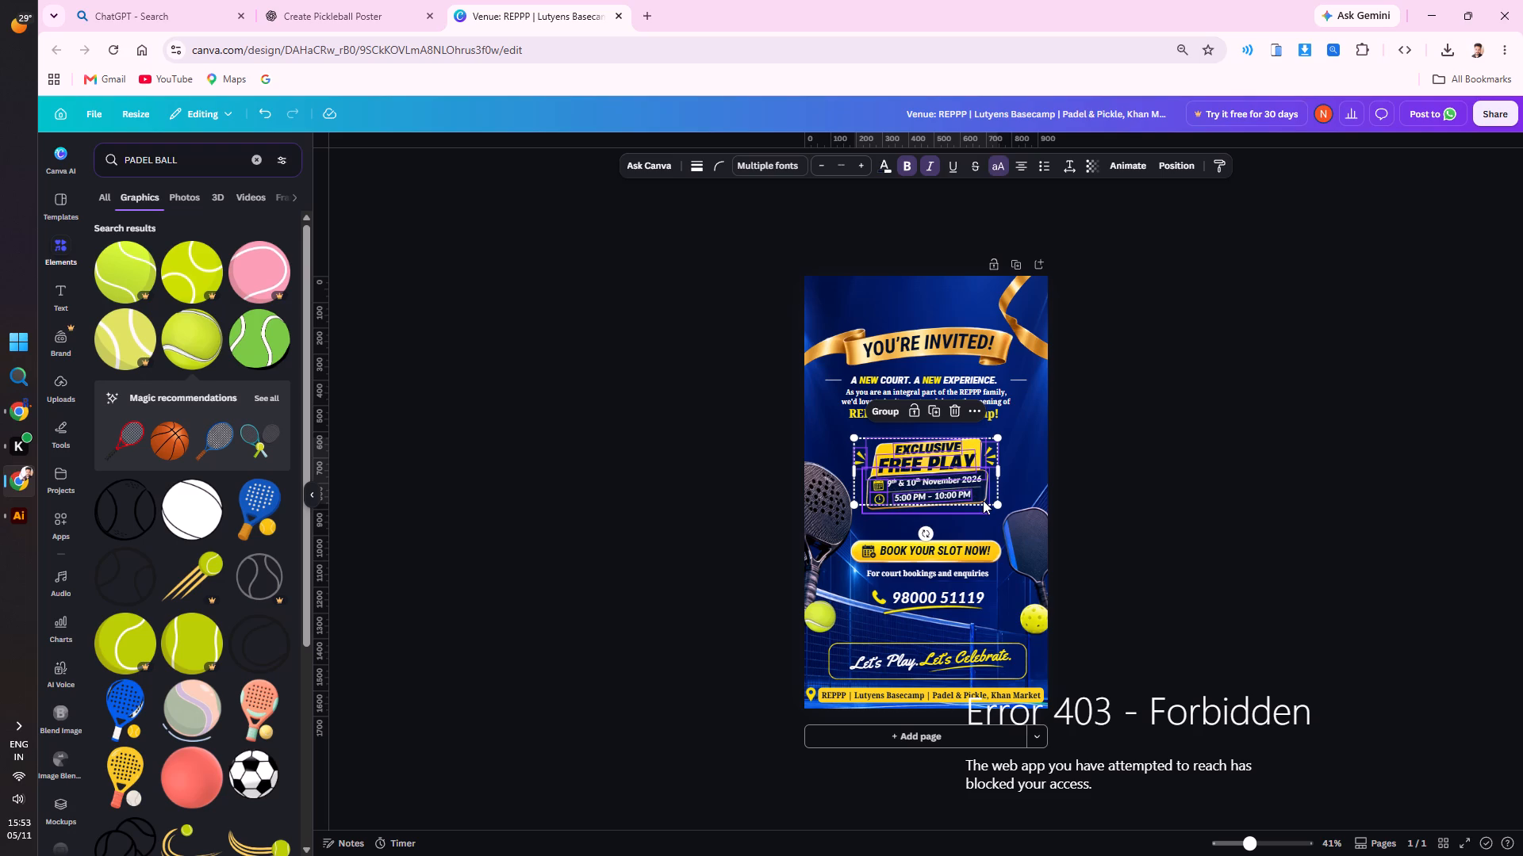
click(877, 409)
click(1119, 438)
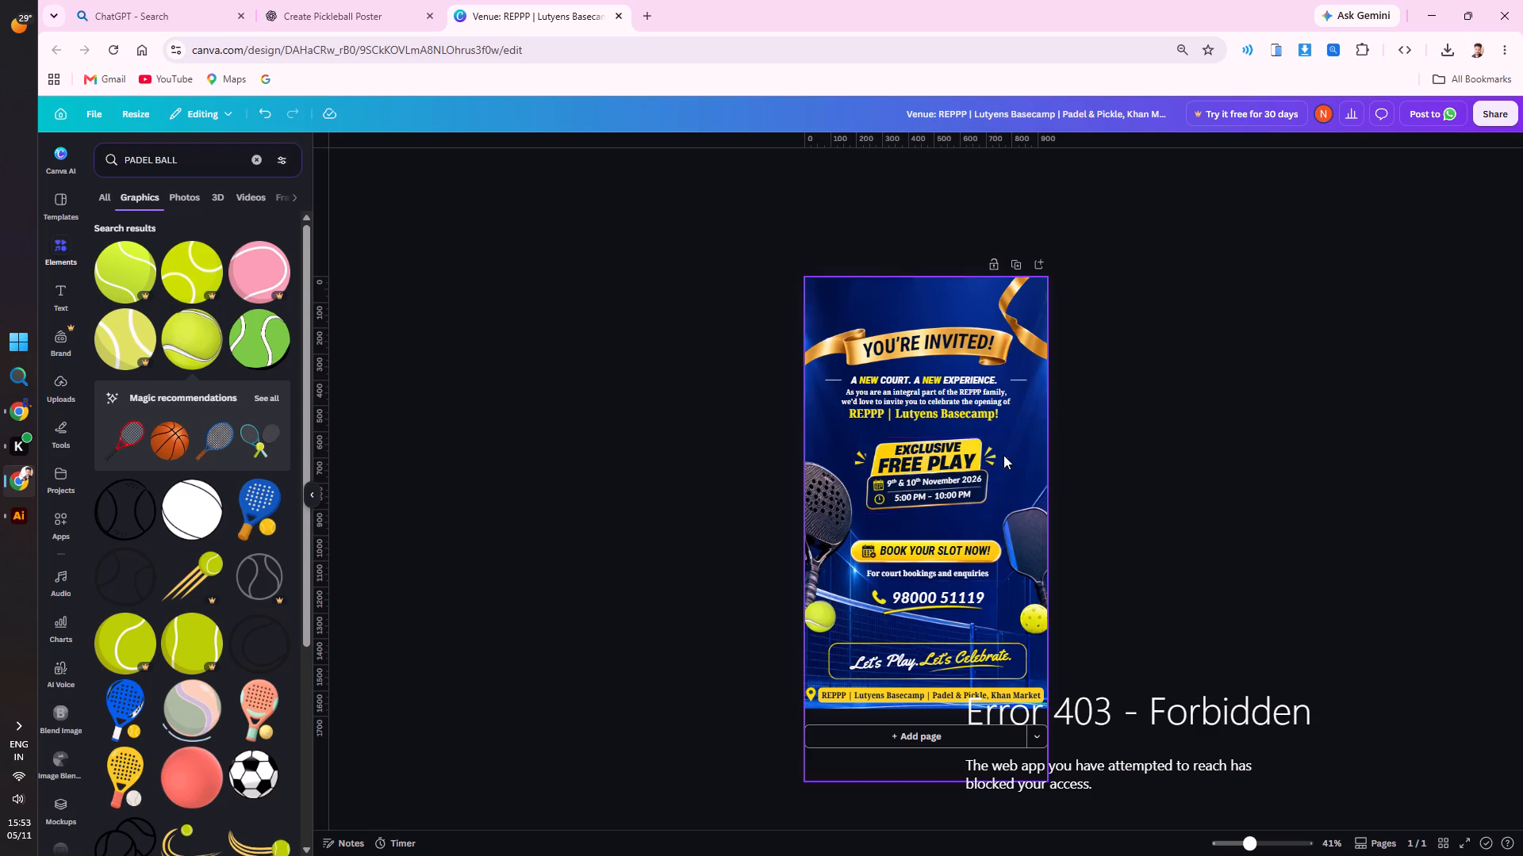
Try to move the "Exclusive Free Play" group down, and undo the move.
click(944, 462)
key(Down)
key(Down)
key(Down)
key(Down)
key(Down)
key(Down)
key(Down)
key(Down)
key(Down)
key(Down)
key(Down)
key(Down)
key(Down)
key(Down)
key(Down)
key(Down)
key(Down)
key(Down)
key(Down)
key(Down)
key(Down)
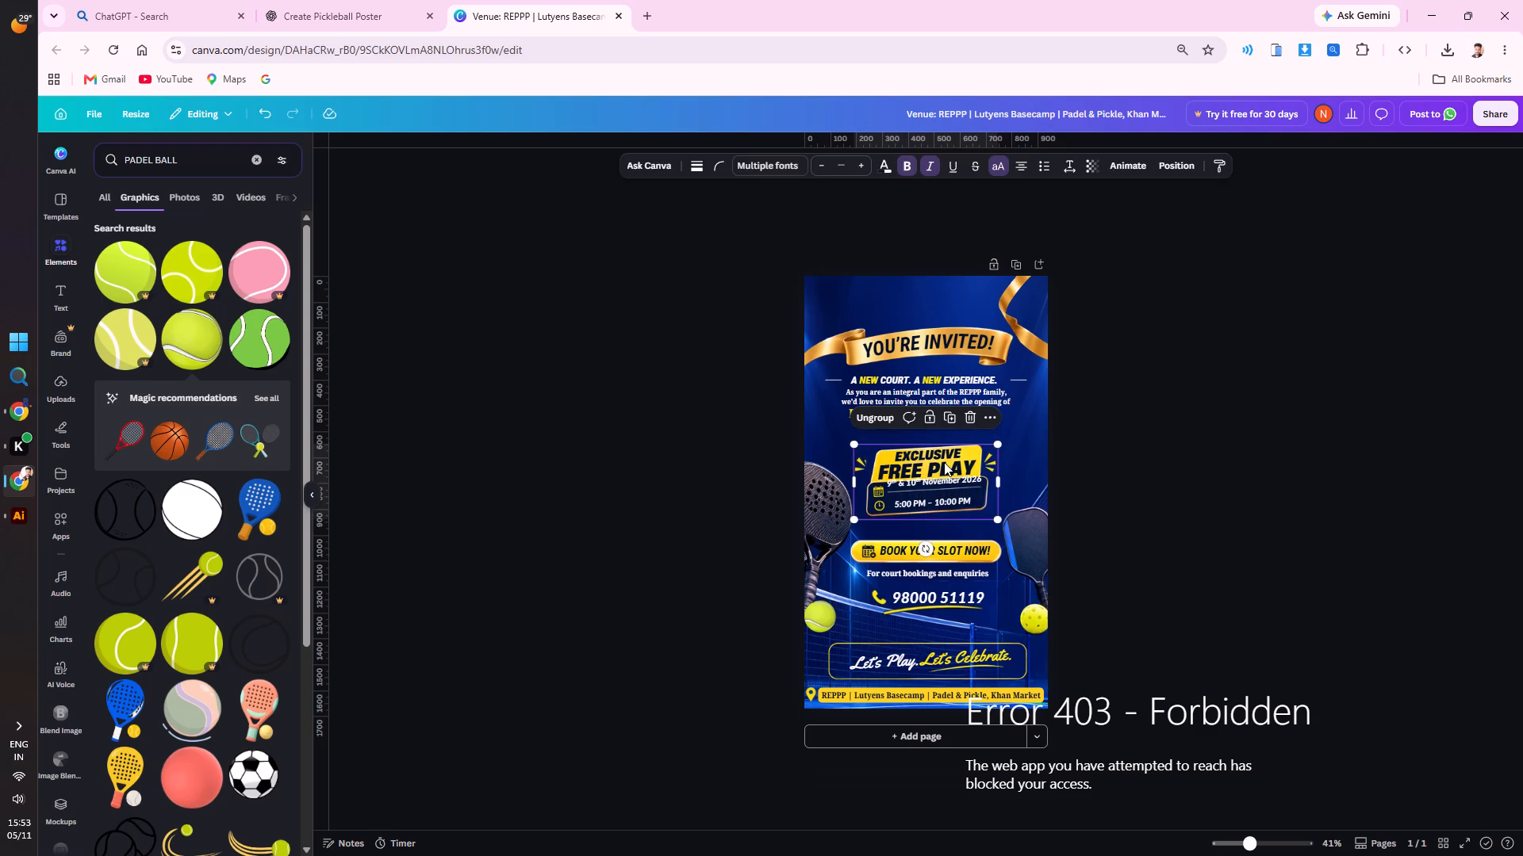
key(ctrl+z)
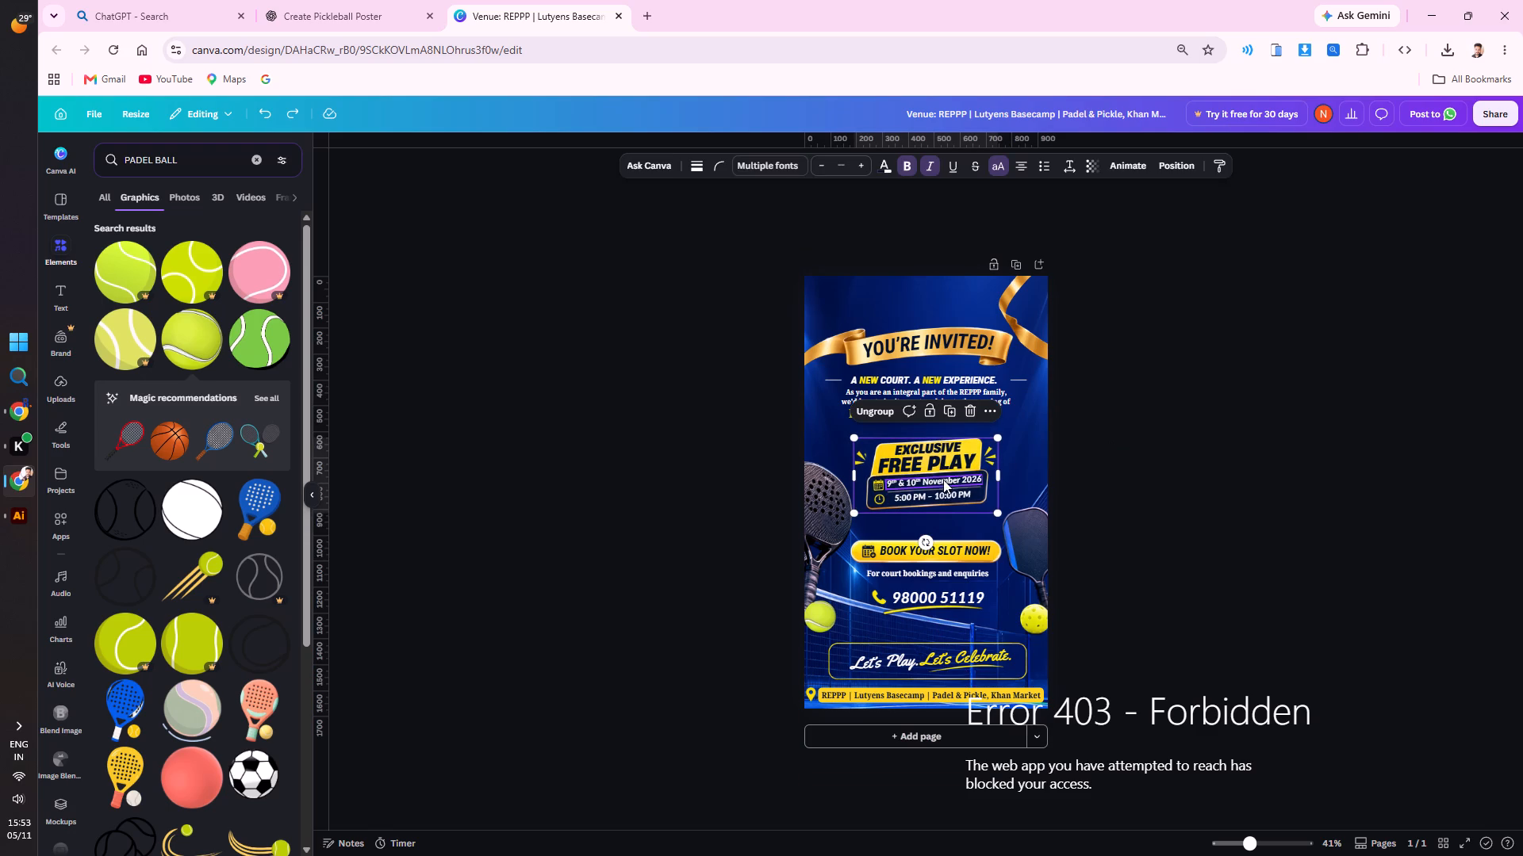
Regroup the "Exclusive Free Play" block with the "9th & 10th November 2026" line included.
shift+click(943, 483)
click(1187, 453)
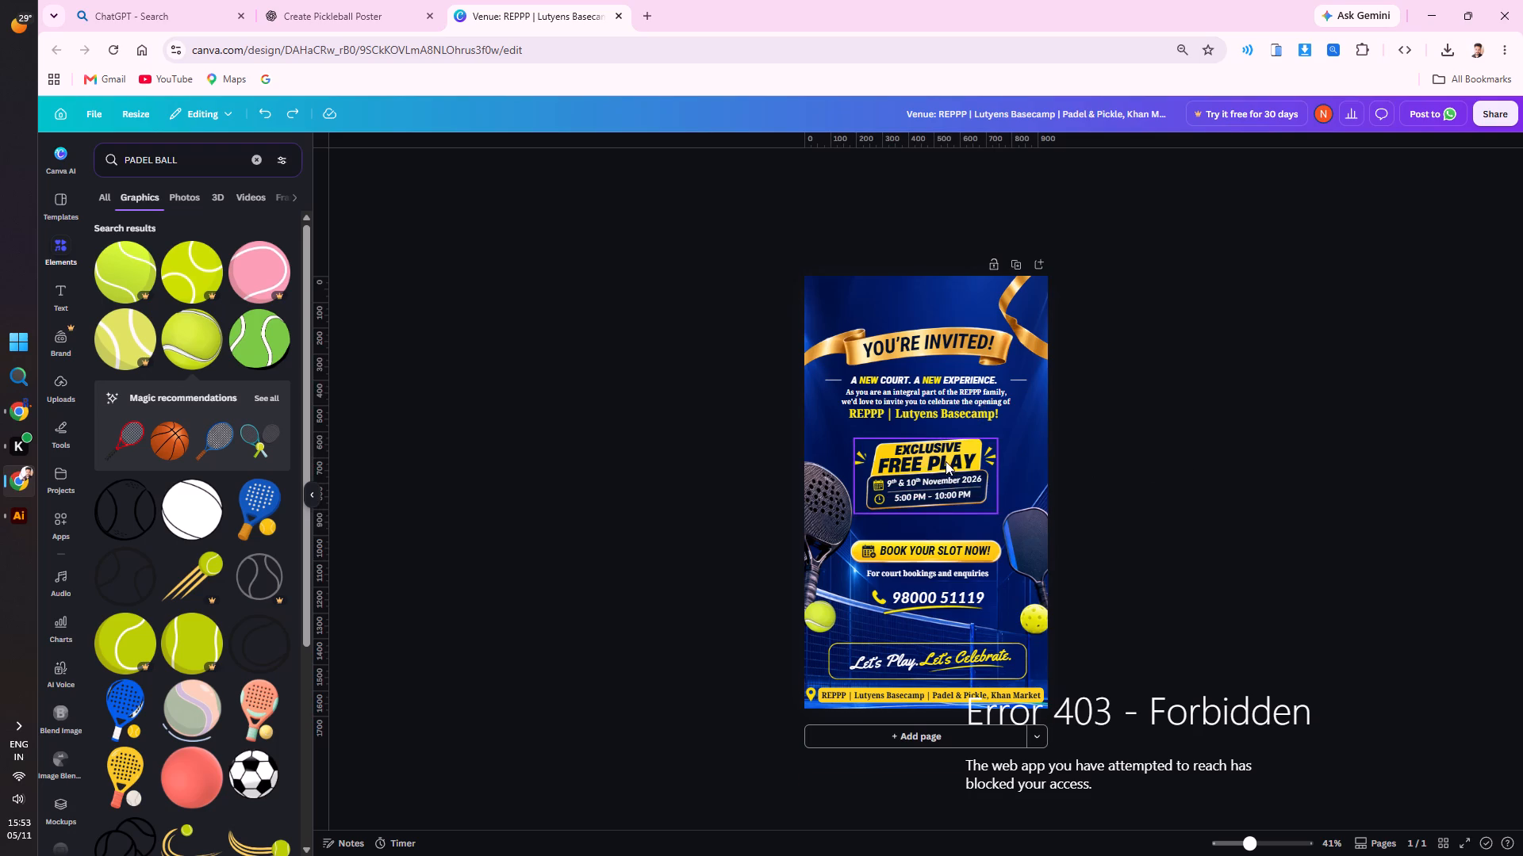
click(946, 458)
shift+click(940, 480)
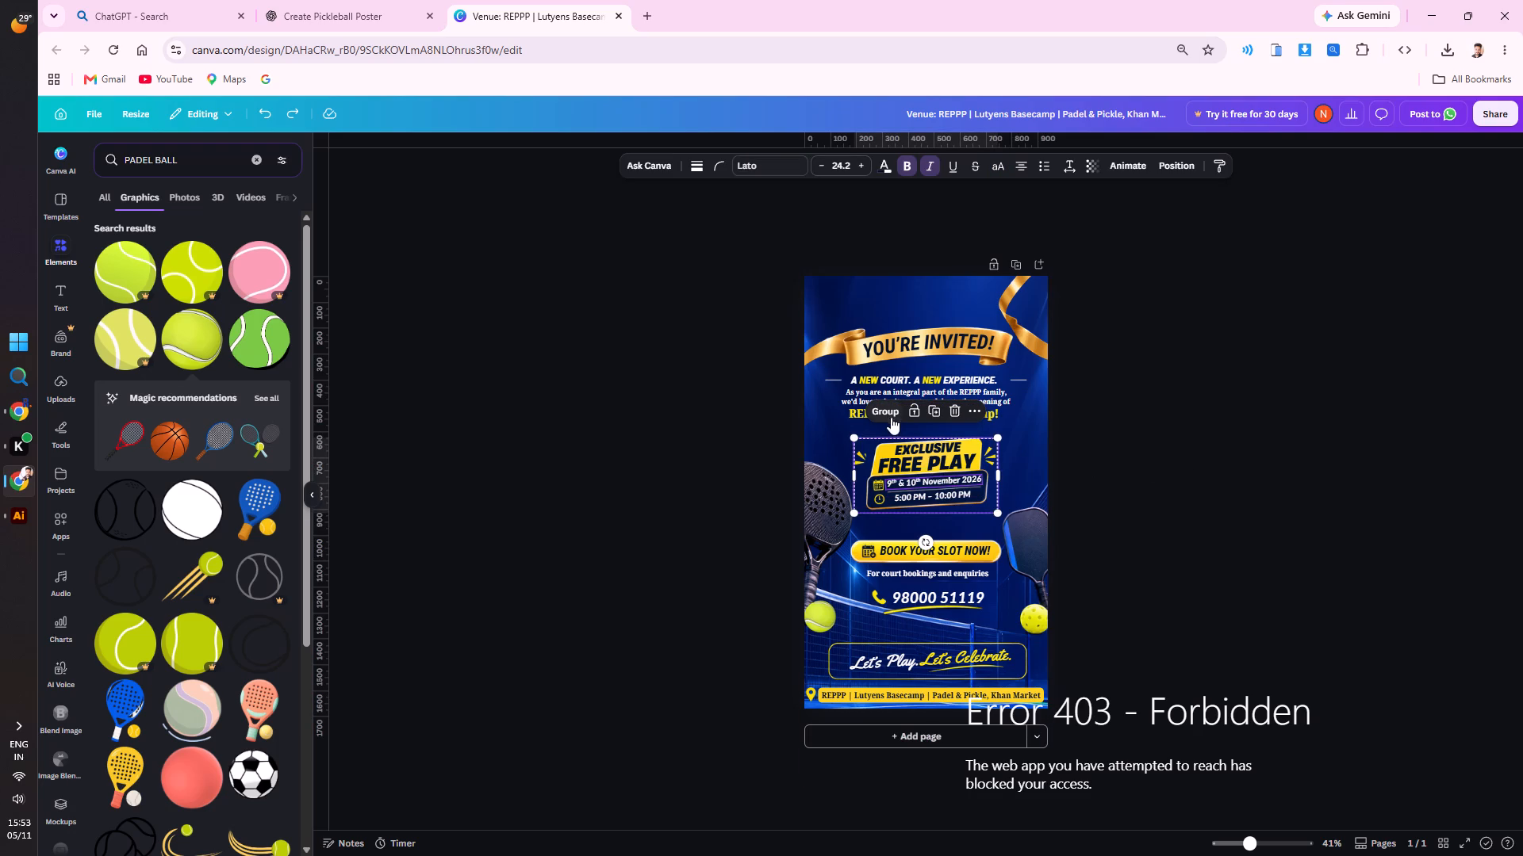
click(884, 408)
click(1325, 449)
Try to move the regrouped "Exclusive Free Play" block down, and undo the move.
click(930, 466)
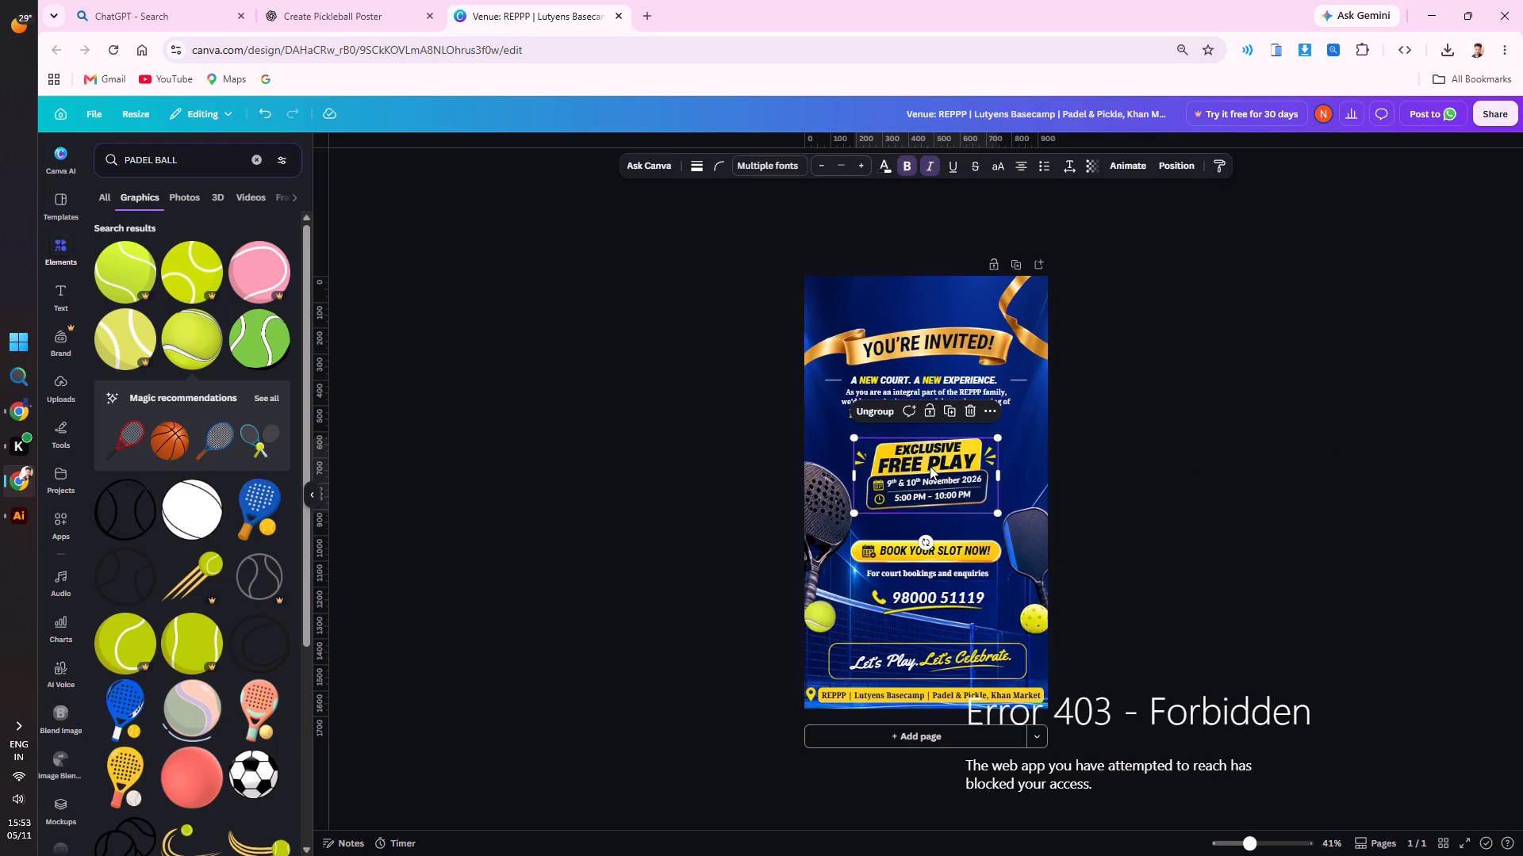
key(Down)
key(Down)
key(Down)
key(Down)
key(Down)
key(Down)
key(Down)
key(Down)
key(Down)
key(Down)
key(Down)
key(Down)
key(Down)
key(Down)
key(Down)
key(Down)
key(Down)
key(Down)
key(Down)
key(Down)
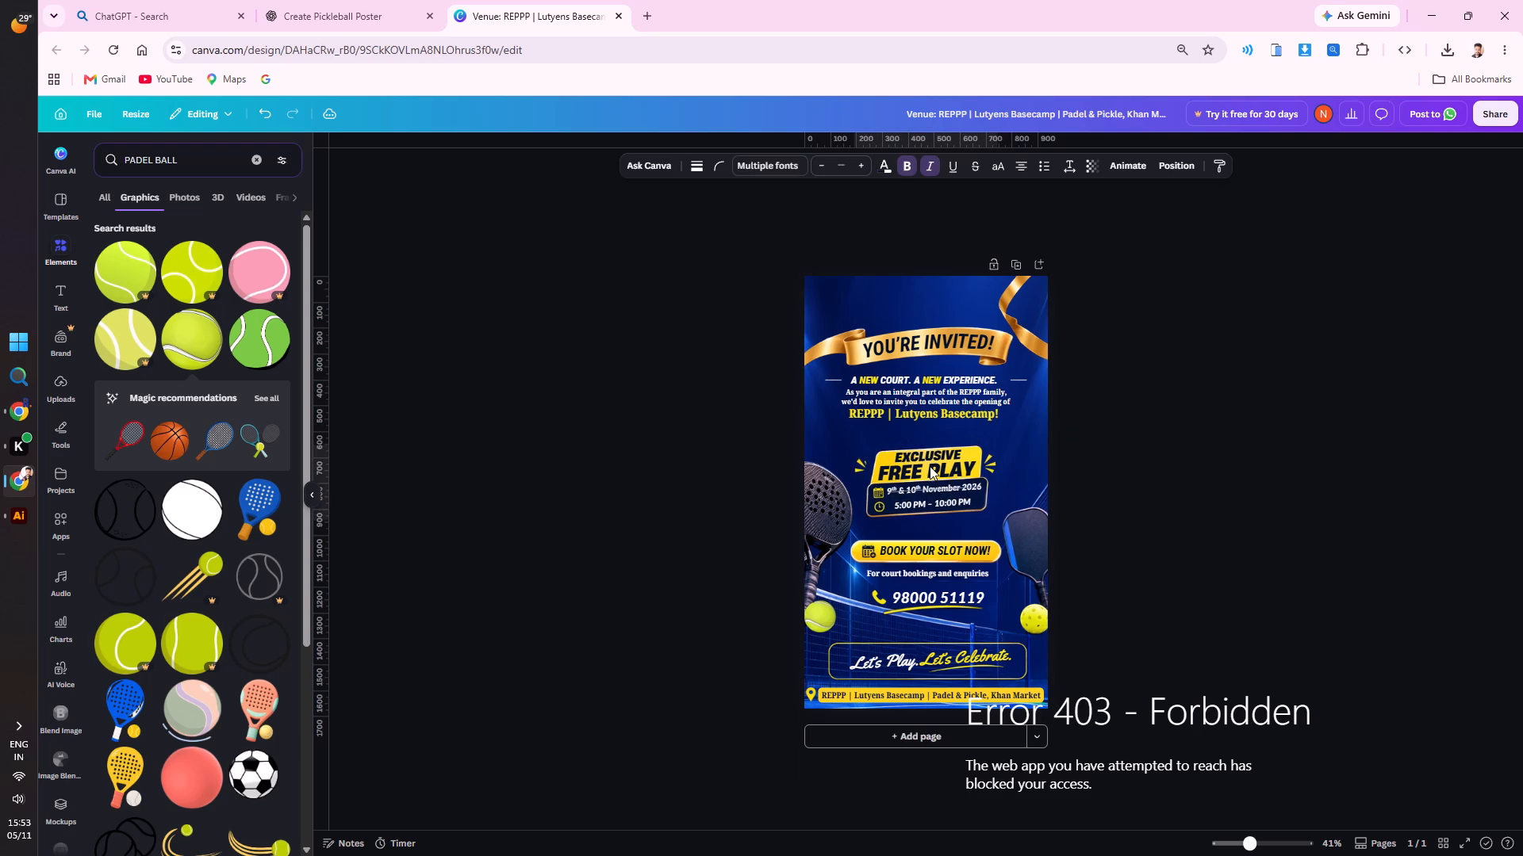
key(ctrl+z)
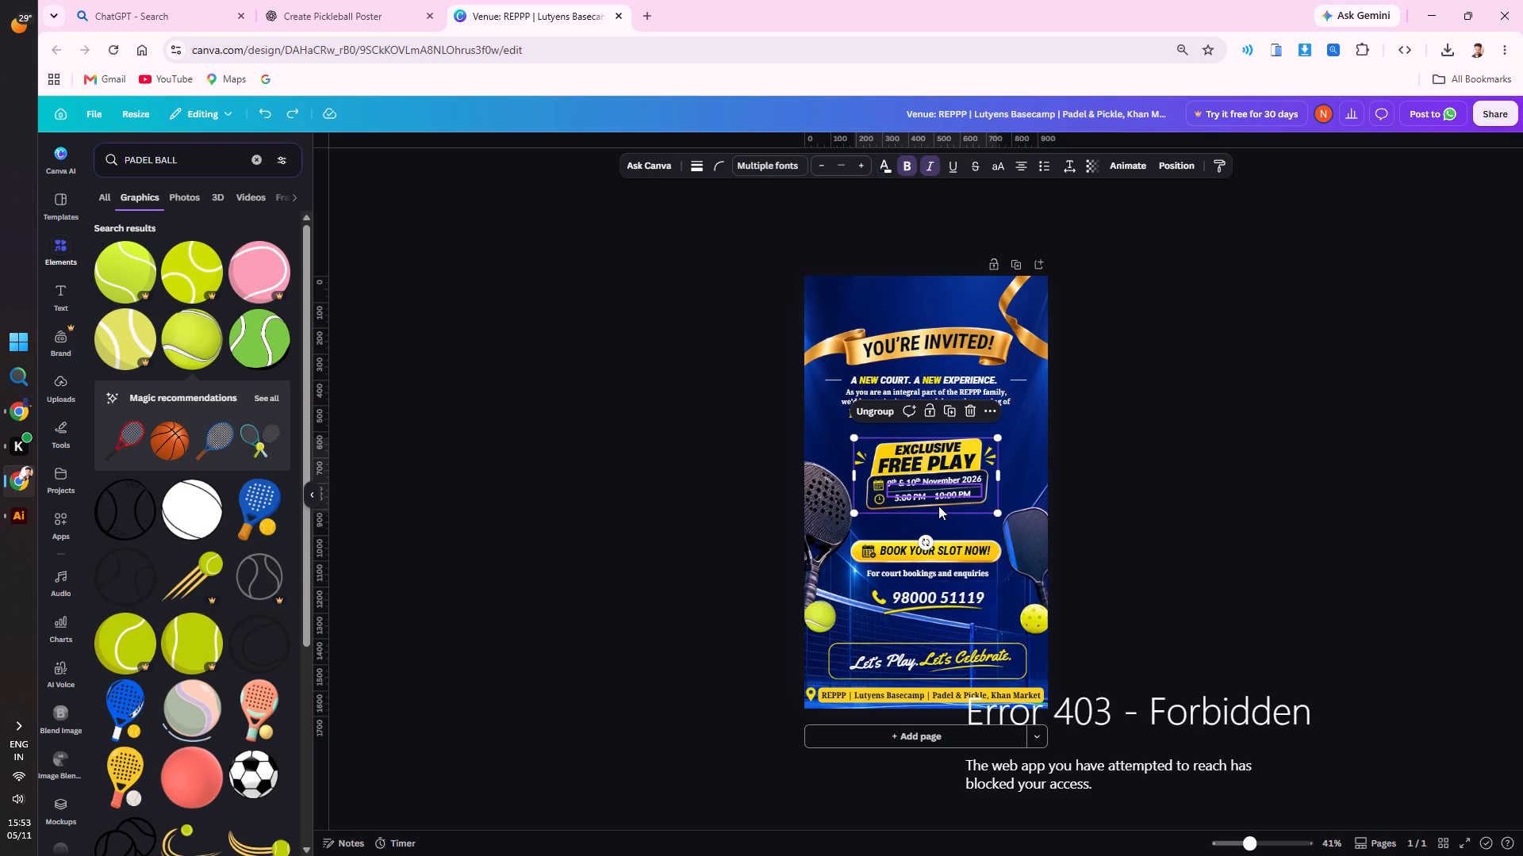
Regroup the "Exclusive Free Play" block with the "5:00 PM – 10:00 PM" line included.
shift+click(931, 491)
click(891, 406)
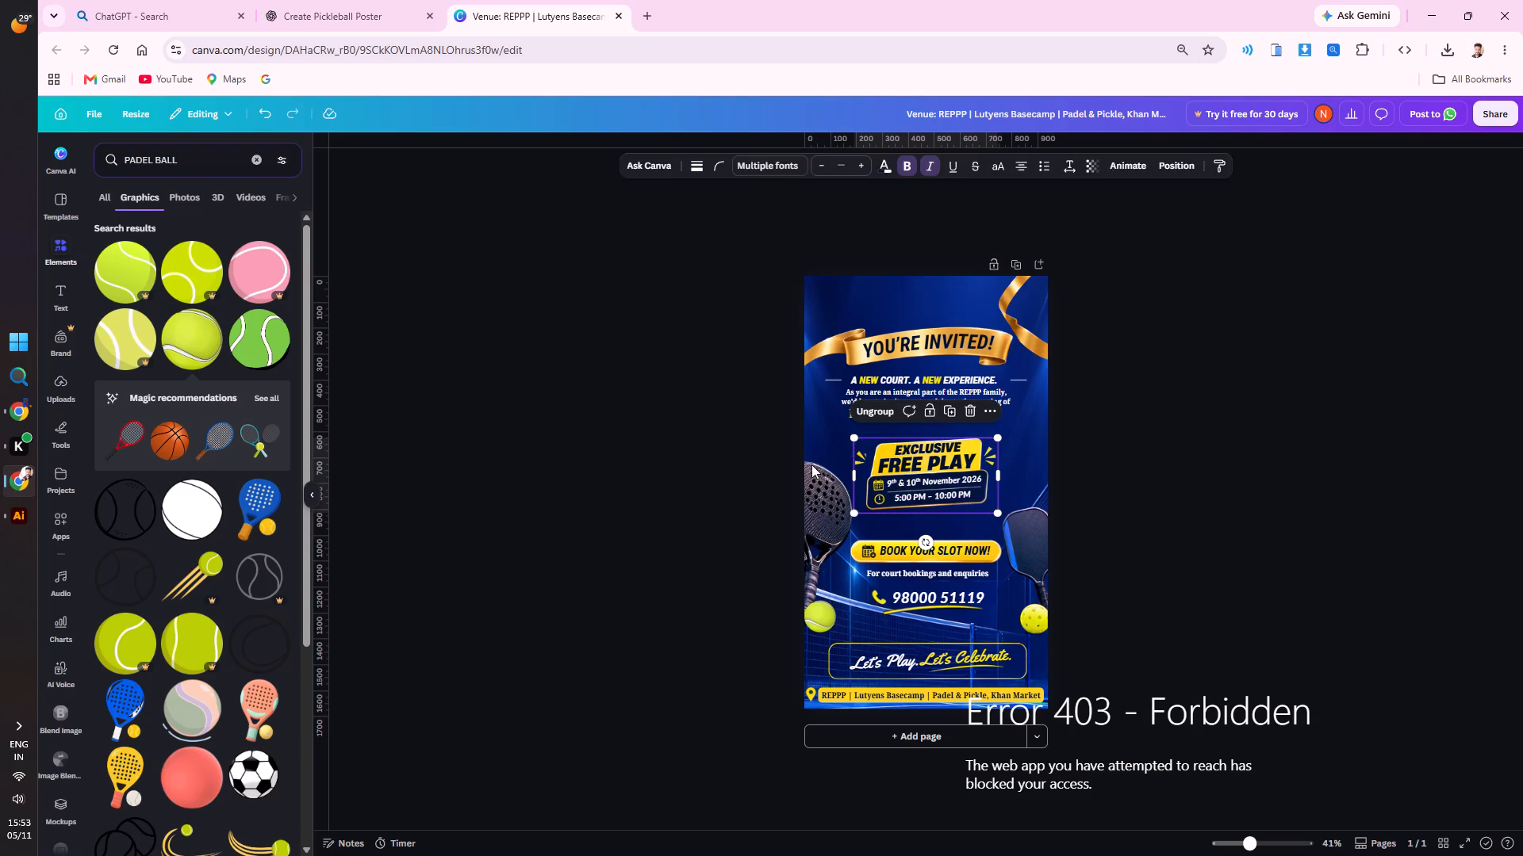
click(686, 480)
Move the complete "Exclusive Free Play" group slightly down, closer to the "Book Your Slot Now!" button.
click(972, 487)
key(Down)
key(Down)
key(Down)
key(Down)
key(Down)
key(Down)
key(Down)
key(Down)
key(Down)
key(Down)
key(Down)
key(Down)
key(Down)
key(Down)
key(Down)
key(Down)
key(Down)
key(Down)
key(Down)
key(Down)
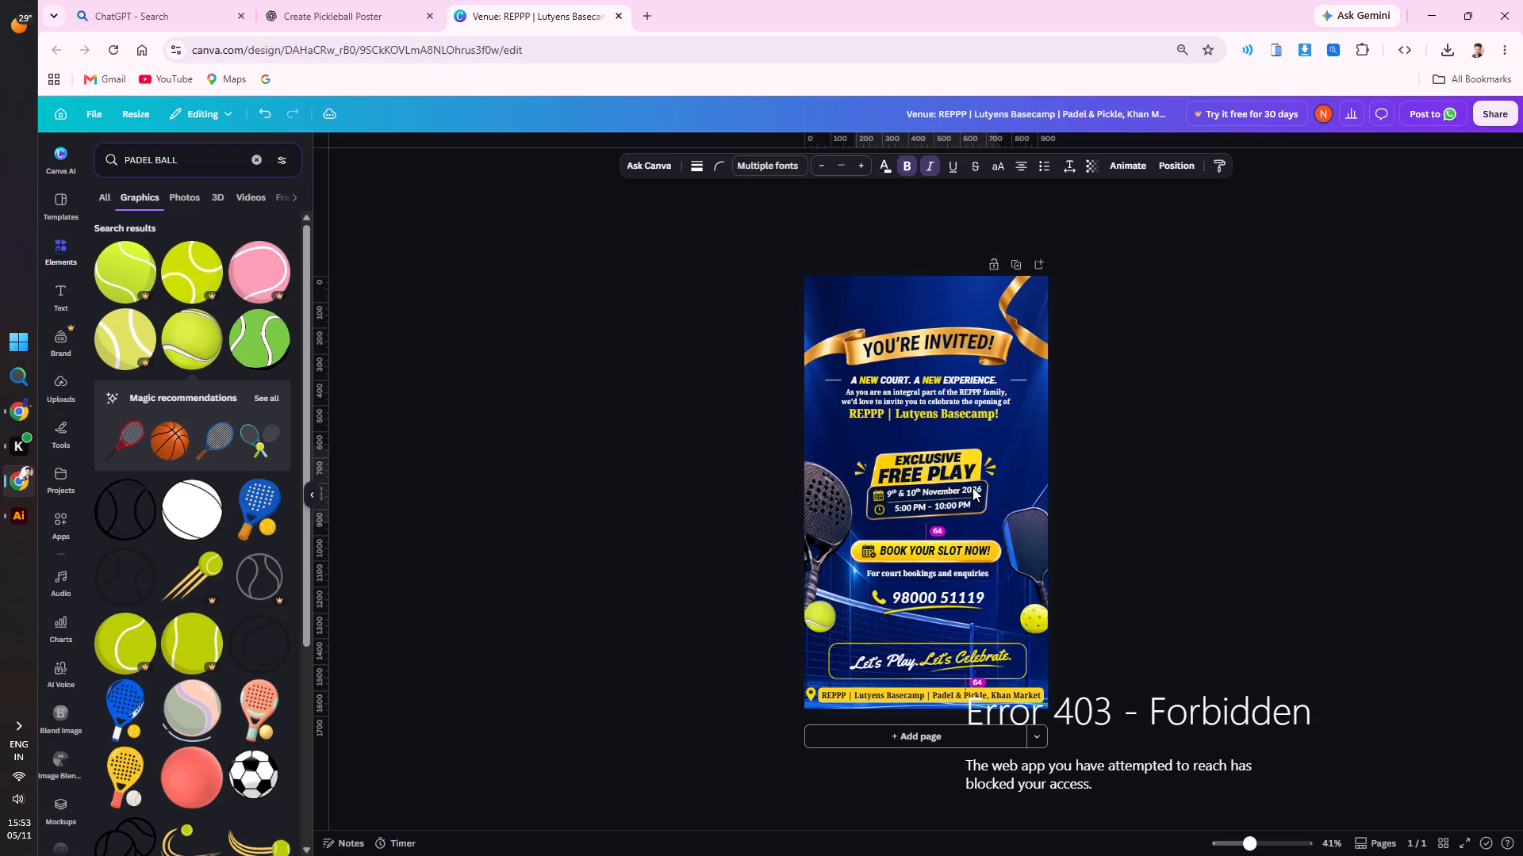
click(1191, 464)
scroll(1170, 460, down, 2)
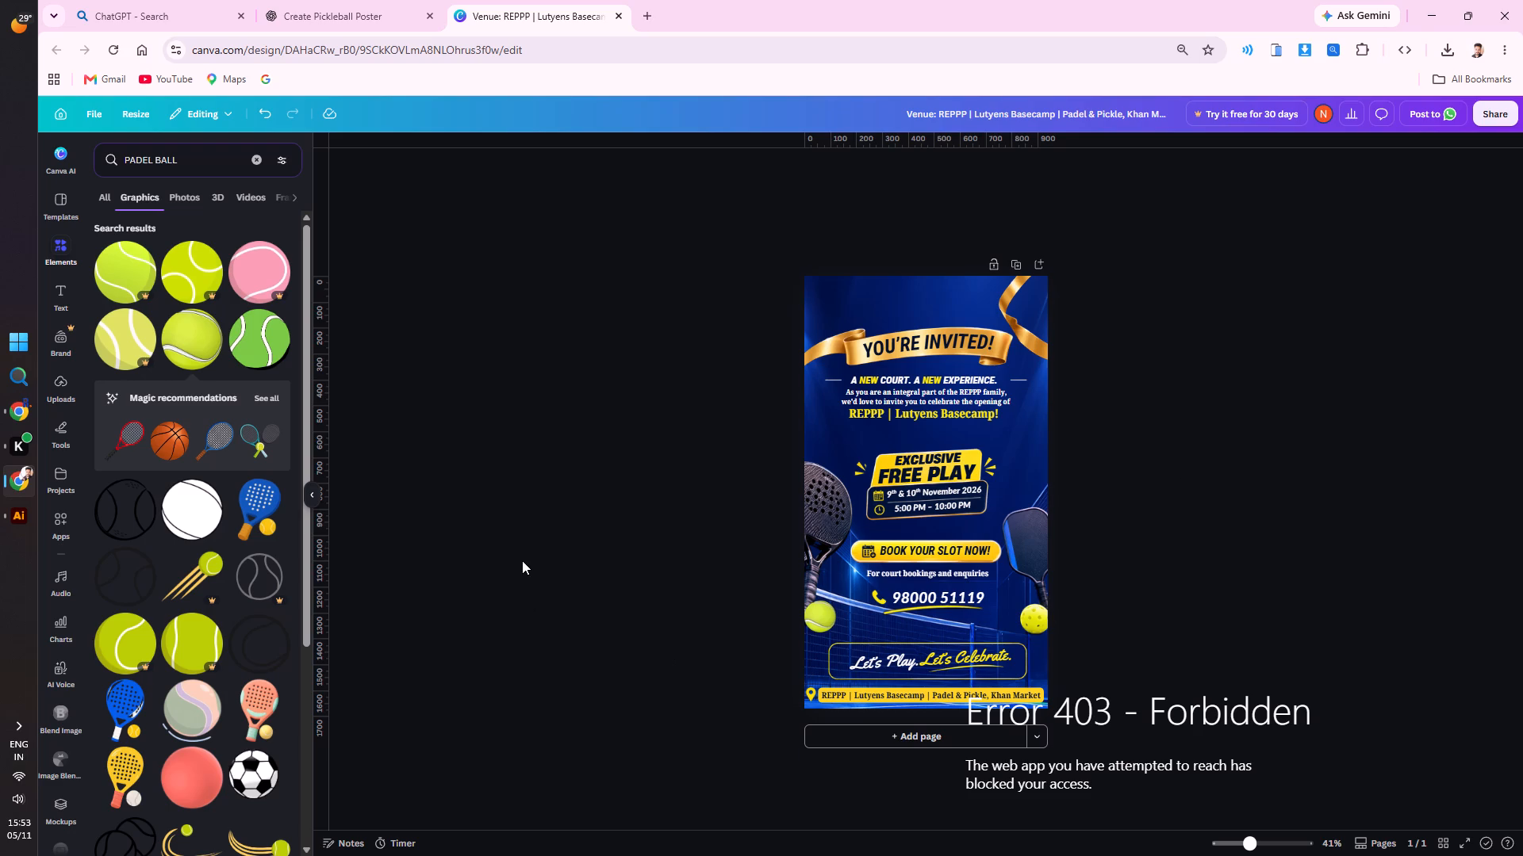
Move the "A New Court. A New Experience." heading, its side lines, the invitation paragraph and "REPPP | Lutyens Basecamp!" slightly down together.
click(888, 381)
shift+click(834, 380)
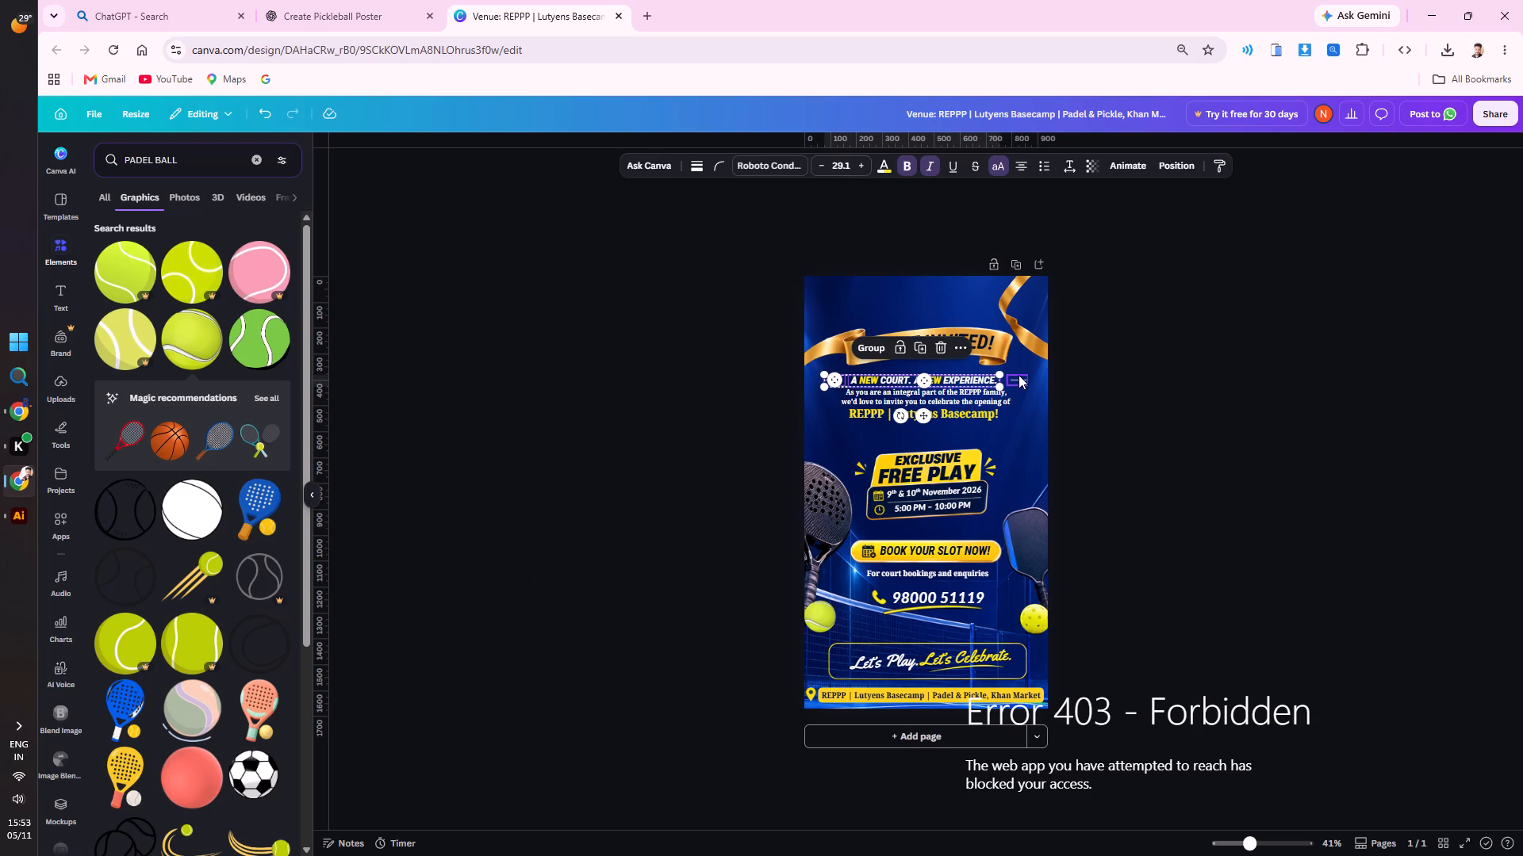
shift+click(1019, 375)
shift+click(936, 393)
shift+click(938, 417)
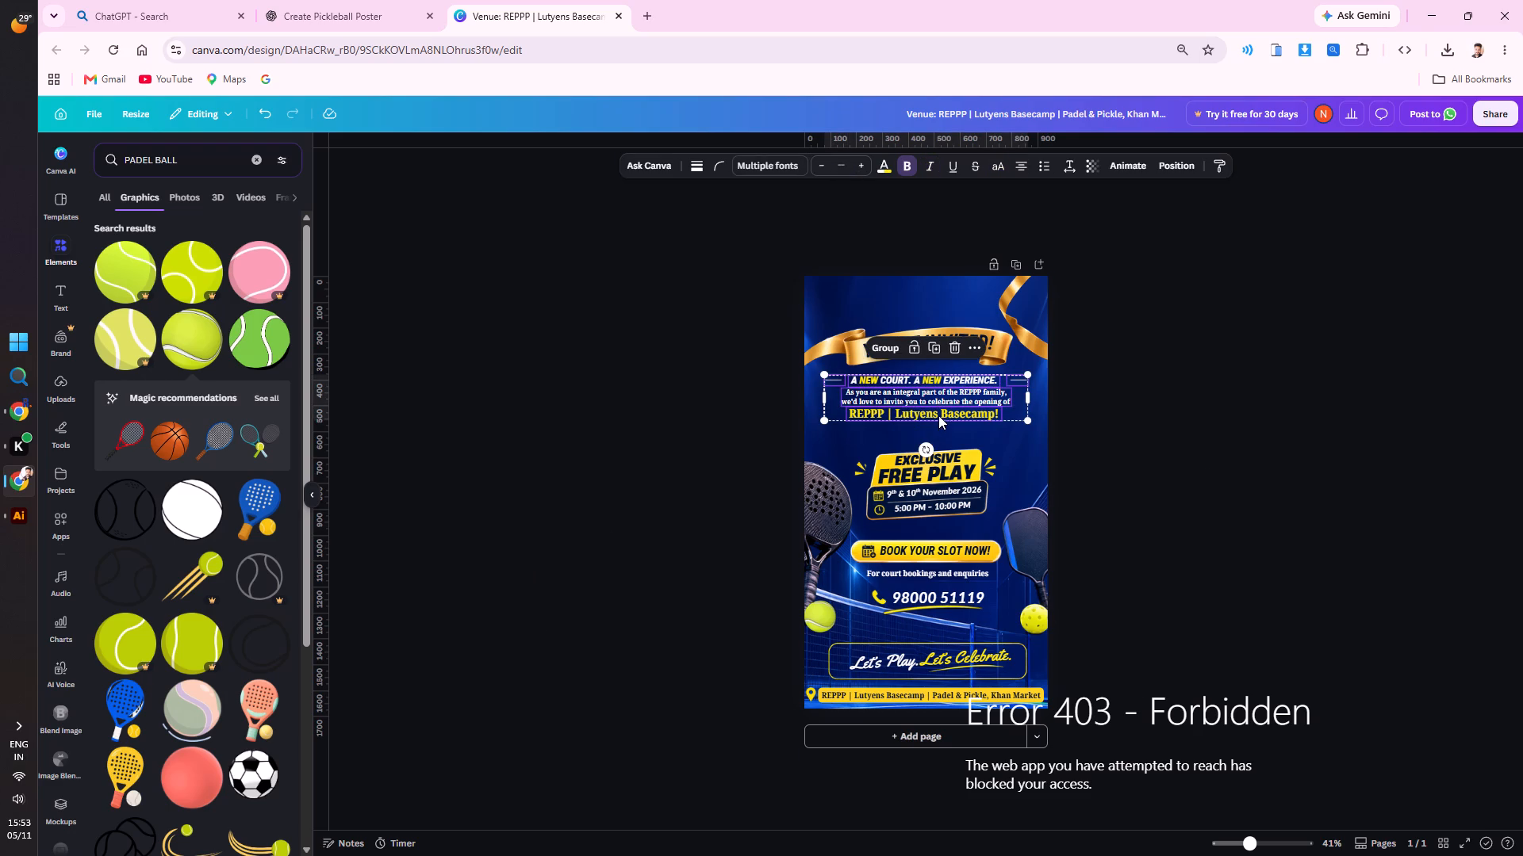
key(Down)
key(Down)
key(Down)
key(Down)
key(Down)
key(Down)
key(Down)
key(Down)
key(Down)
key(Down)
key(Down)
key(Down)
key(Down)
key(Down)
key(Down)
key(Down)
key(Down)
key(Down)
key(Down)
key(Down)
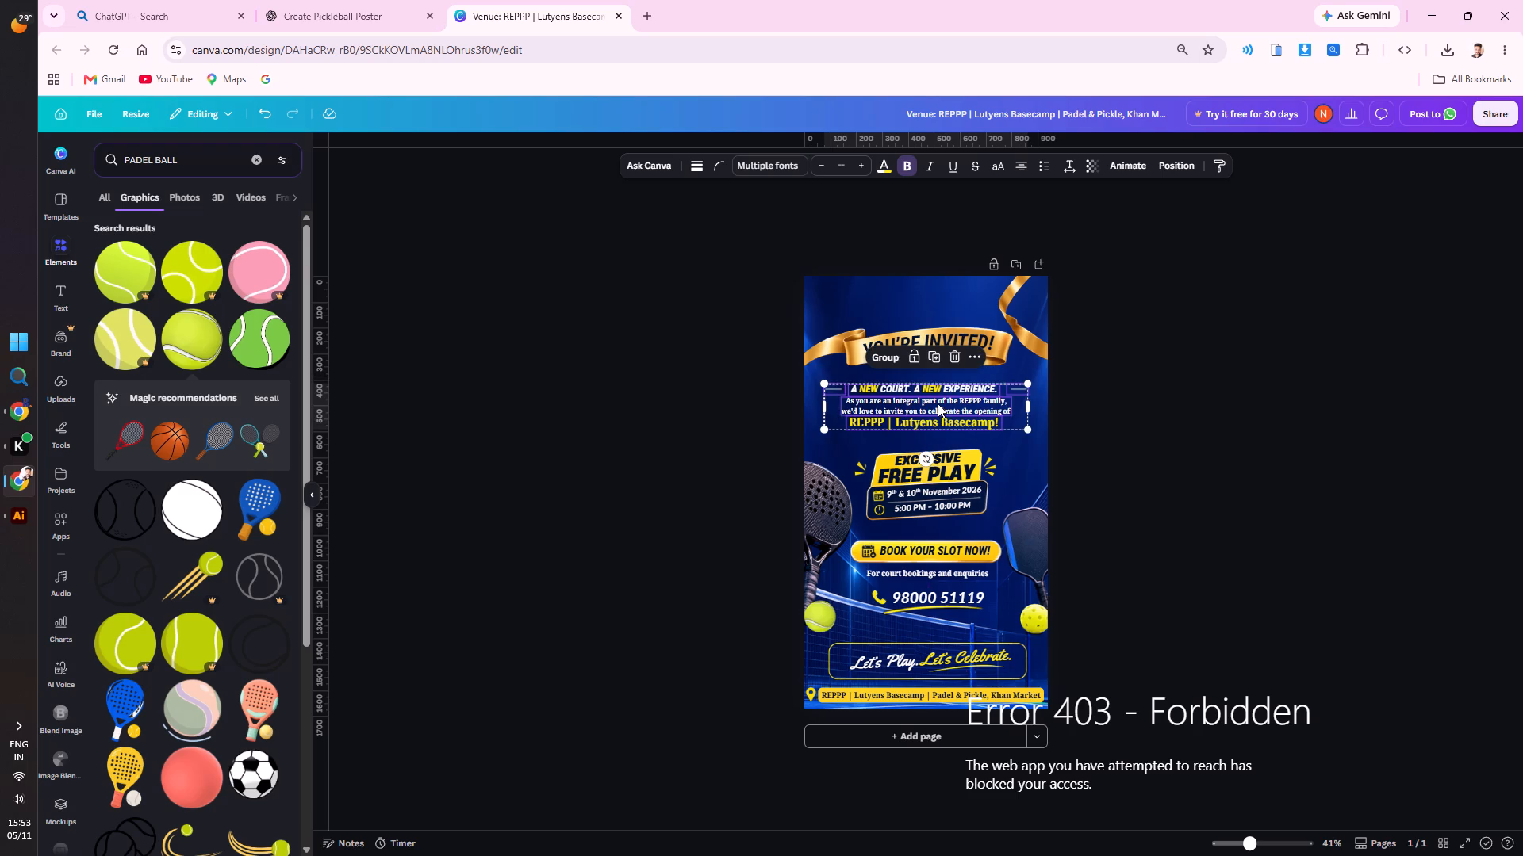
click(1167, 449)
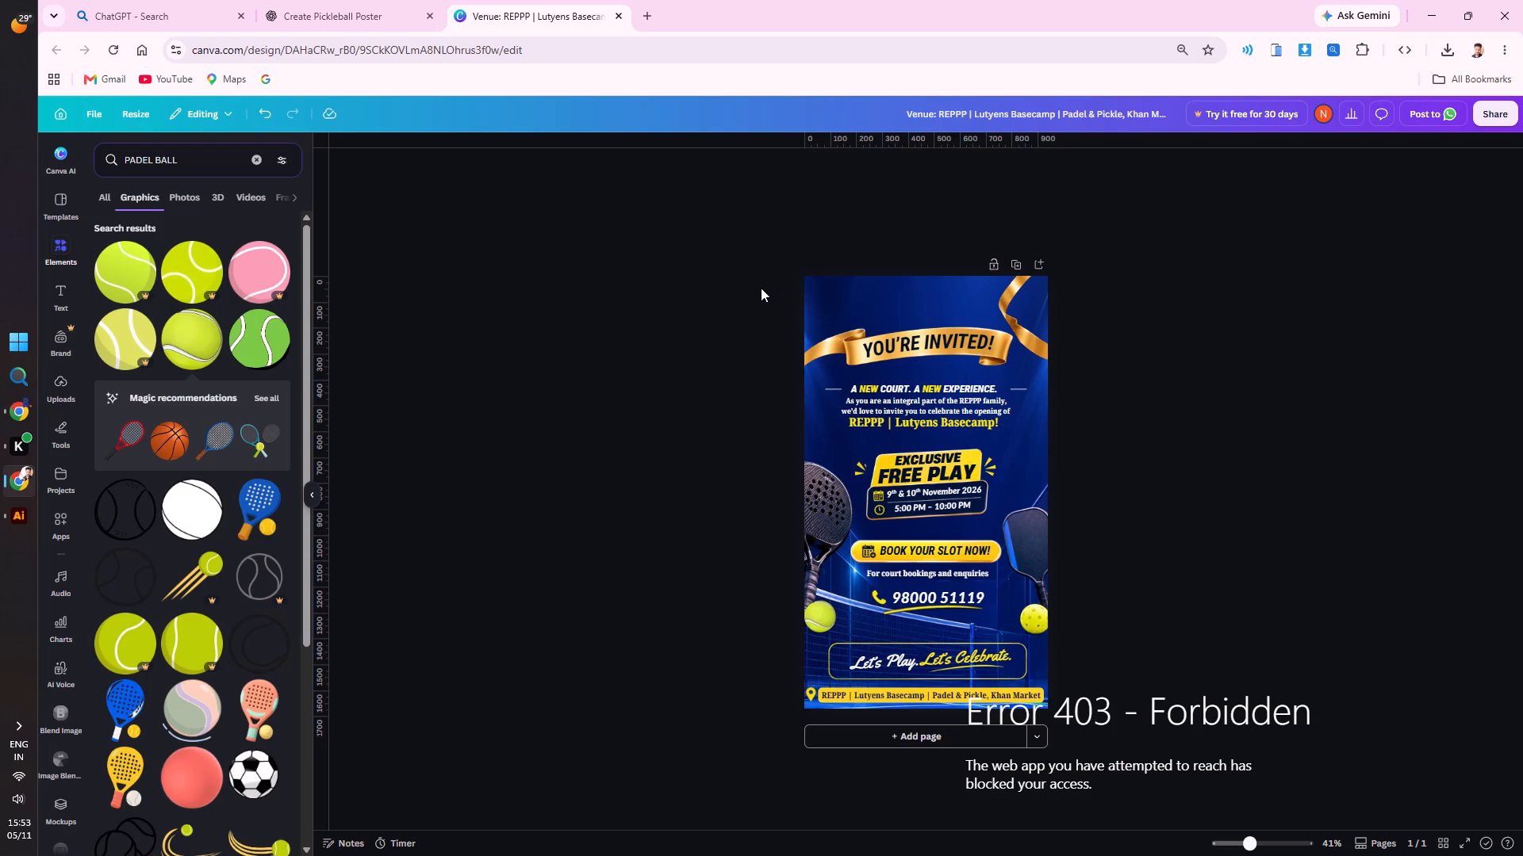
Shorten the blue background image so its lower edge meets the bottom of the page.
click(855, 302)
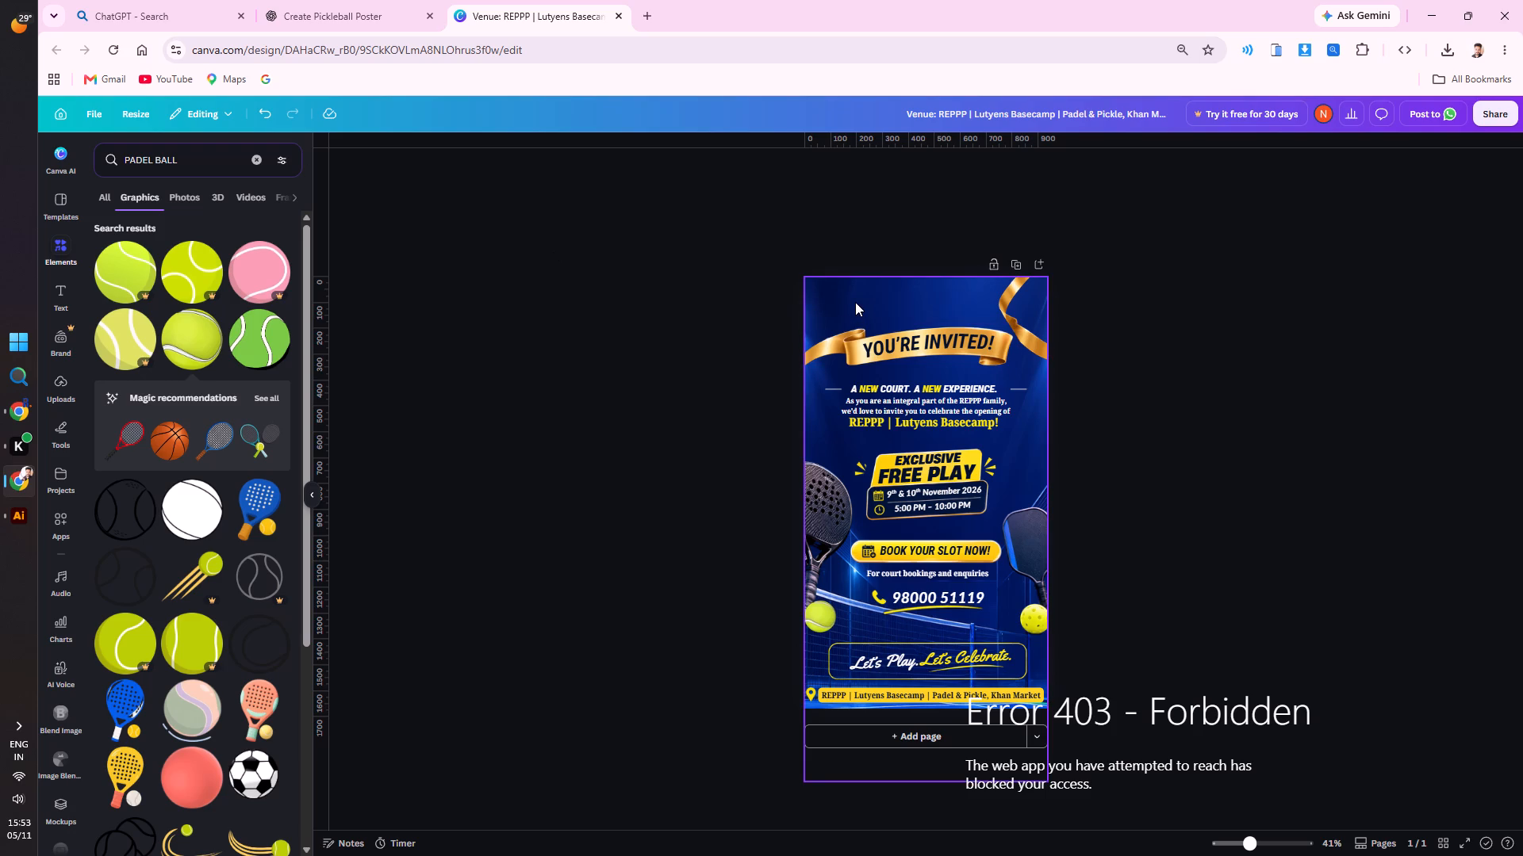
drag(927, 782, 928, 710)
click(640, 545)
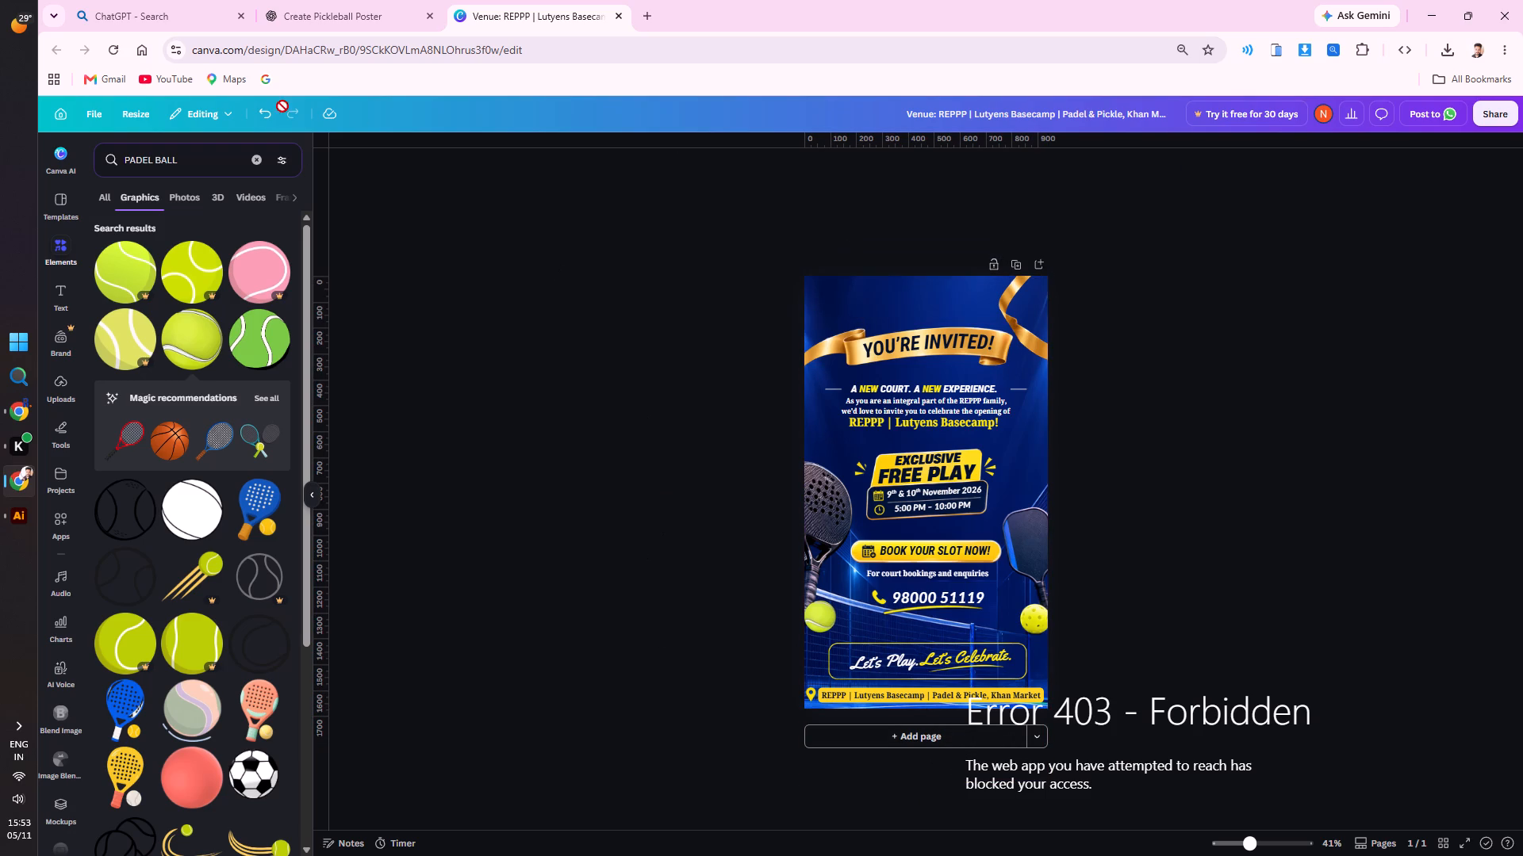
Download the finished invitation design as a JPG.
click(97, 116)
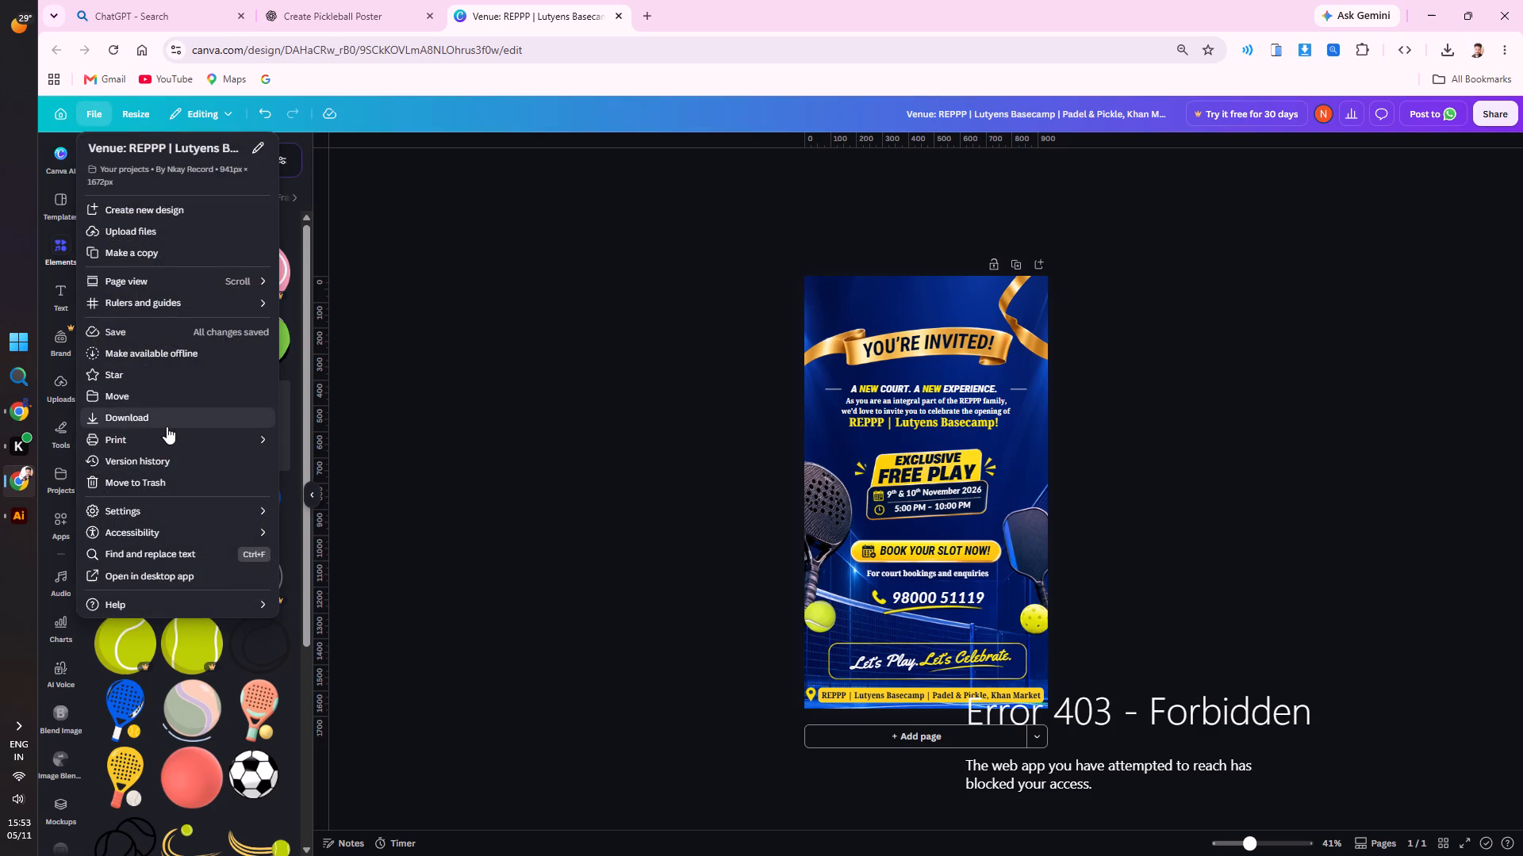
click(167, 426)
click(1427, 363)
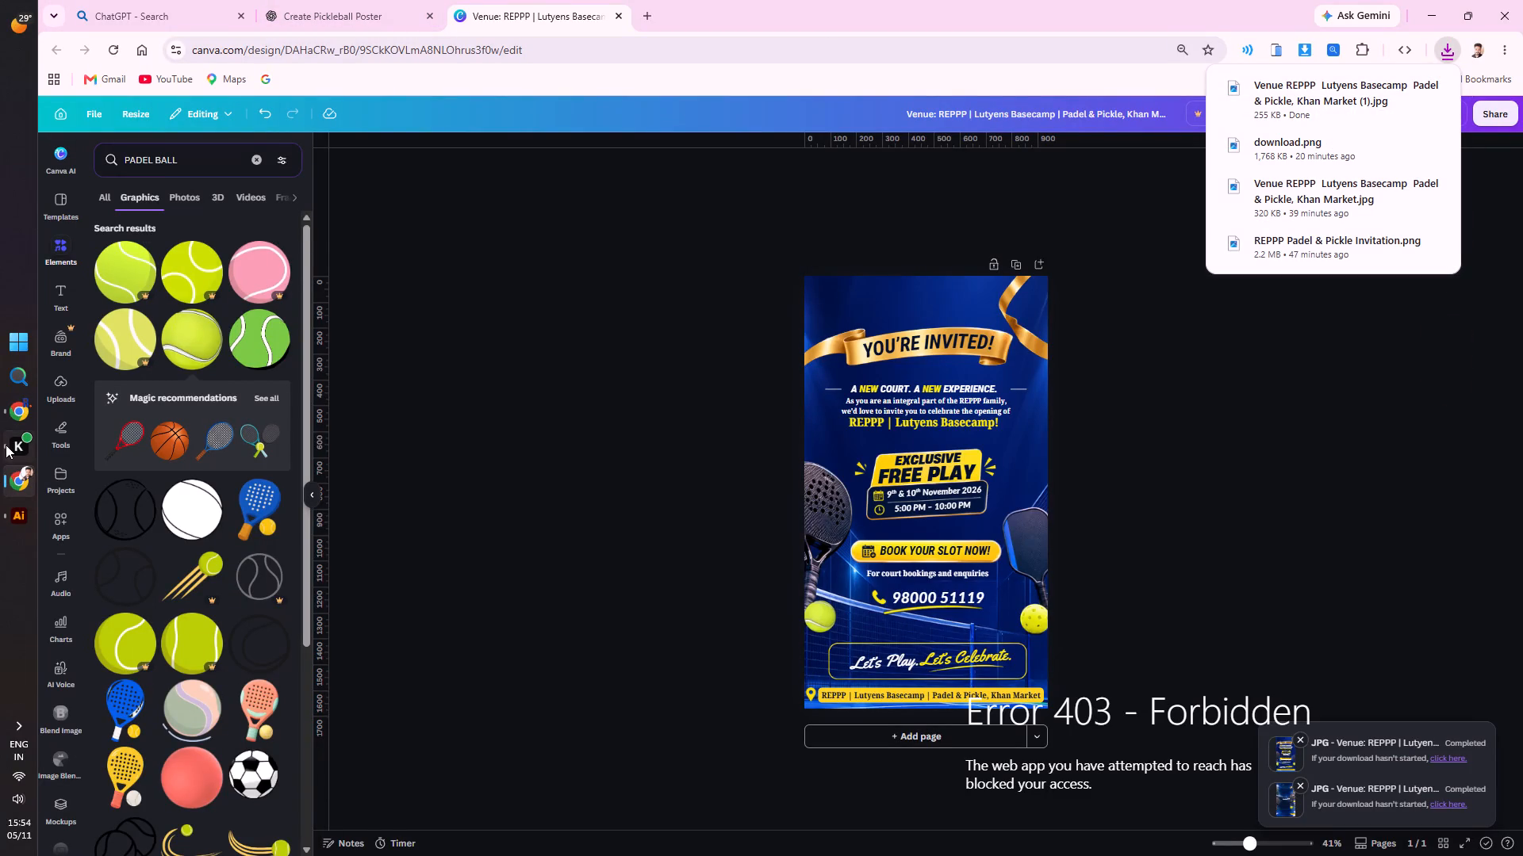
Switch to Illustrator and open the newly downloaded "Venue REPPP Lutyens Basecamp Padel & Pickle, Khan Market (1)" JPG from Downloads.
click(12, 513)
click(121, 8)
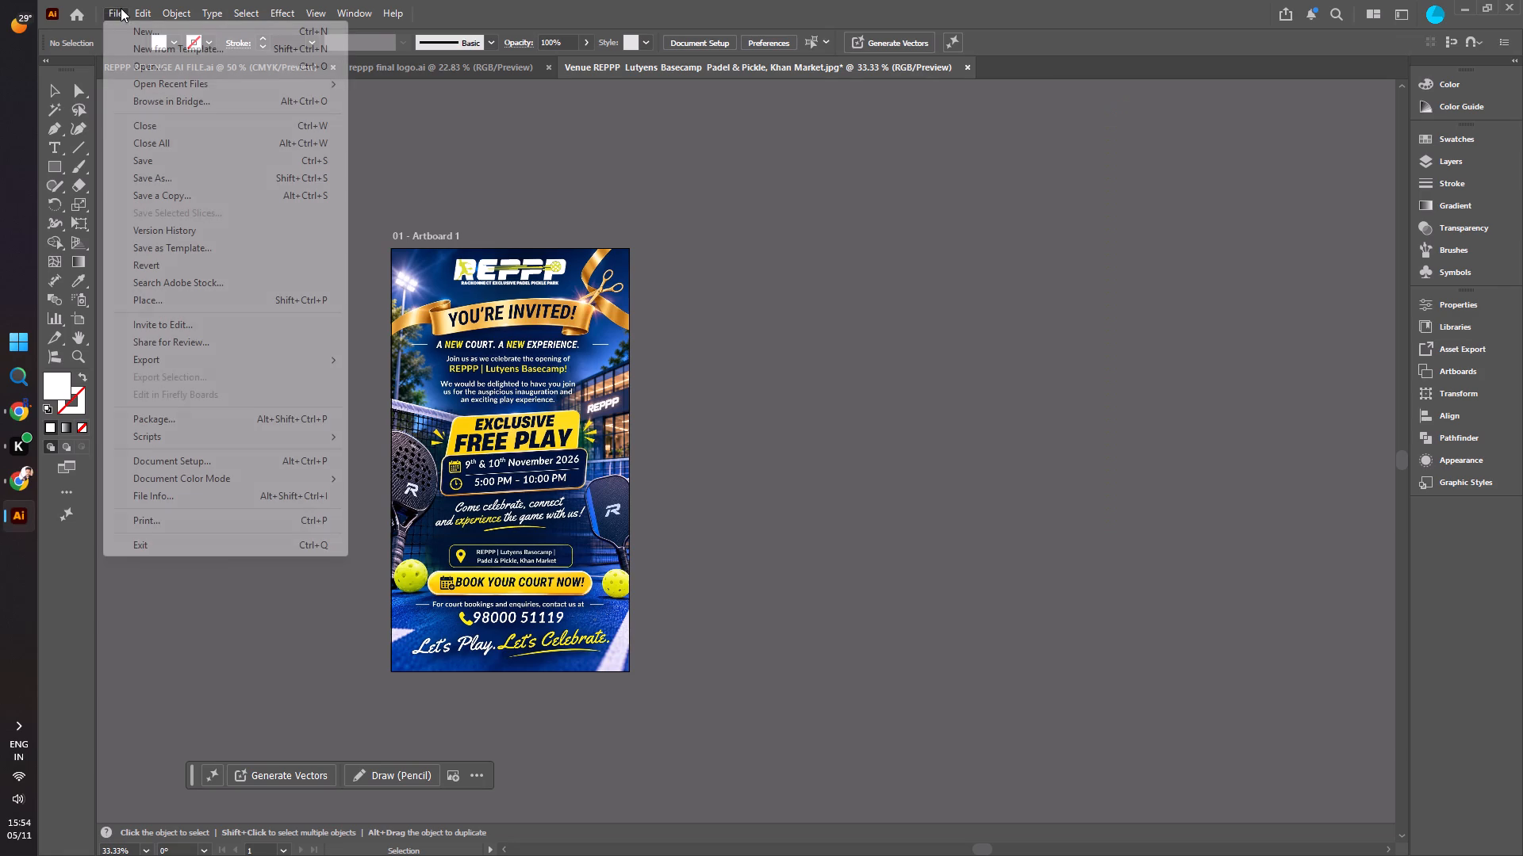
click(155, 68)
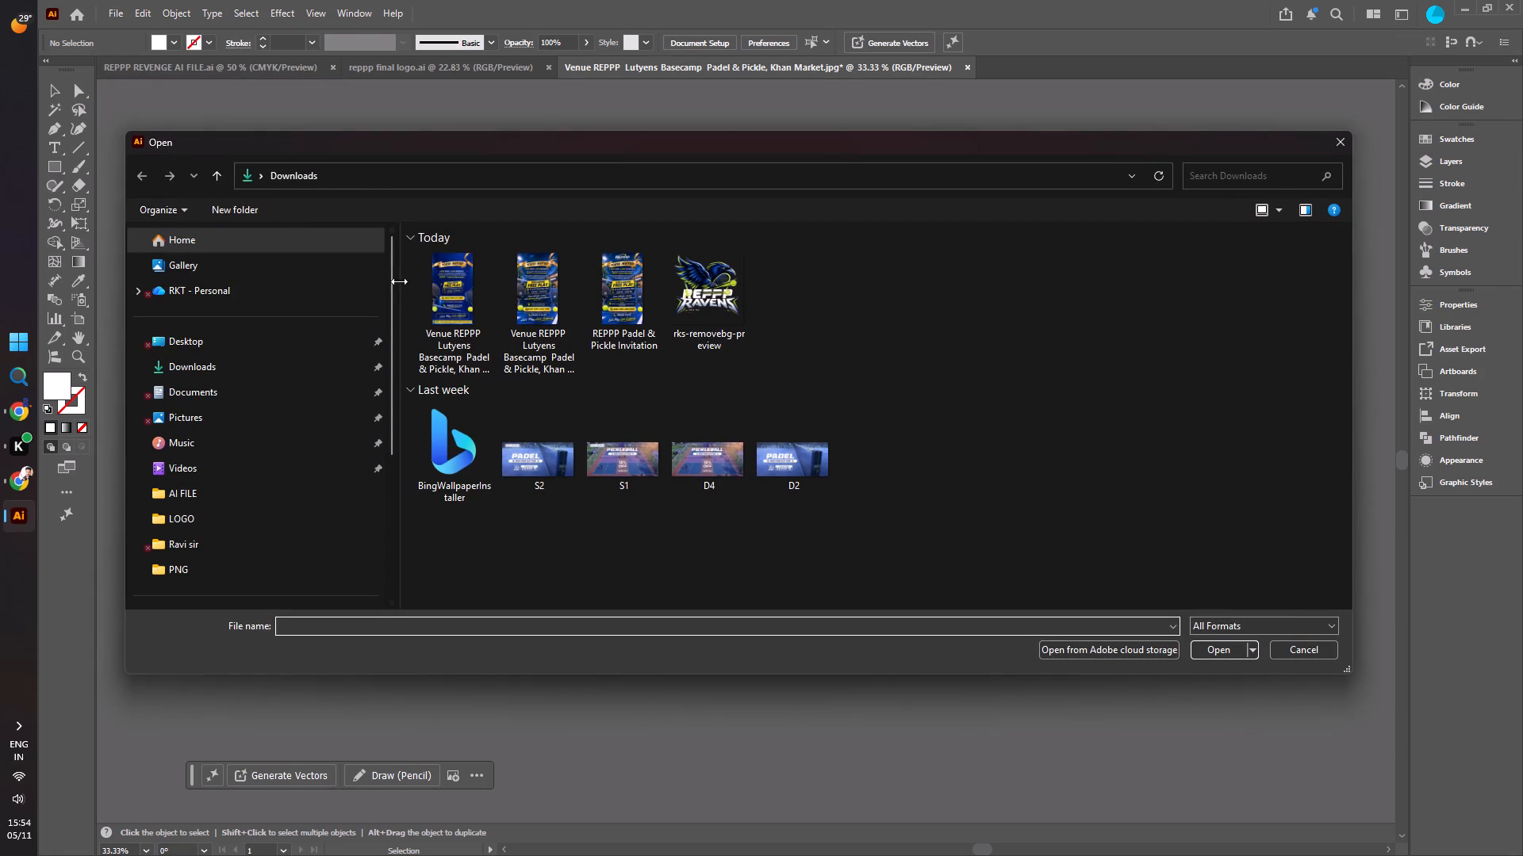
click(446, 297)
click(1218, 649)
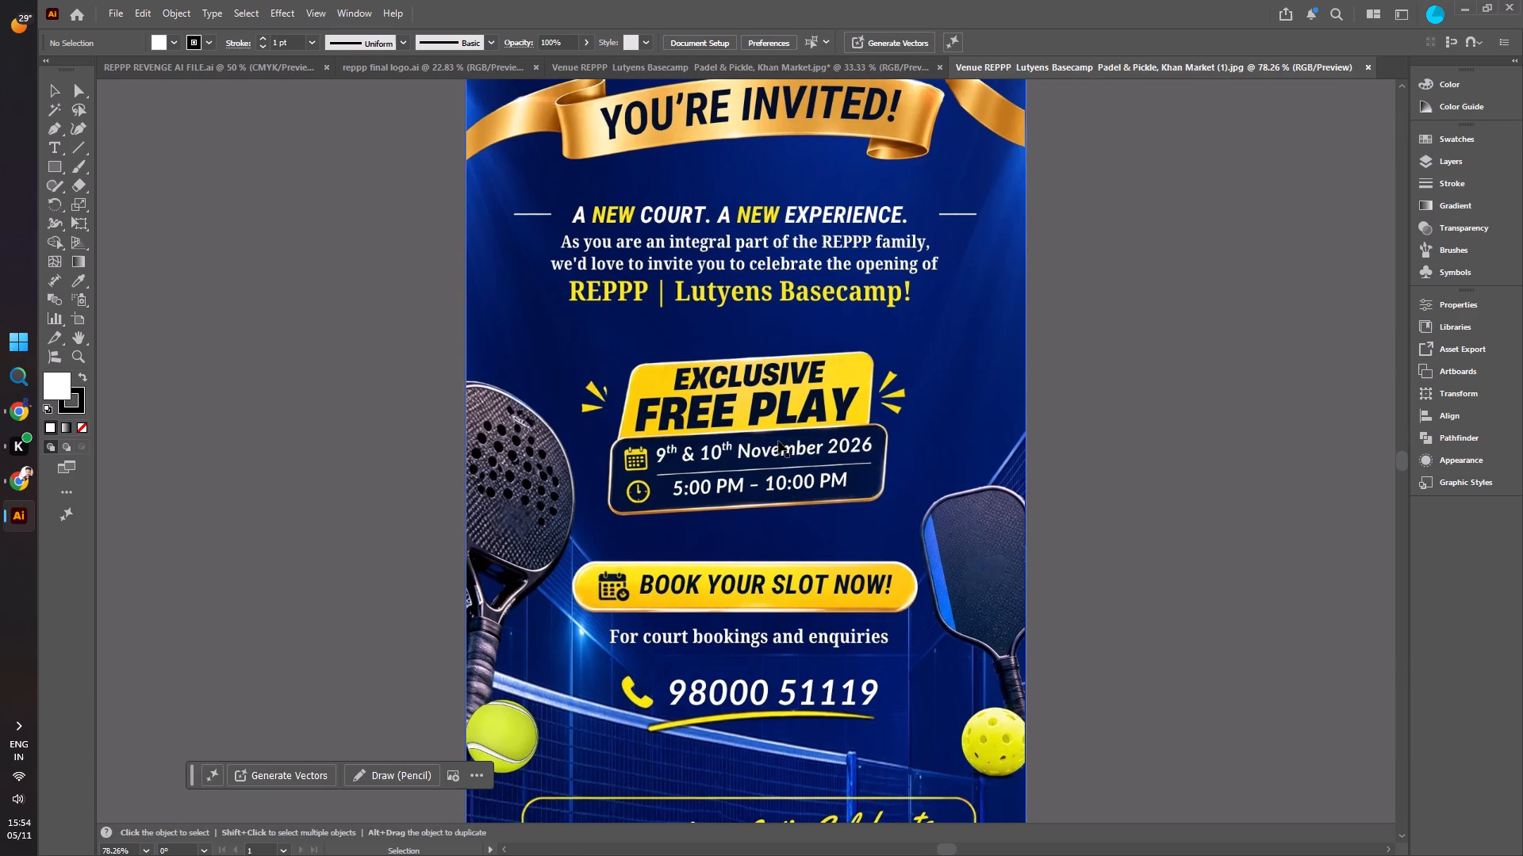
Look over the opened invitation from top to bottom, checking the layout and the empty area above the ribbon.
scroll(778, 441, up, 1)
scroll(778, 441, down, 14)
scroll(778, 441, up, 20)
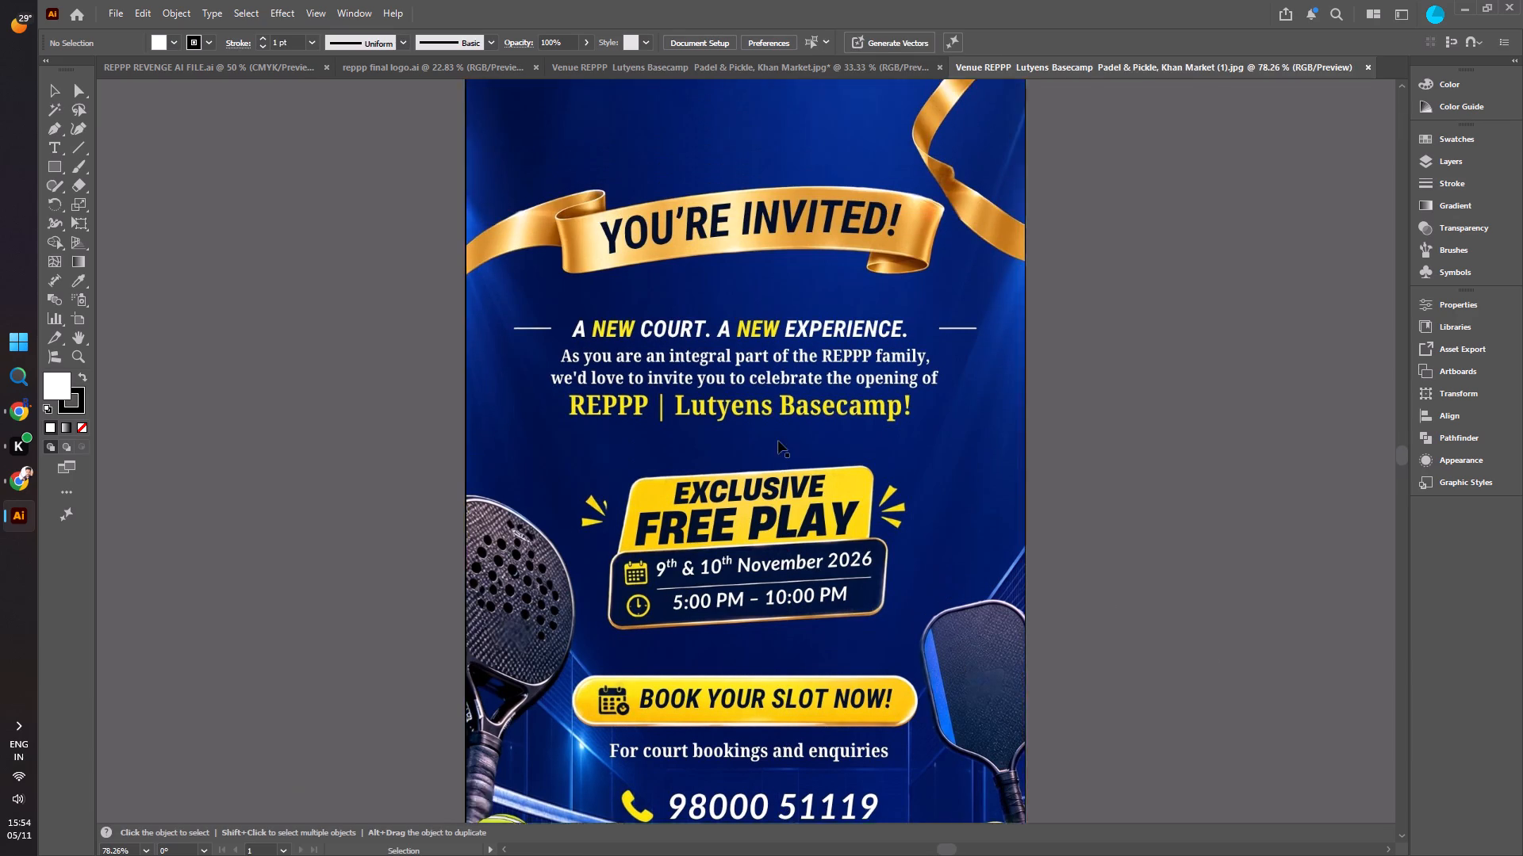
scroll(778, 441, up, 9)
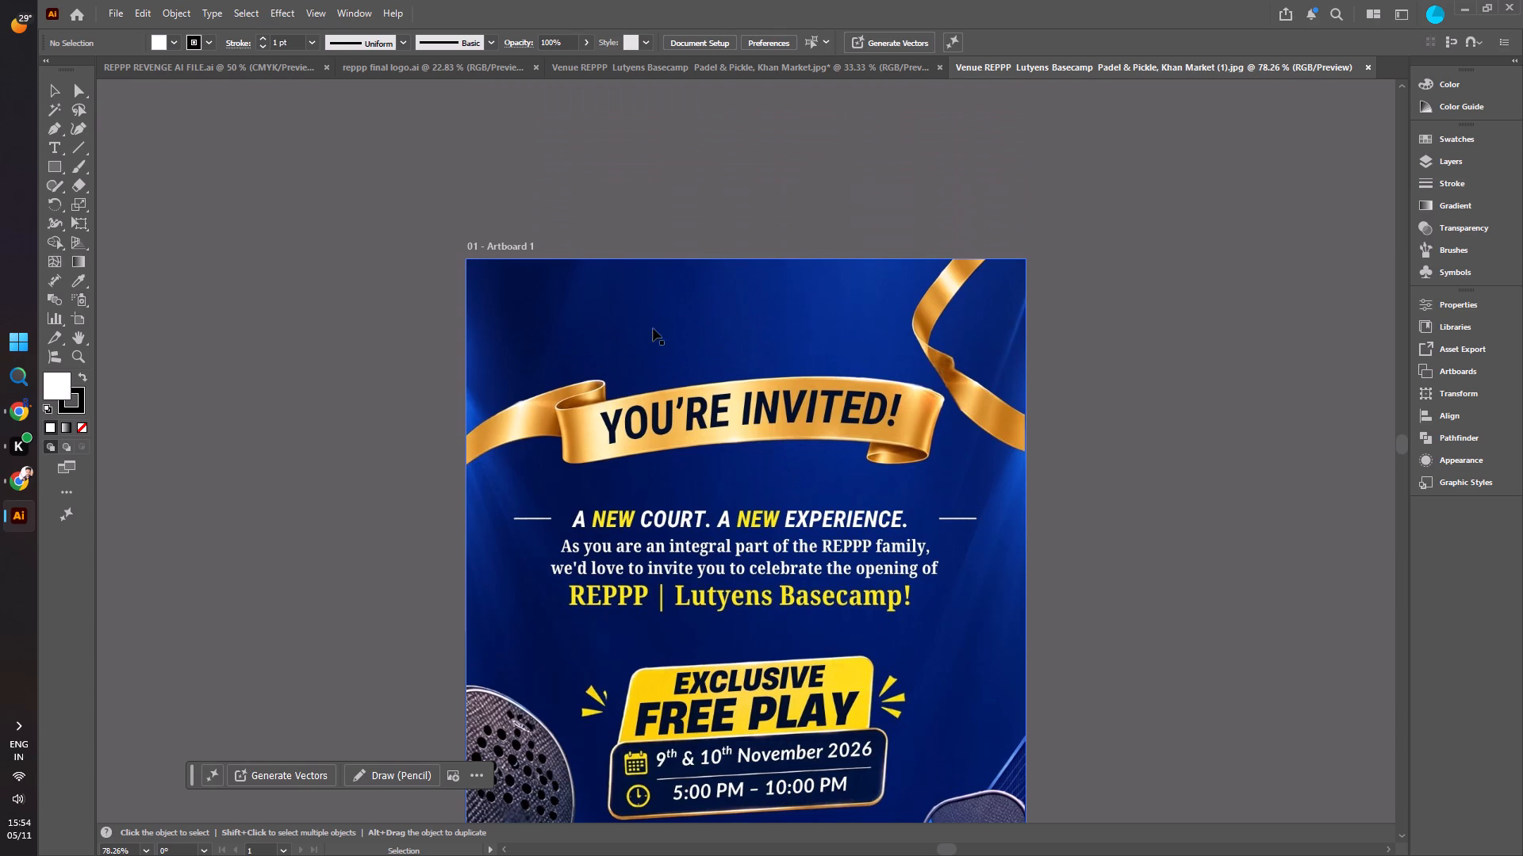
Copy the white REPPP logo group from "reppp final logo.ai" and paste it into the newly opened invitation.
click(434, 72)
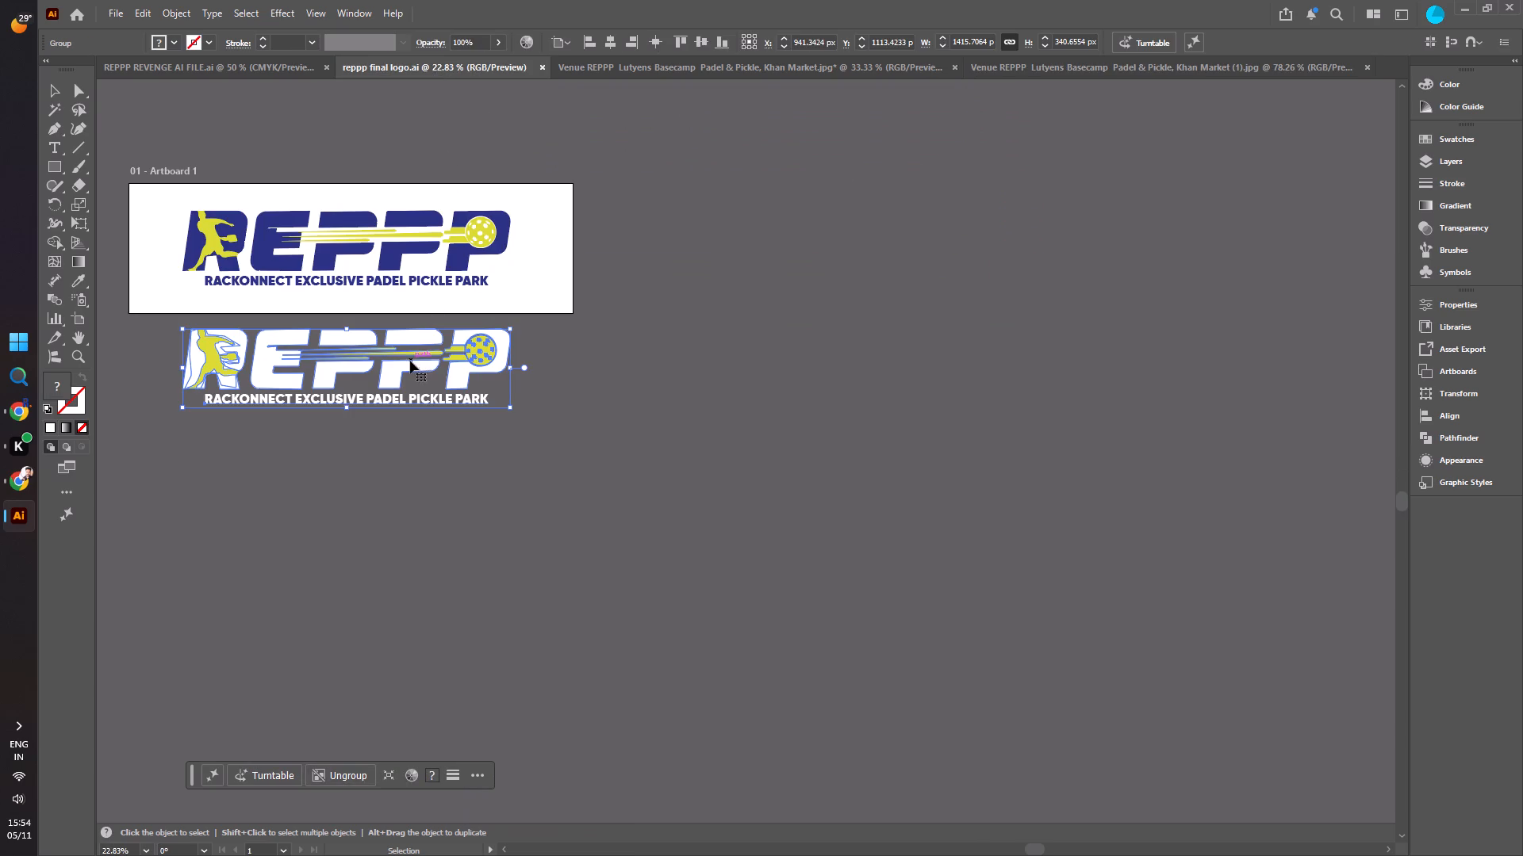
right_click(409, 361)
click(481, 303)
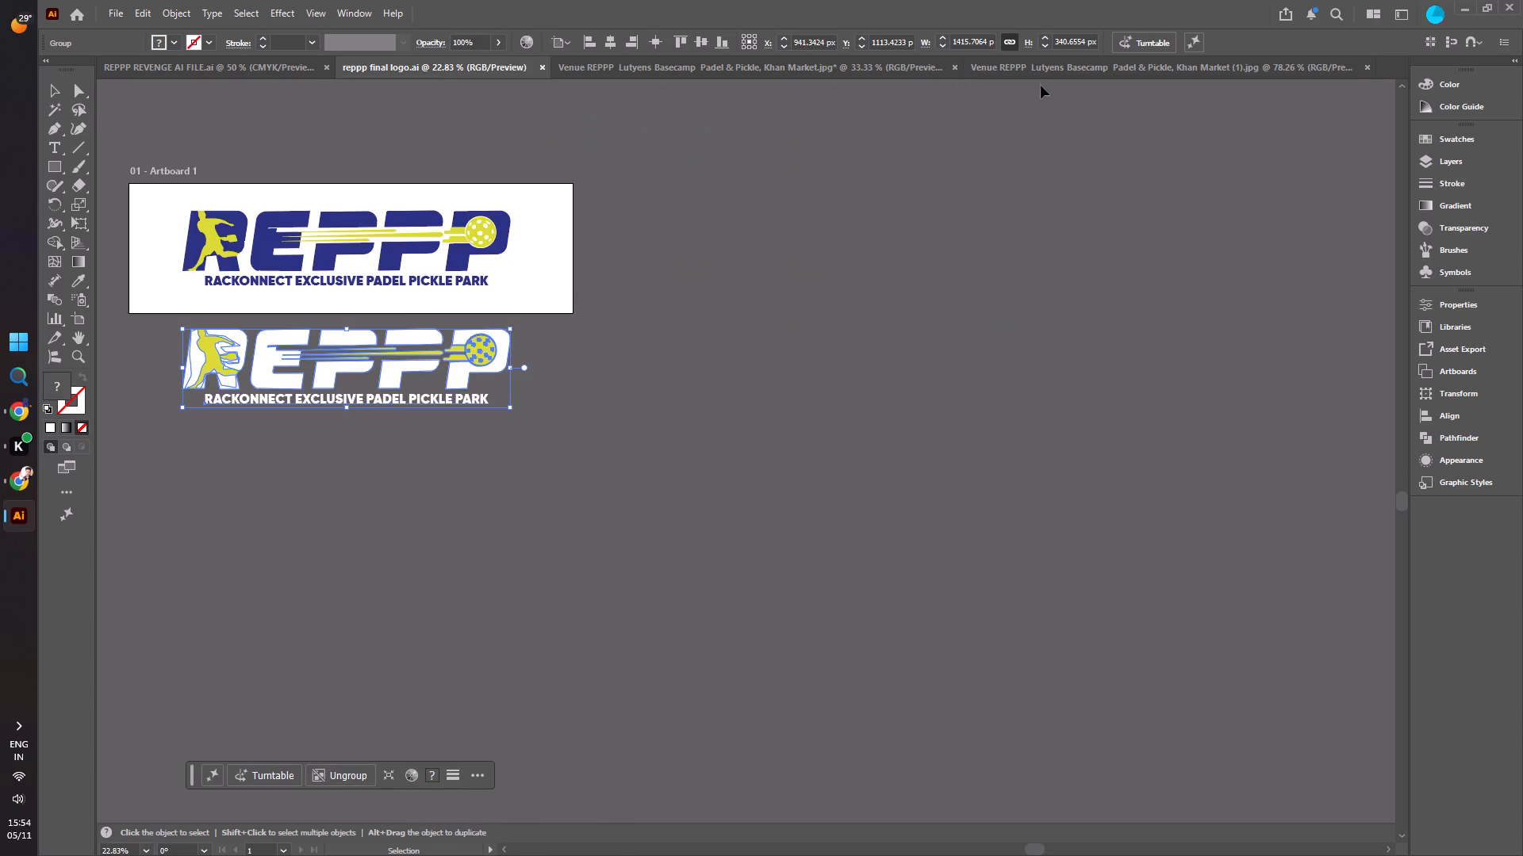
click(1041, 68)
right_click(711, 303)
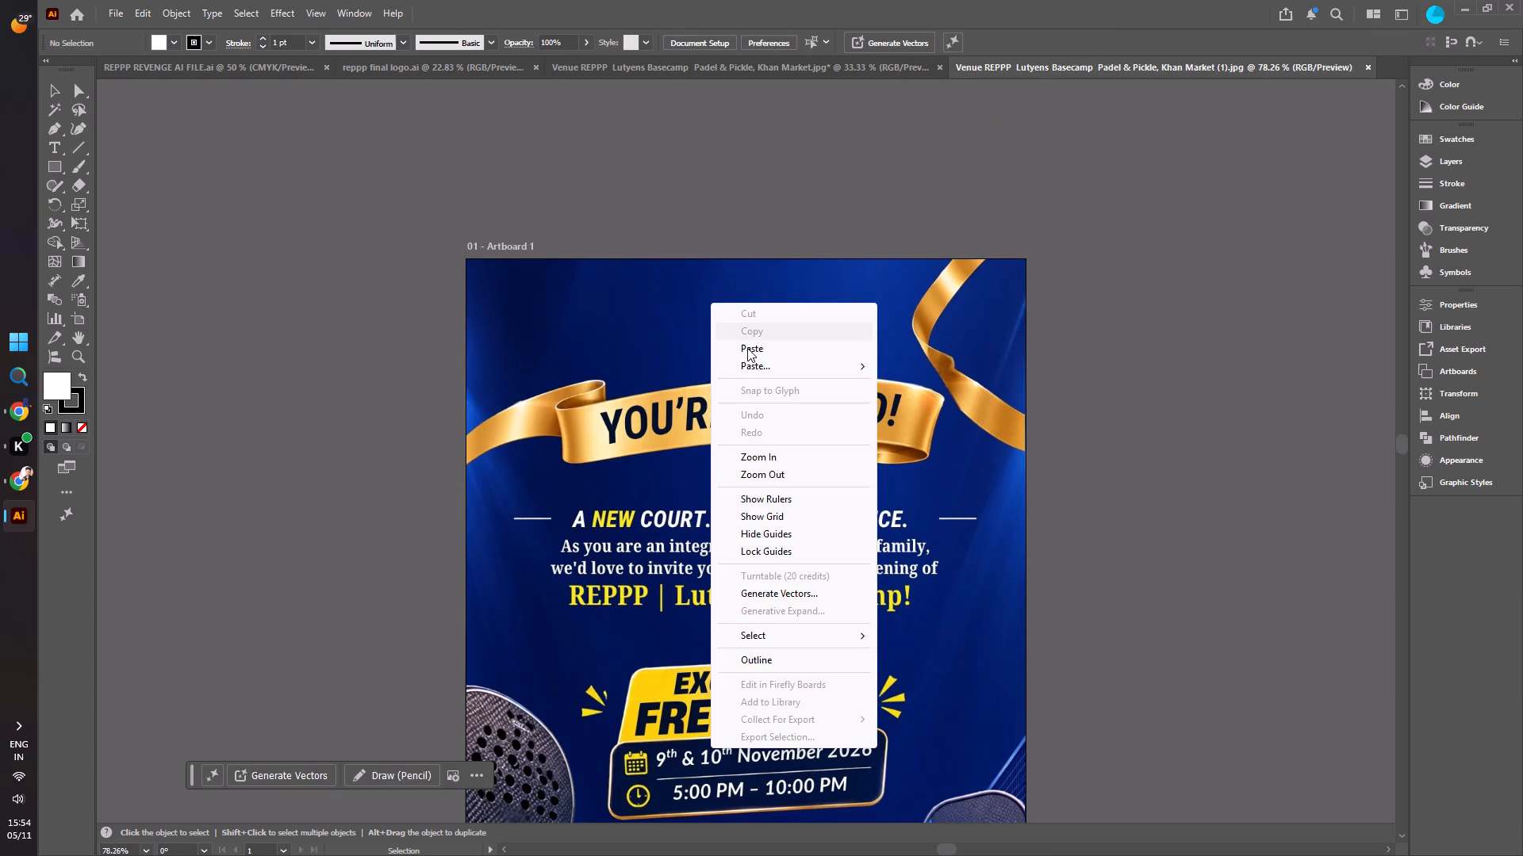
click(747, 348)
Scale the pasted REPPP logo down proportionally to about 0.47 ft wide and accept the File Handling preferences as they are.
drag(185, 314, 750, 486)
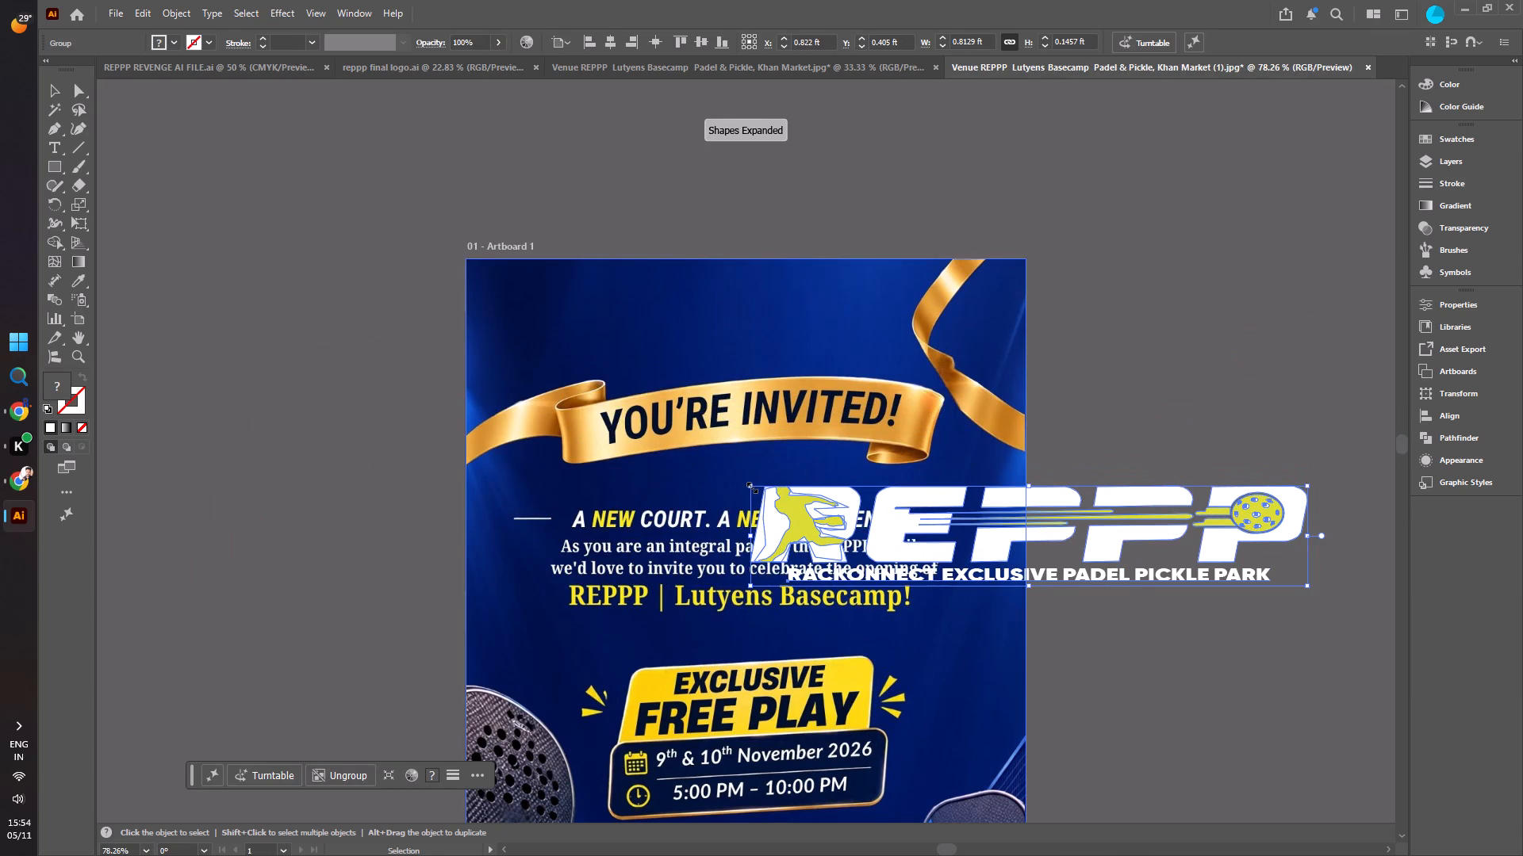
key(ctrl+z)
shift+drag(181, 315, 716, 509)
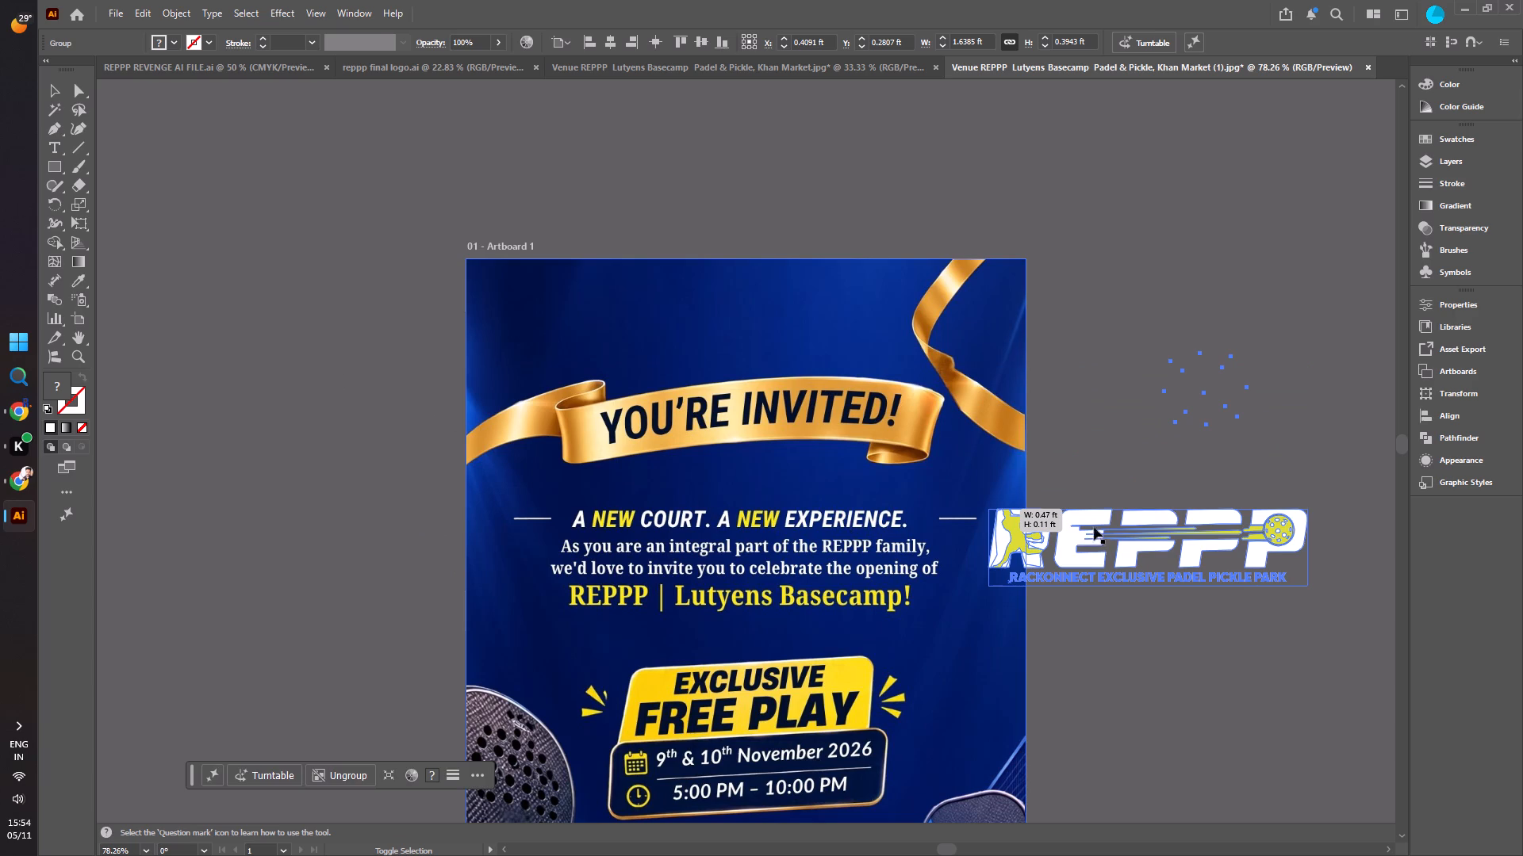
drag(1092, 523, 1053, 510)
click(826, 485)
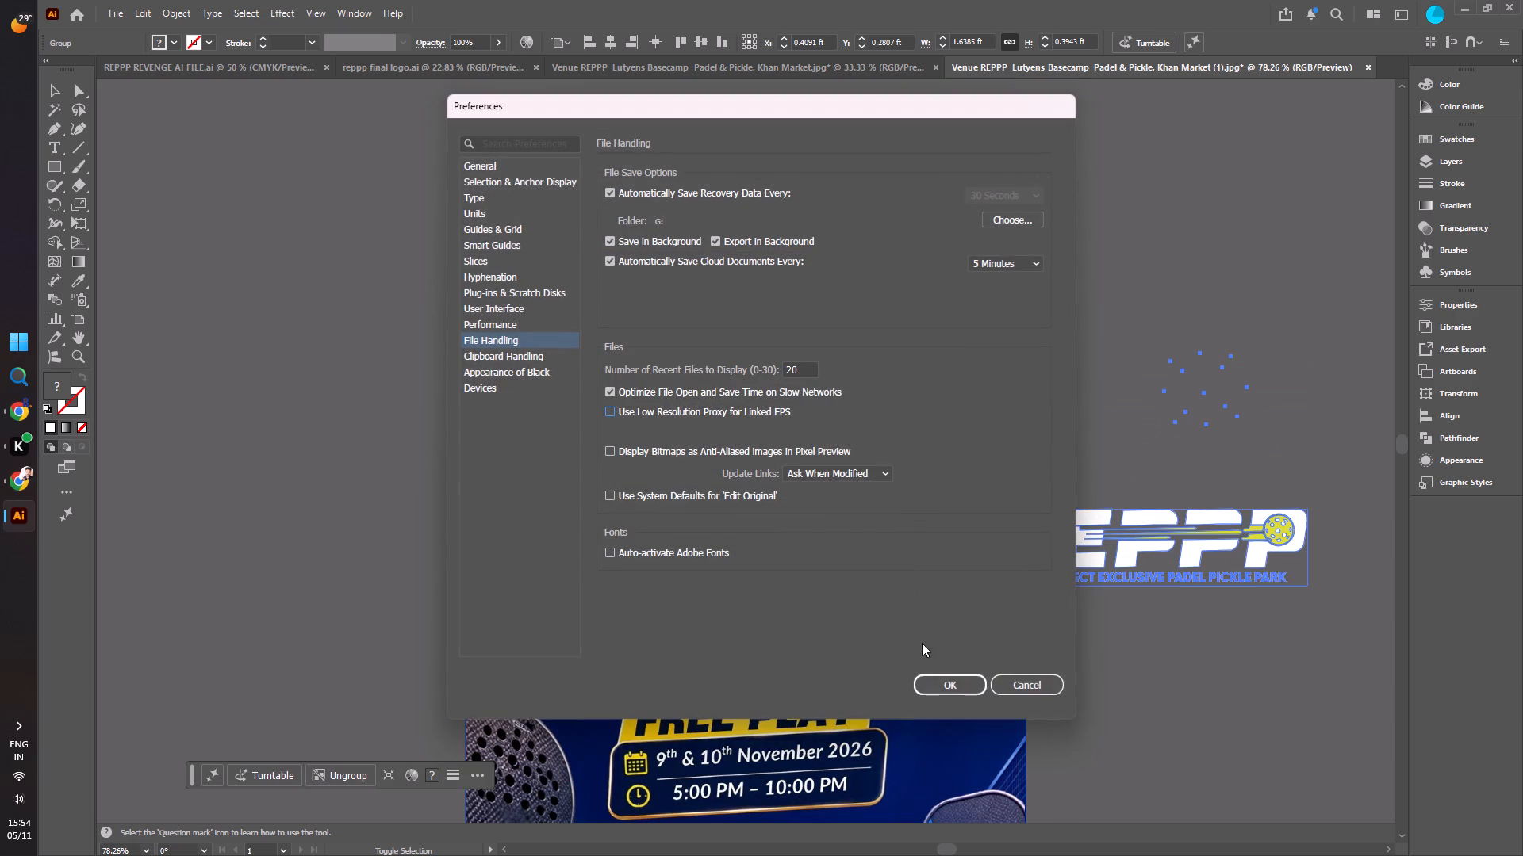
click(932, 682)
Move the REPPP logo into the empty area above the "You're Invited!" ribbon, near the artboard's horizontal centre.
drag(1084, 522, 709, 338)
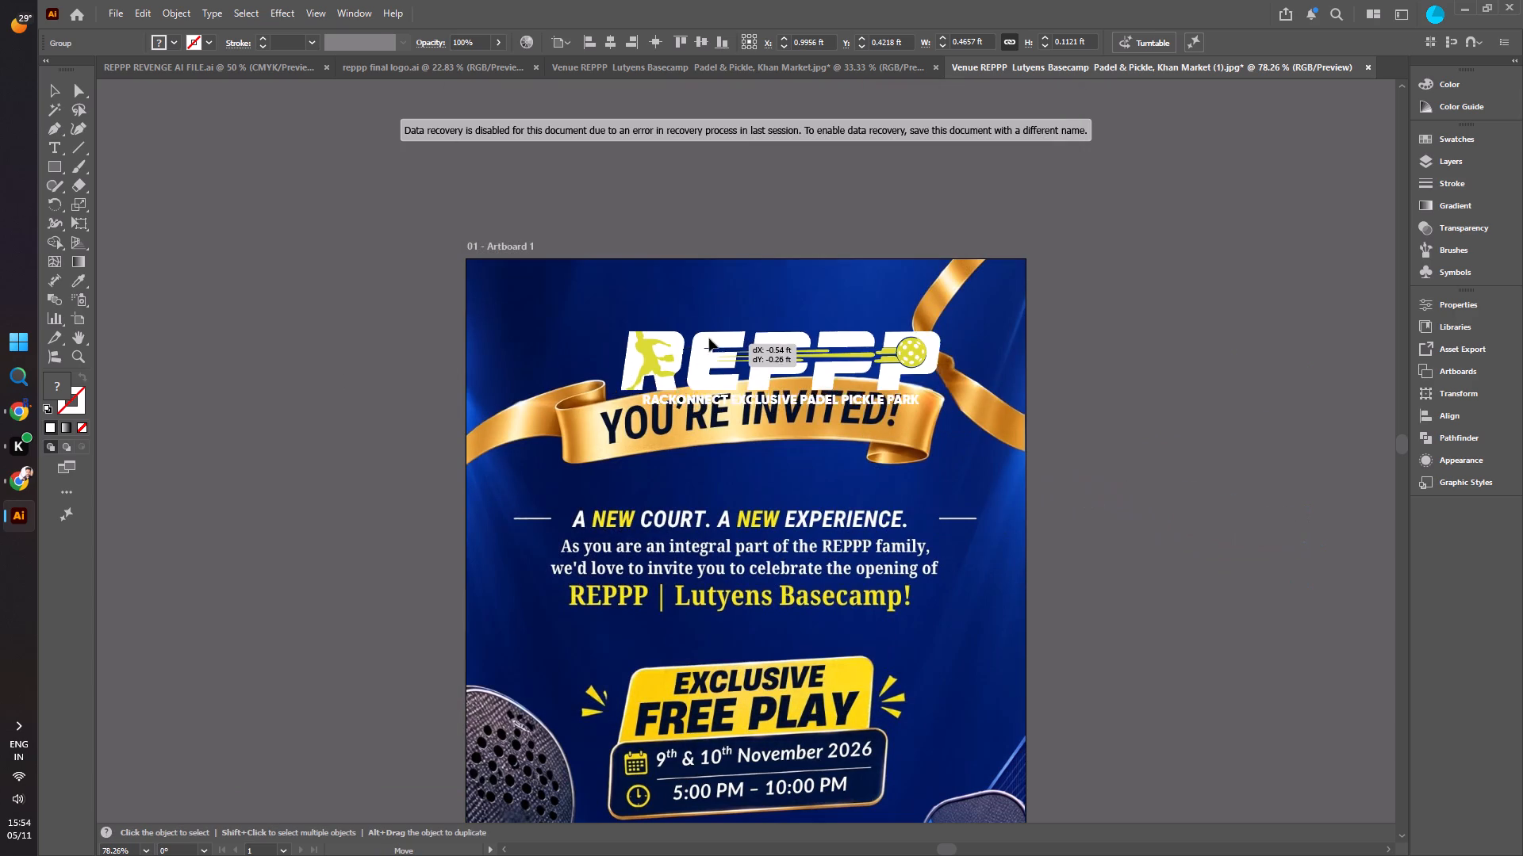
drag(709, 338, 681, 293)
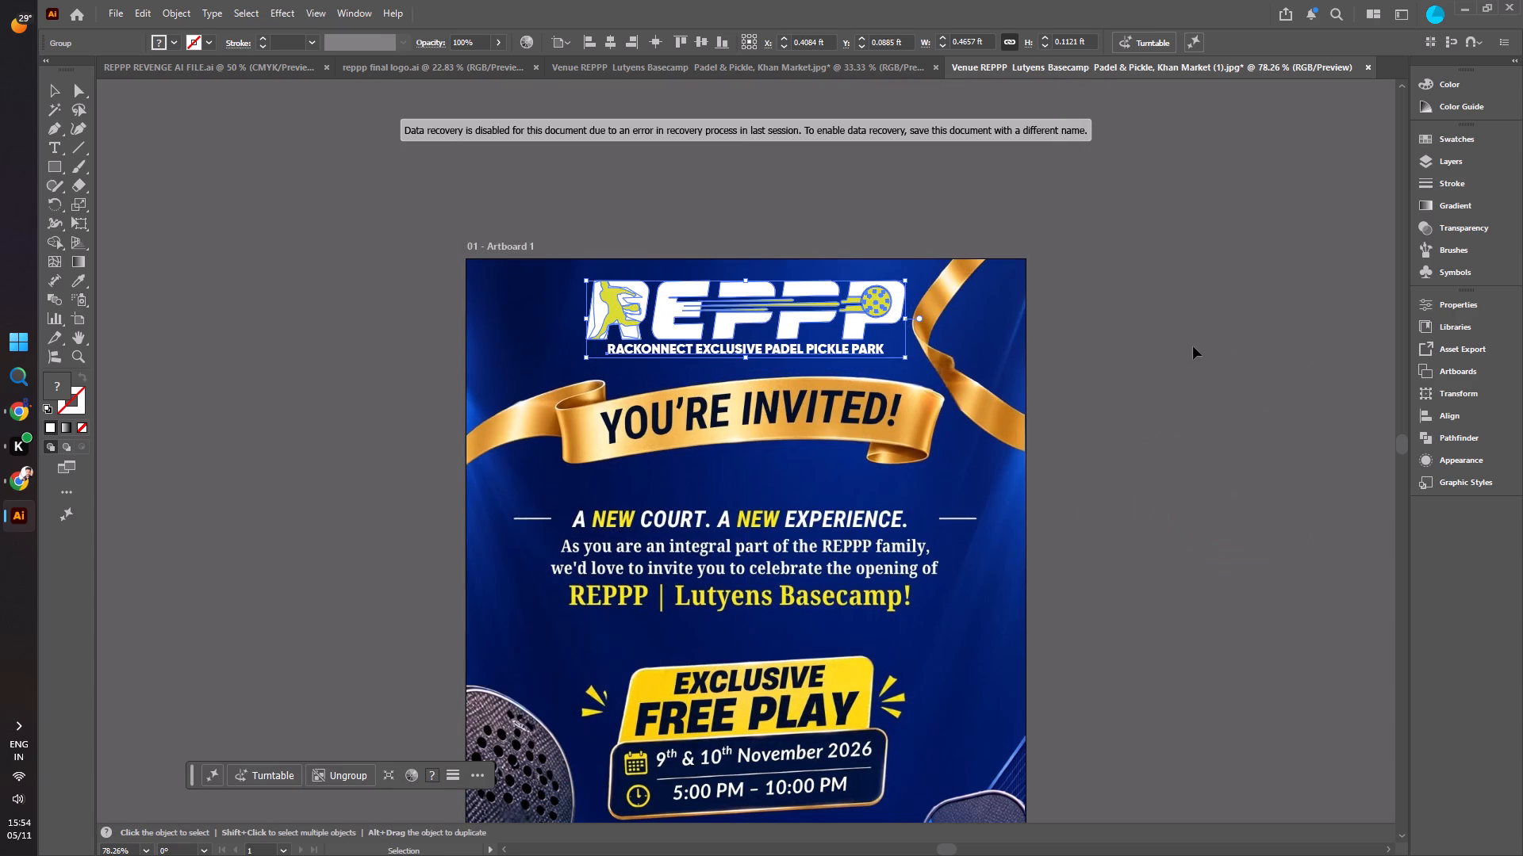
click(1193, 346)
Shrink the REPPP logo a little more and recentre it above the "You're Invited!" ribbon.
ctrl+scroll(1019, 376, down, 3)
alt+scroll(848, 377, down, 4)
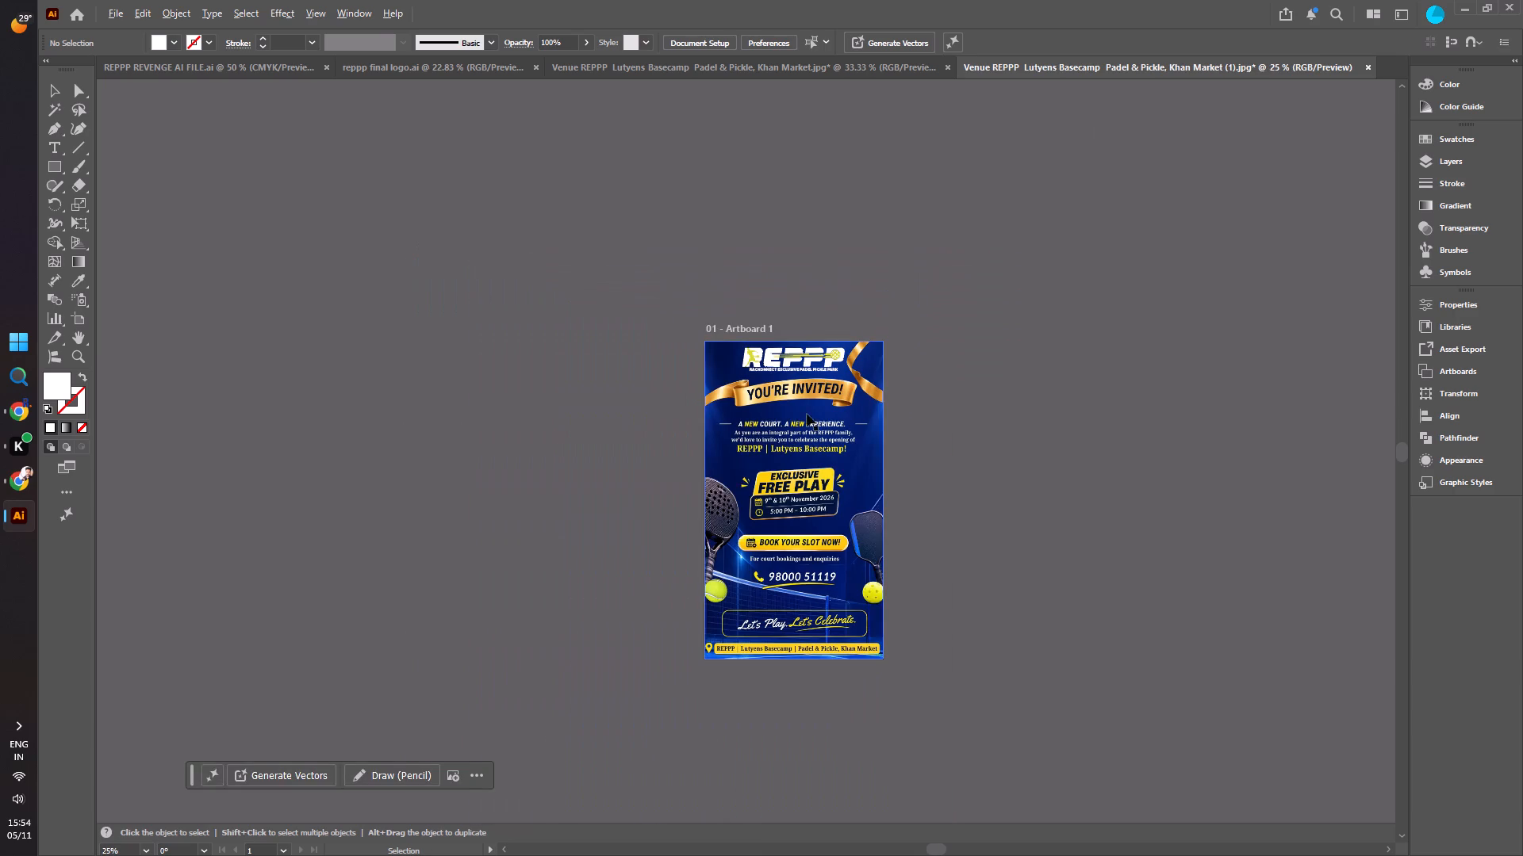
alt+scroll(946, 582, up, 2)
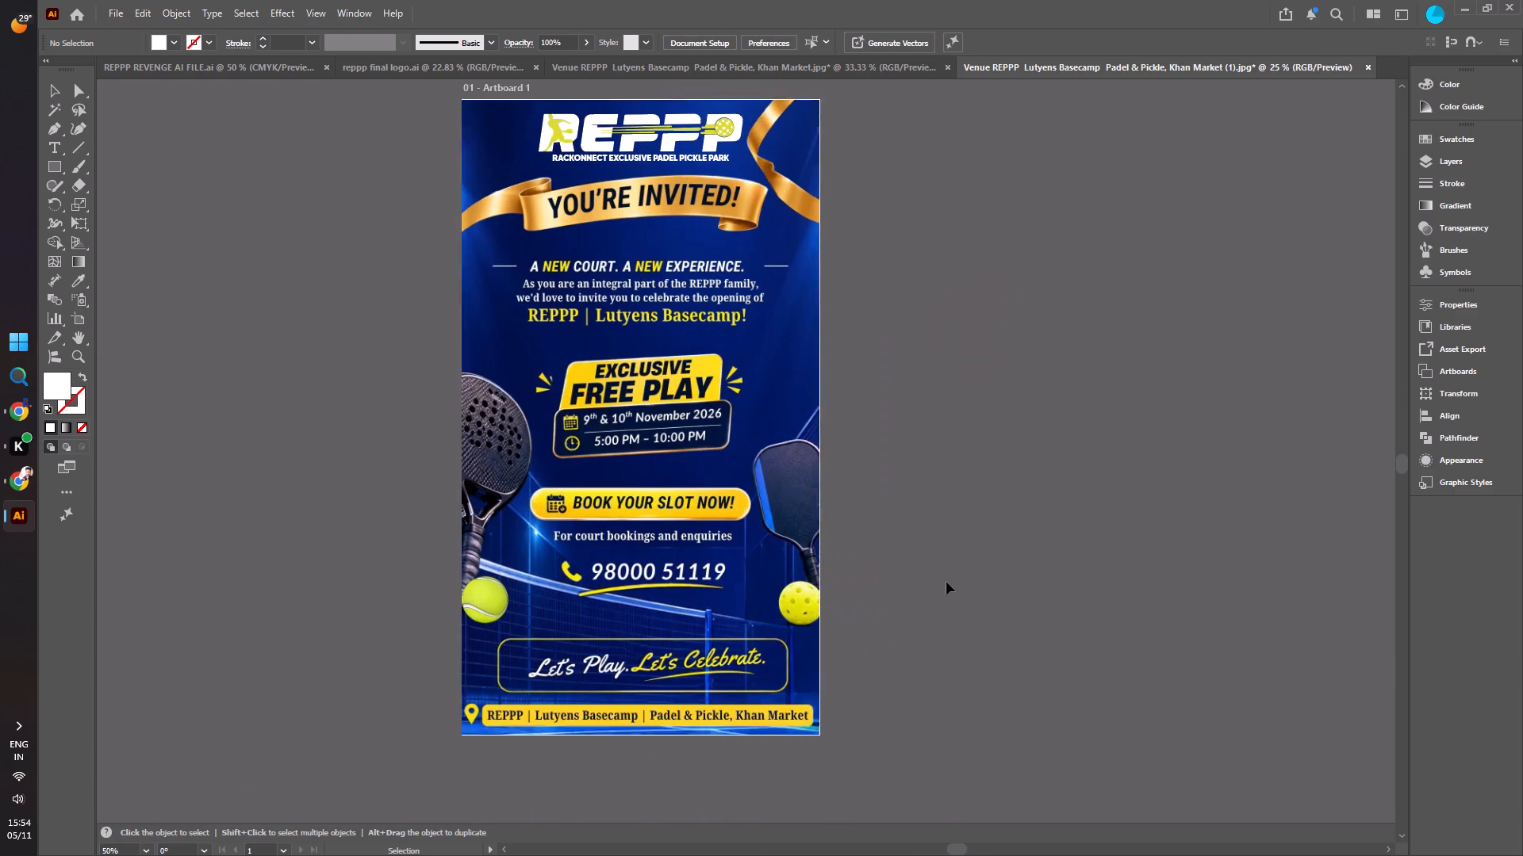
scroll(939, 579, up, 2)
click(622, 181)
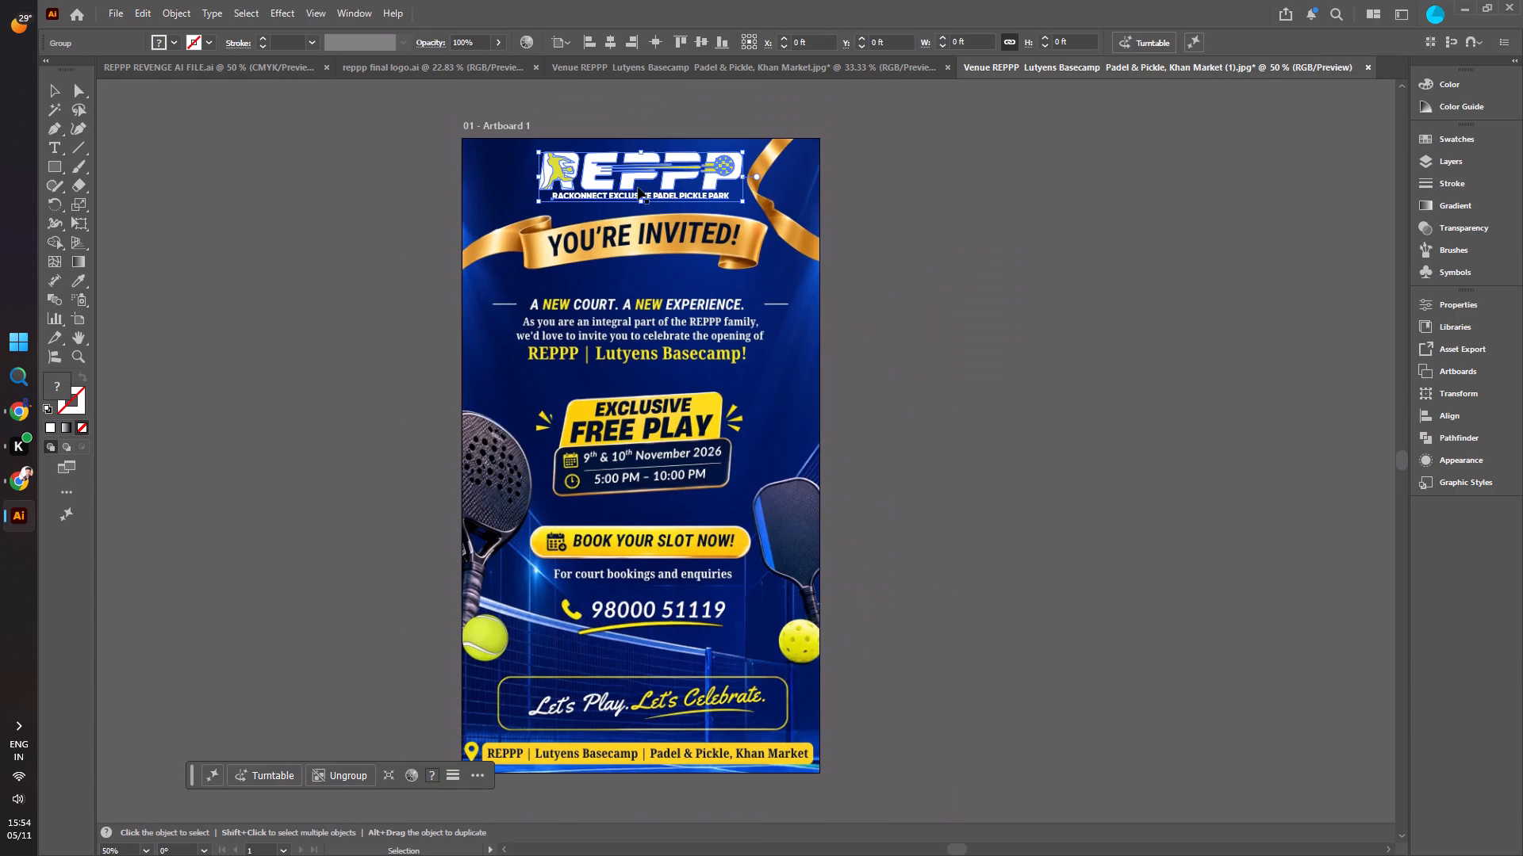
drag(742, 202, 742, 202)
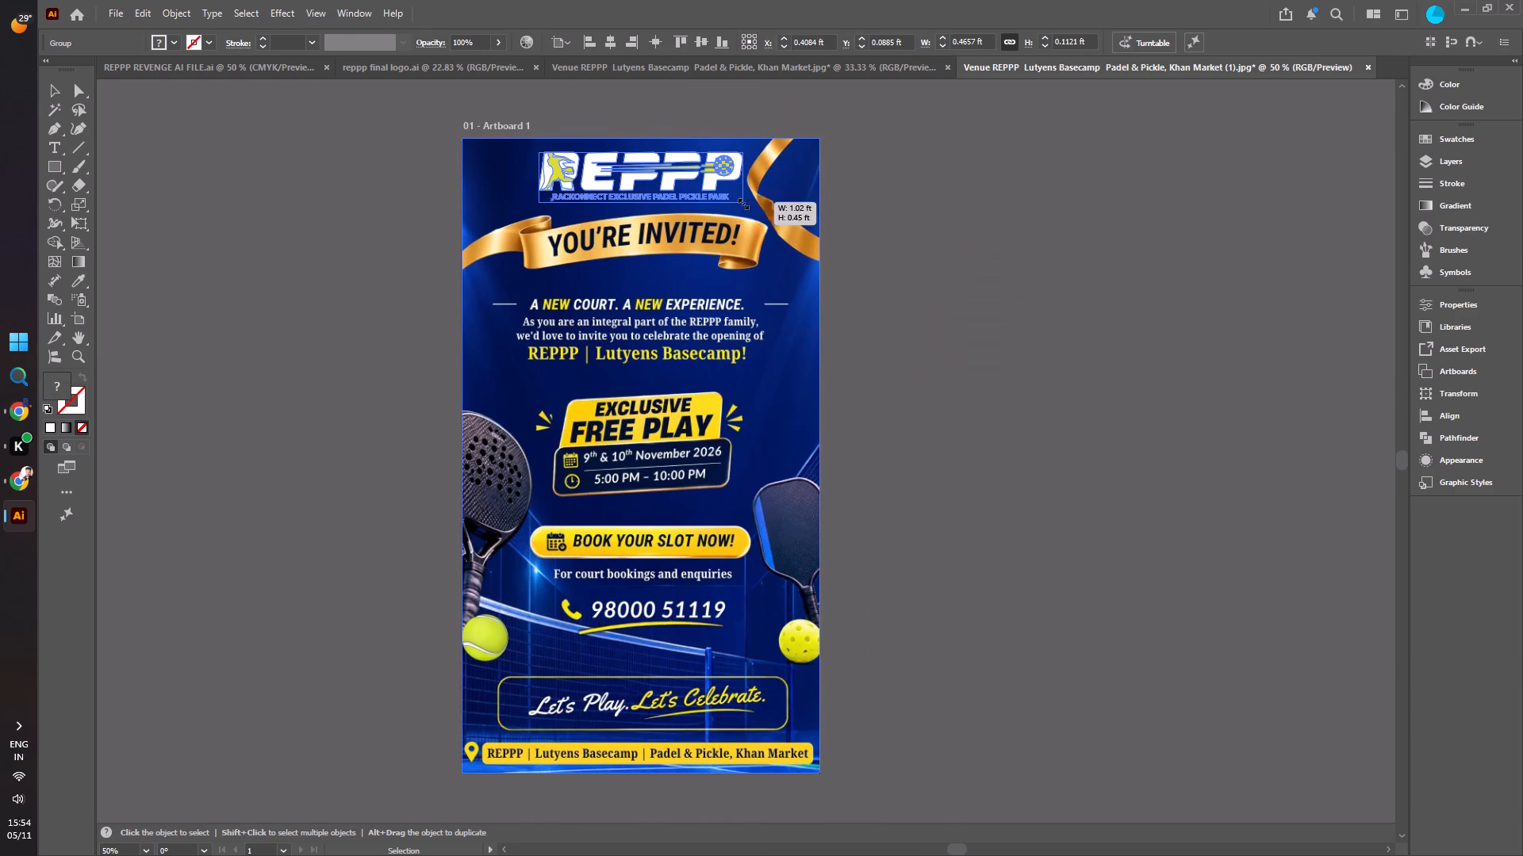
drag(742, 202, 716, 193)
key(ctrl+z)
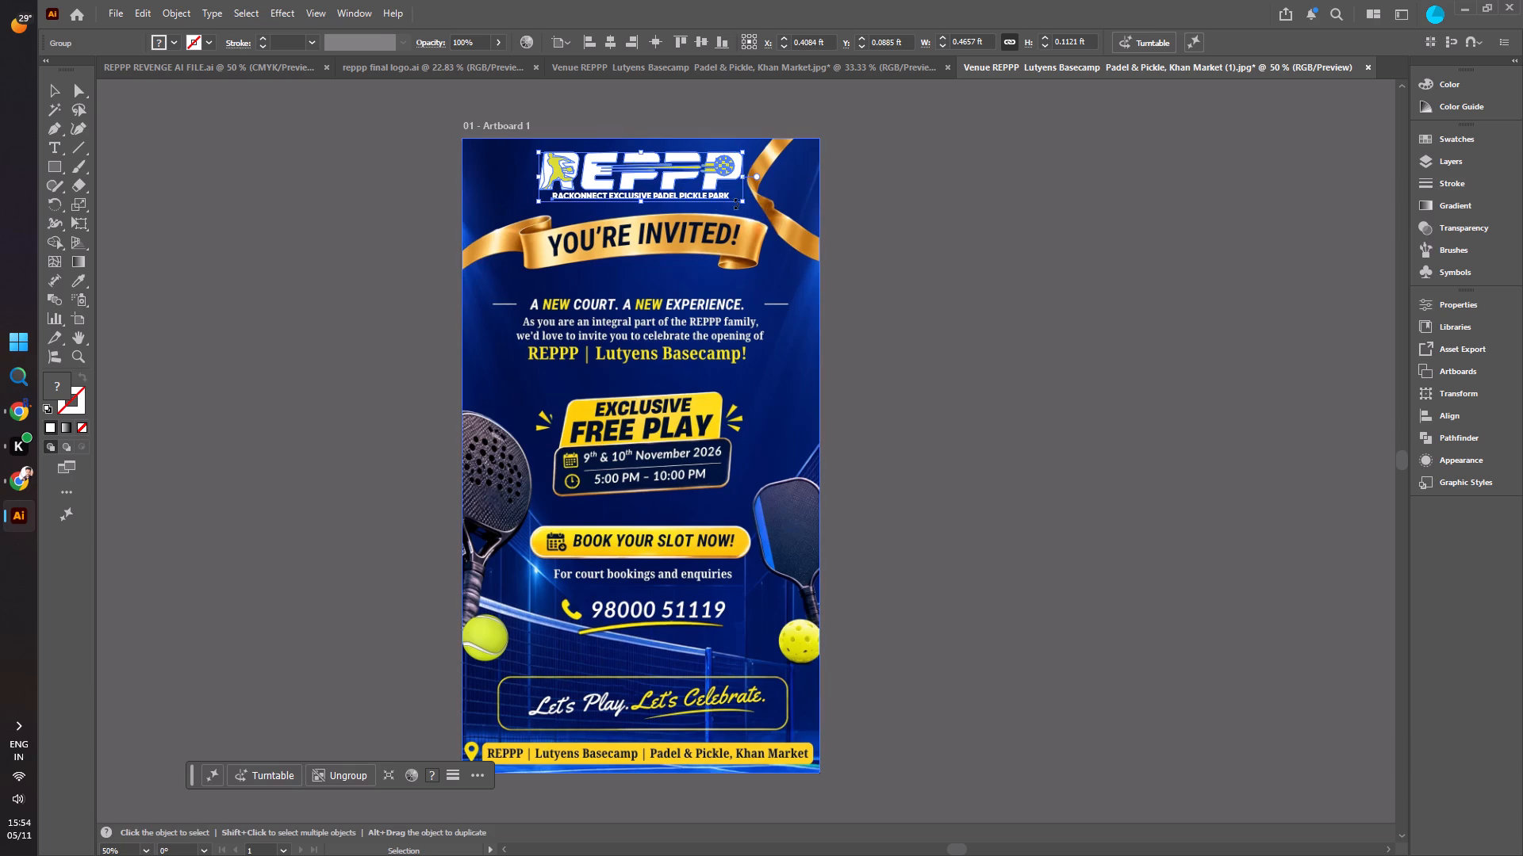
shift+drag(747, 204, 715, 192)
drag(614, 173, 639, 173)
click(327, 222)
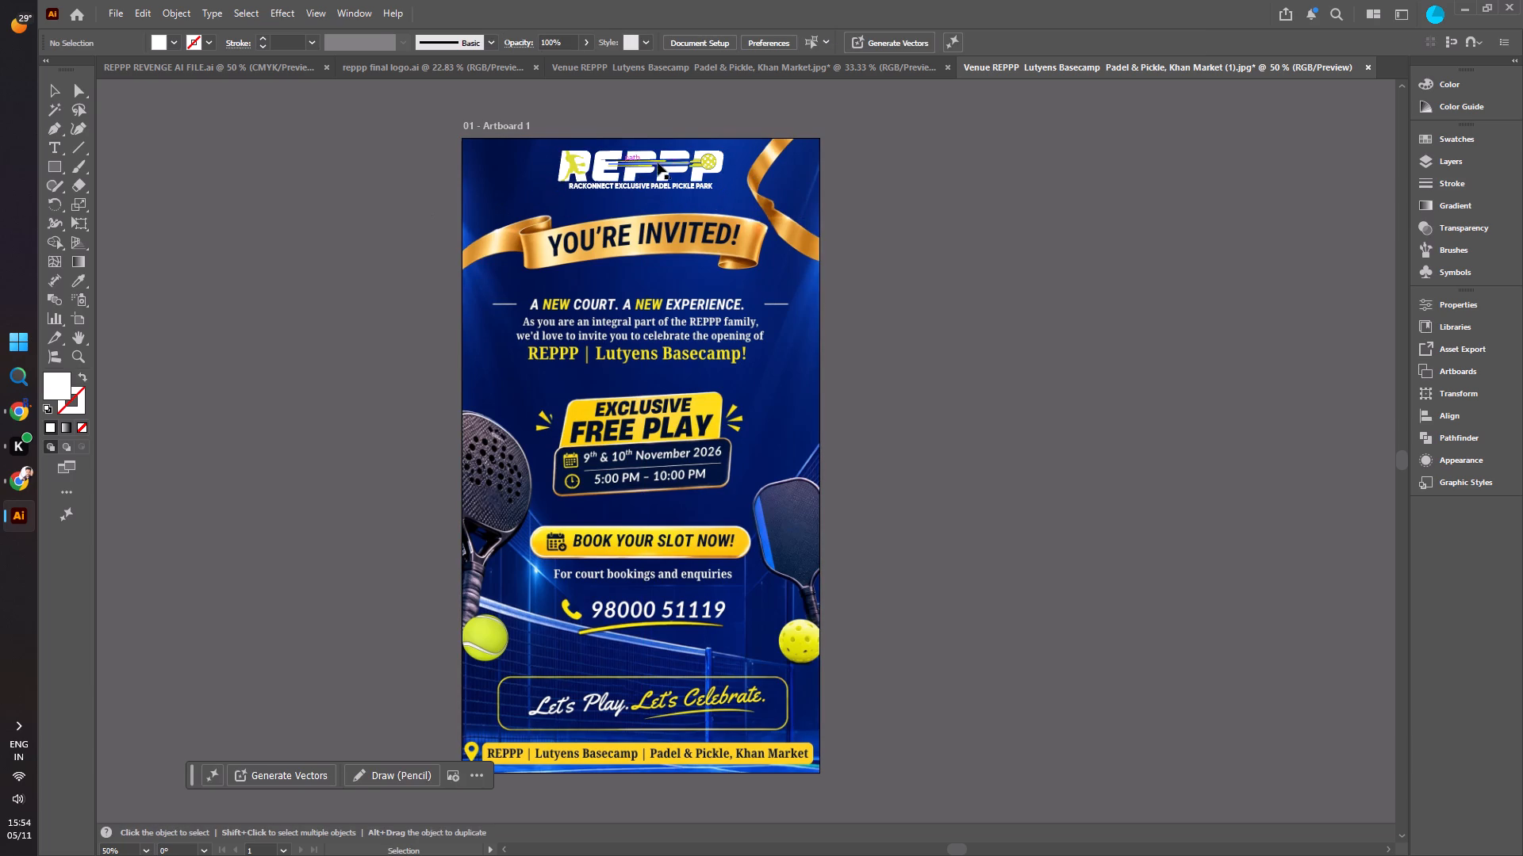
Take a rectangular screen snip framing the whole invitation artboard, from the REPPP logo to the Khan Market venue line.
scroll(244, 256, down, 2)
scroll(244, 256, up, 1)
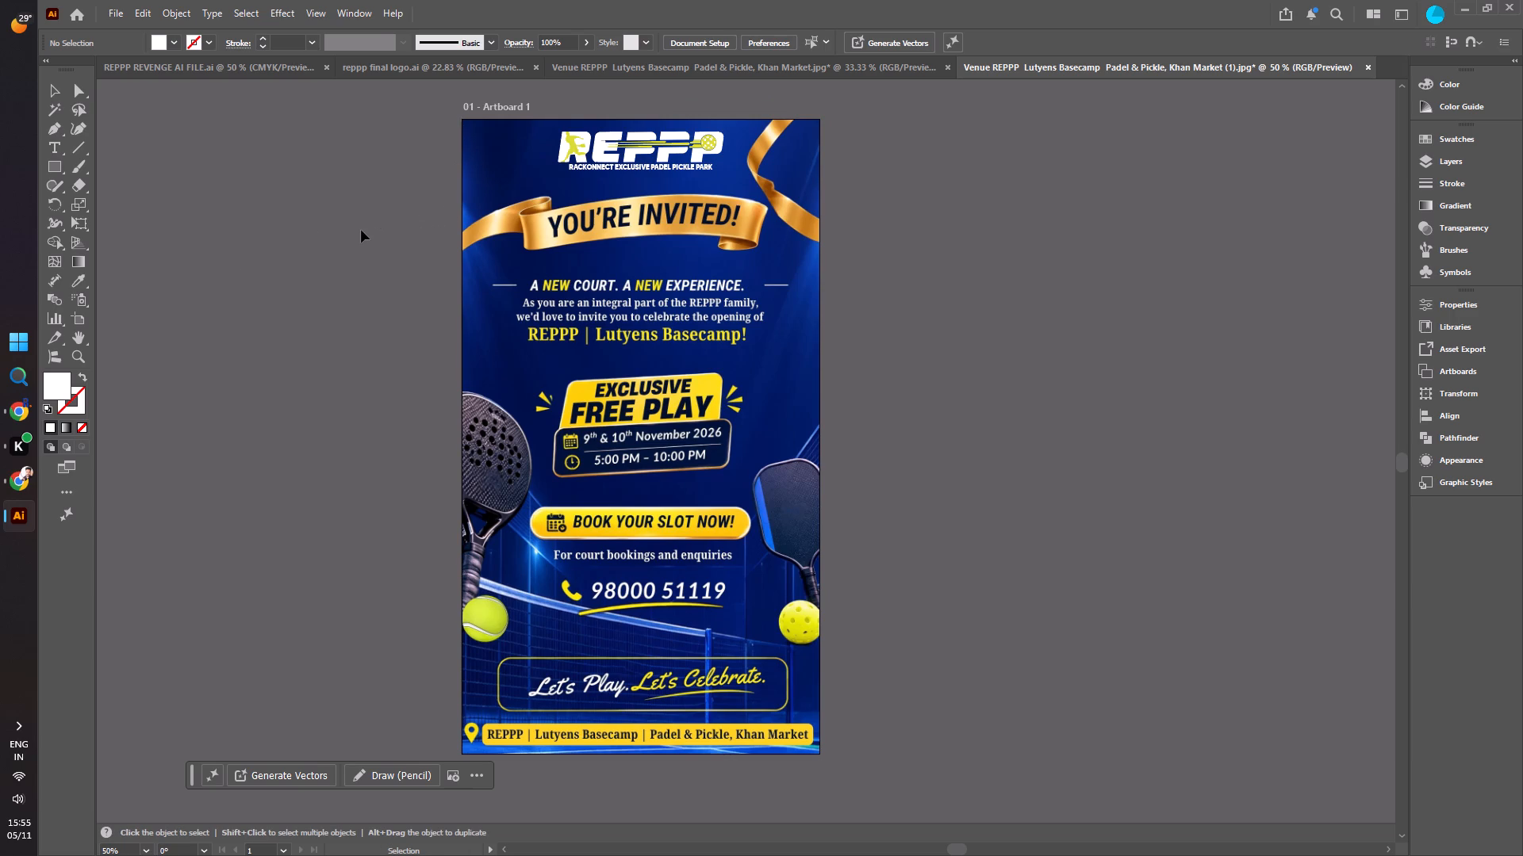
key(shift+super+s)
drag(462, 115, 793, 798)
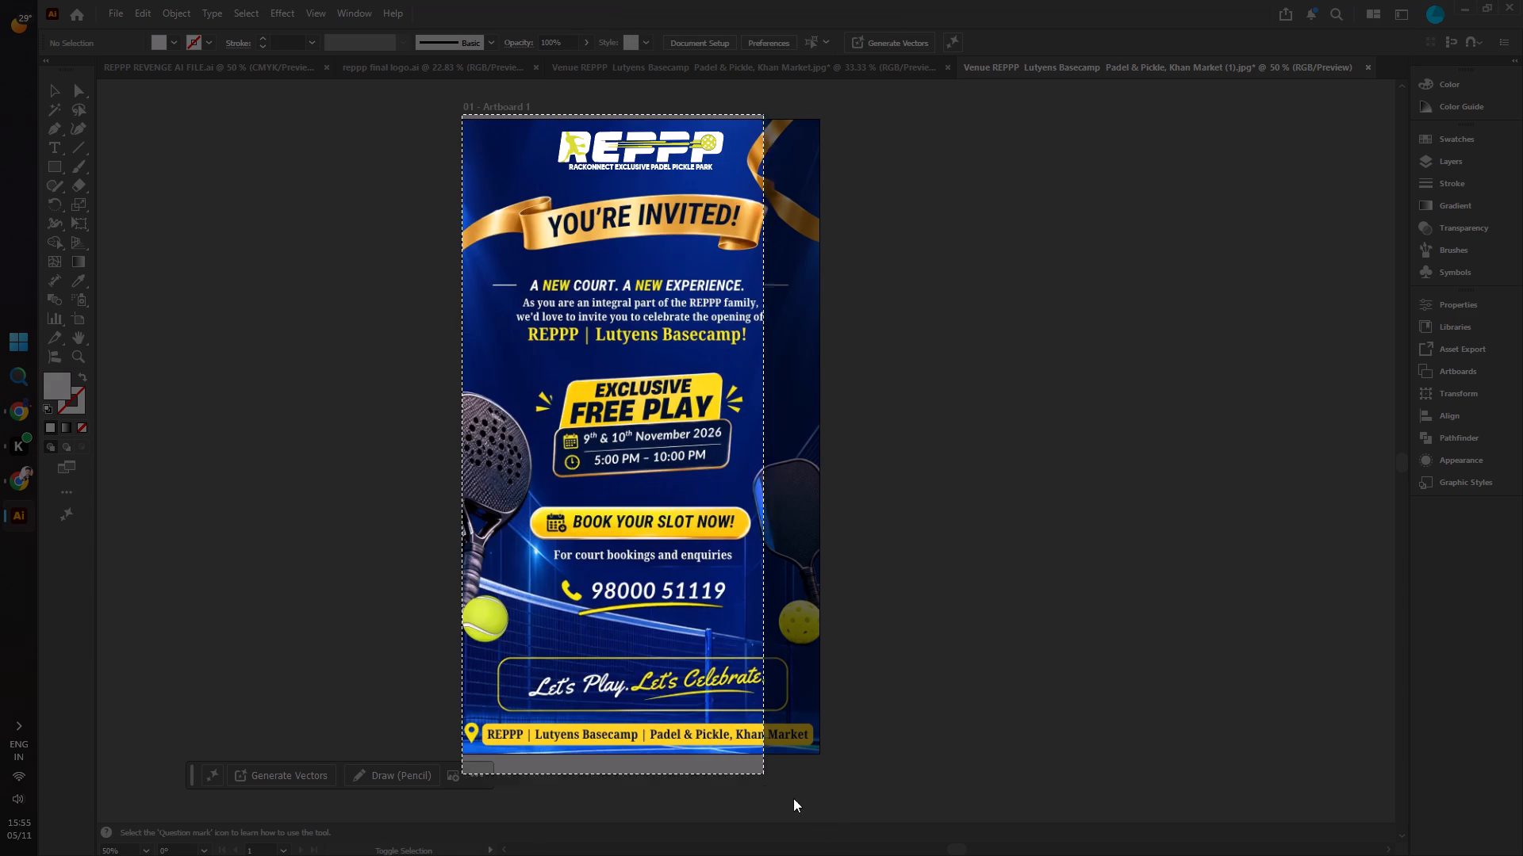
drag(793, 798, 827, 772)
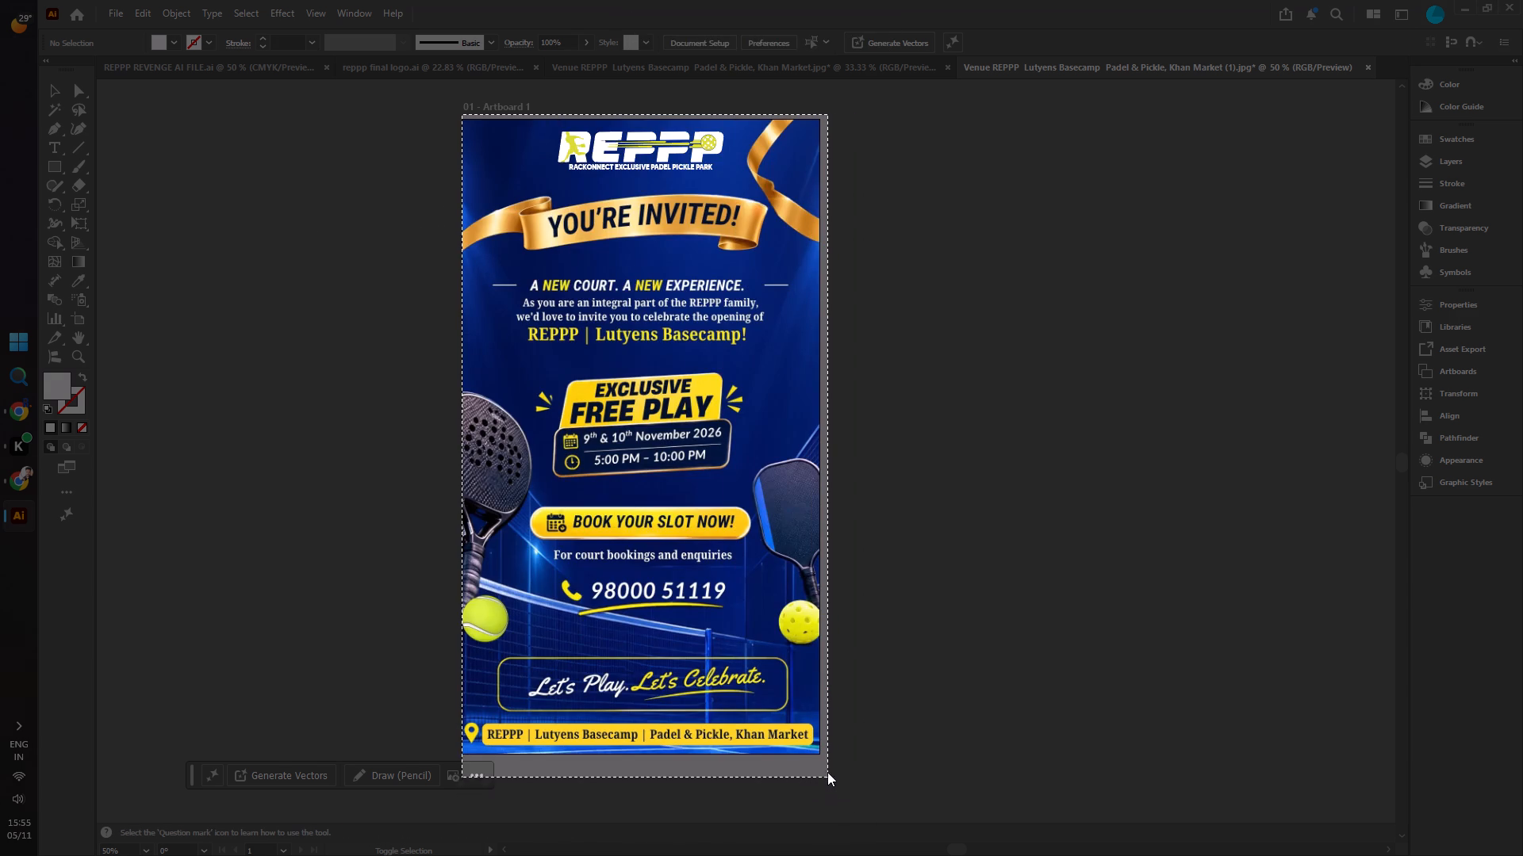
drag(827, 772, 827, 755)
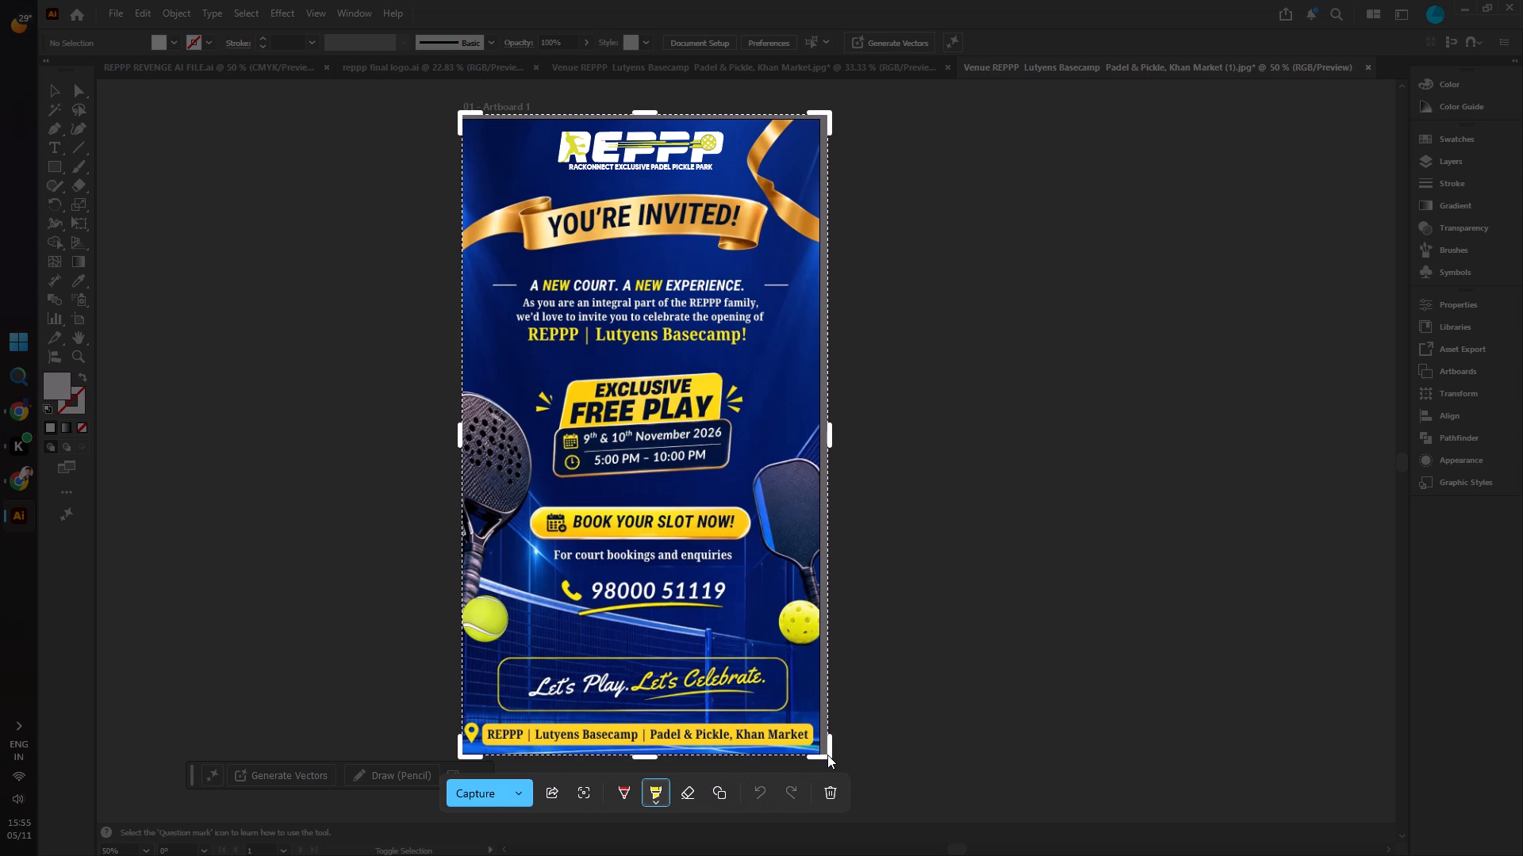
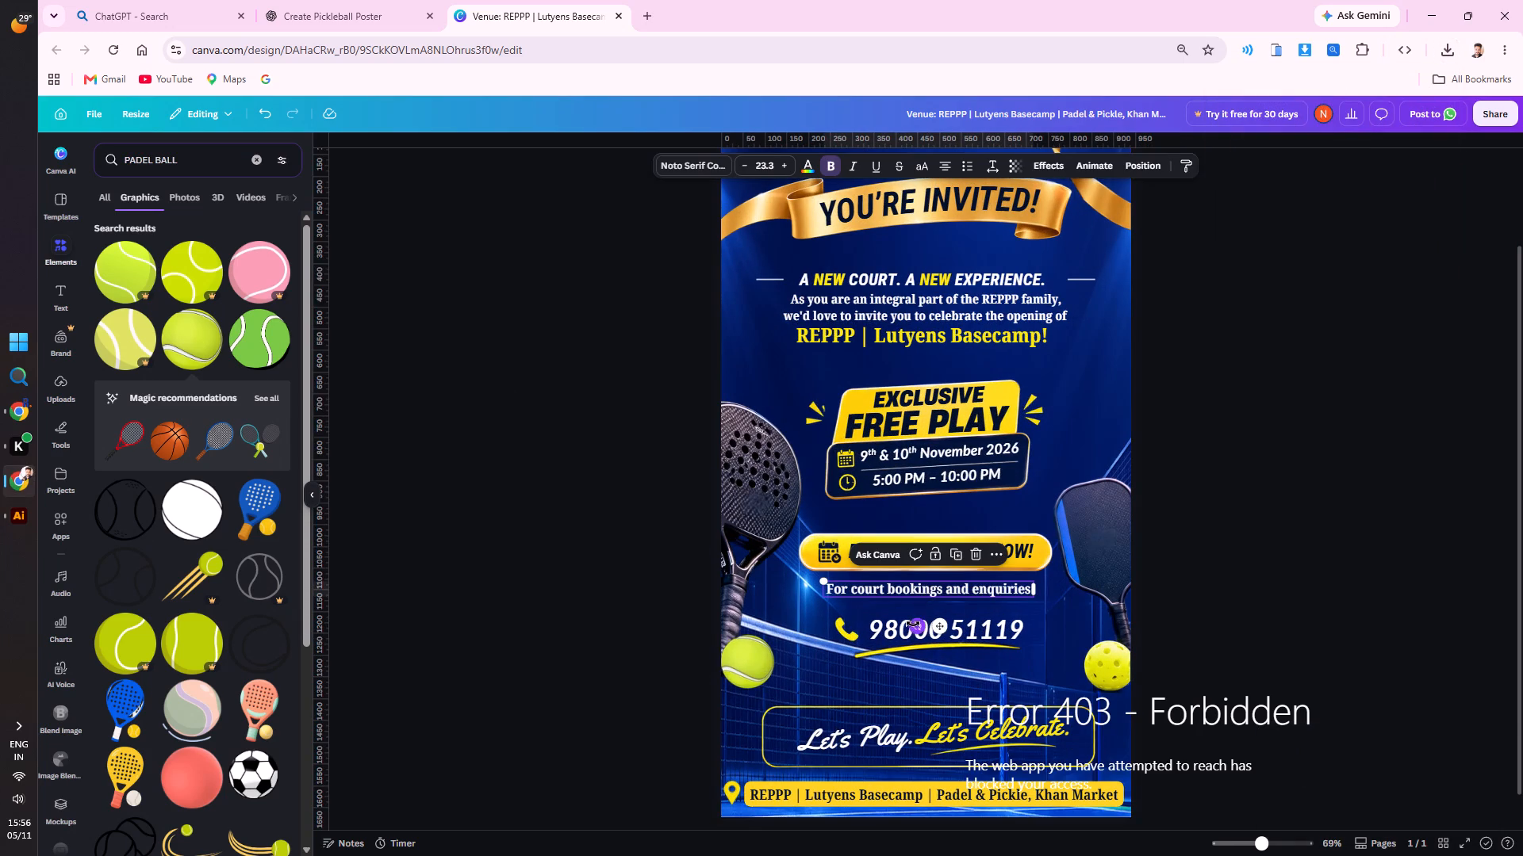
Move the phone number group up, closer to the "For court bookings and enquiries" line.
shift+click(865, 641)
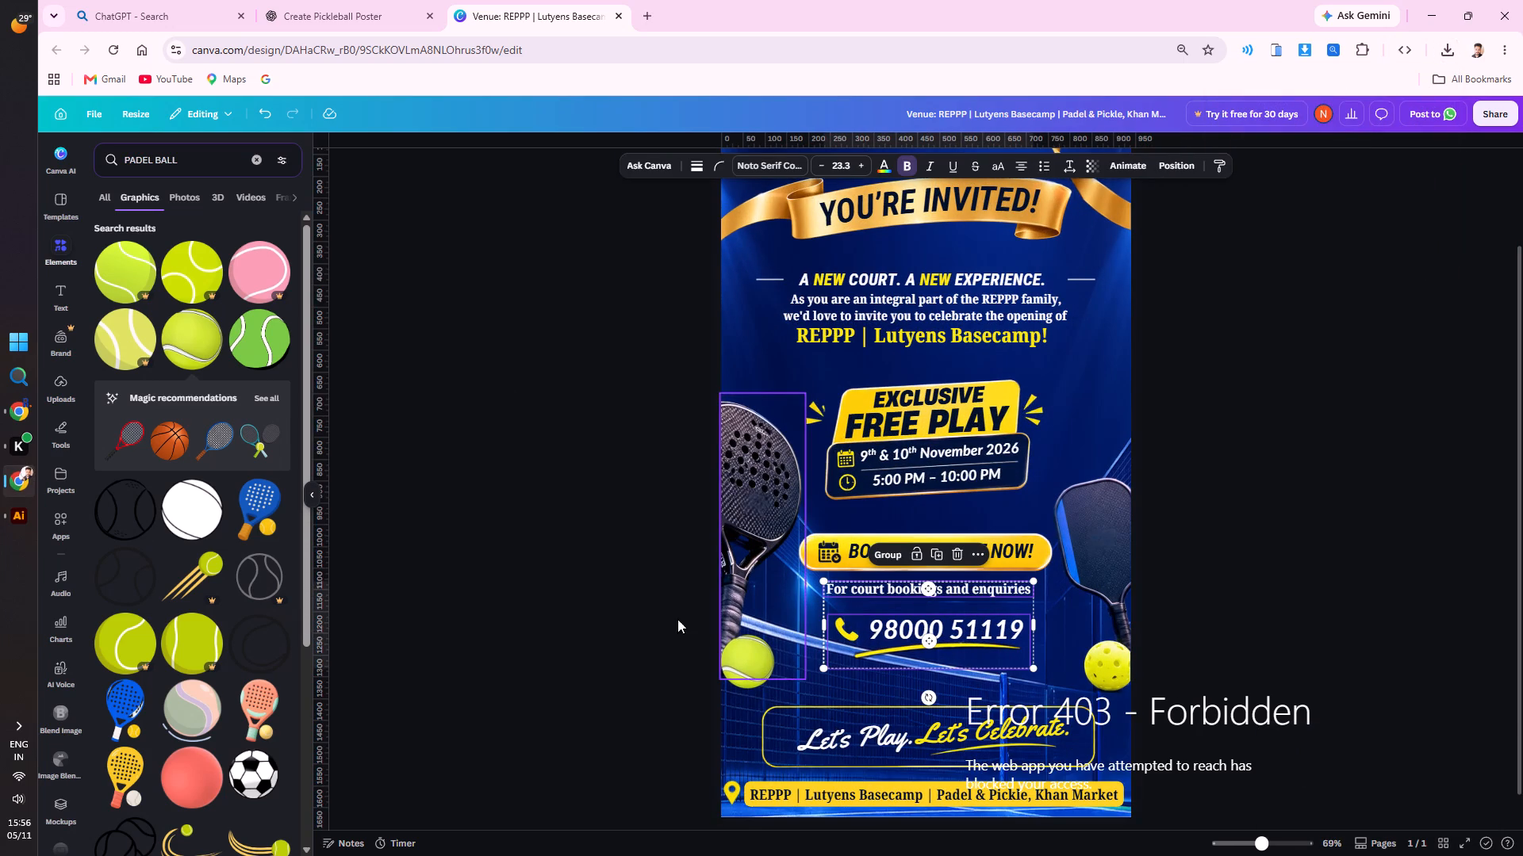
click(604, 579)
click(909, 629)
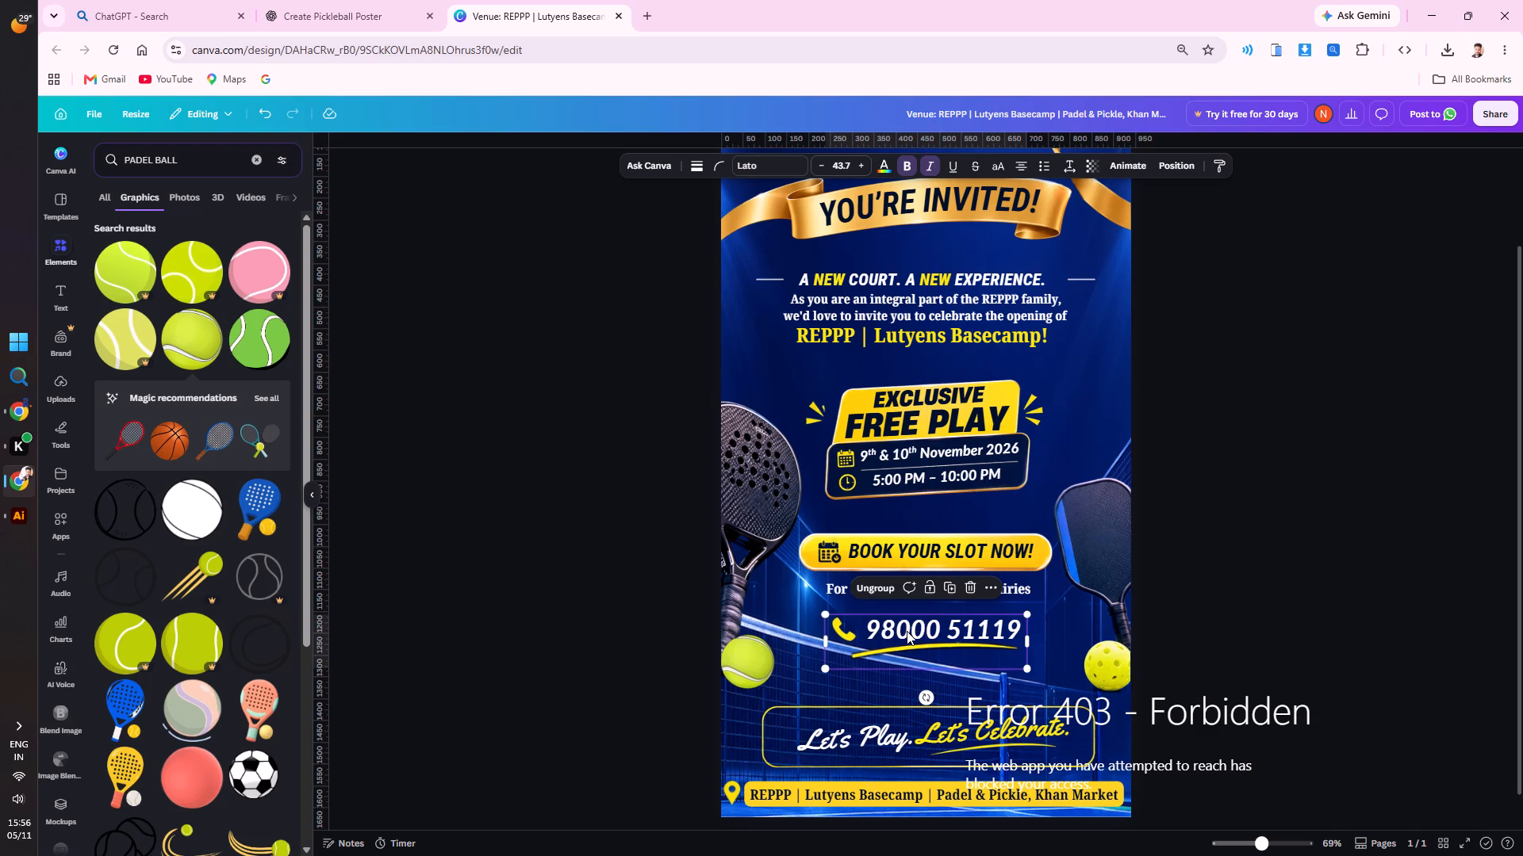
key(Up)
key(Up)
key(Up)
key(Up)
key(Up)
key(Up)
key(Up)
key(Up)
key(Up)
key(Up)
key(Up)
key(Up)
key(Up)
key(Up)
key(Up)
key(Up)
key(Up)
key(Up)
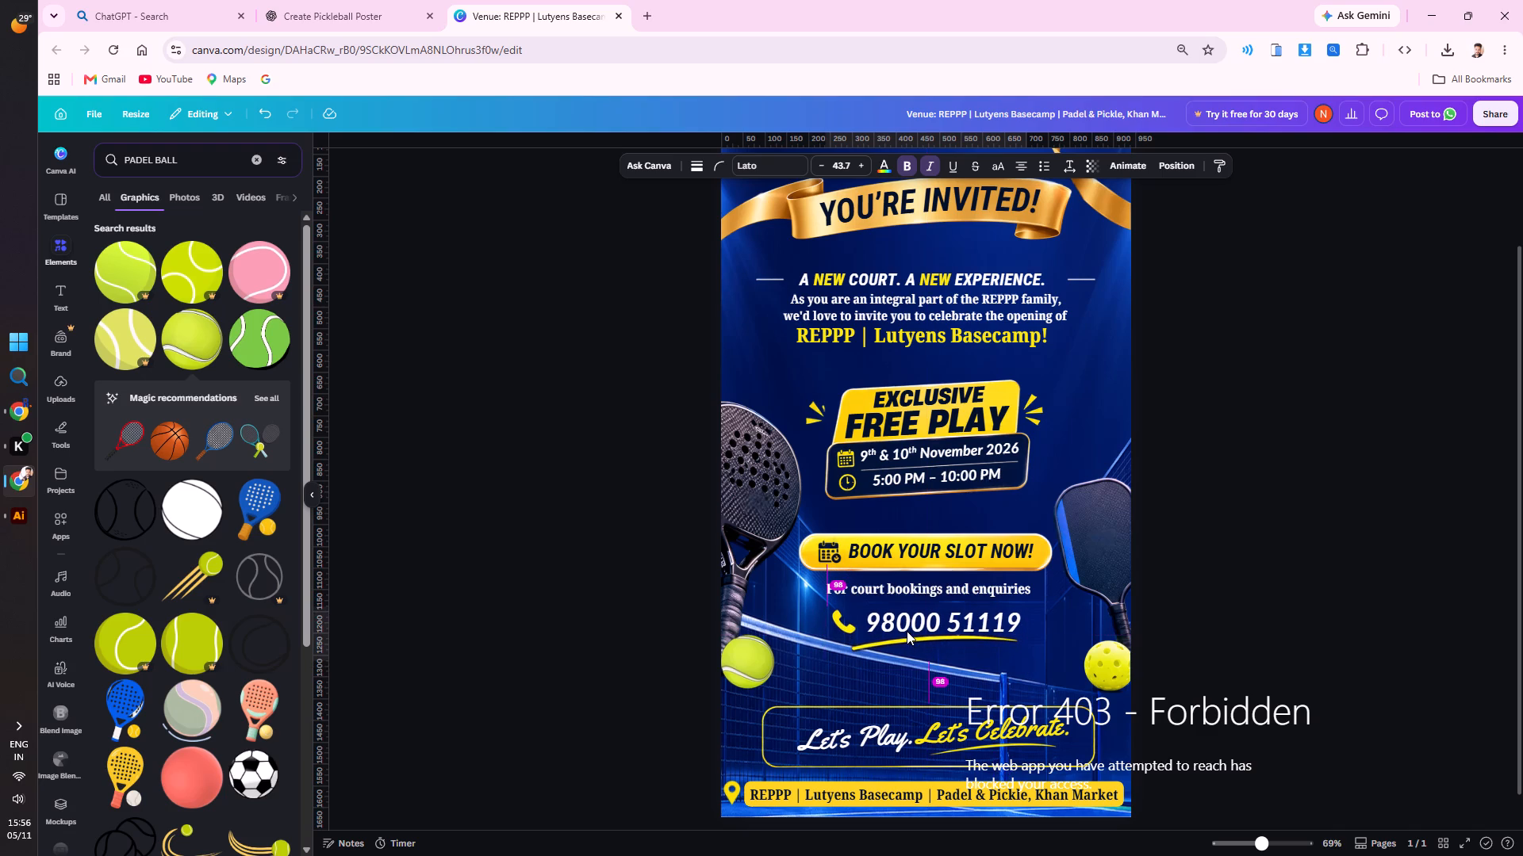
click(595, 588)
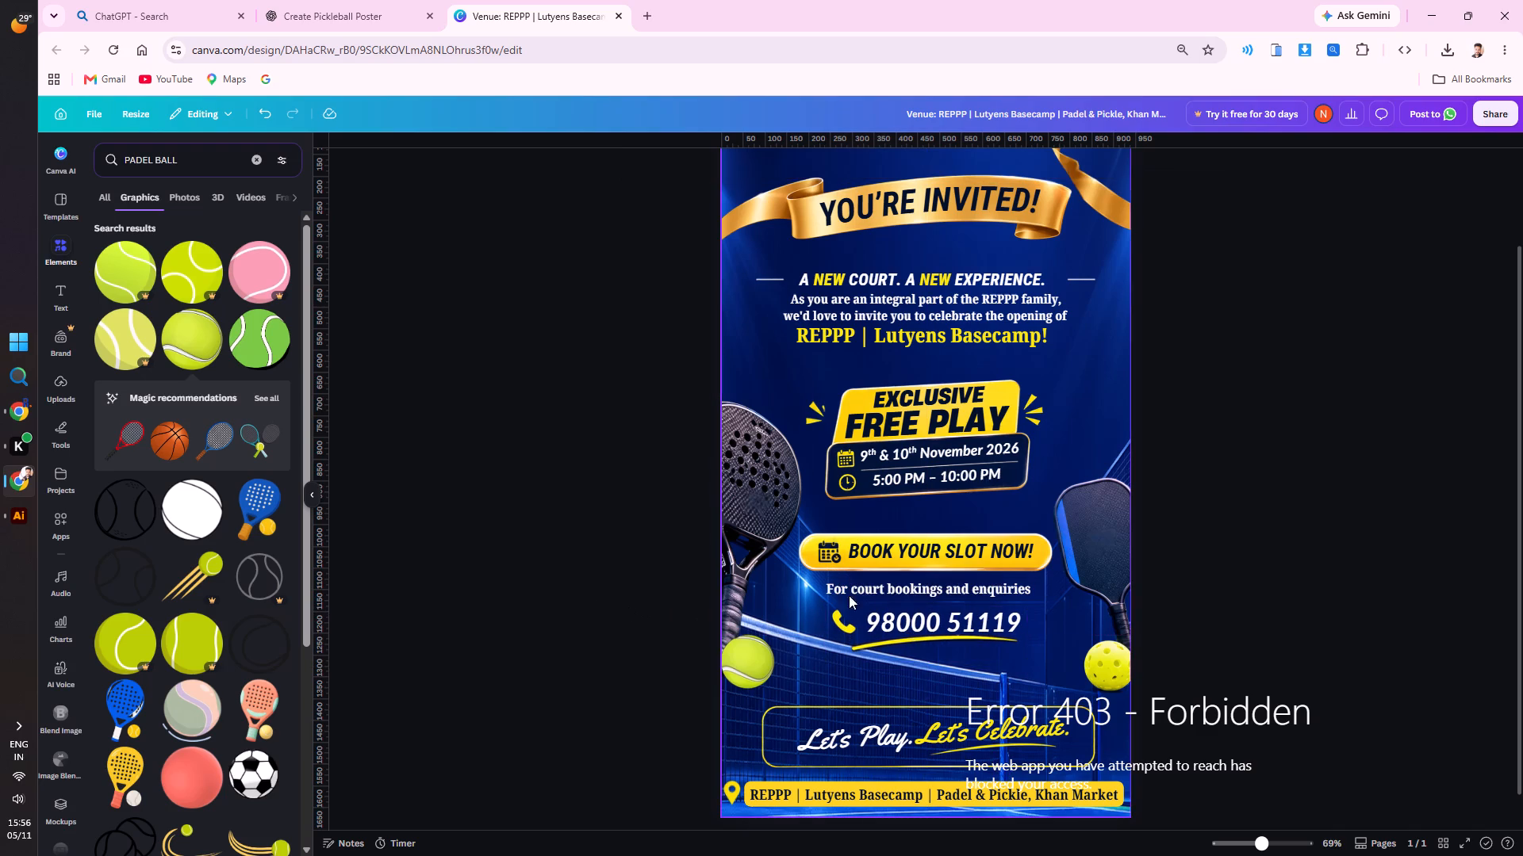
Centre the "For court bookings and enquiries" line and space it evenly between the "Book your slot now!" button and the phone number.
click(914, 591)
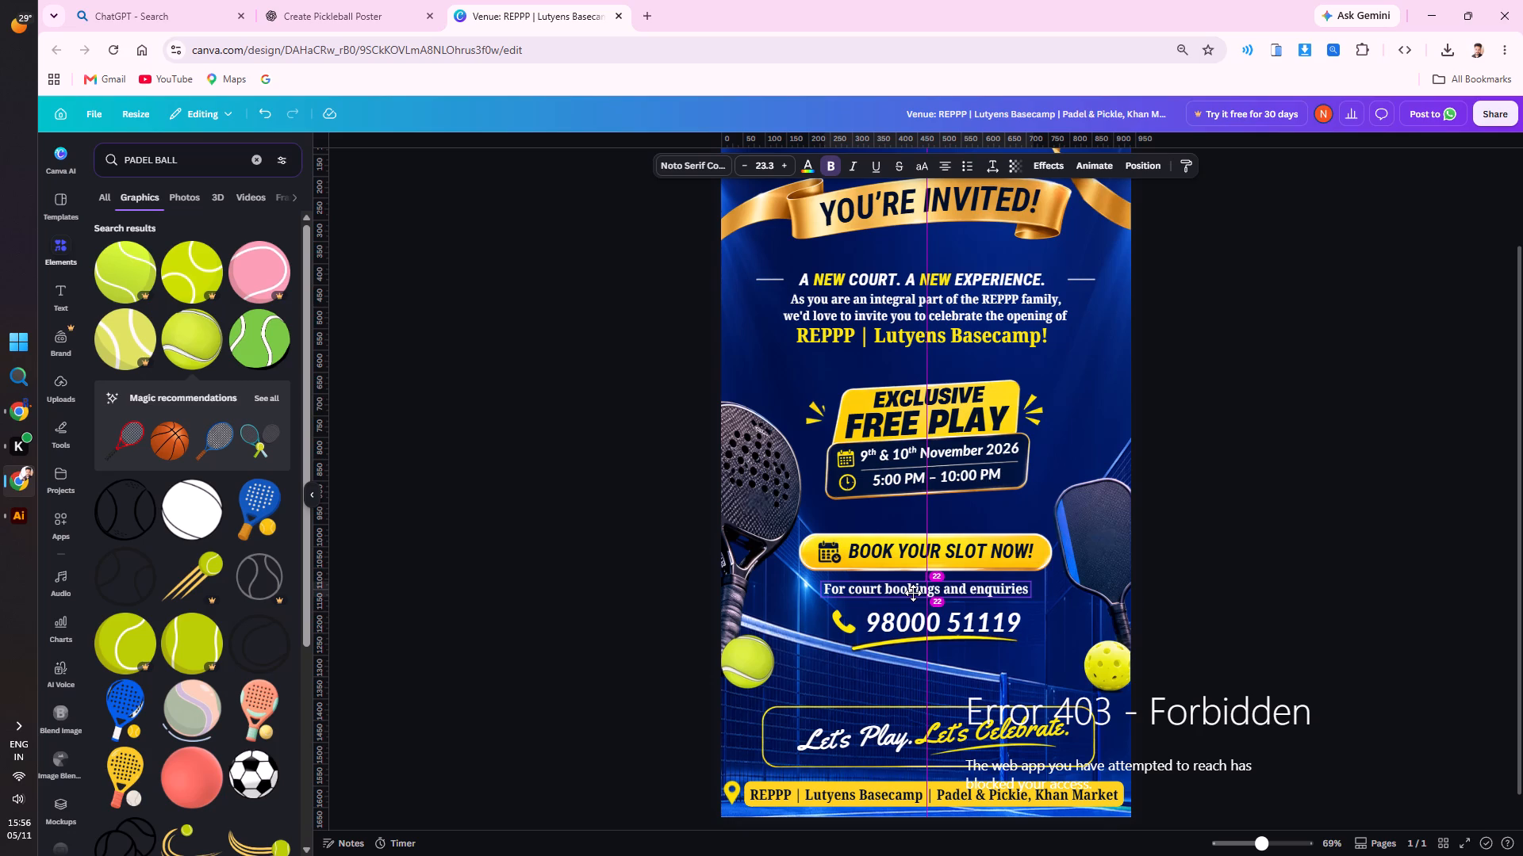
click(830, 549)
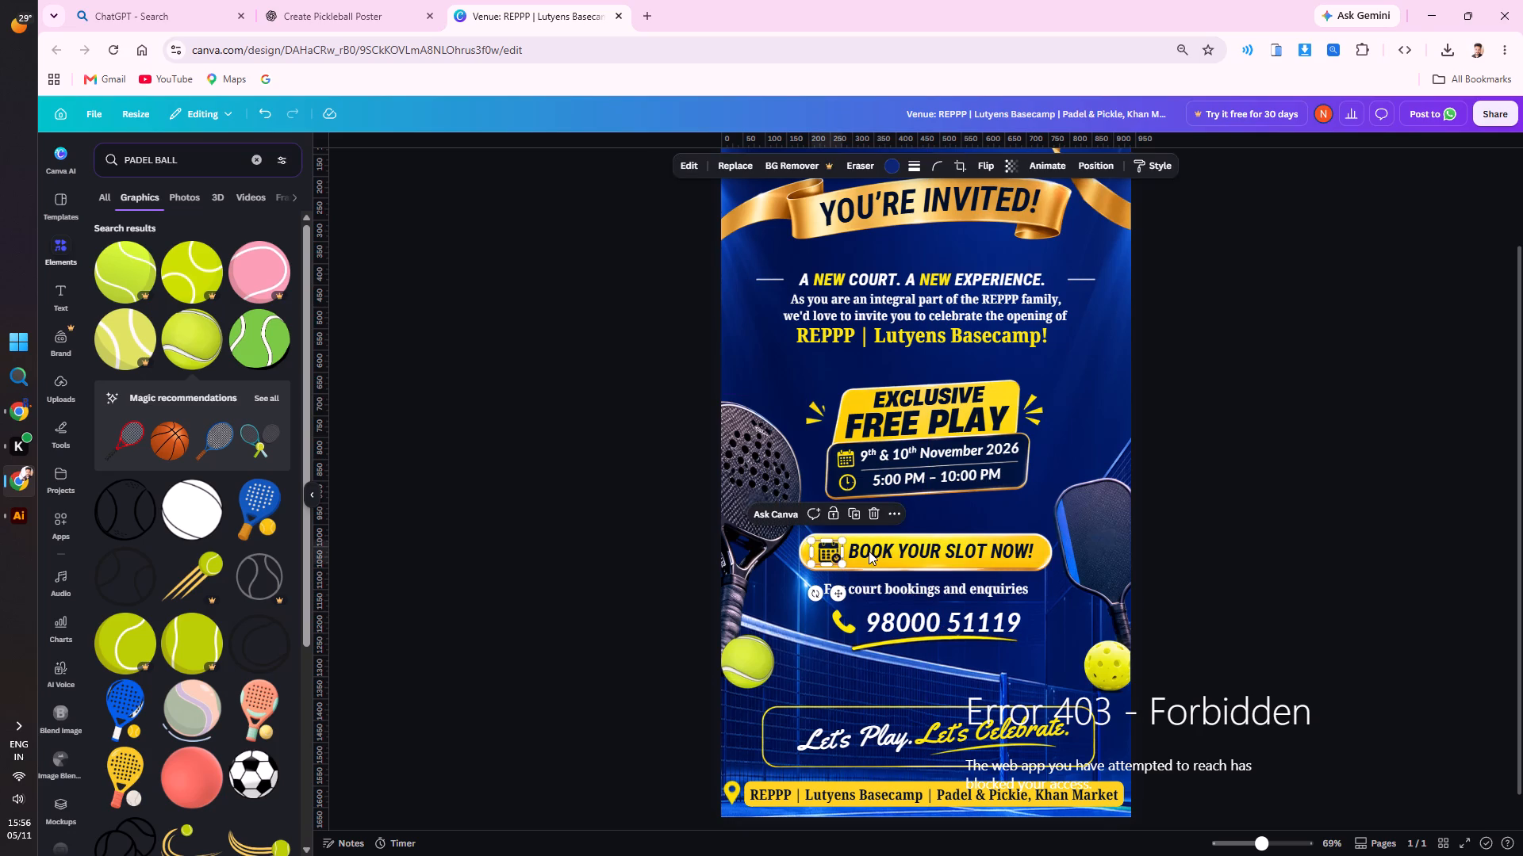
shift+click(869, 551)
shift+click(867, 533)
click(884, 503)
click(631, 556)
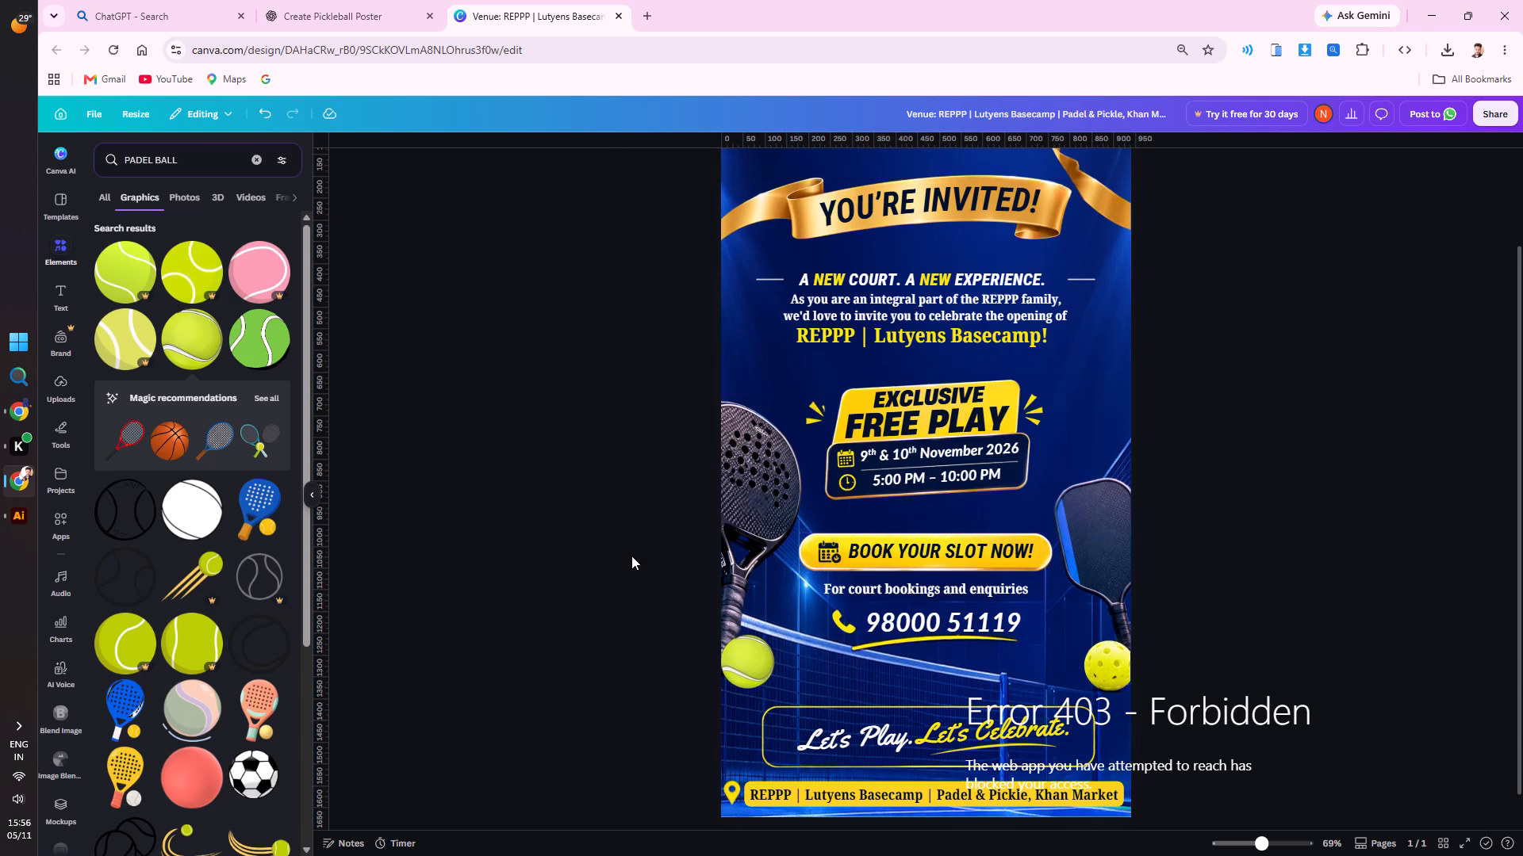
click(953, 552)
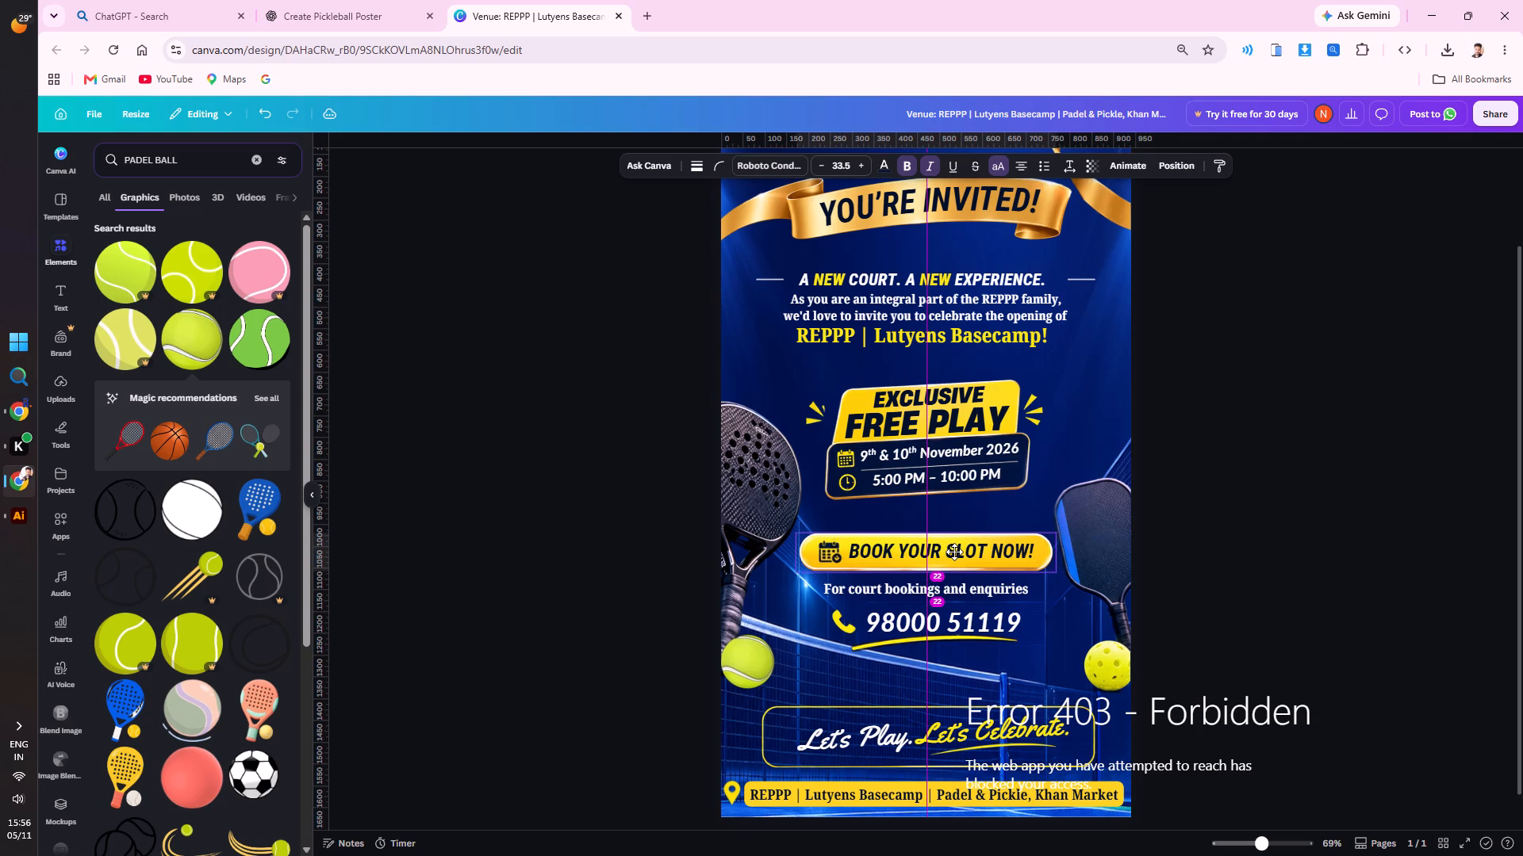
click(639, 589)
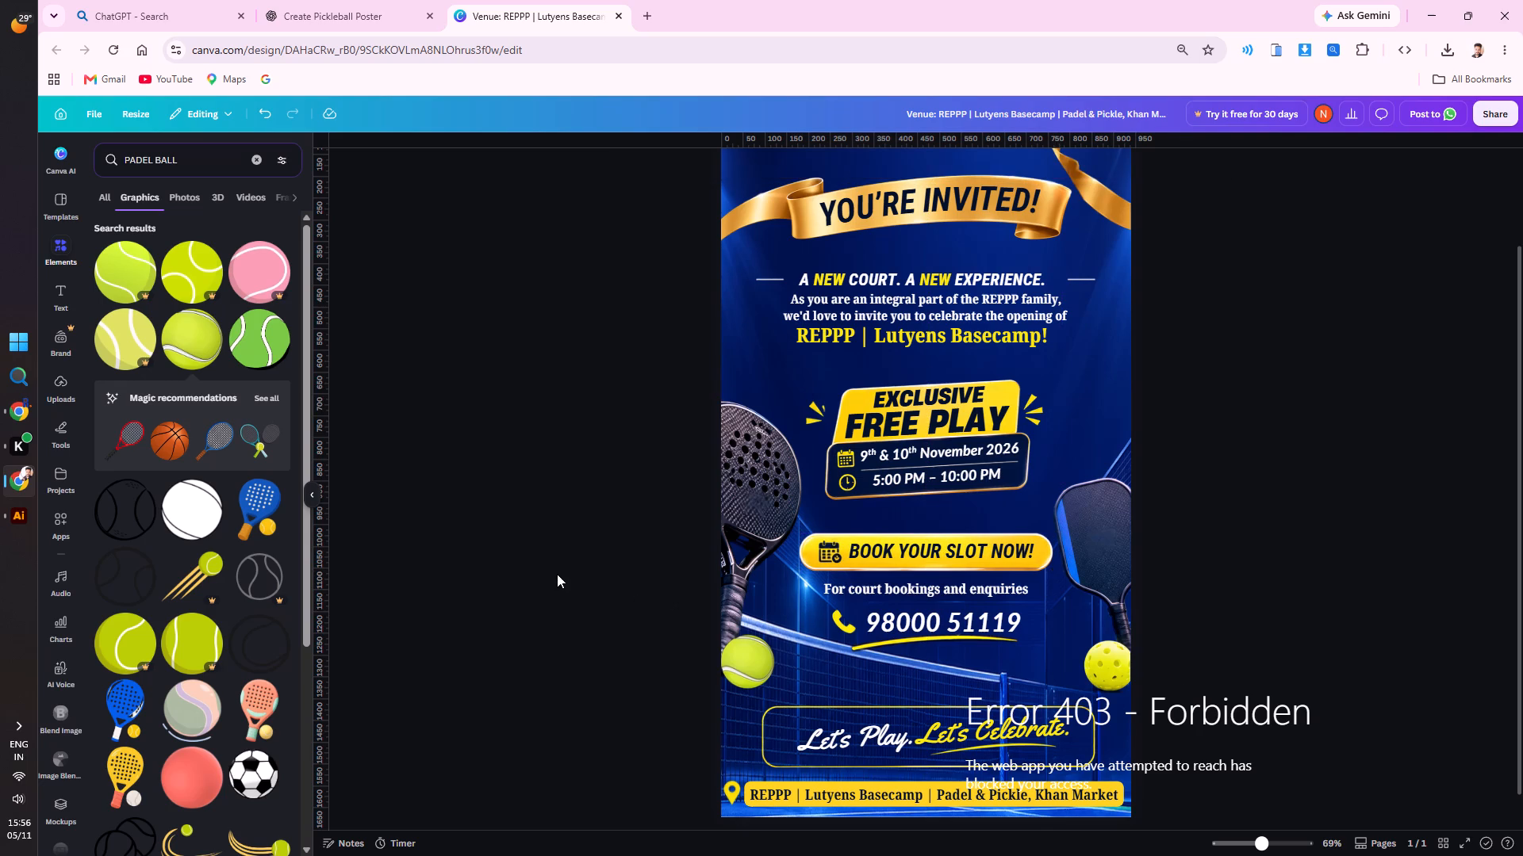
Download the adjusted invitation from Canva as a JPG.
ctrl+scroll(568, 576, down, 3)
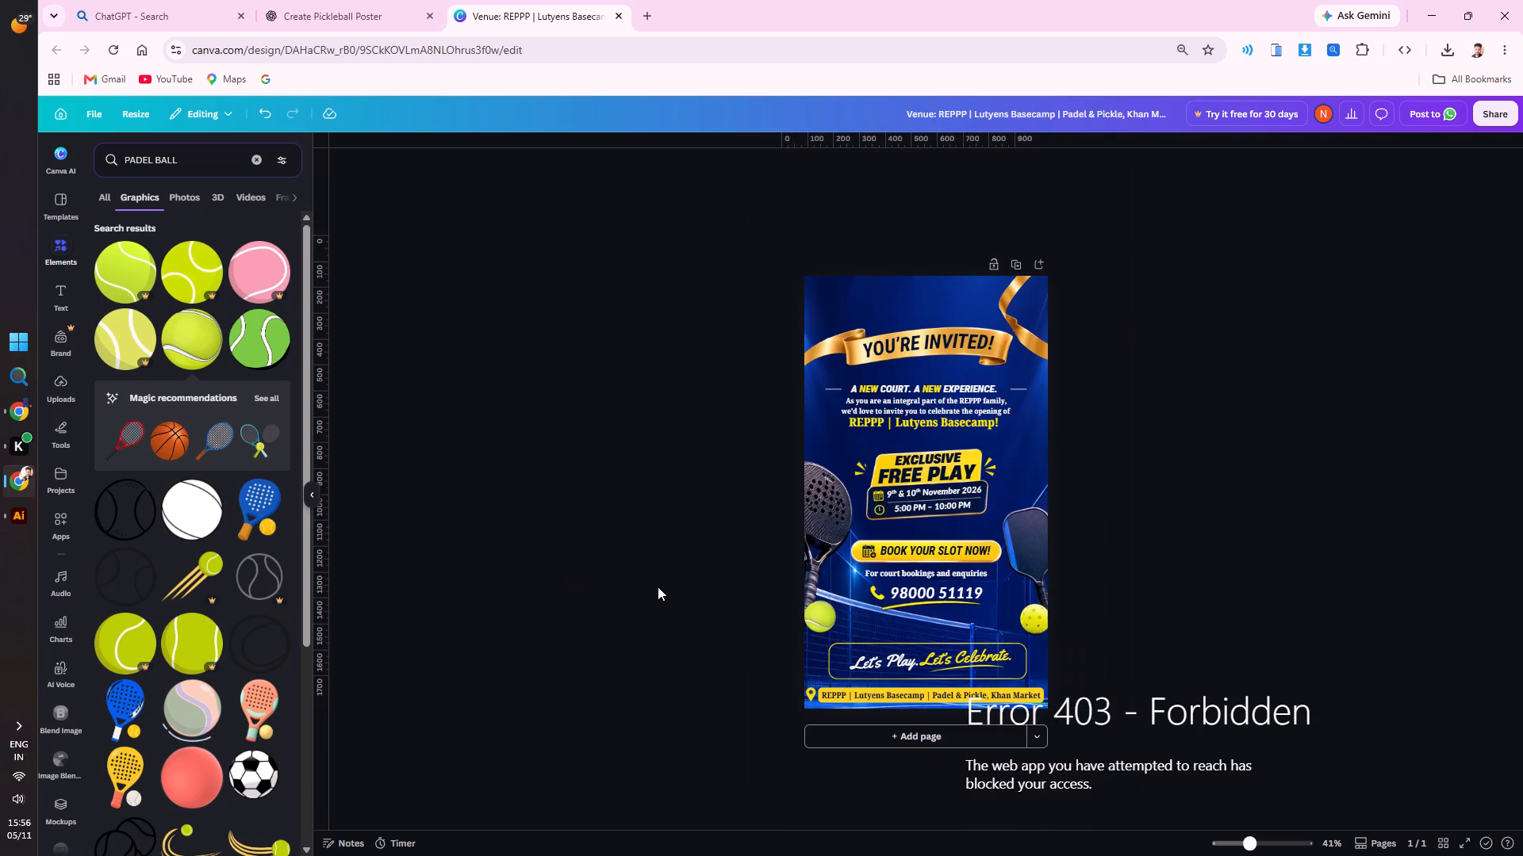
scroll(917, 571, down, 4)
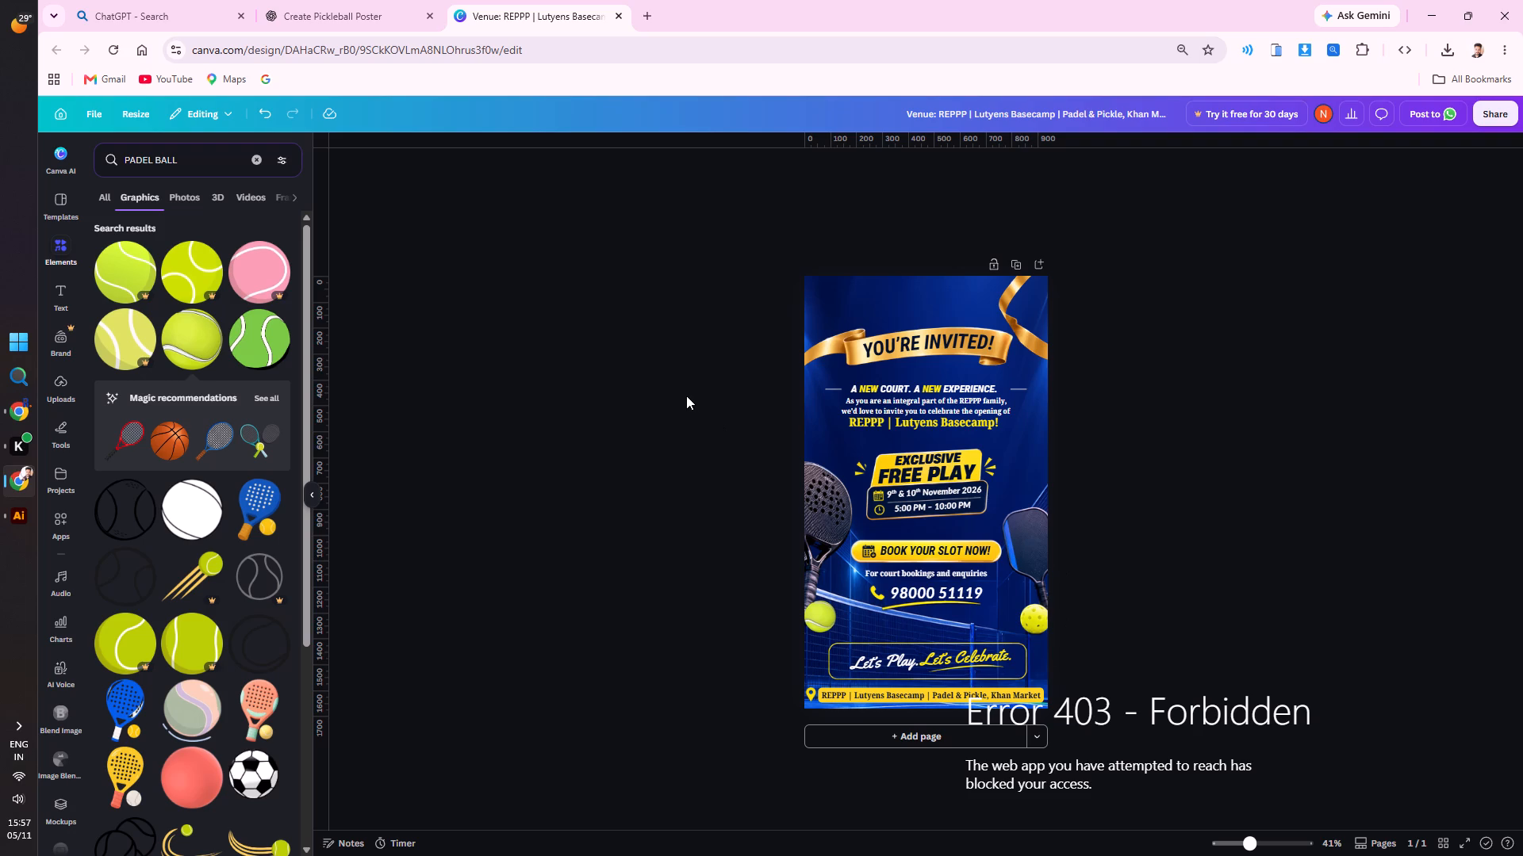
click(91, 113)
click(167, 420)
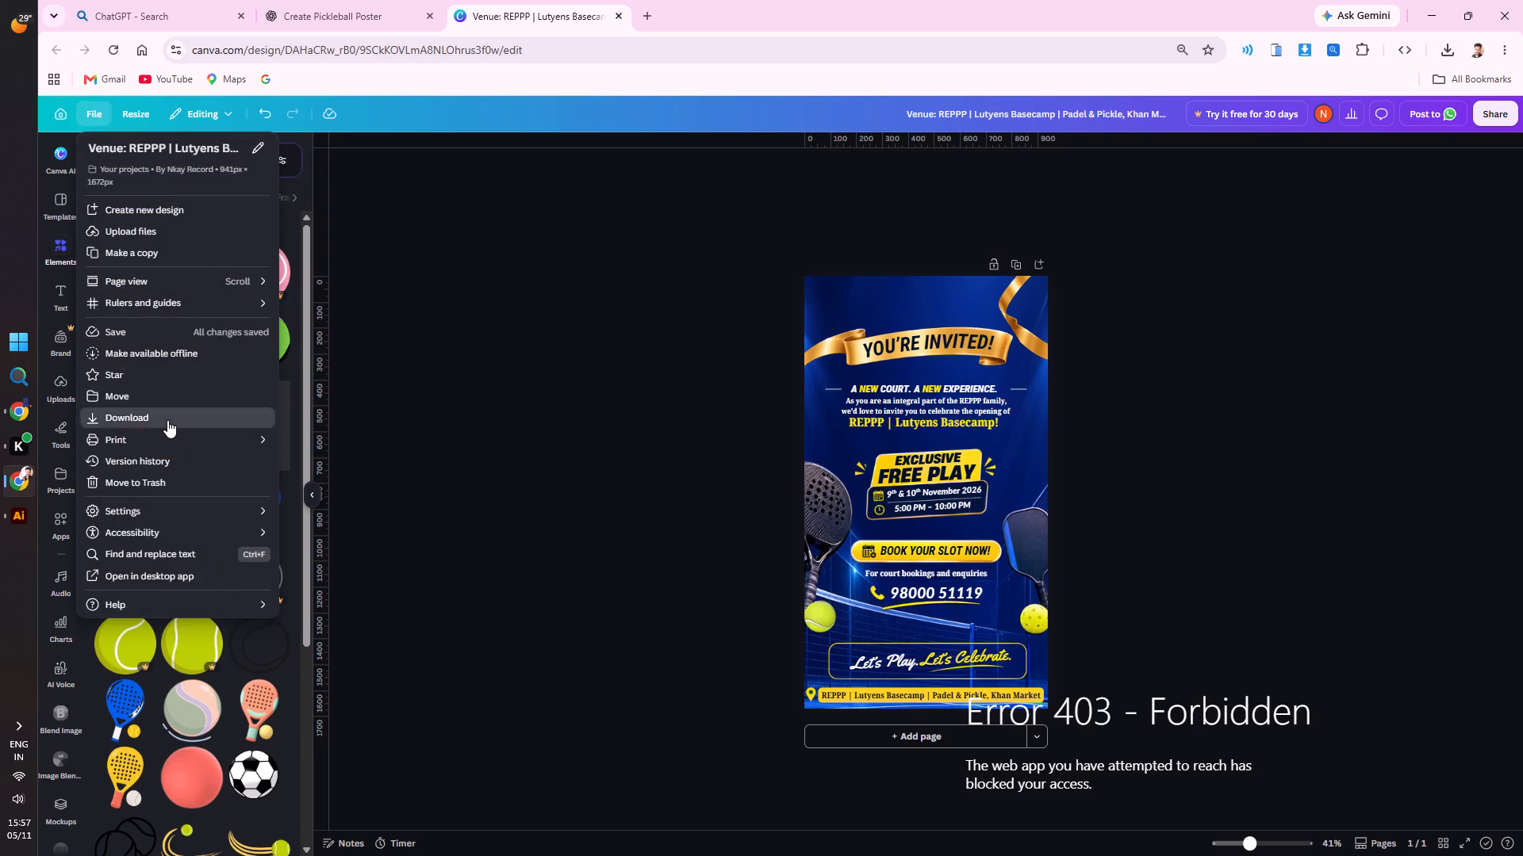
click(1411, 368)
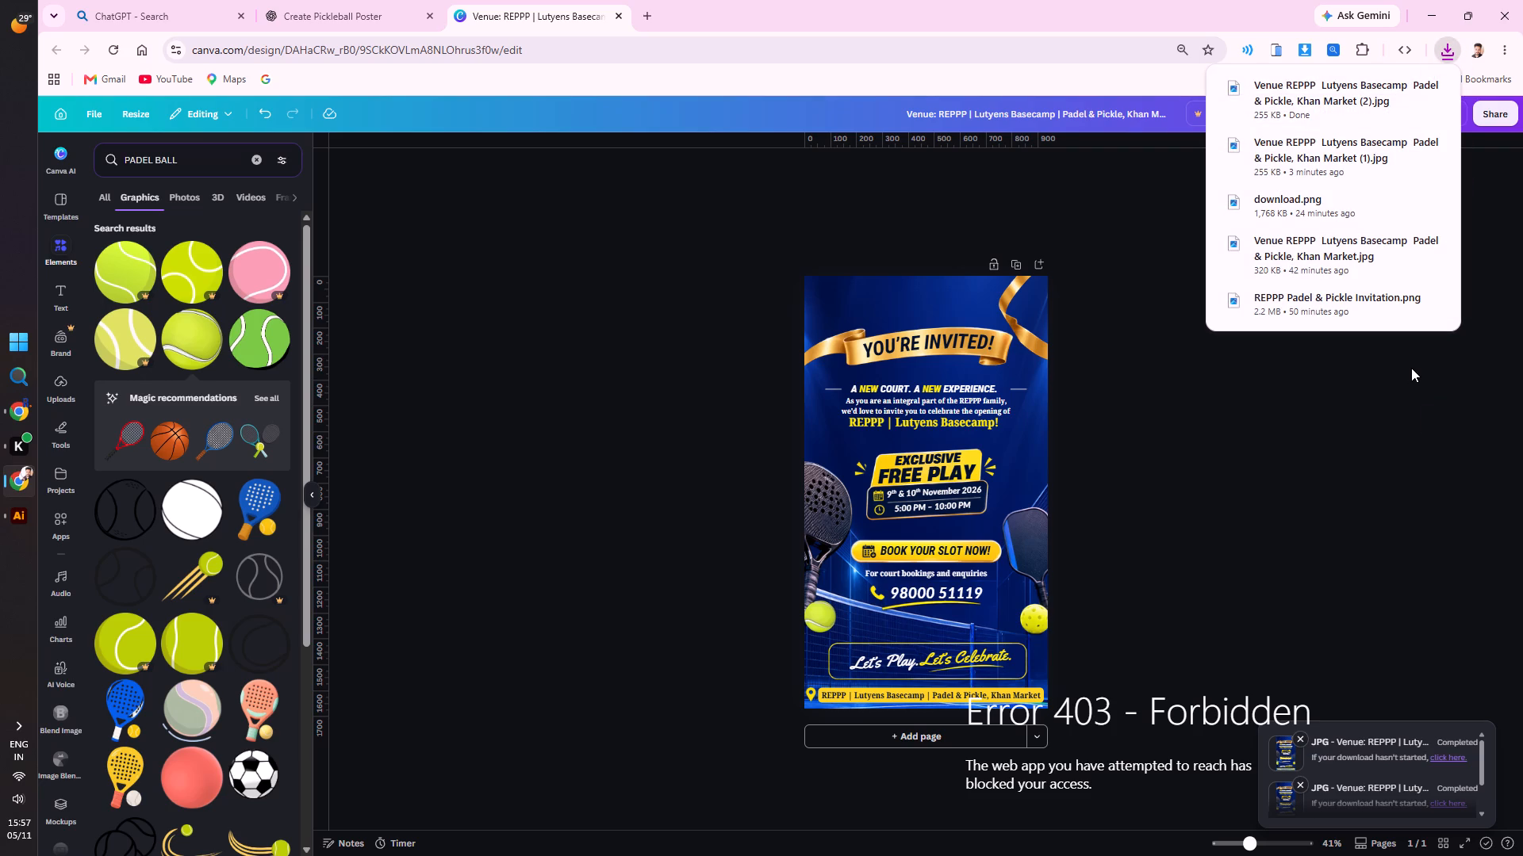
Switch to Illustrator and open "Venue REPPP Lutyens Basecamp Padel & Pickle, Khan Market (2)" from the Downloads folder.
click(2, 518)
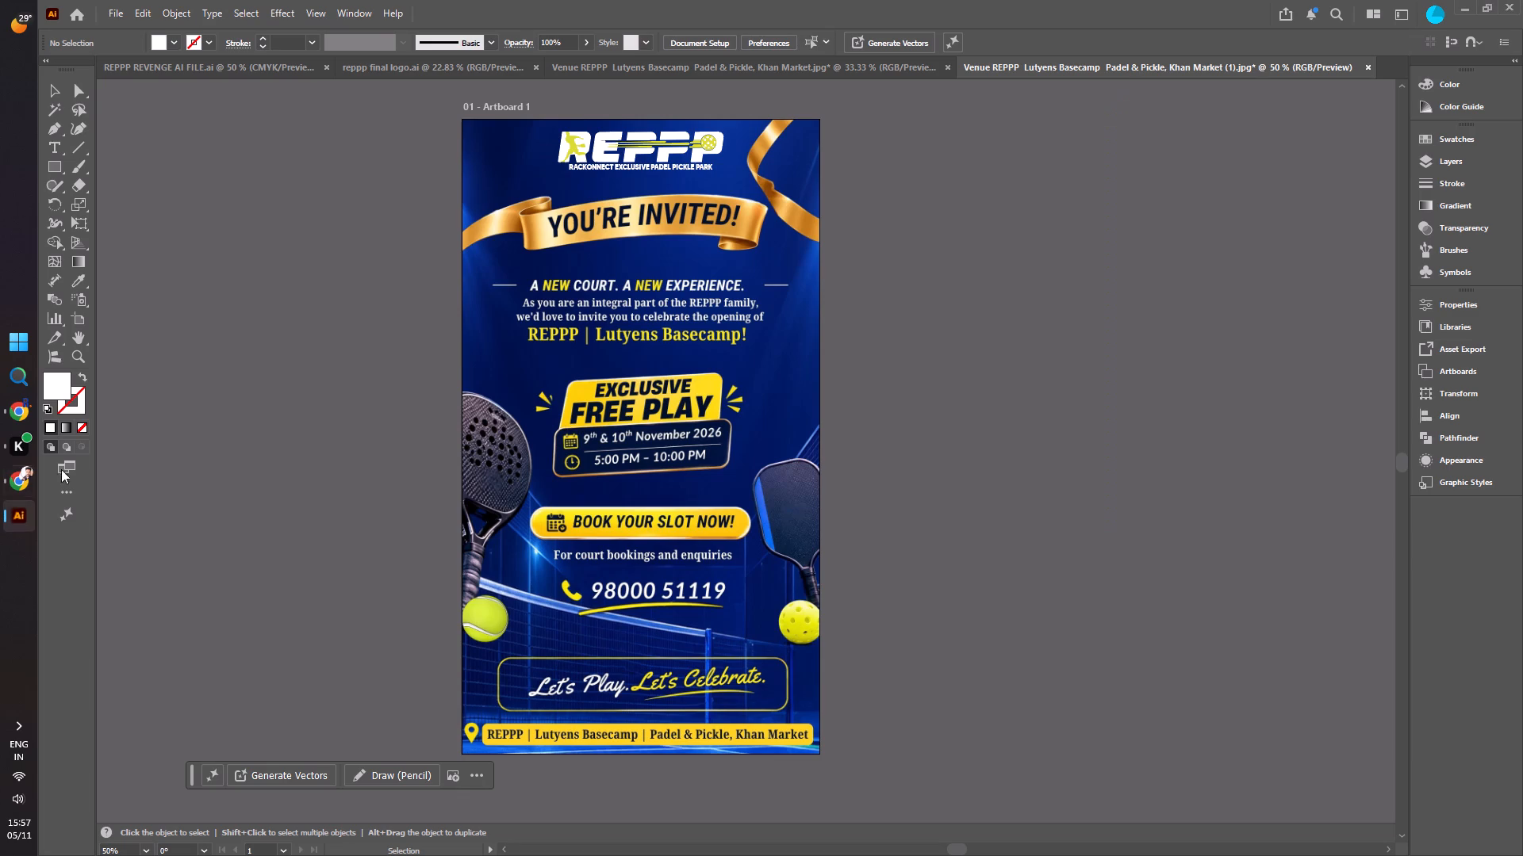
click(121, 12)
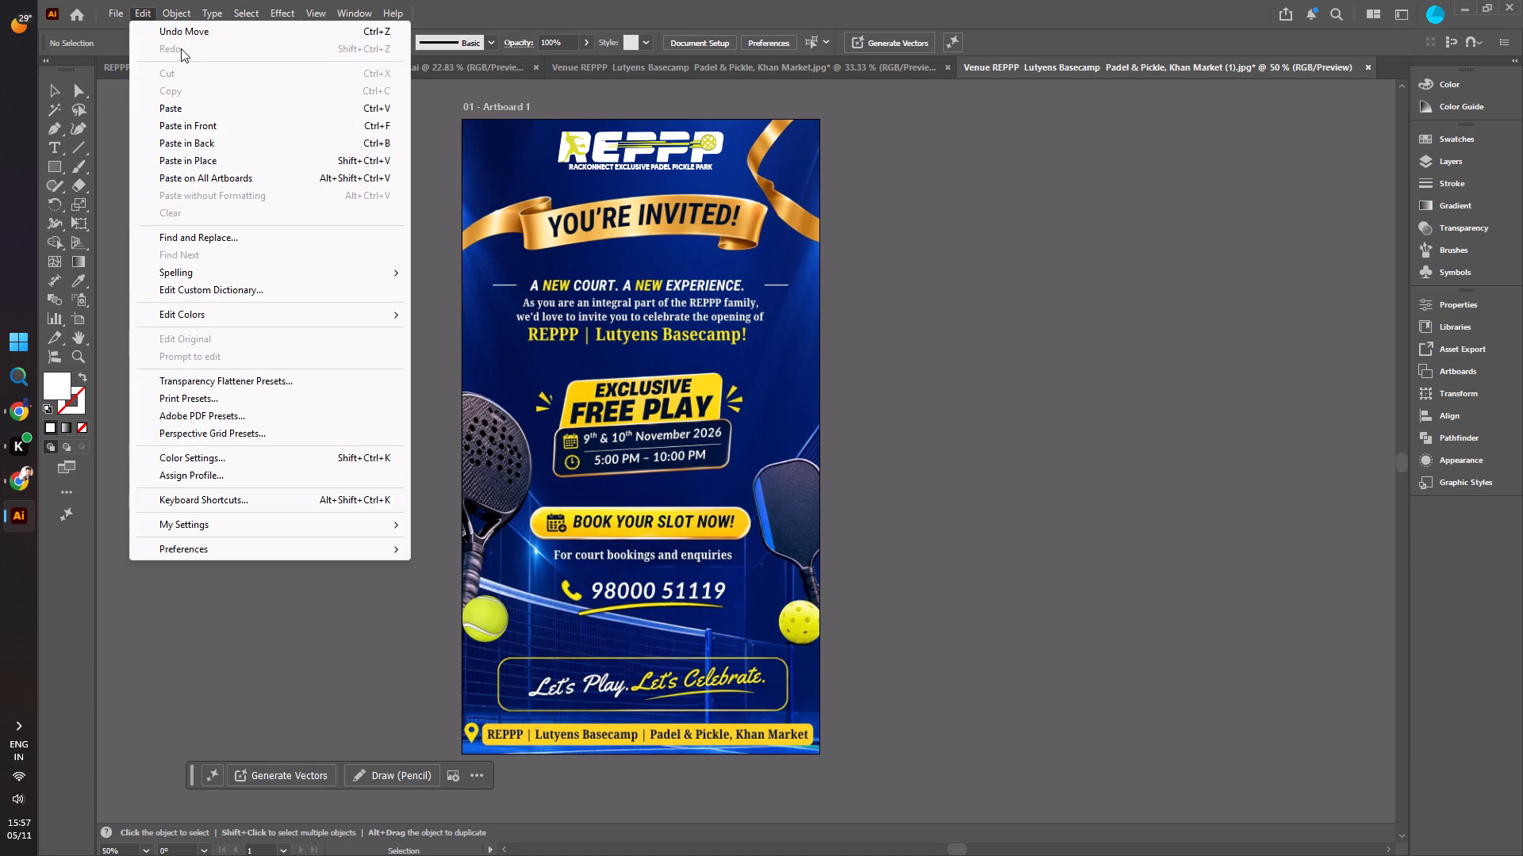
click(113, 11)
click(151, 64)
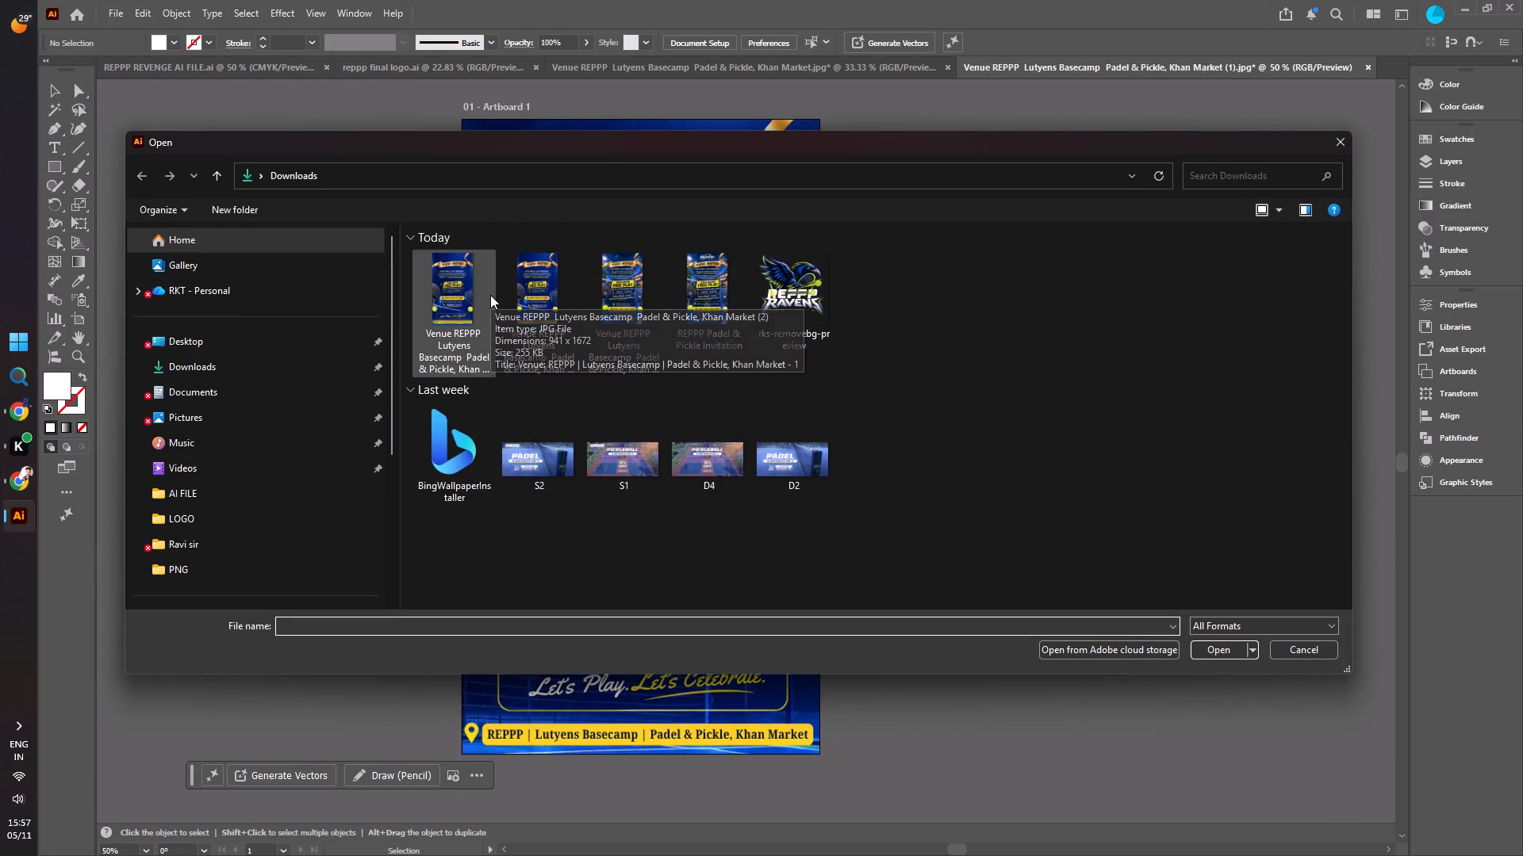
click(432, 307)
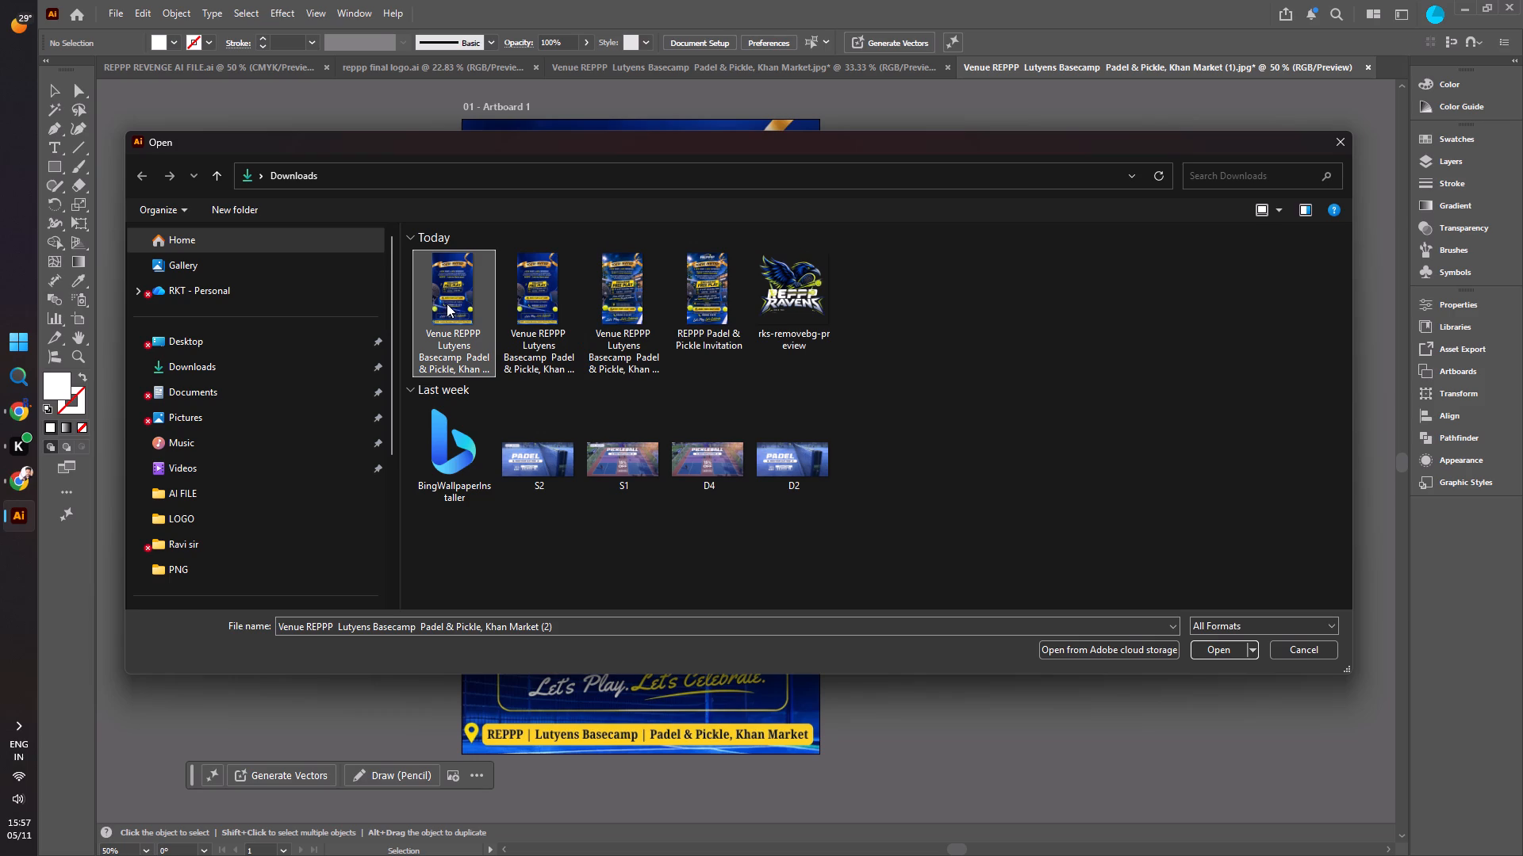
click(447, 304)
click(1207, 640)
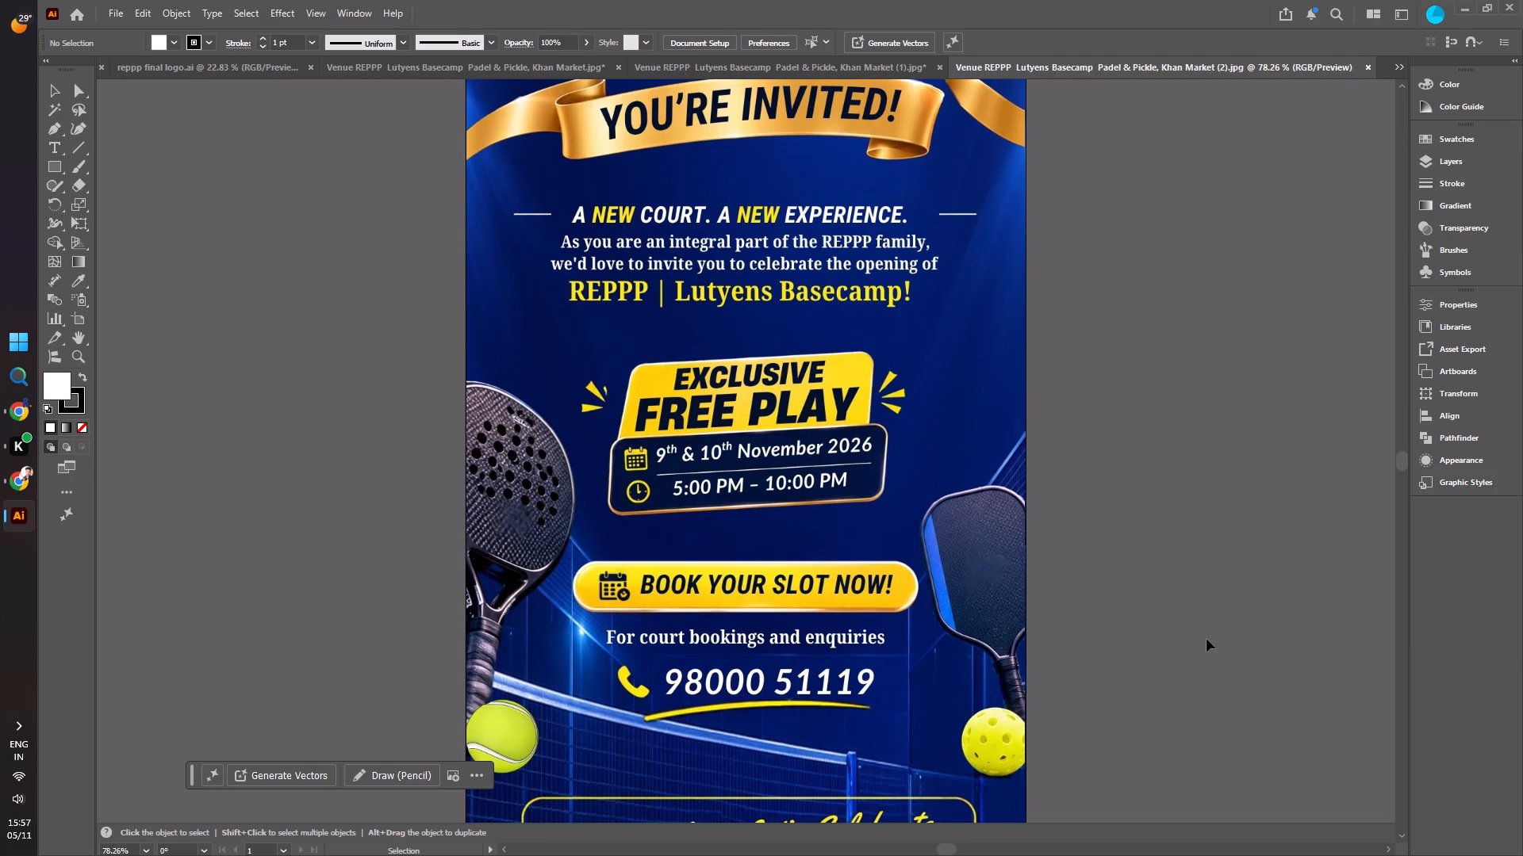
Copy the REPPP logo from the Khan Market (1) invitation and paste it into the Khan Market (2) document.
scroll(819, 403, up, 7)
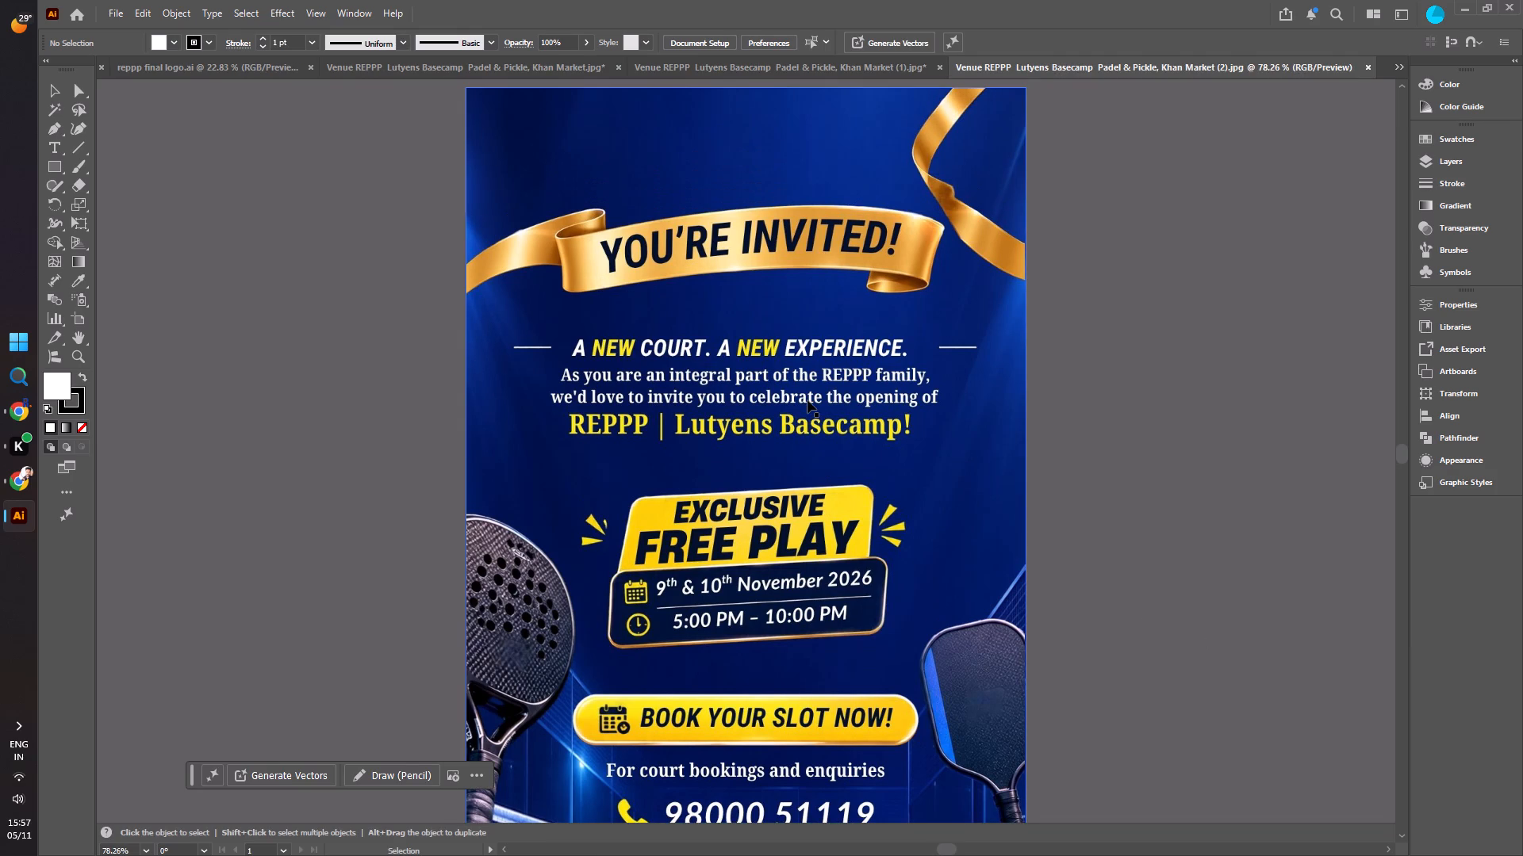
scroll(752, 365, up, 4)
click(852, 69)
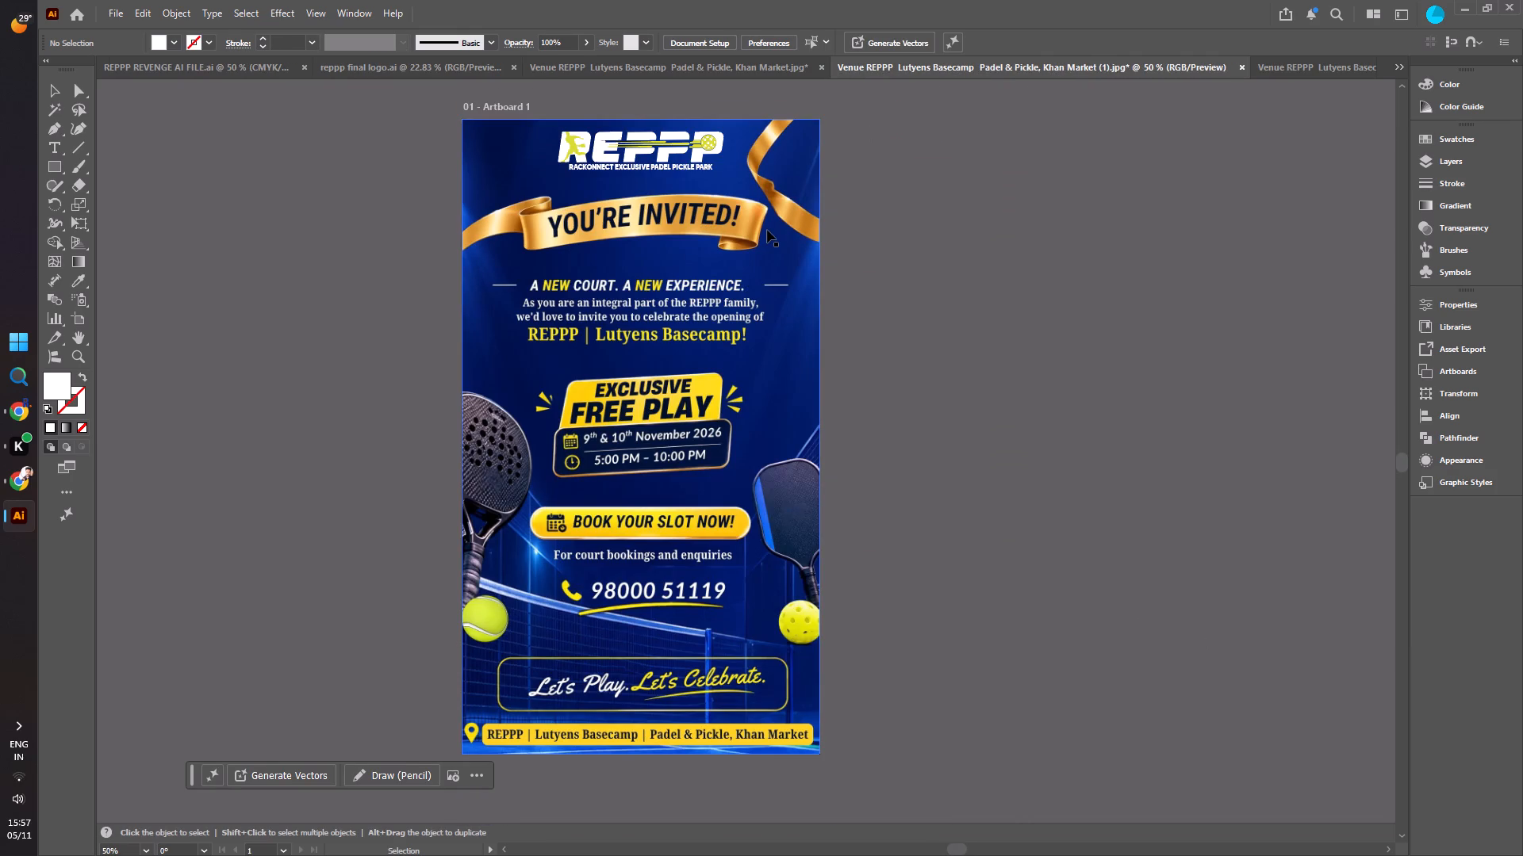
click(611, 147)
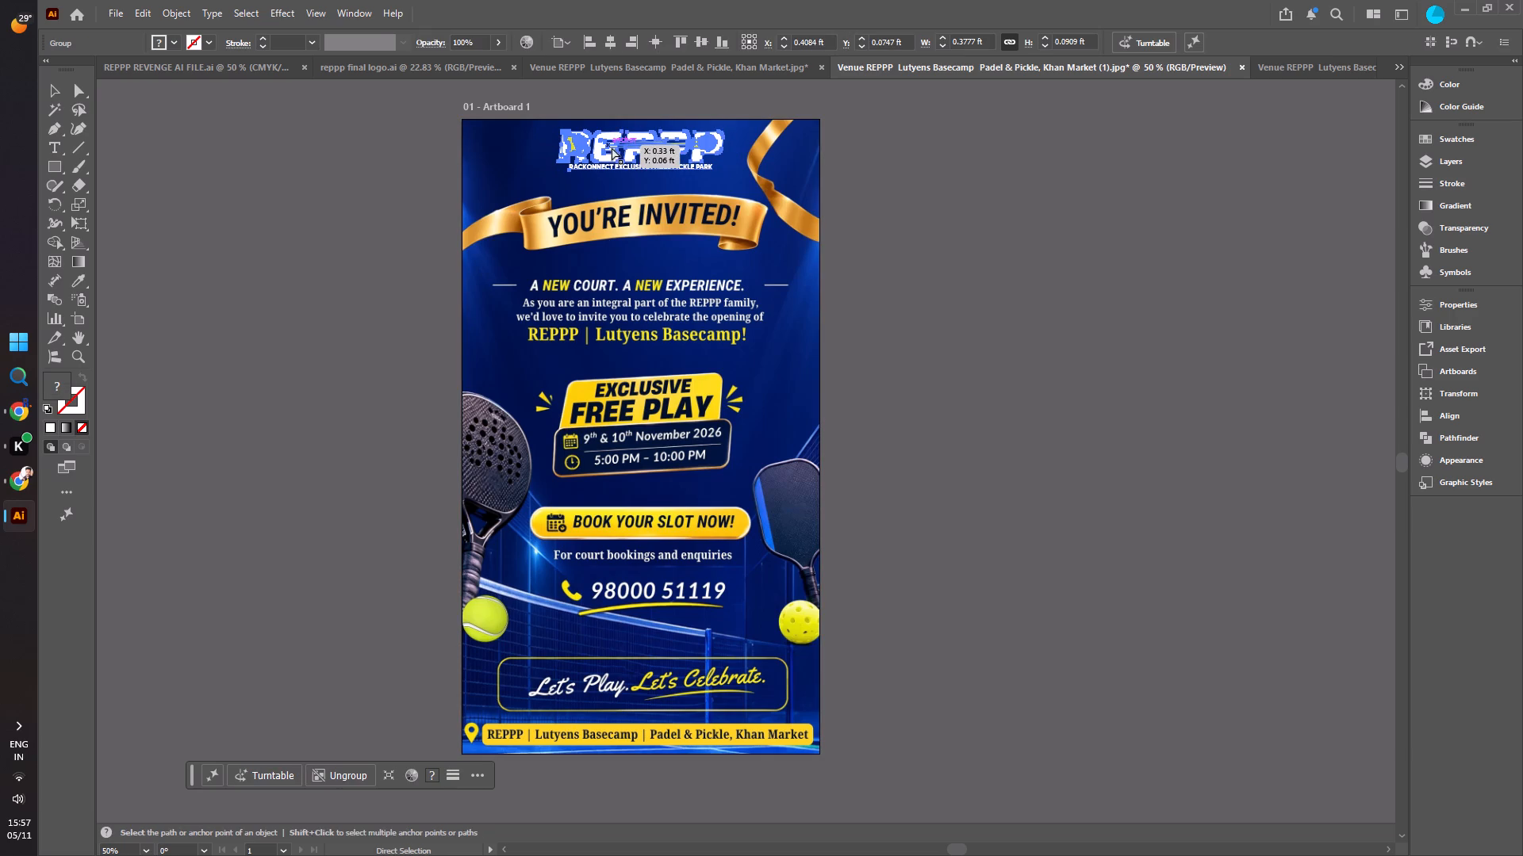
key(ctrl+c)
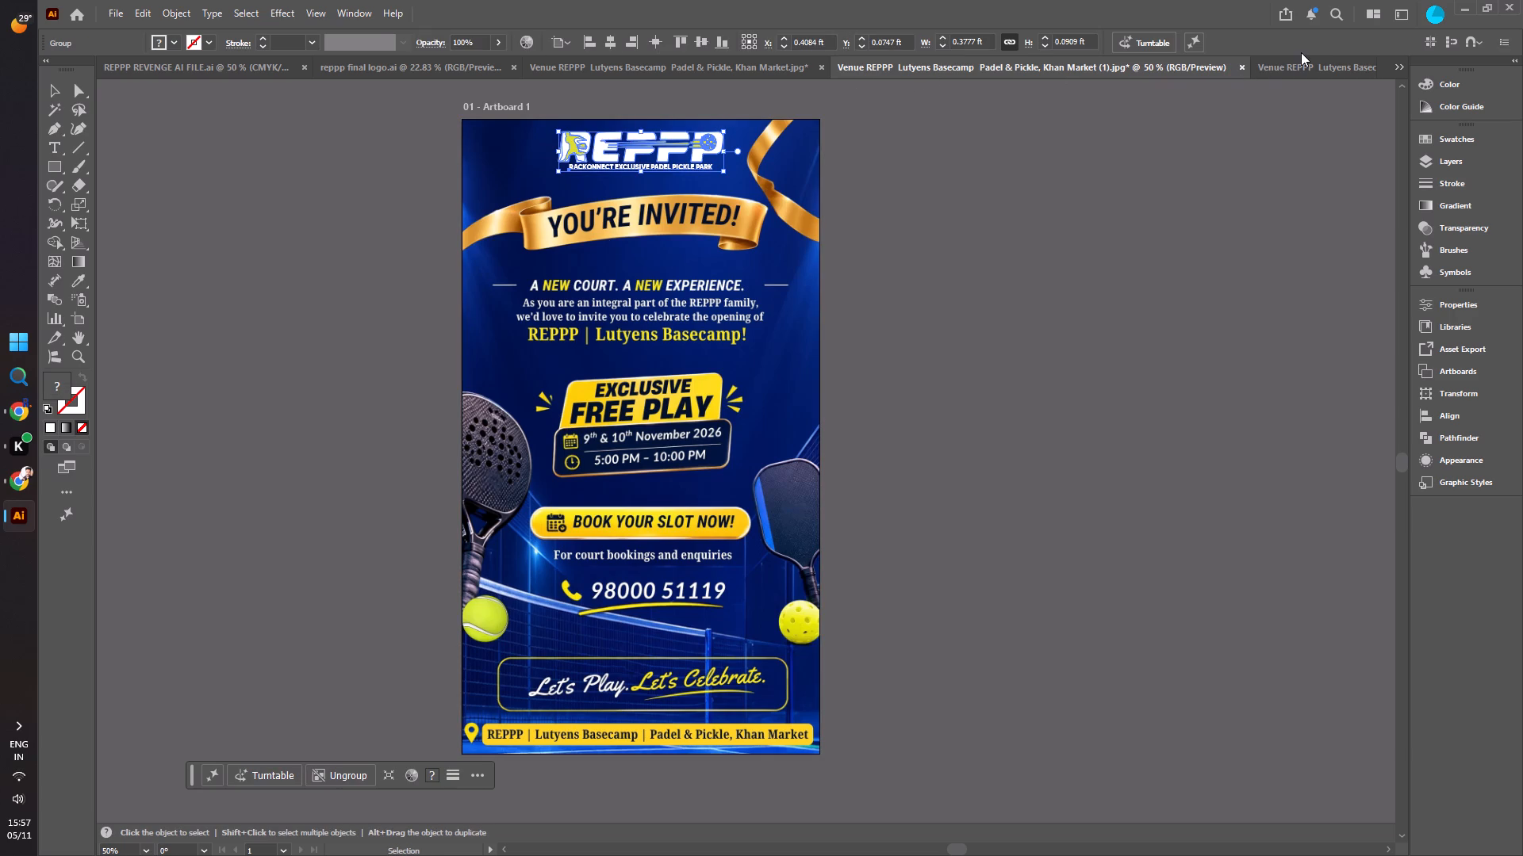
click(1296, 66)
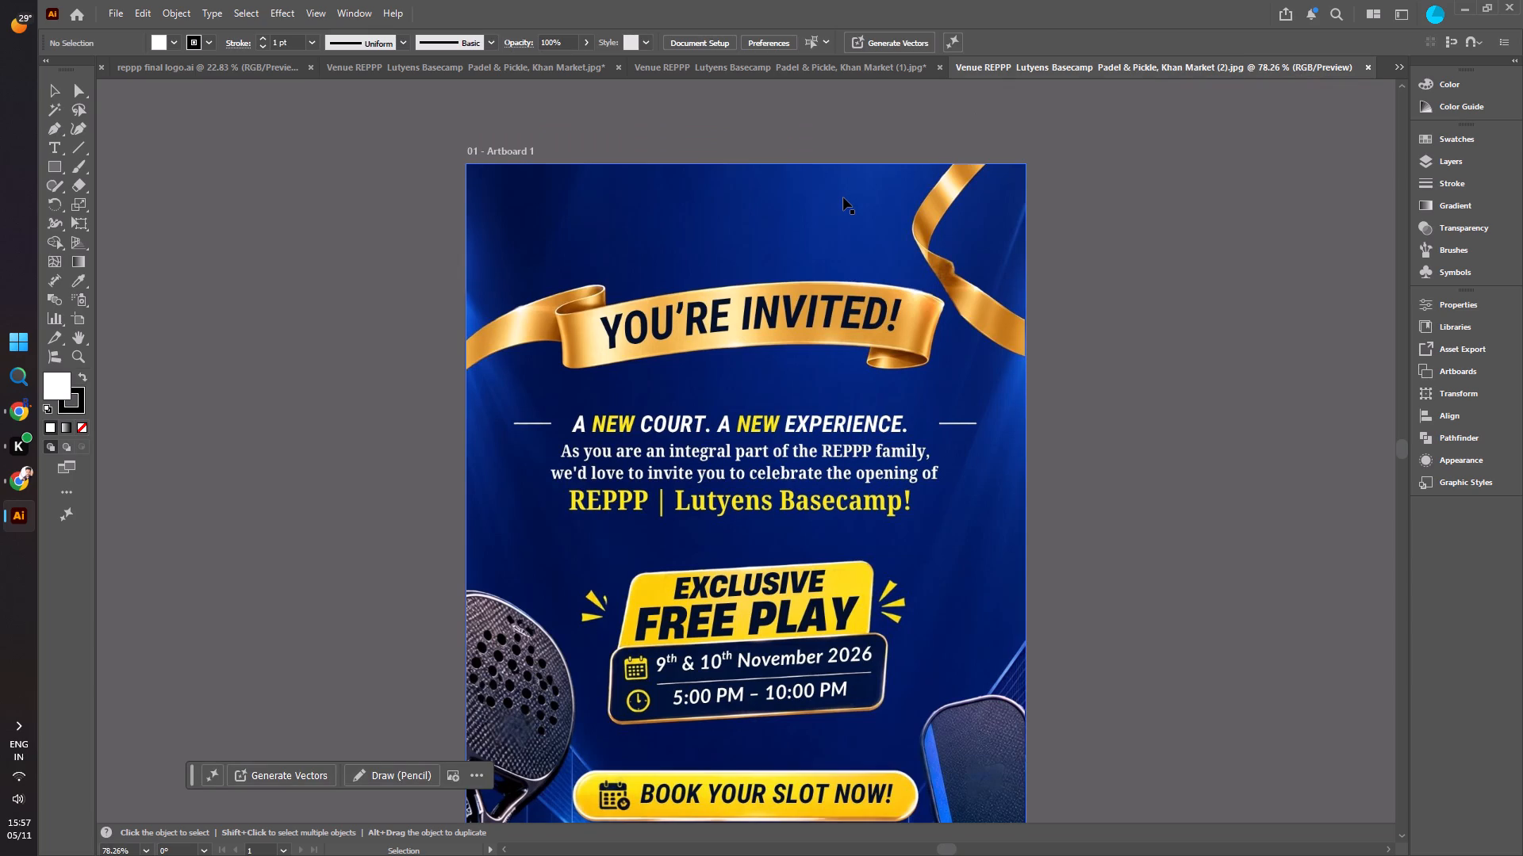
key(ctrl+v)
Move the pasted REPPP logo above the "You're Invited!" ribbon, centred horizontally, and accept the File Handling preferences as they are.
drag(753, 452, 750, 265)
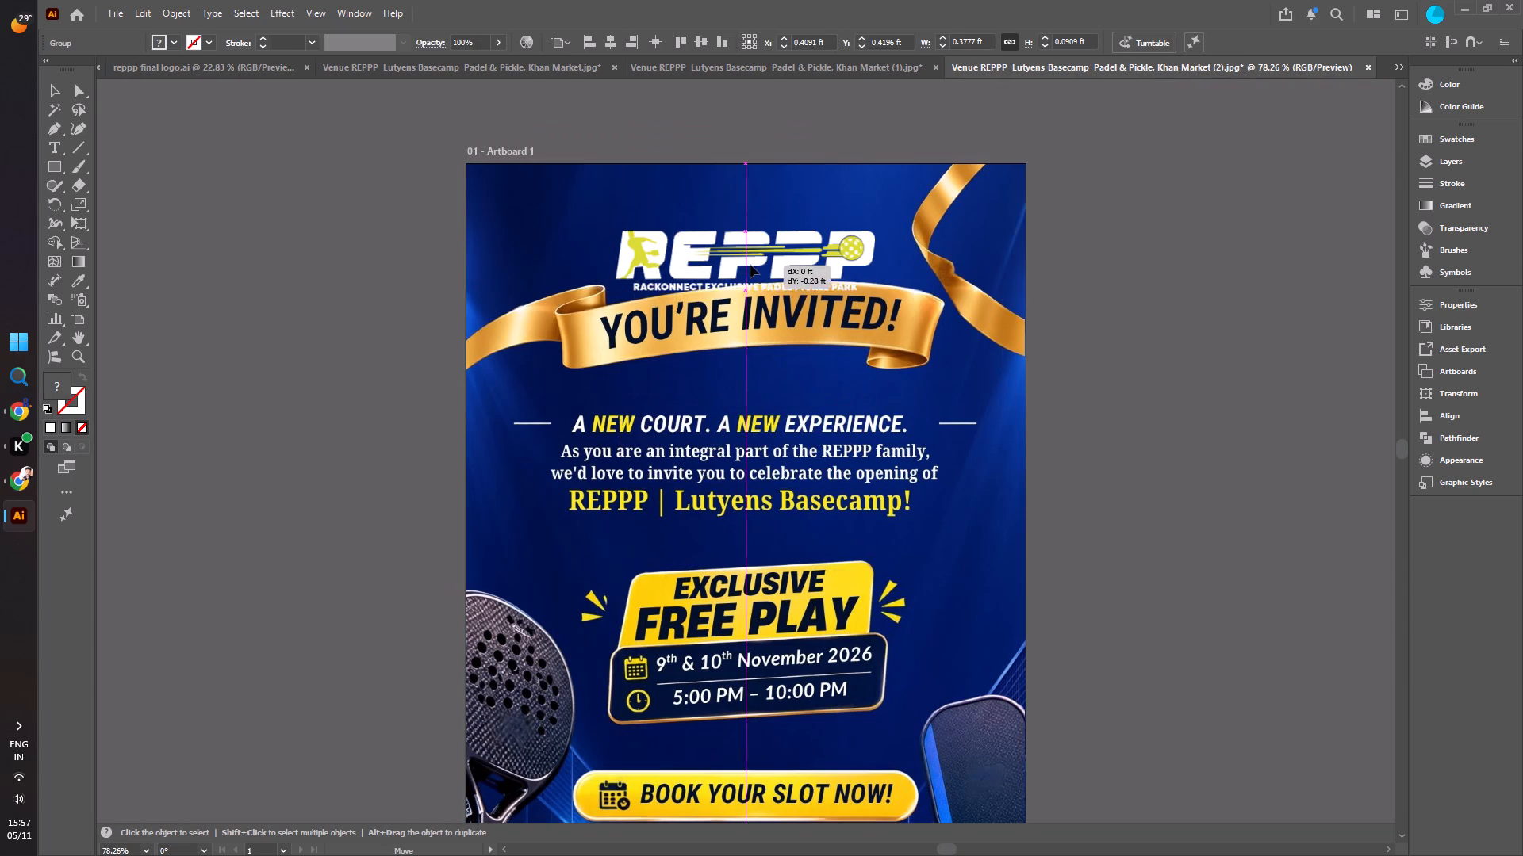
drag(750, 265, 753, 216)
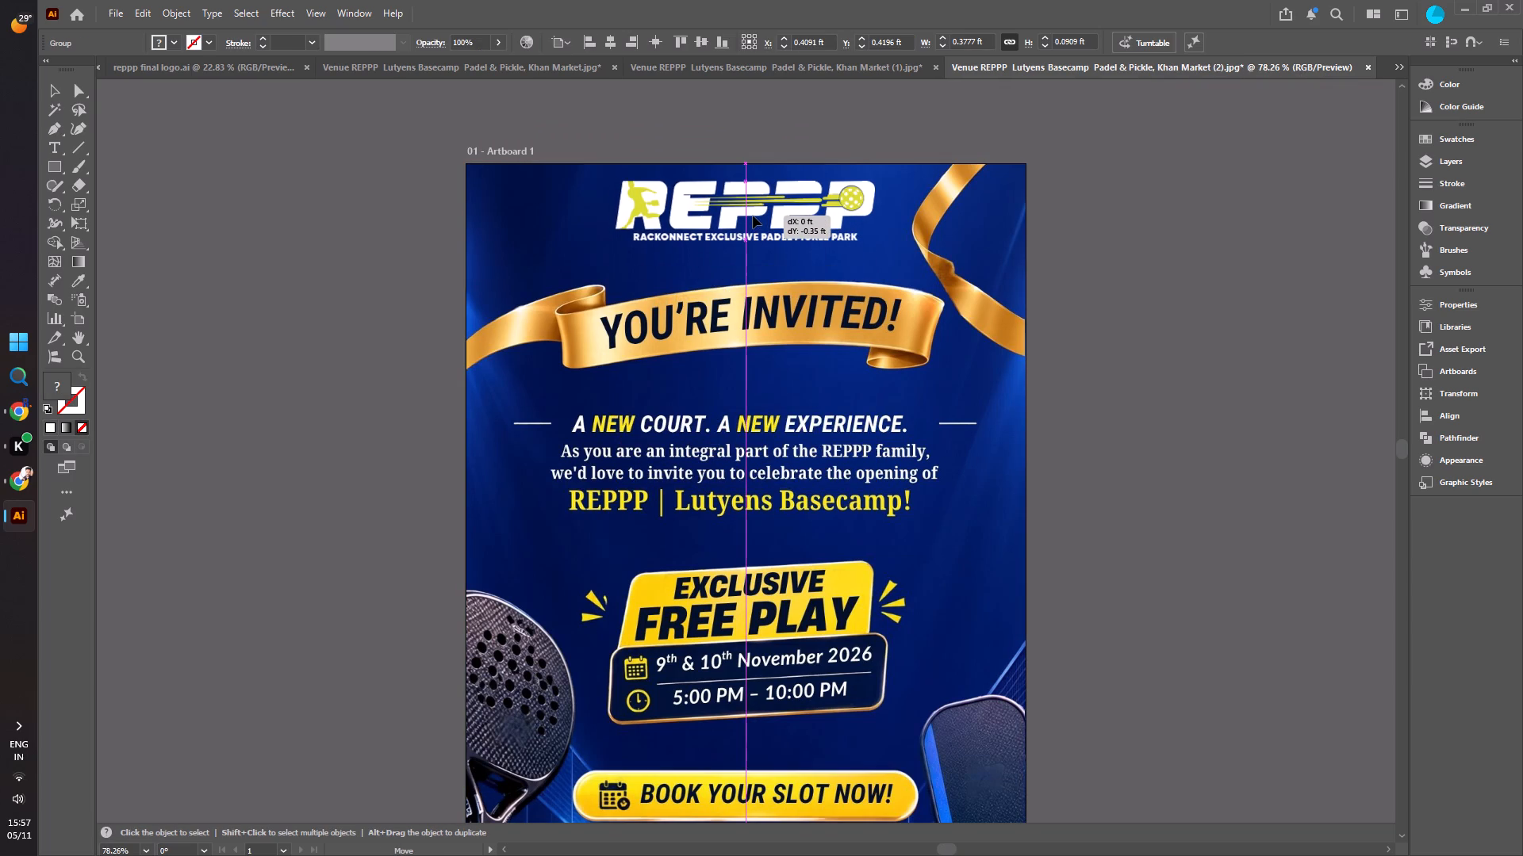
drag(753, 216, 753, 217)
click(330, 327)
click(305, 318)
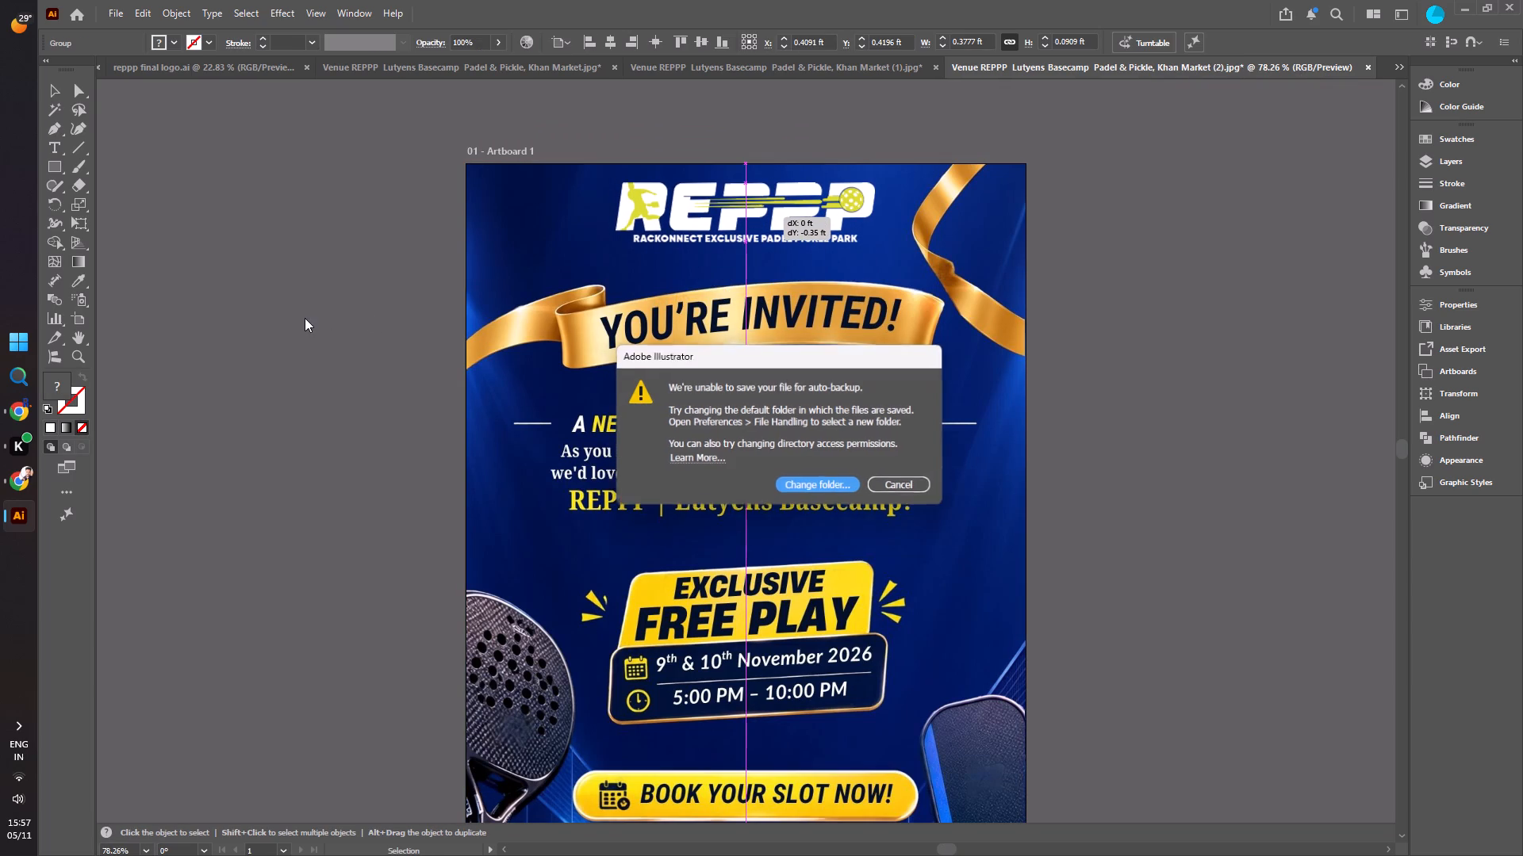
click(815, 486)
click(964, 689)
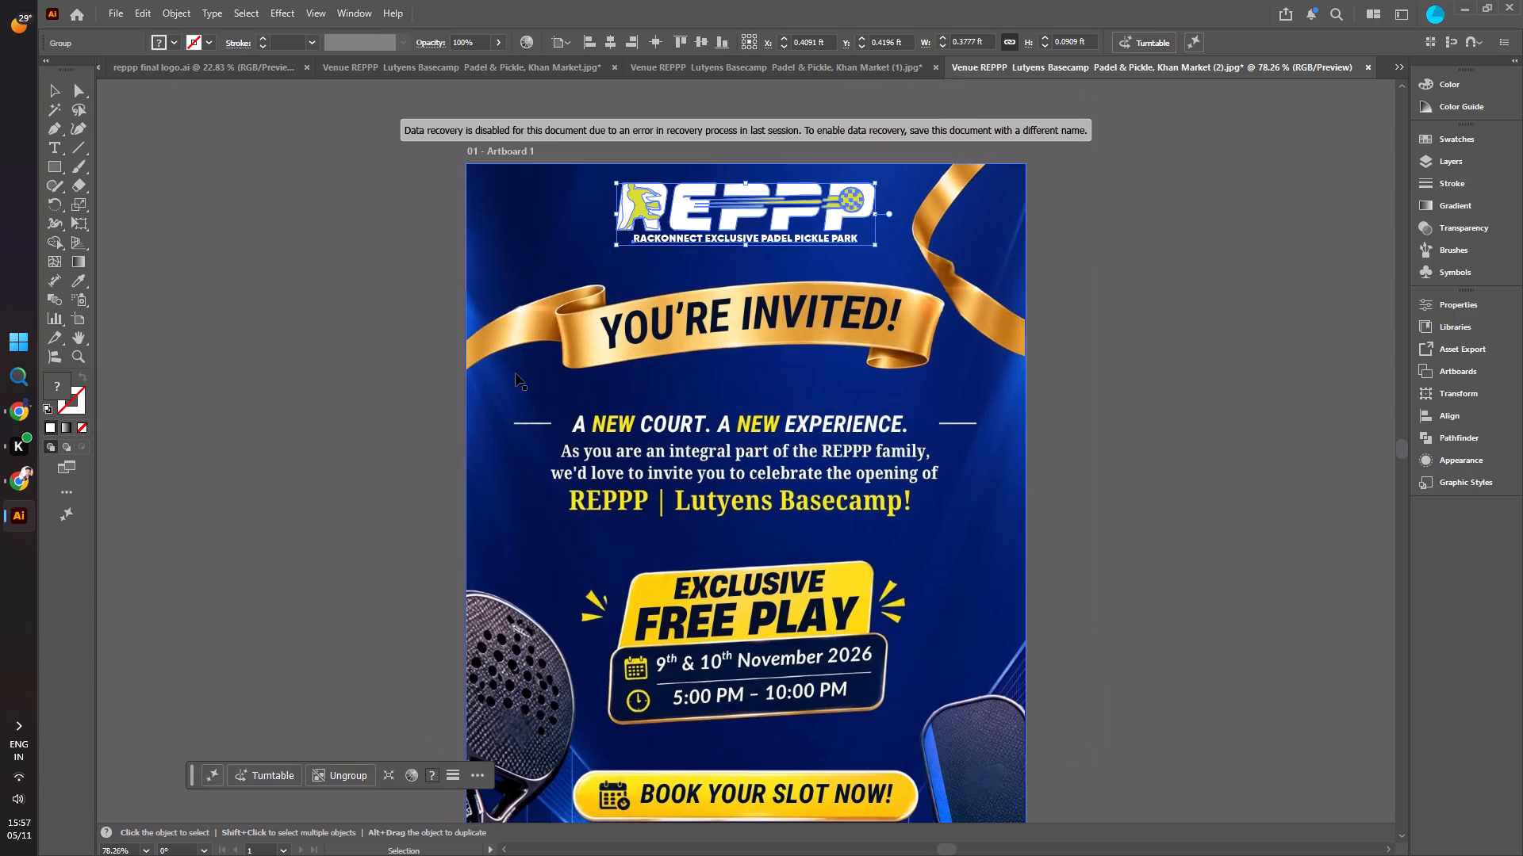
ctrl+scroll(474, 364, down, 4)
click(349, 358)
ctrl+scroll(341, 357, down, 4)
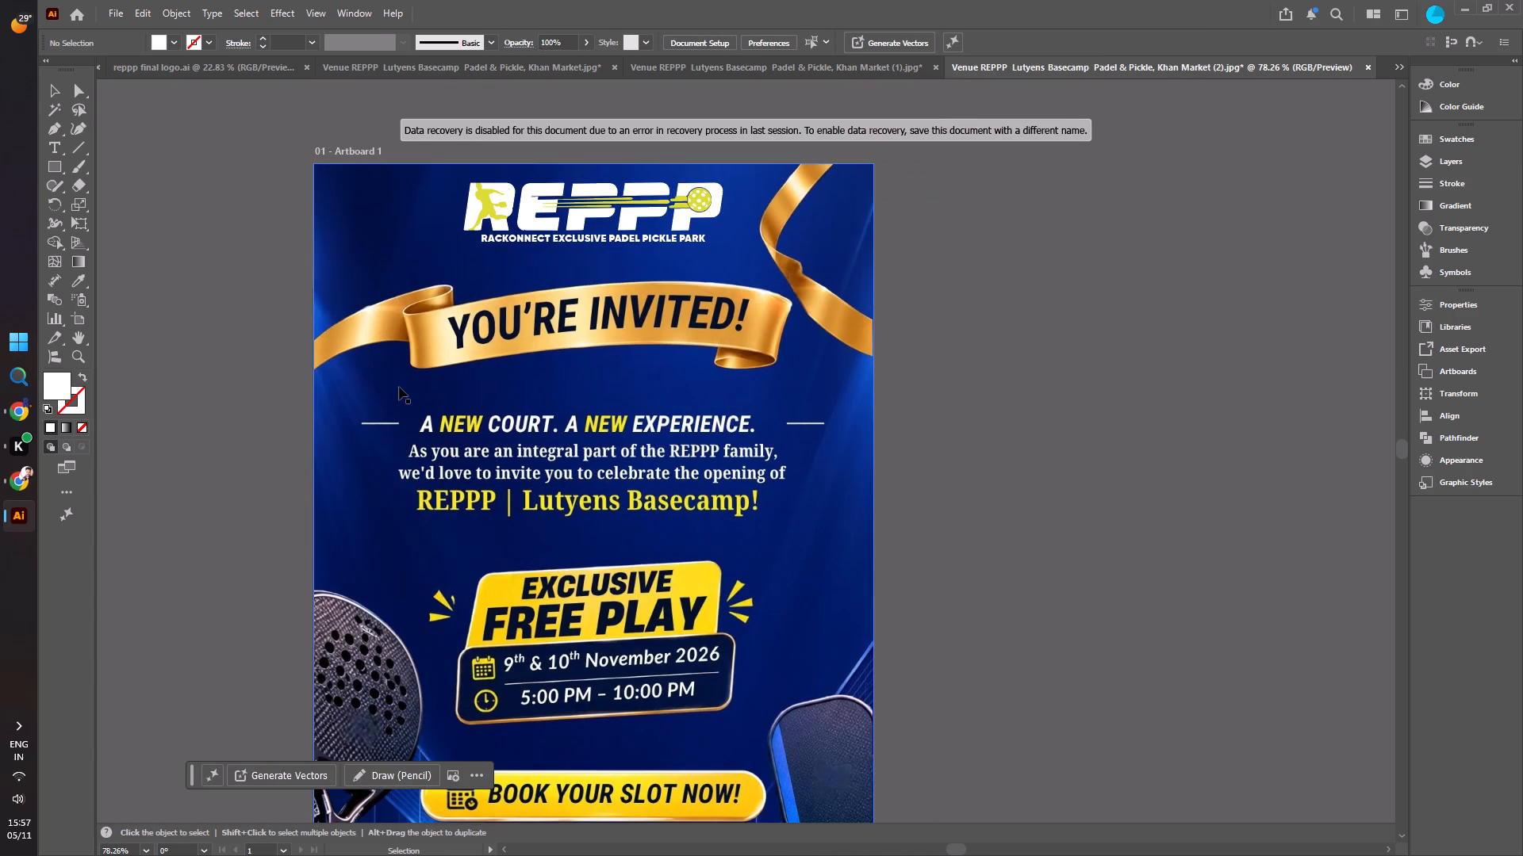
alt+scroll(570, 363, down, 4)
alt+scroll(403, 495, up, 1)
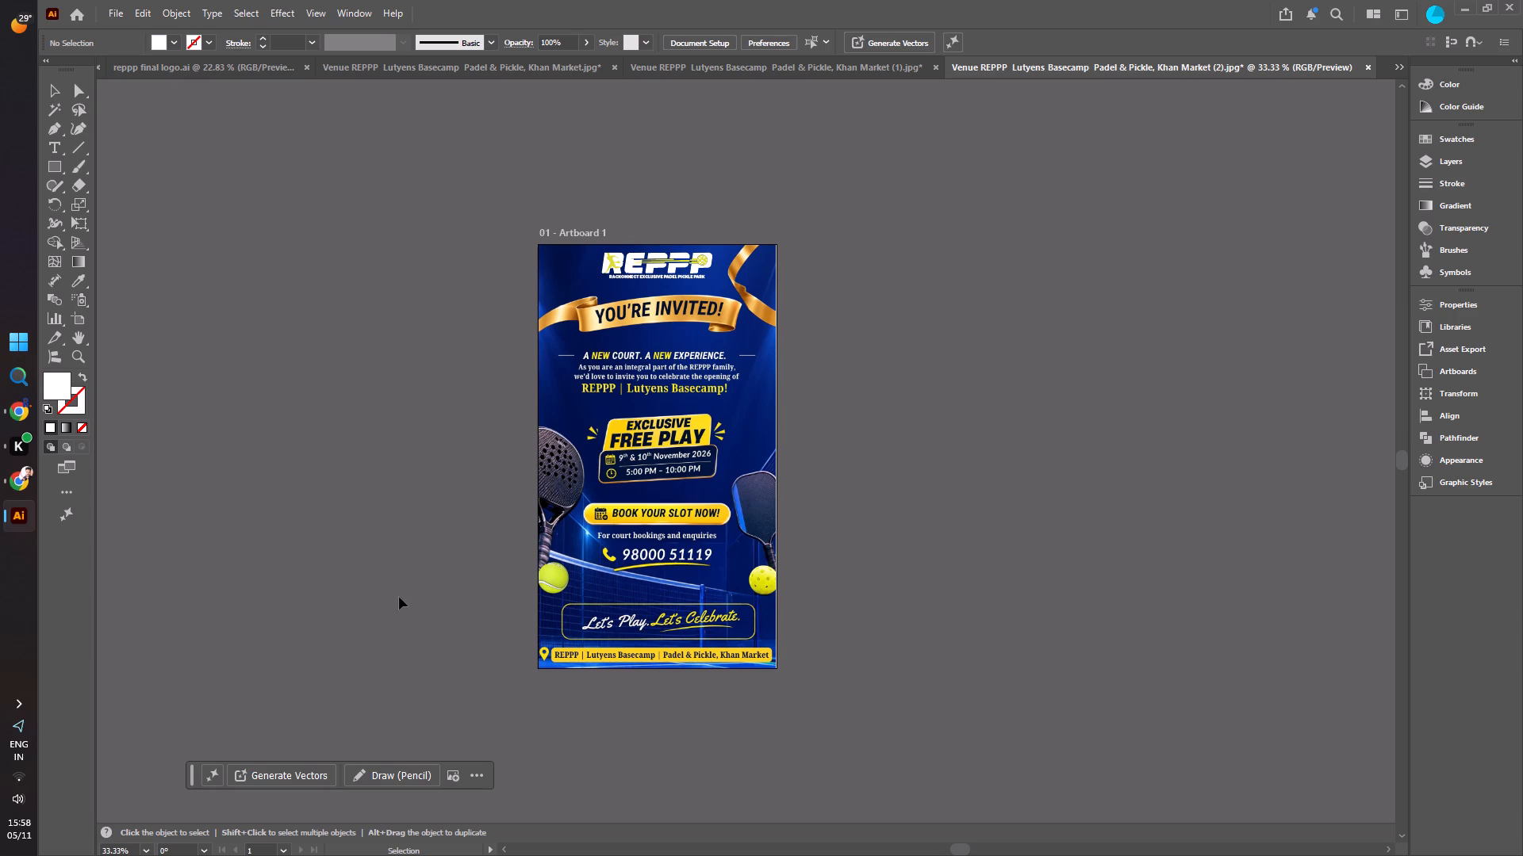
Close REPPP REVENGE AI FILE.ai and bring the Khan Market (2) invitation back to the front.
click(257, 75)
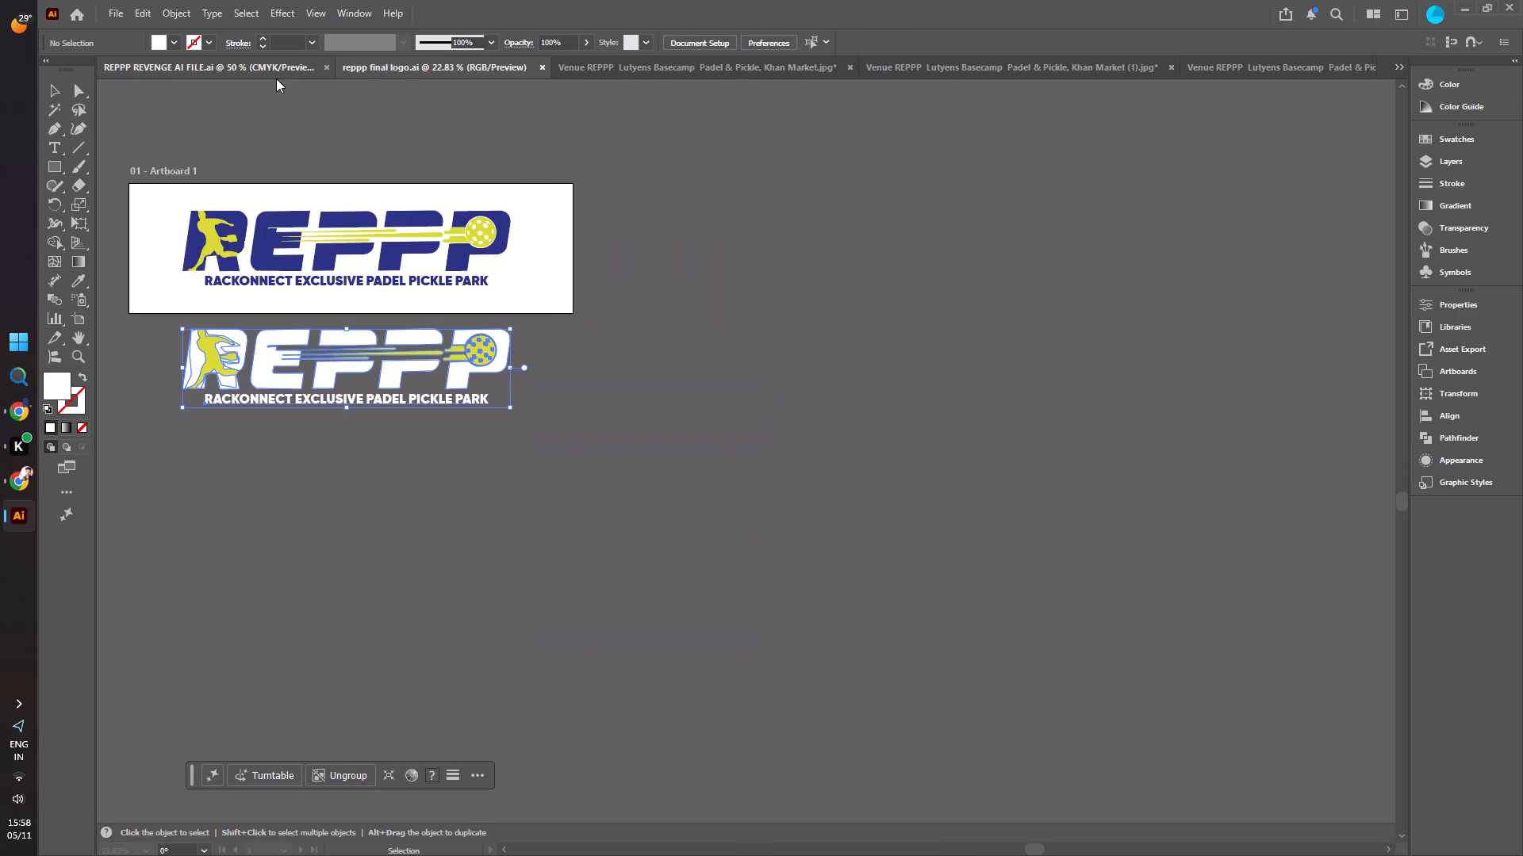
click(440, 69)
click(263, 65)
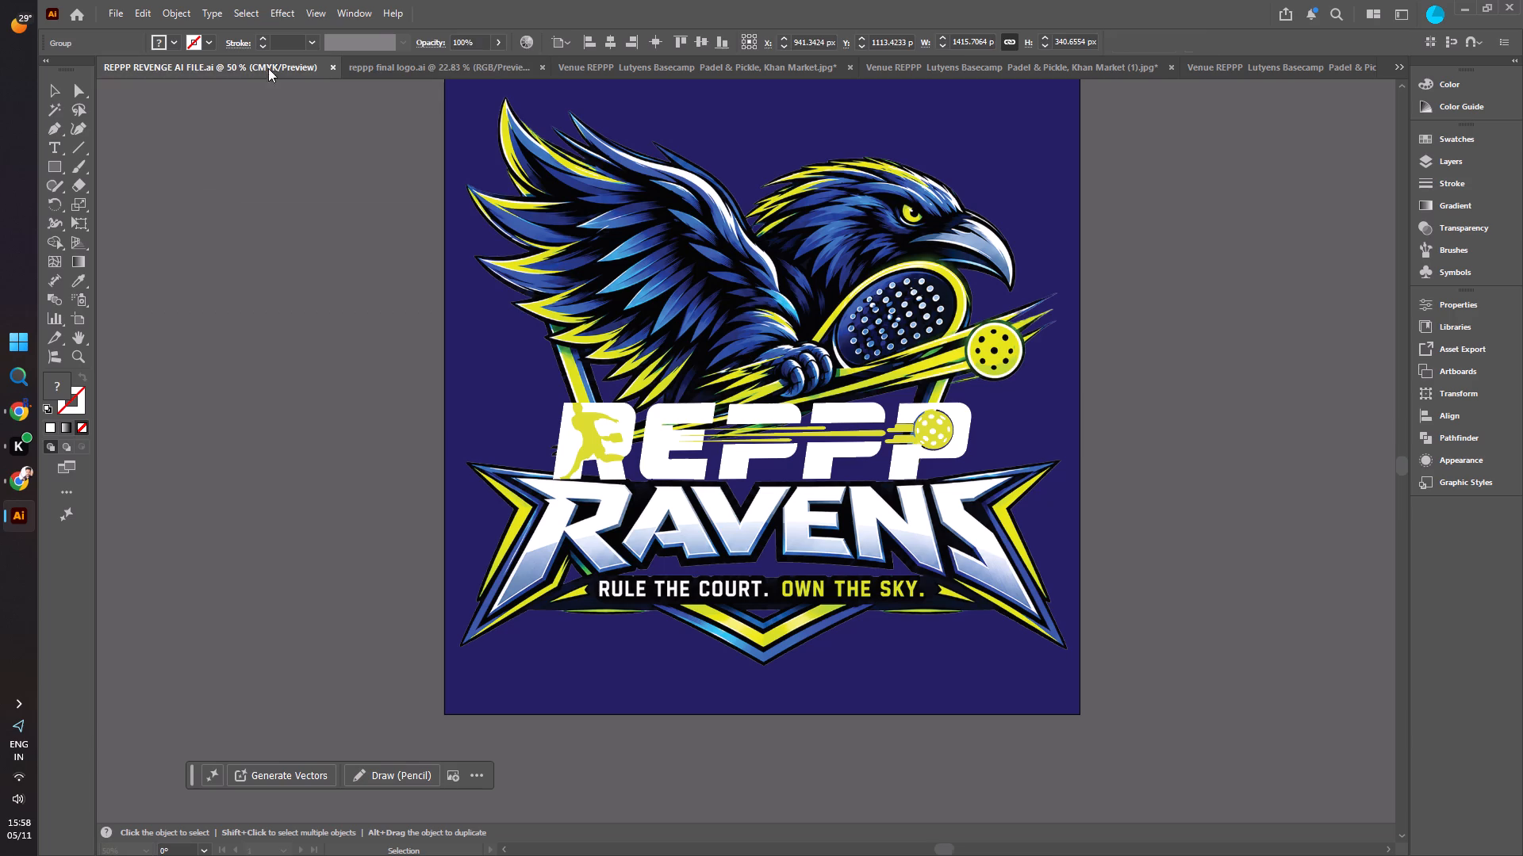
click(332, 69)
click(435, 73)
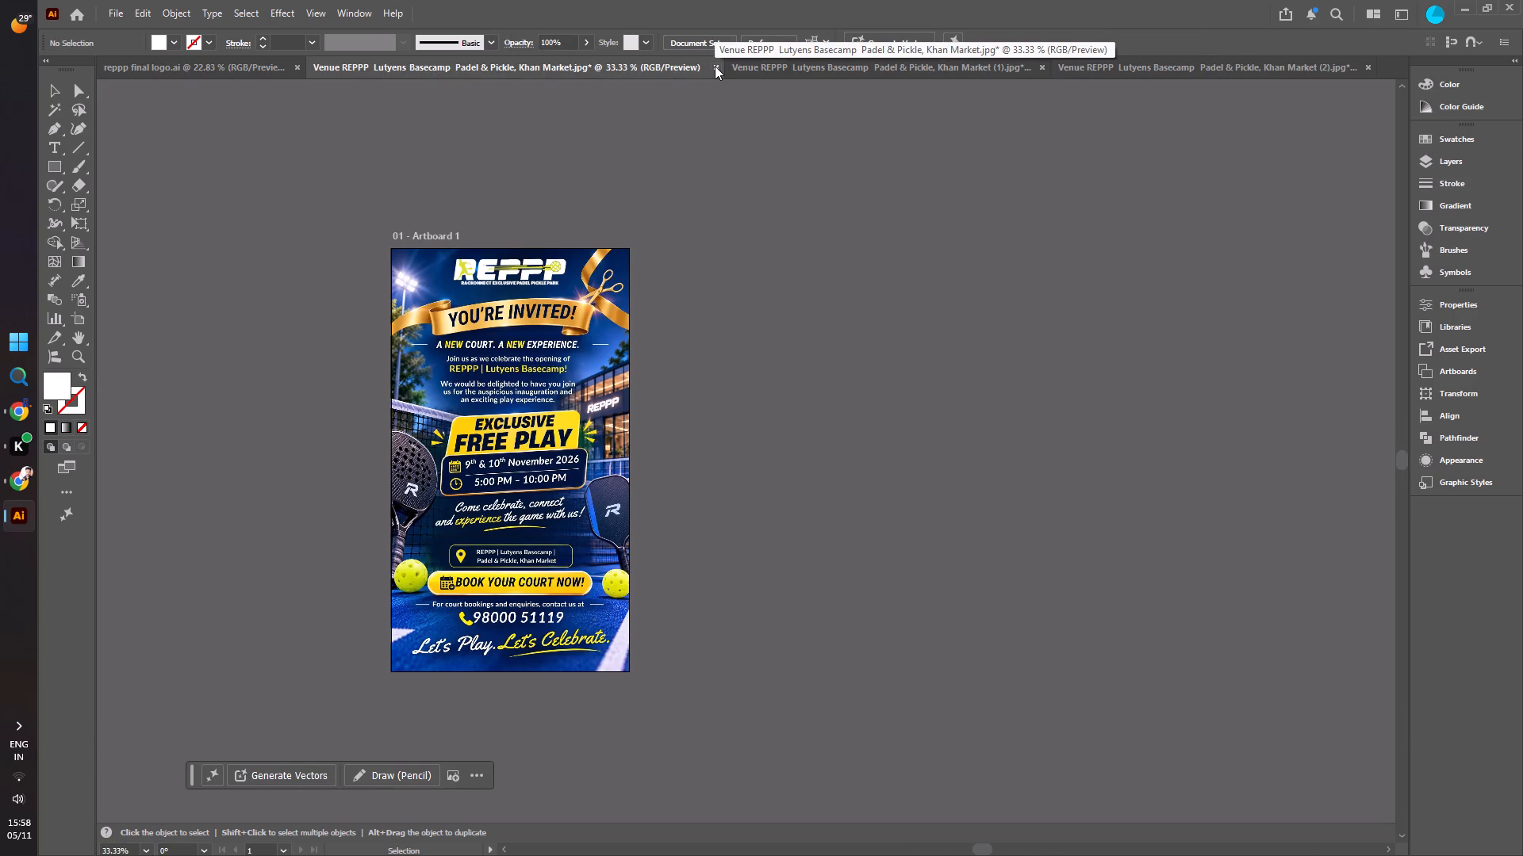
click(848, 67)
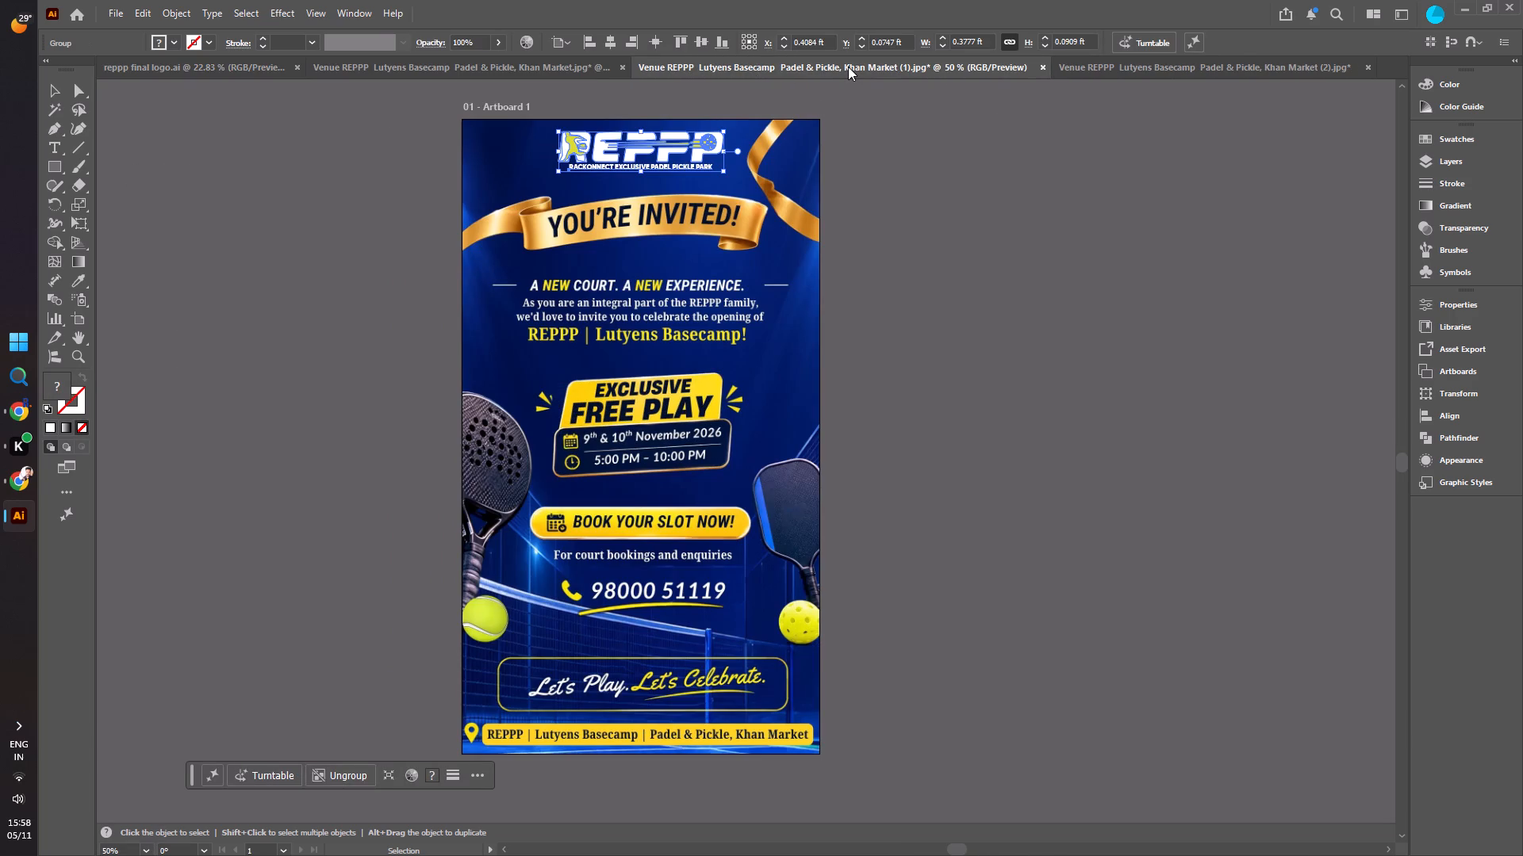
click(1215, 55)
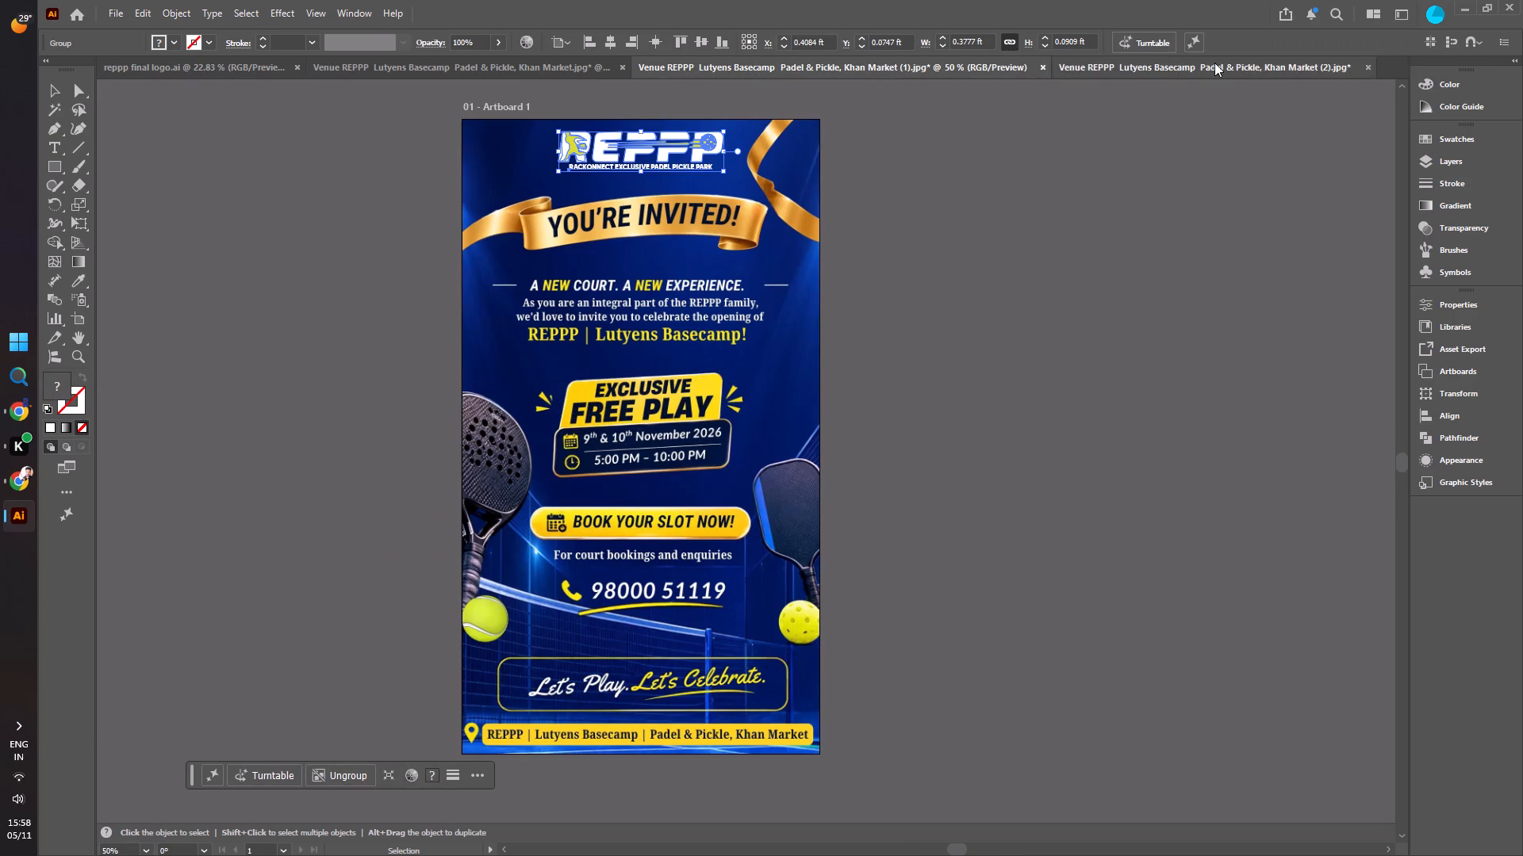
click(1214, 63)
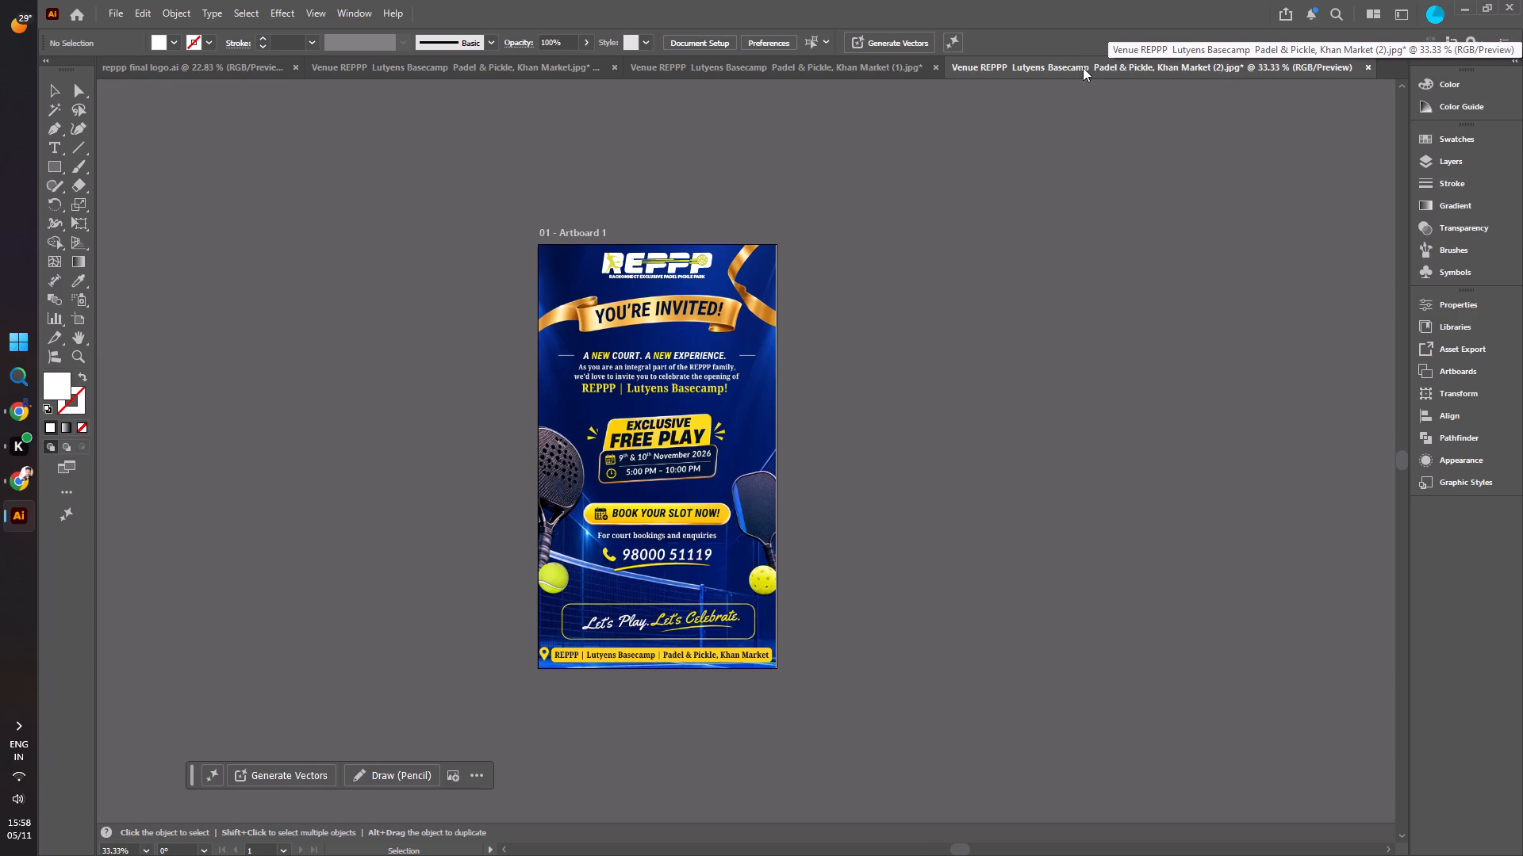
Compare the Khan Market (1) and Khan Market (2) invitations and close the Khan Market (2) document without saving.
click(876, 65)
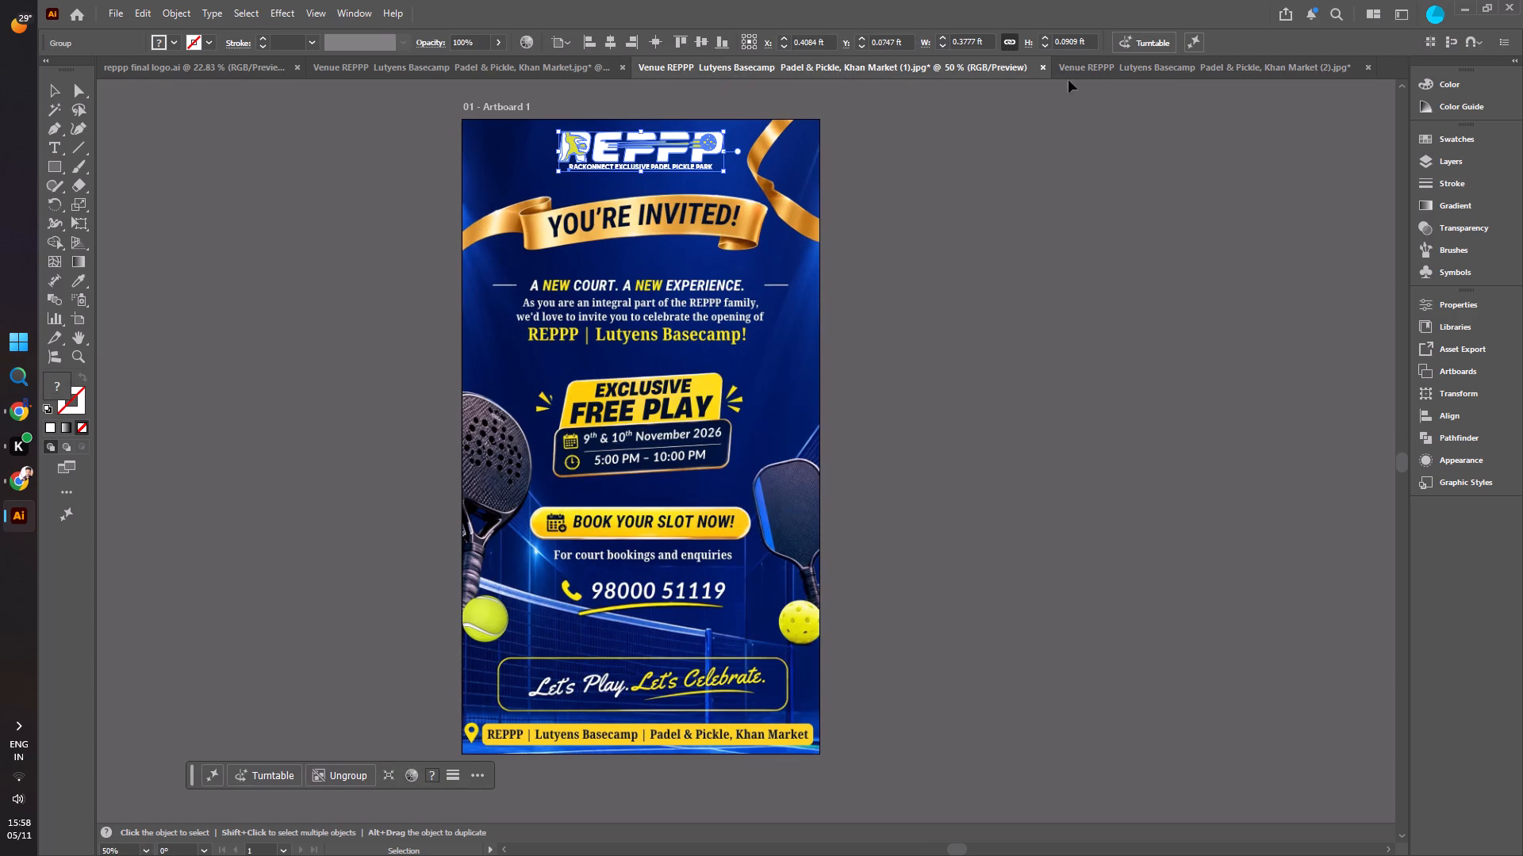
click(1167, 67)
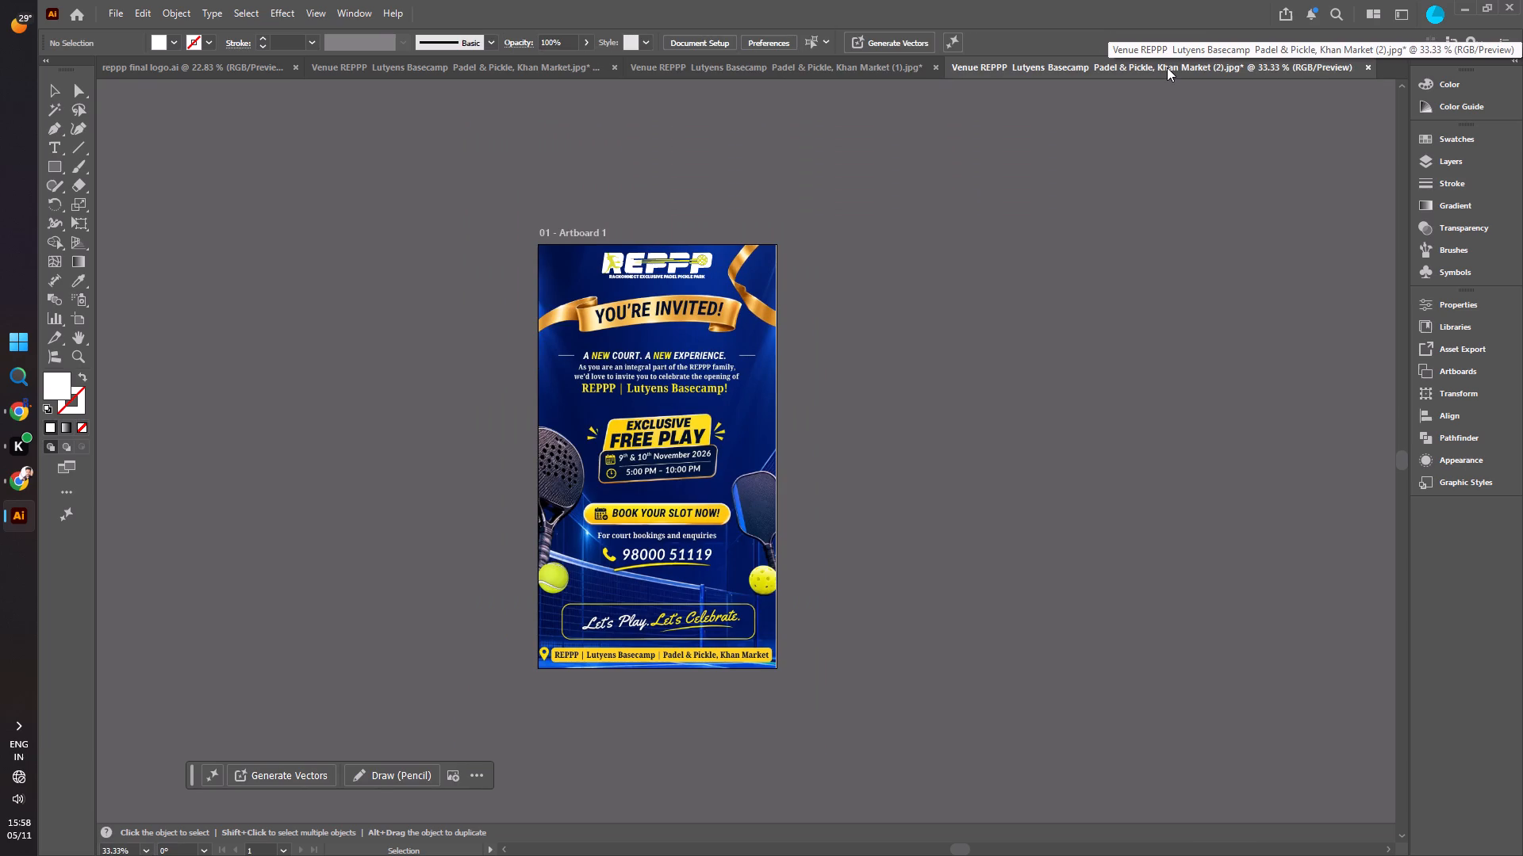
click(895, 64)
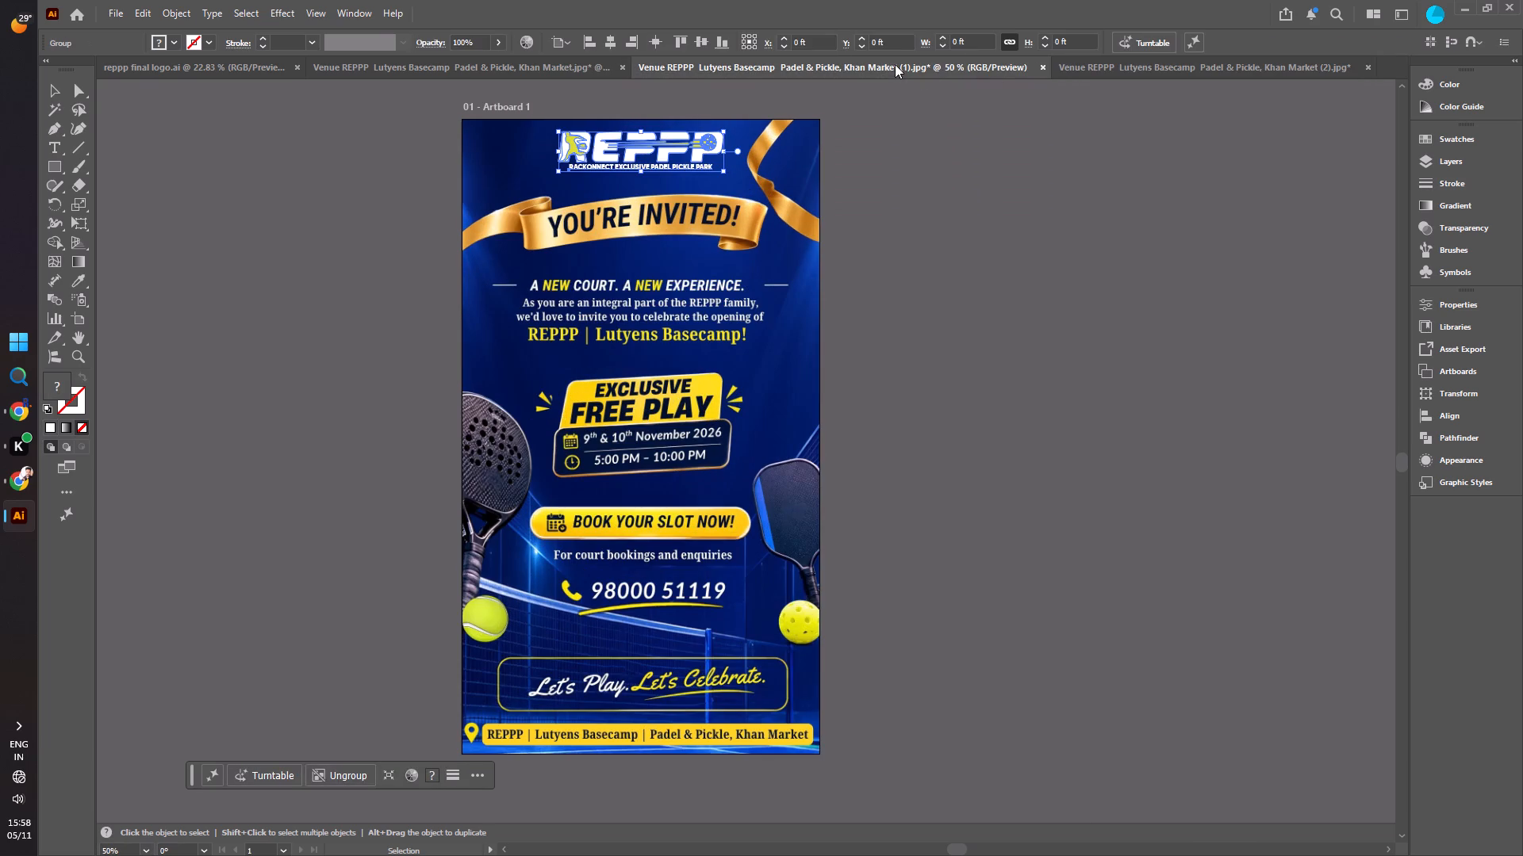
click(1084, 68)
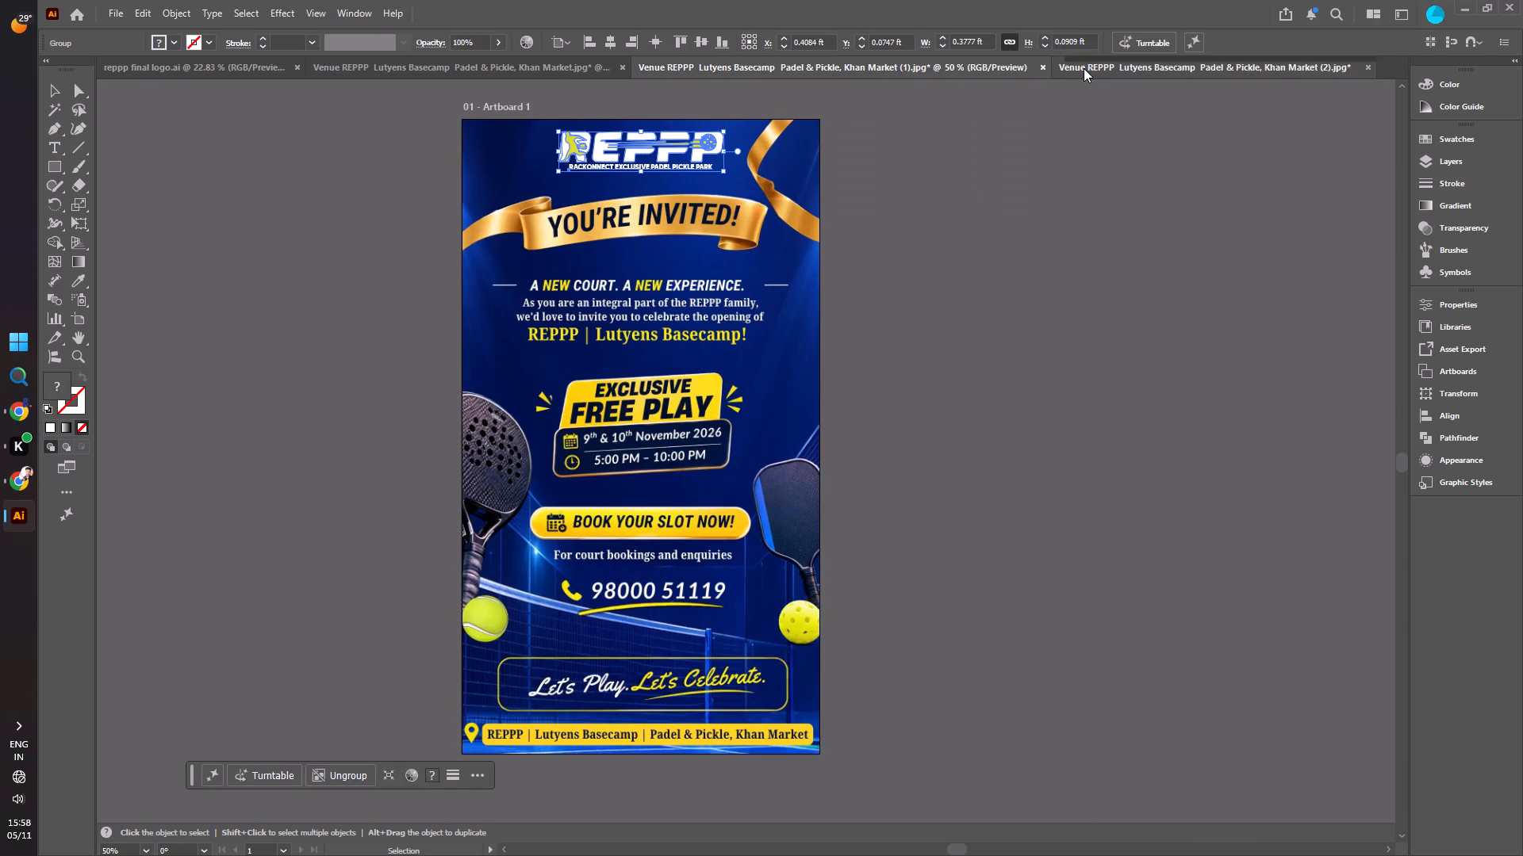
click(811, 70)
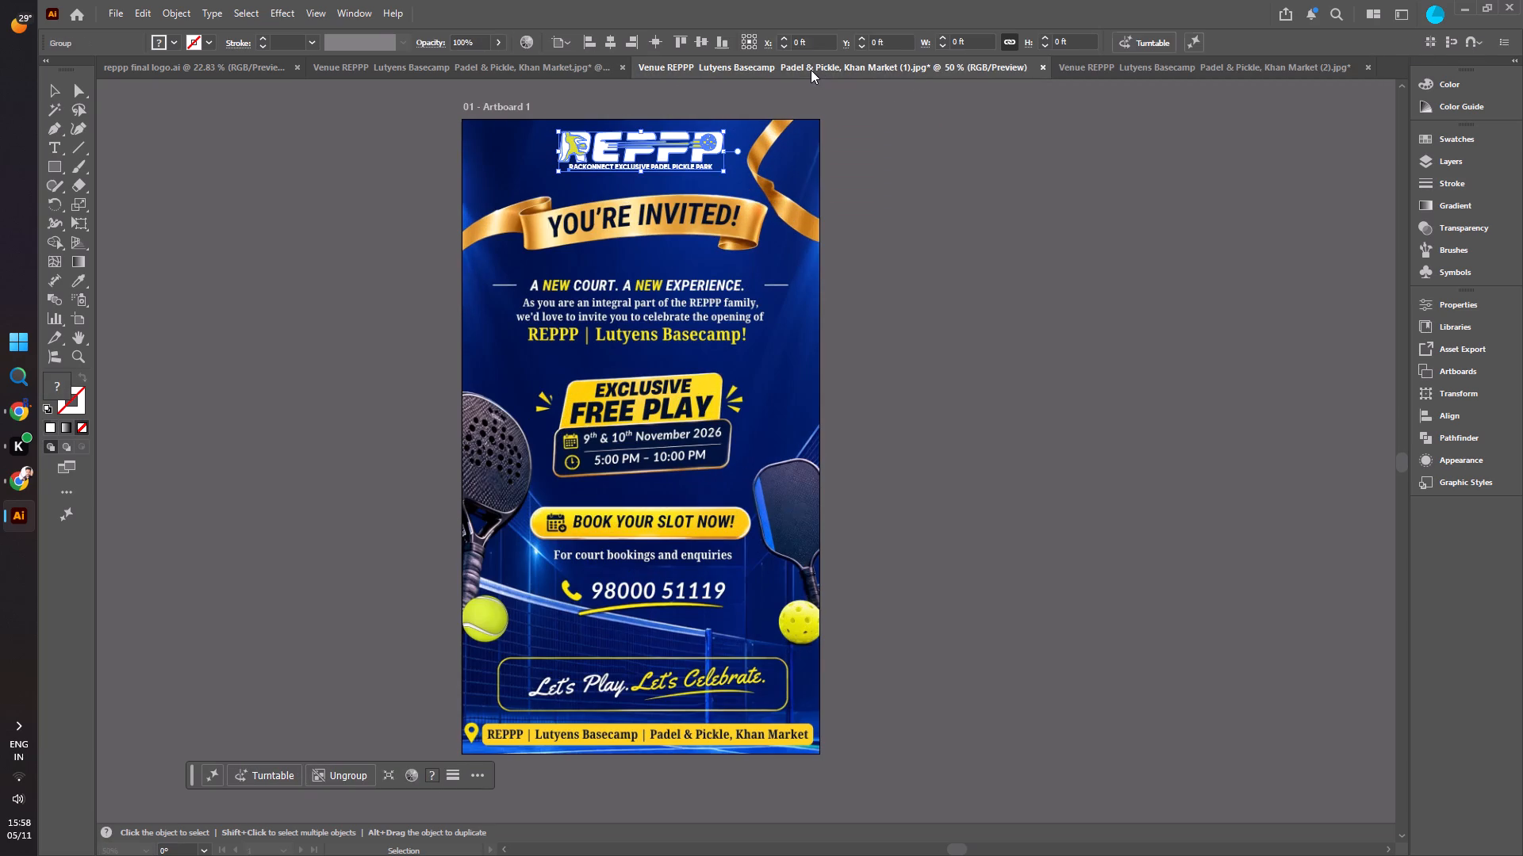
click(1370, 66)
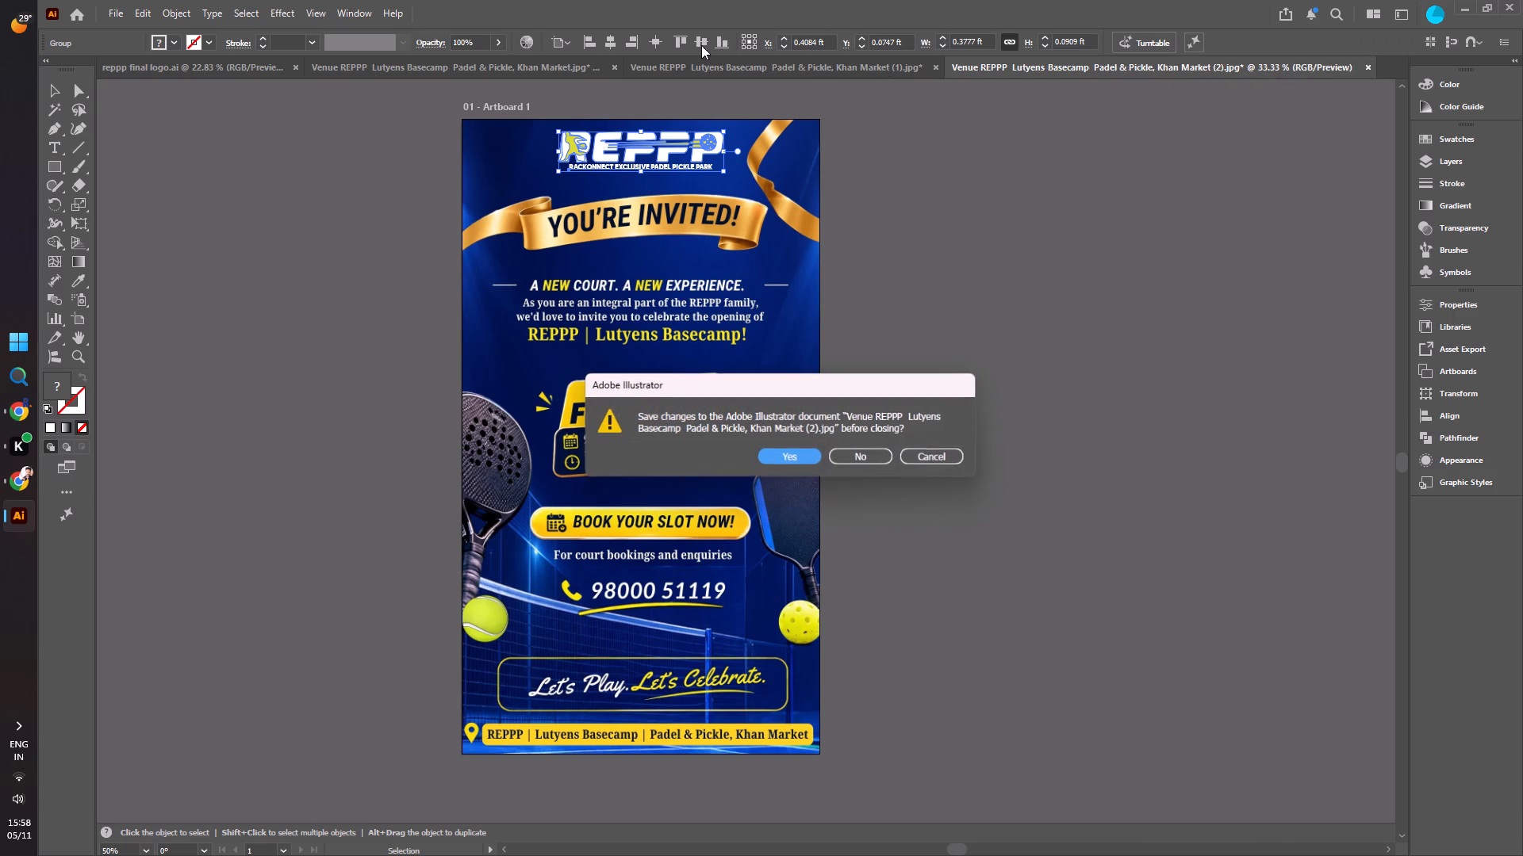
click(859, 457)
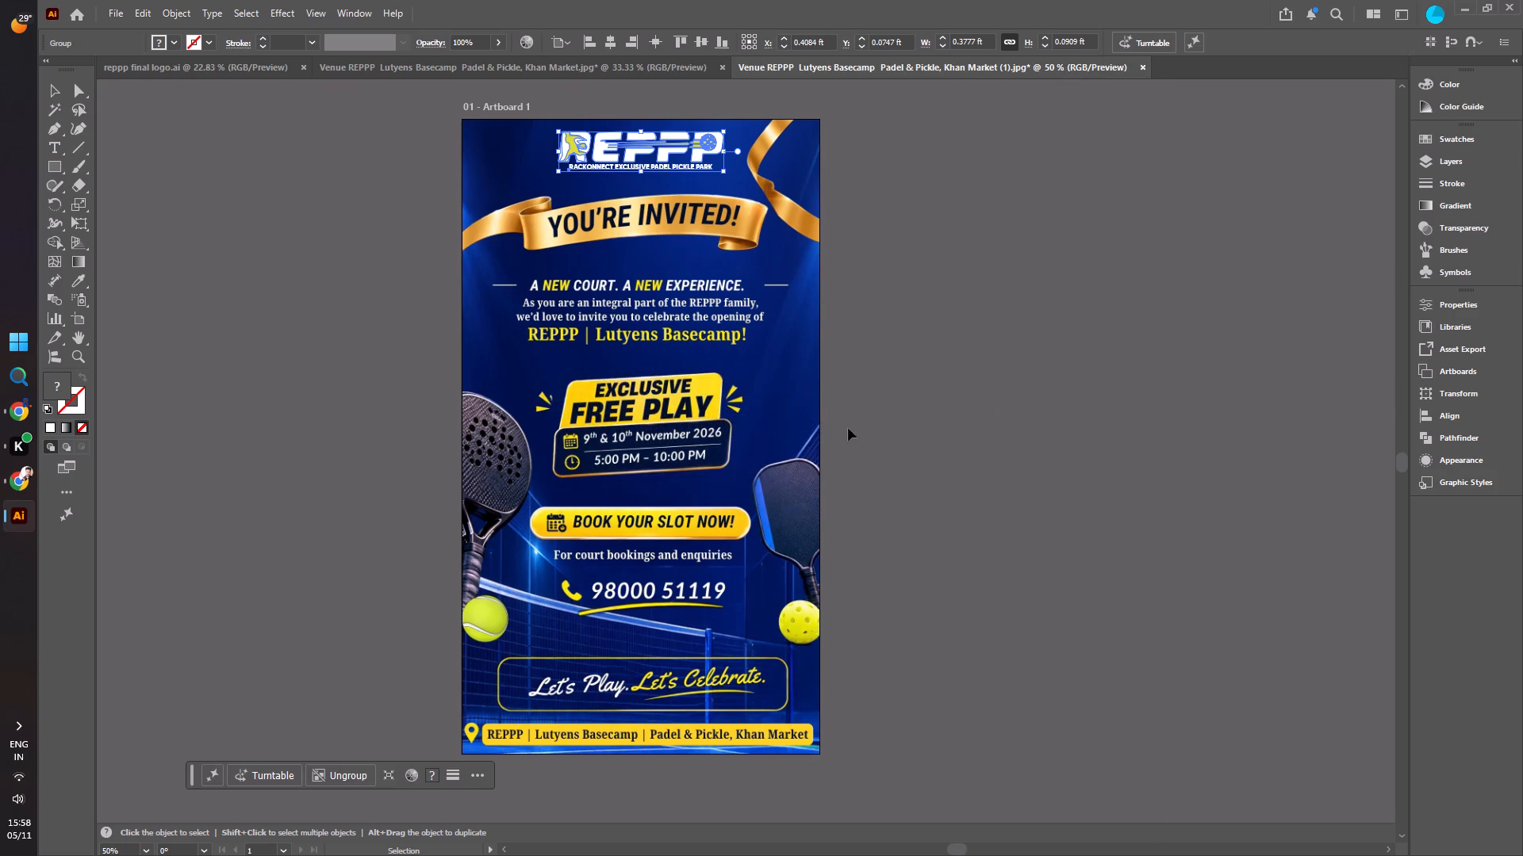
Close the original, unnumbered Khan Market invitation without saving its changes.
click(617, 68)
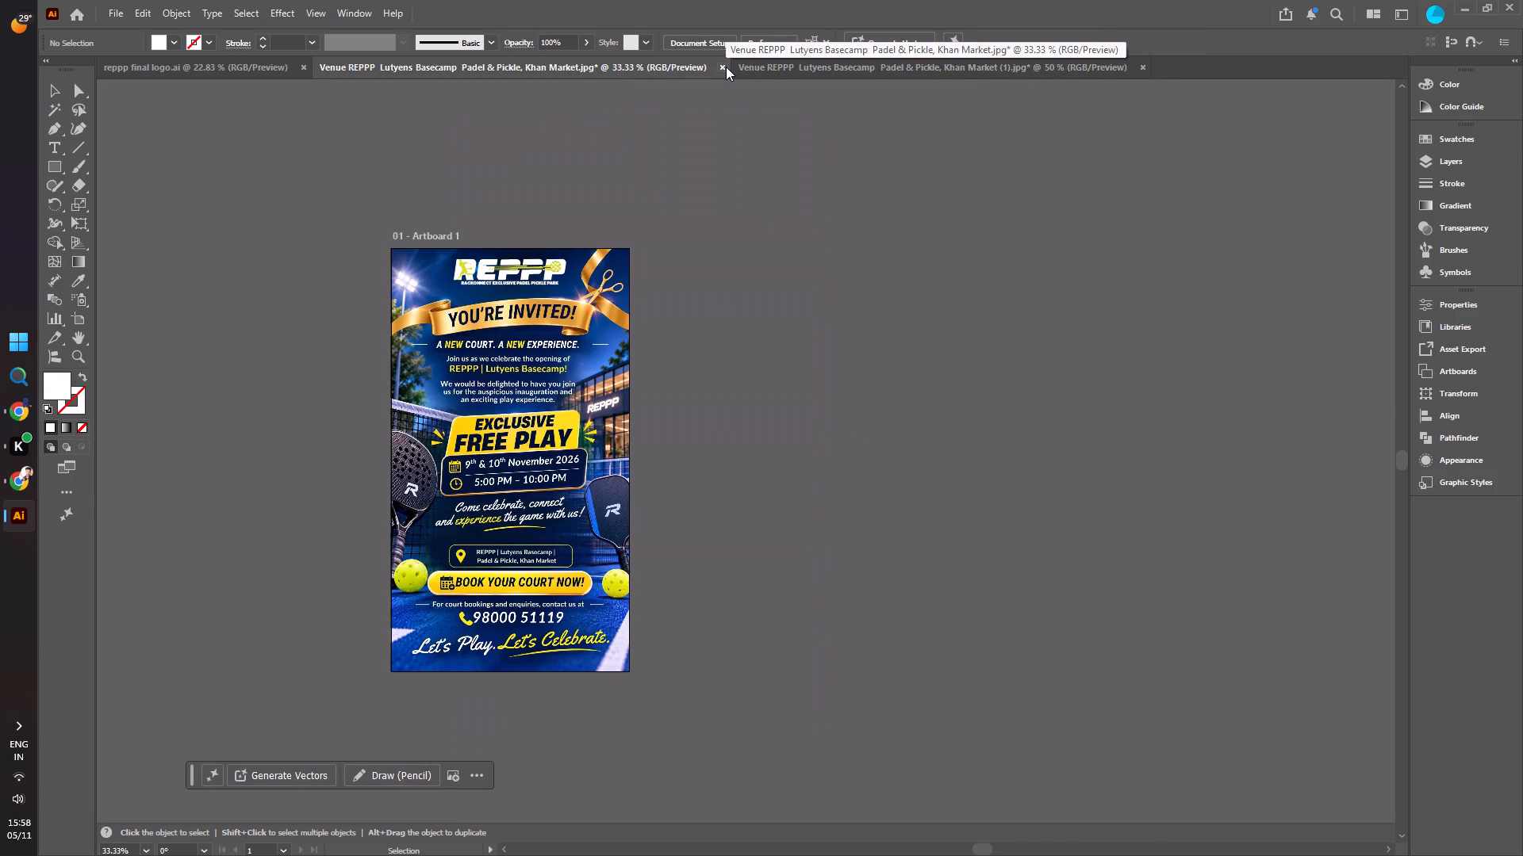
click(723, 67)
click(848, 457)
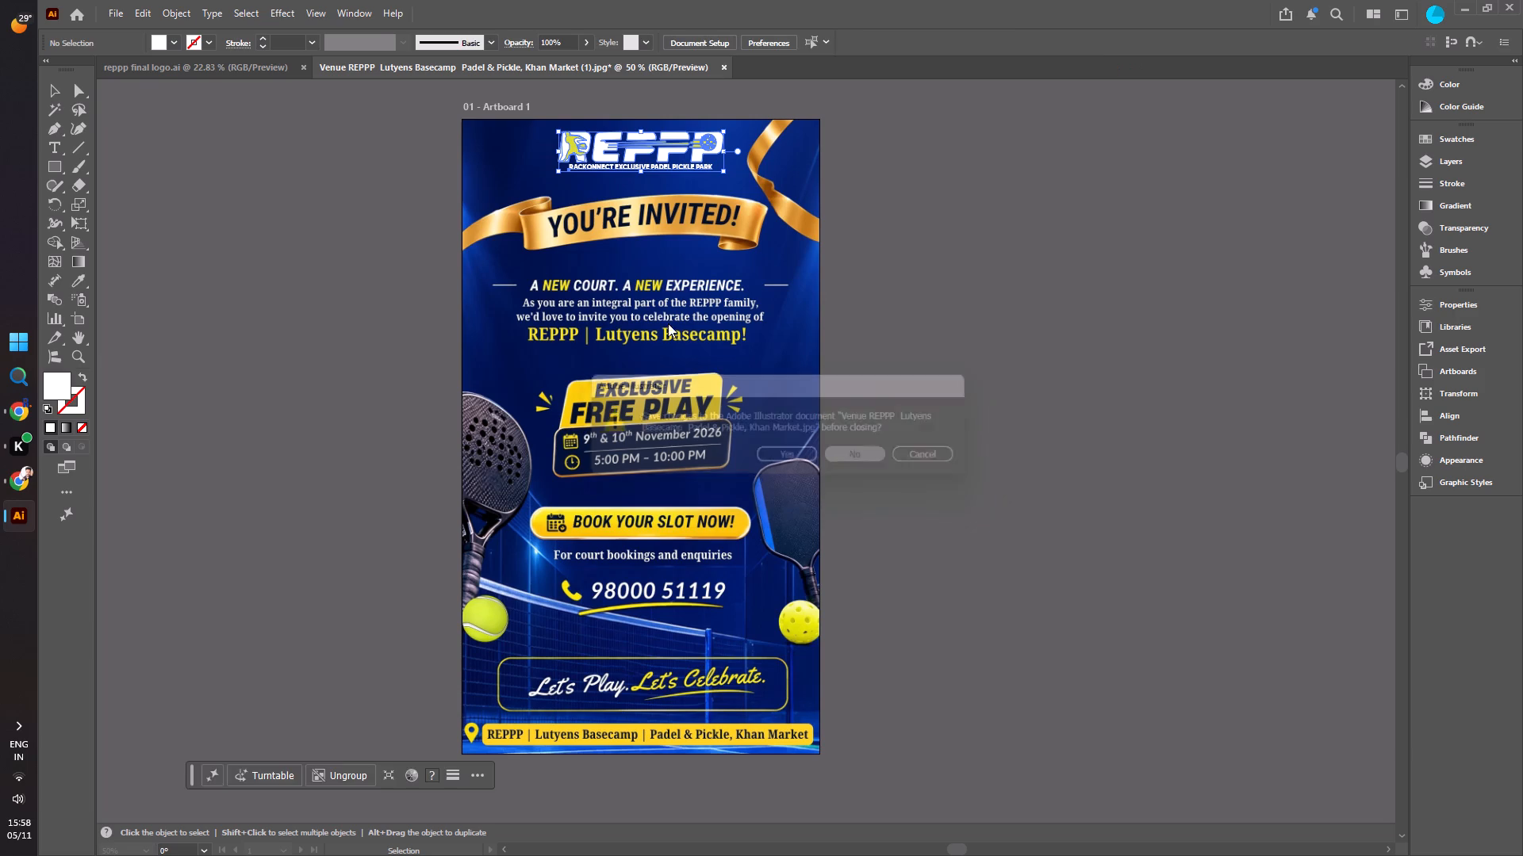
Check the reppp final logo document, return to the Khan Market (1) invitation and deselect its REPPP logo.
click(227, 75)
click(317, 107)
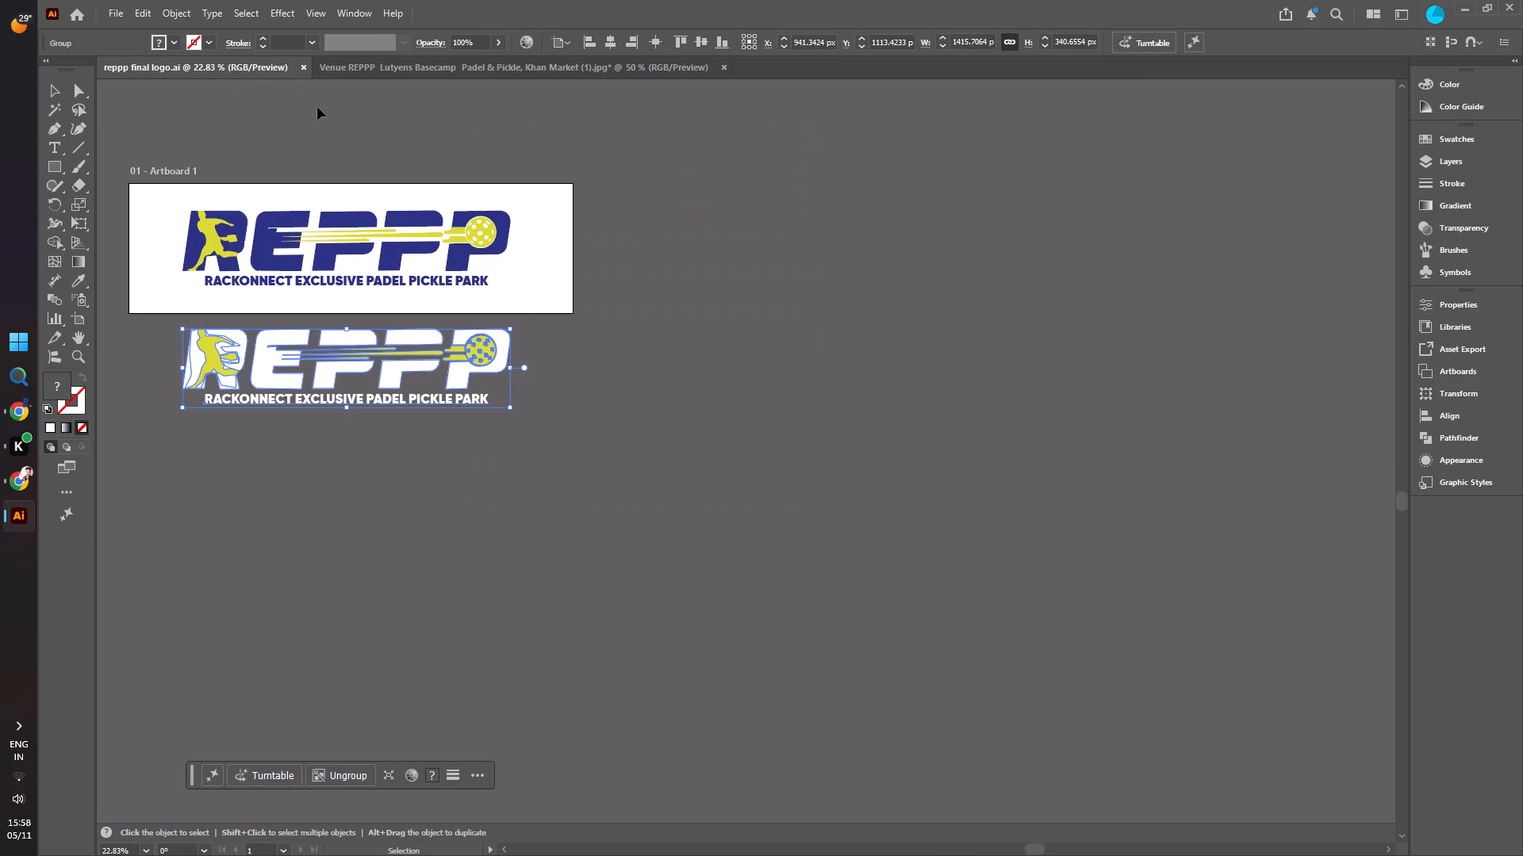
click(435, 66)
click(1150, 359)
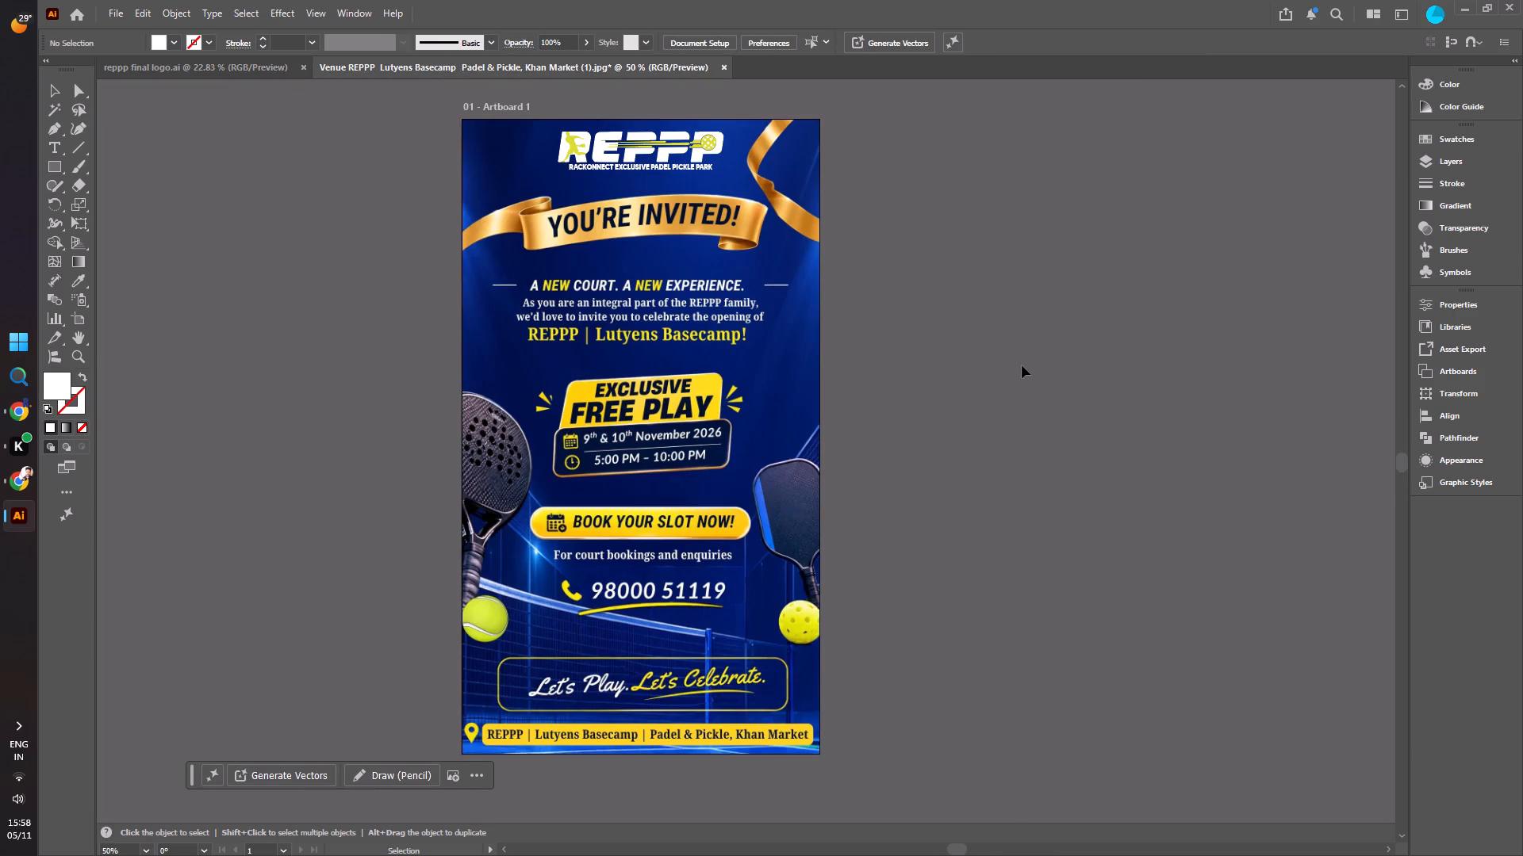
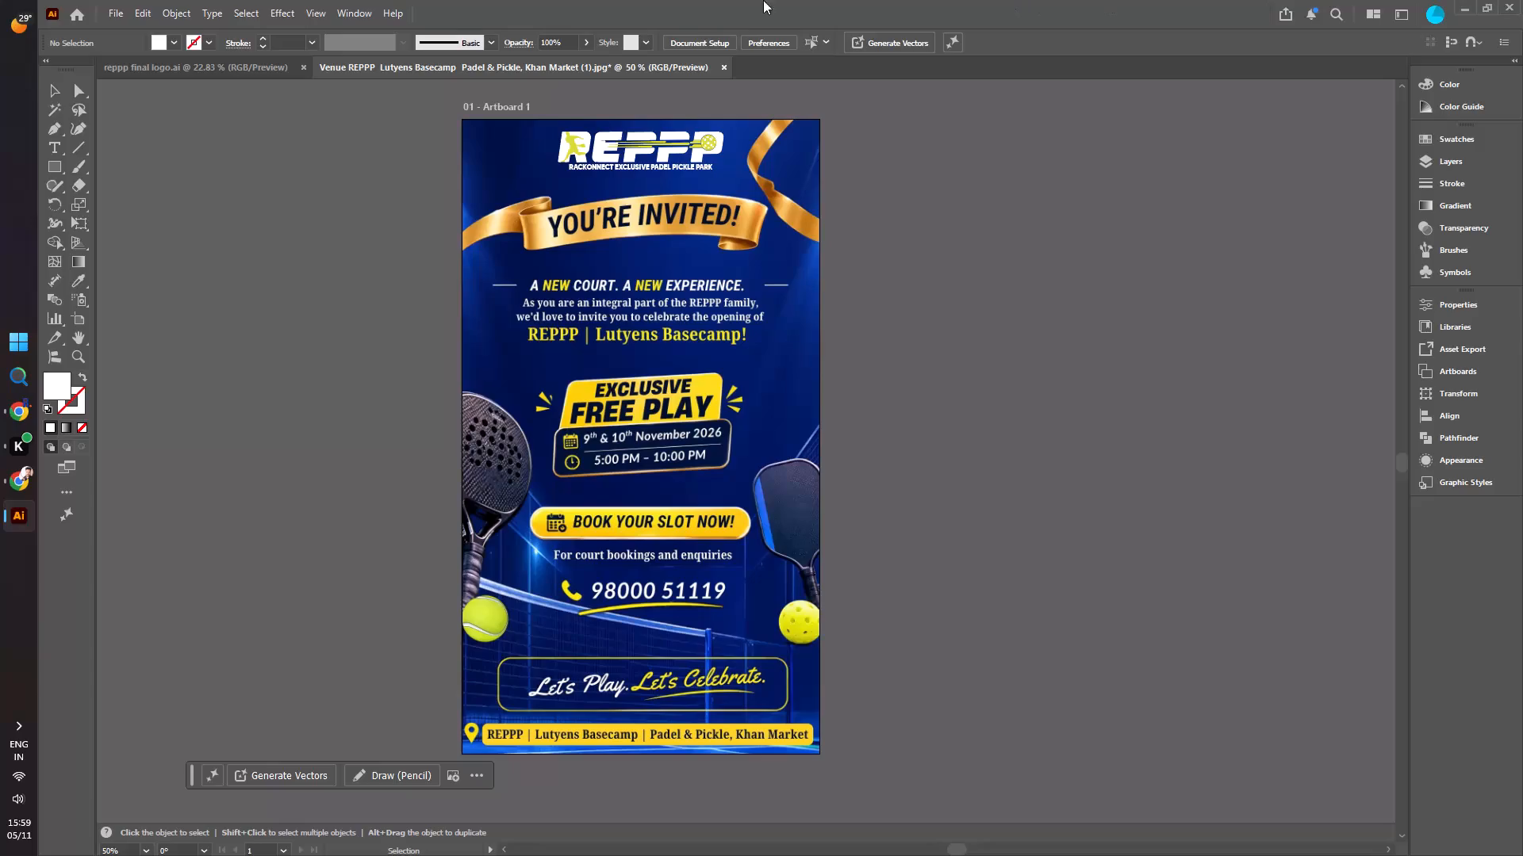
Check the reppp final logo document again and return to the Khan Market (1) invitation.
scroll(316, 0, up, 3)
click(207, 77)
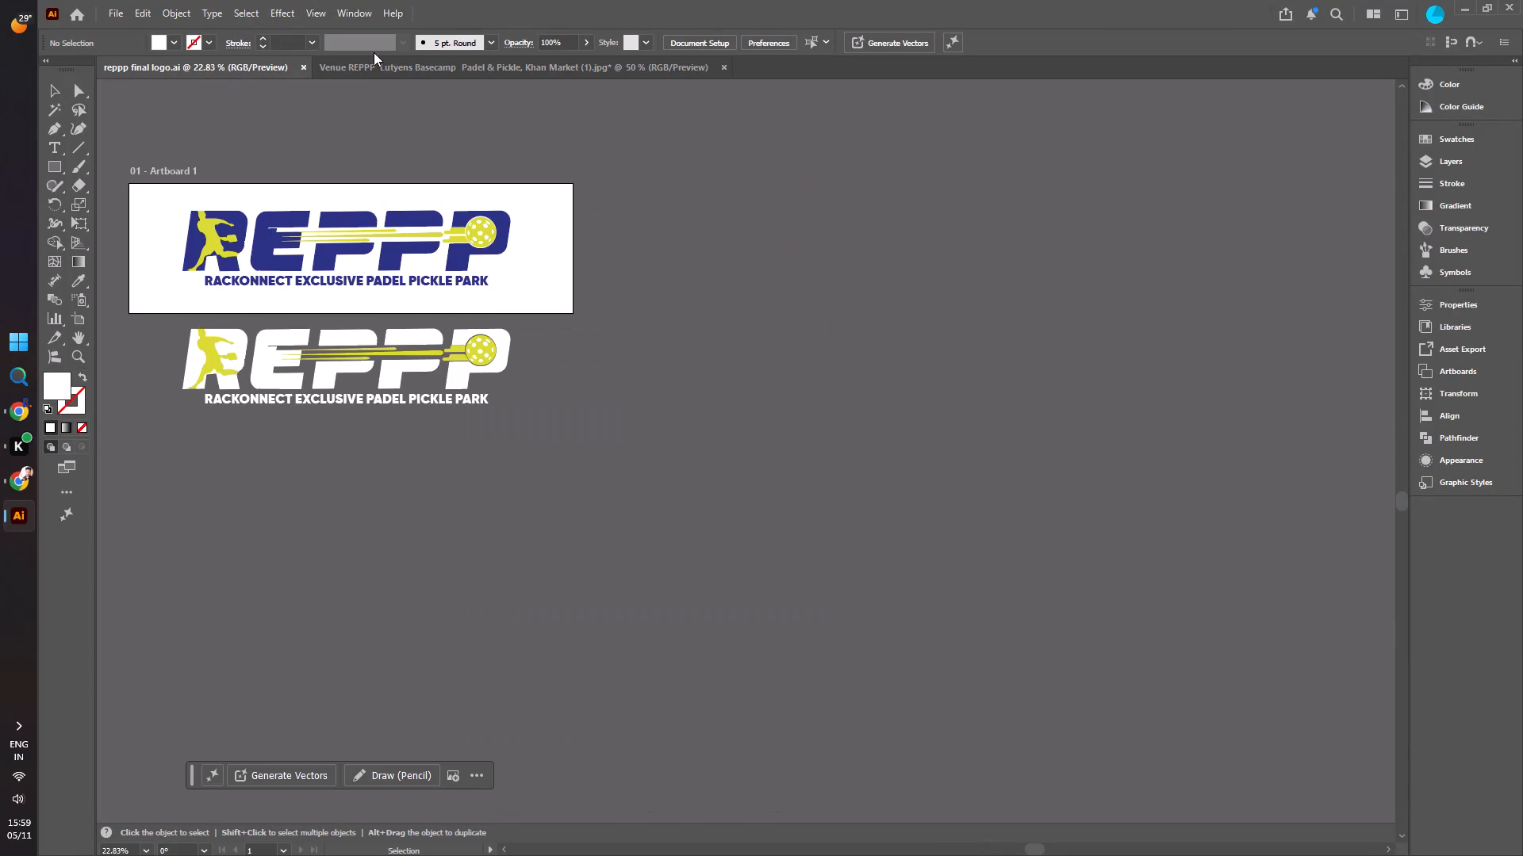
click(396, 72)
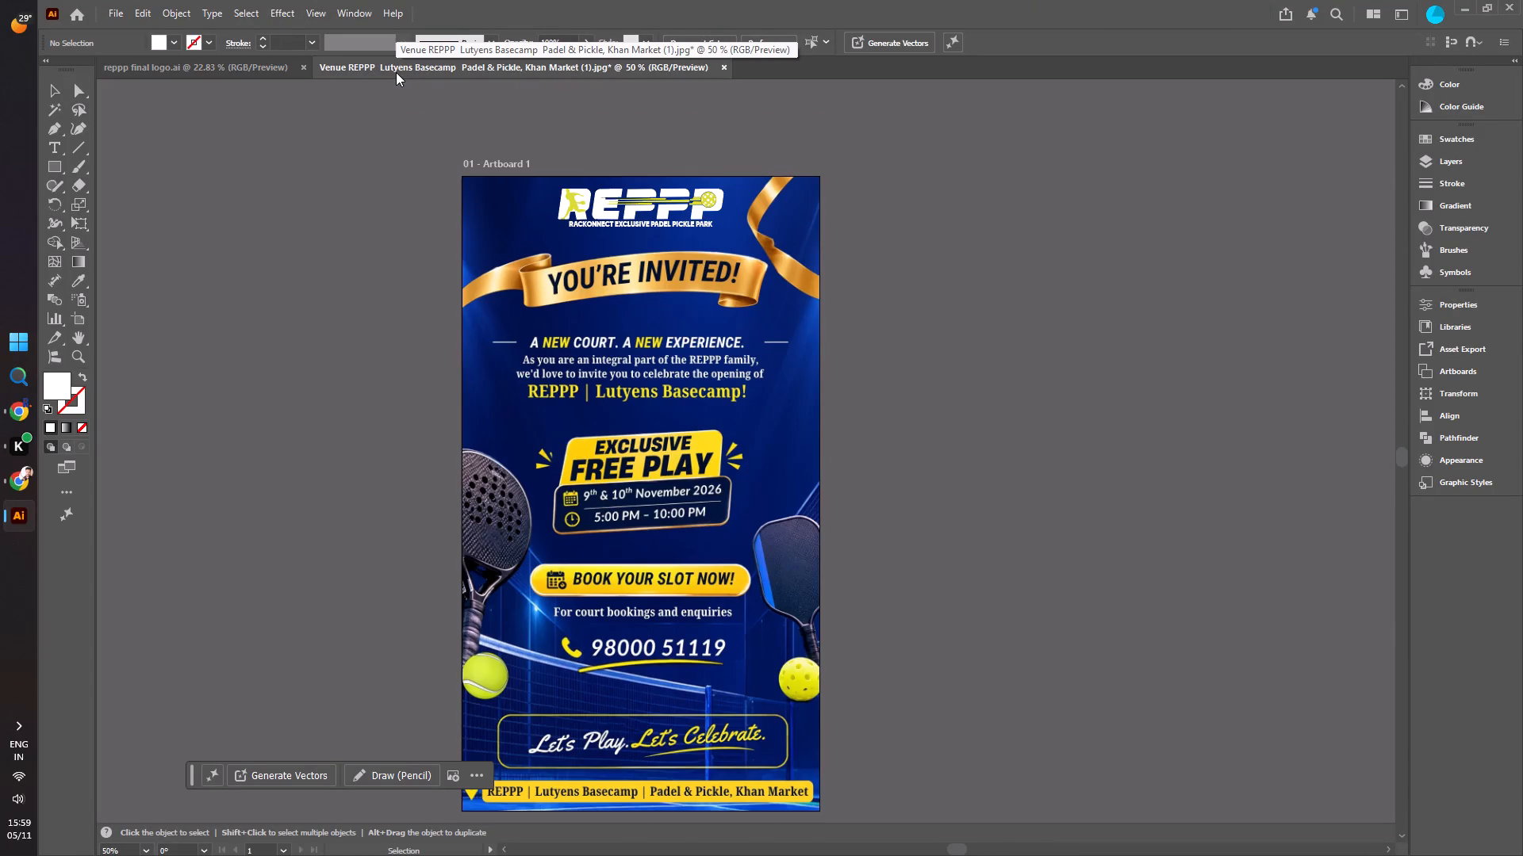
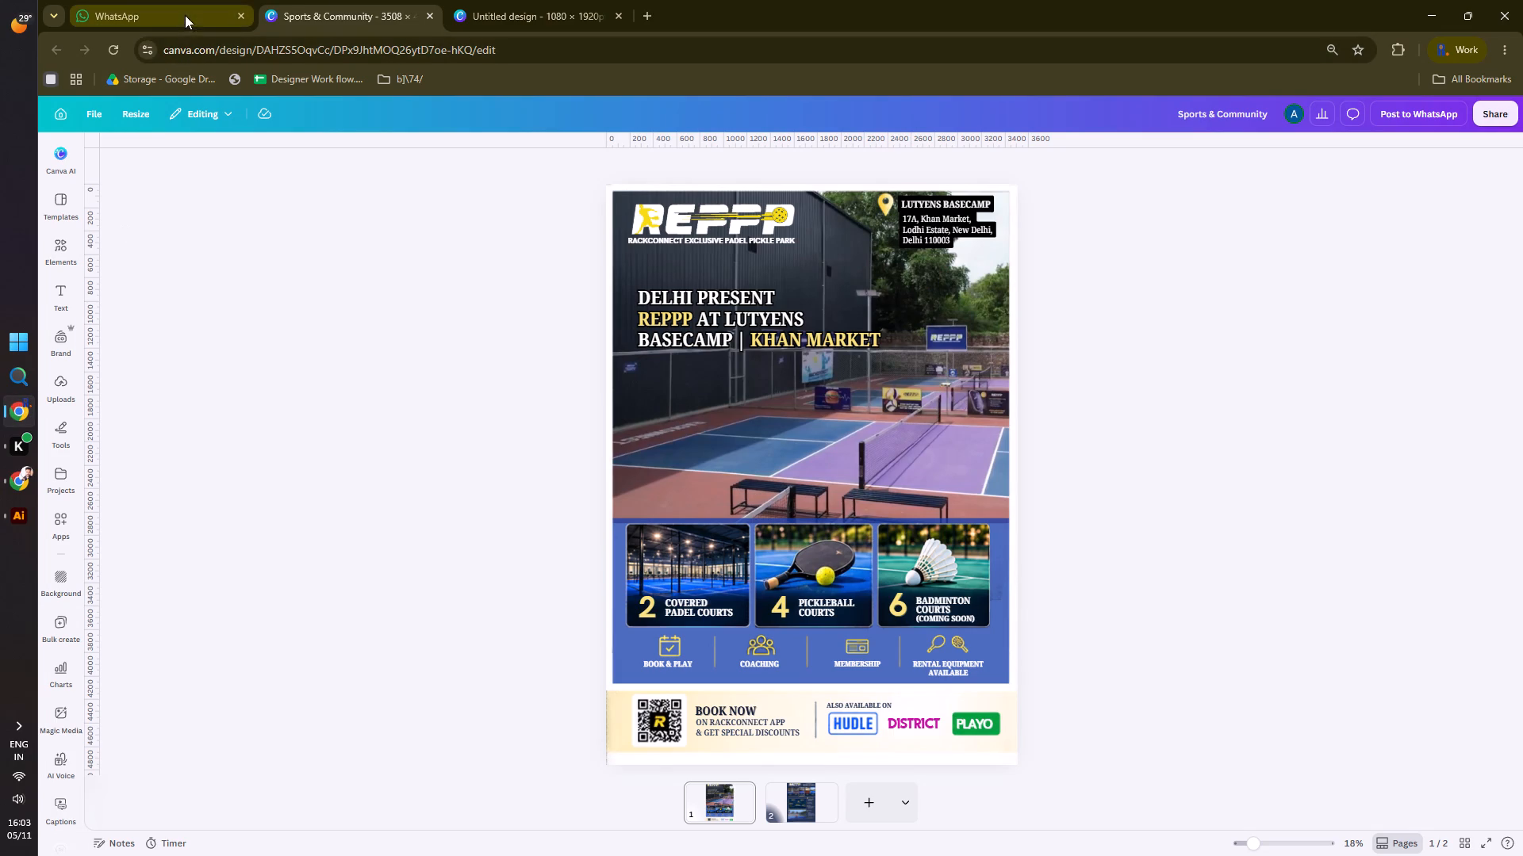
Switch to the untitled 1080px × 1920px design.
click(566, 0)
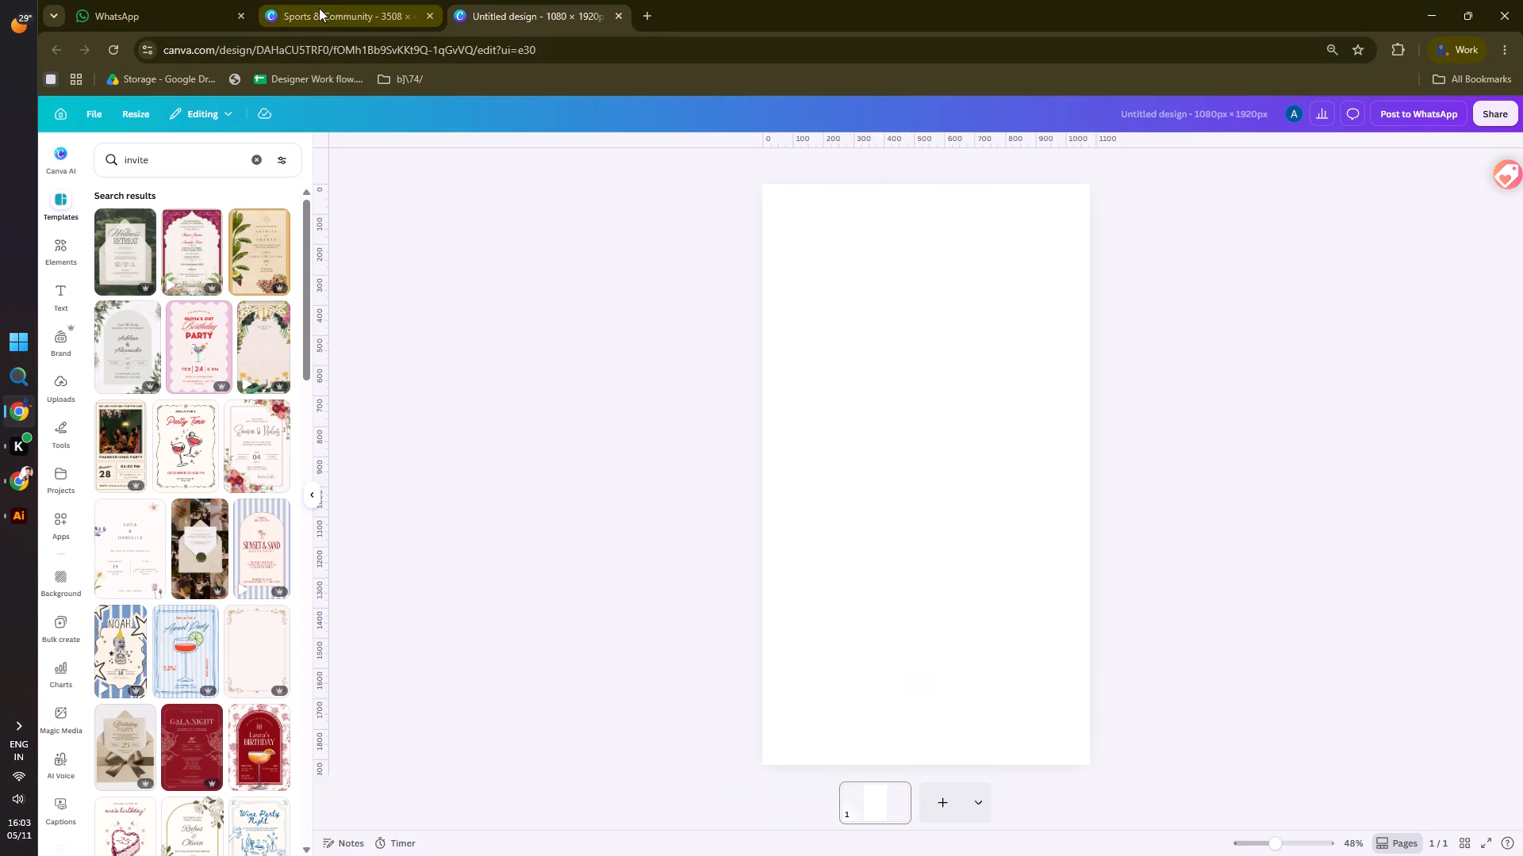
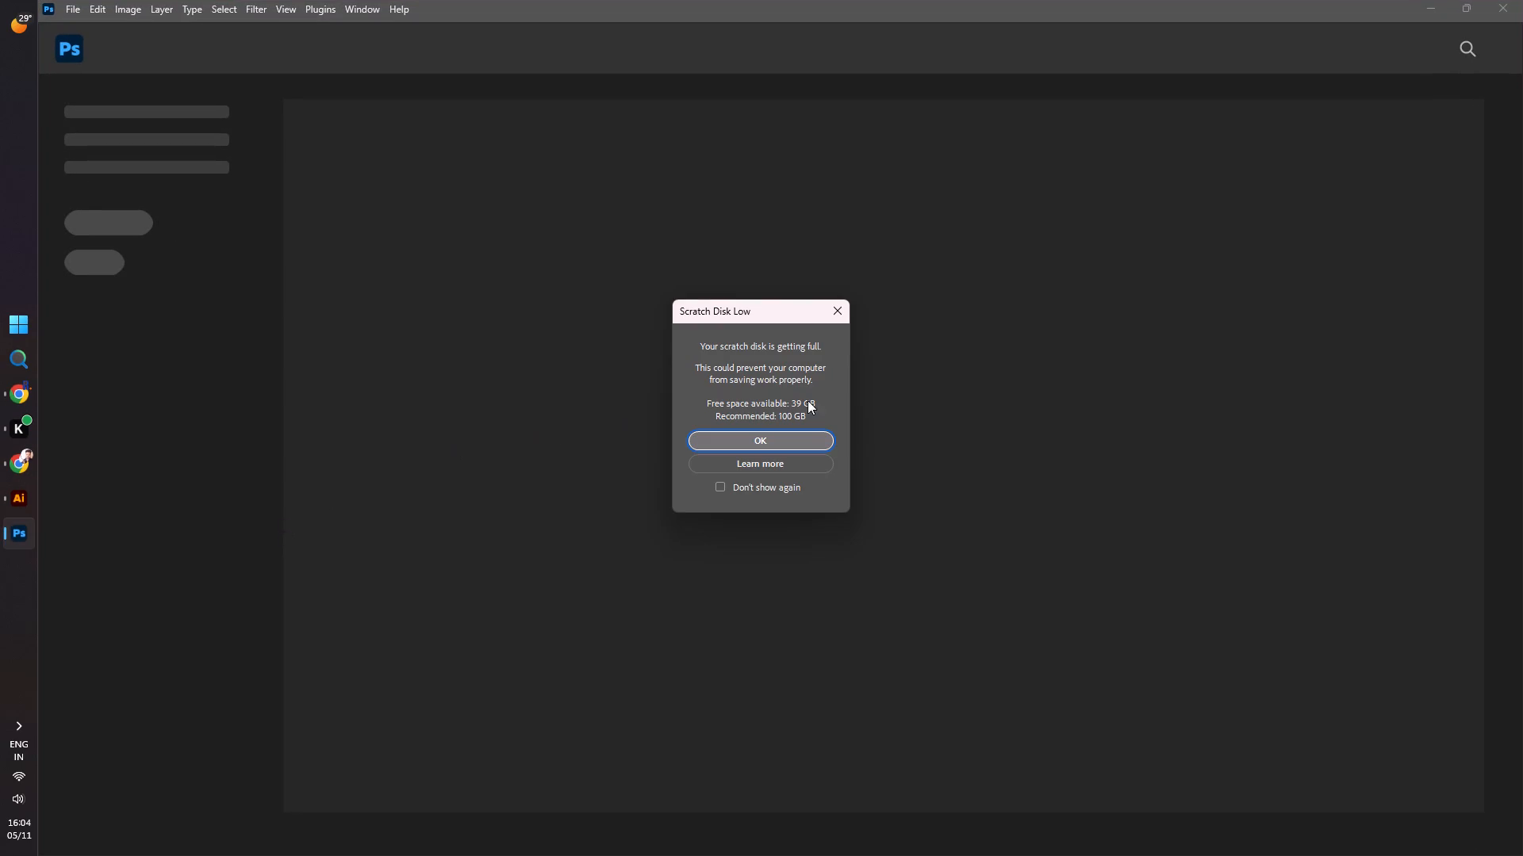
In Photoshop, dismiss the startup notice and open the image REPPP Lutyens Basecamp Grand Opening from the Downloads folder.
click(838, 311)
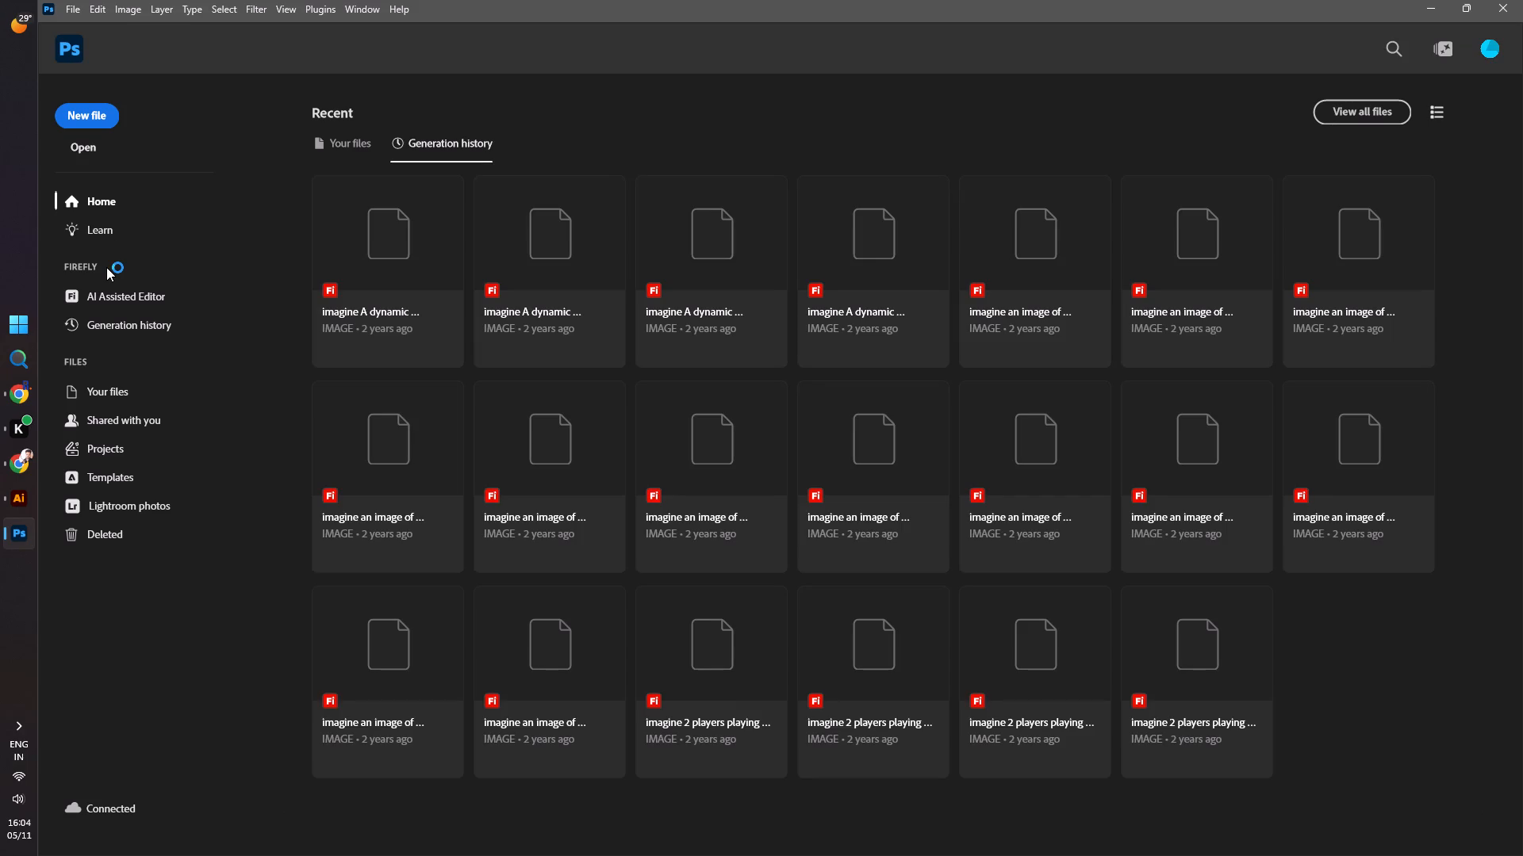
drag(0, 68, 48, 60)
click(91, 139)
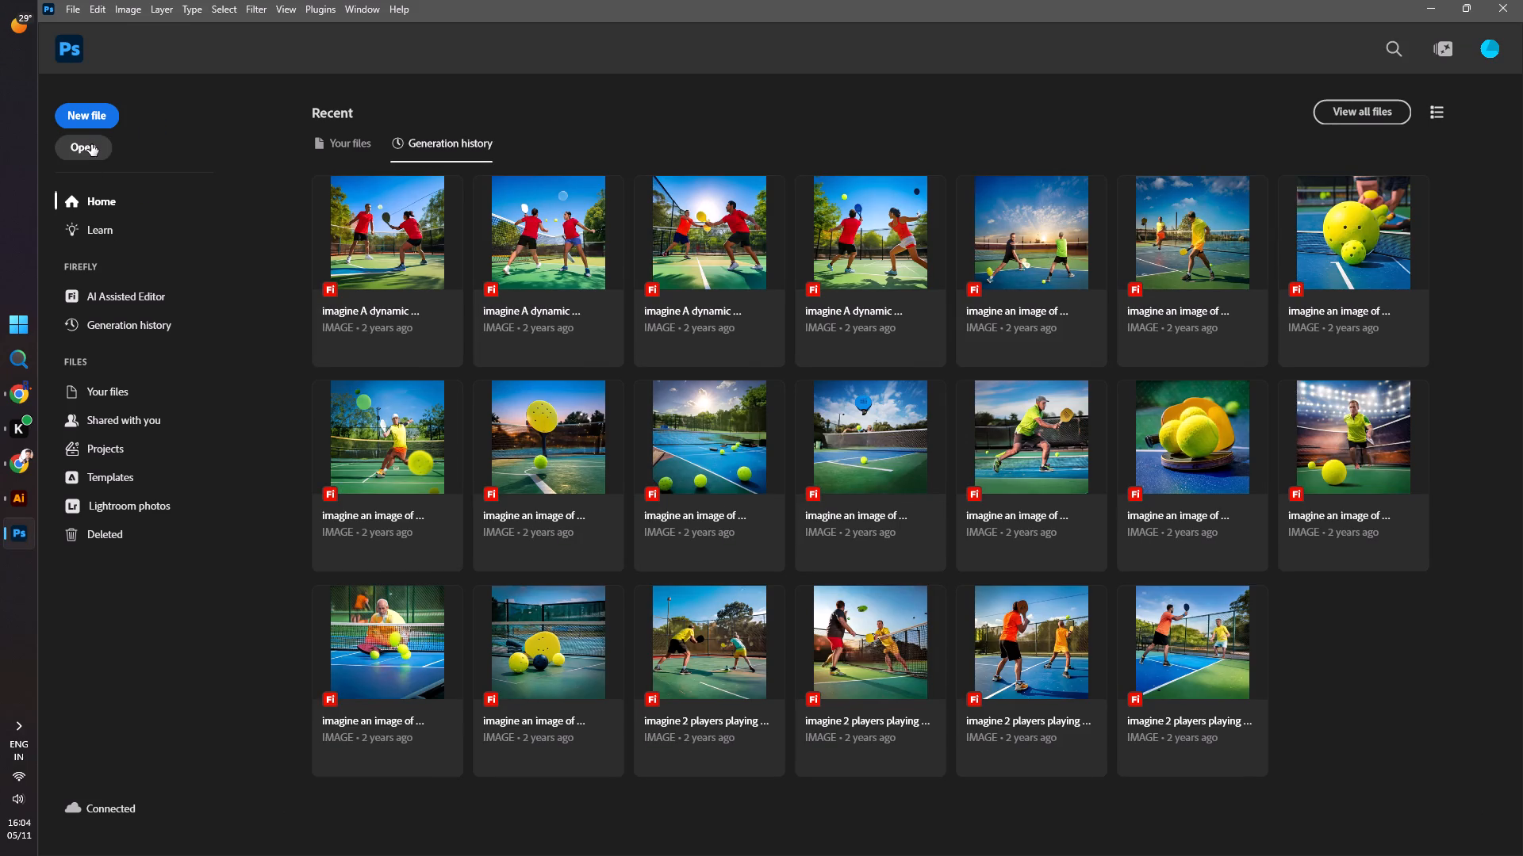
click(87, 147)
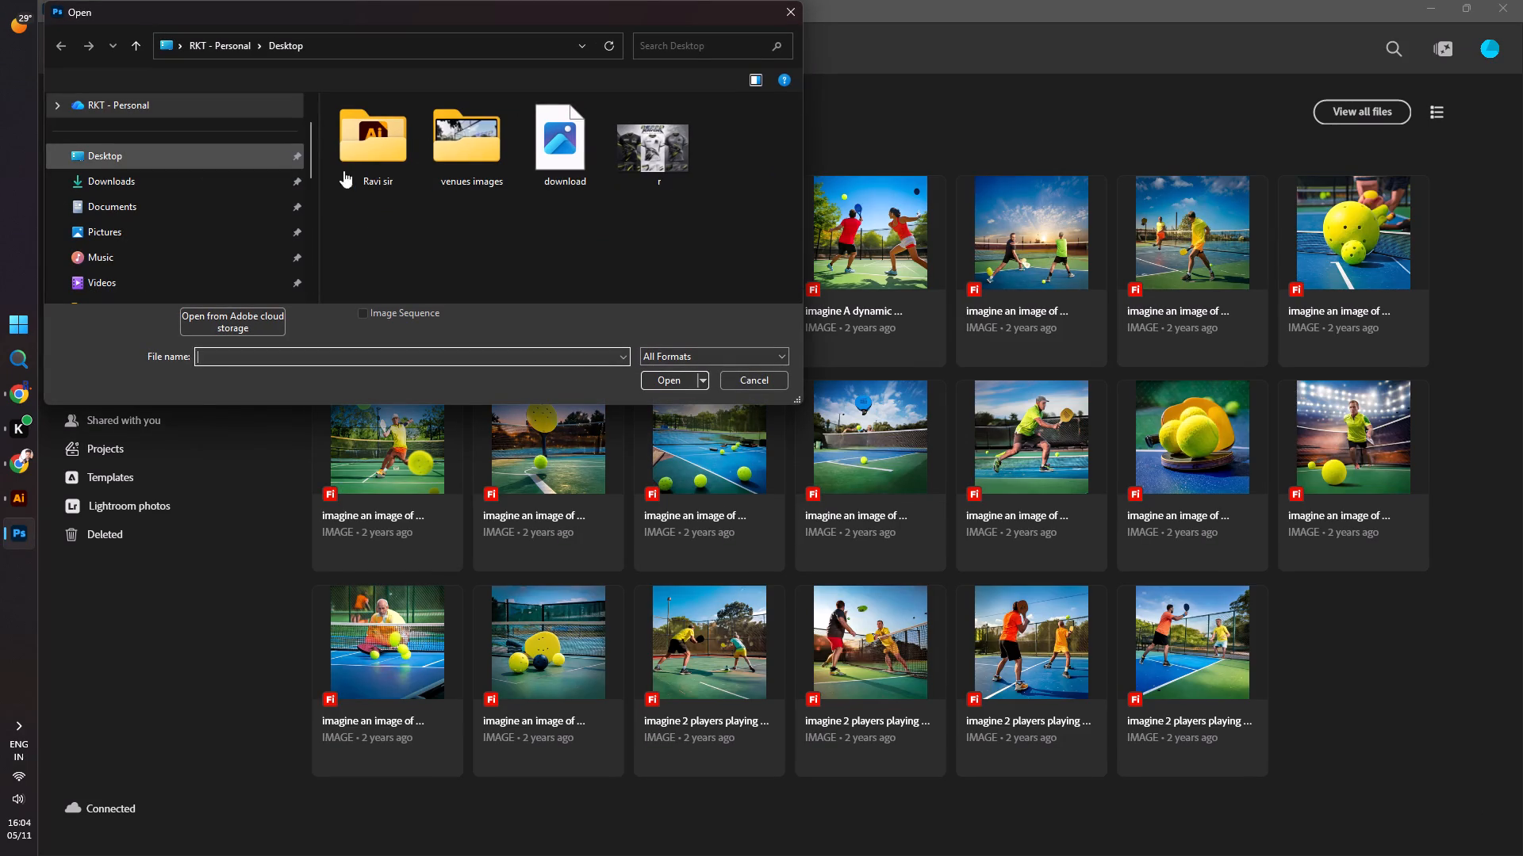
click(175, 181)
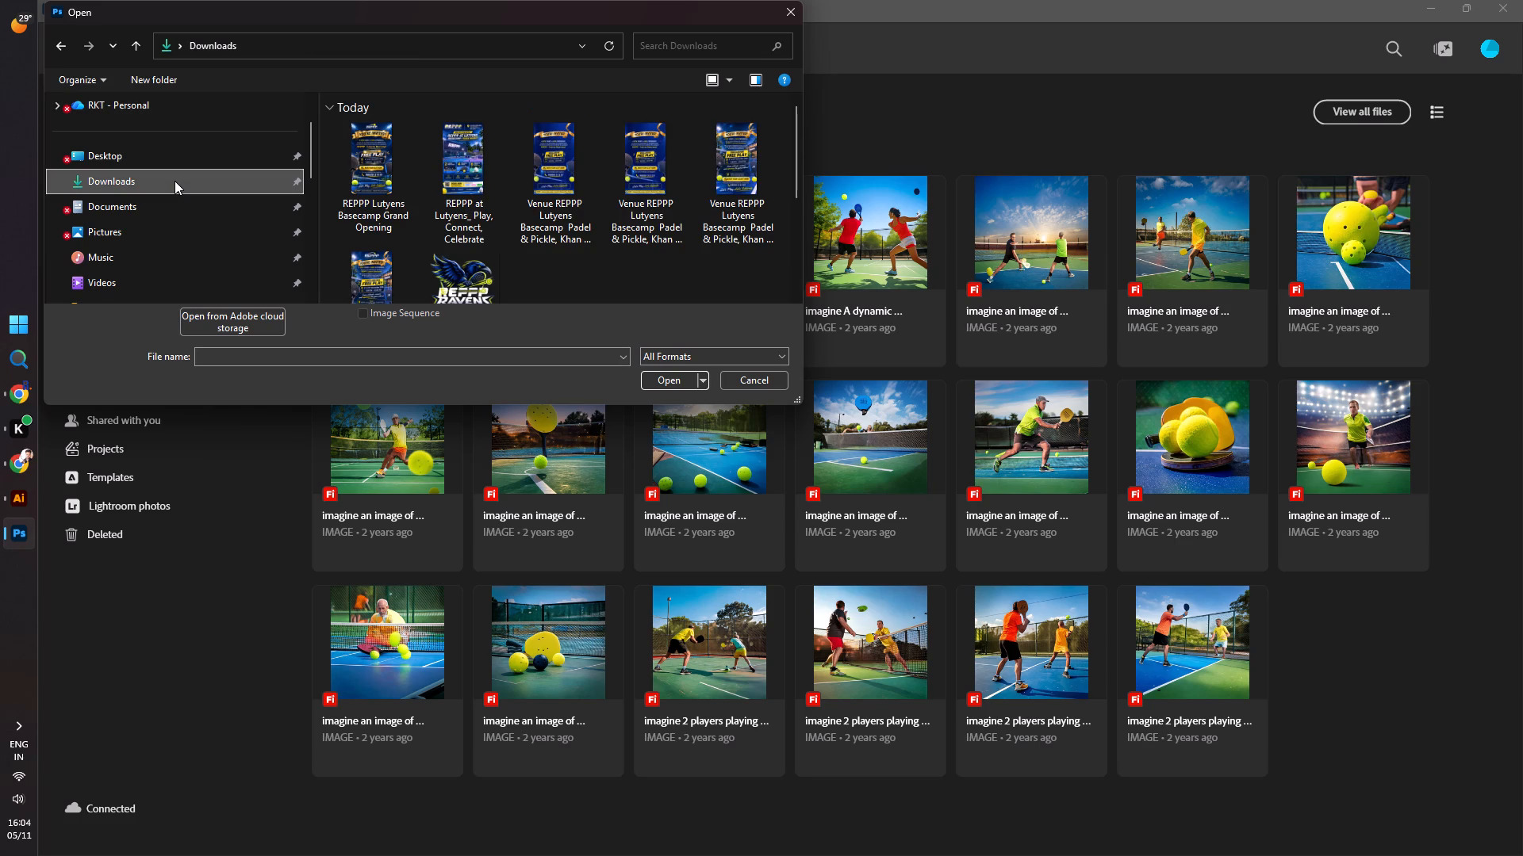
click(361, 168)
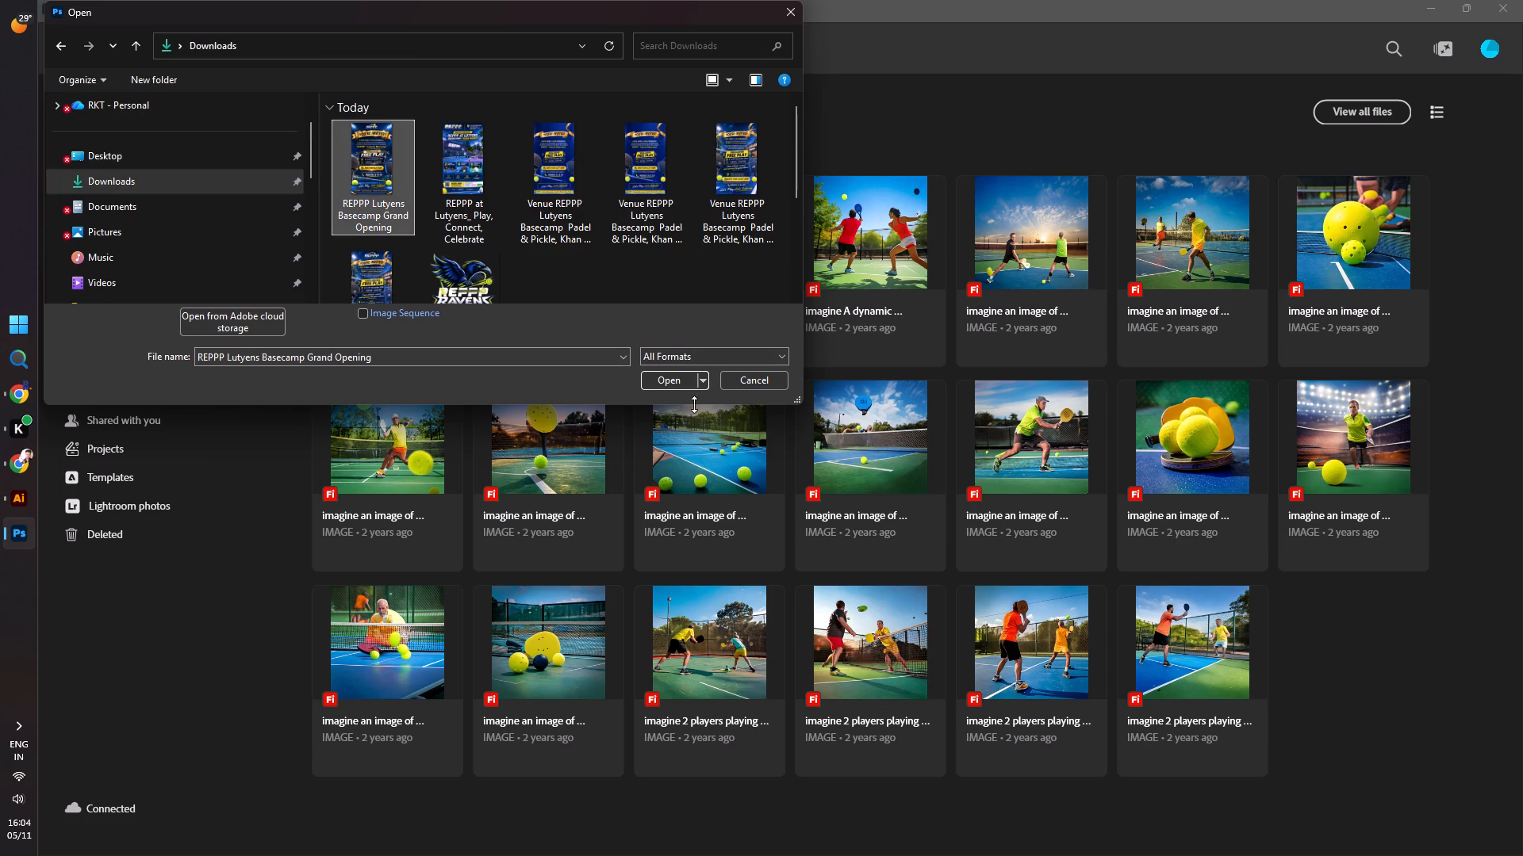
click(669, 380)
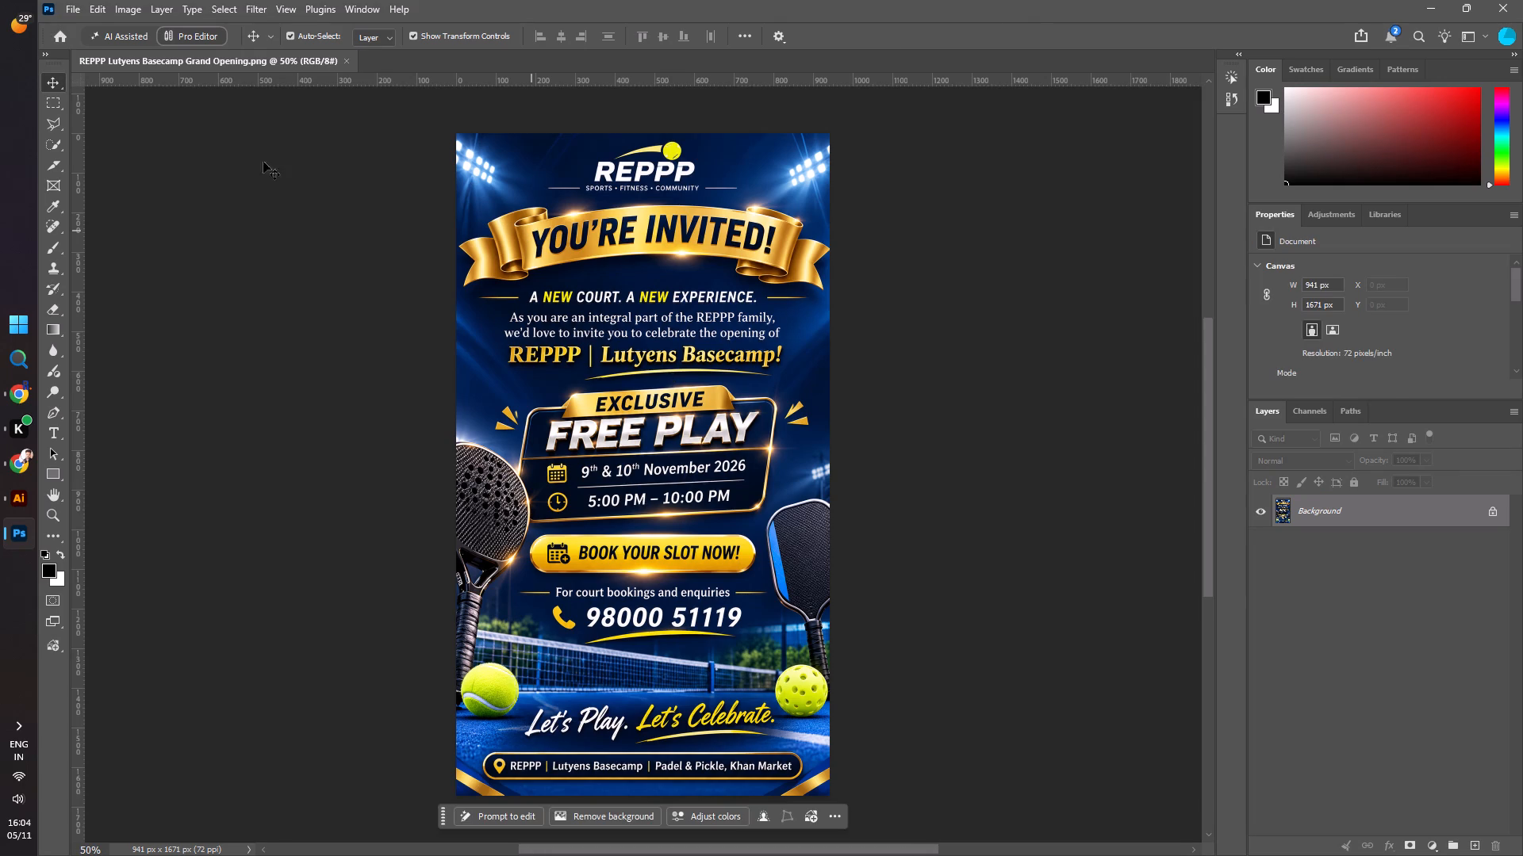
Marquee-select the poster's full-width header, about 939 by 385 px, covering the logo and "You're Invited!" ribbon, and apply Remove to it.
click(55, 97)
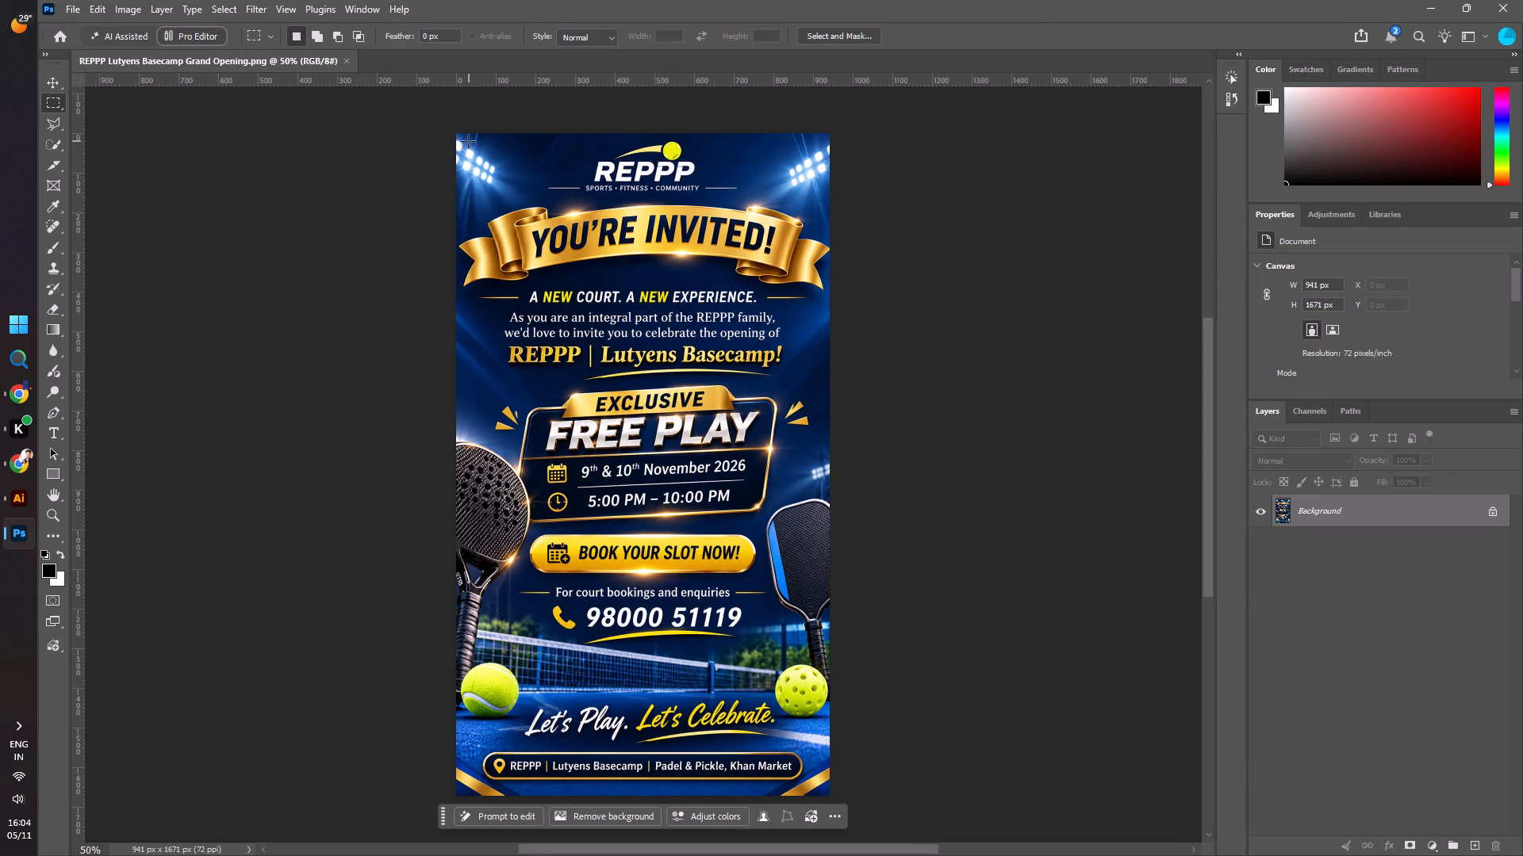
drag(458, 137, 508, 300)
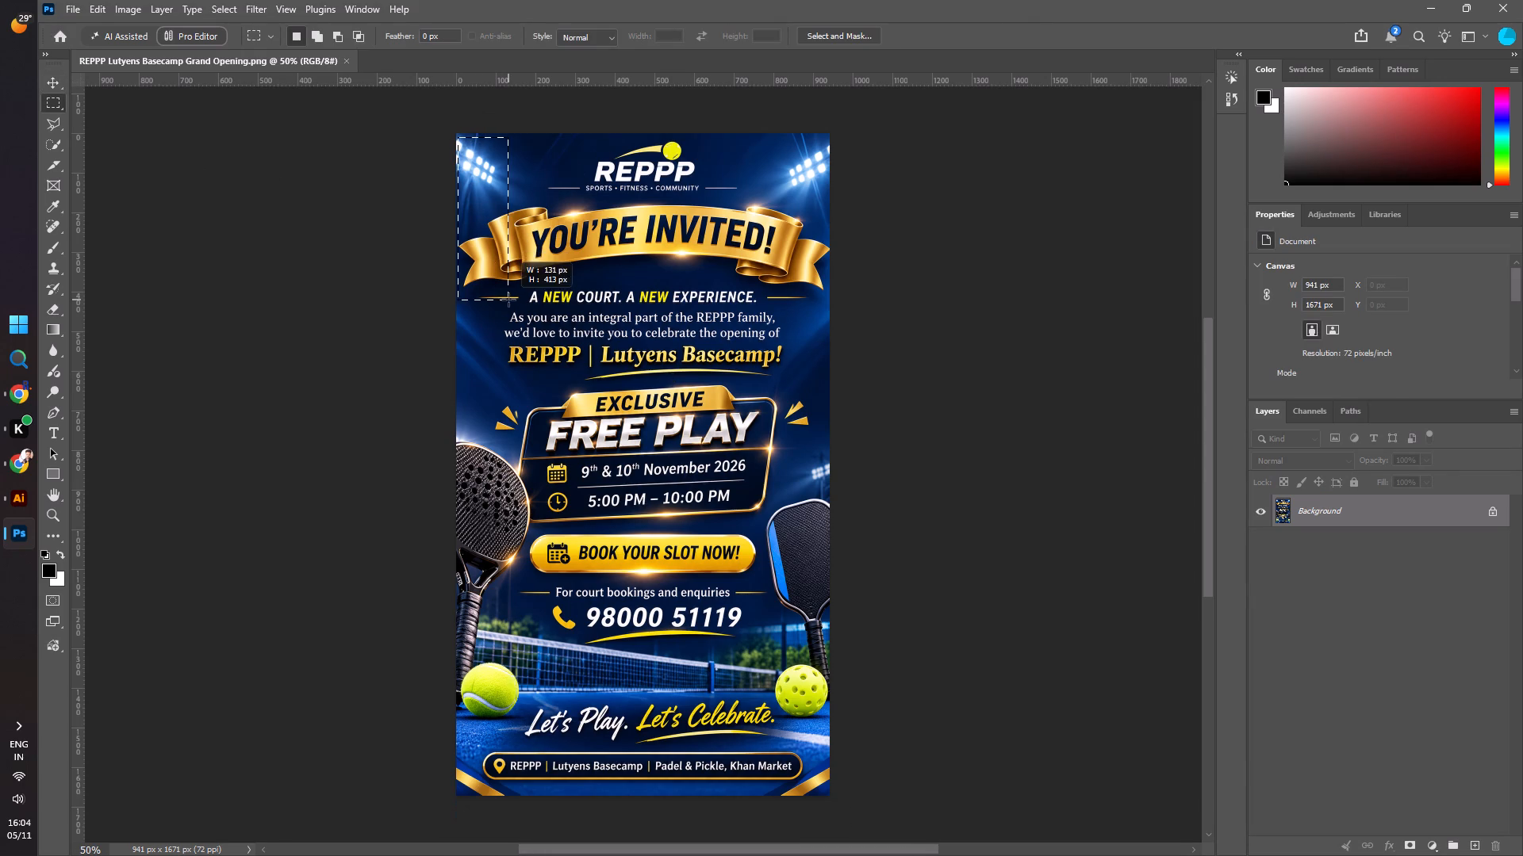
drag(508, 300, 833, 292)
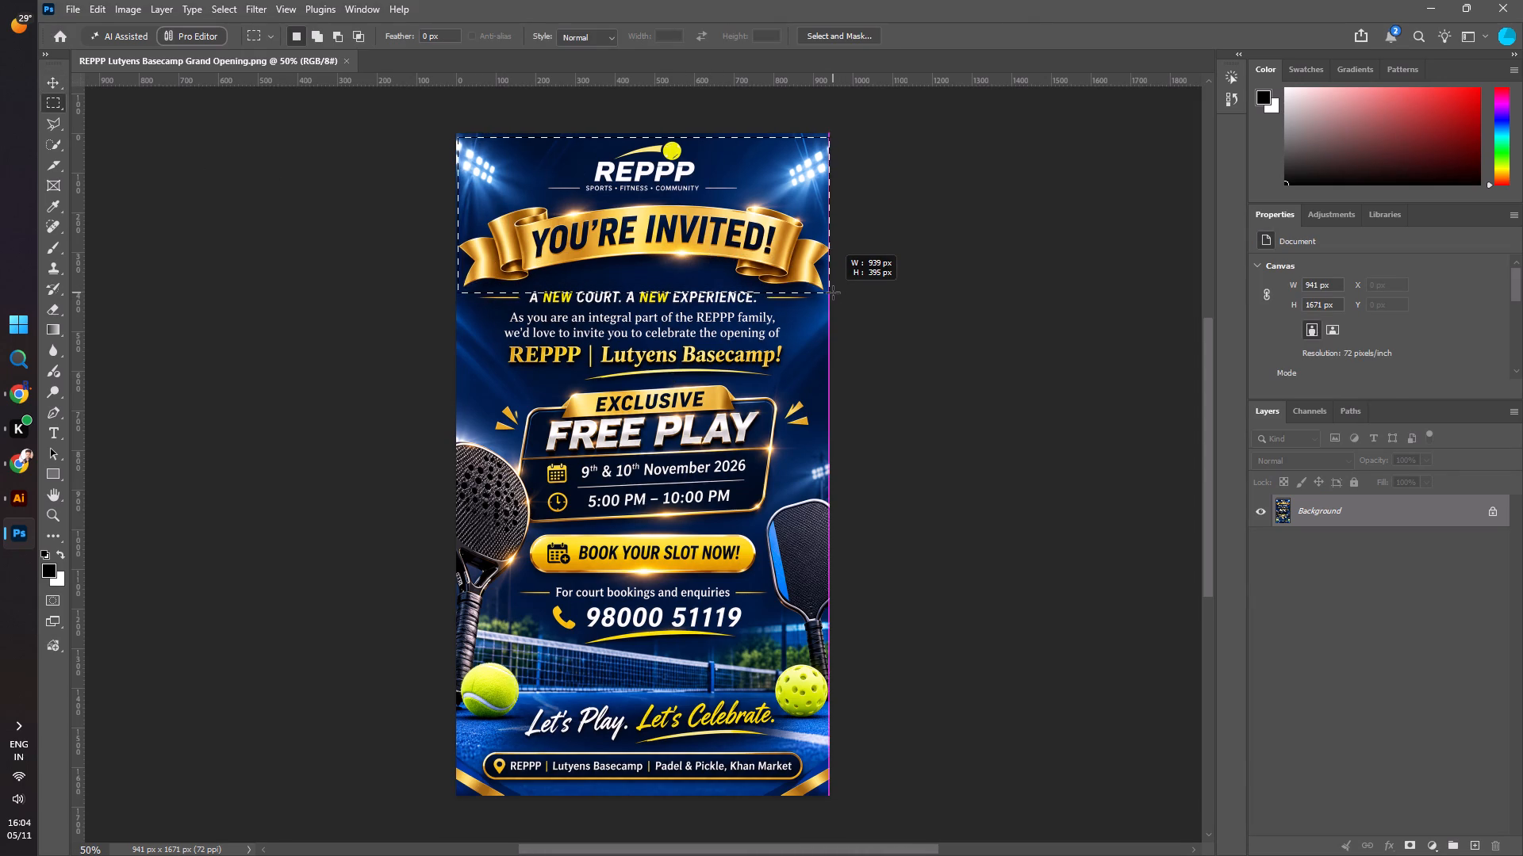
drag(833, 292, 831, 288)
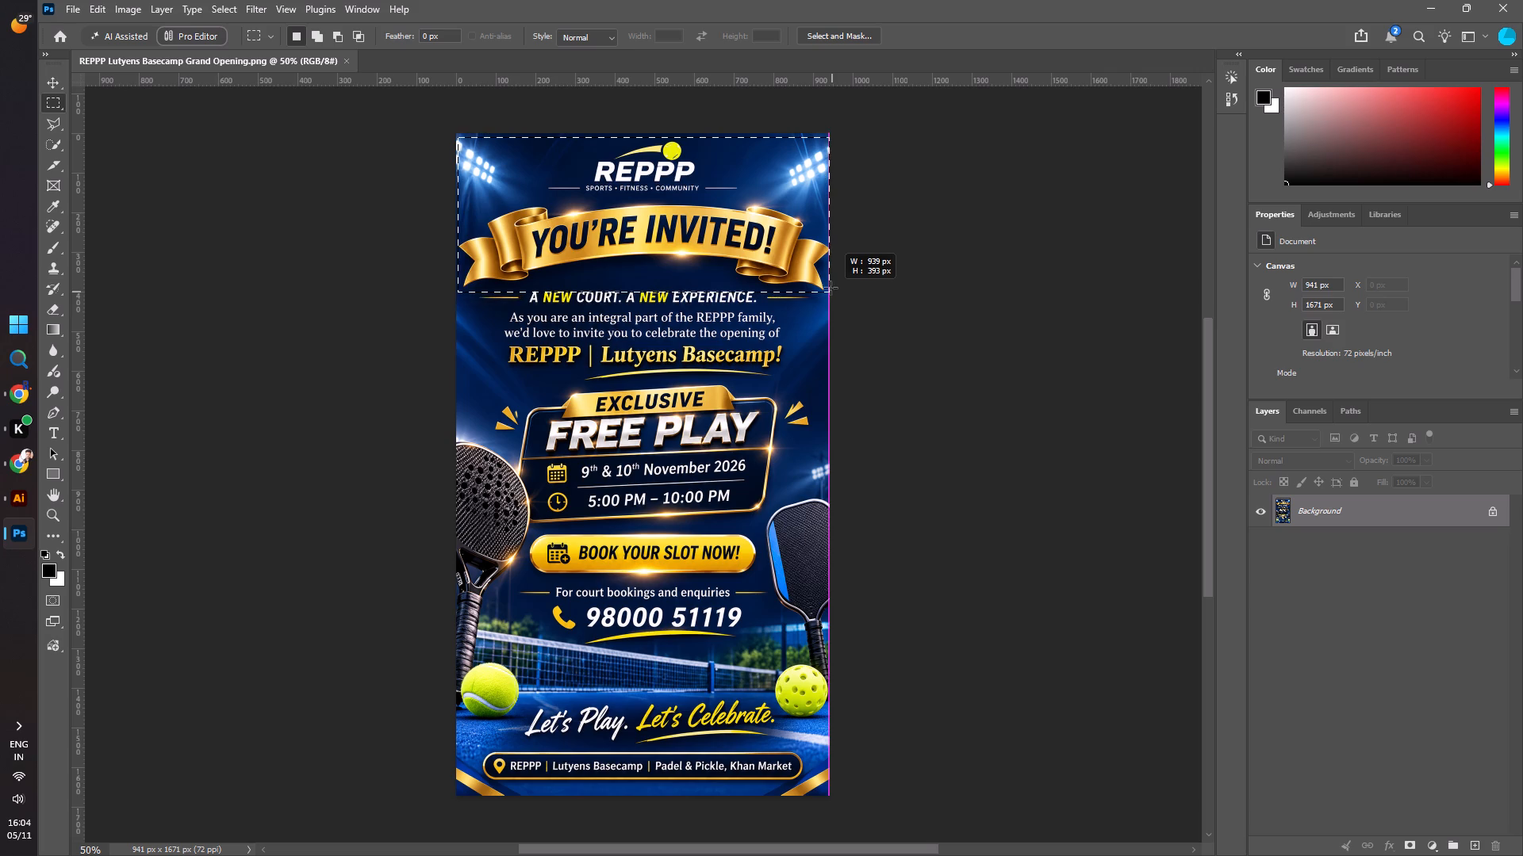
drag(831, 288, 830, 288)
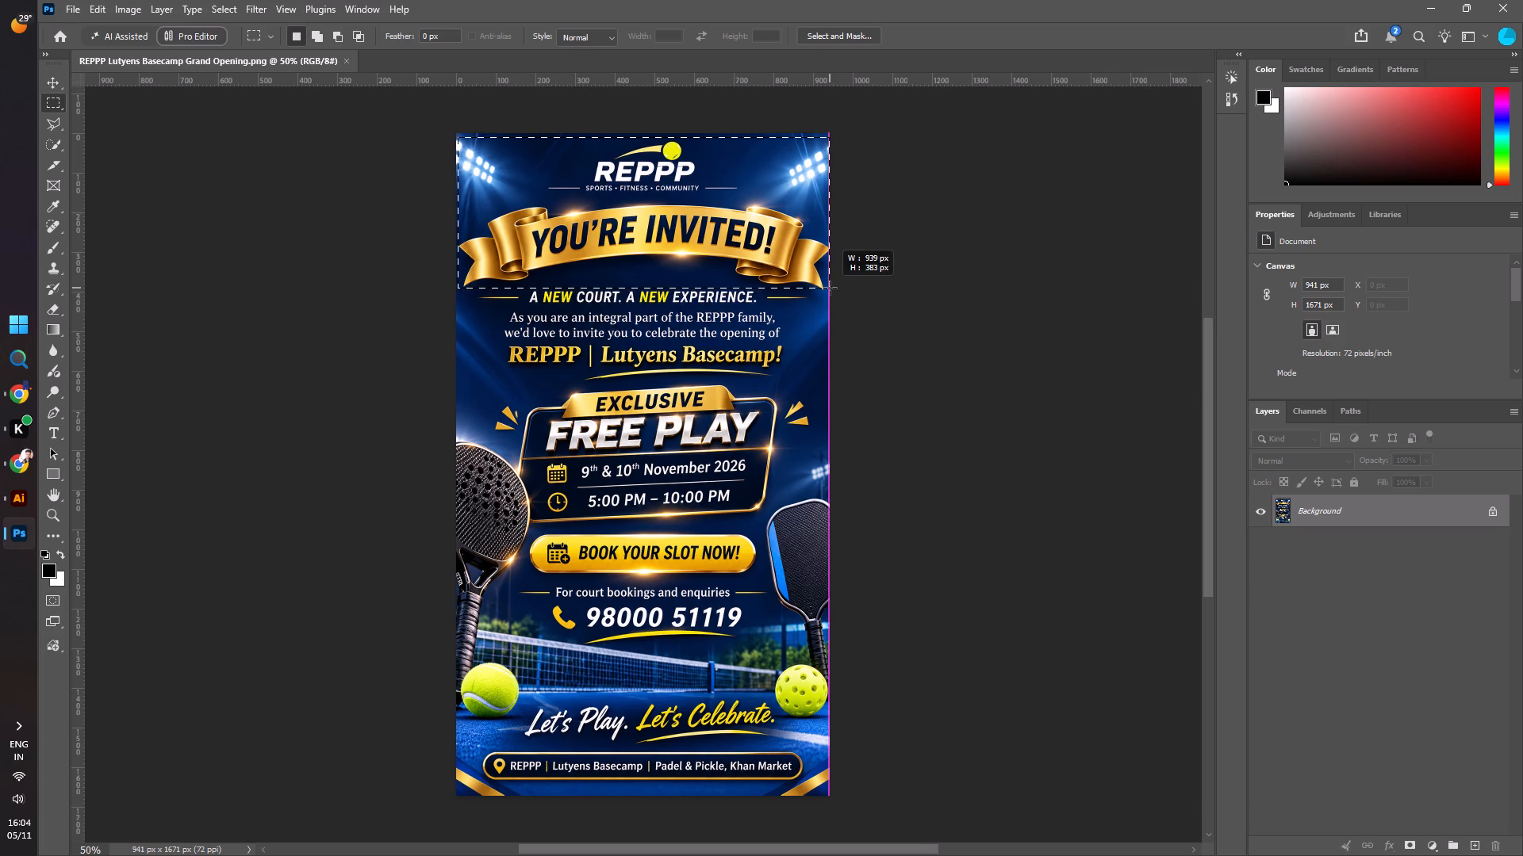
drag(830, 288, 829, 289)
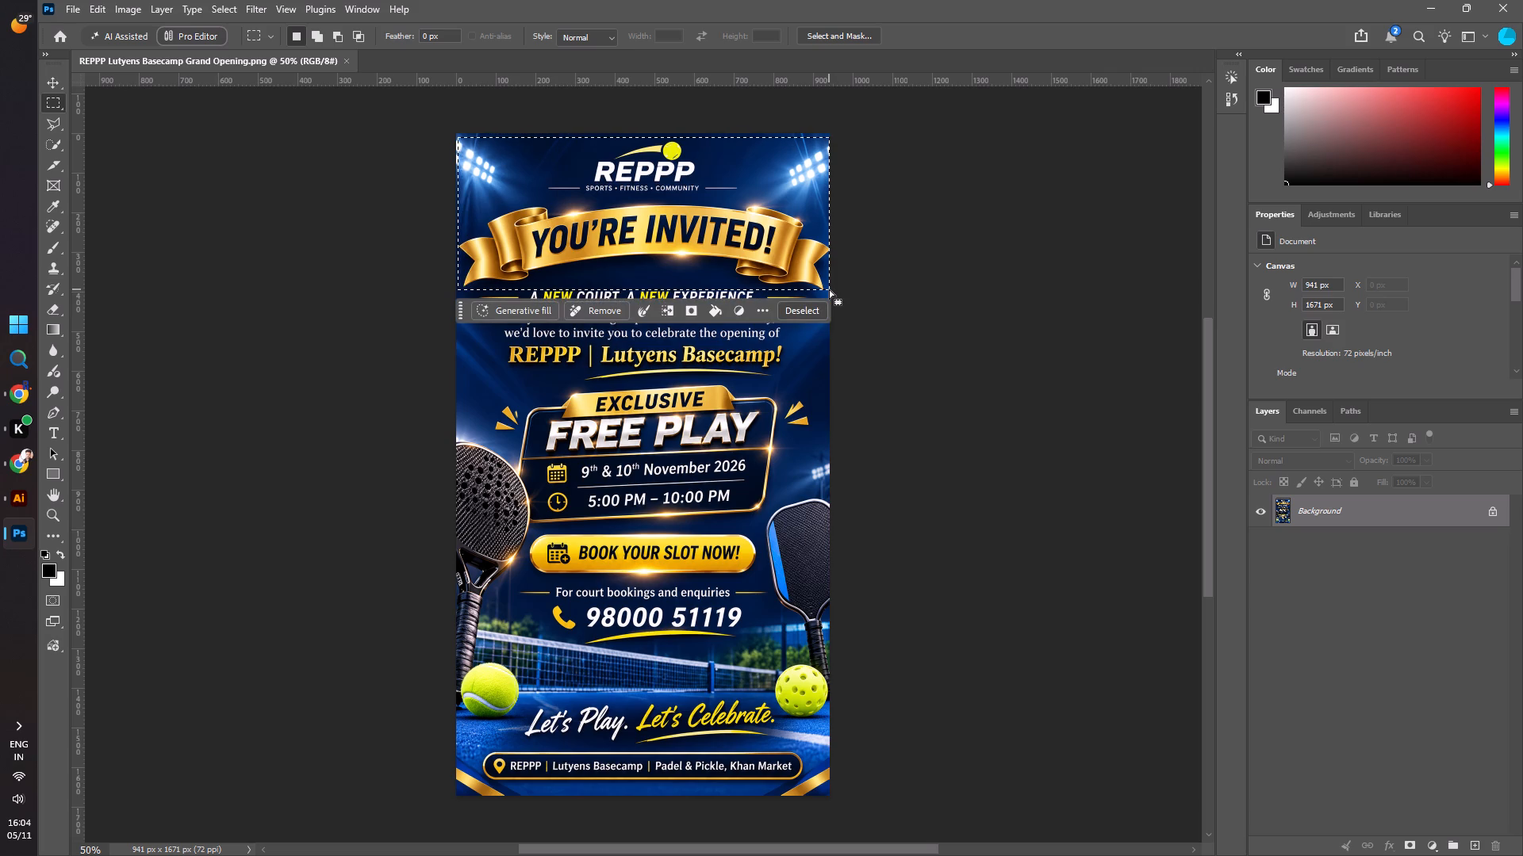
click(604, 314)
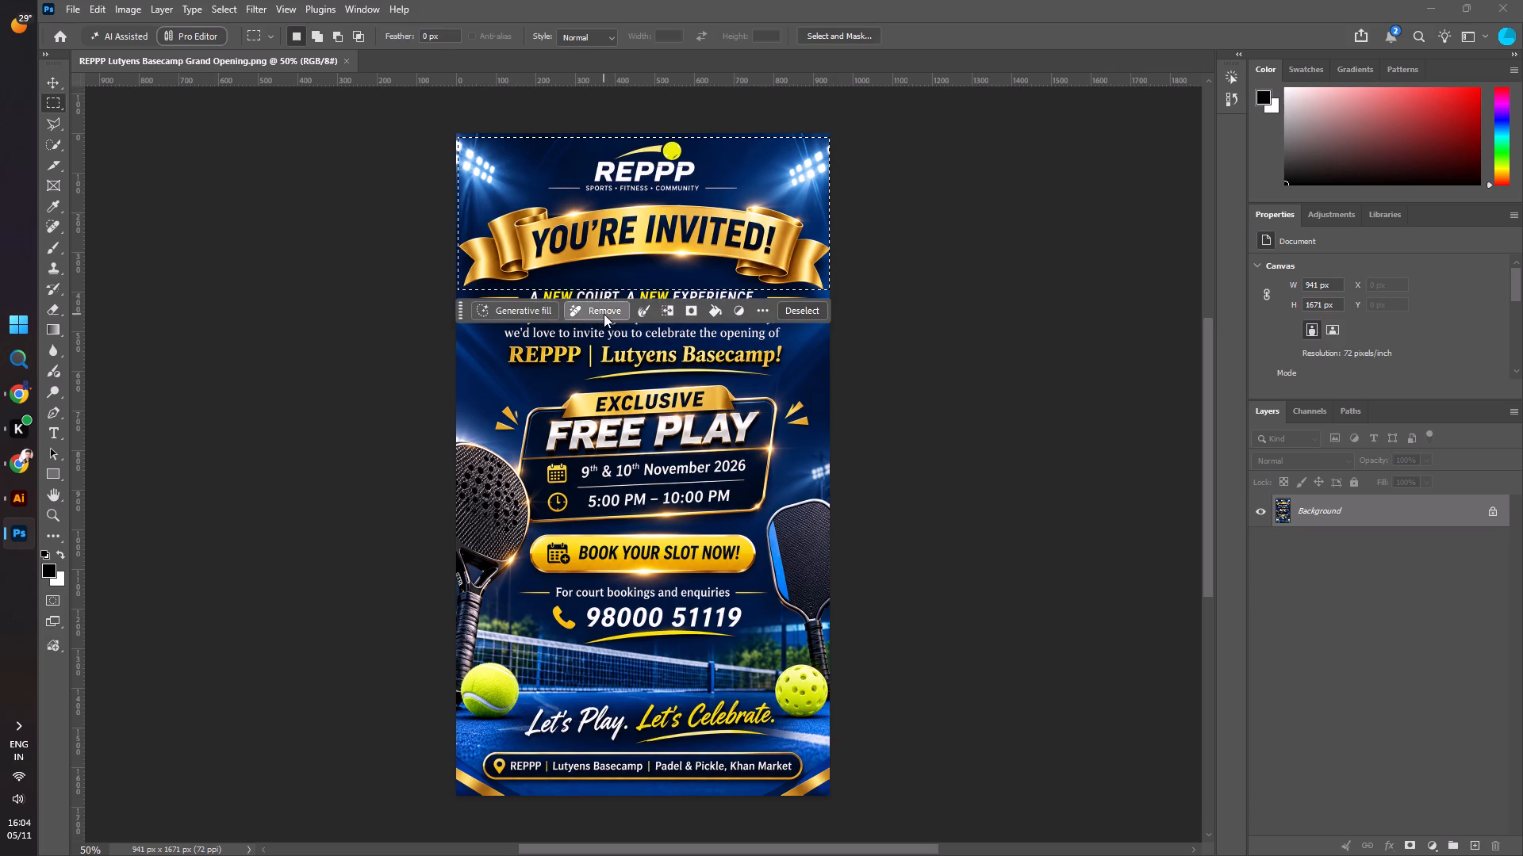
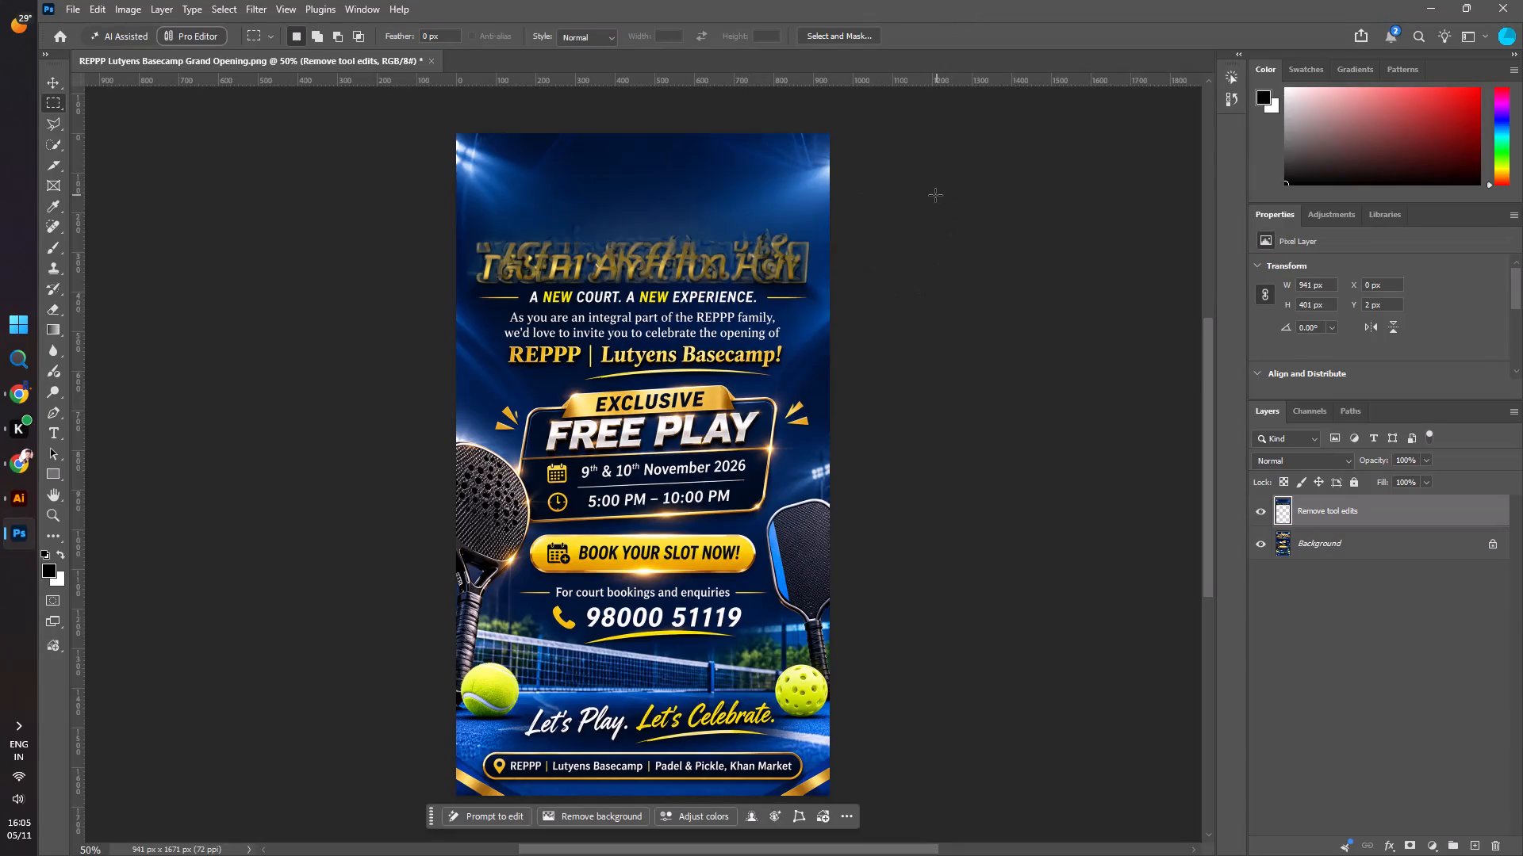
On the Background layer, marquee-select the garbled gold text band above "A NEW COURT. A NEW EXPERIENCE." and apply Remove to it.
click(1362, 546)
drag(466, 223, 469, 249)
key(ctrl+d)
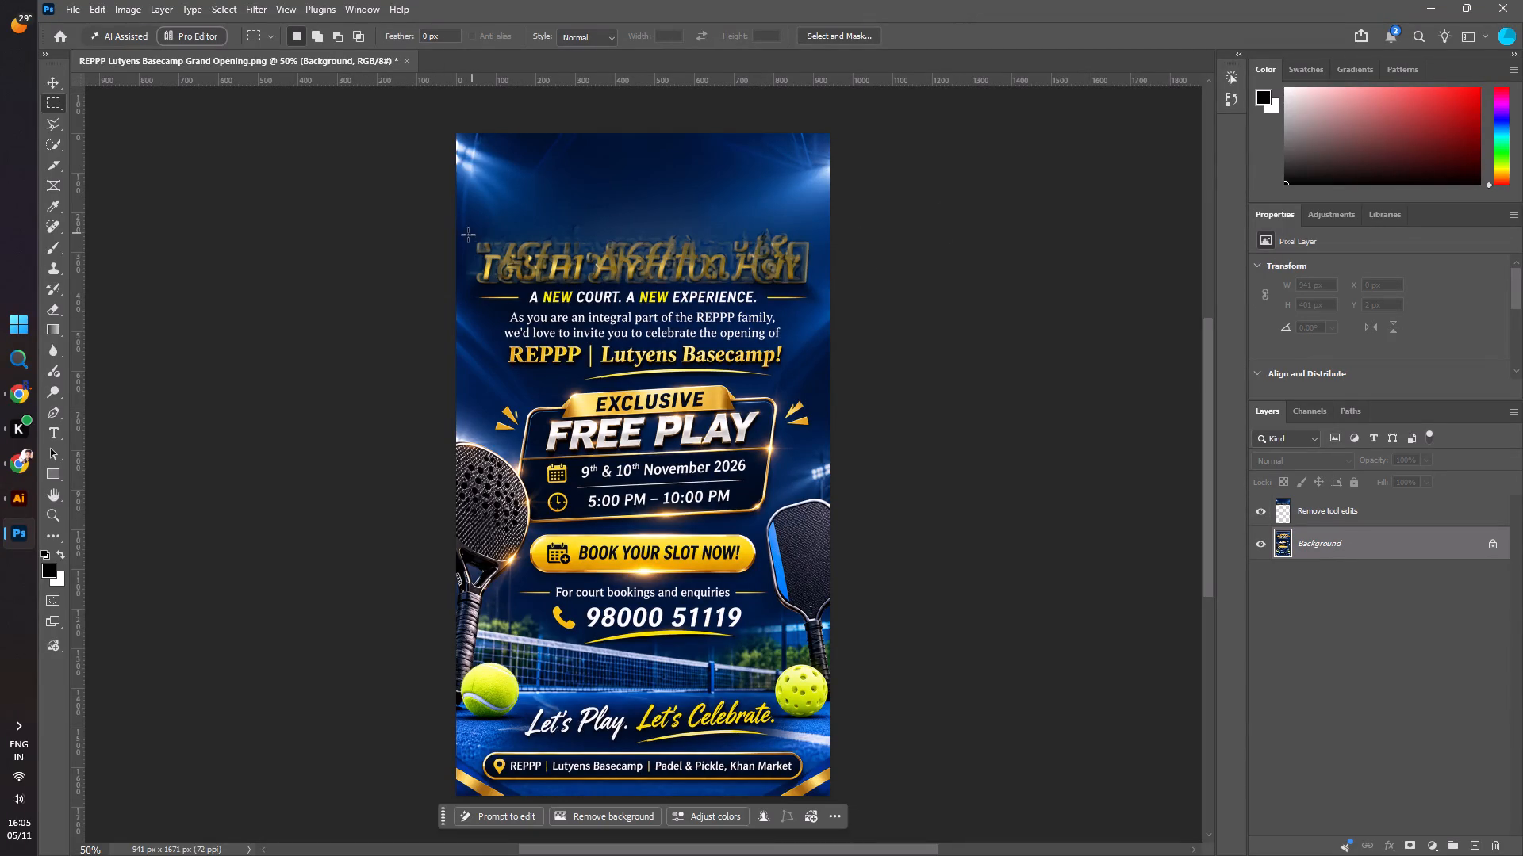
drag(466, 227, 815, 286)
click(601, 304)
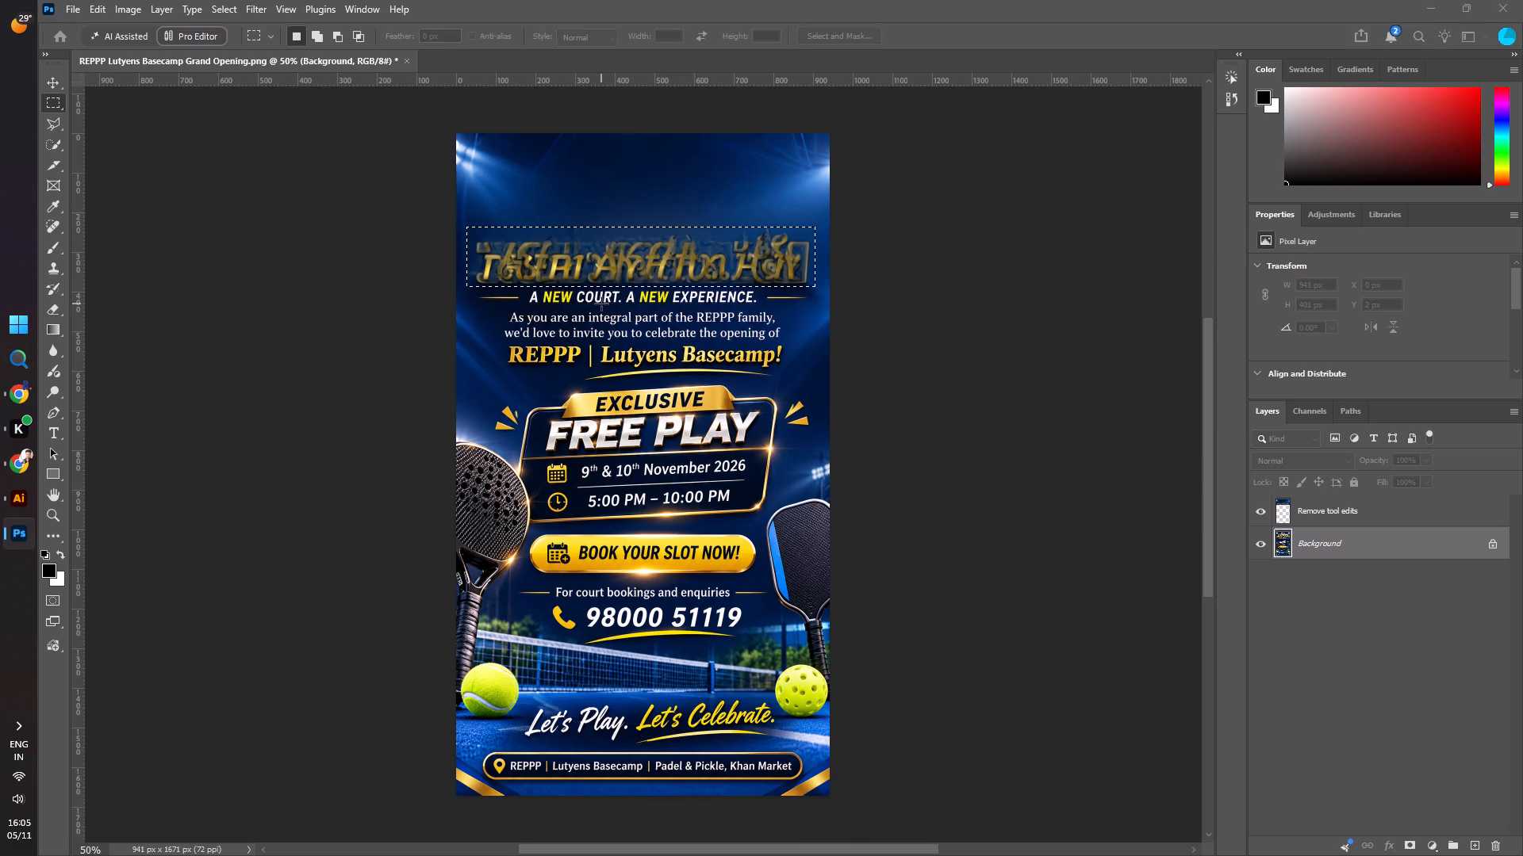
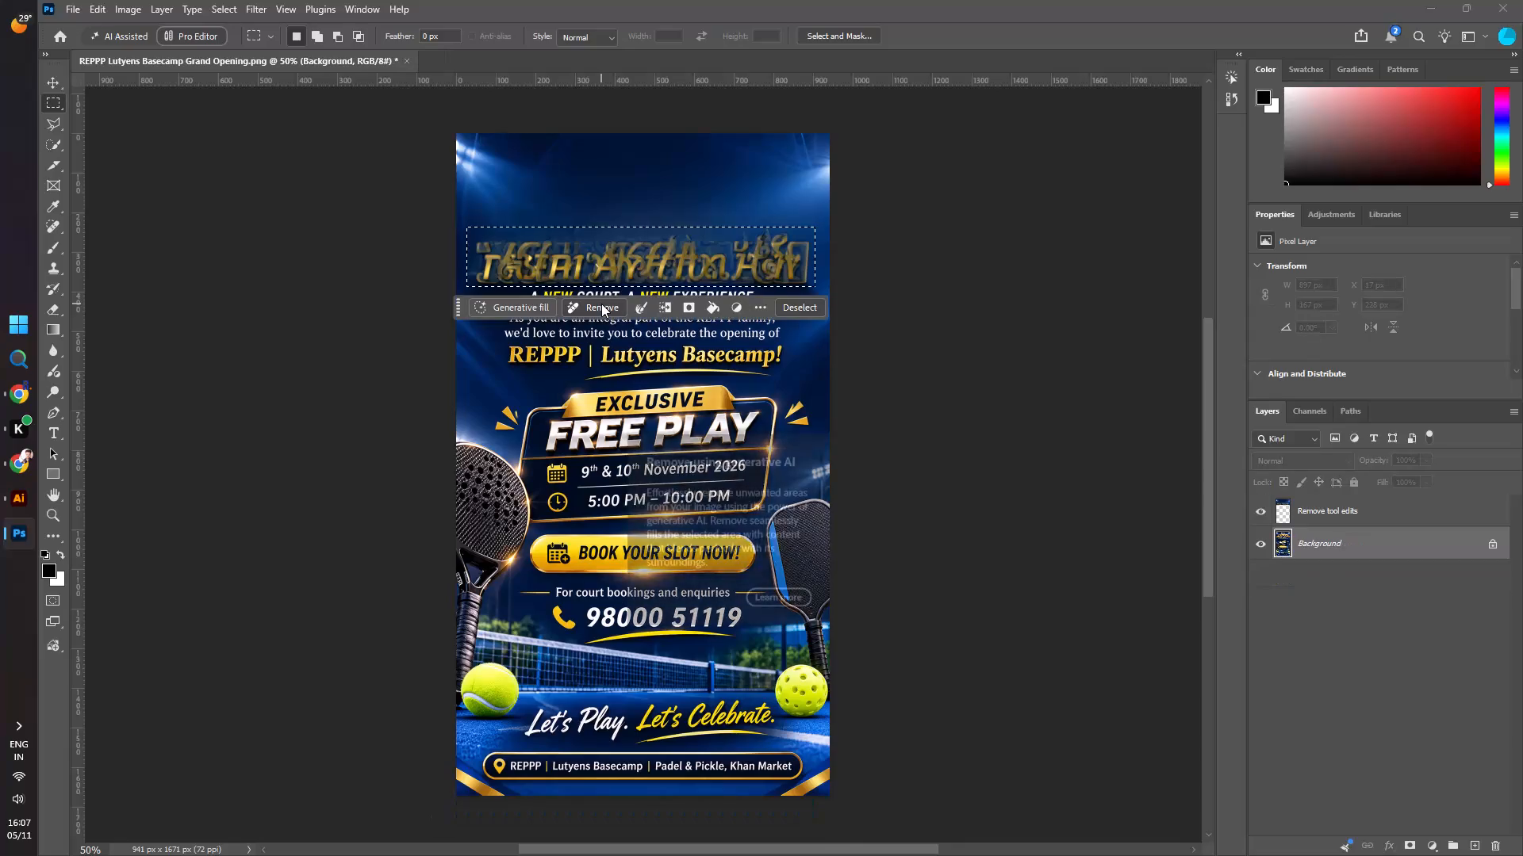
Undo the Remove edits and selections on the invitation back to its original header with the logo and "YOU'RE INVITED!" ribbon.
key(ctrl+z)
key(ctrl+z)
key(ctrl+z)
key(ctrl+z)
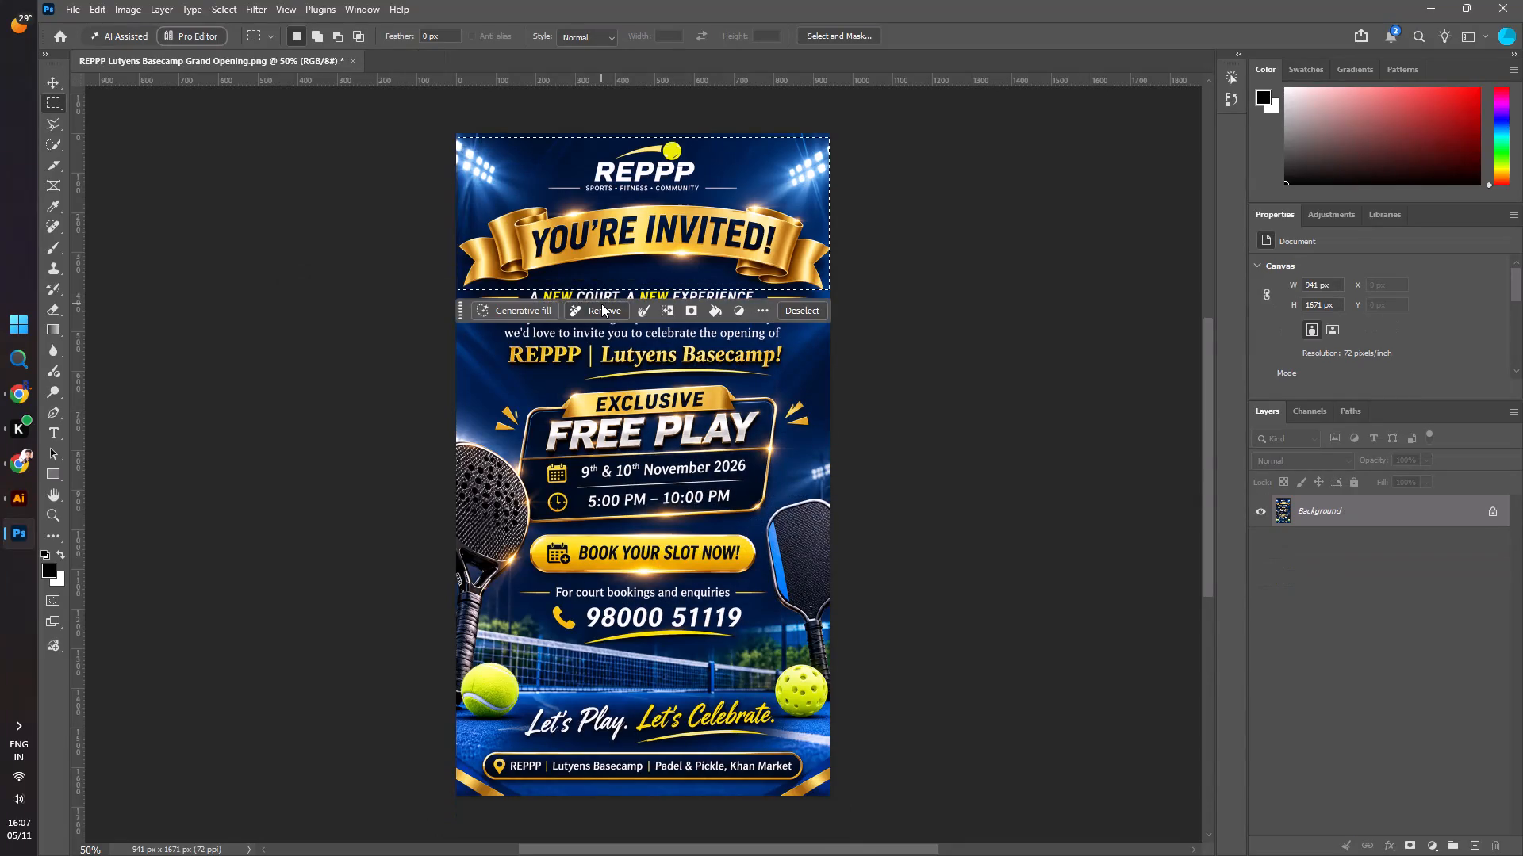
key(ctrl+z)
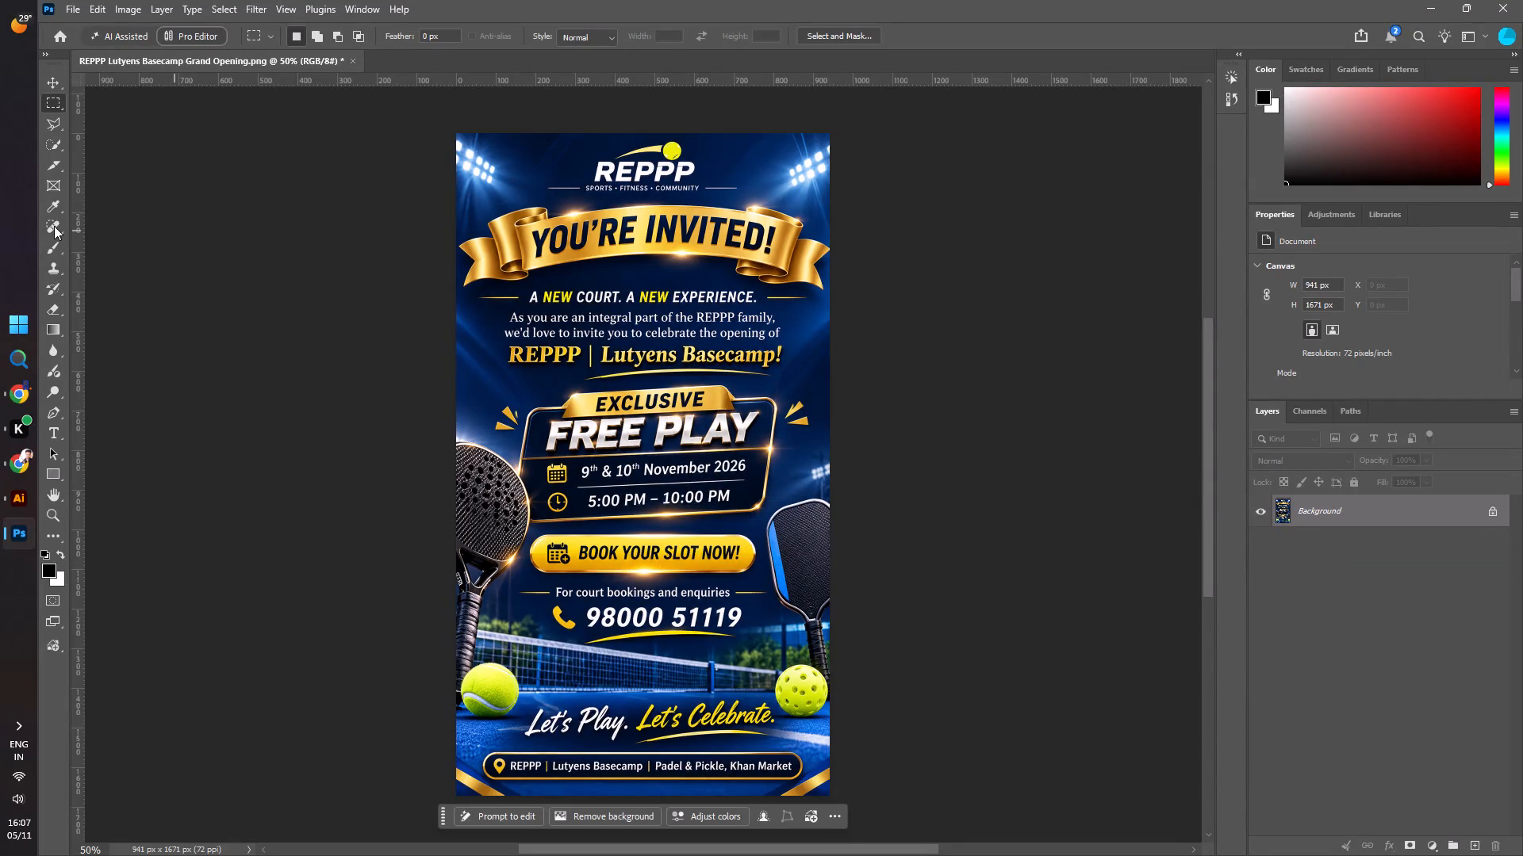
Marquee-select only the REPPP logo and its tagline above the "YOU'RE INVITED!" ribbon and apply Remove to it.
right_click(51, 97)
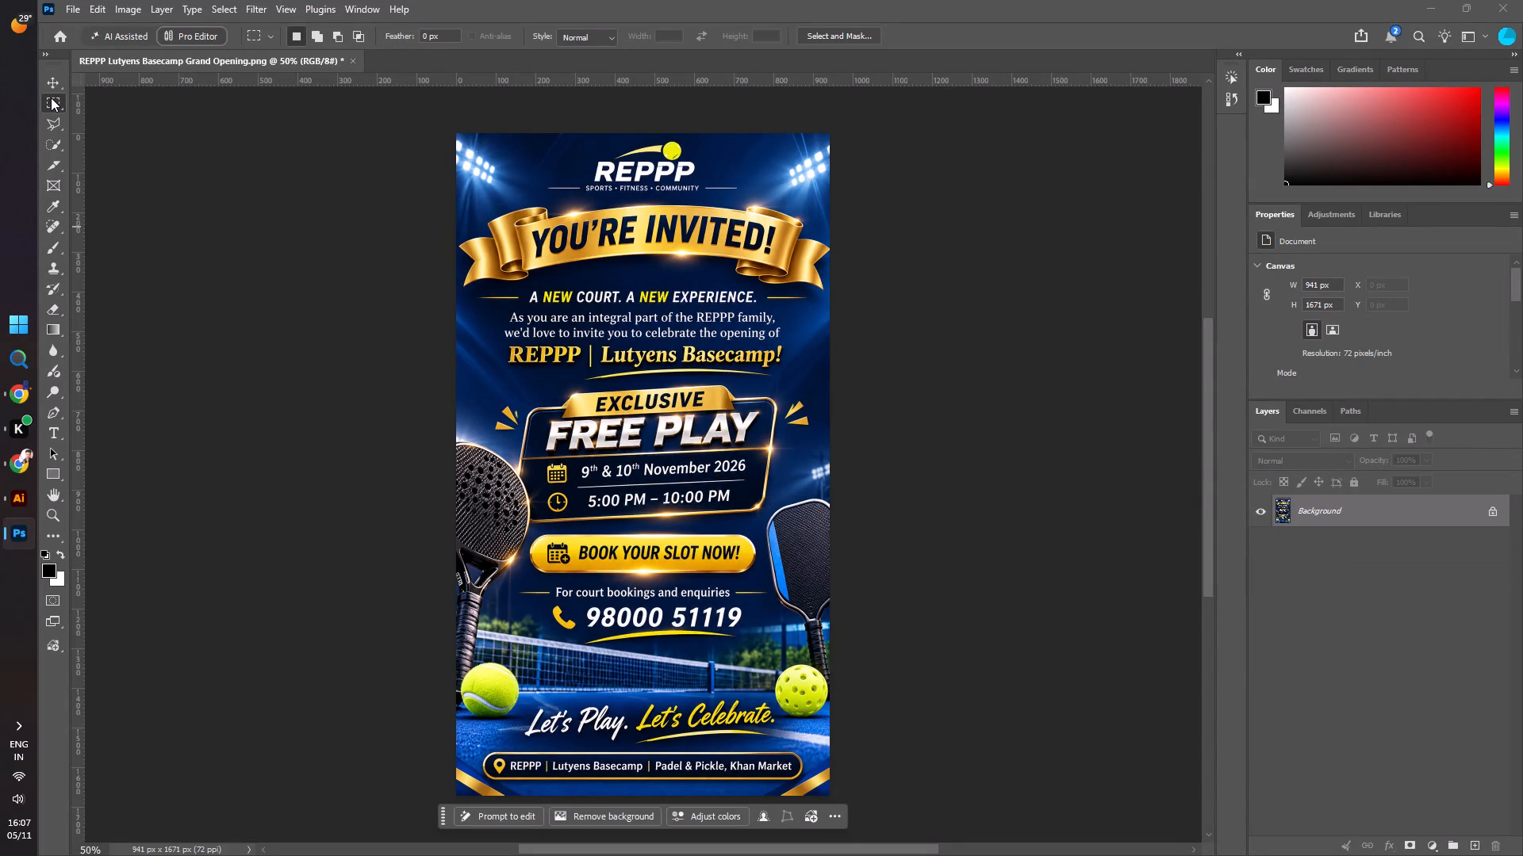
click(51, 97)
drag(520, 139, 738, 196)
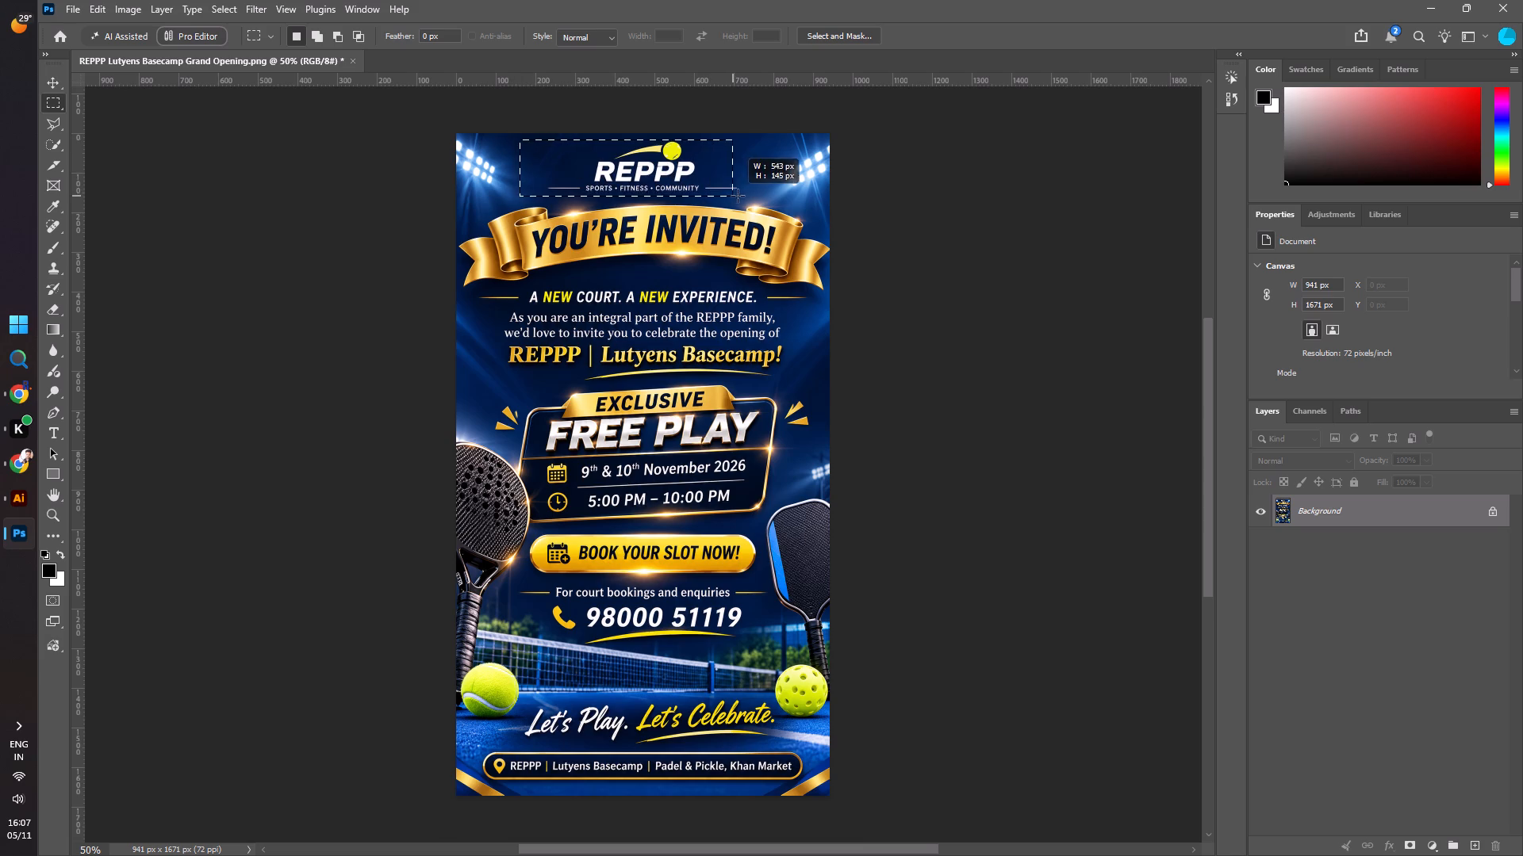
drag(738, 196, 758, 197)
click(600, 217)
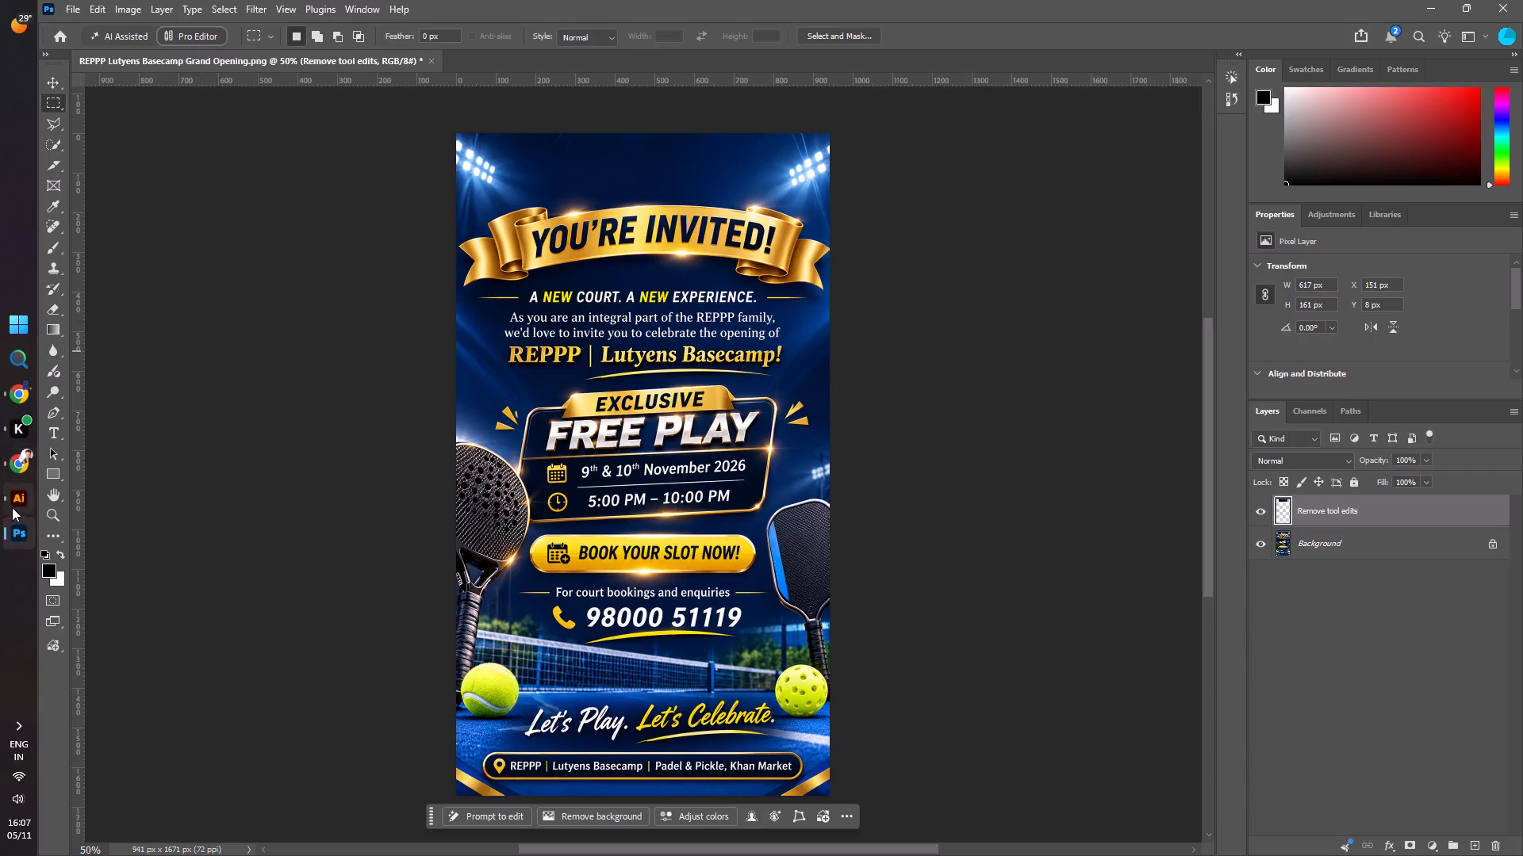
Switch to the Windows Bluetooth device settings and try to connect the UBON BT 50 audio device, retrying once.
click(23, 732)
click(105, 785)
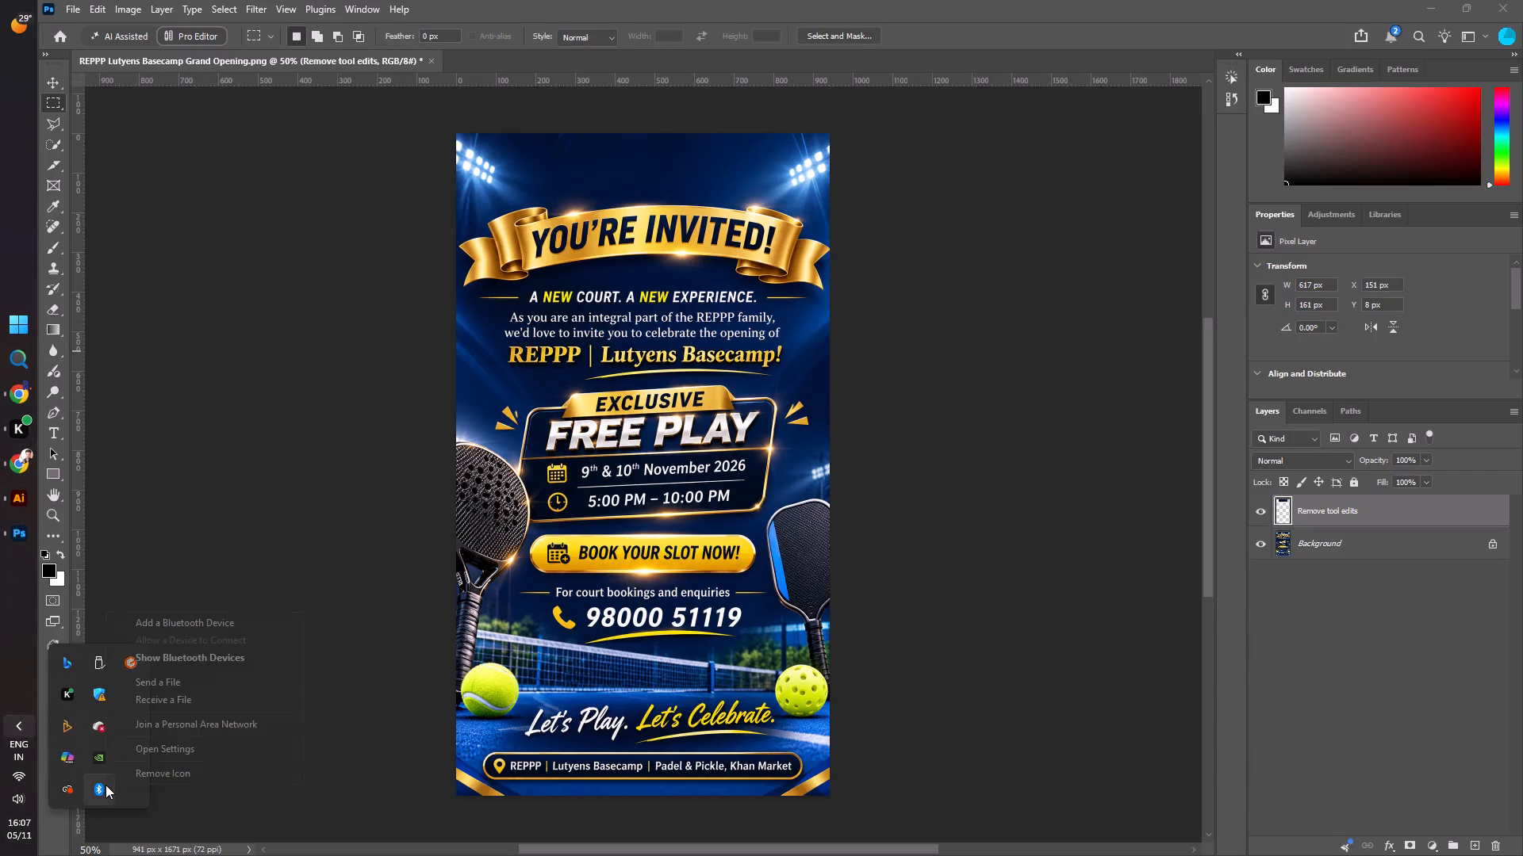
click(196, 625)
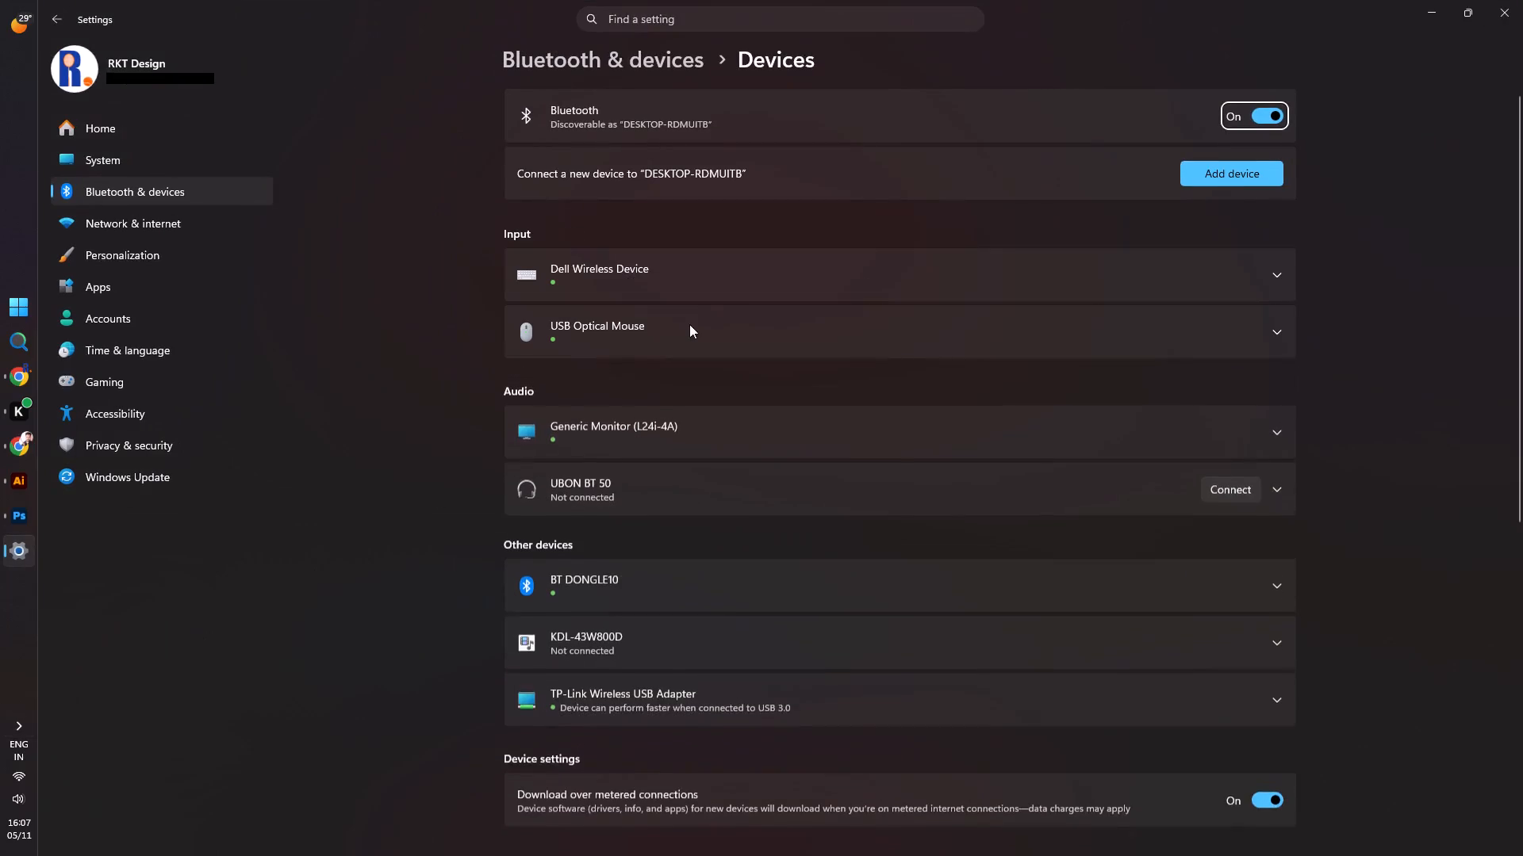
click(1248, 486)
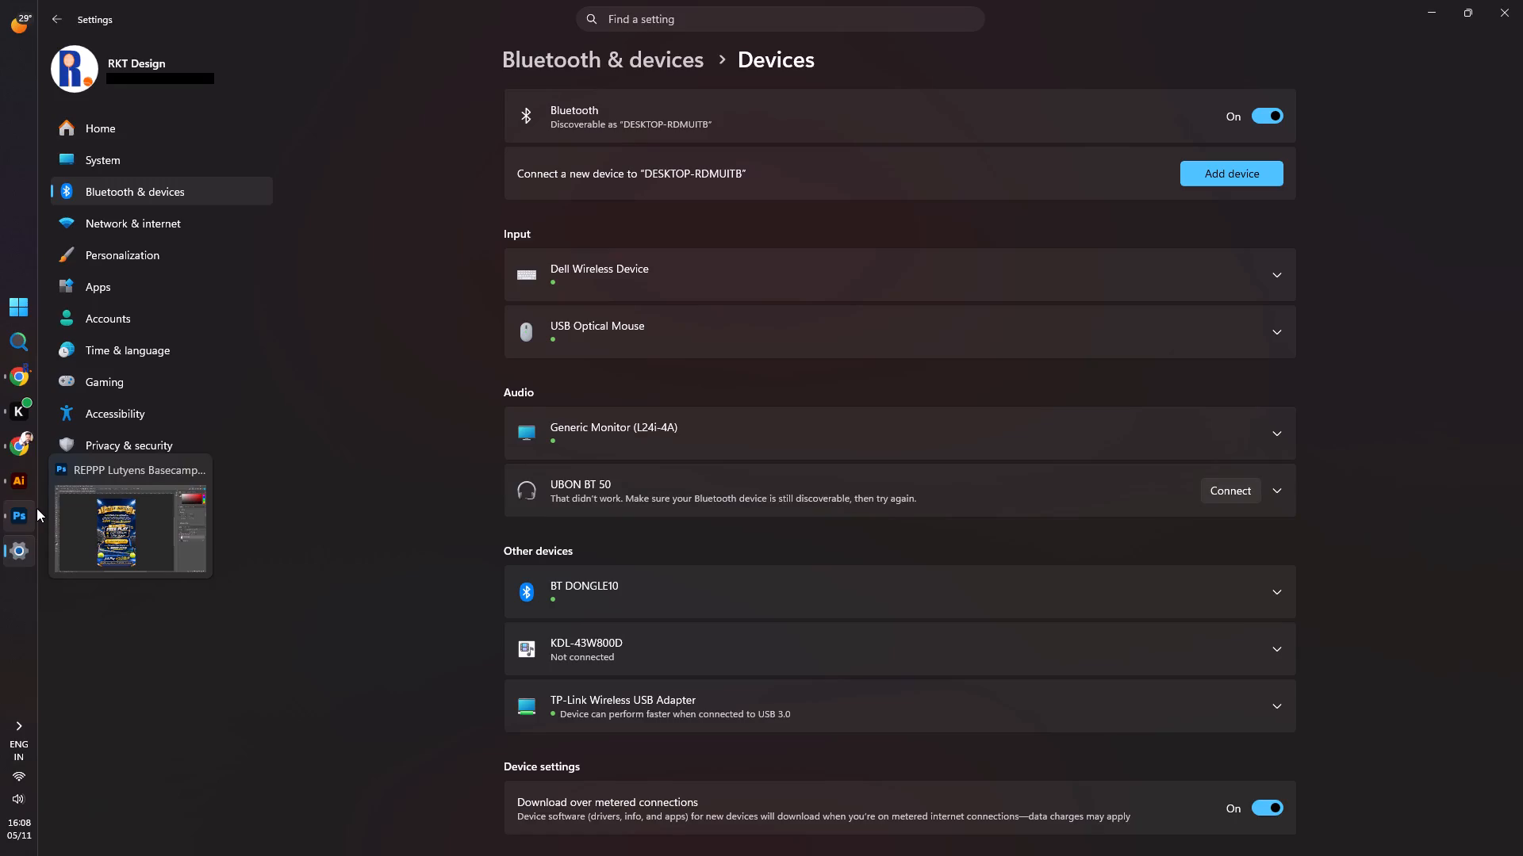
click(1226, 497)
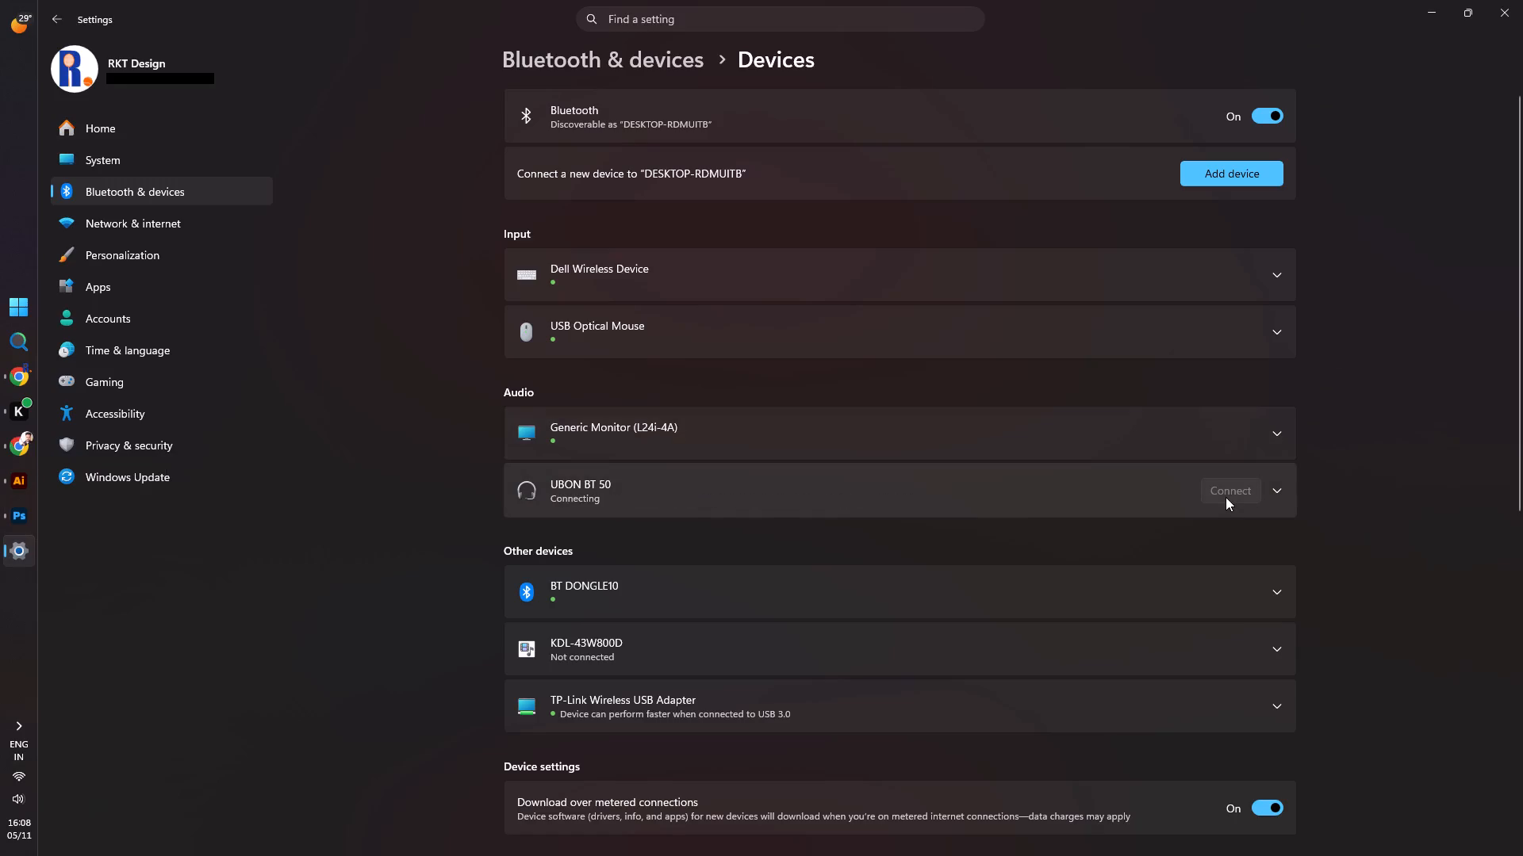
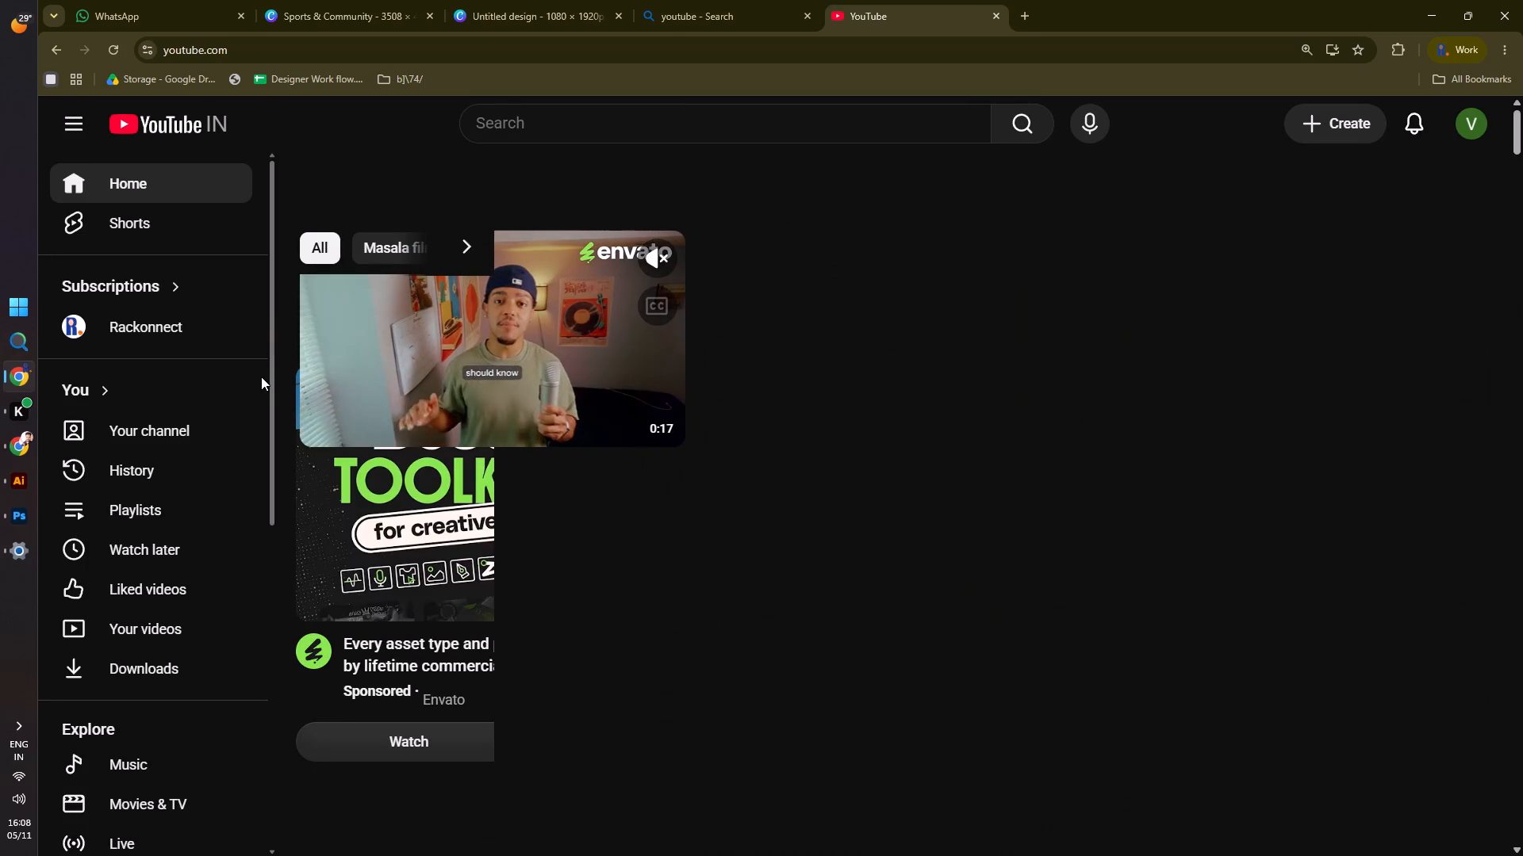
Search YouTube for "hattrick imran khan", open the Imran Khan - Hattrick video and get past the survey so it plays.
click(534, 131)
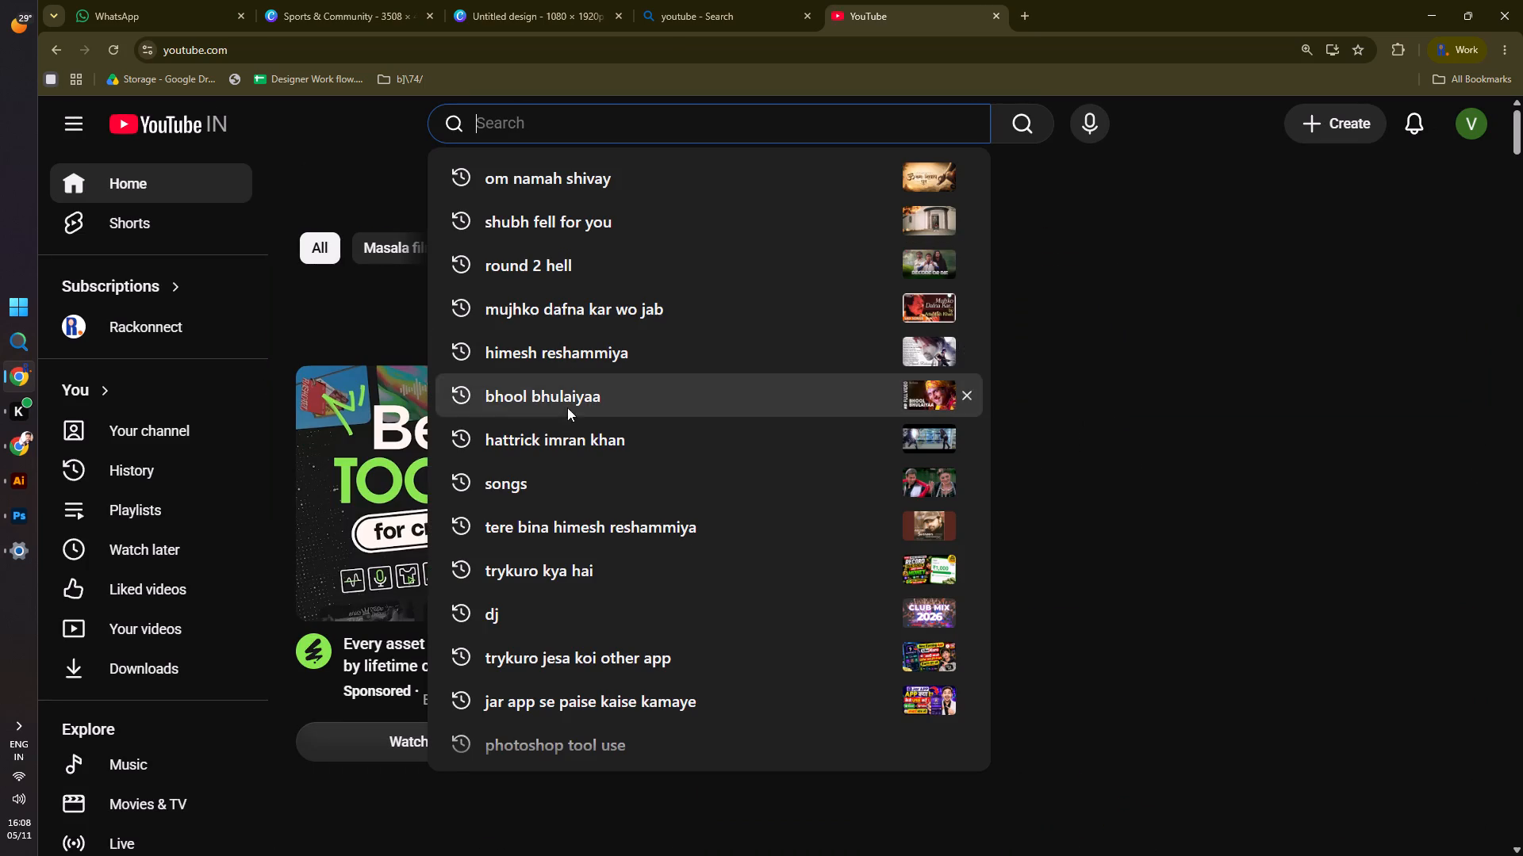
click(565, 432)
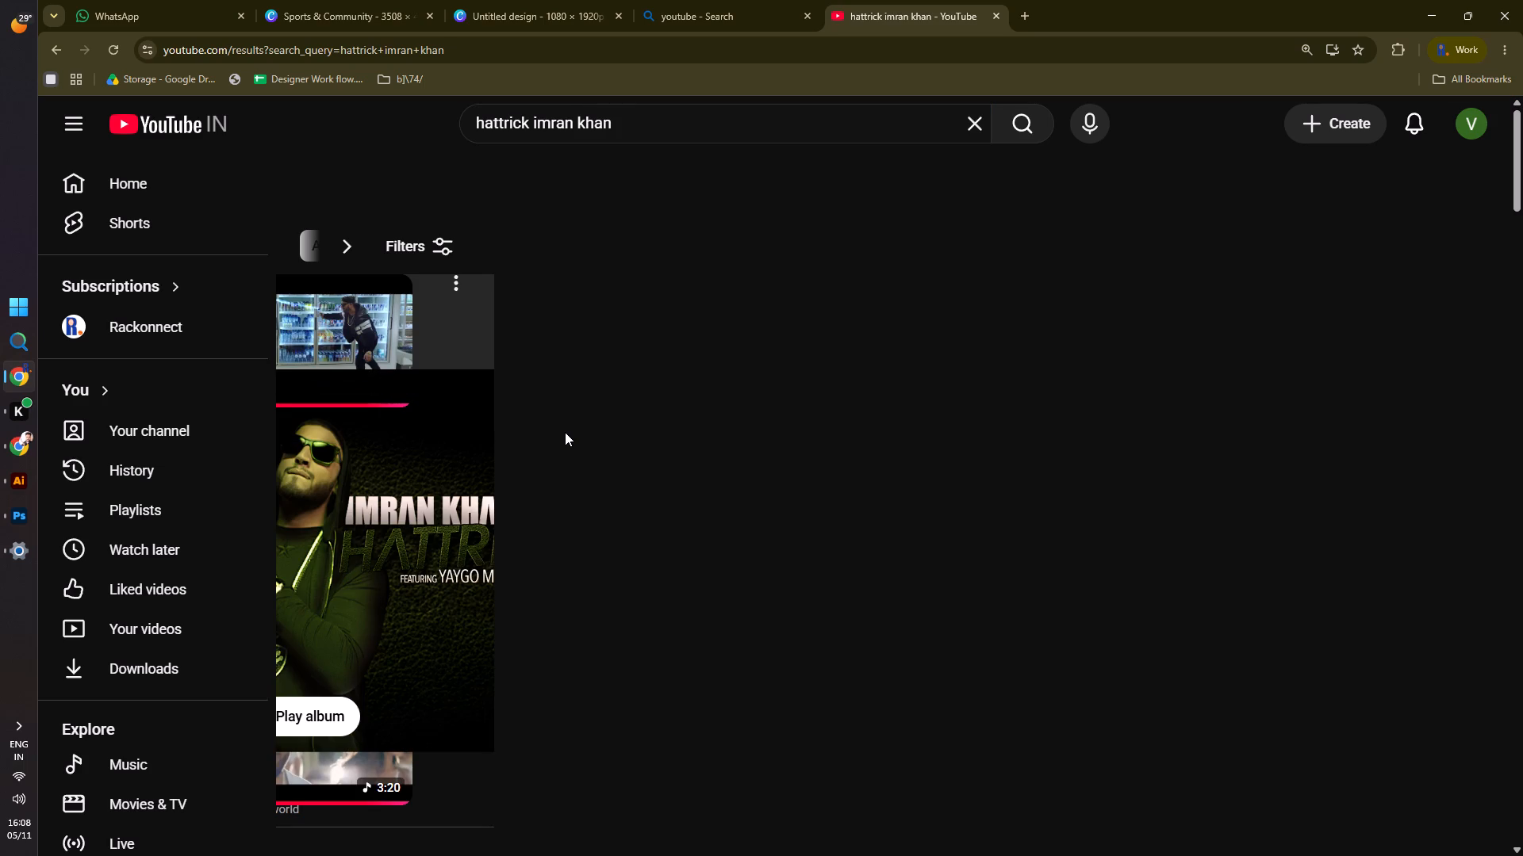
click(378, 329)
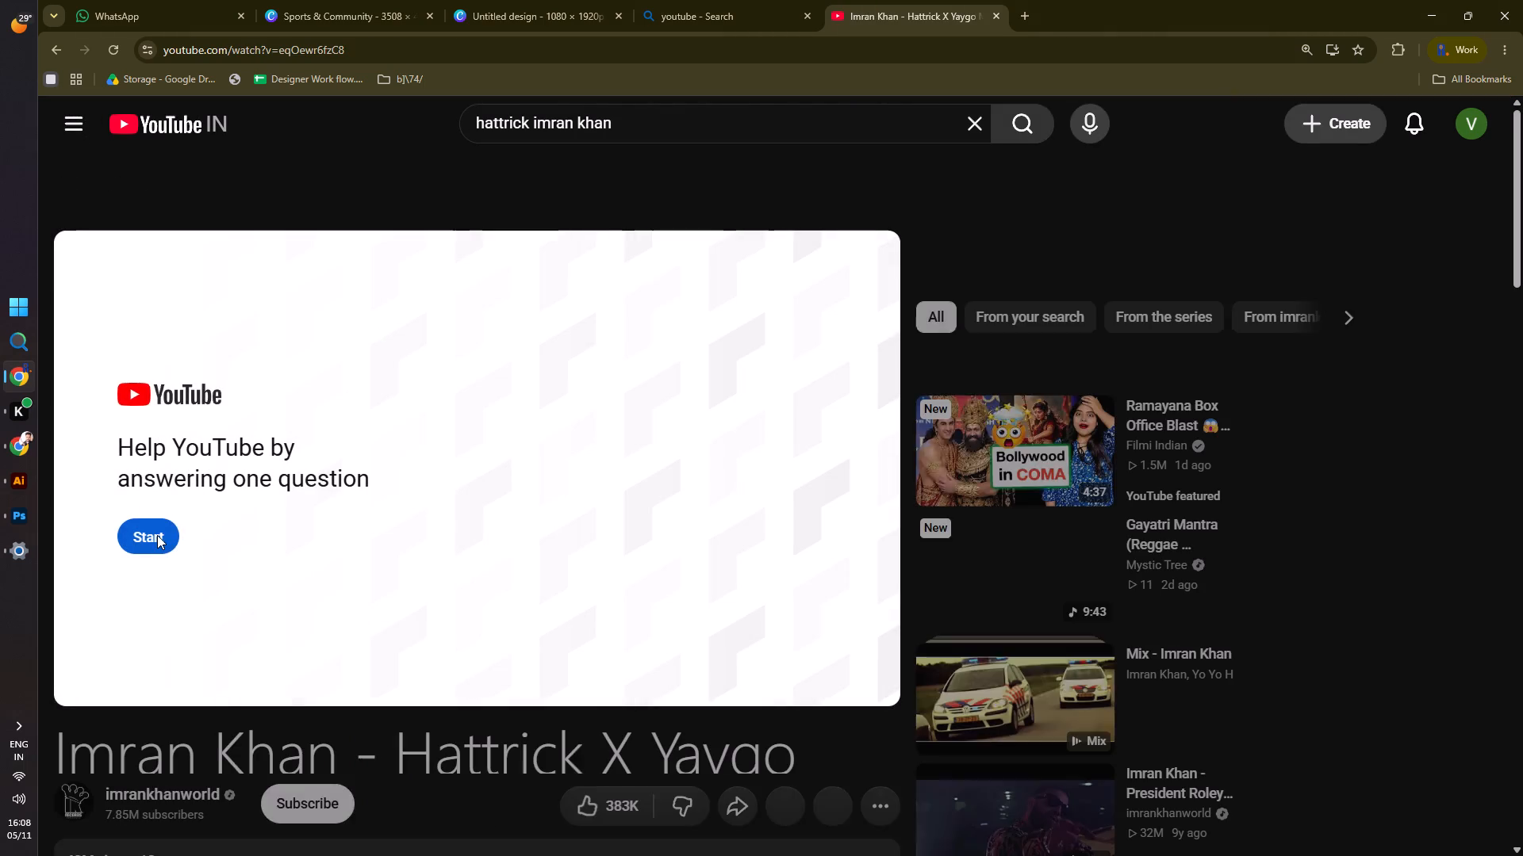
click(157, 535)
click(535, 592)
click(831, 640)
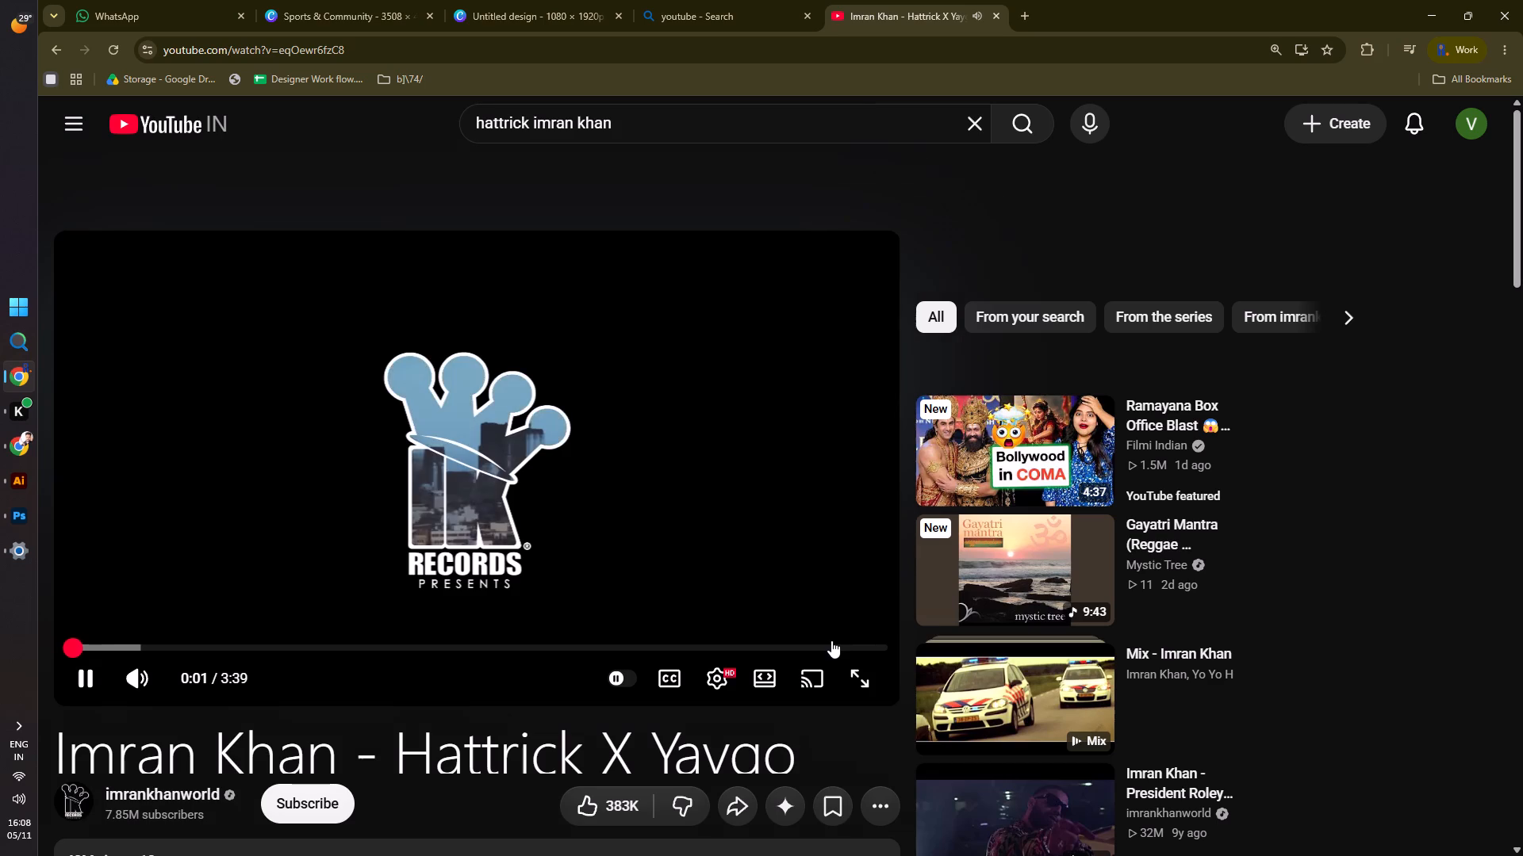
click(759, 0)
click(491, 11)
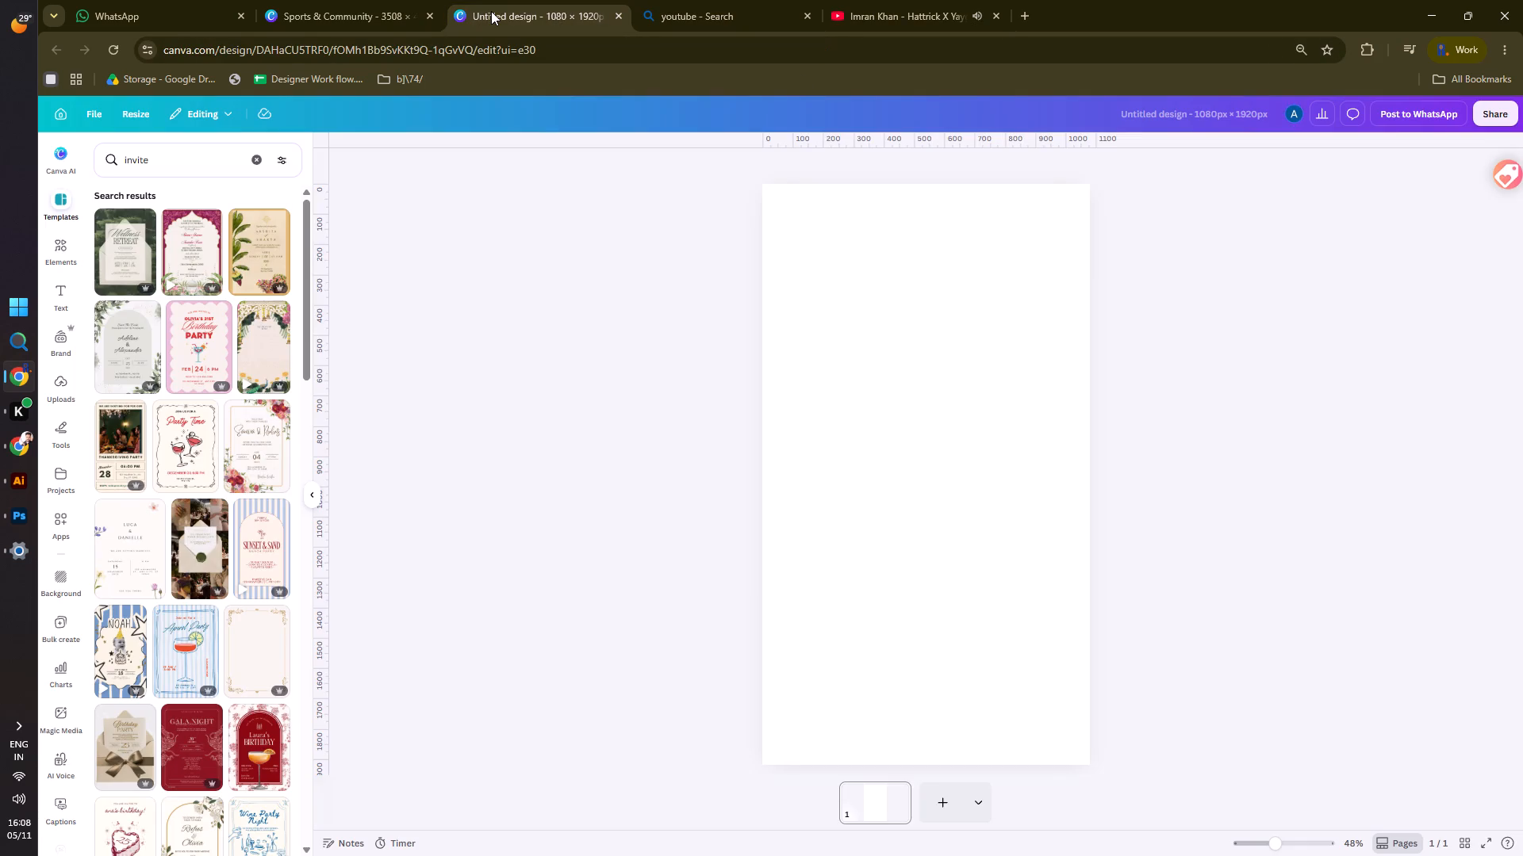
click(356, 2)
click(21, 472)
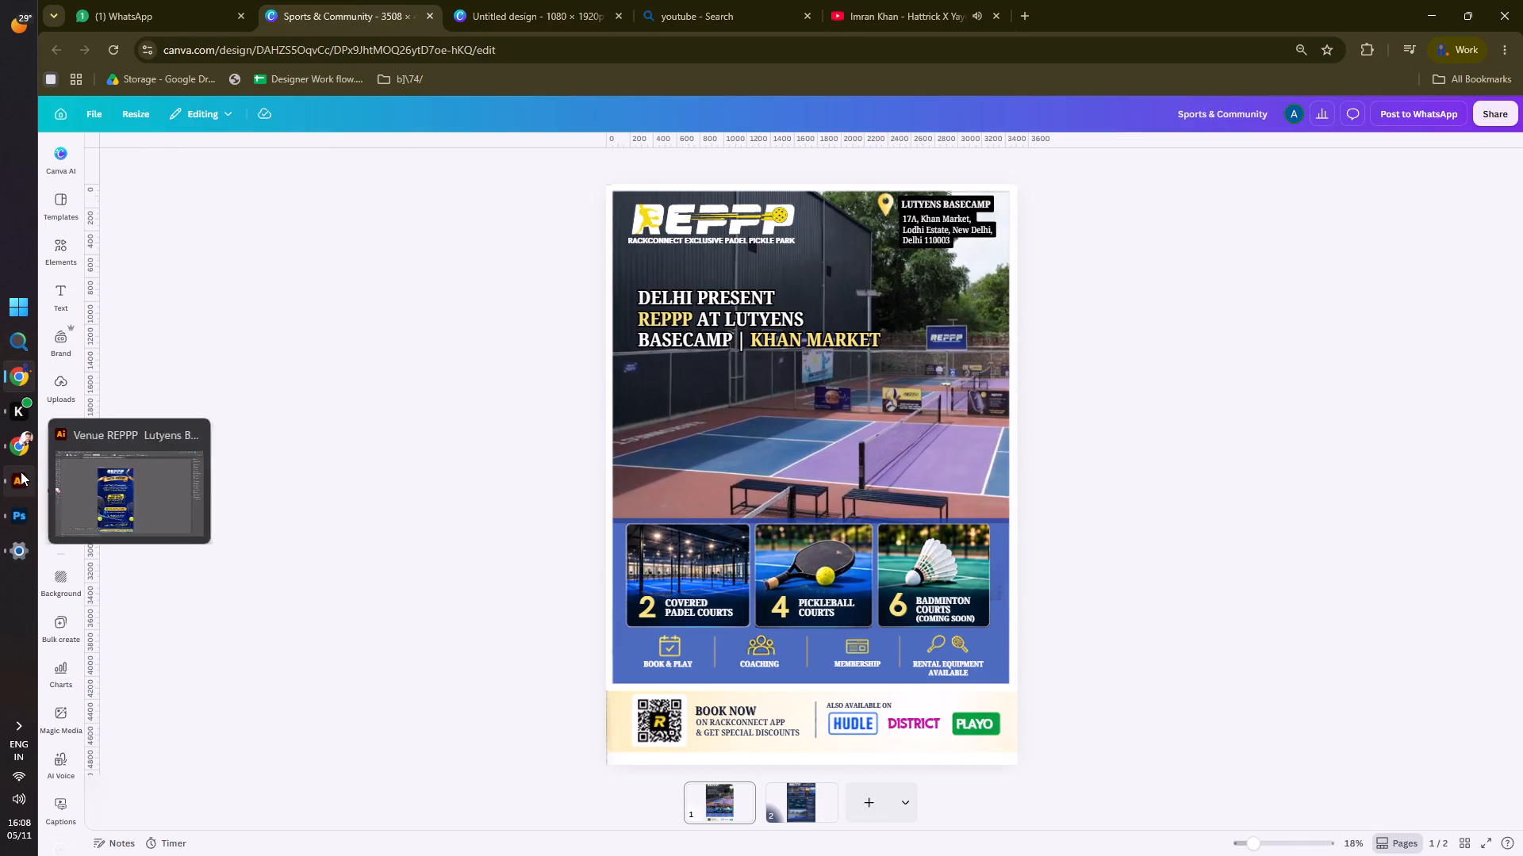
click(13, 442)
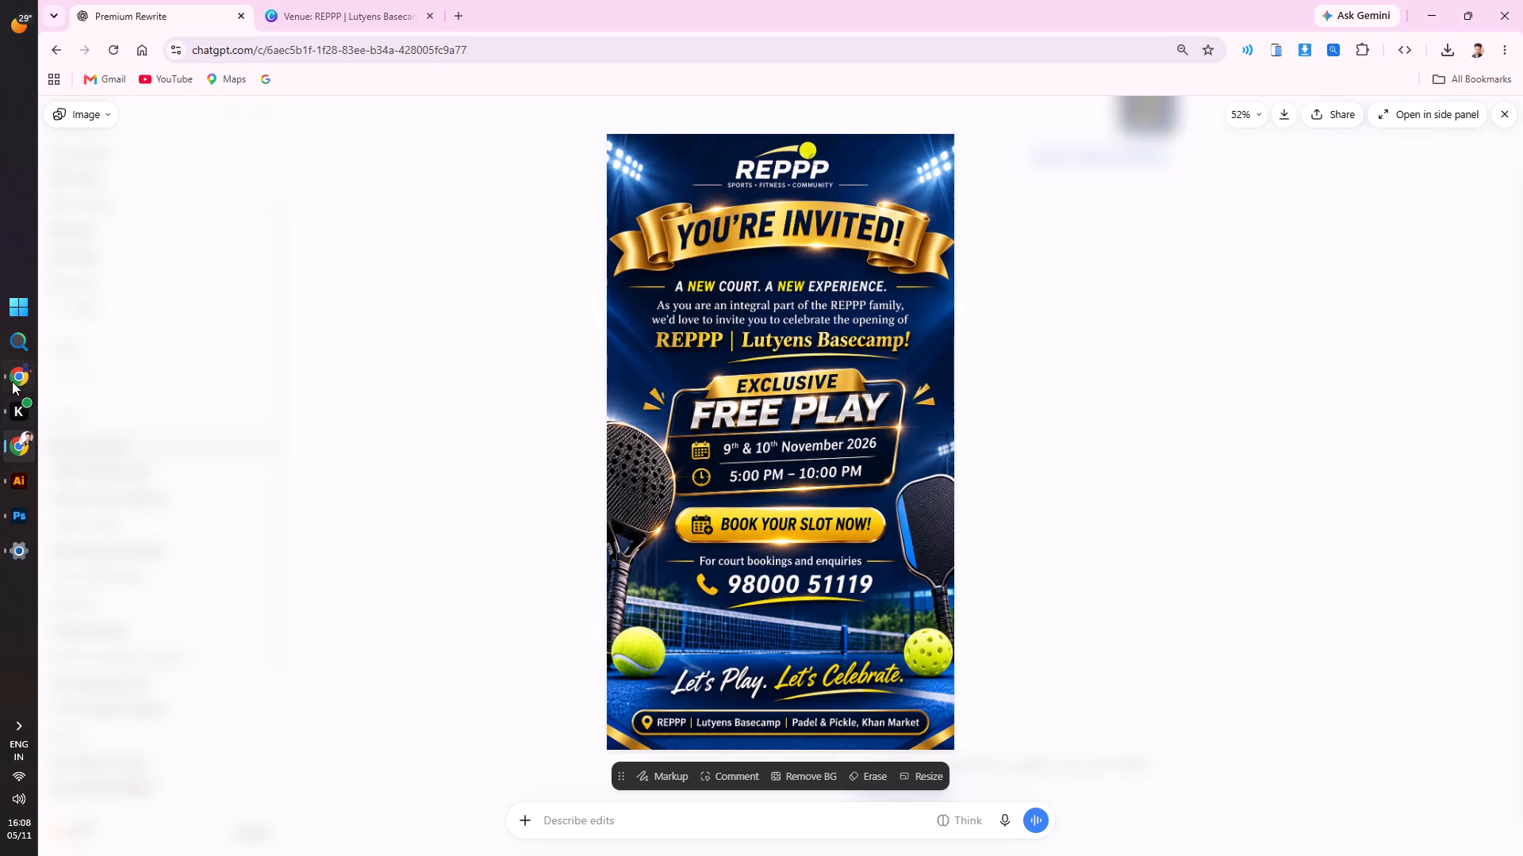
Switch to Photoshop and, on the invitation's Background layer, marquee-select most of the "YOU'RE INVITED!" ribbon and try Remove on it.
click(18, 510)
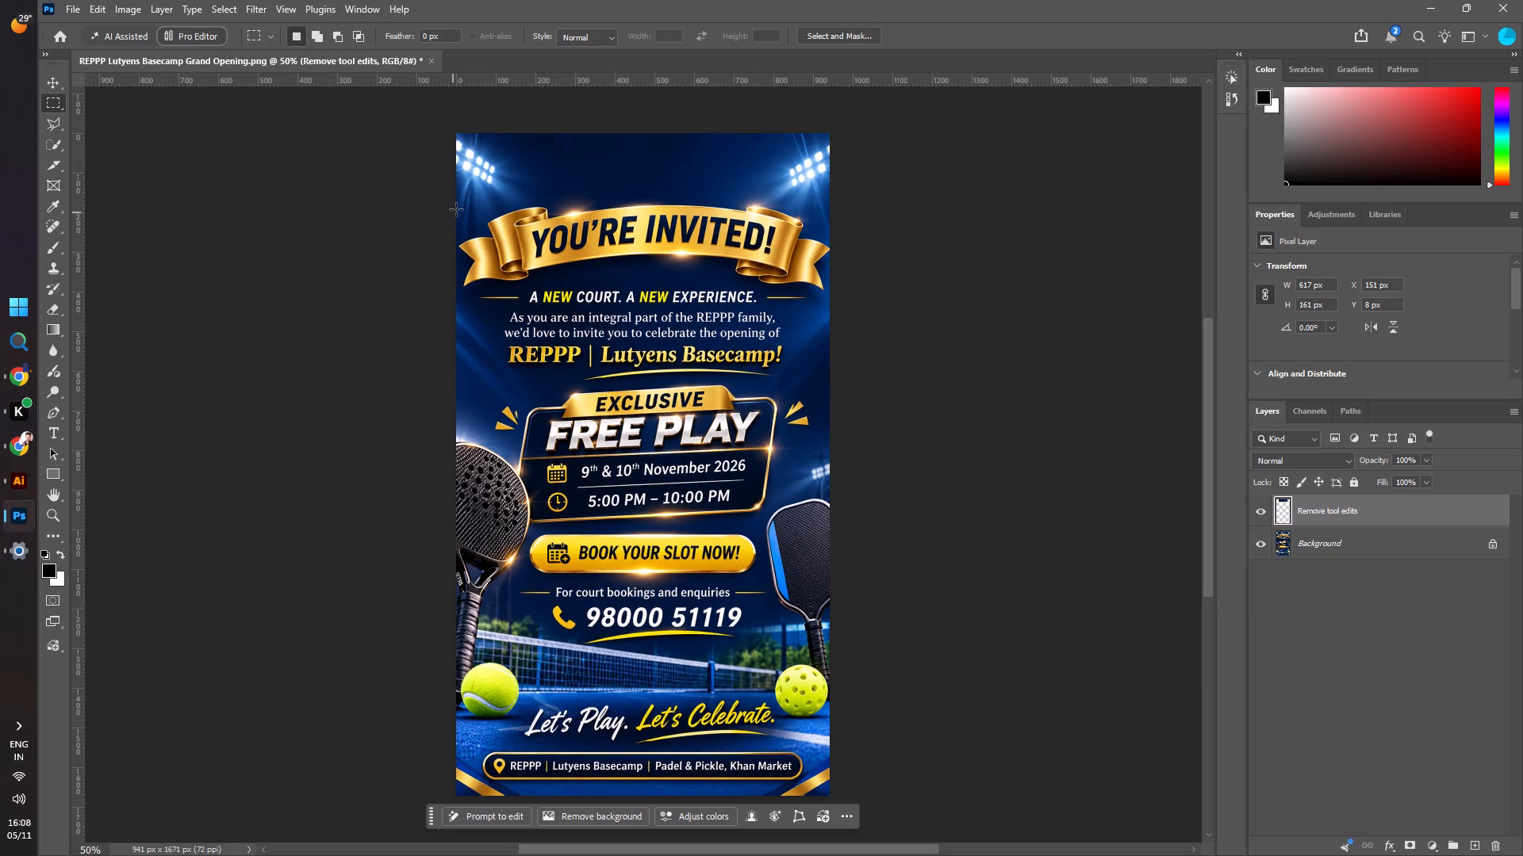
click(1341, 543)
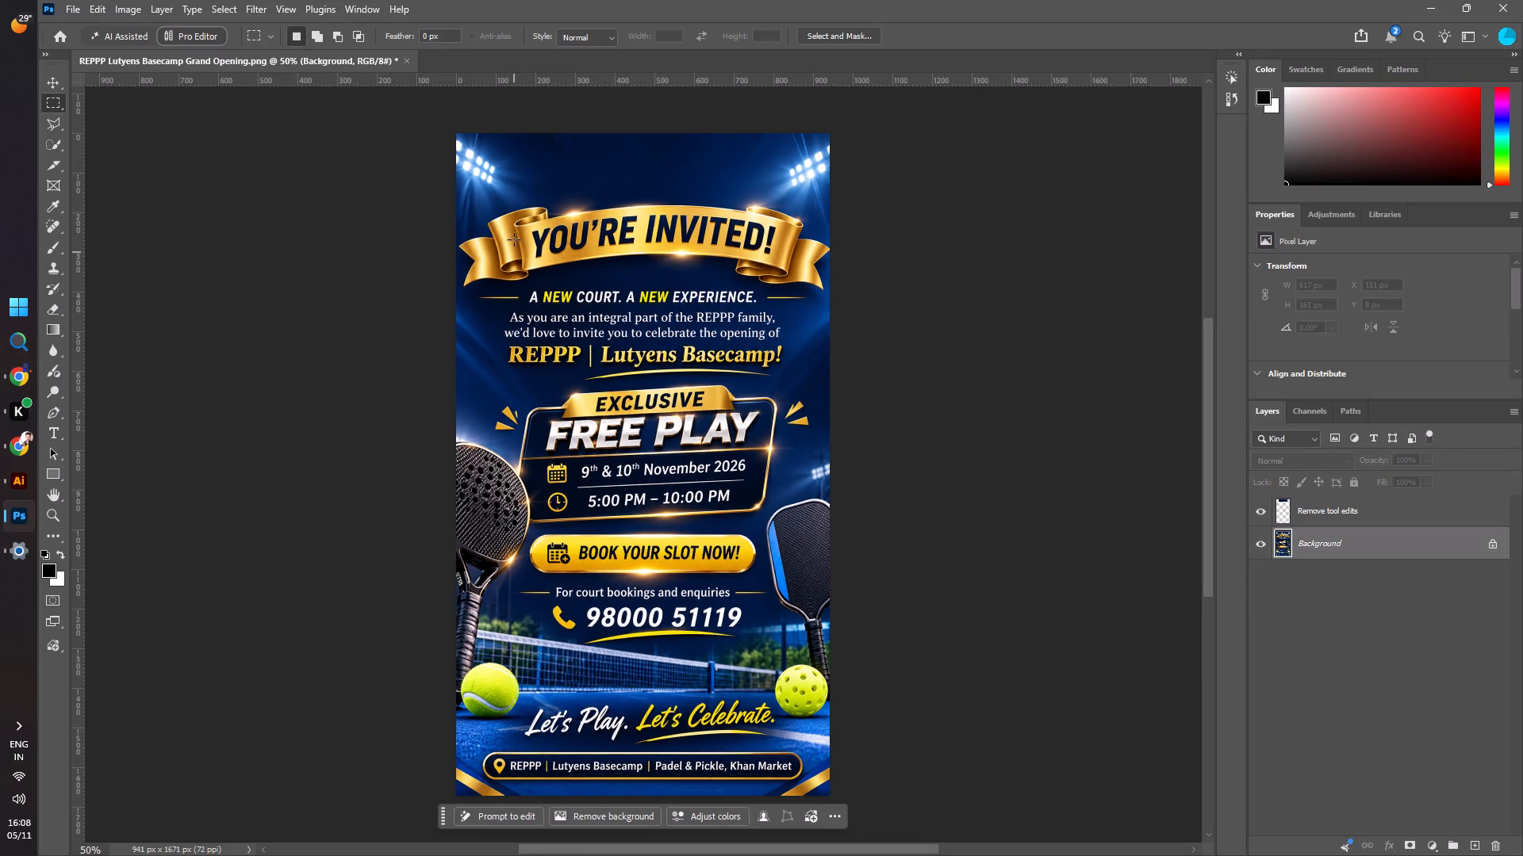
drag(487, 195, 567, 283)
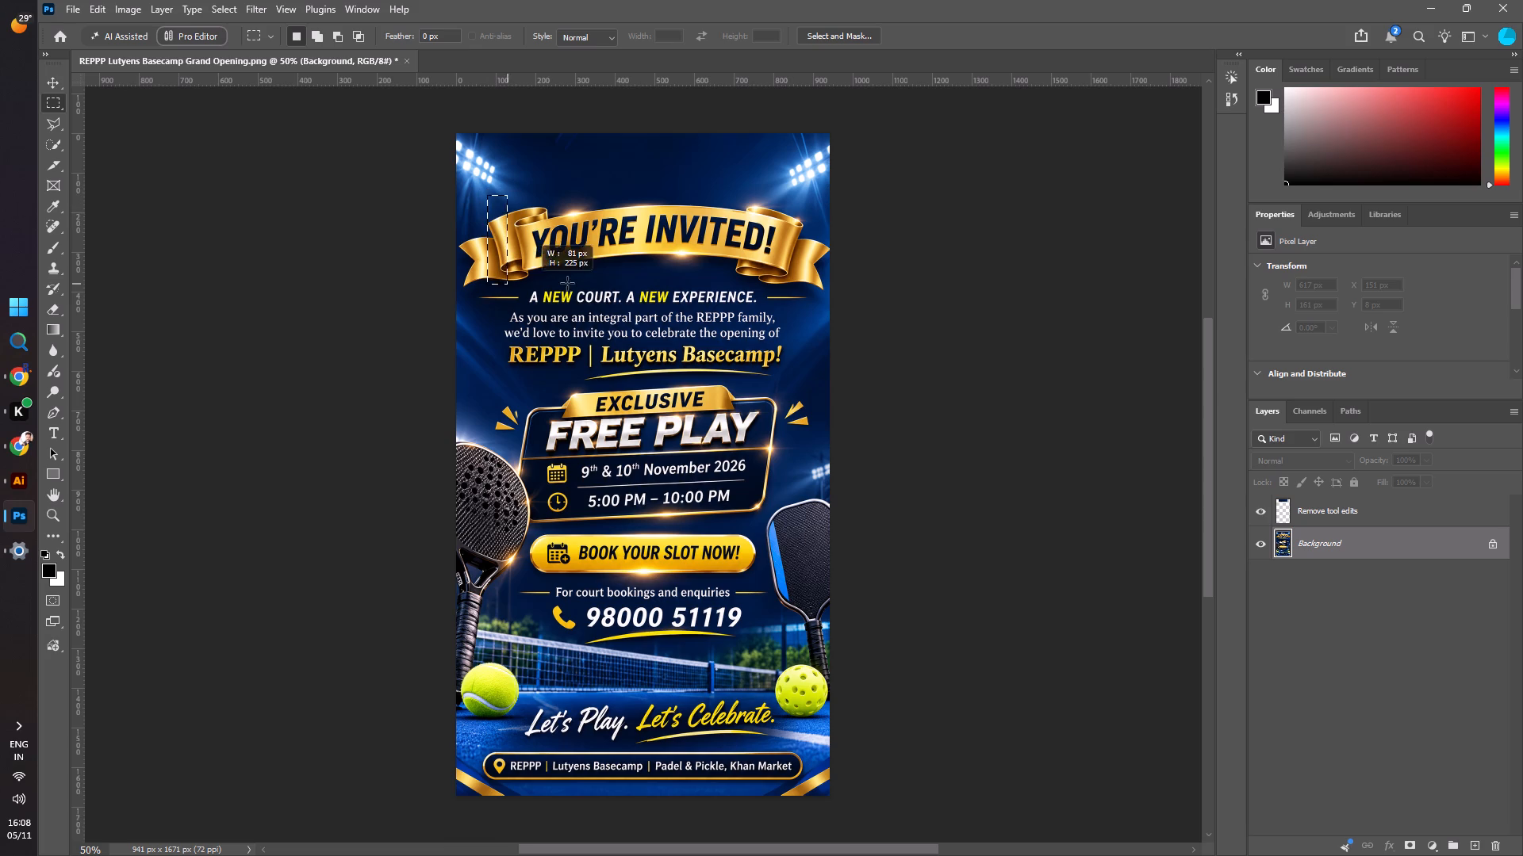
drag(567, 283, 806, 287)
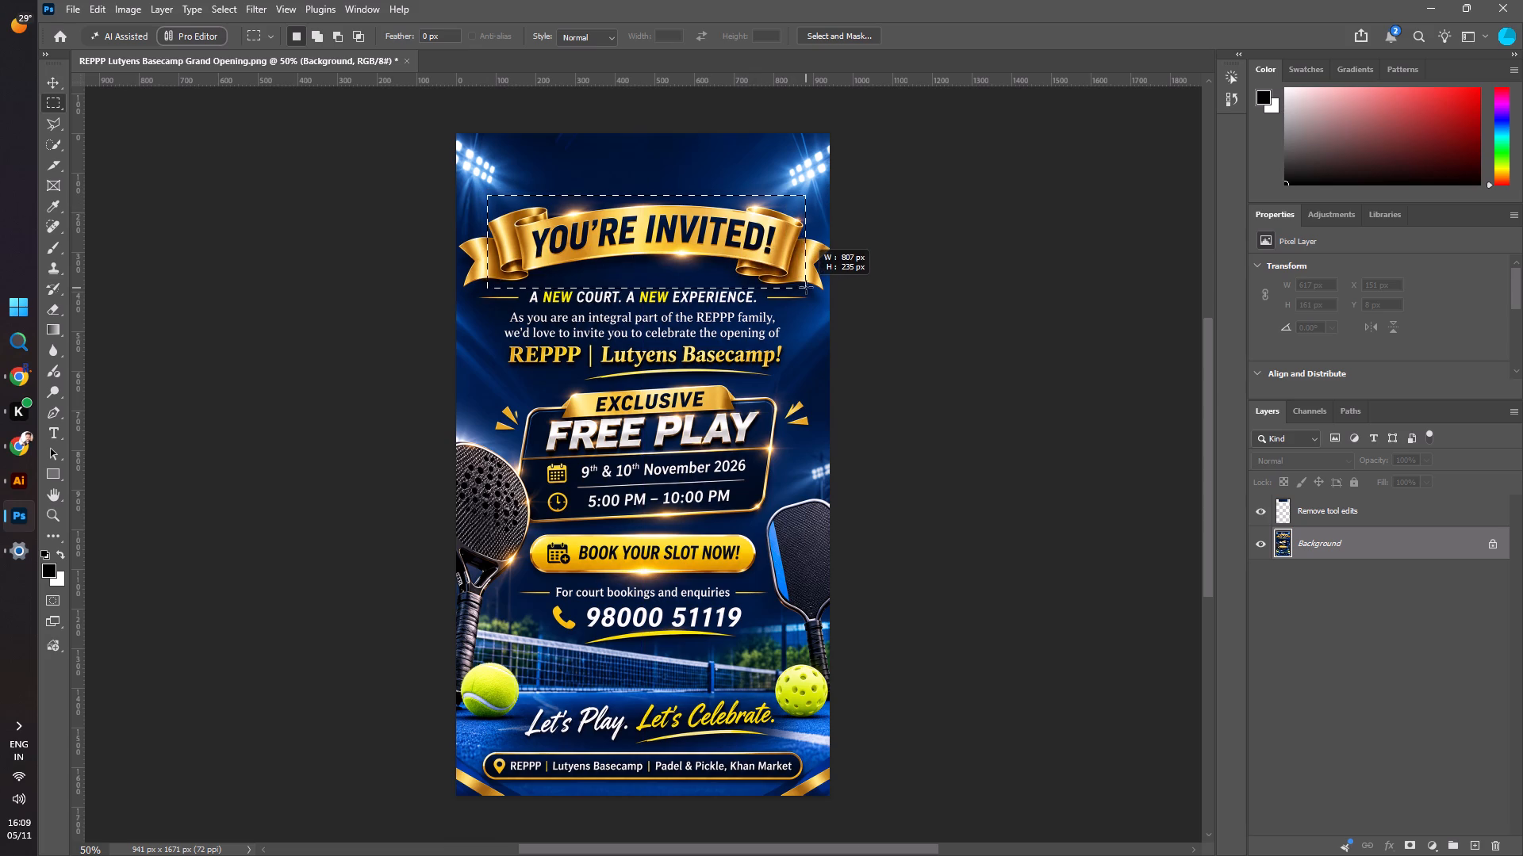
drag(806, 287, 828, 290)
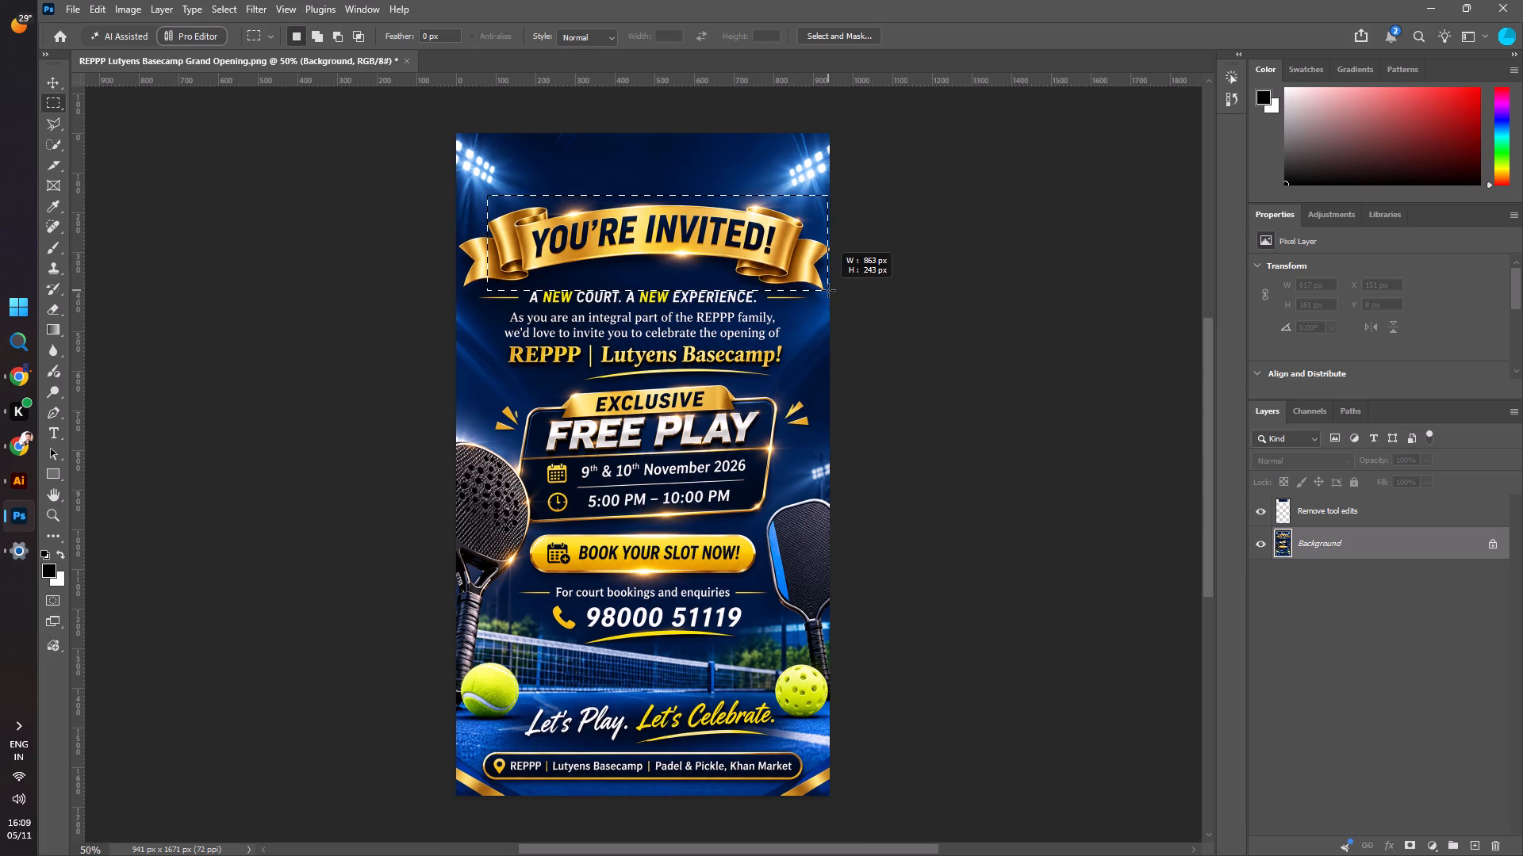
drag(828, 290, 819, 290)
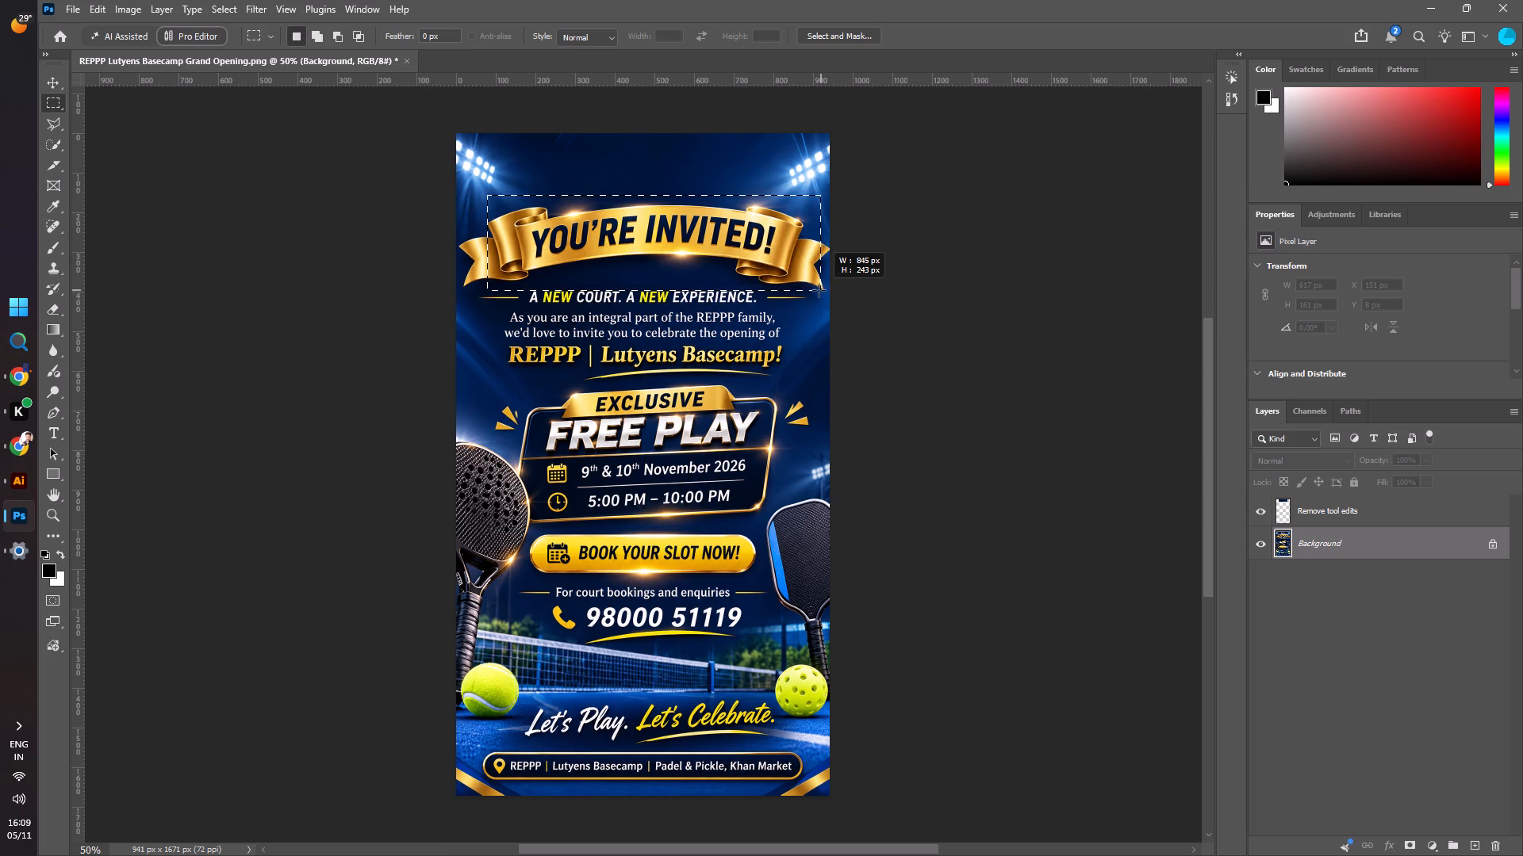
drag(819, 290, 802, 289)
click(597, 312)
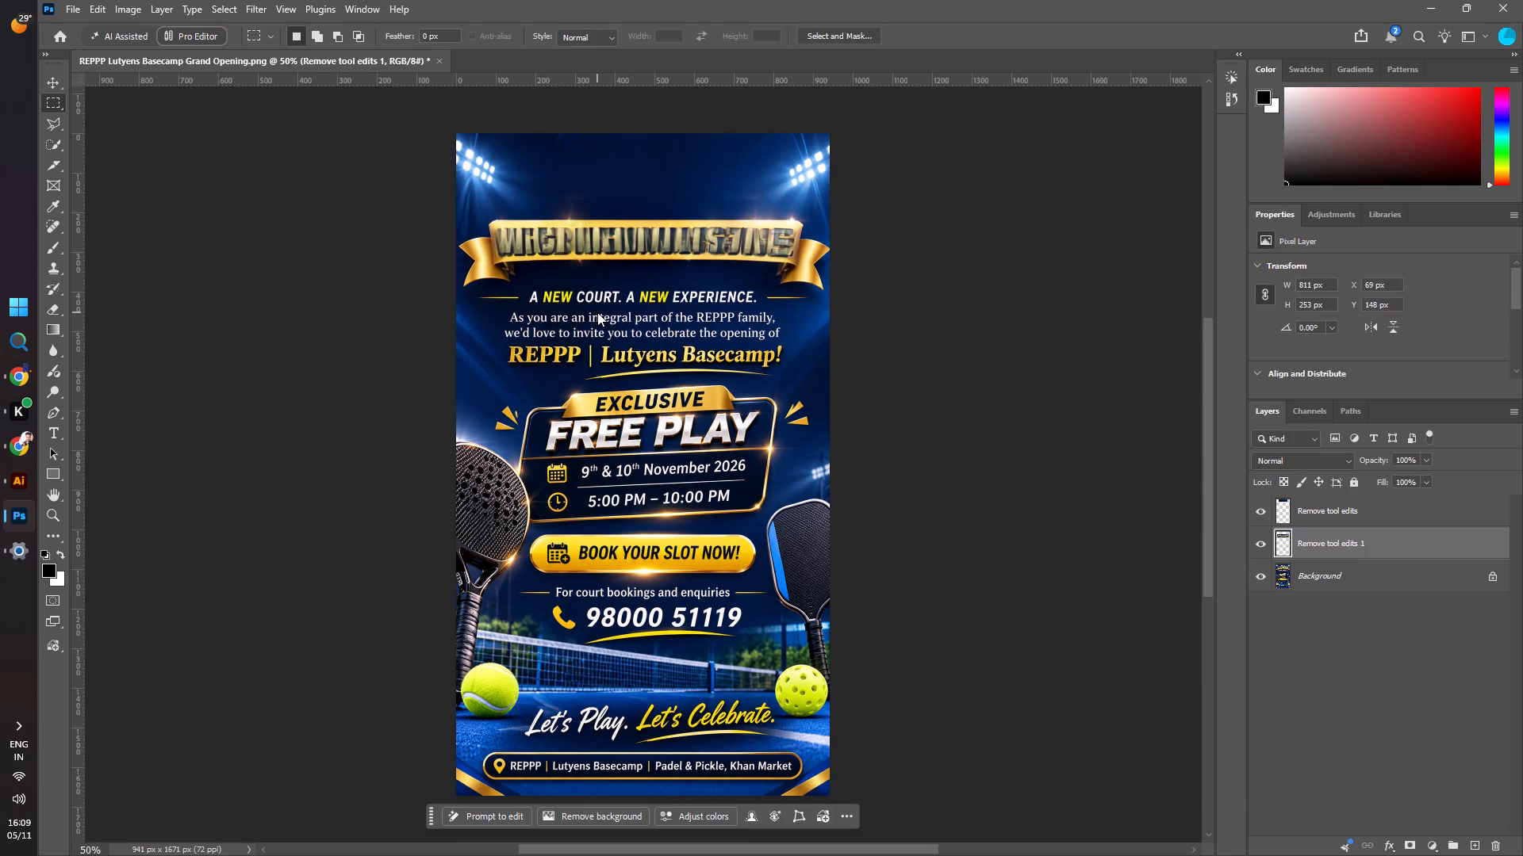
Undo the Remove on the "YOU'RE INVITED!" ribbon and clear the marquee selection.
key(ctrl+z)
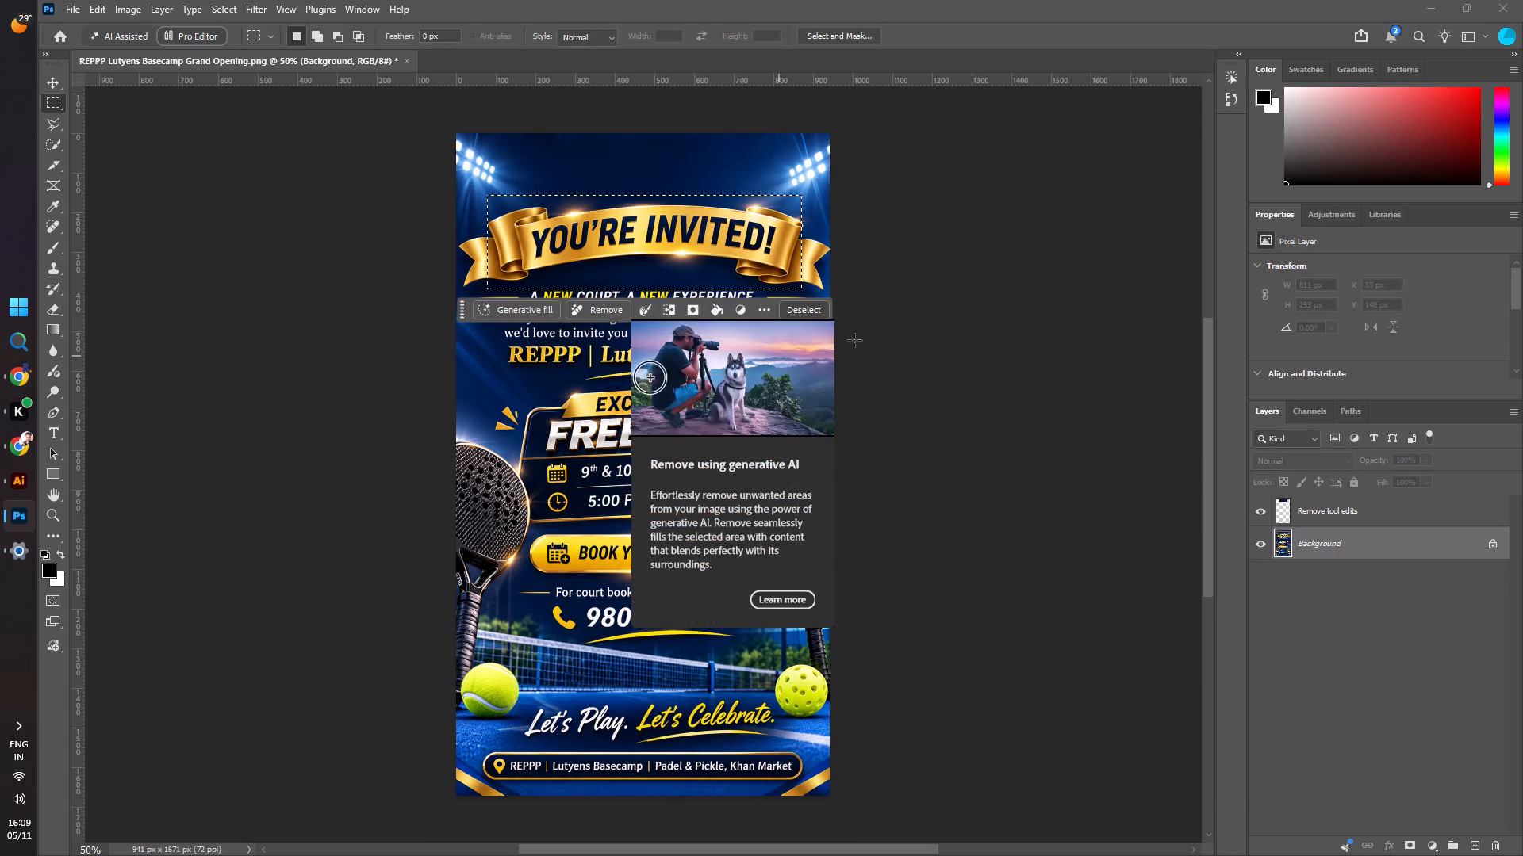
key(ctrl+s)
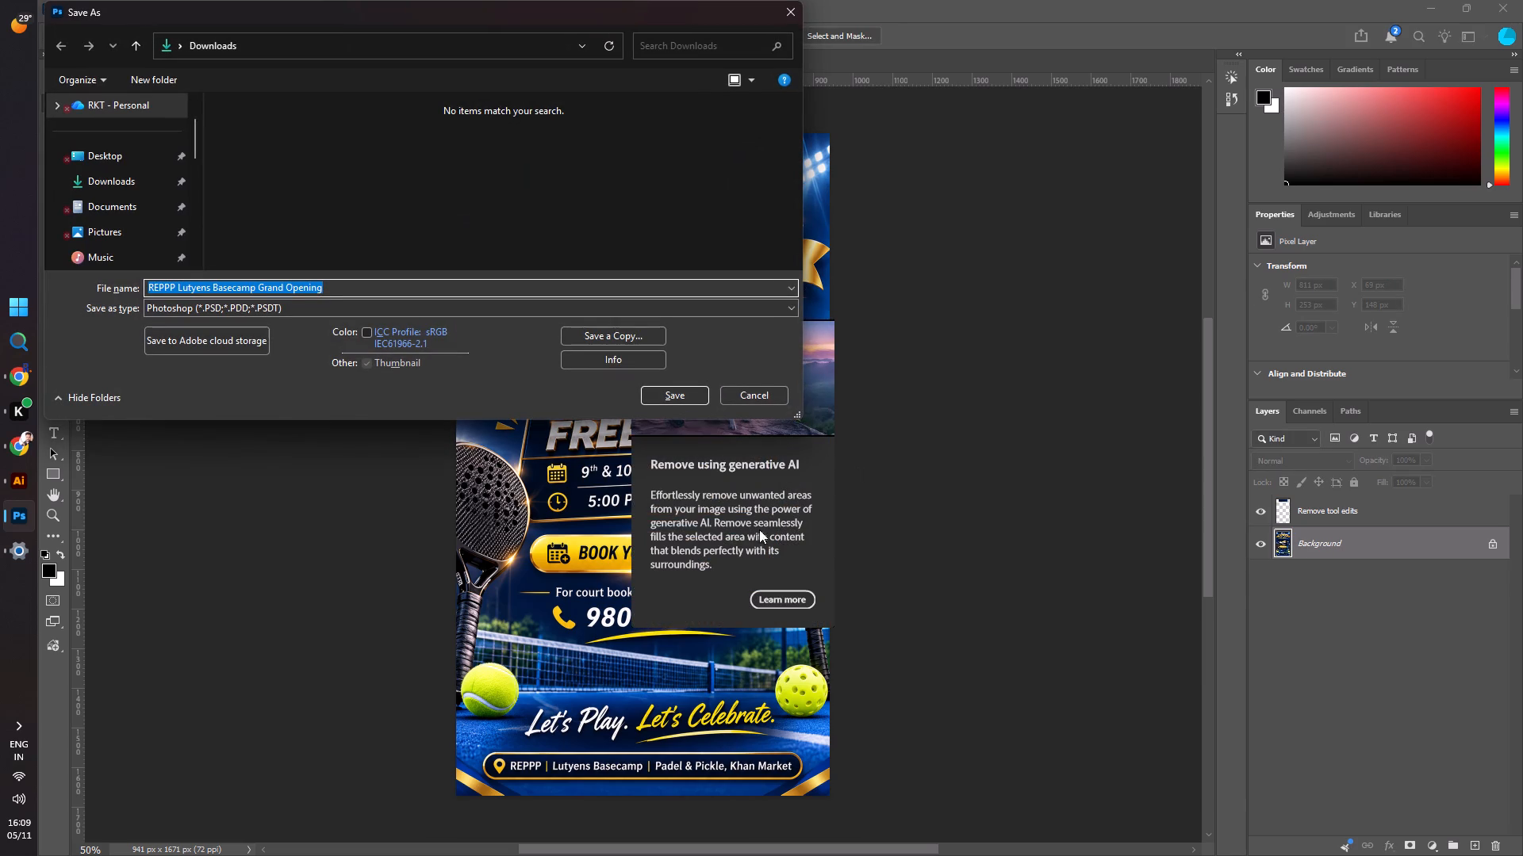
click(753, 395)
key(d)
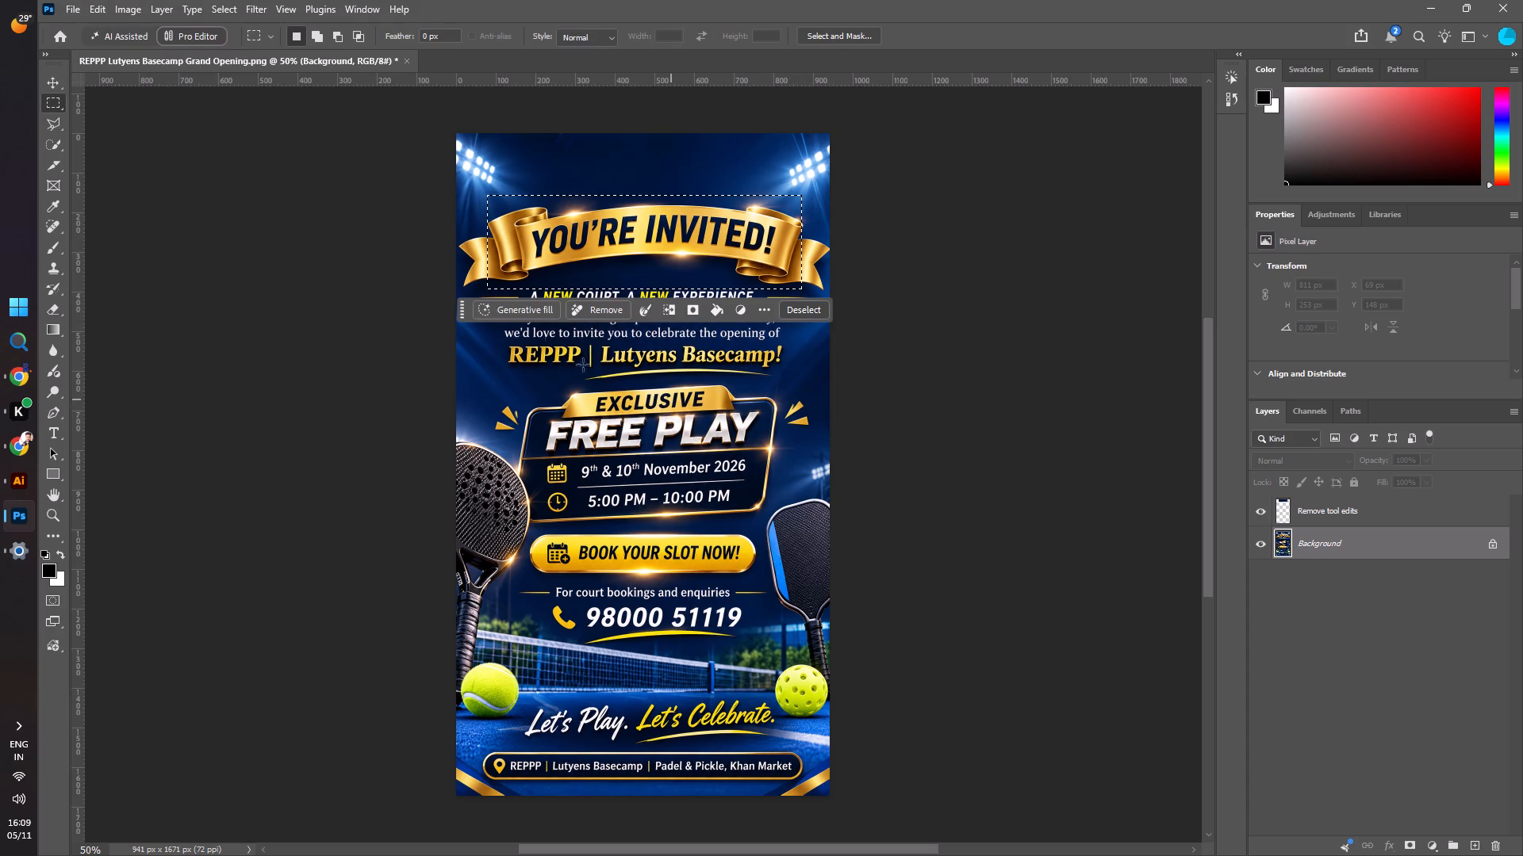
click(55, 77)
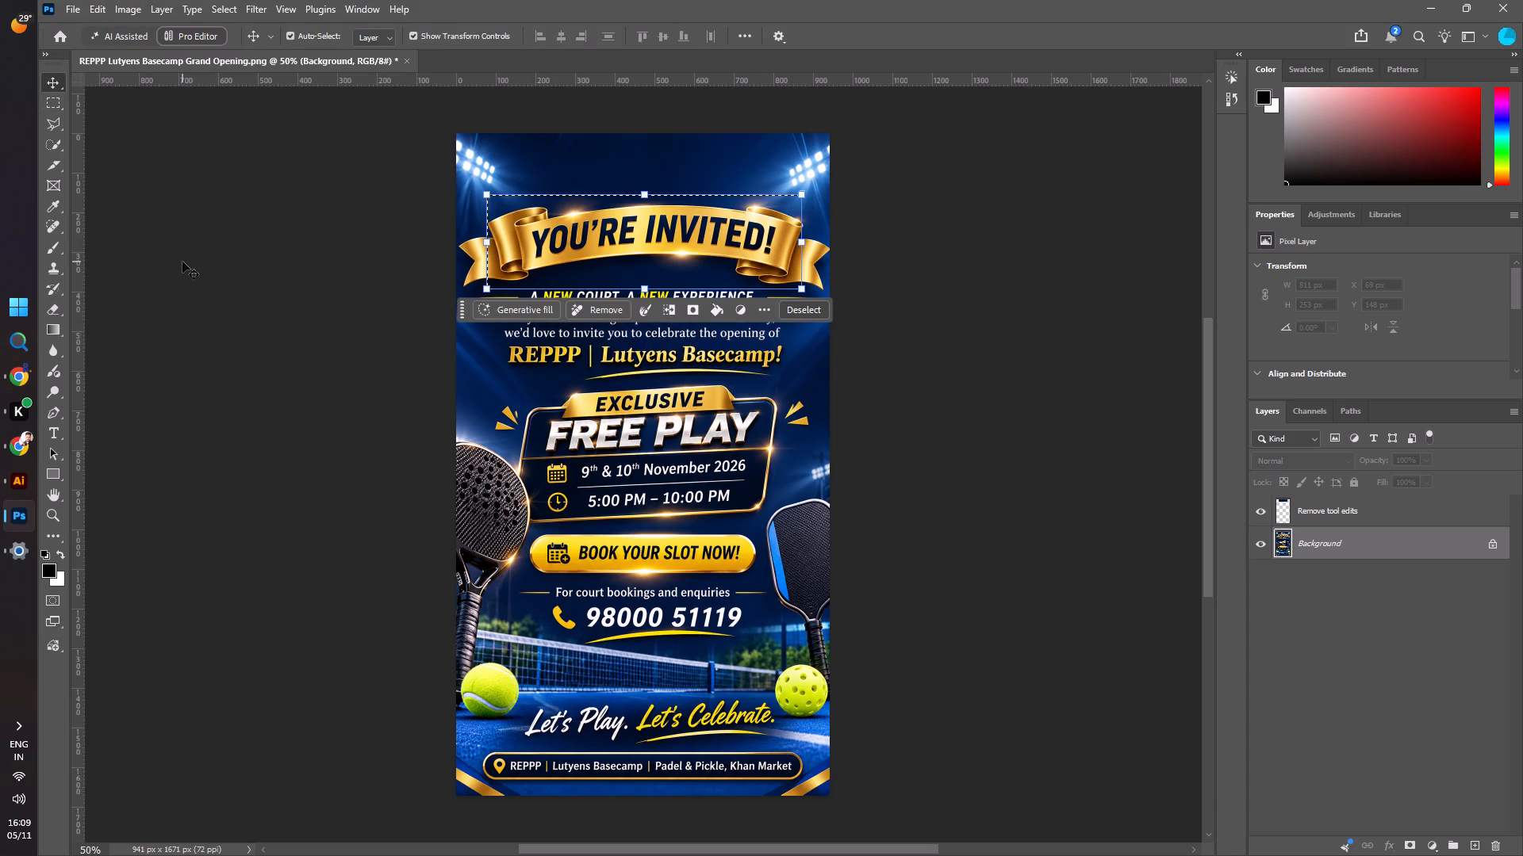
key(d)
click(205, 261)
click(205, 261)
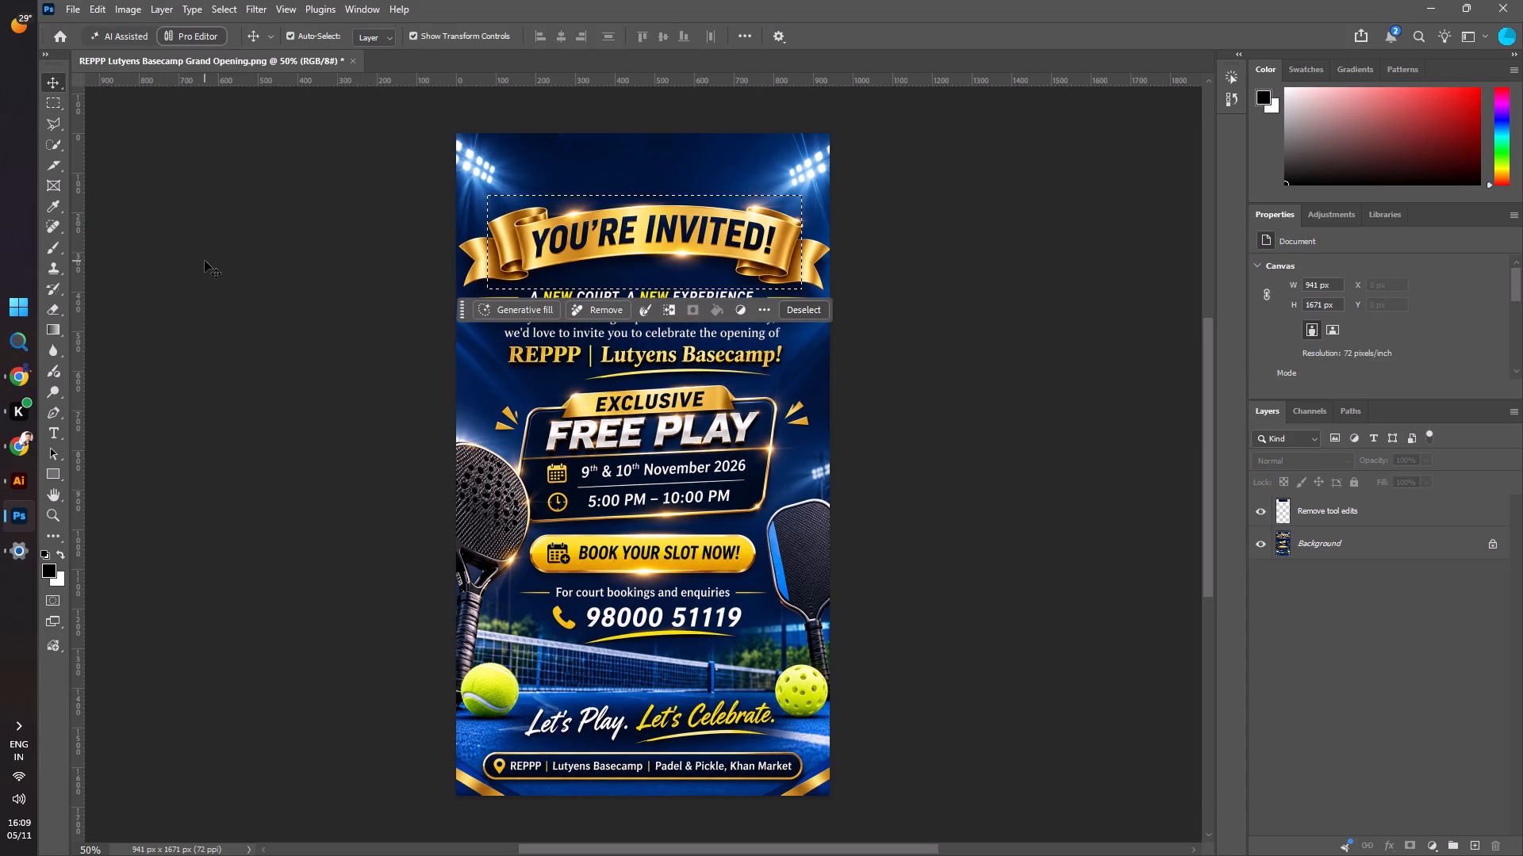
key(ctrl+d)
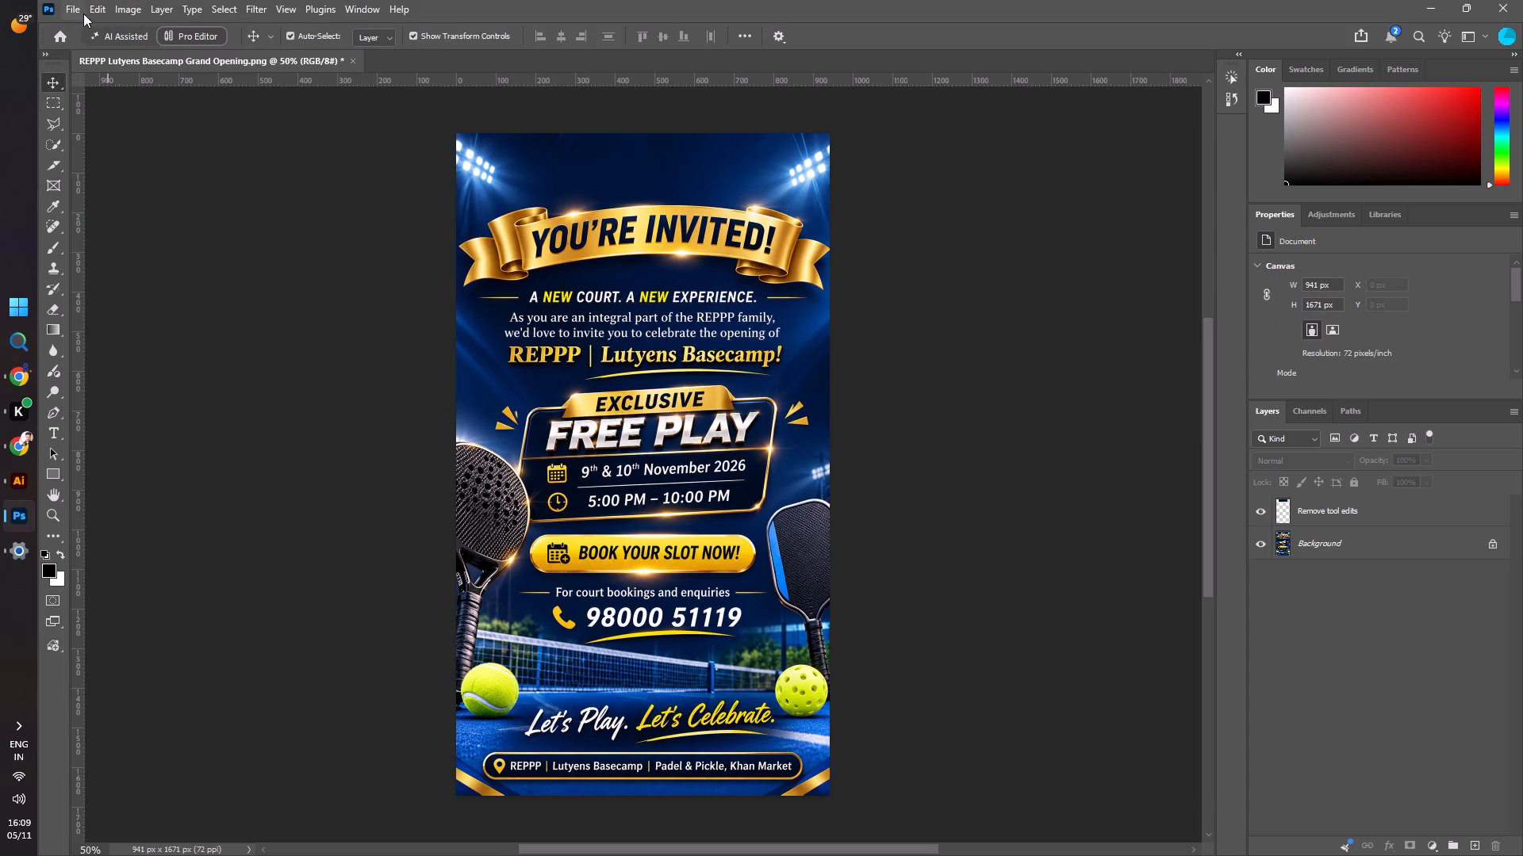
Export the logo-free invitation as a JPG named REPPP Lutyens Basecamp Grand Opening to the Desktop.
click(75, 8)
click(124, 283)
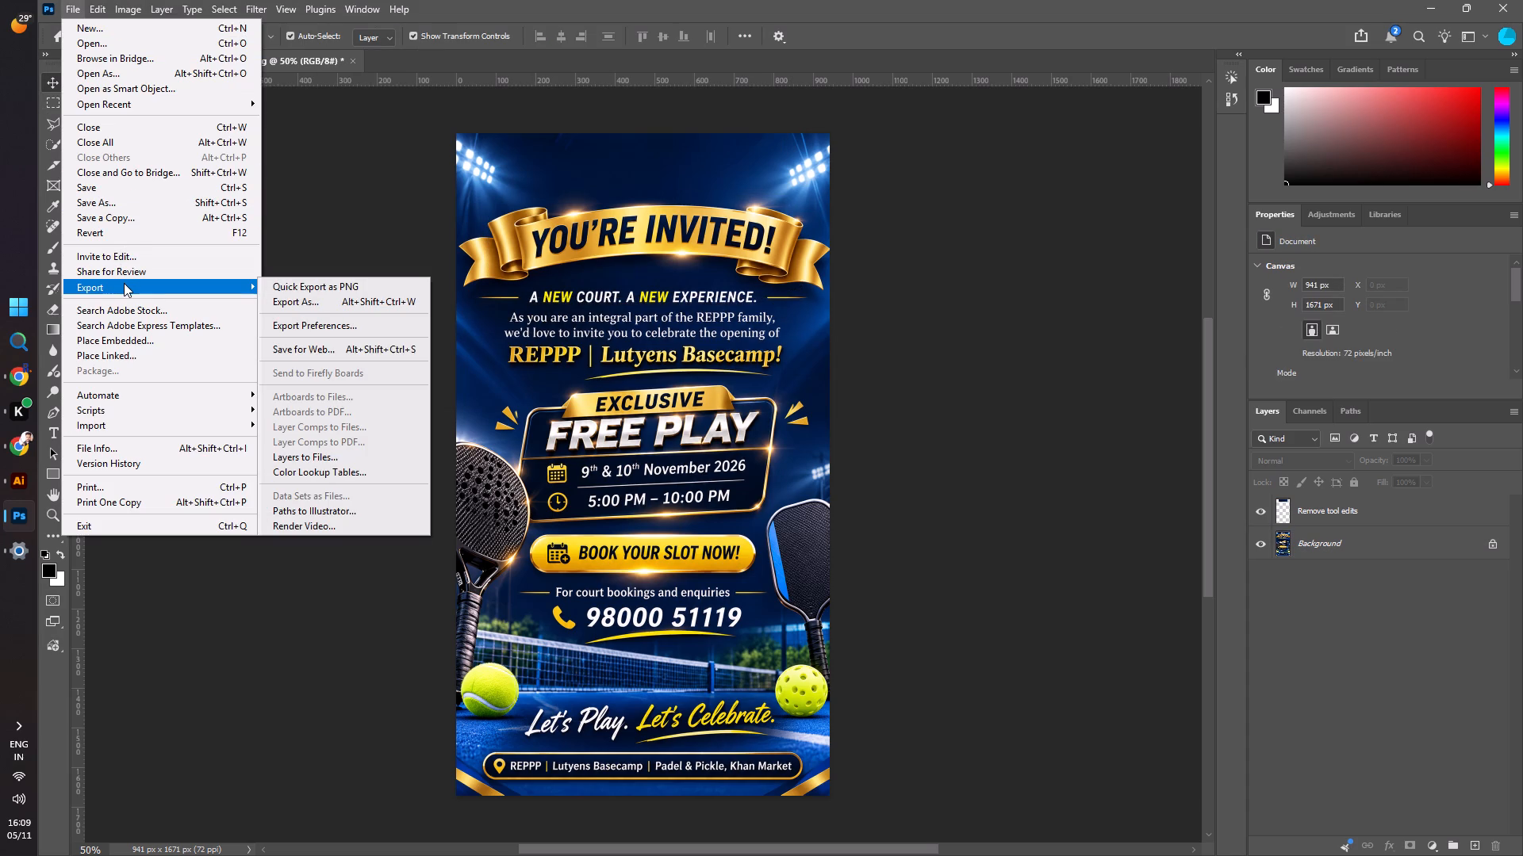
click(303, 308)
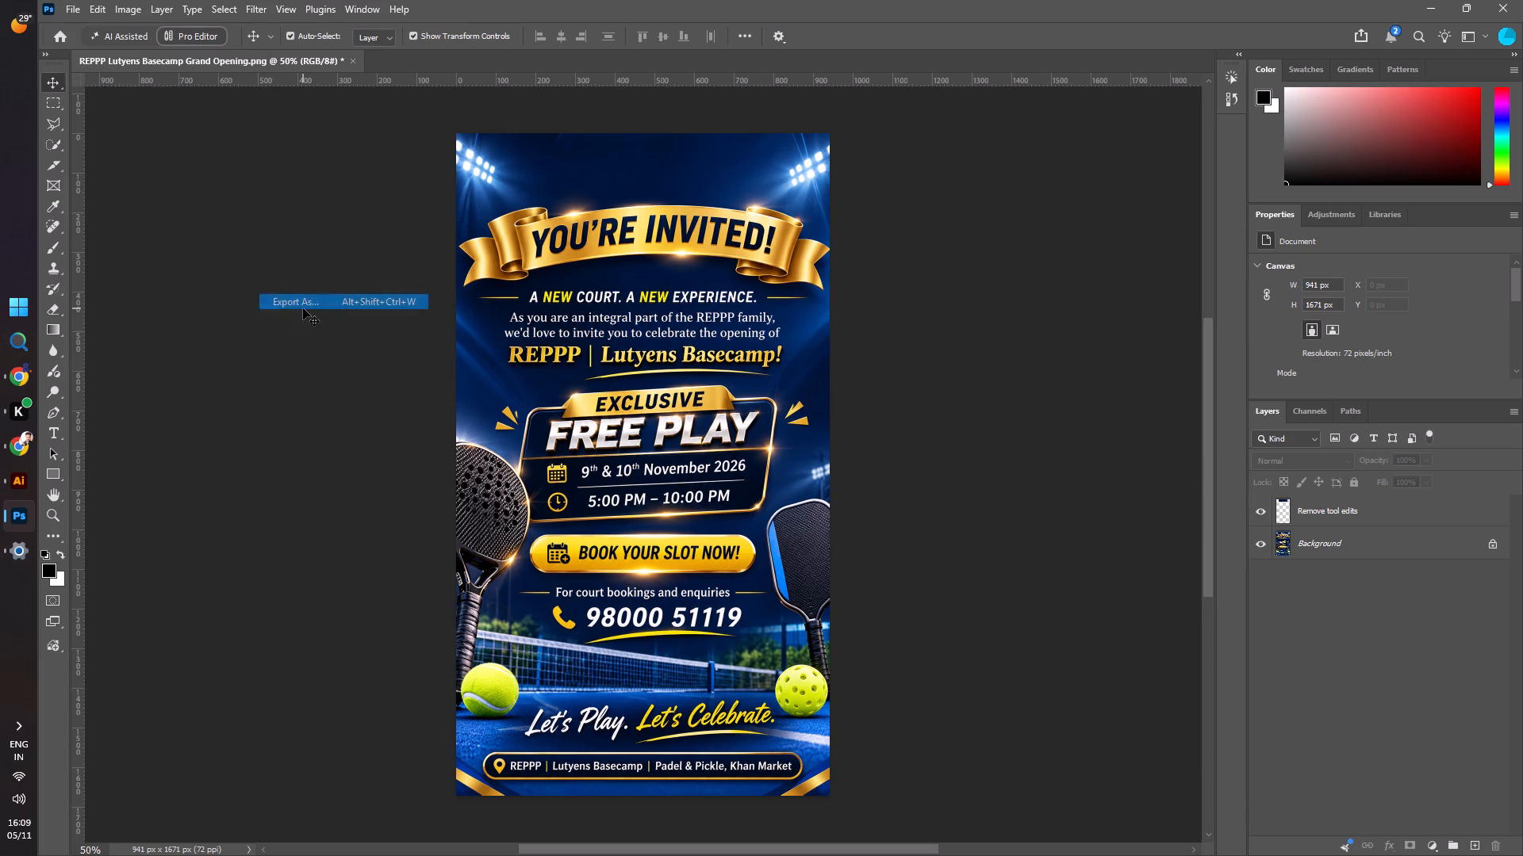
click(1210, 739)
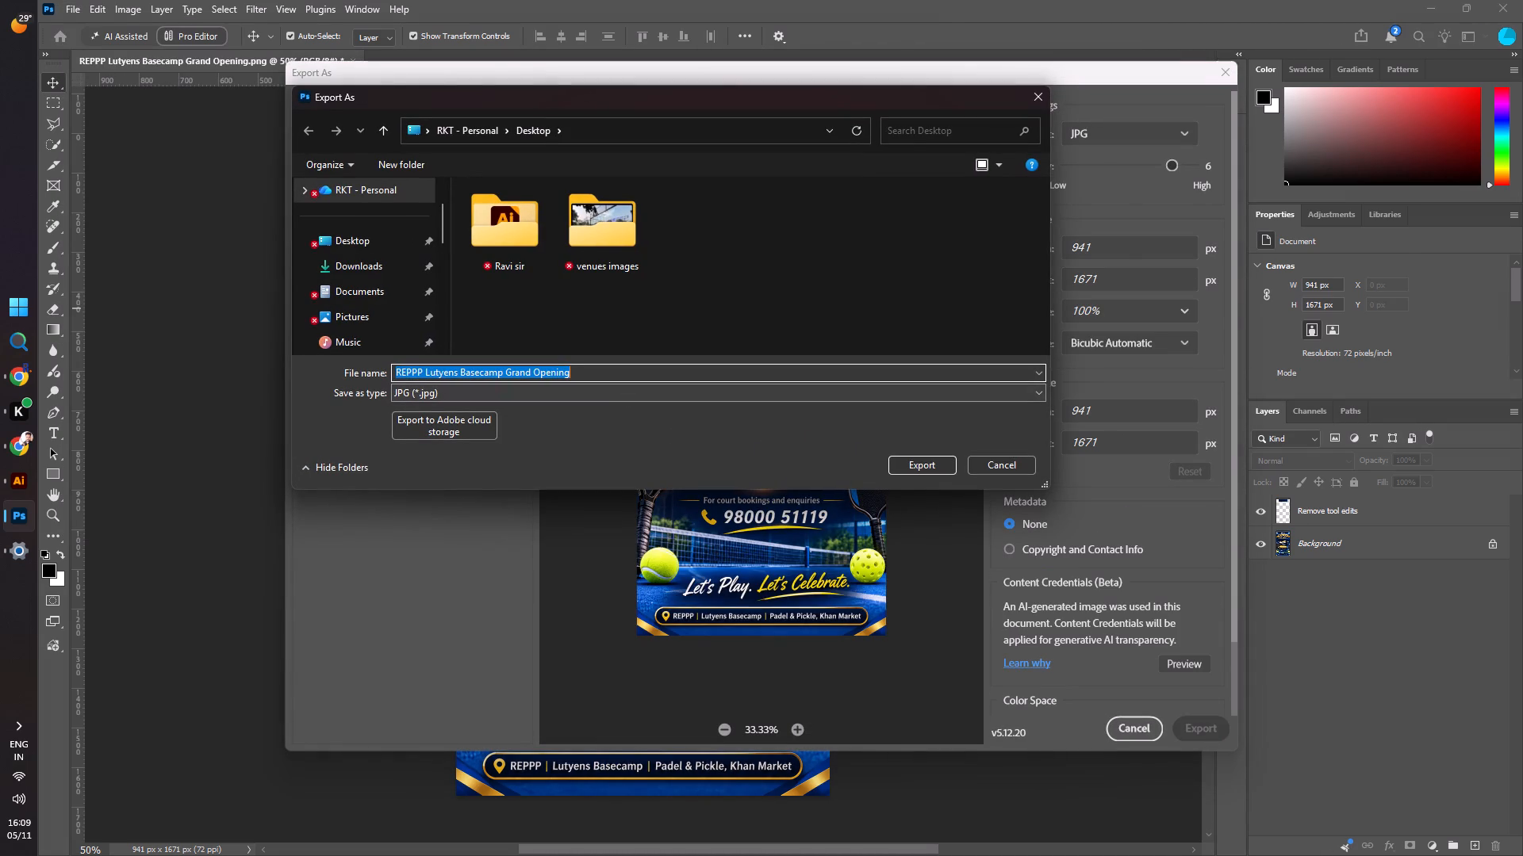
click(382, 237)
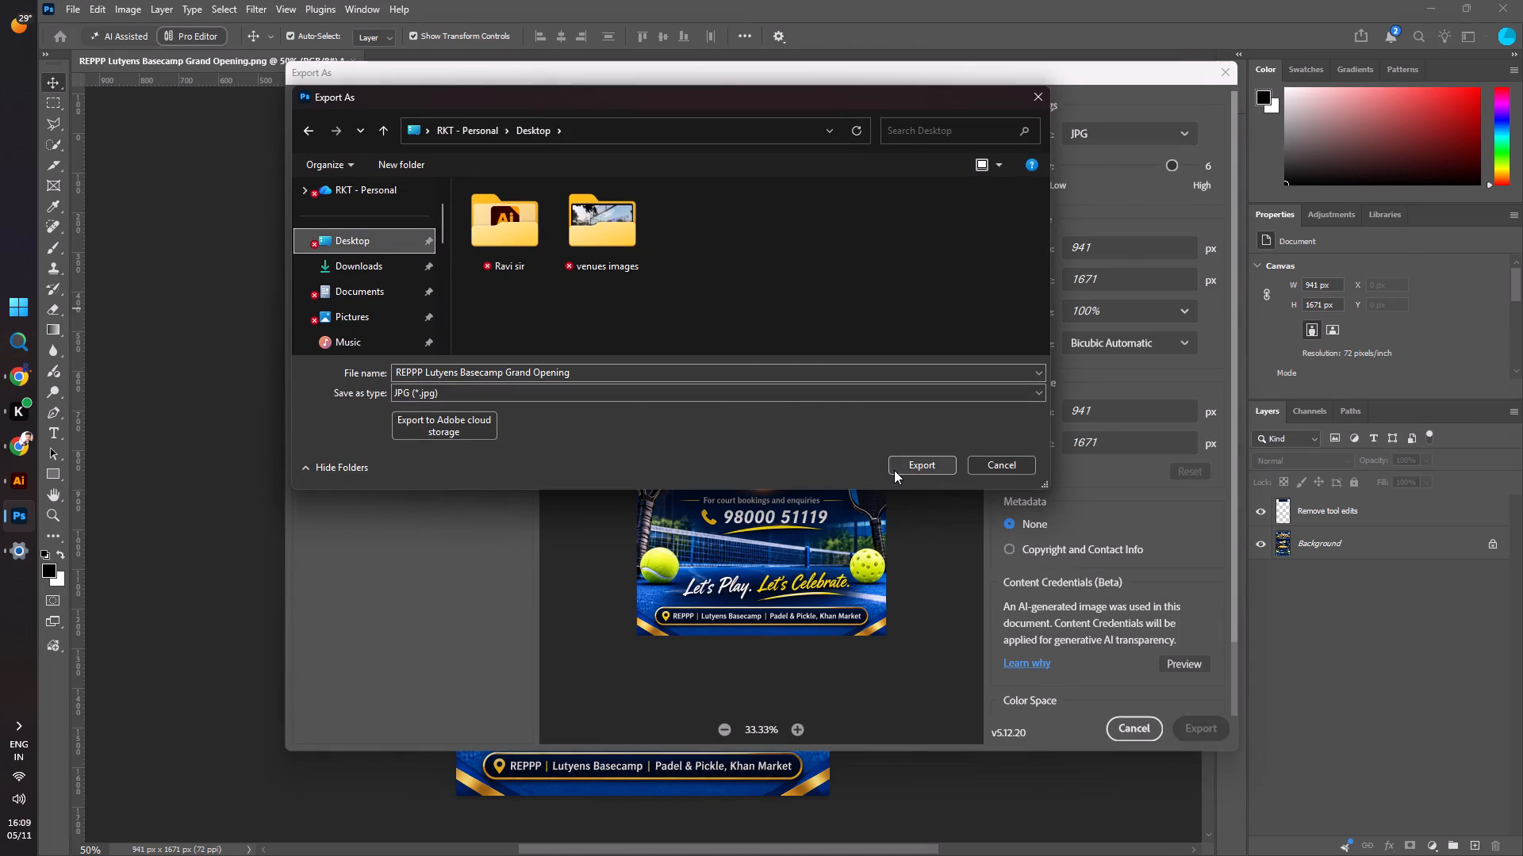
click(894, 470)
Open the exported REPPP Lutyens Basecamp Grand Opening JPG from the Desktop.
click(72, 5)
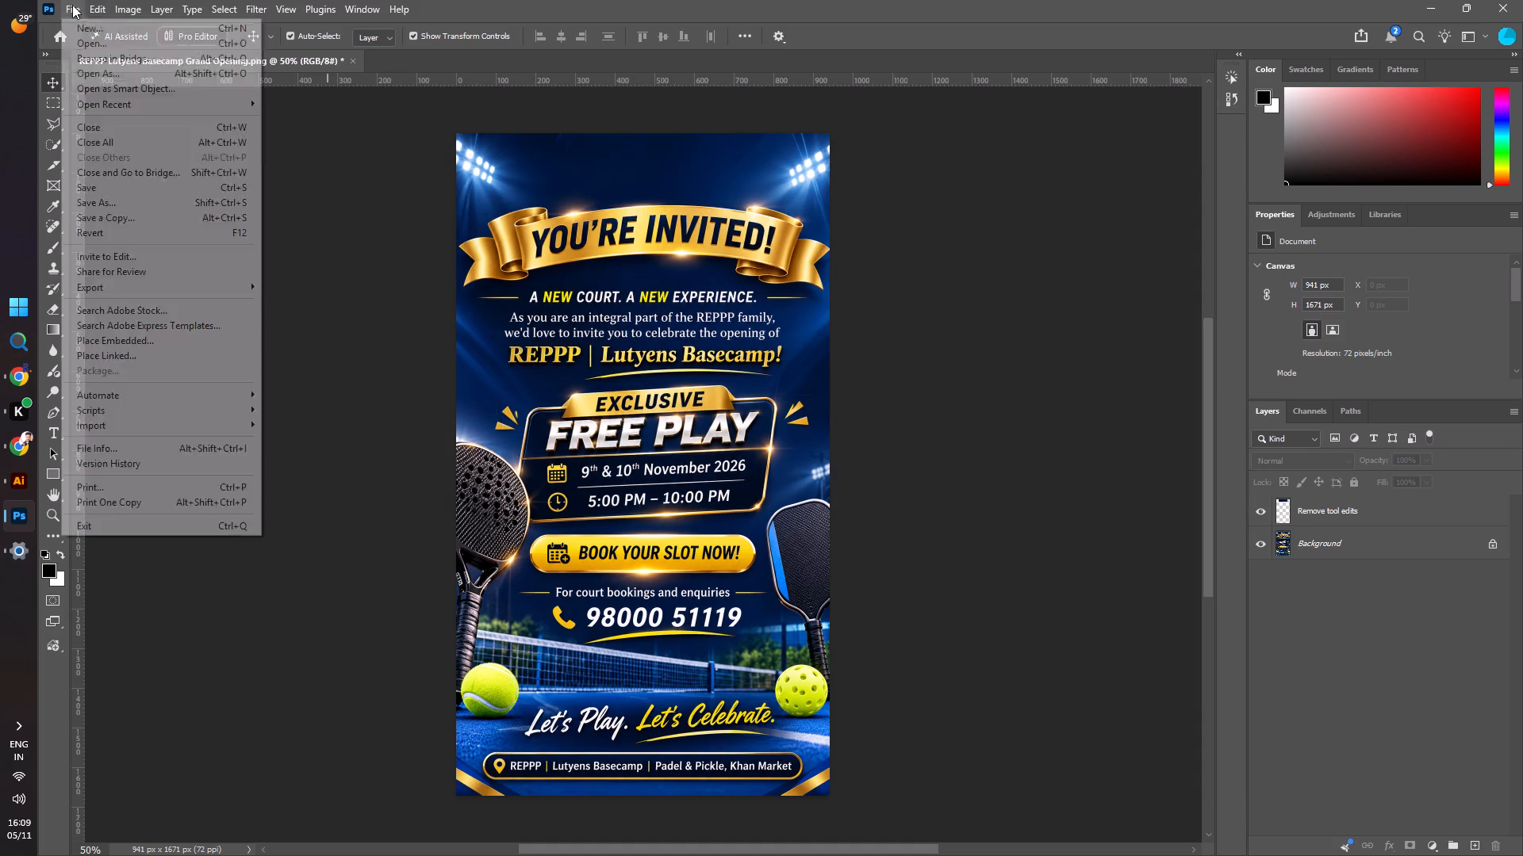
click(109, 45)
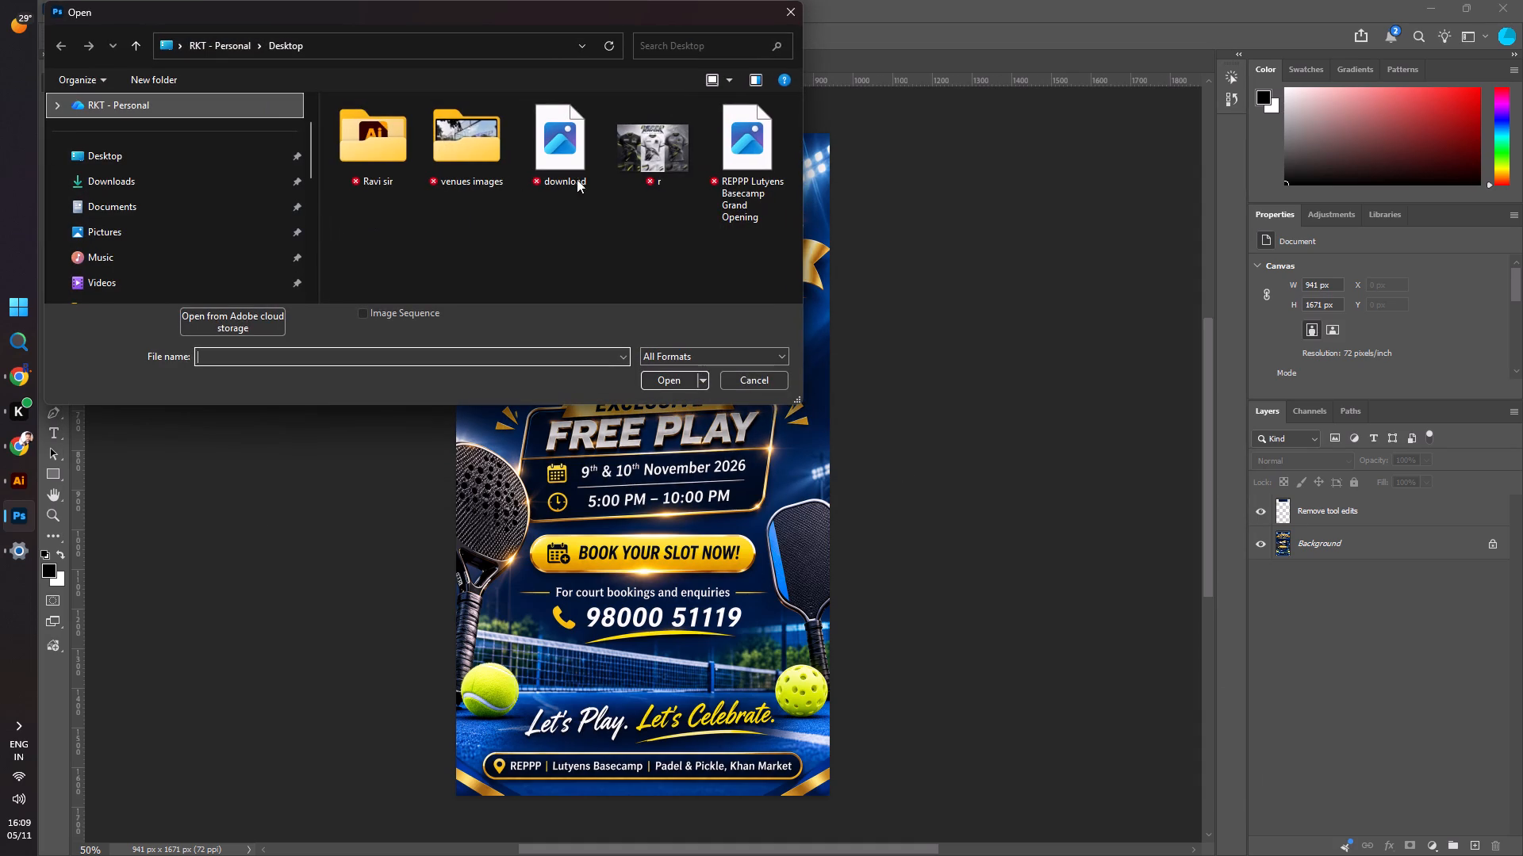
click(758, 163)
click(558, 221)
click(151, 156)
click(758, 181)
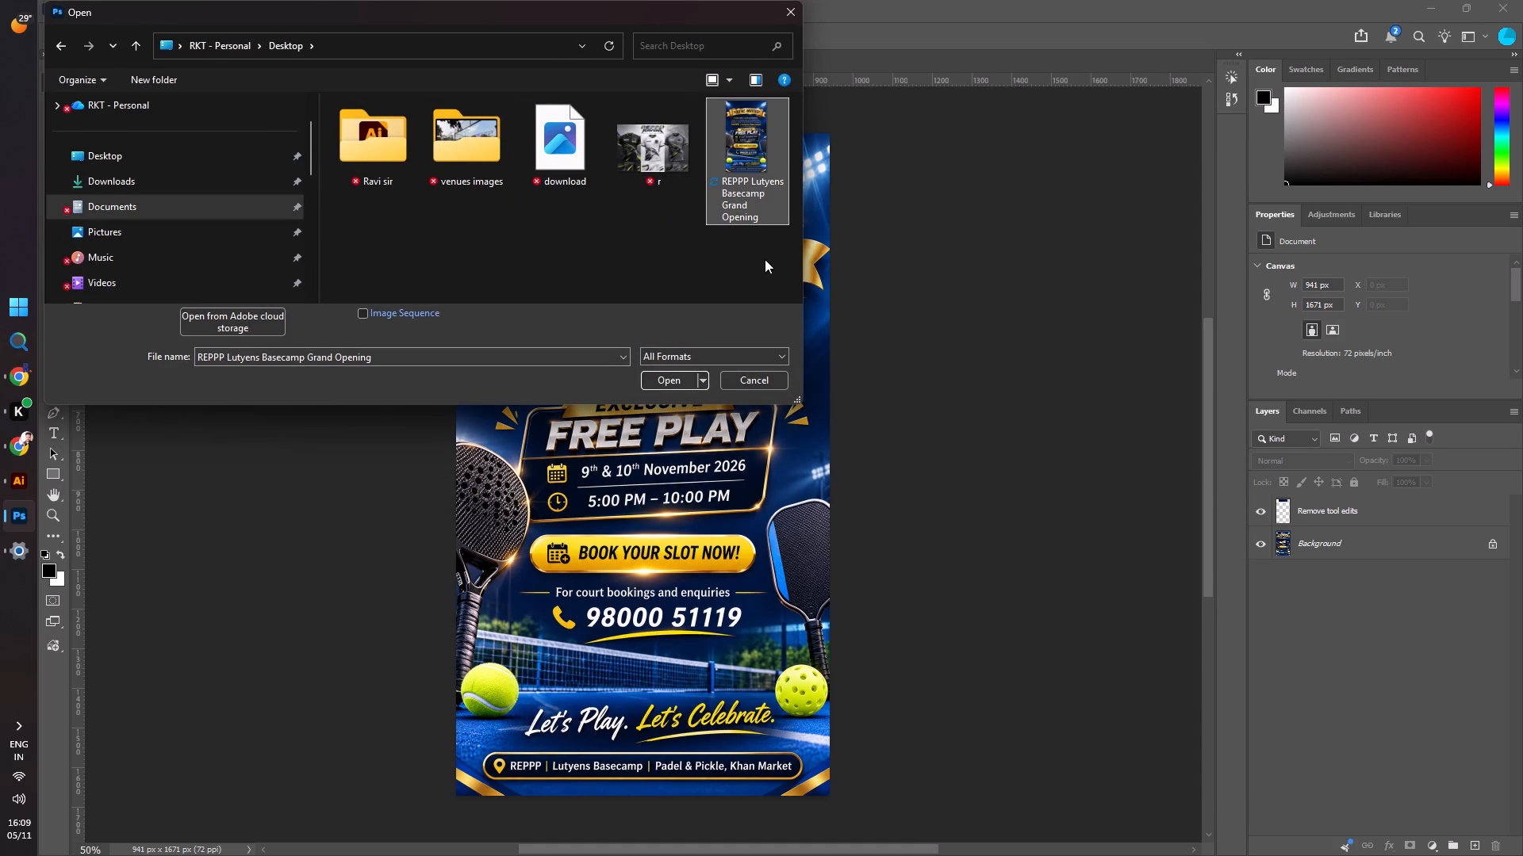
click(668, 373)
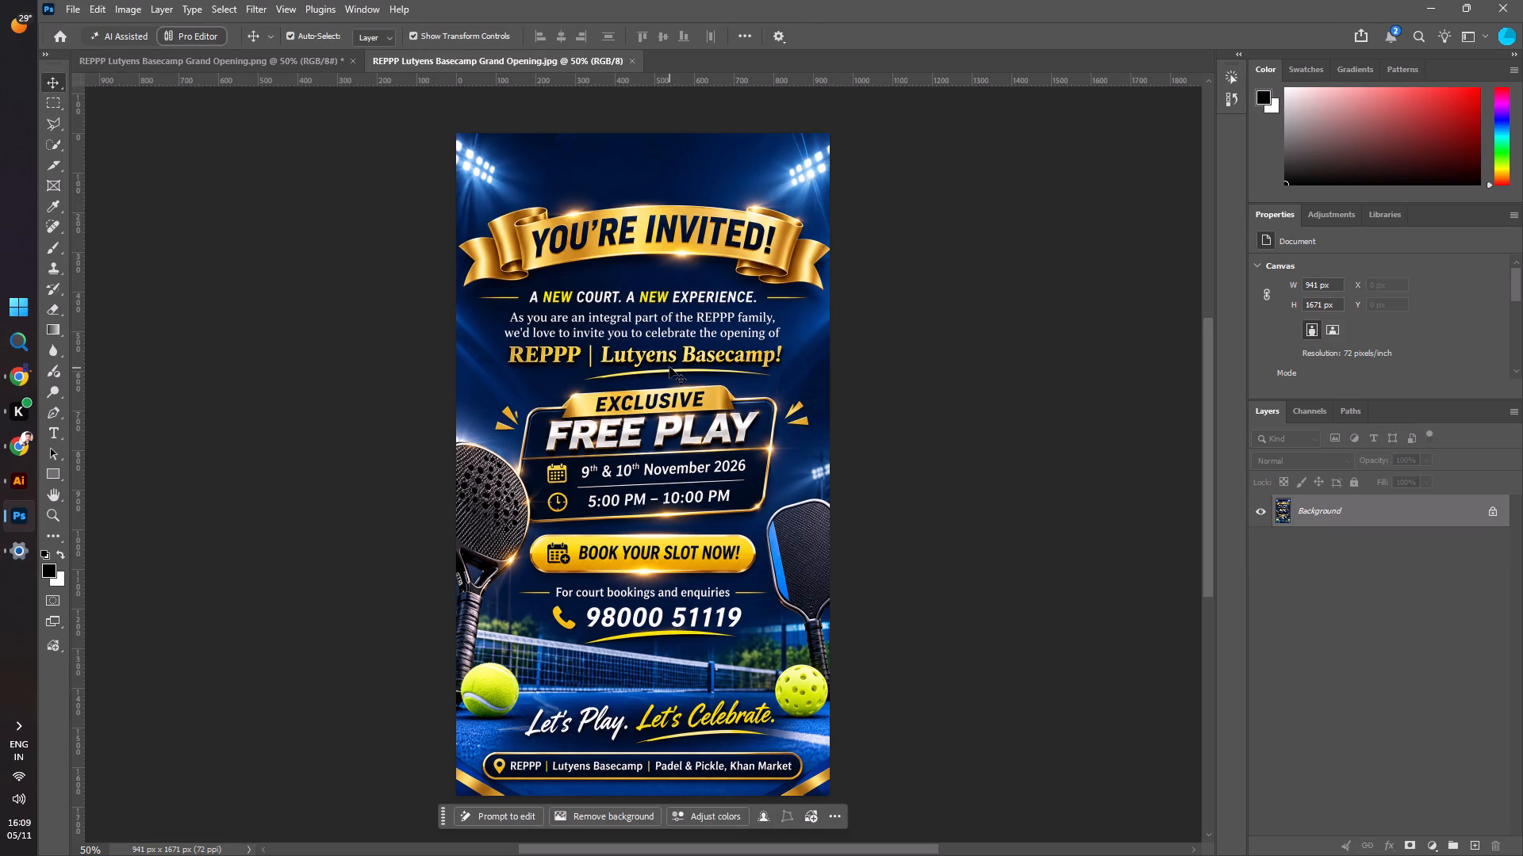
Marquee-select the whole "YOU'RE INVITED!" ribbon across the JPG invitation's full width and apply Remove to it.
click(52, 100)
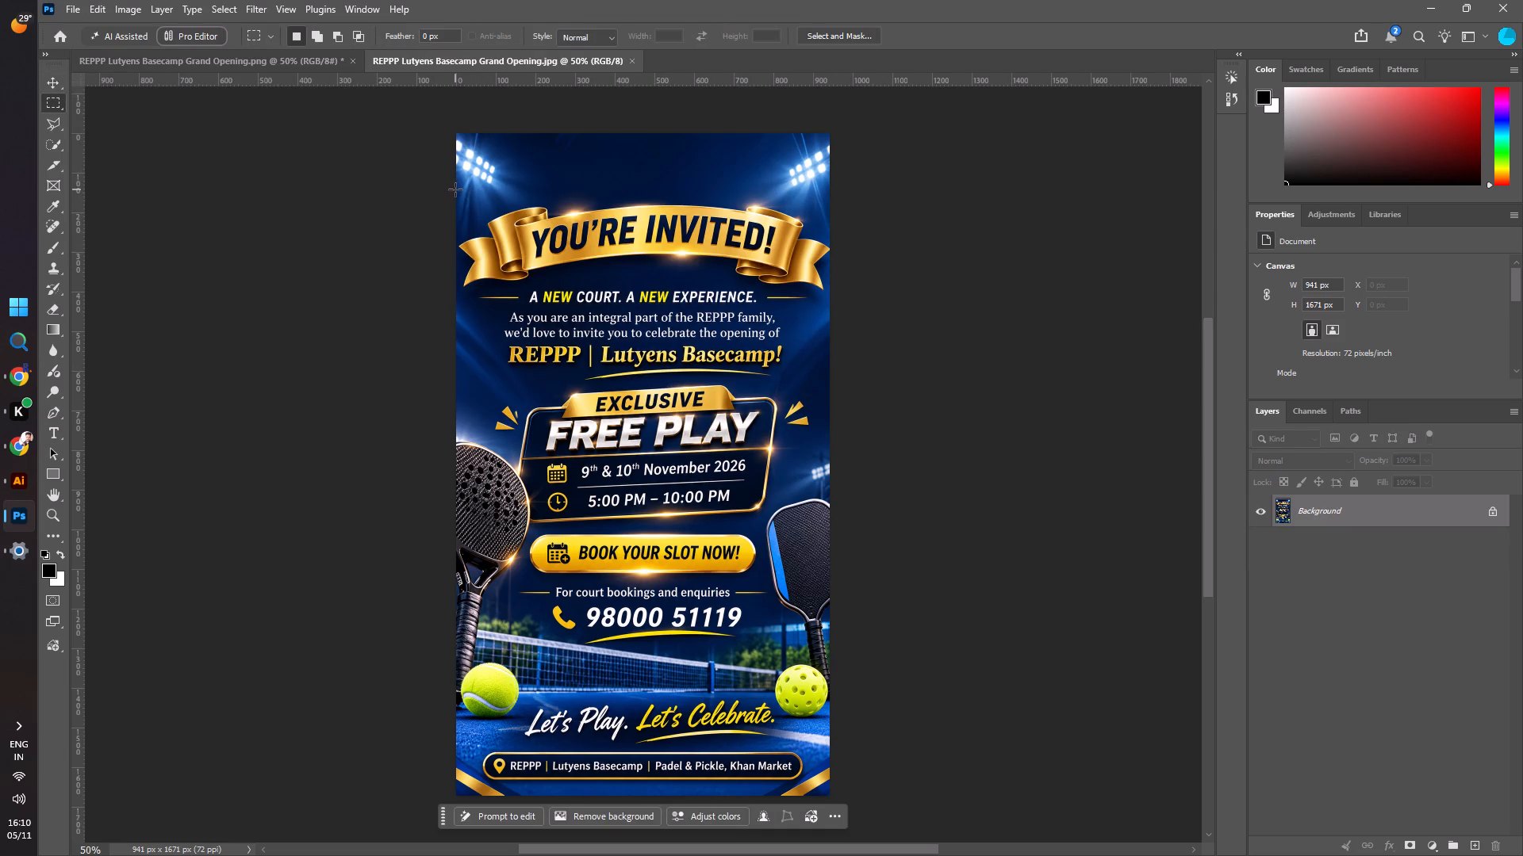
drag(455, 189, 566, 289)
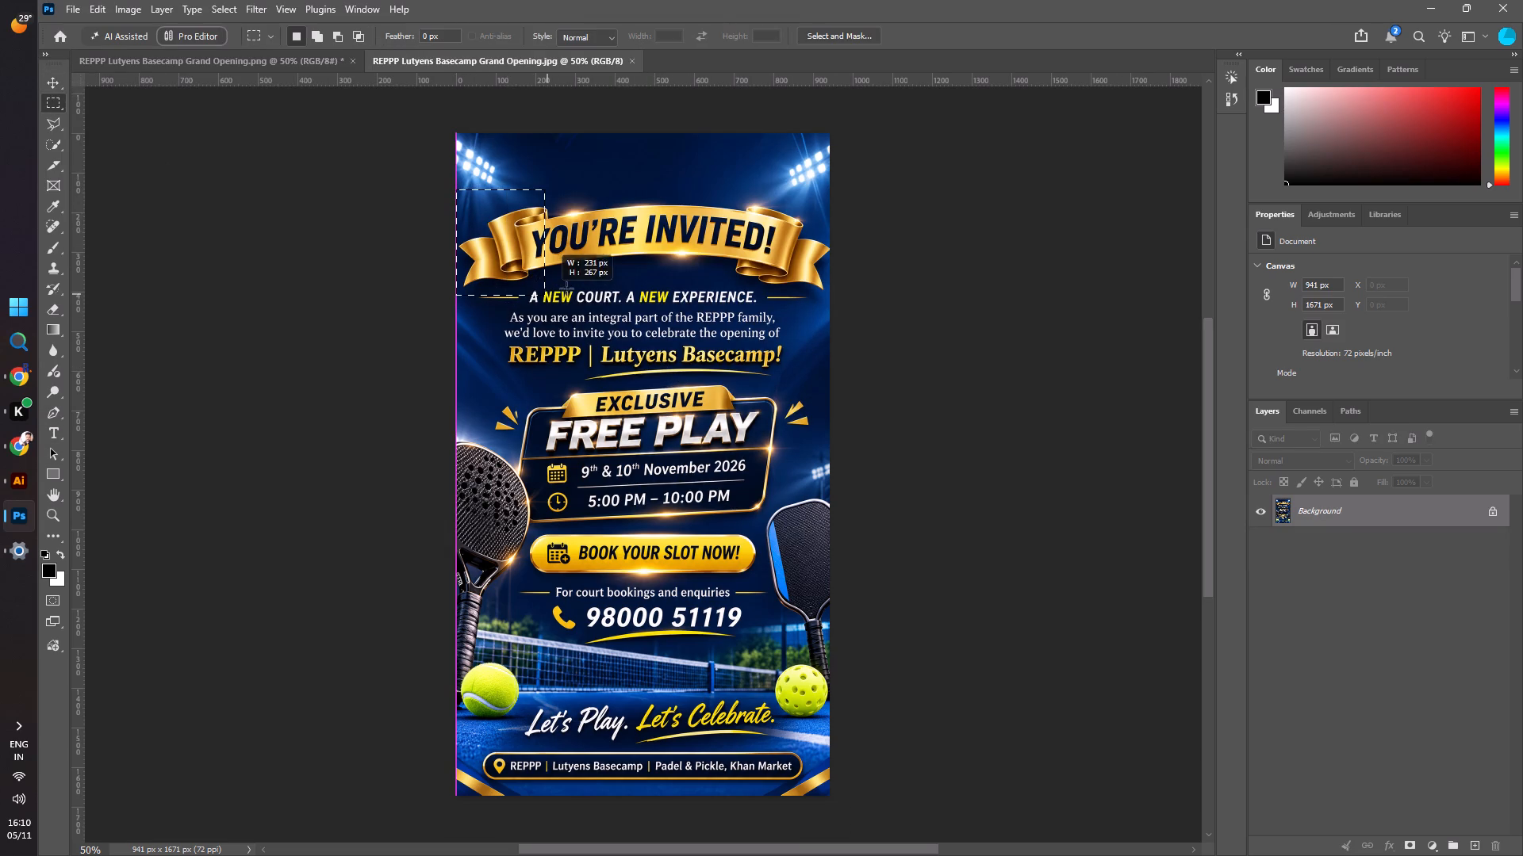
drag(566, 289, 830, 288)
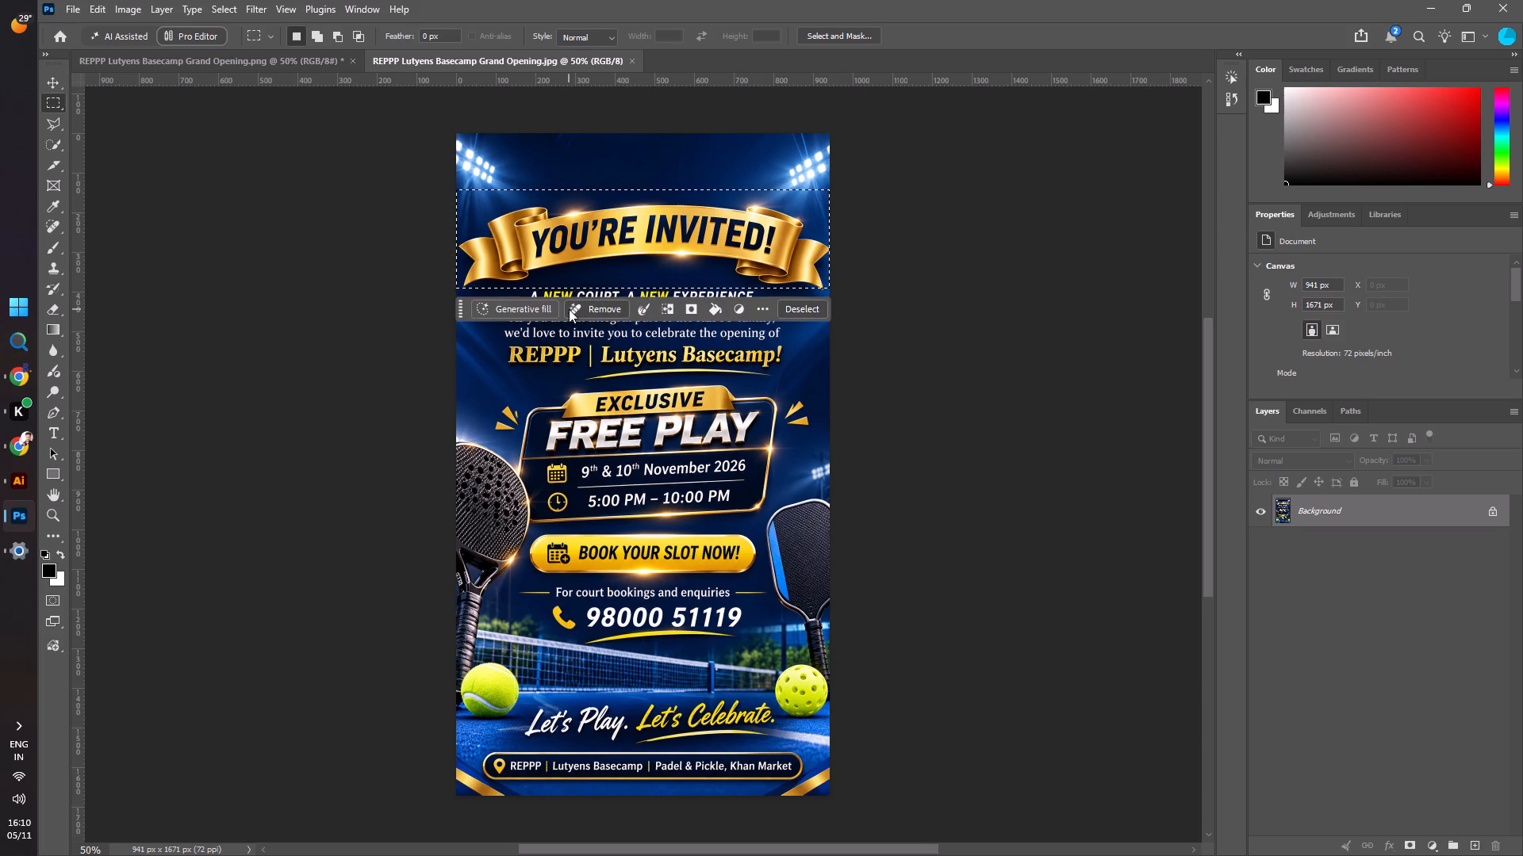
click(581, 308)
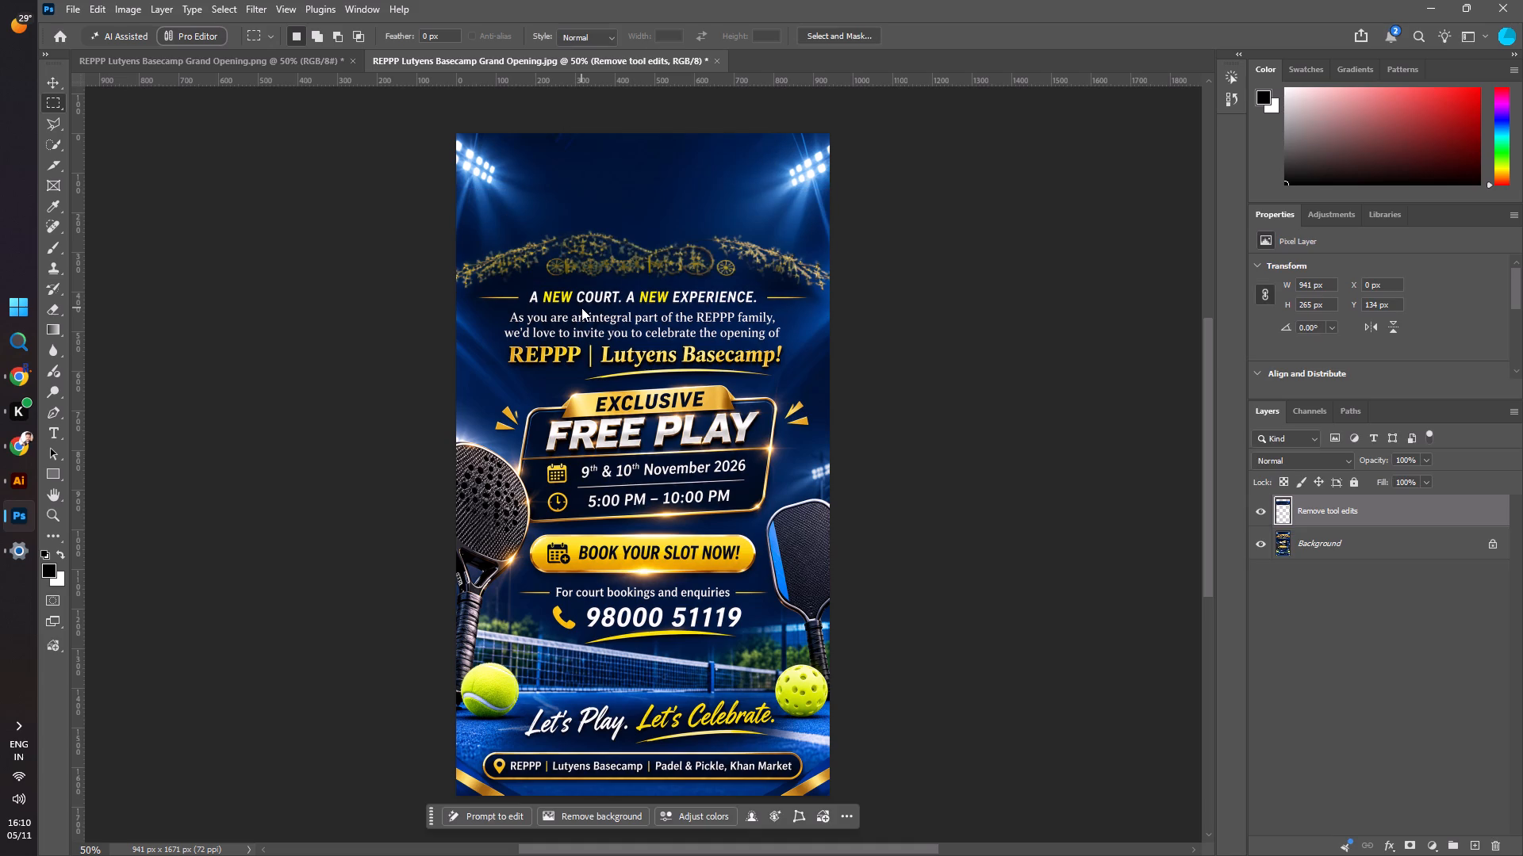
Set the Brush's foreground colour to dark navy #001336, sampled from the invitation background just above the leftover gold floral artwork.
click(46, 251)
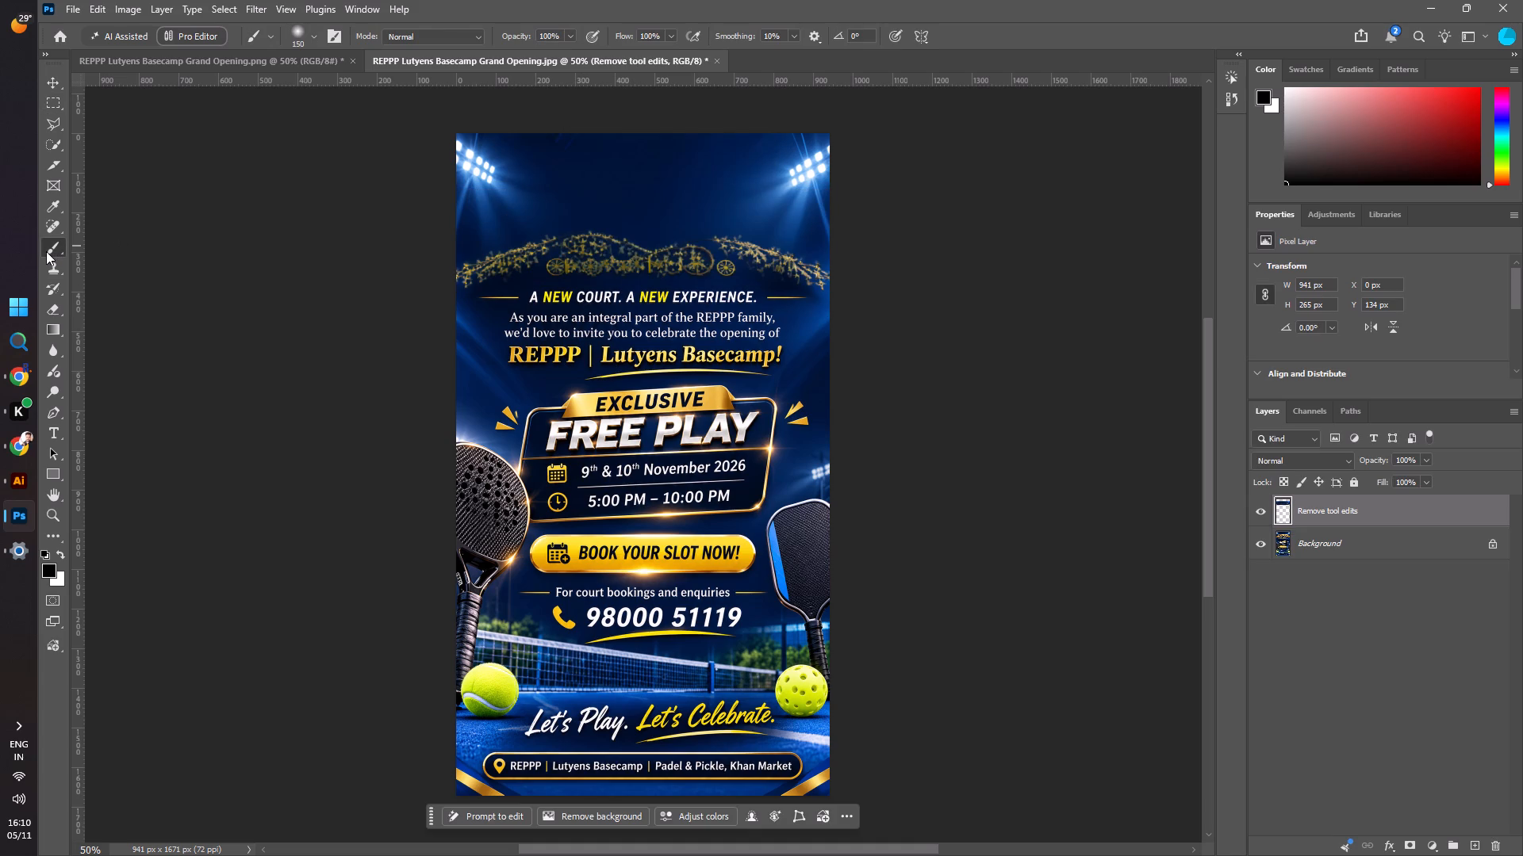
click(47, 567)
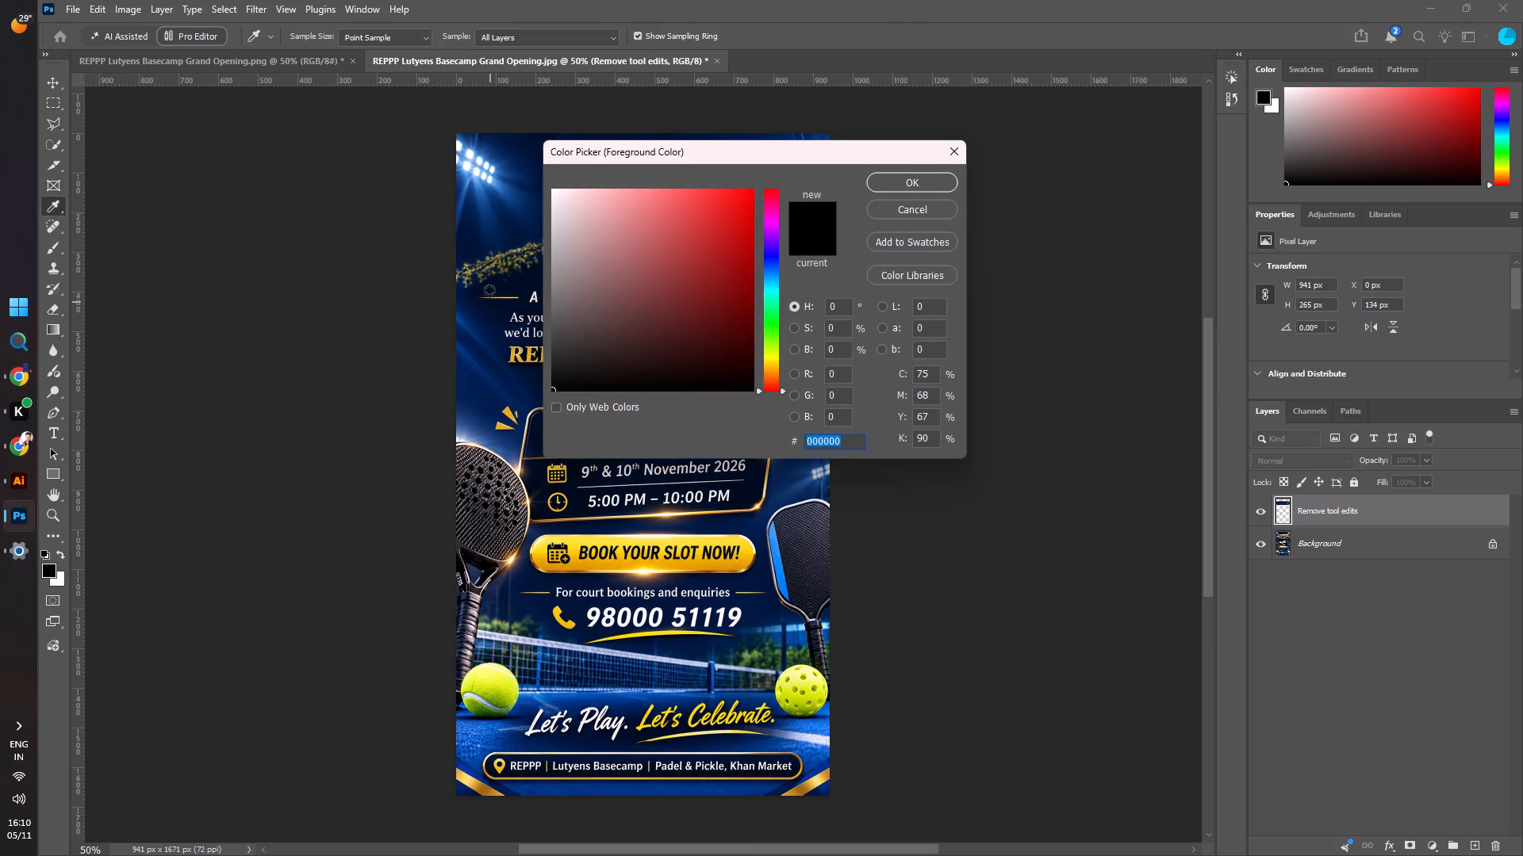
click(466, 252)
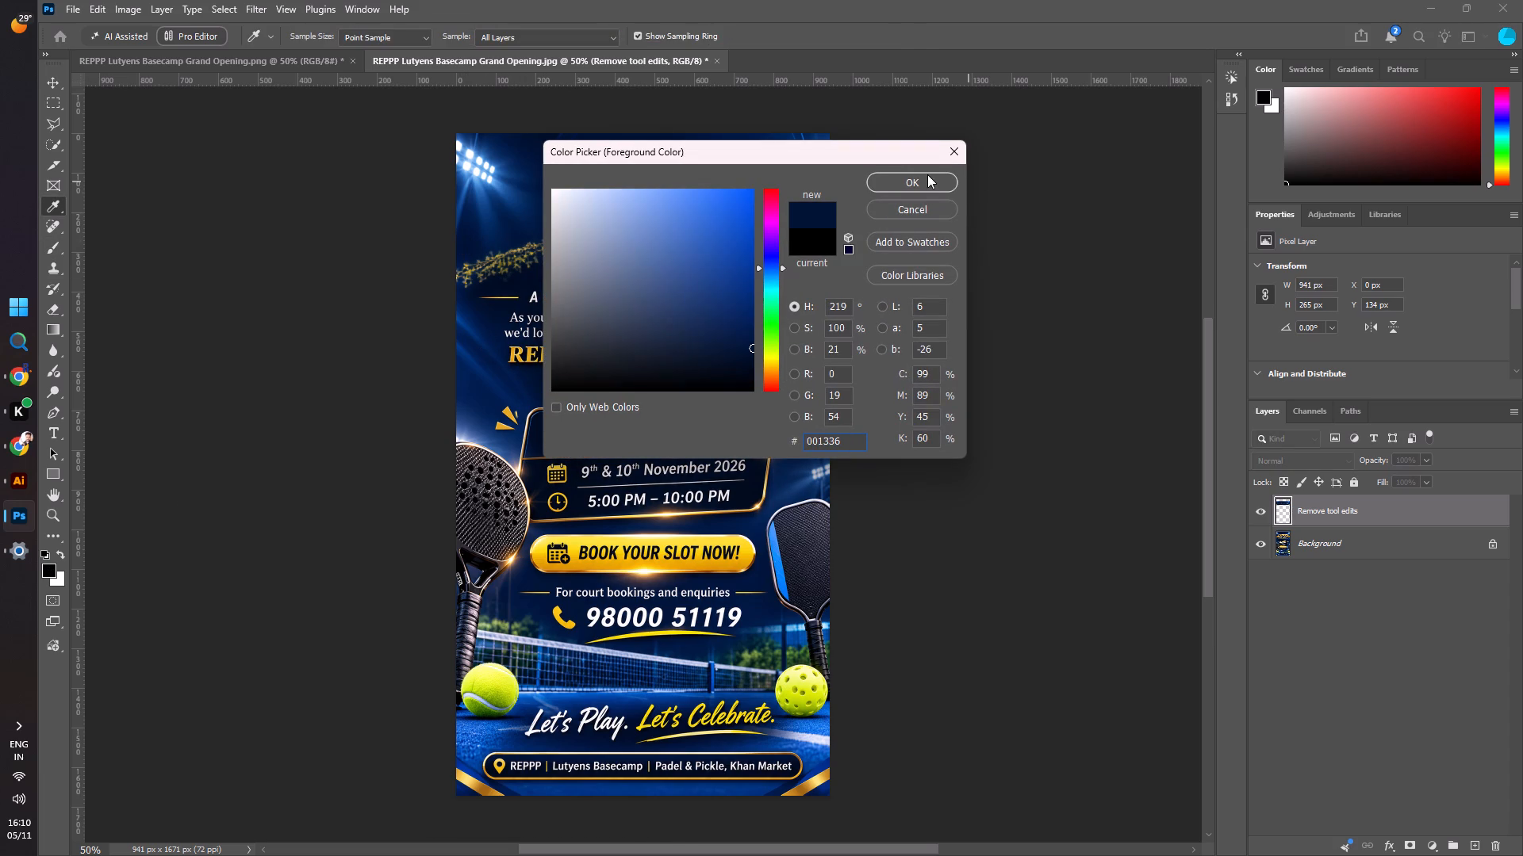
click(914, 180)
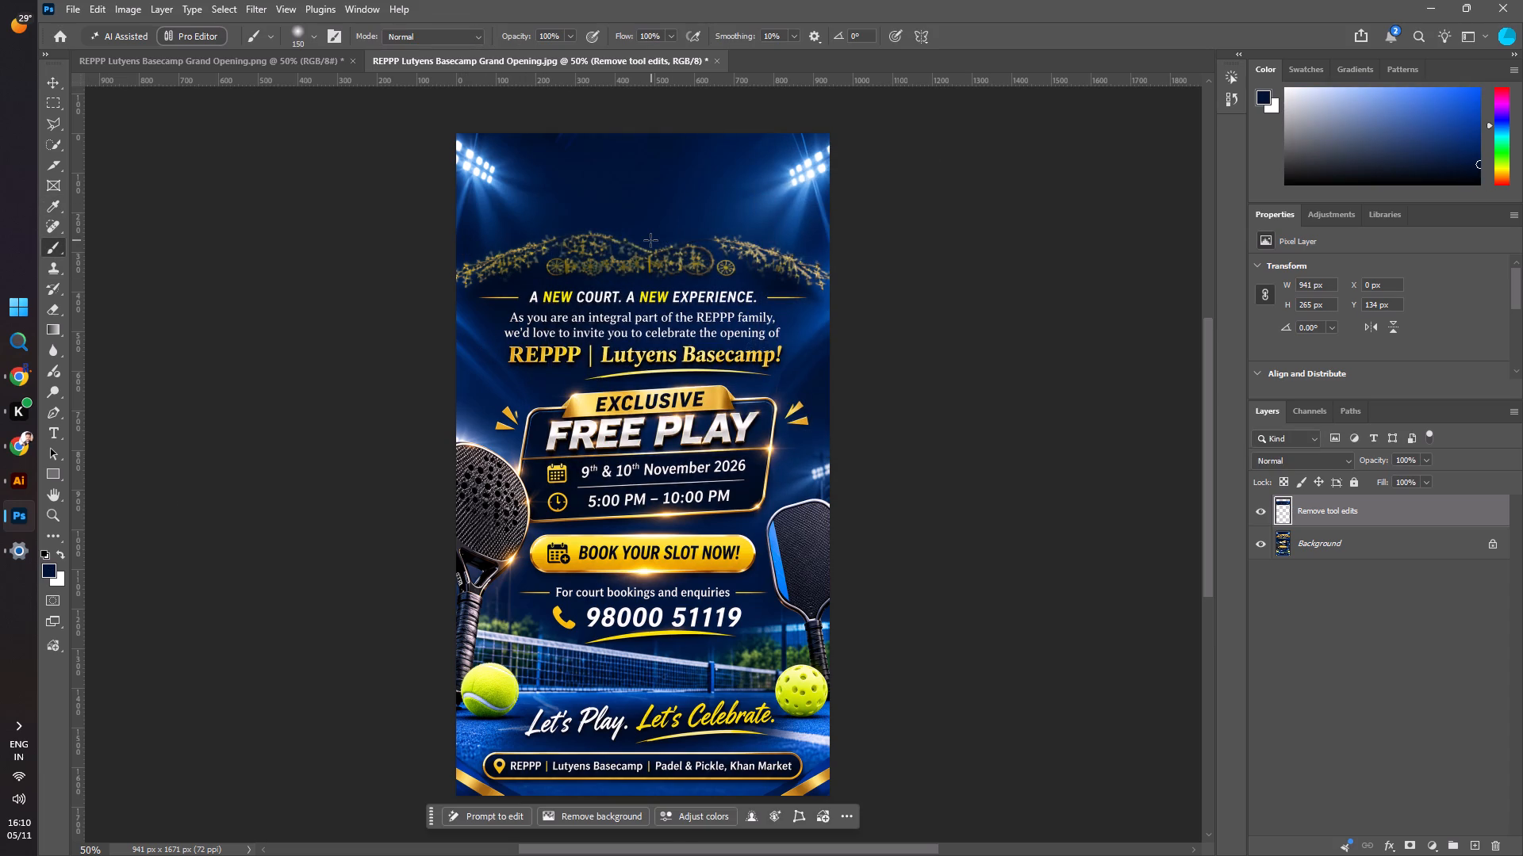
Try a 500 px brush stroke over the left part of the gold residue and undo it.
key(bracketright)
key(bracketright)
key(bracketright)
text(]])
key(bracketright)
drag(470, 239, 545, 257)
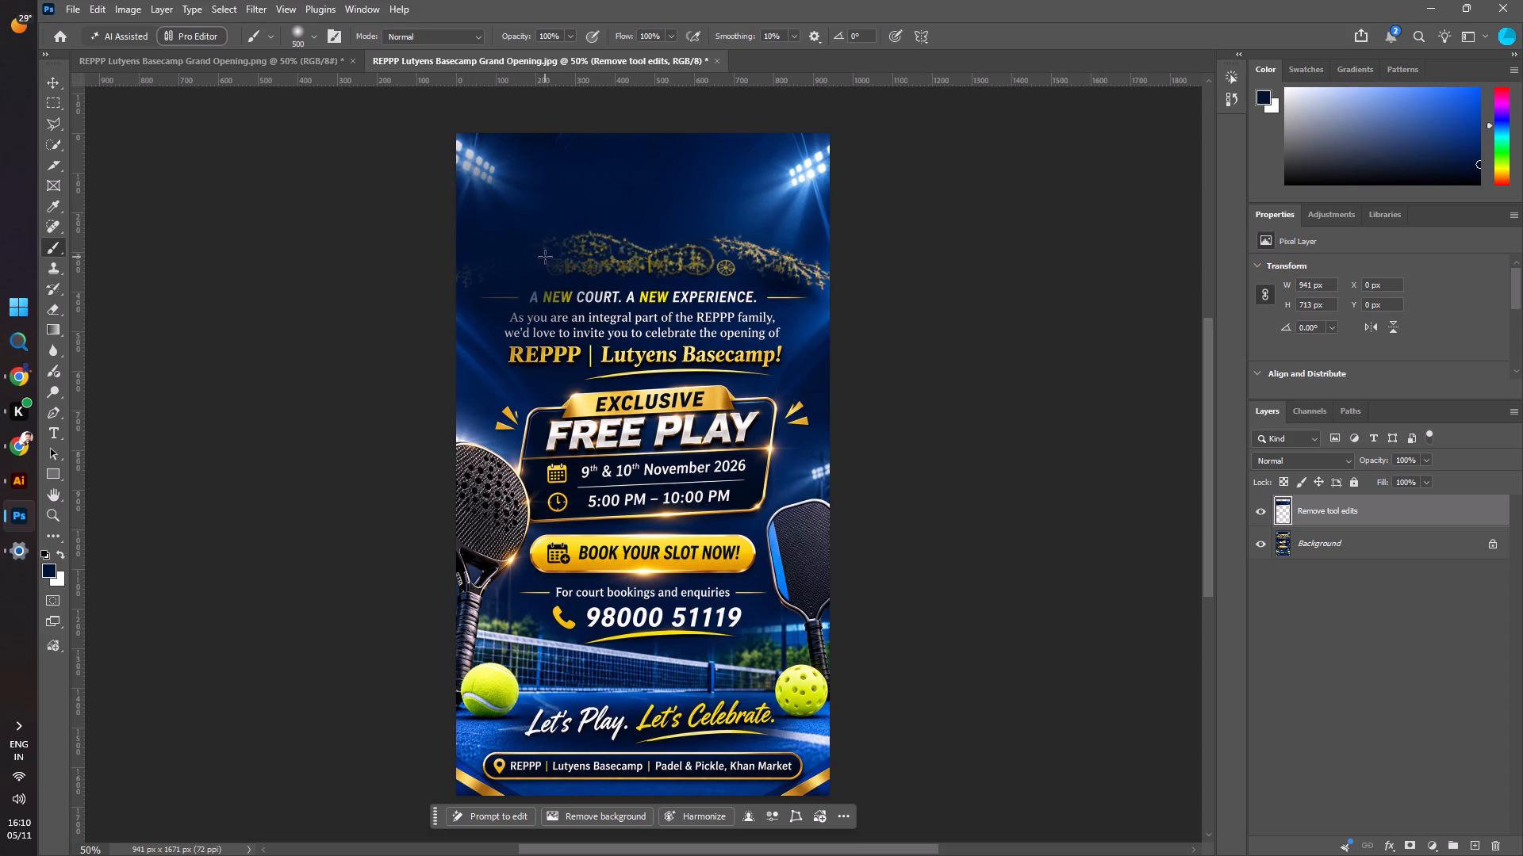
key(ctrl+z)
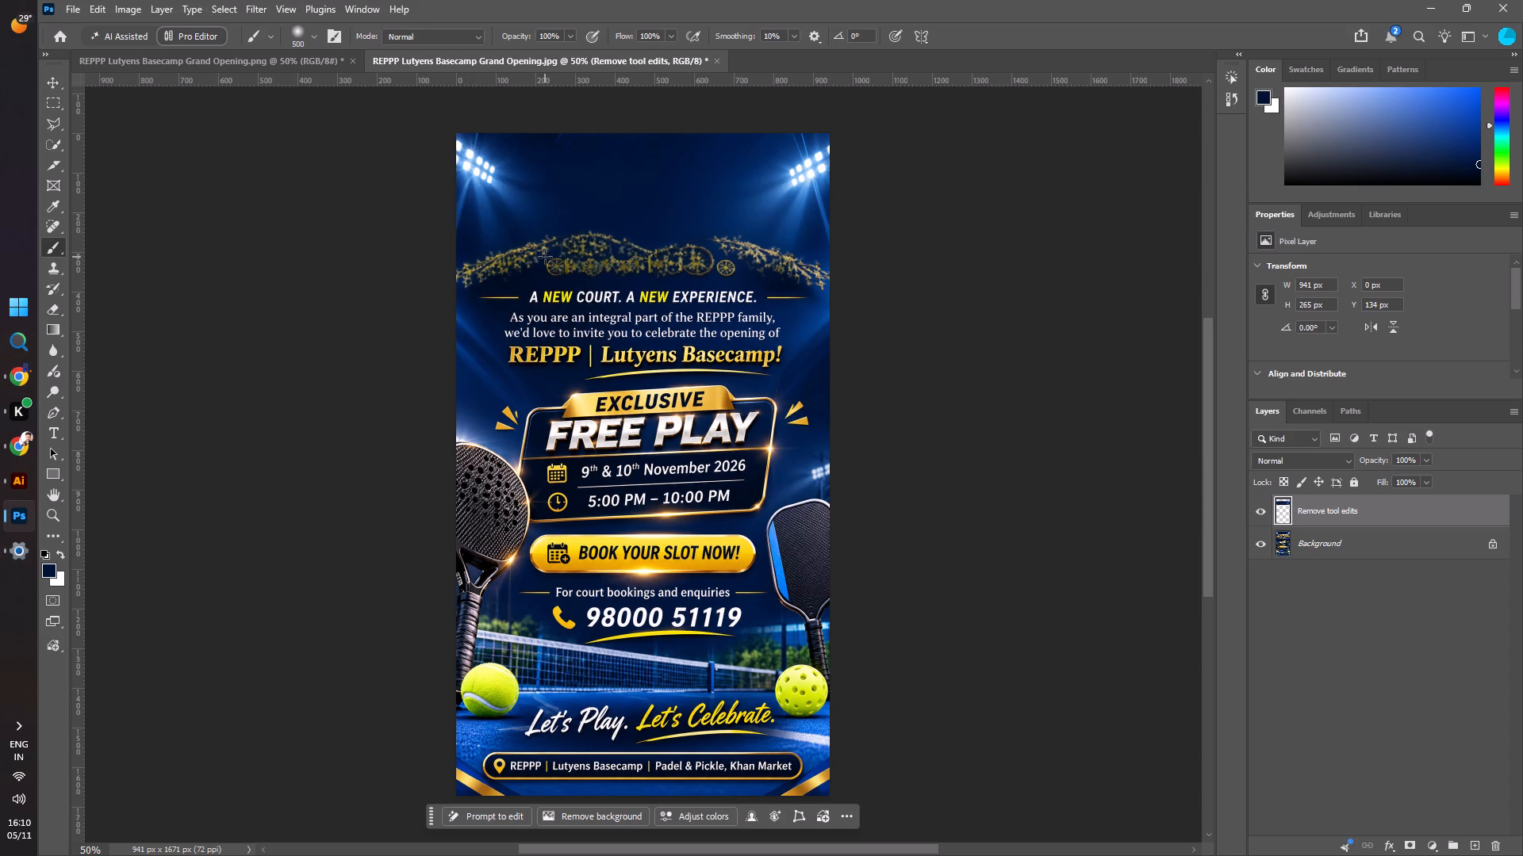
Paint over the left-centre and middle of the gold residue above "A NEW COURT. A NEW EXPERIENCE." with a 200 px brush.
text([[)
key(bracketleft)
key(bracketleft)
click(570, 198)
click(527, 255)
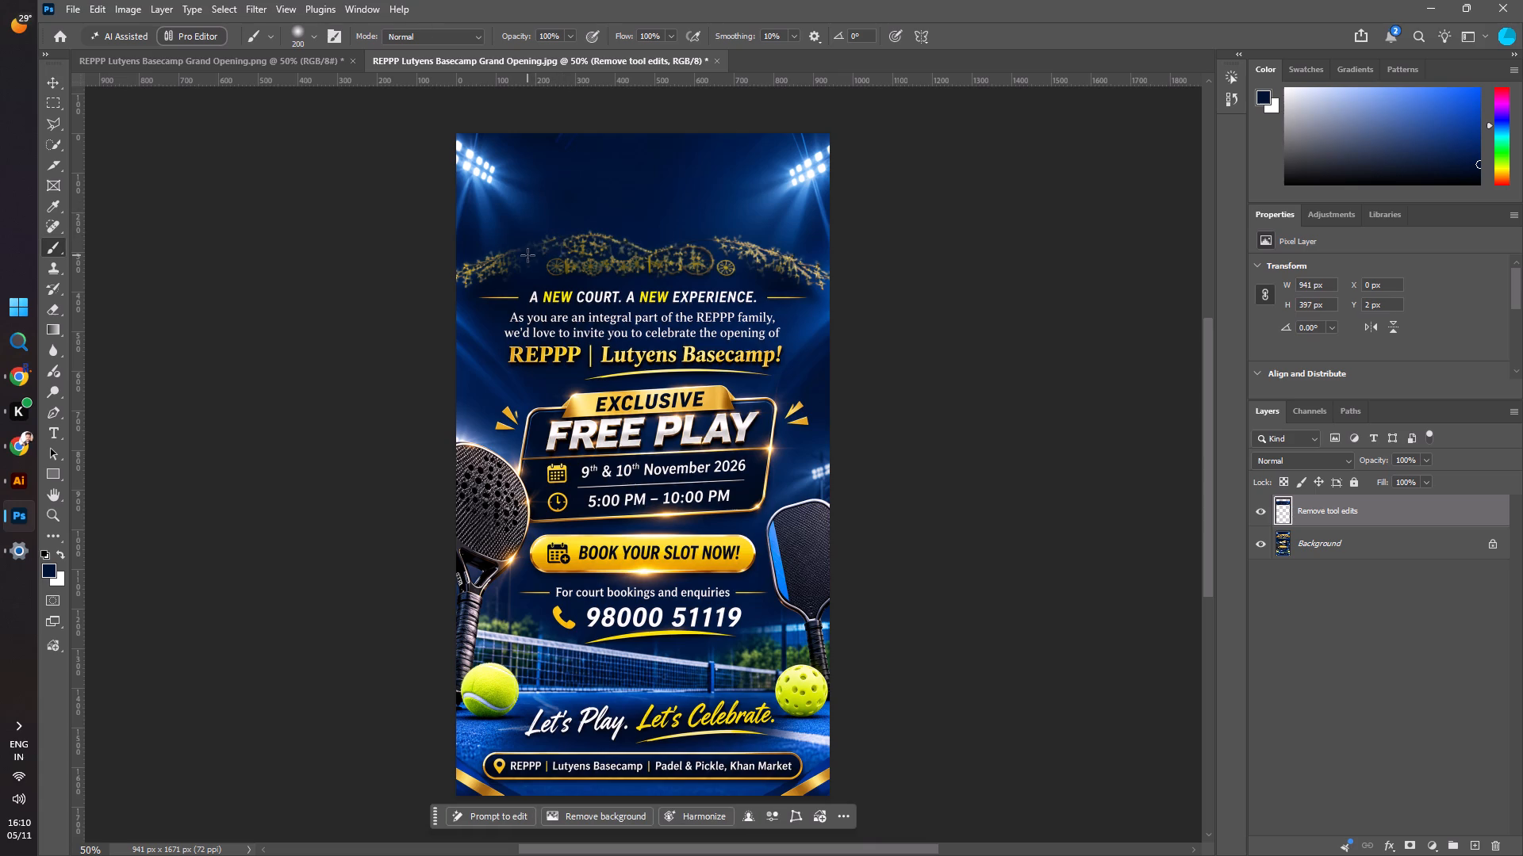
click(544, 249)
click(555, 248)
double_click(561, 247)
double_click(598, 246)
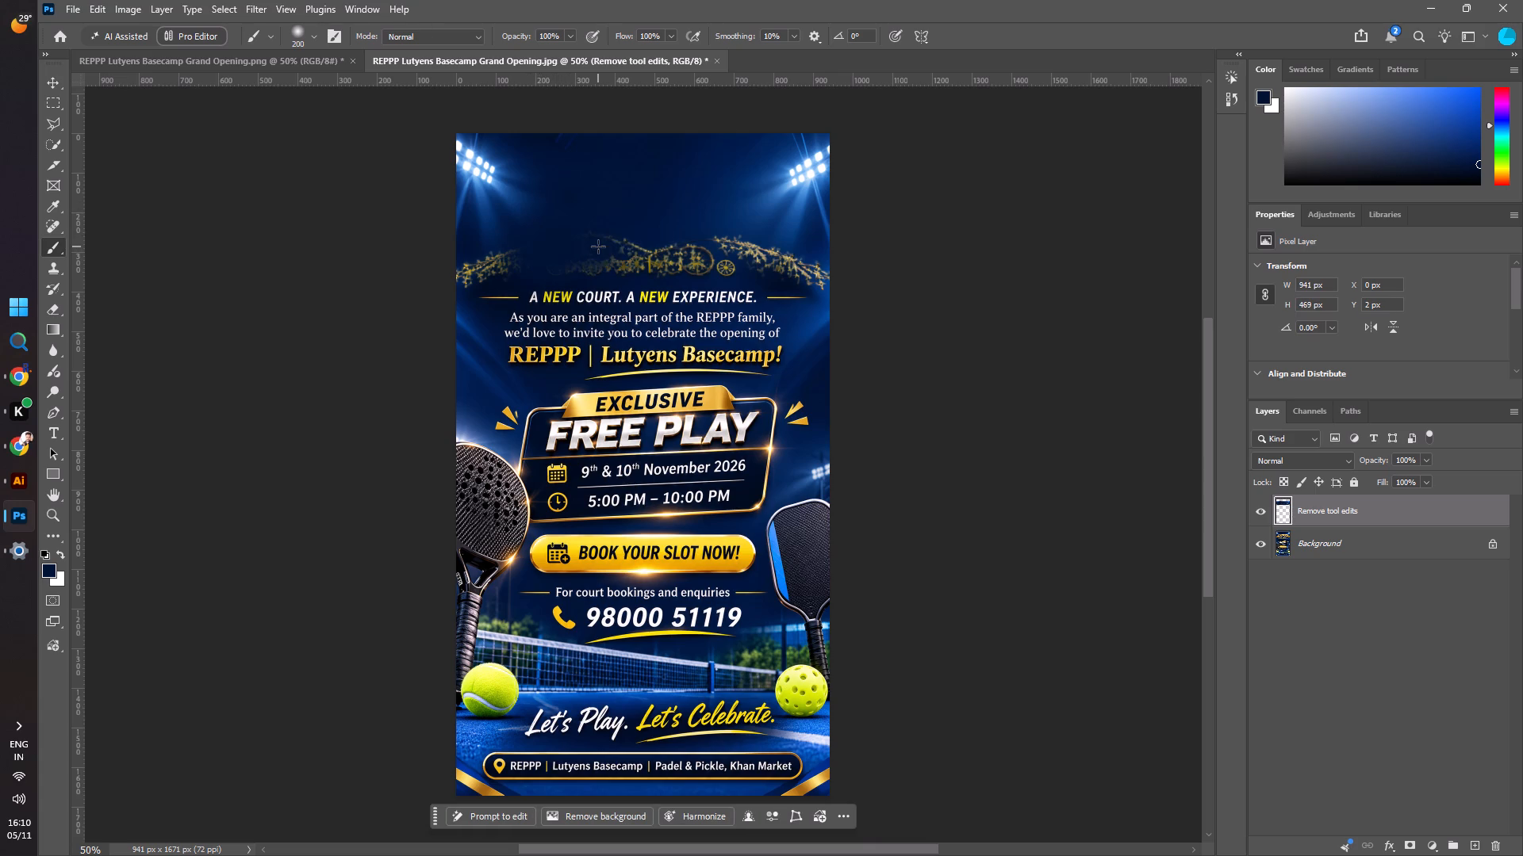
click(617, 246)
click(639, 246)
double_click(659, 246)
click(680, 247)
click(686, 247)
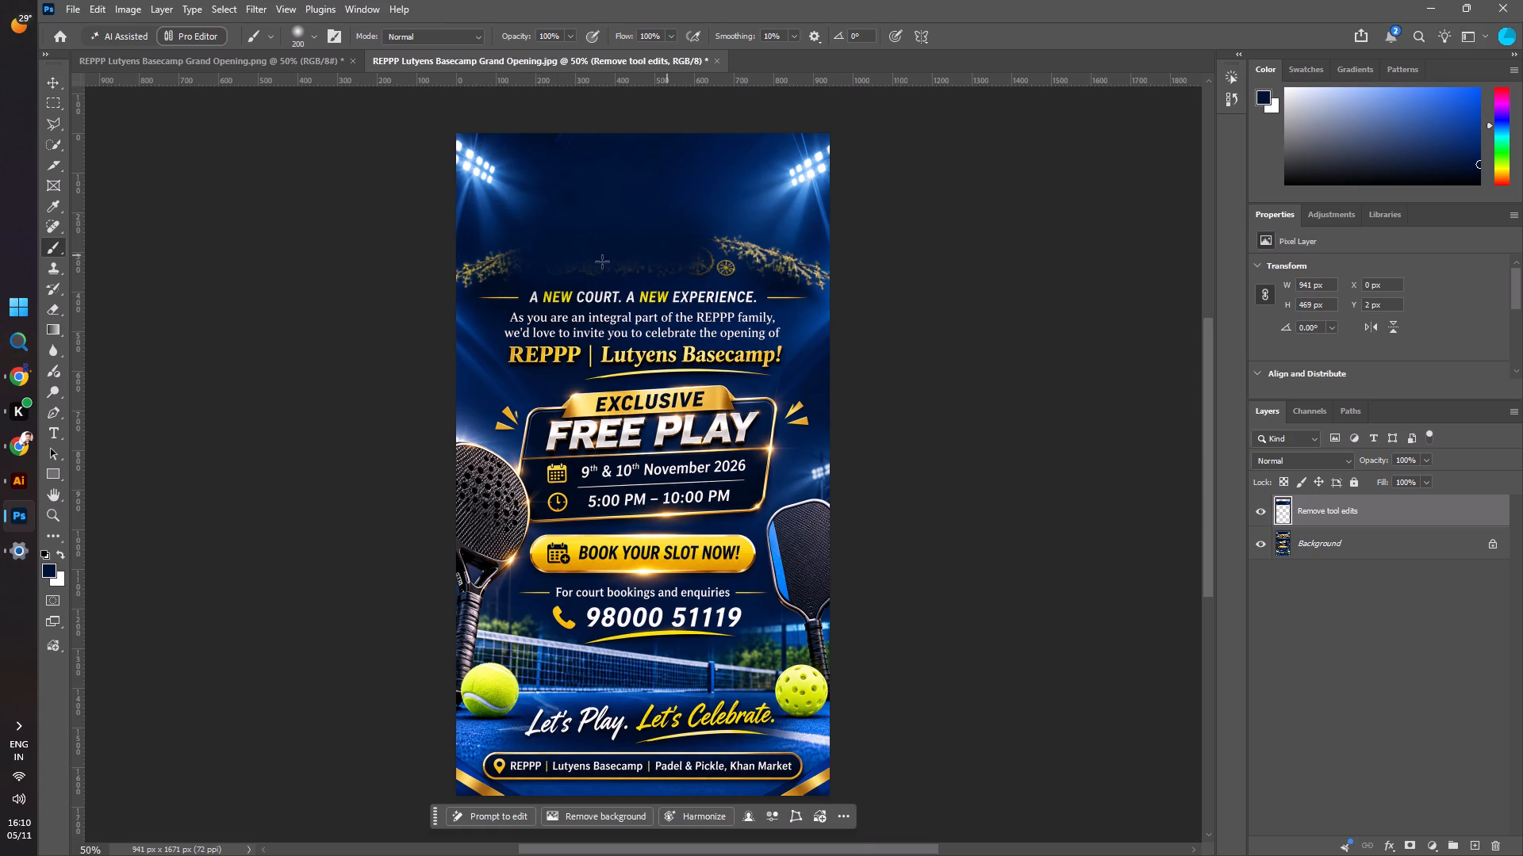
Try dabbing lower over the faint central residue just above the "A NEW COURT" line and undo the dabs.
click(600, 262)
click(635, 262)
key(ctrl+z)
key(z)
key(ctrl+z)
Paint over the gold branch and wheels right of centre, reducing the brush from 200 to 150 px, and undo the last dab.
click(704, 237)
click(725, 244)
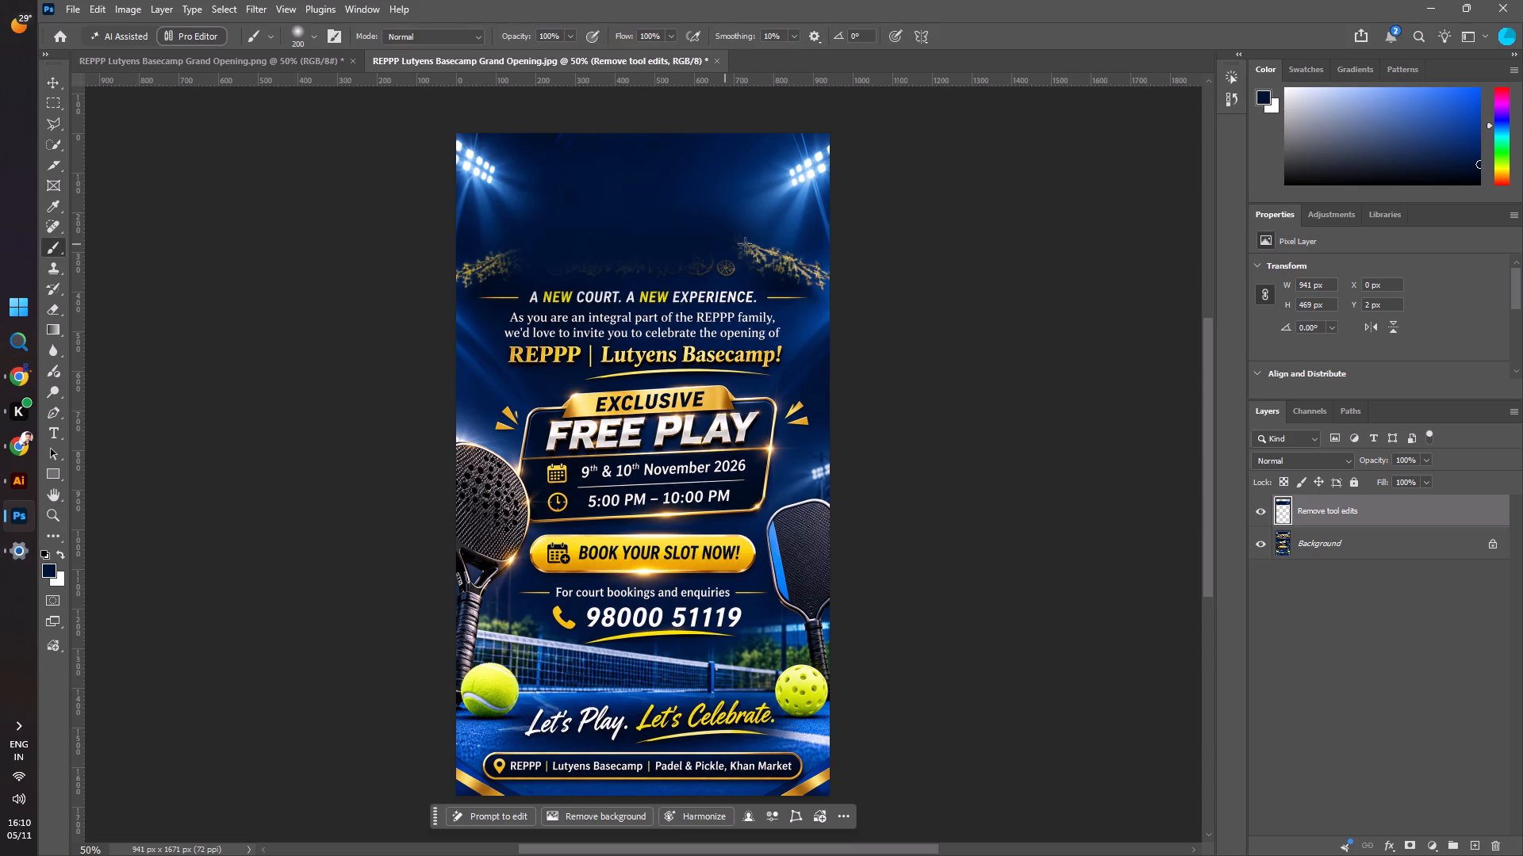
click(757, 244)
key(bracketleft)
key(bracketleft)
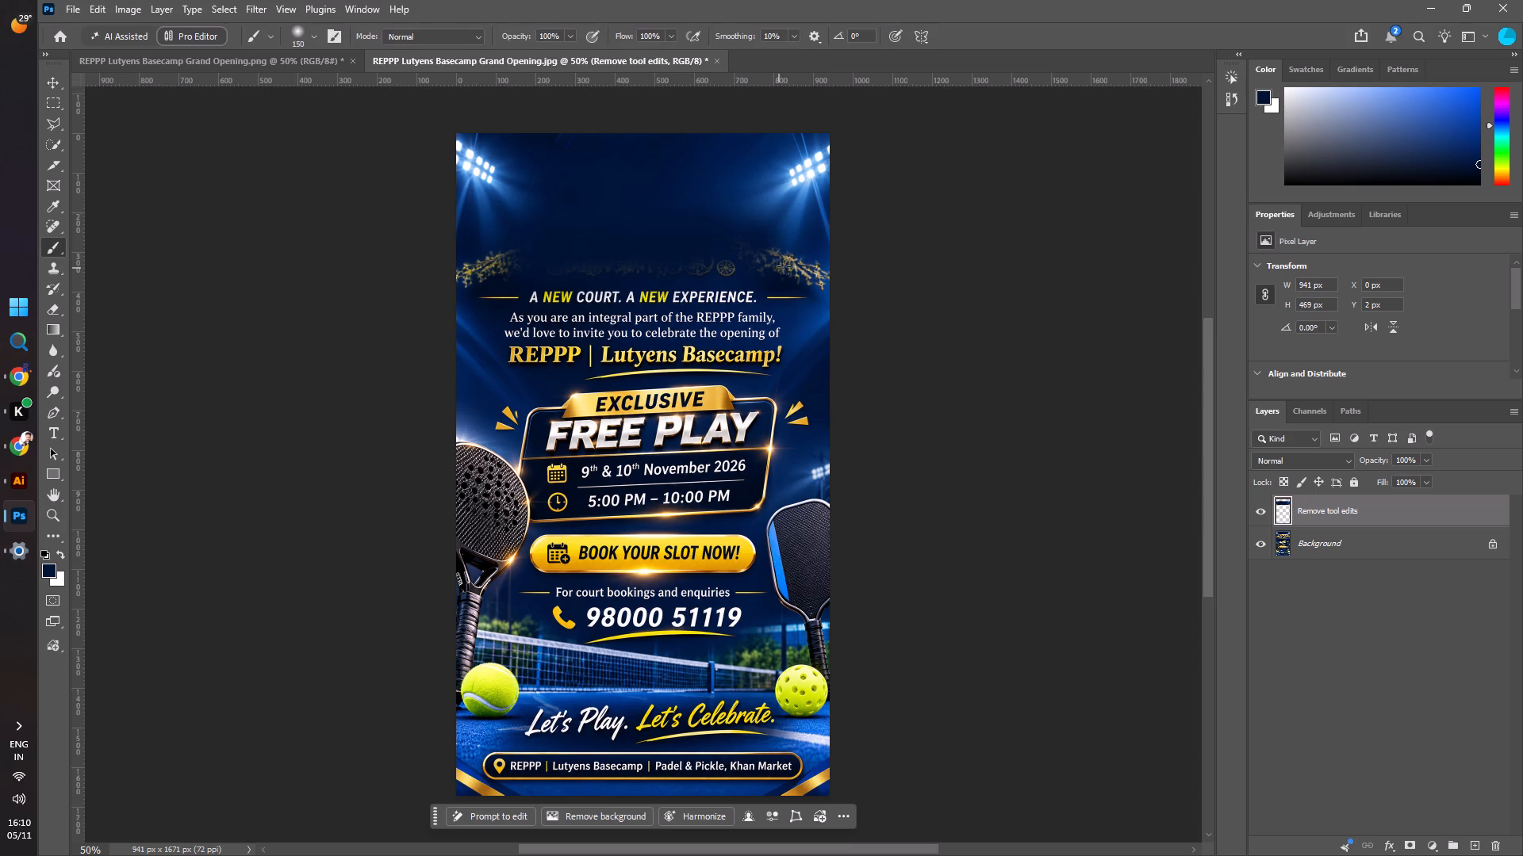
click(785, 266)
click(751, 265)
click(709, 259)
click(737, 270)
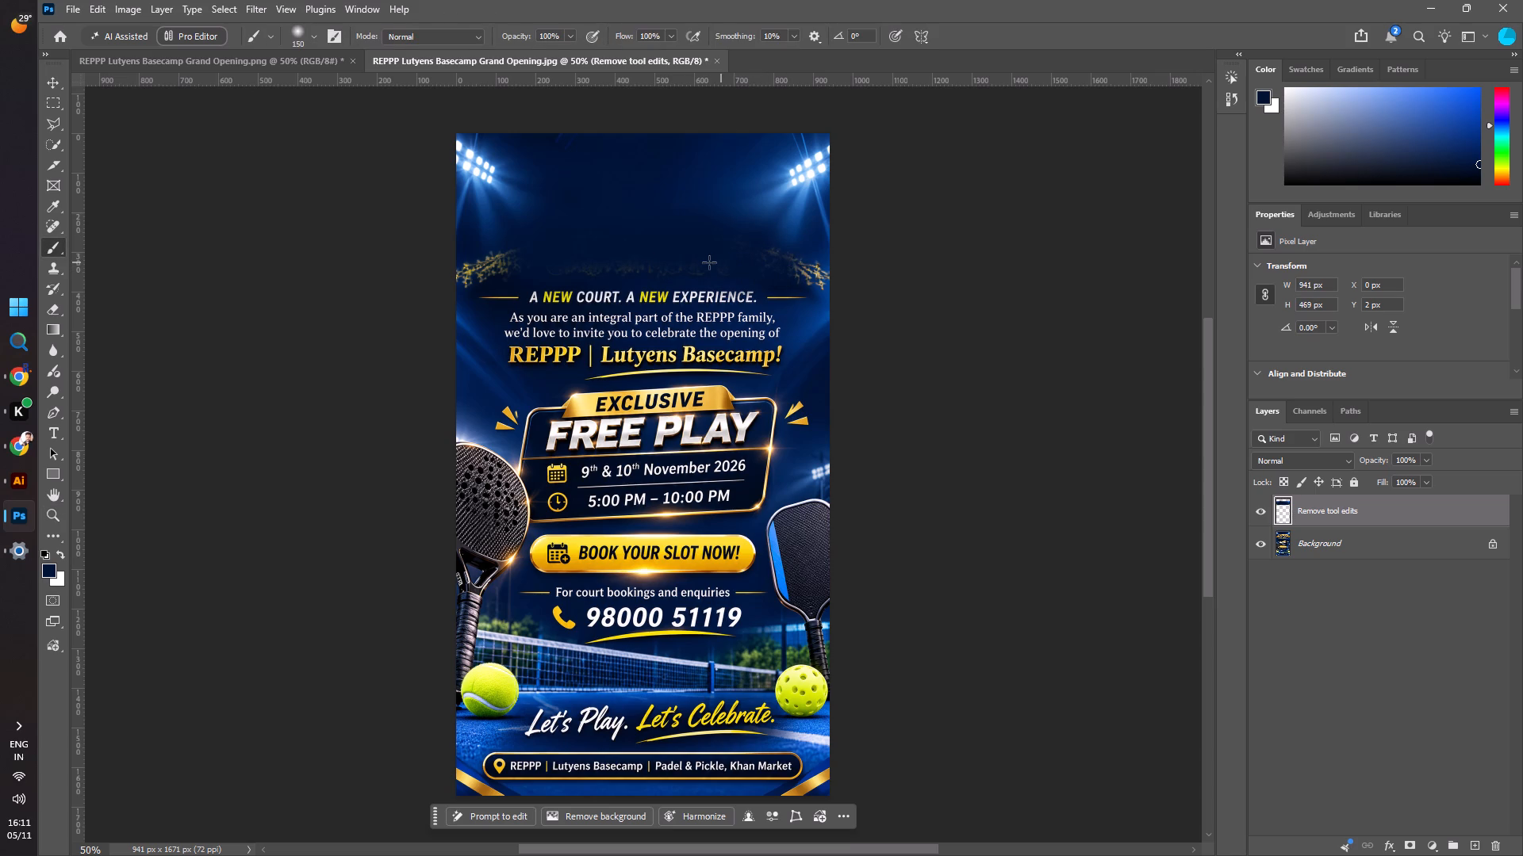
click(709, 262)
click(689, 269)
key(ctrl+z)
Brush over the faint residue above the "A NEW COURT" line, from right of centre to the left-hand branch, at 150 px.
alt+scroll(666, 250, up, 11)
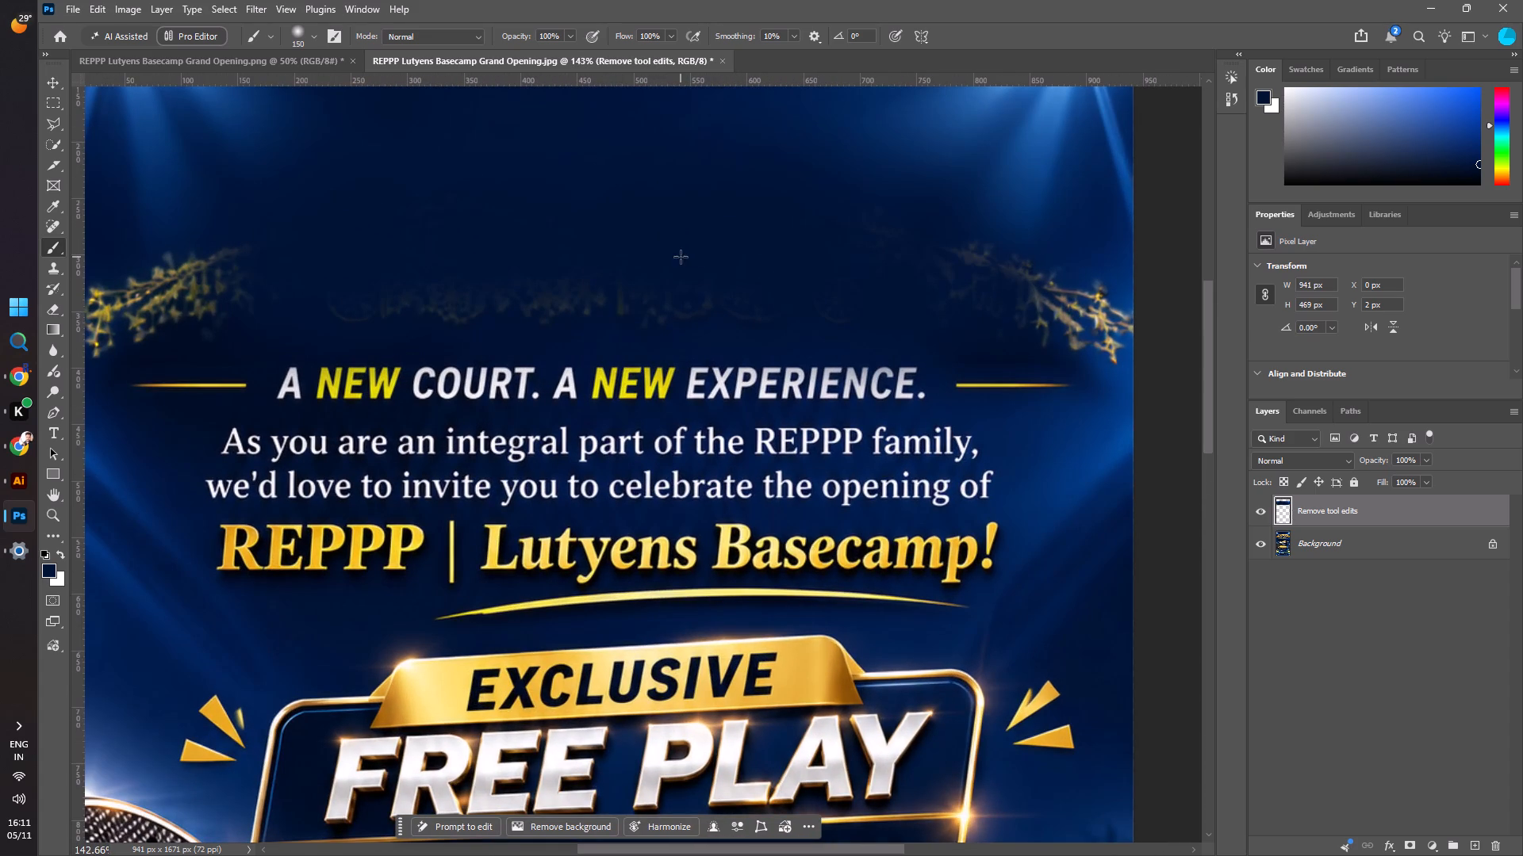
drag(757, 248, 685, 263)
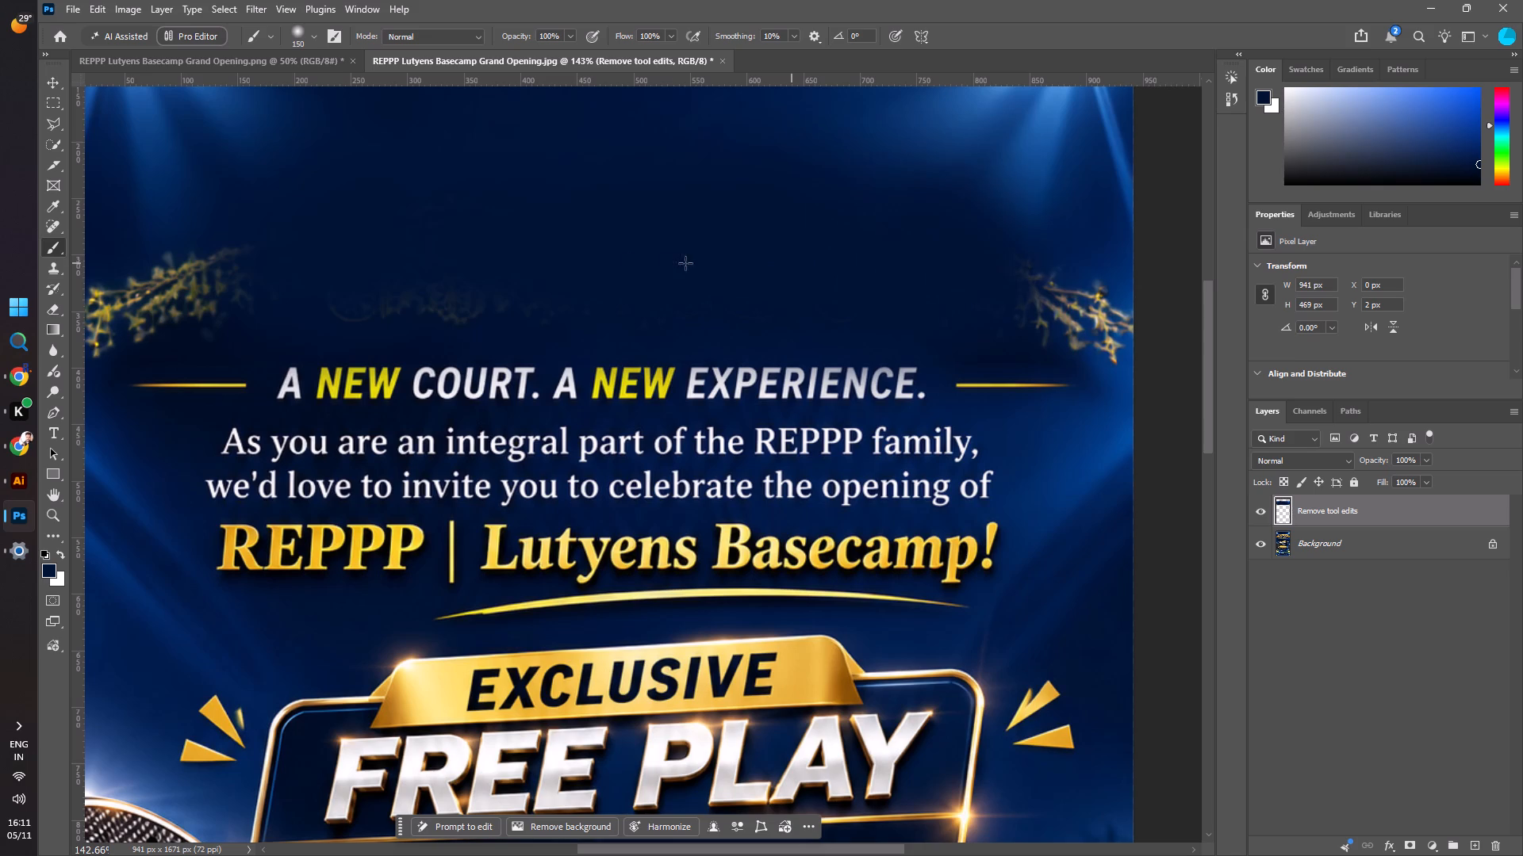
drag(685, 263, 165, 281)
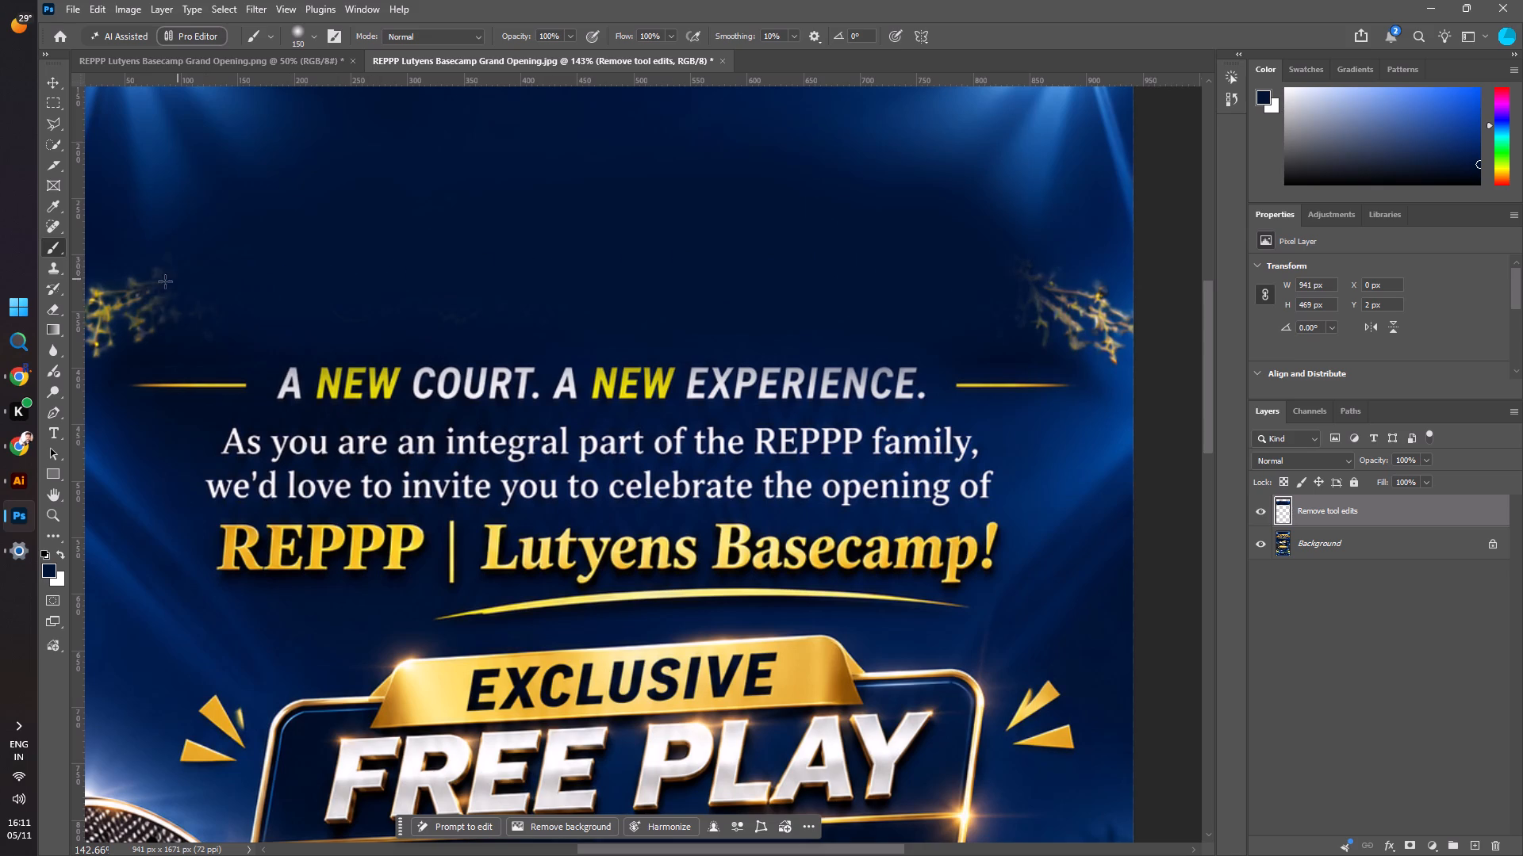
drag(165, 281, 195, 290)
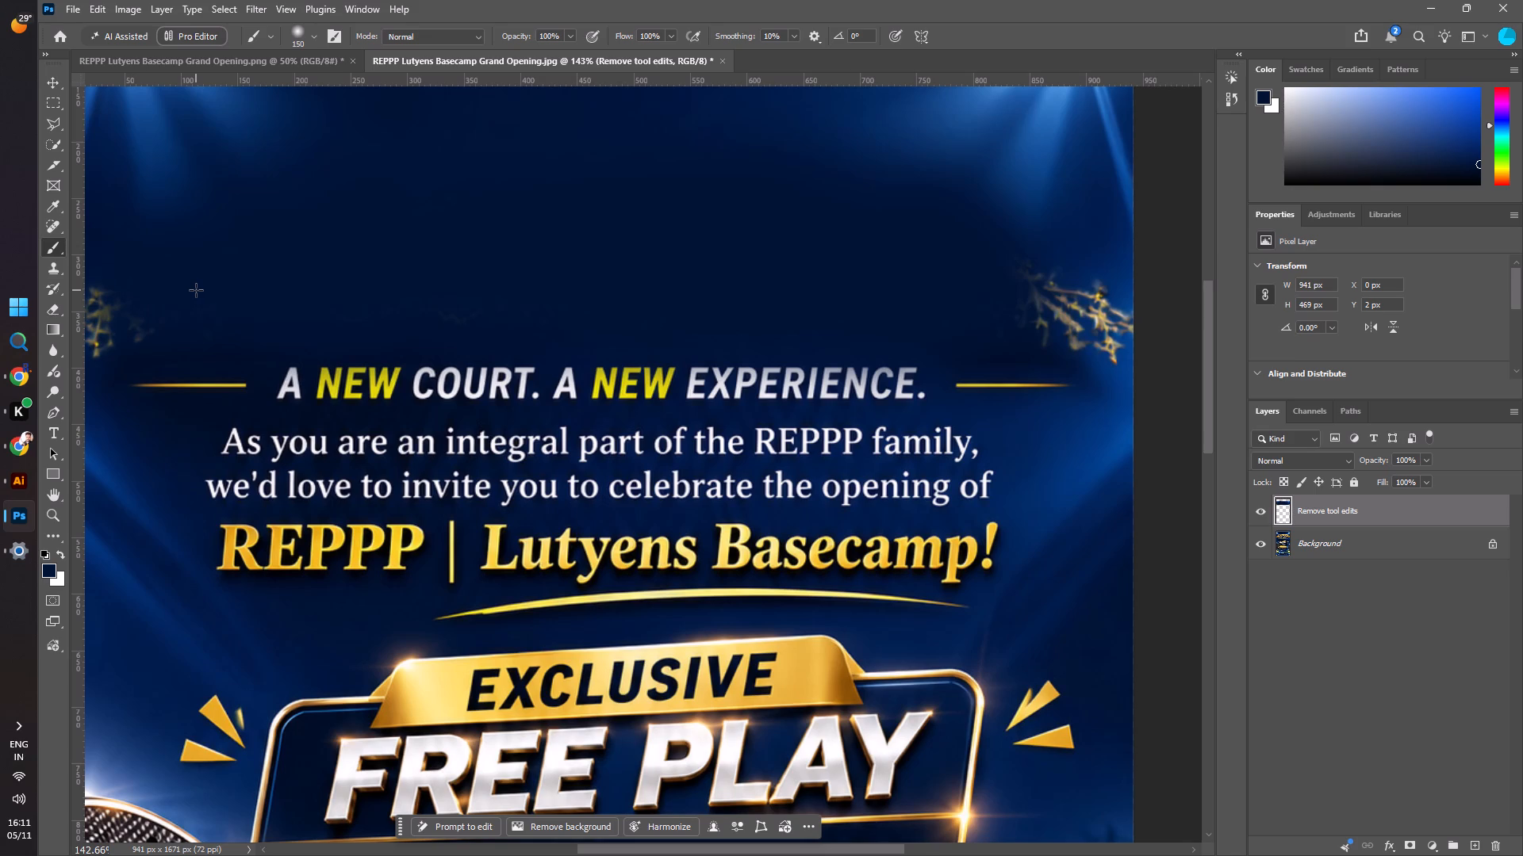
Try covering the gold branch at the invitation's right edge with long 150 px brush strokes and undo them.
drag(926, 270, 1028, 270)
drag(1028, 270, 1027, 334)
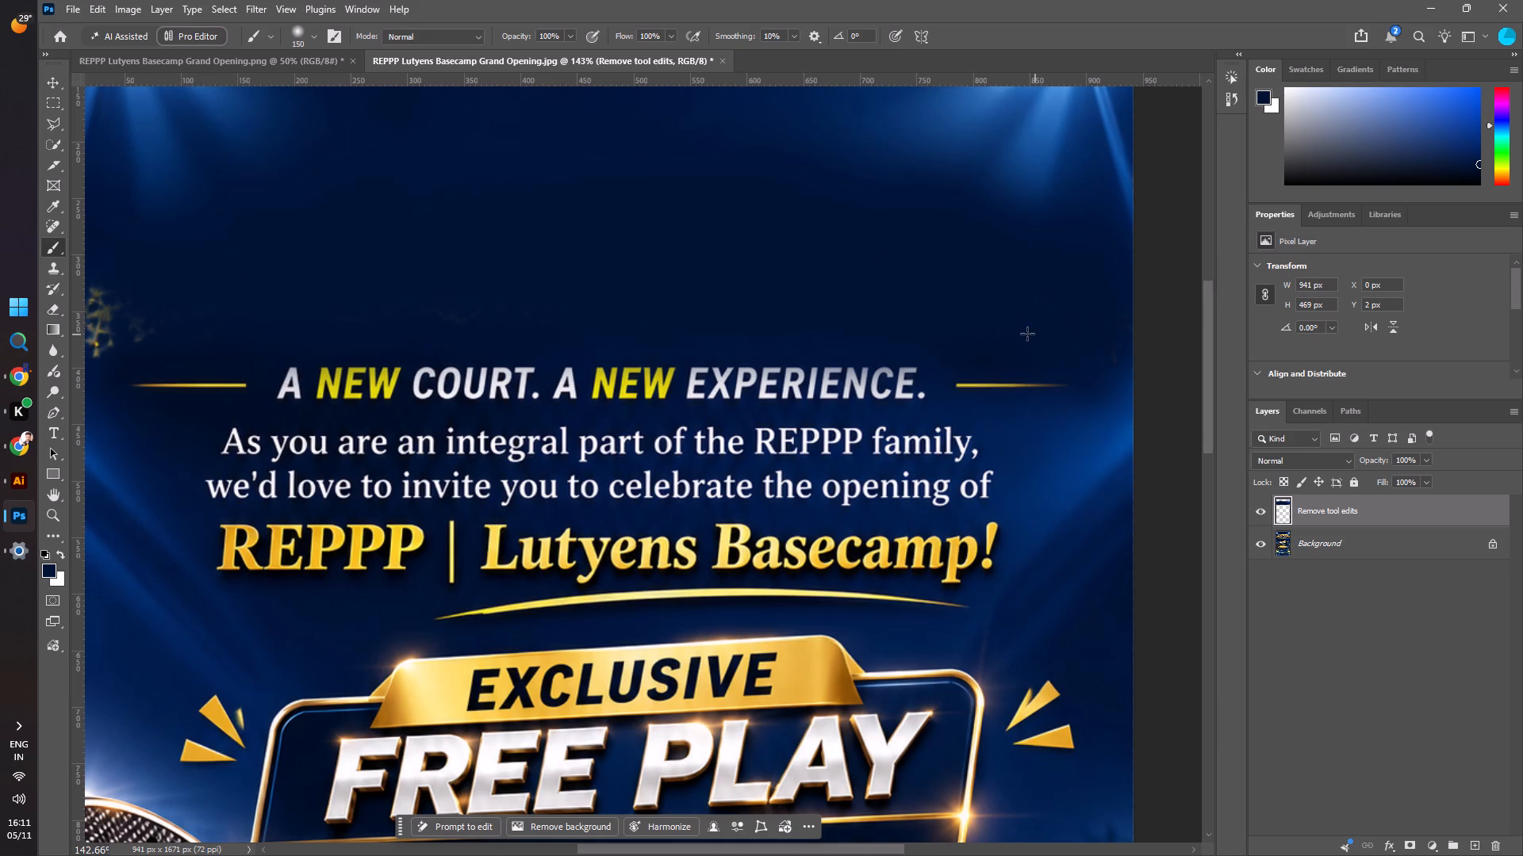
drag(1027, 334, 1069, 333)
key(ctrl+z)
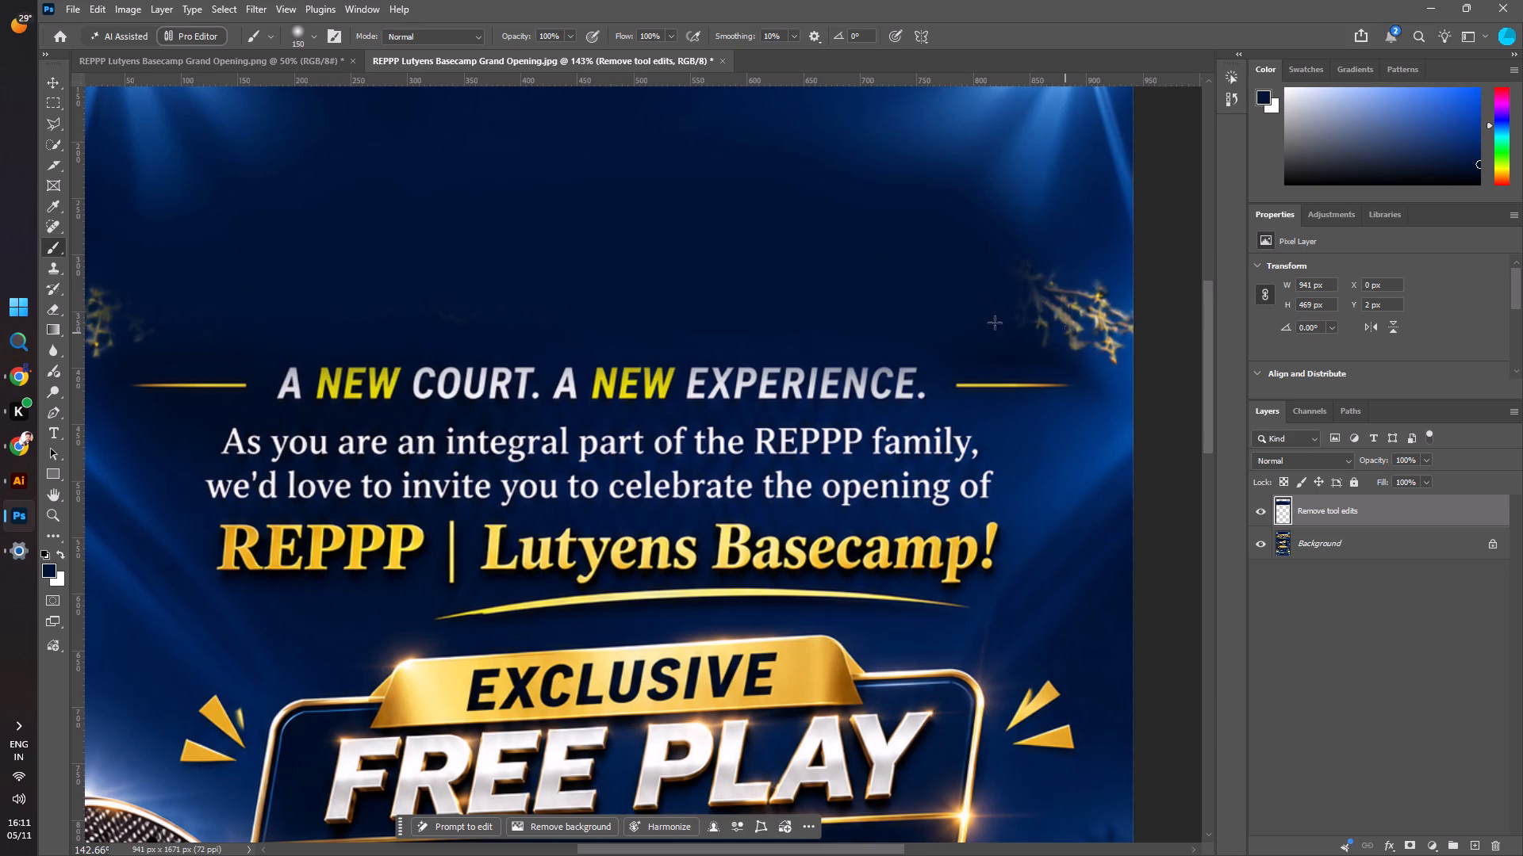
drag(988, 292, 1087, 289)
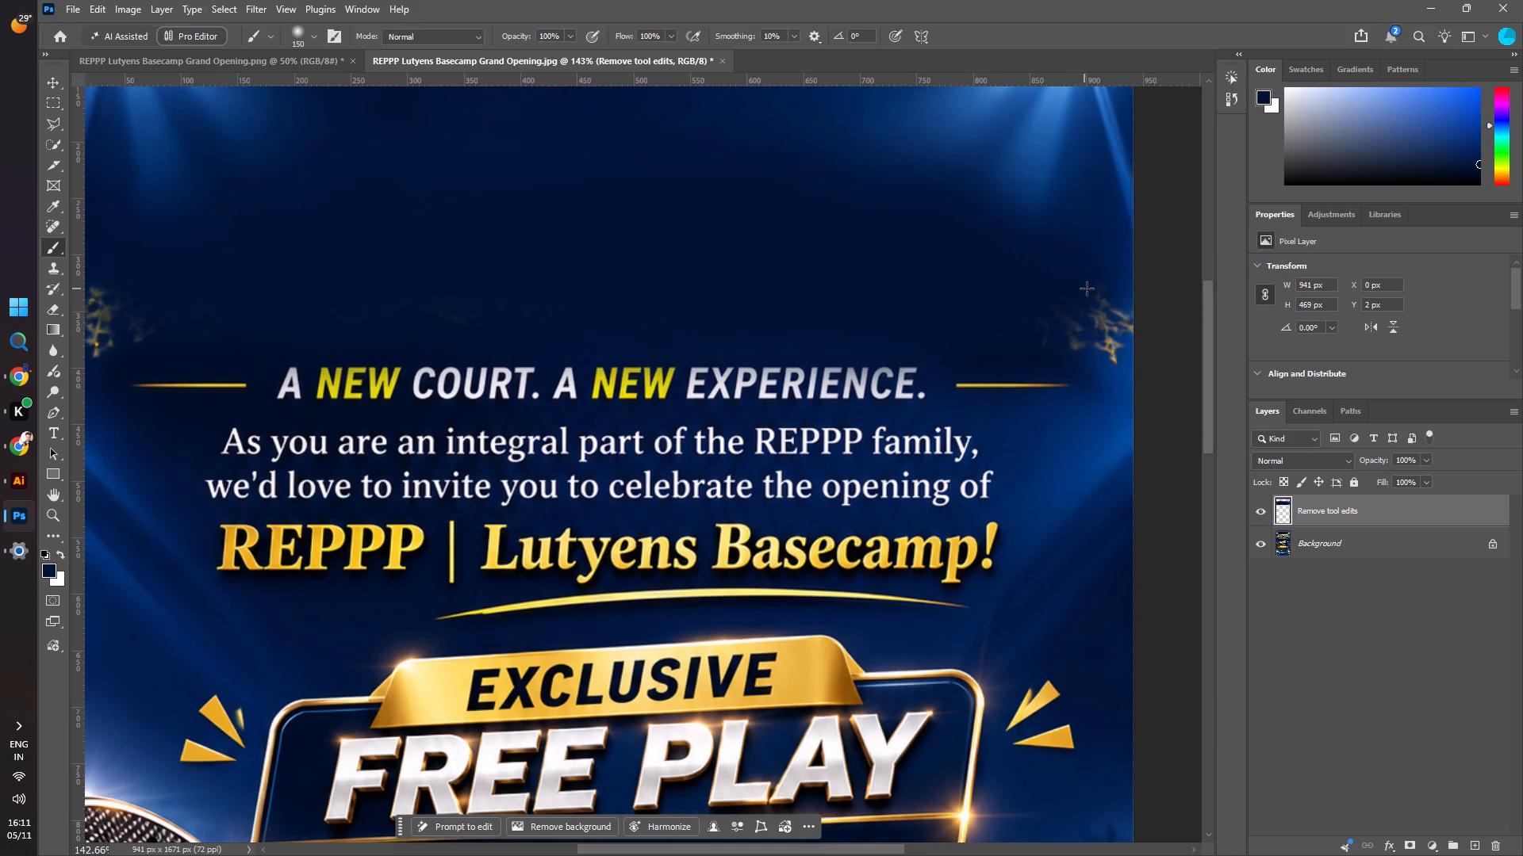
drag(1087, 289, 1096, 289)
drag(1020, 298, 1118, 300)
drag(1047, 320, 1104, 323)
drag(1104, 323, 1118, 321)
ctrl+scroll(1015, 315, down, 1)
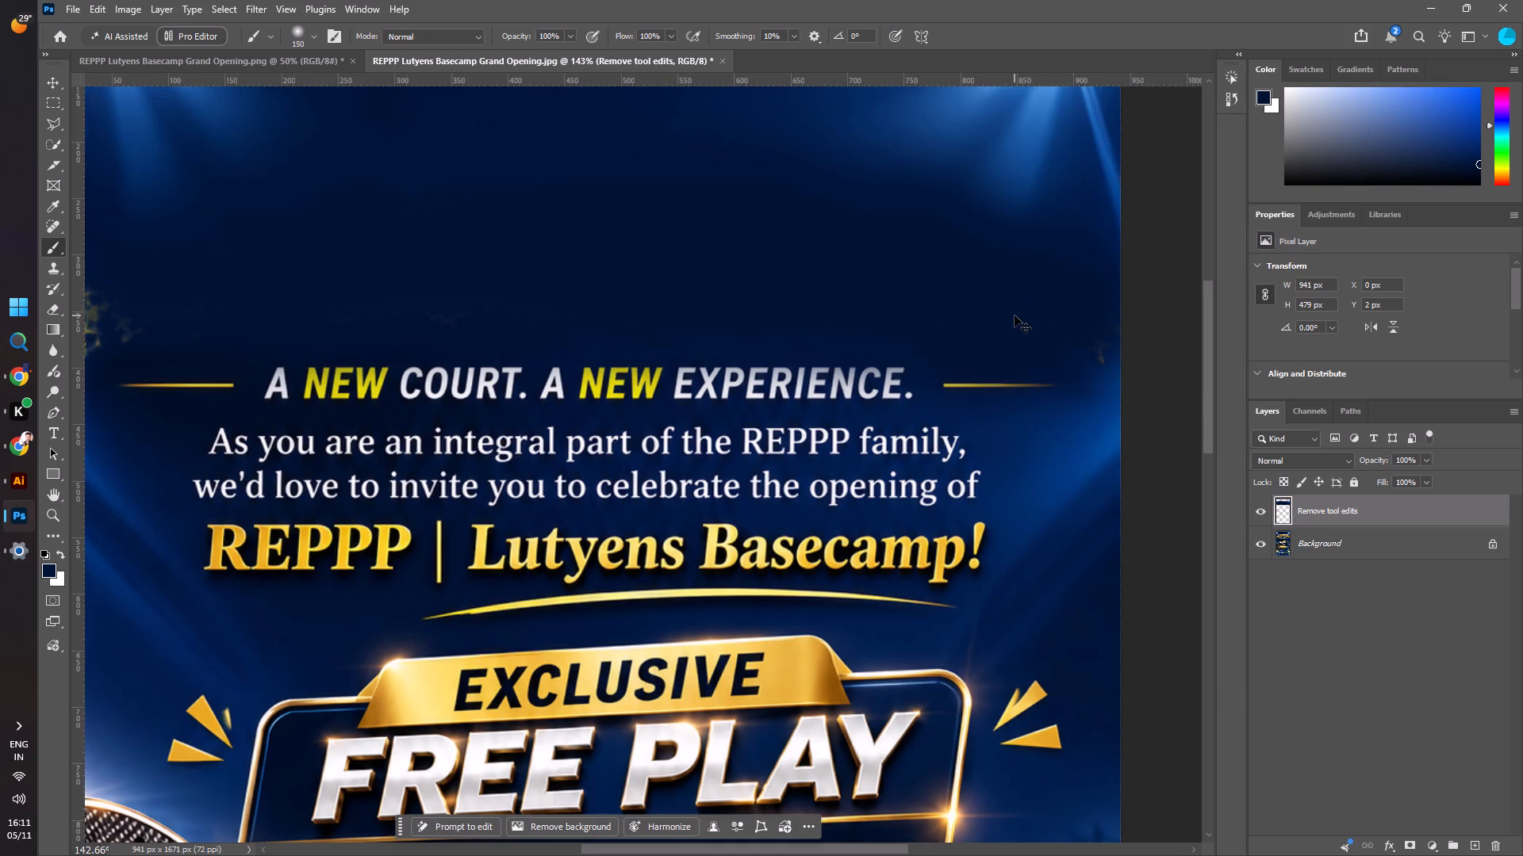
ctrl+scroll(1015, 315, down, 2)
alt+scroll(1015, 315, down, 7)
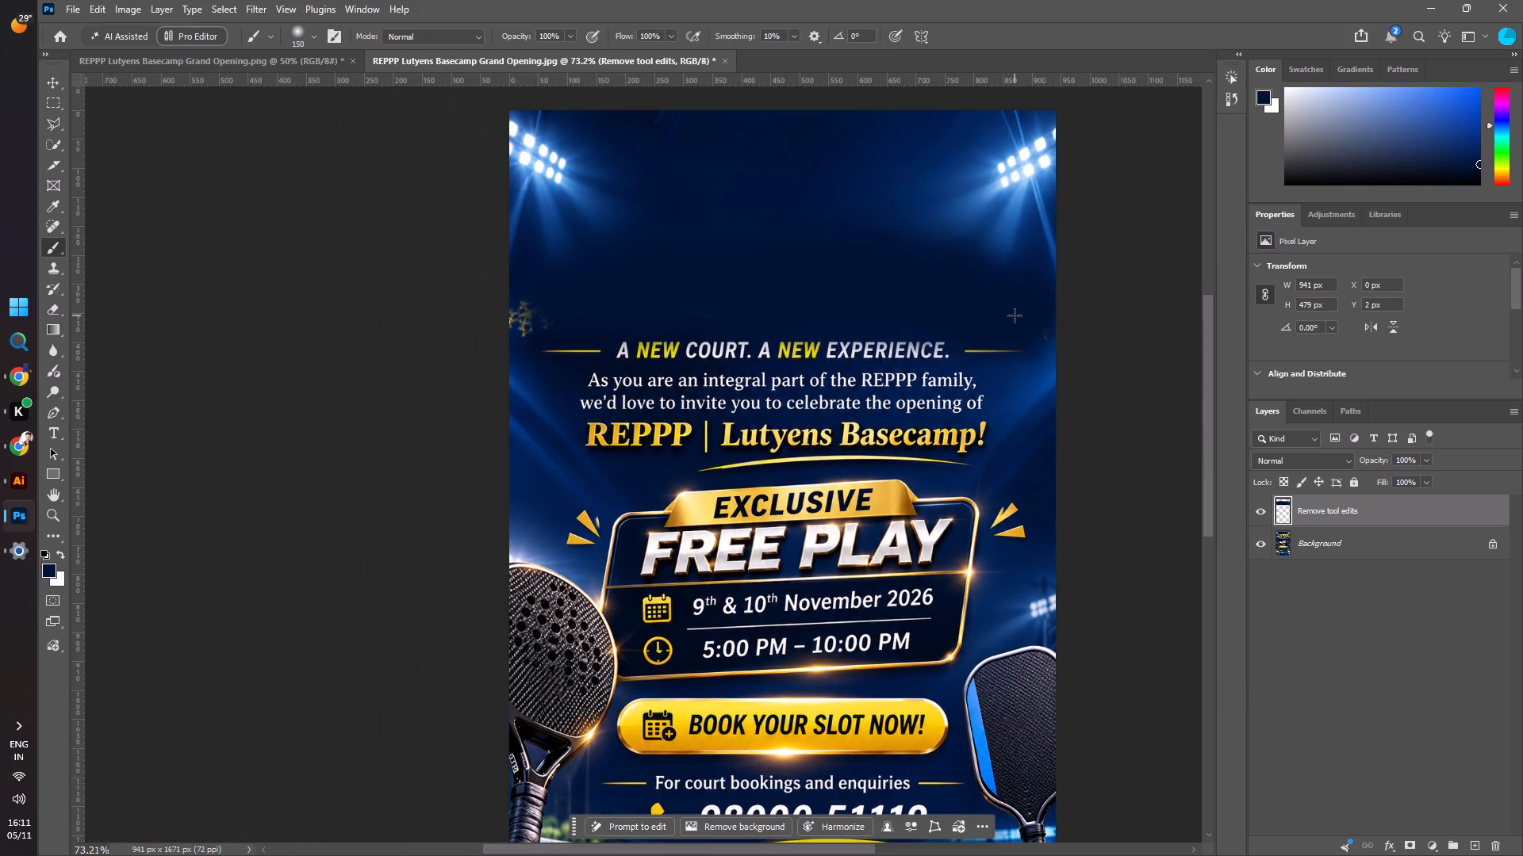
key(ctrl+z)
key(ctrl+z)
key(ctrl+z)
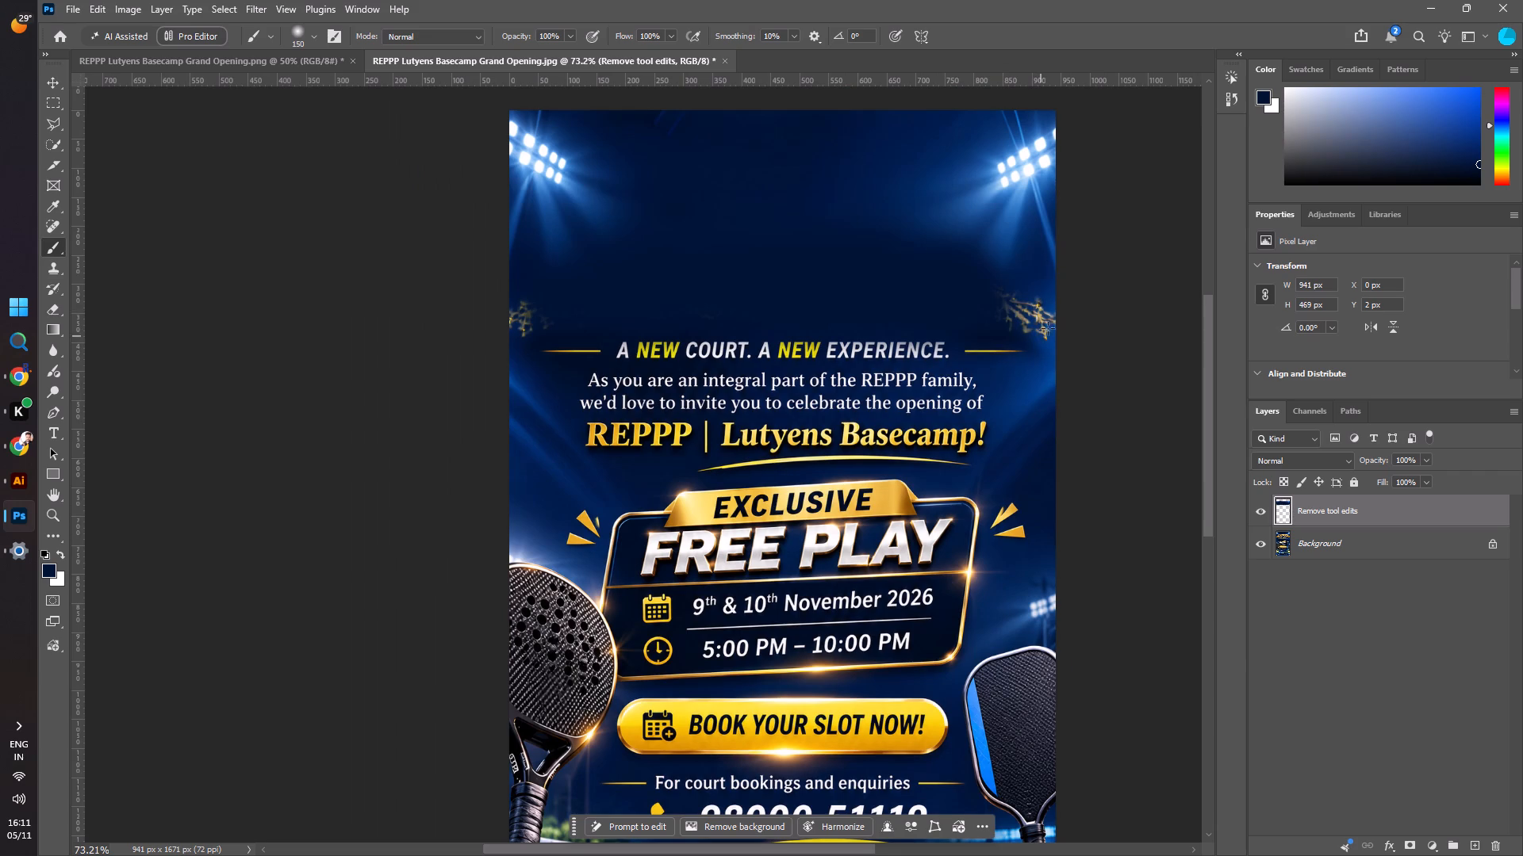
Cover the gold branch at the invitation's right edge with short 150 px navy brush dabs.
click(1041, 297)
triple_click(1041, 299)
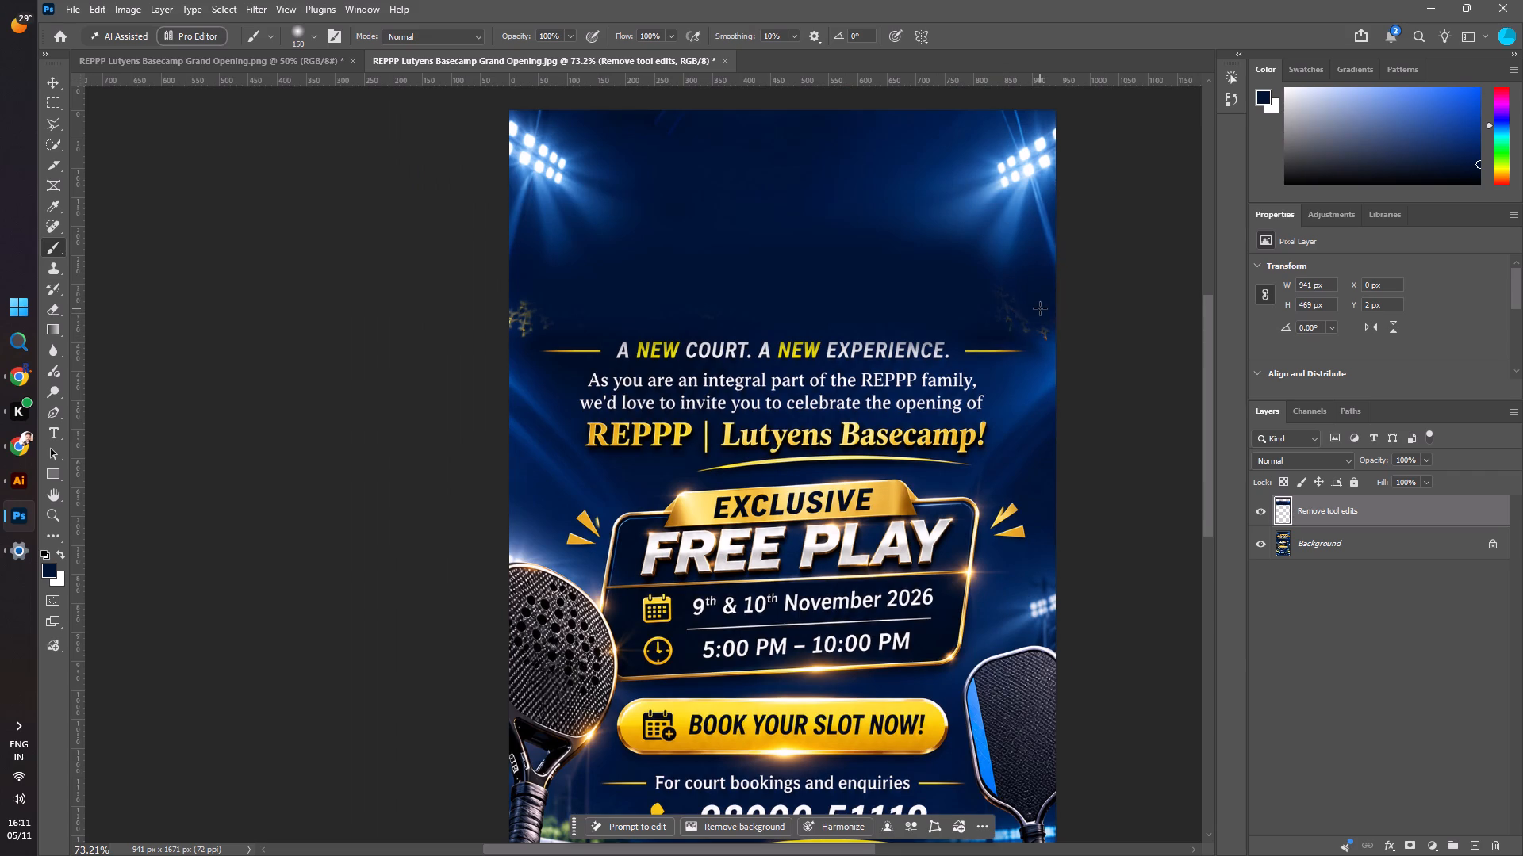
triple_click(1040, 308)
click(1026, 304)
click(1017, 300)
double_click(1003, 296)
Cover the remaining gold residue at the invitation's left edge with short 150 px navy brush dabs.
triple_click(517, 302)
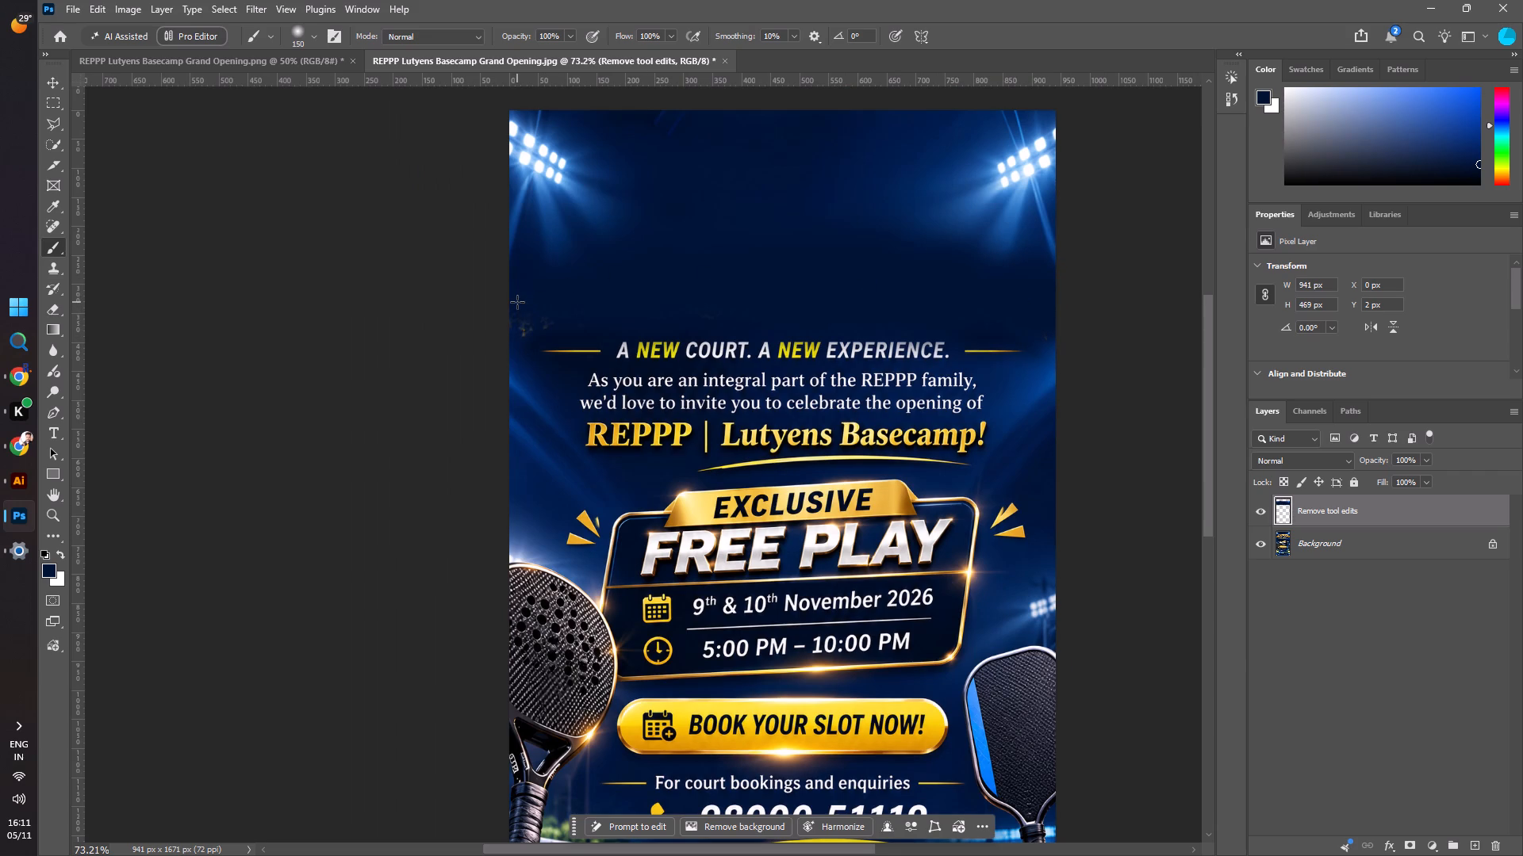
double_click(519, 302)
click(527, 303)
triple_click(531, 303)
click(524, 303)
double_click(488, 303)
click(516, 302)
Export the cleaned invitation at its full 941 × 1671 px size as a JPG named FREE.
ctrl+scroll(633, 337, down, 1)
alt+scroll(633, 337, down, 3)
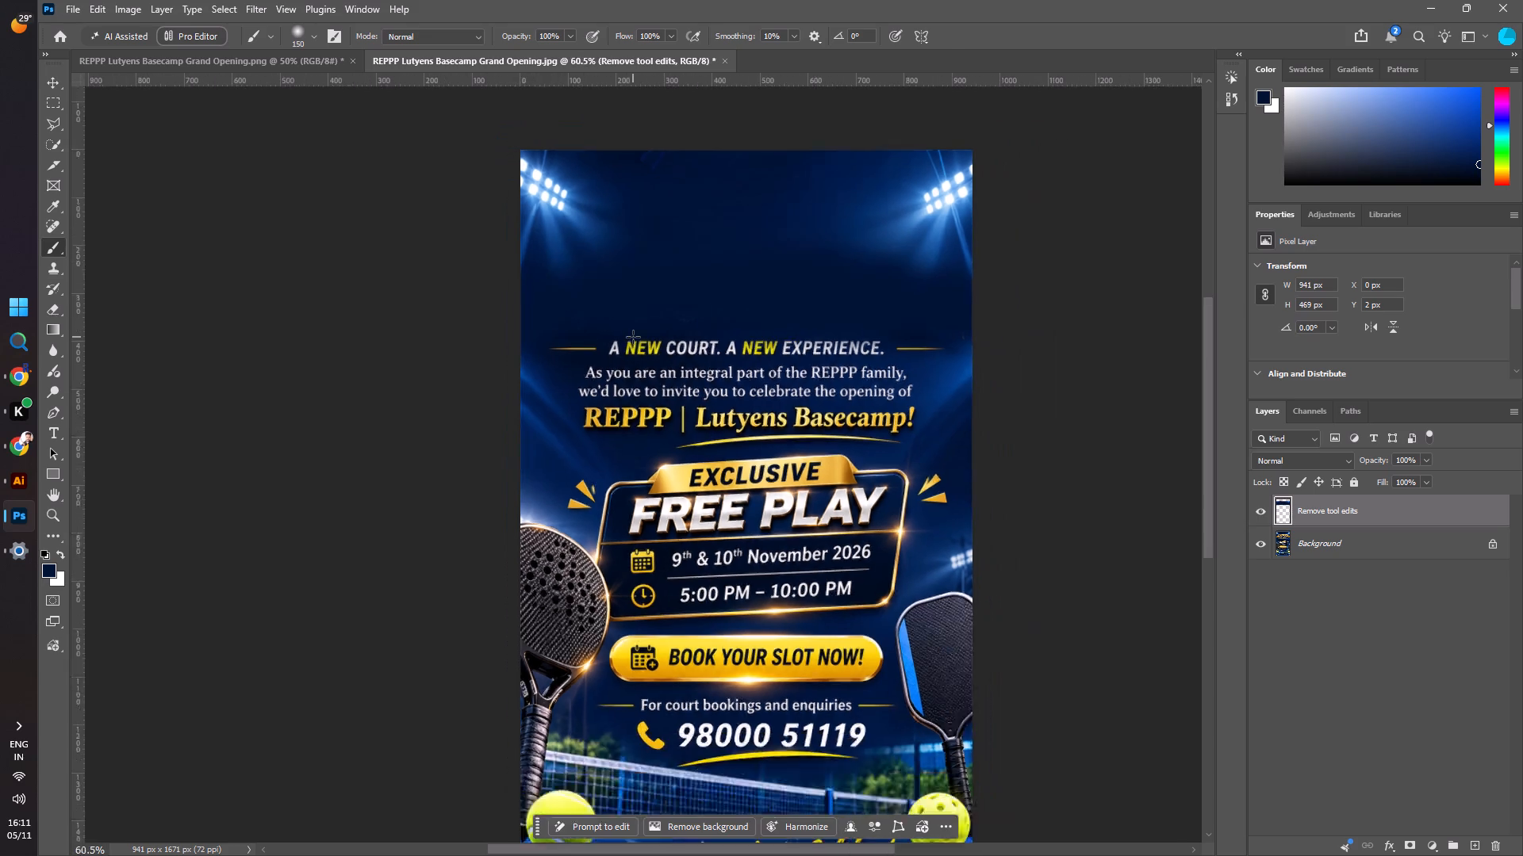
alt+scroll(633, 337, down, 2)
scroll(431, 334, up, 3)
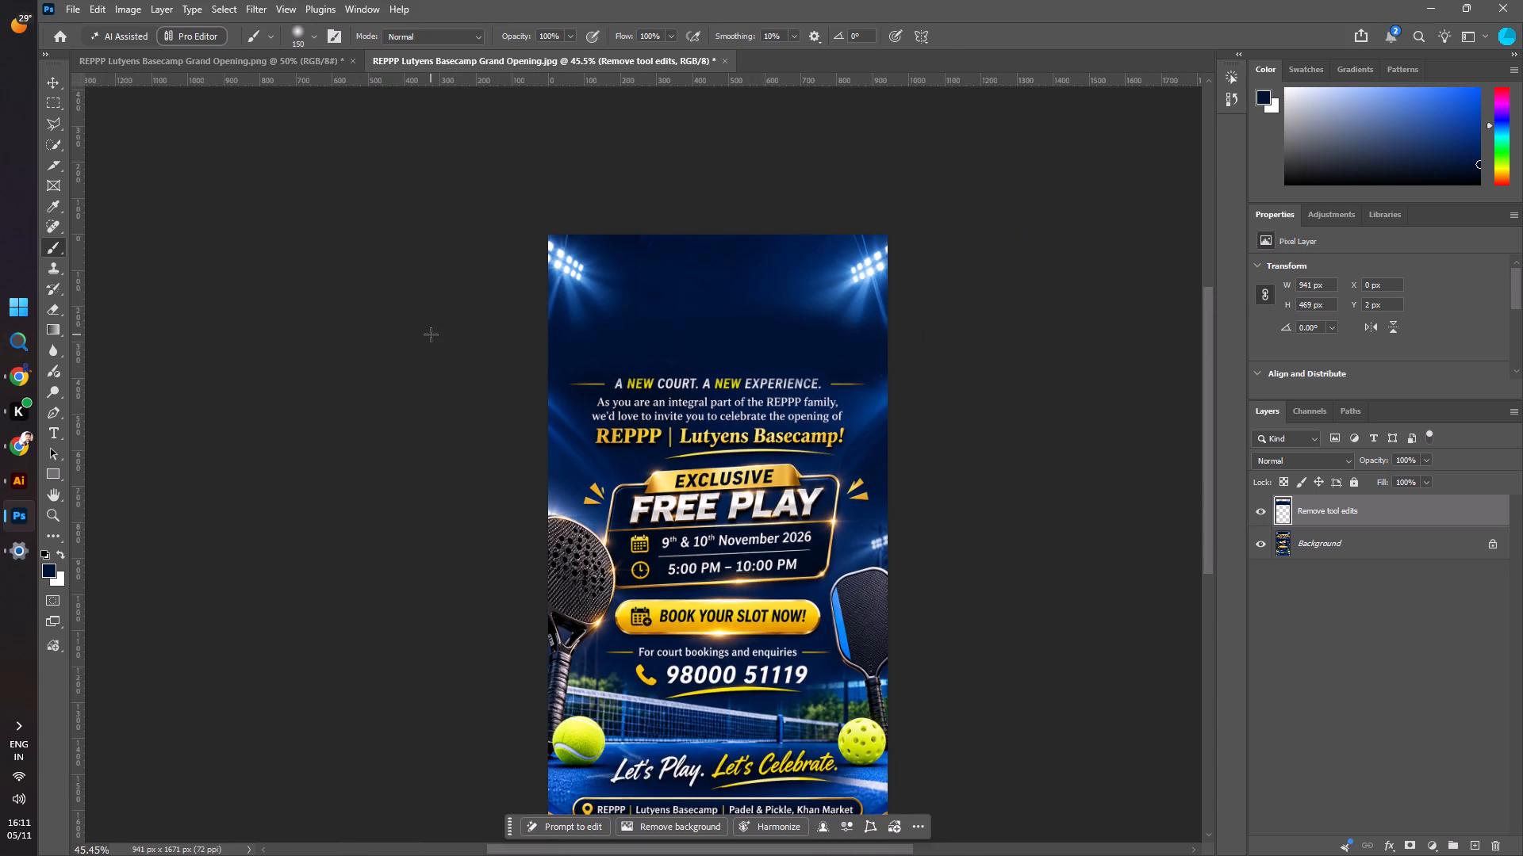
click(64, 0)
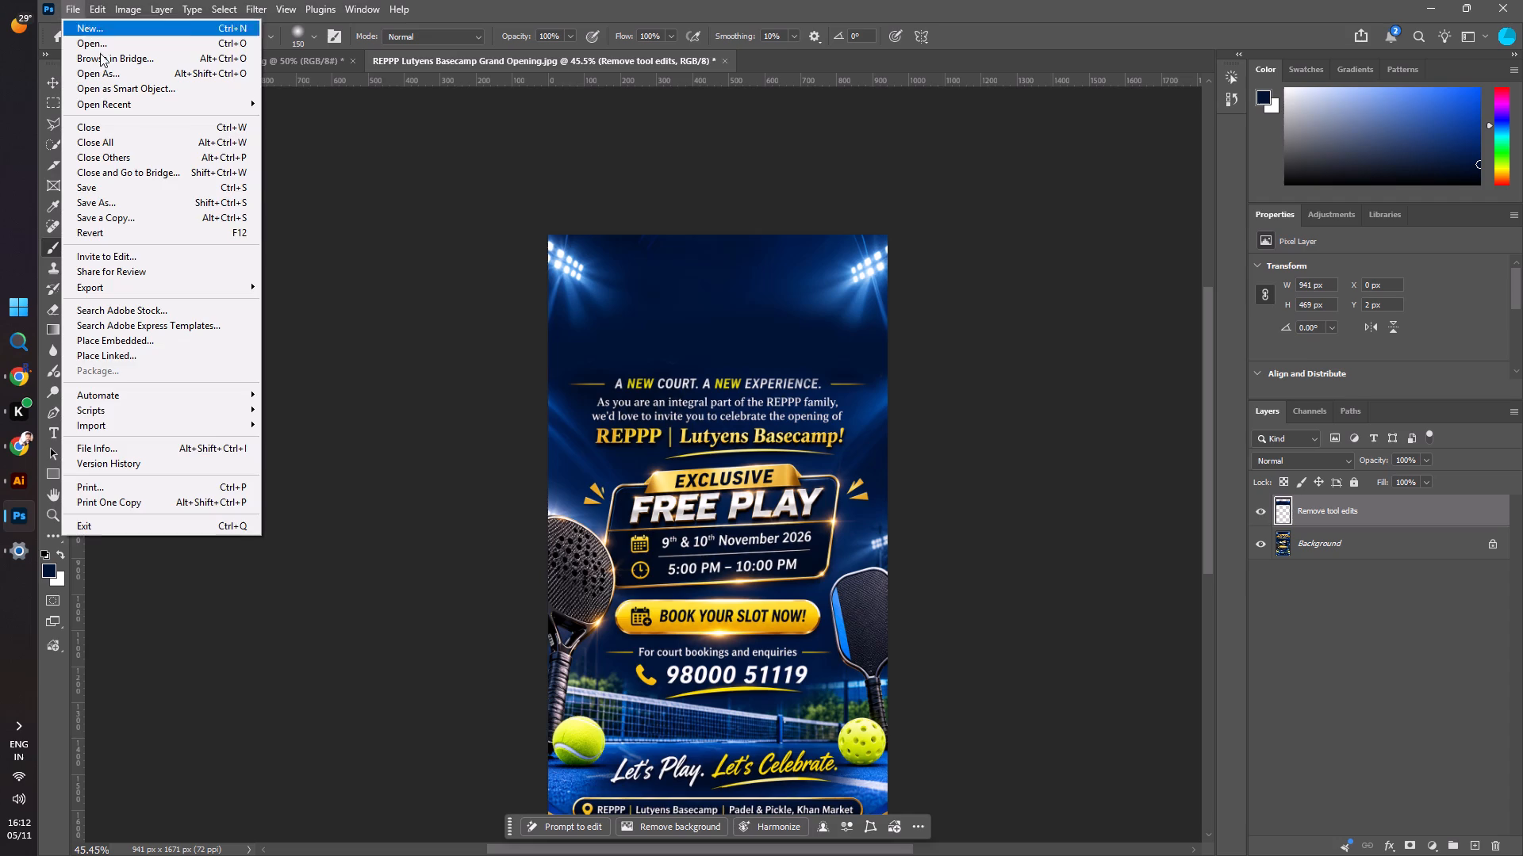
click(109, 282)
click(331, 300)
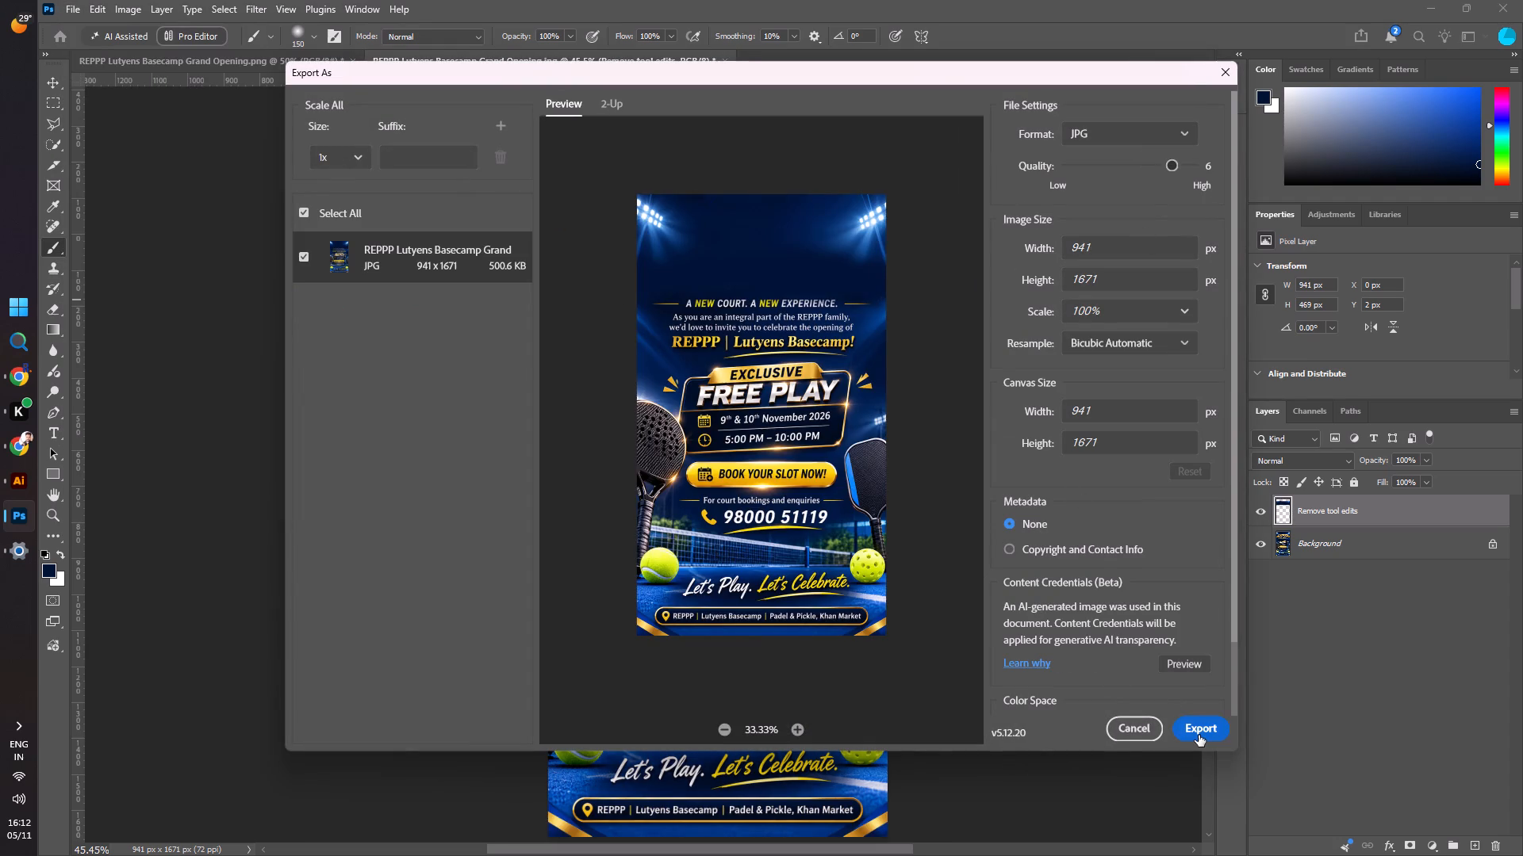
click(1199, 735)
click(768, 318)
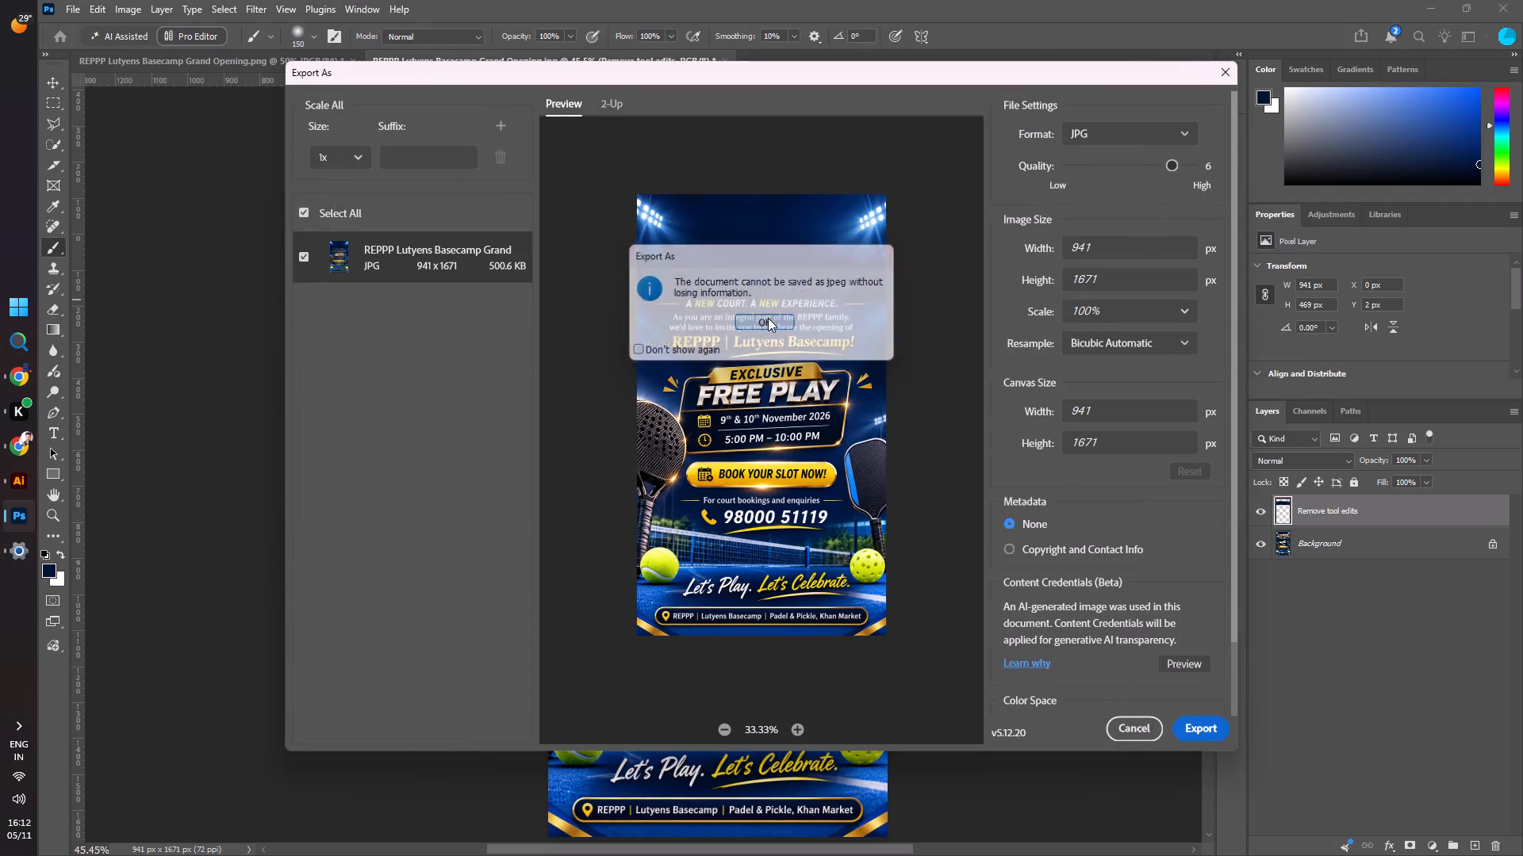
key(f)
text(REE)
click(912, 460)
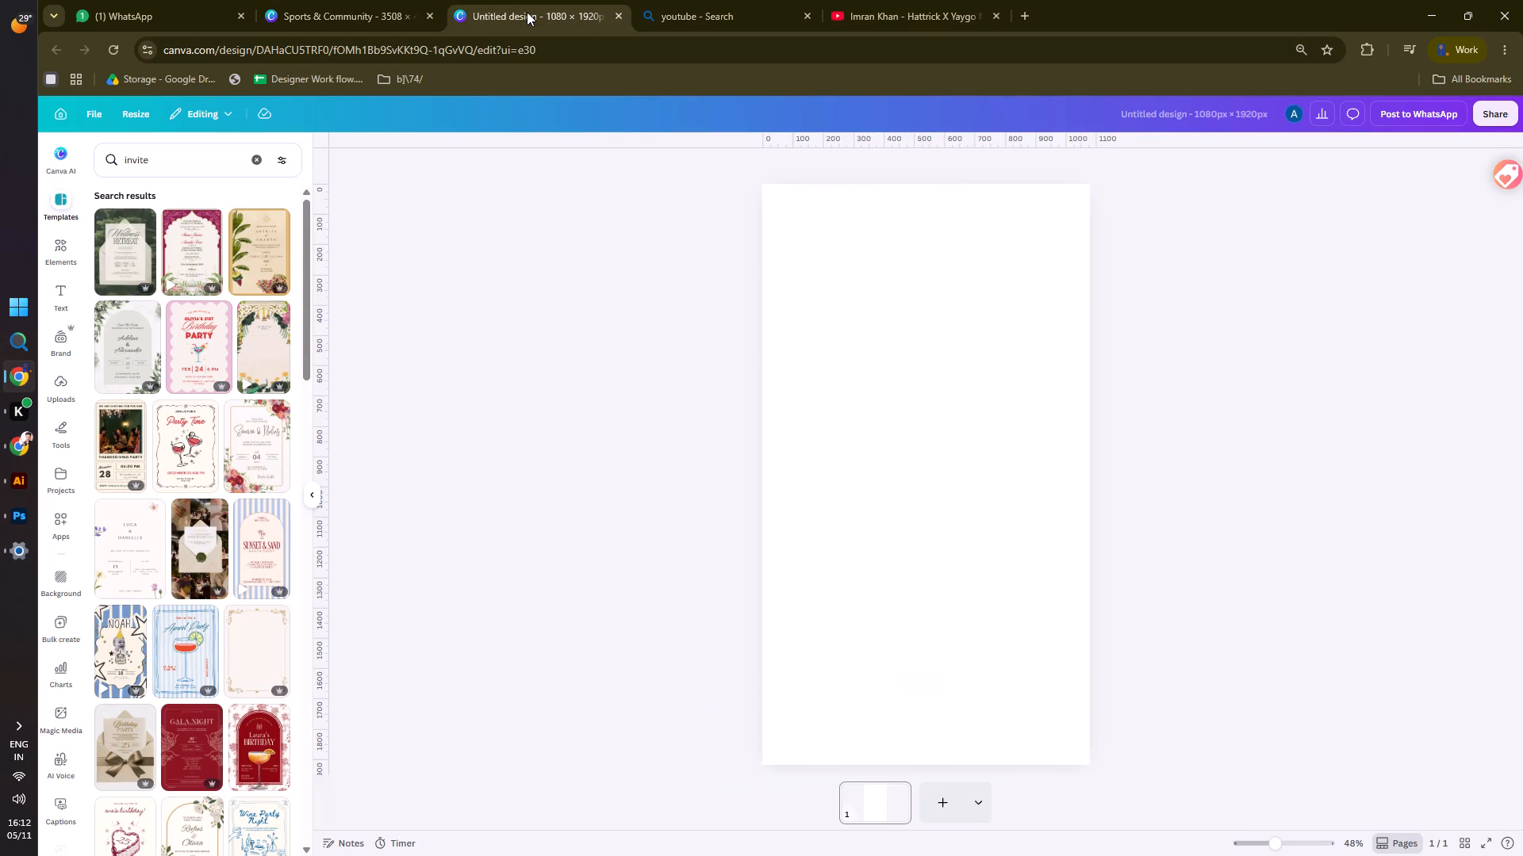
click(53, 386)
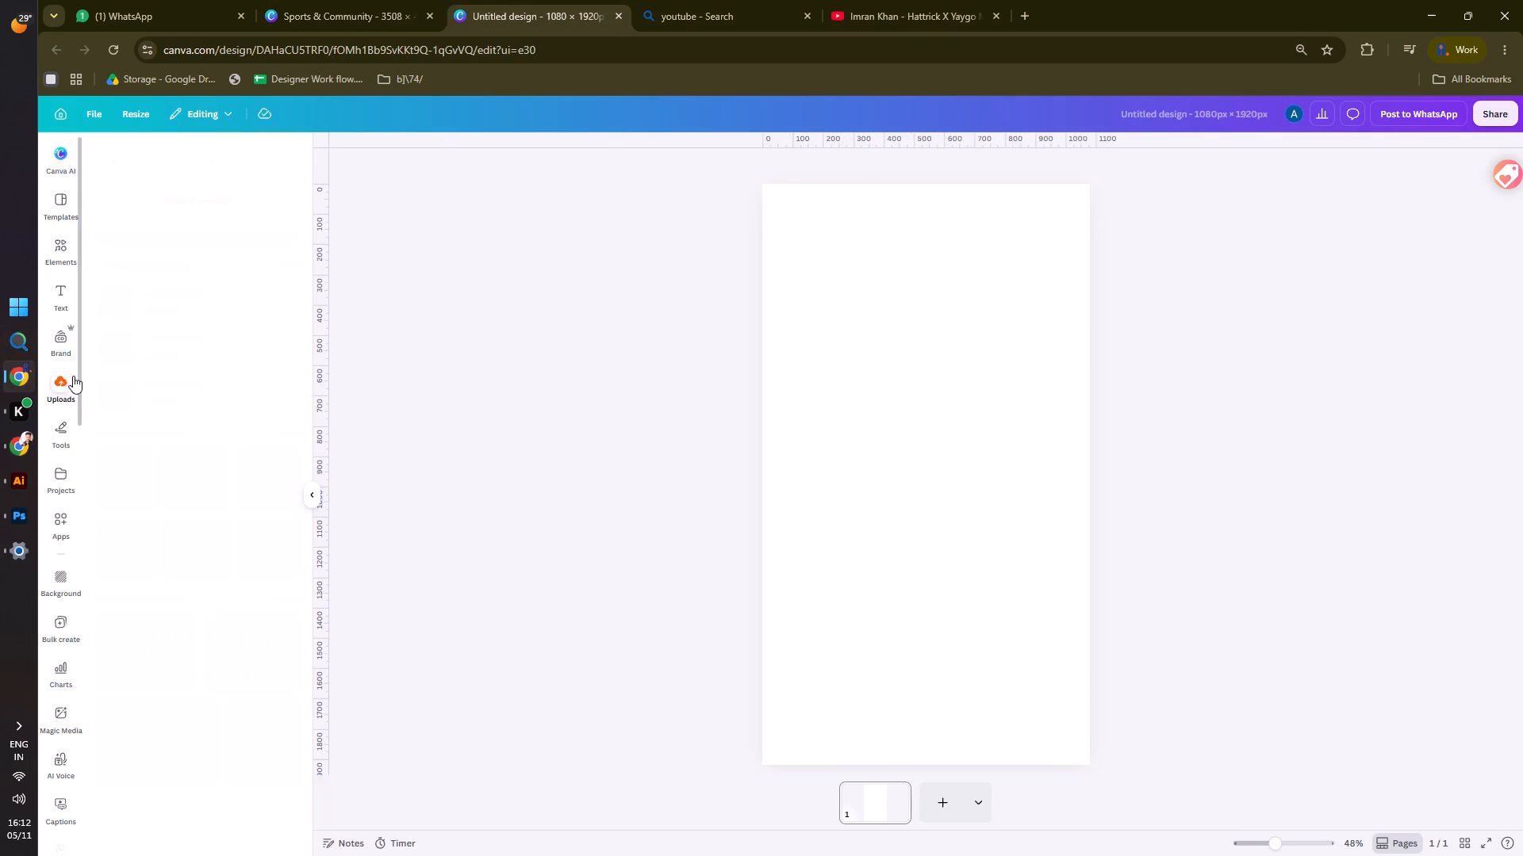
click(158, 194)
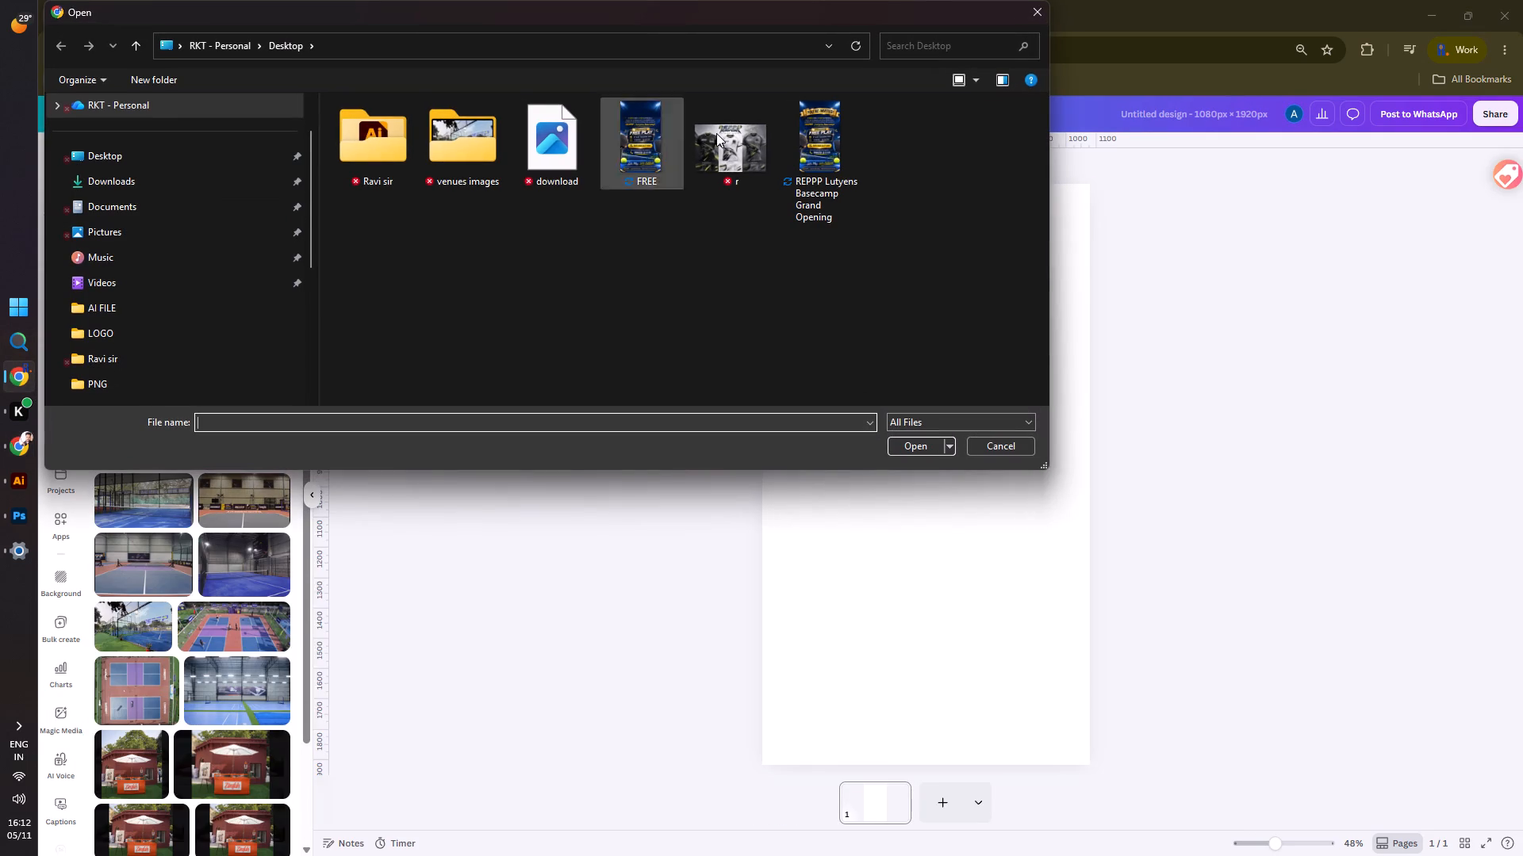
click(632, 143)
click(919, 447)
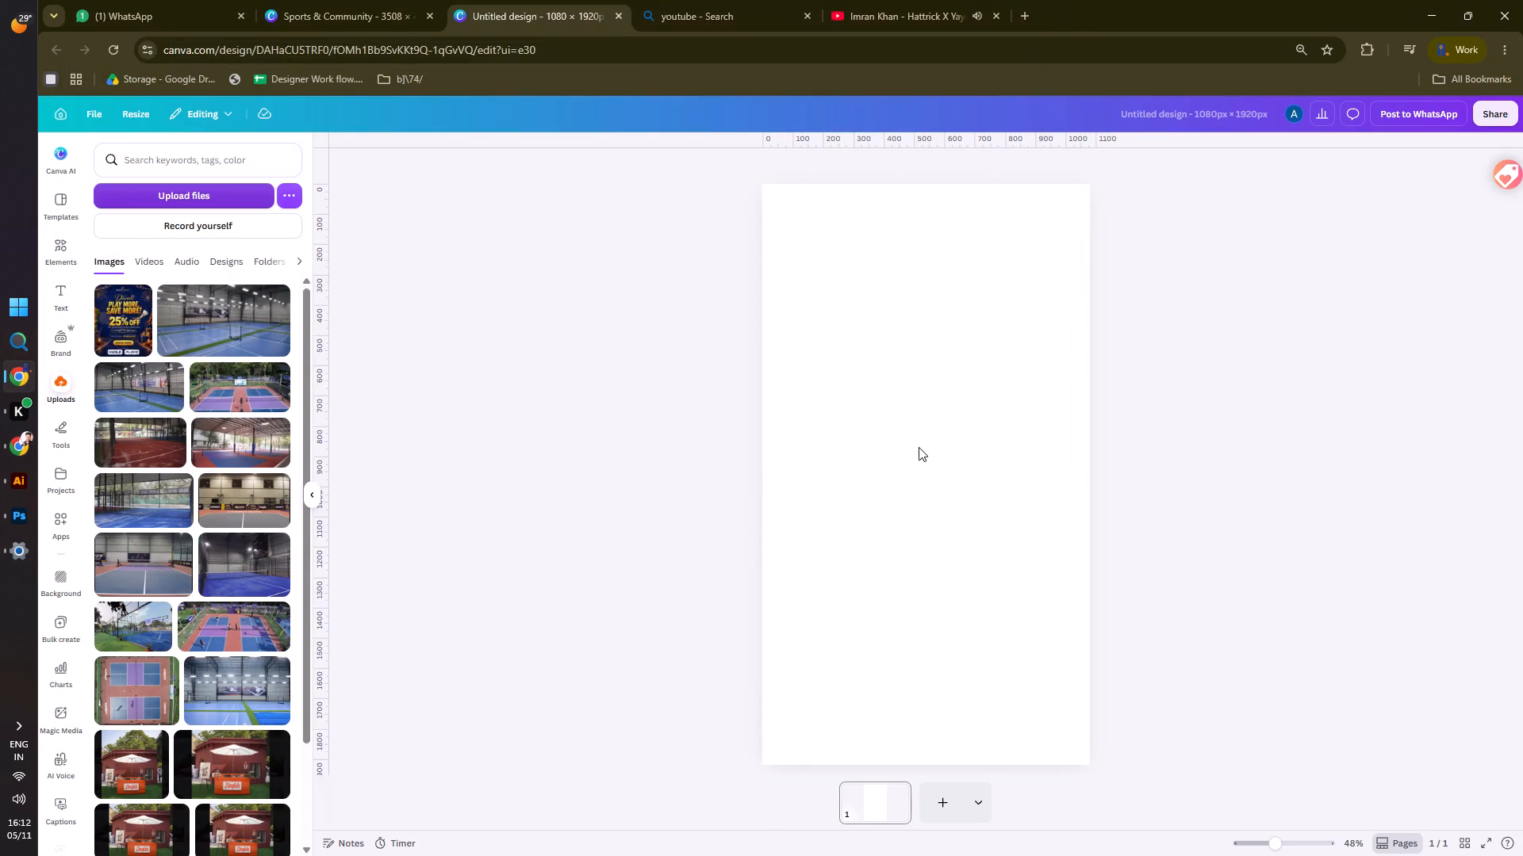
Place the uploaded FREE image on the blank page and enlarge it from the top-left corner to fill the page.
click(106, 302)
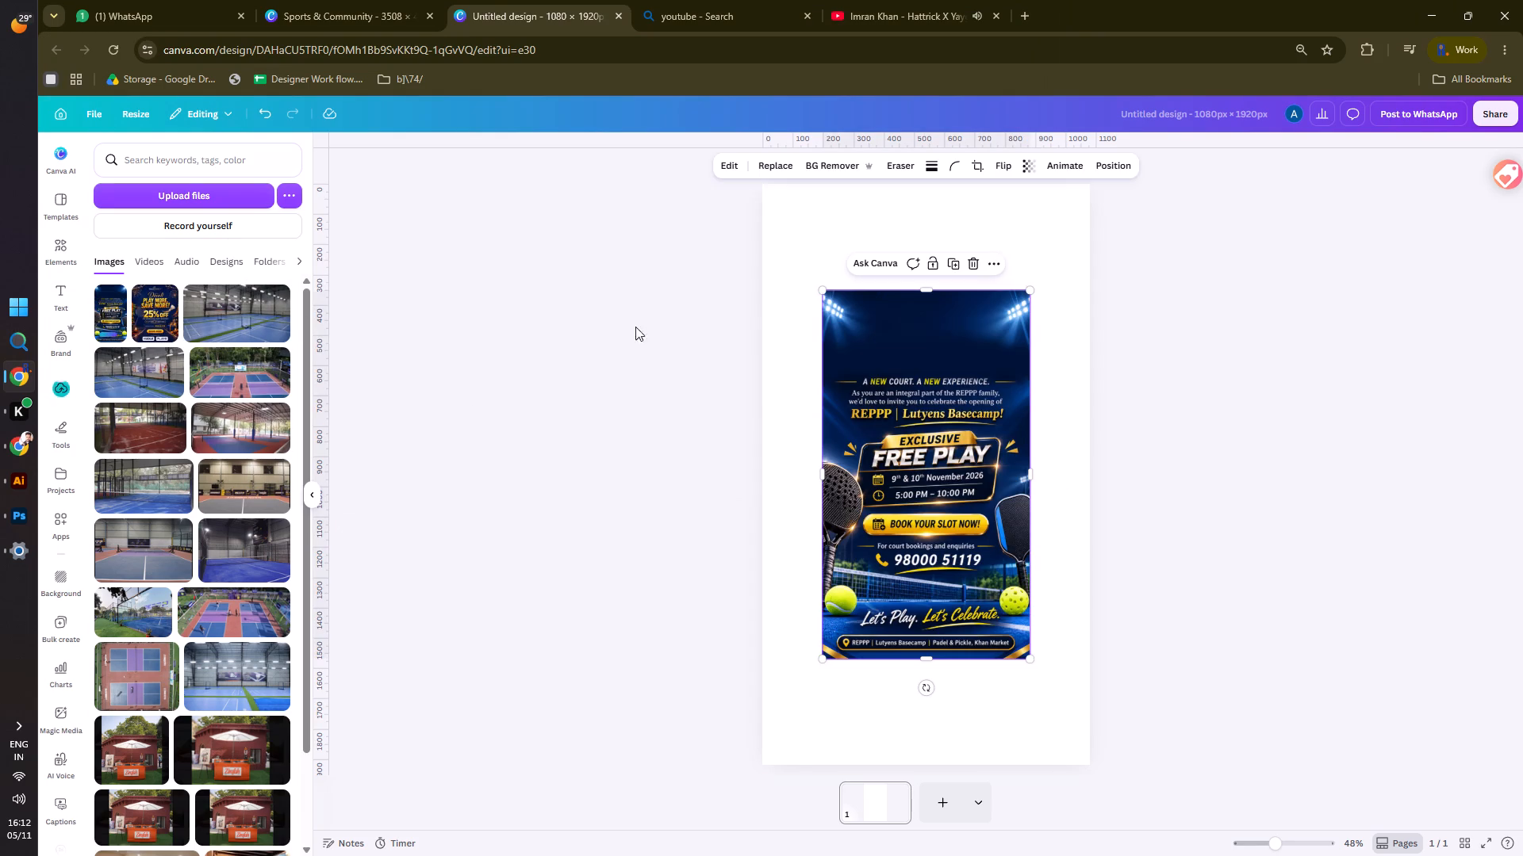
drag(896, 346, 834, 235)
drag(967, 556, 1072, 728)
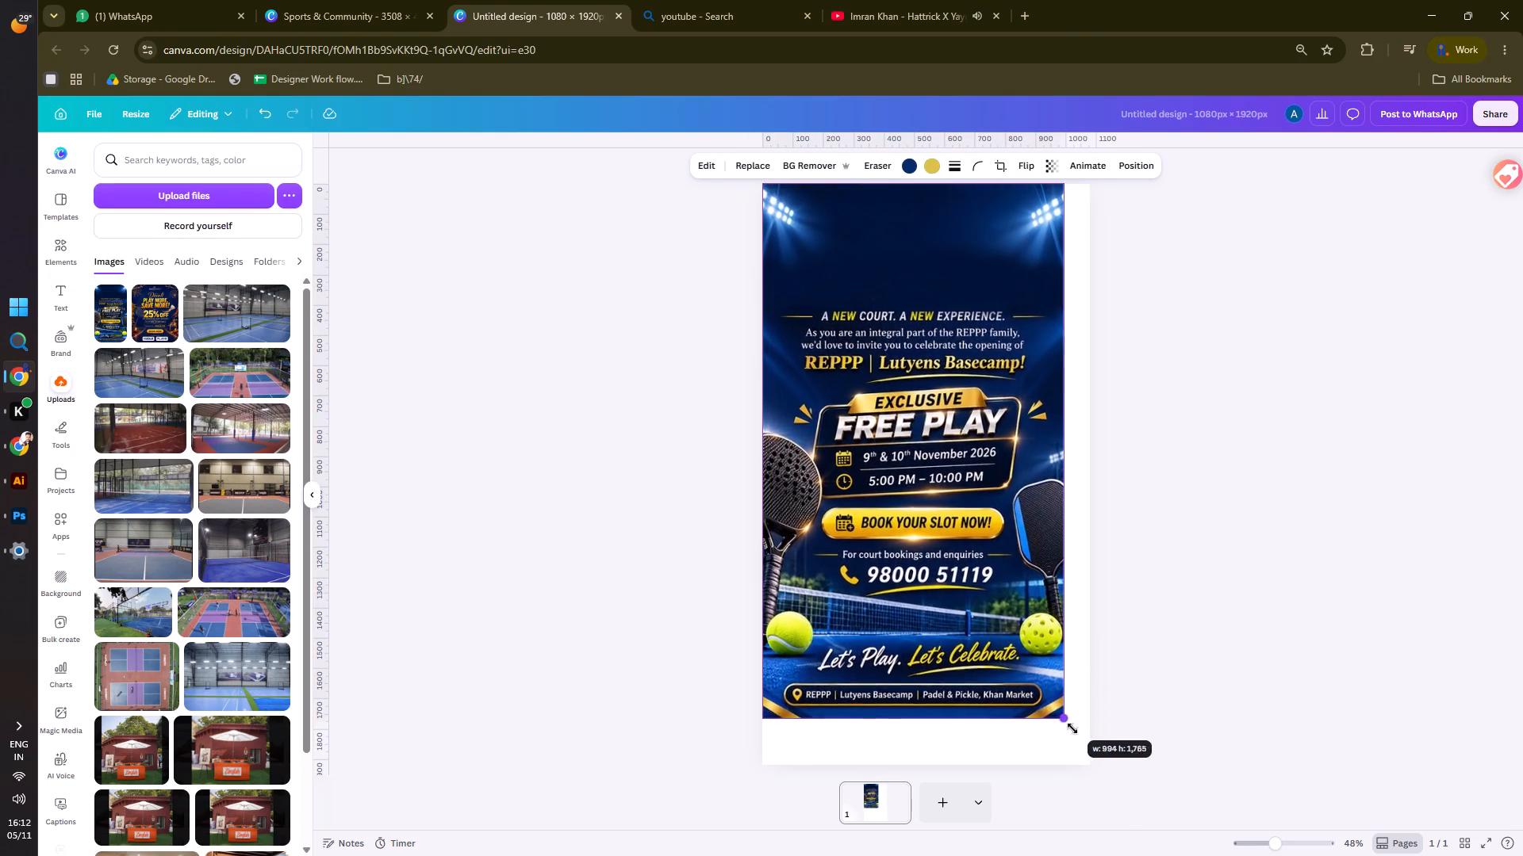
drag(1072, 728, 1093, 769)
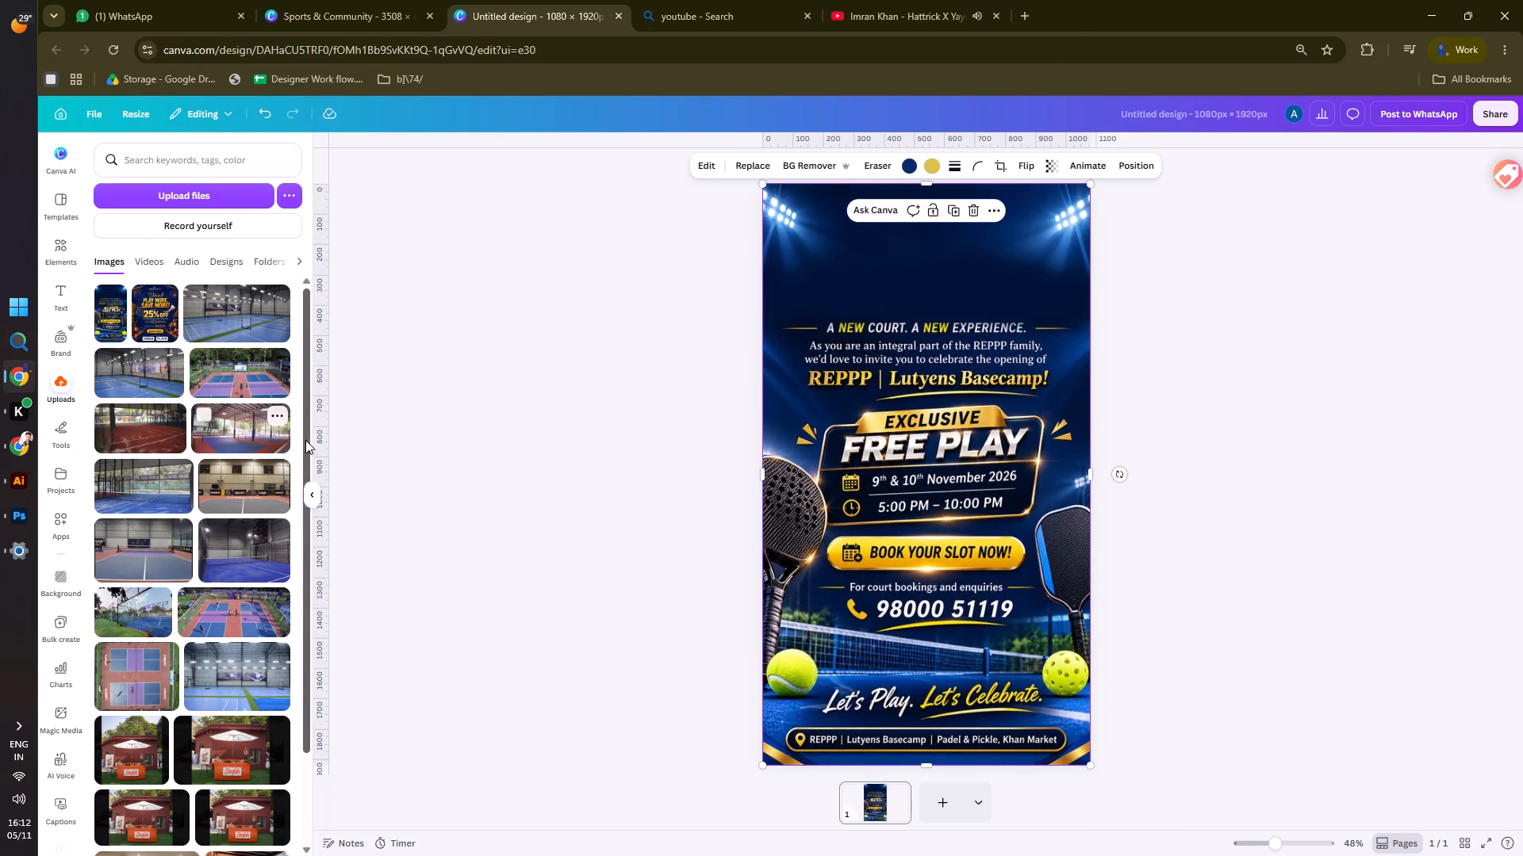
Search the element graphics for INVITE and add the script "You are invited" lettering to the design.
scroll(160, 529, down, 4)
scroll(141, 399, up, 7)
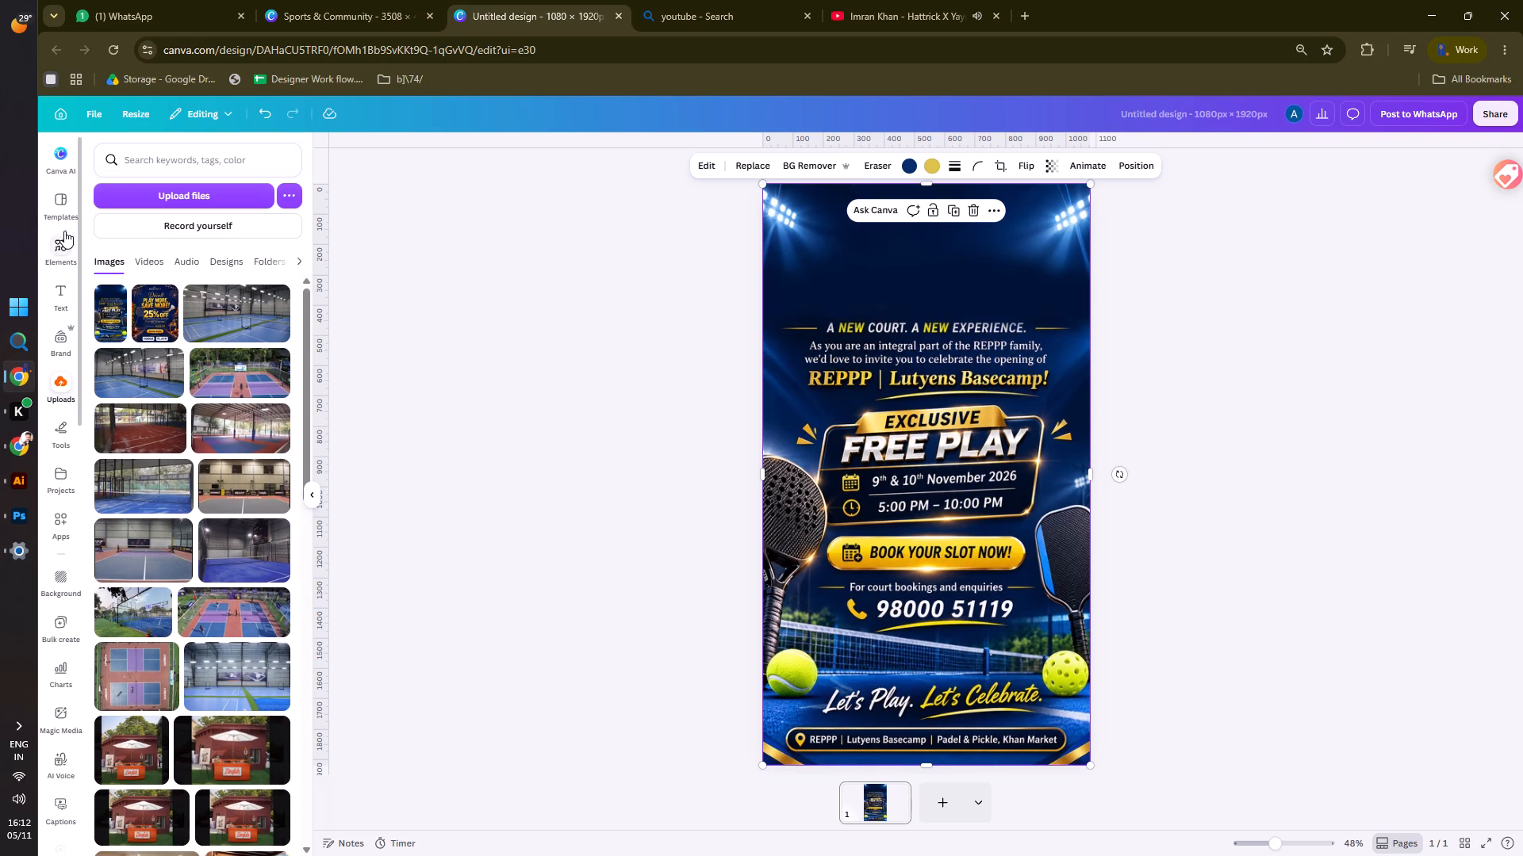
click(55, 241)
click(198, 162)
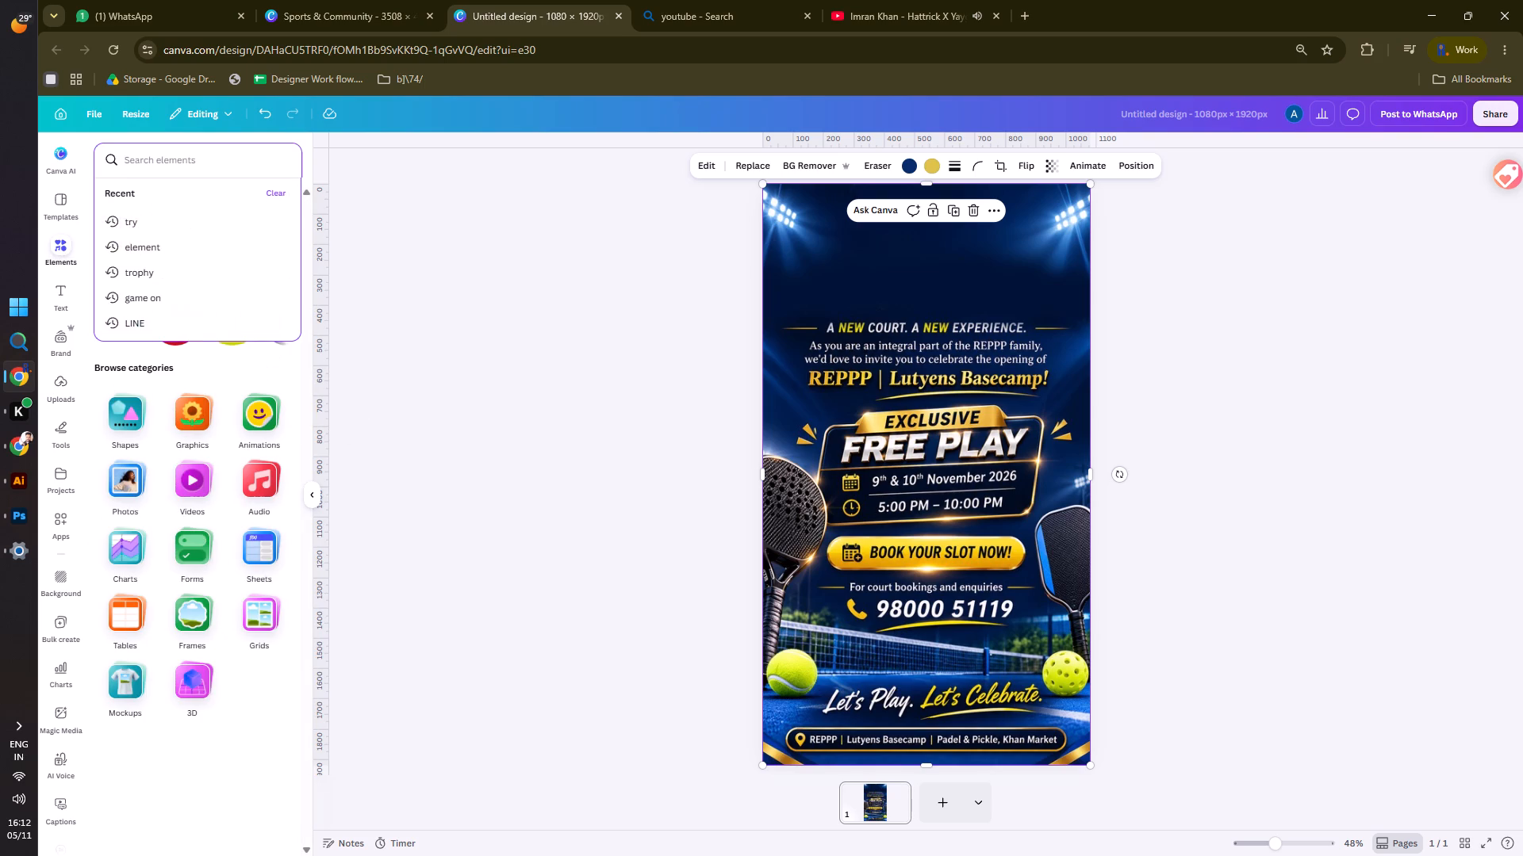
text(INVITE)
key(Return)
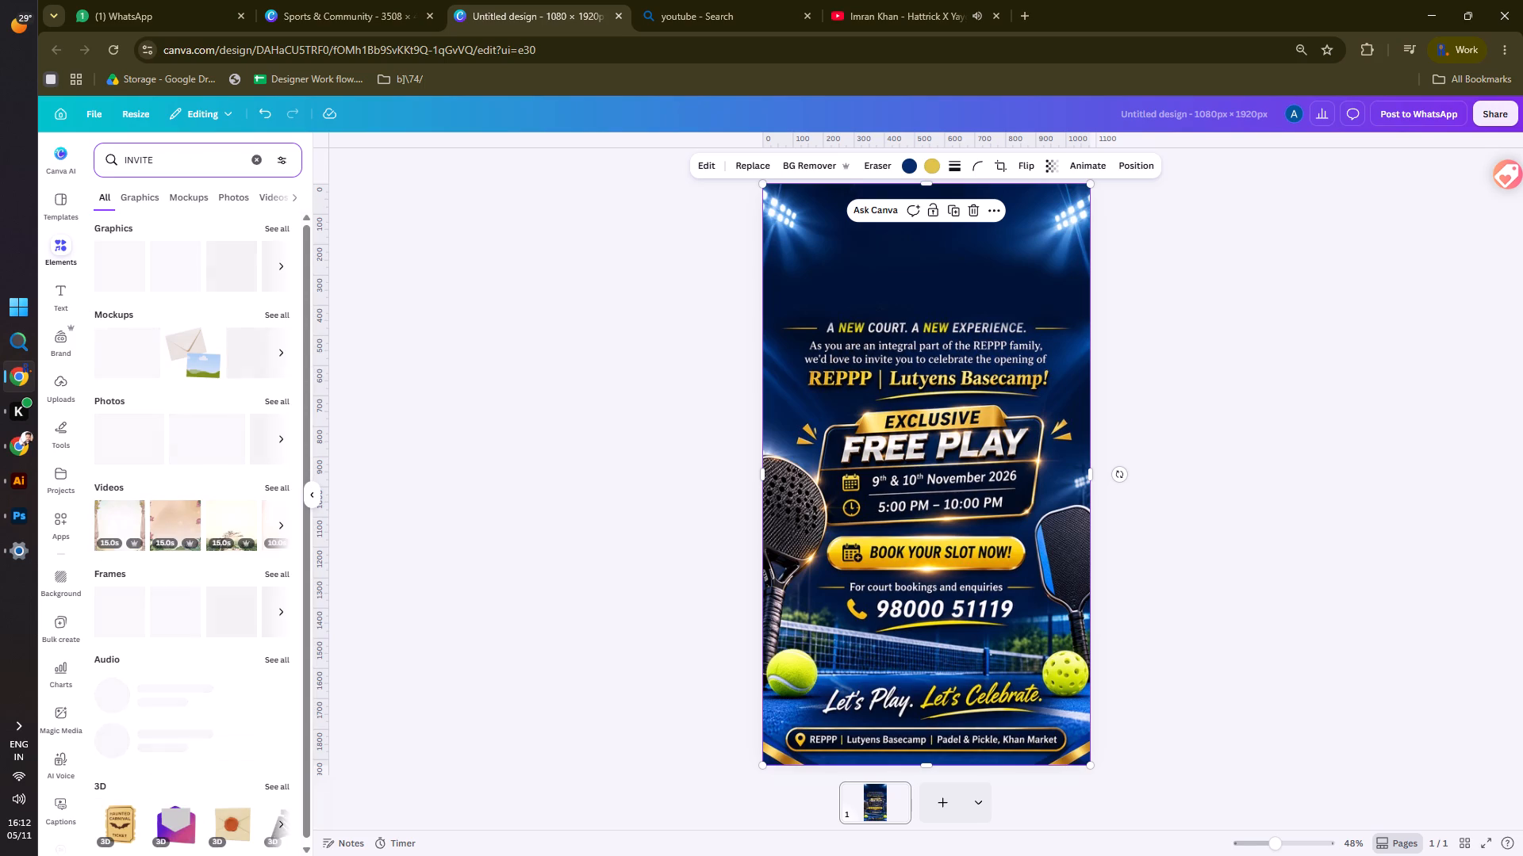
click(133, 199)
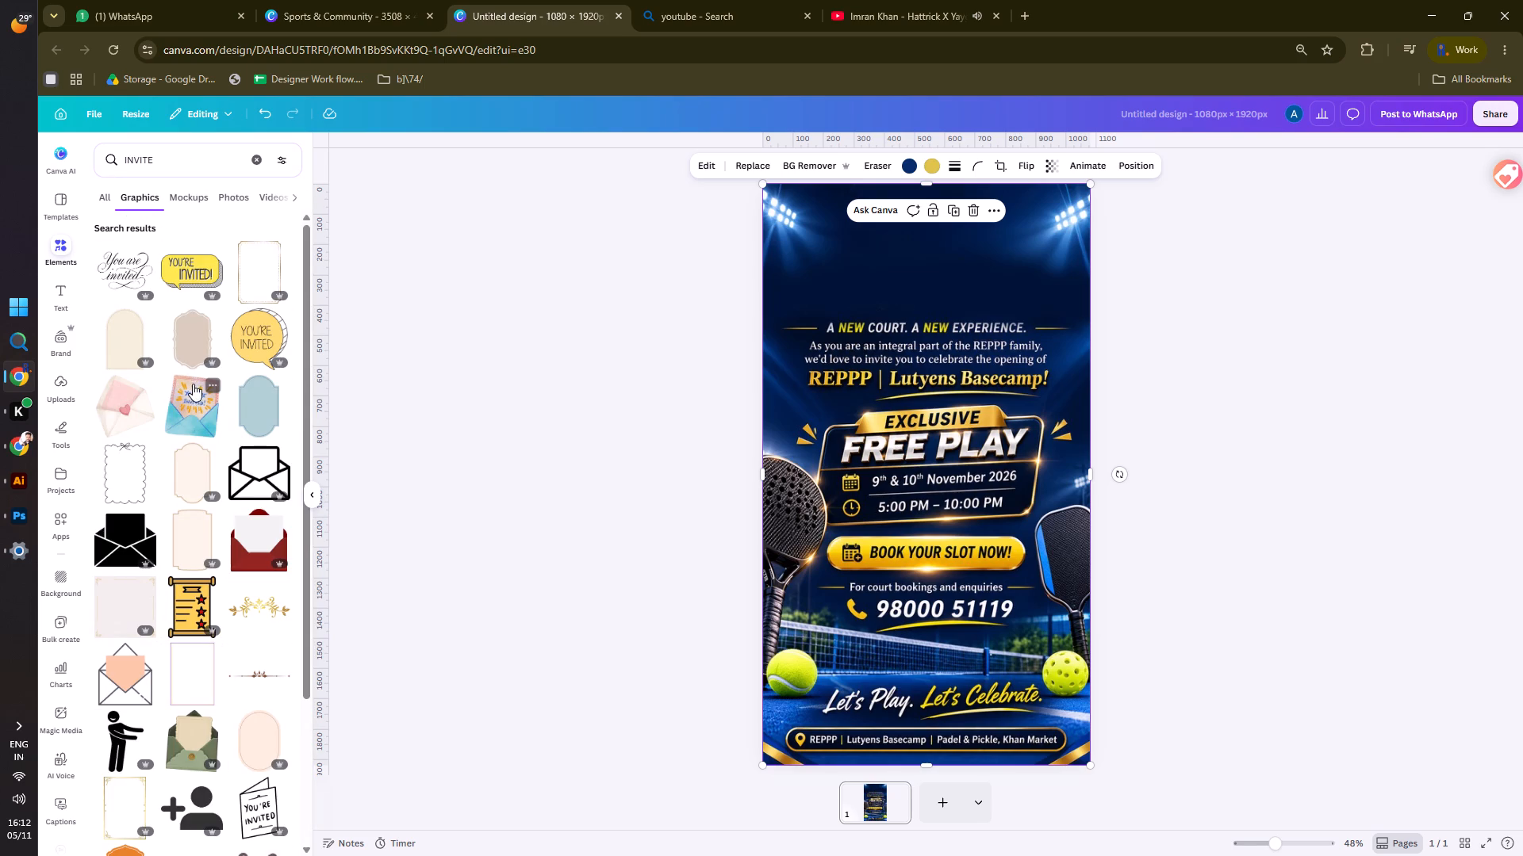
click(125, 268)
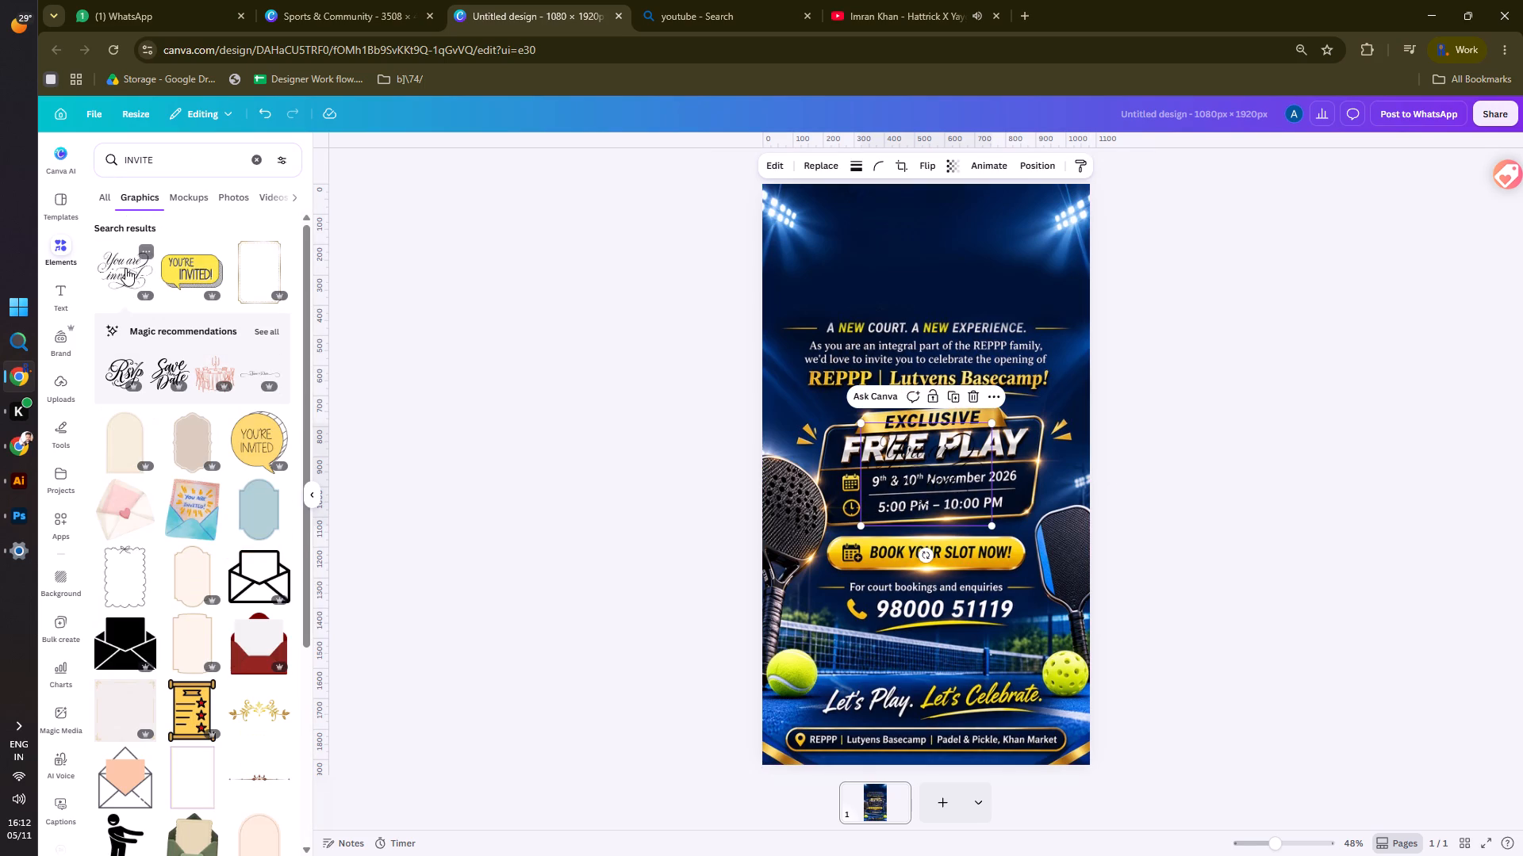
Recolour the "You are invited" lettering white.
click(828, 166)
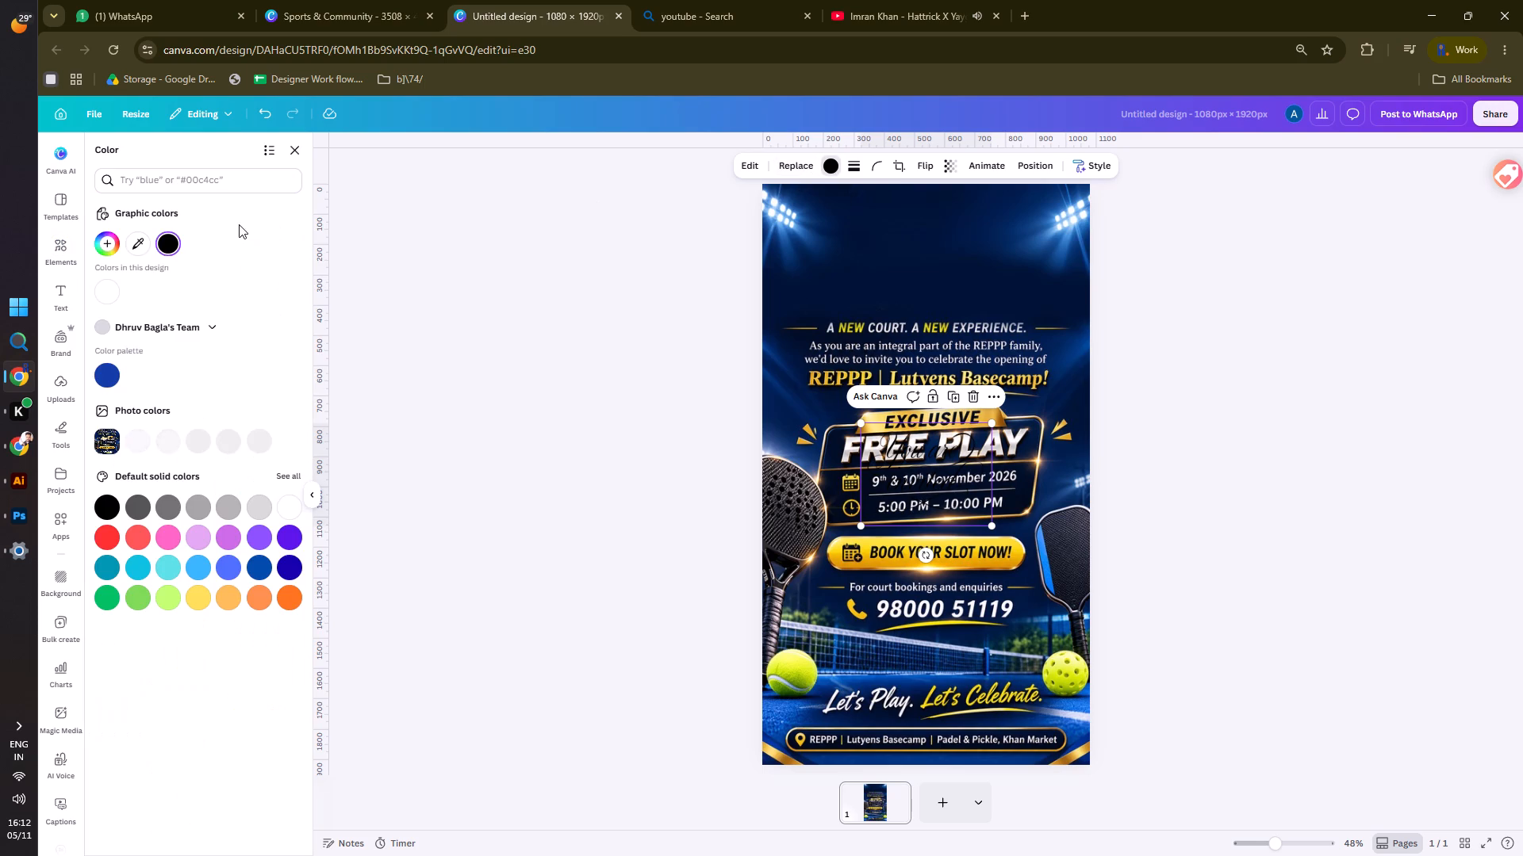
click(105, 297)
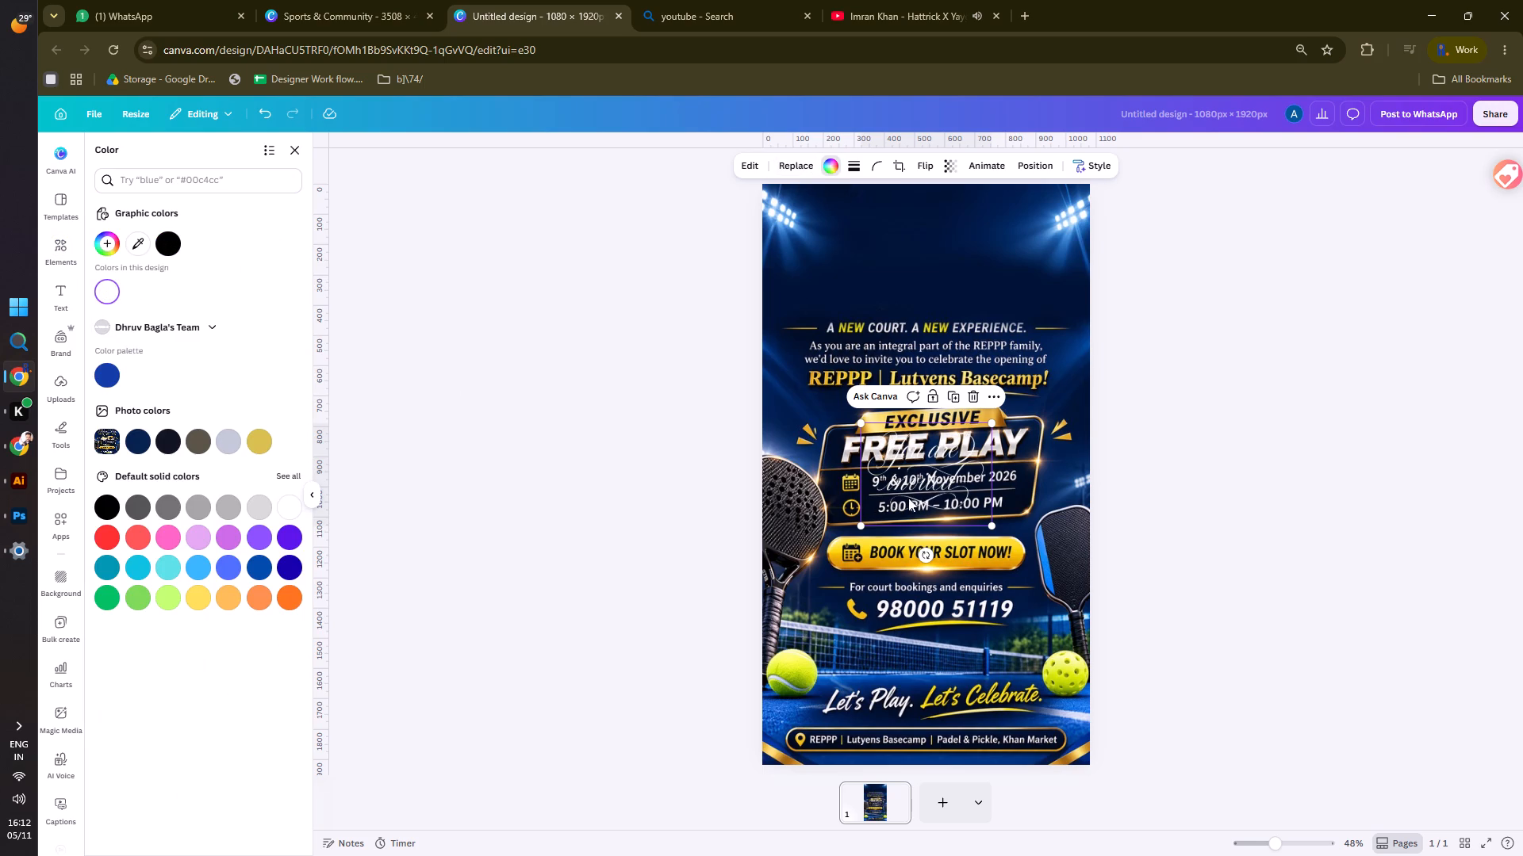
Shrink the "You are invited" lettering and centre it in the empty header area above the "A NEW COURT" line.
drag(918, 492, 923, 290)
shift+drag(865, 220, 888, 243)
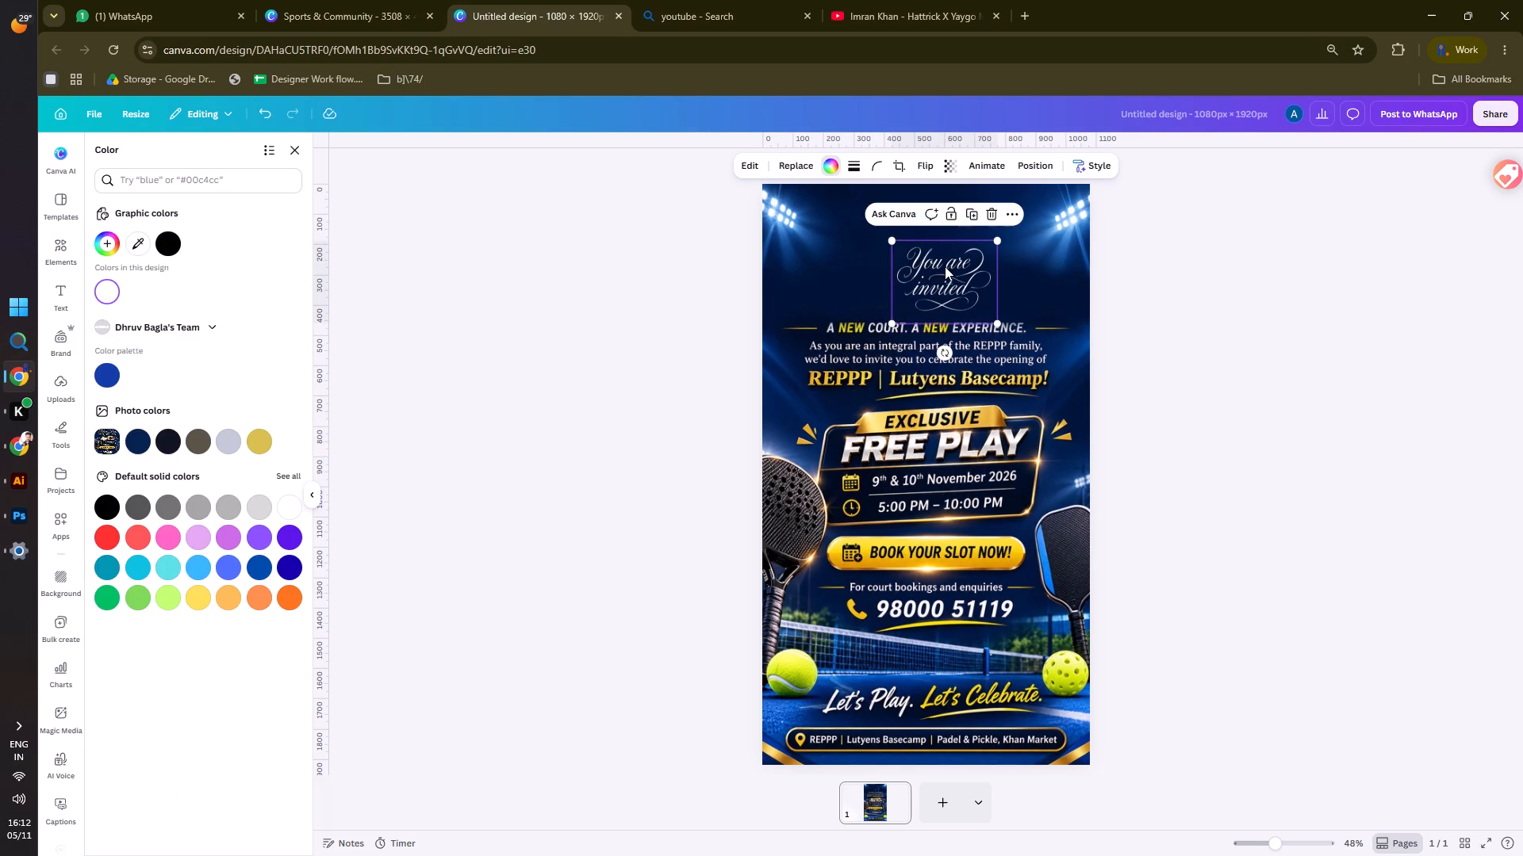
drag(945, 266, 926, 261)
click(1180, 258)
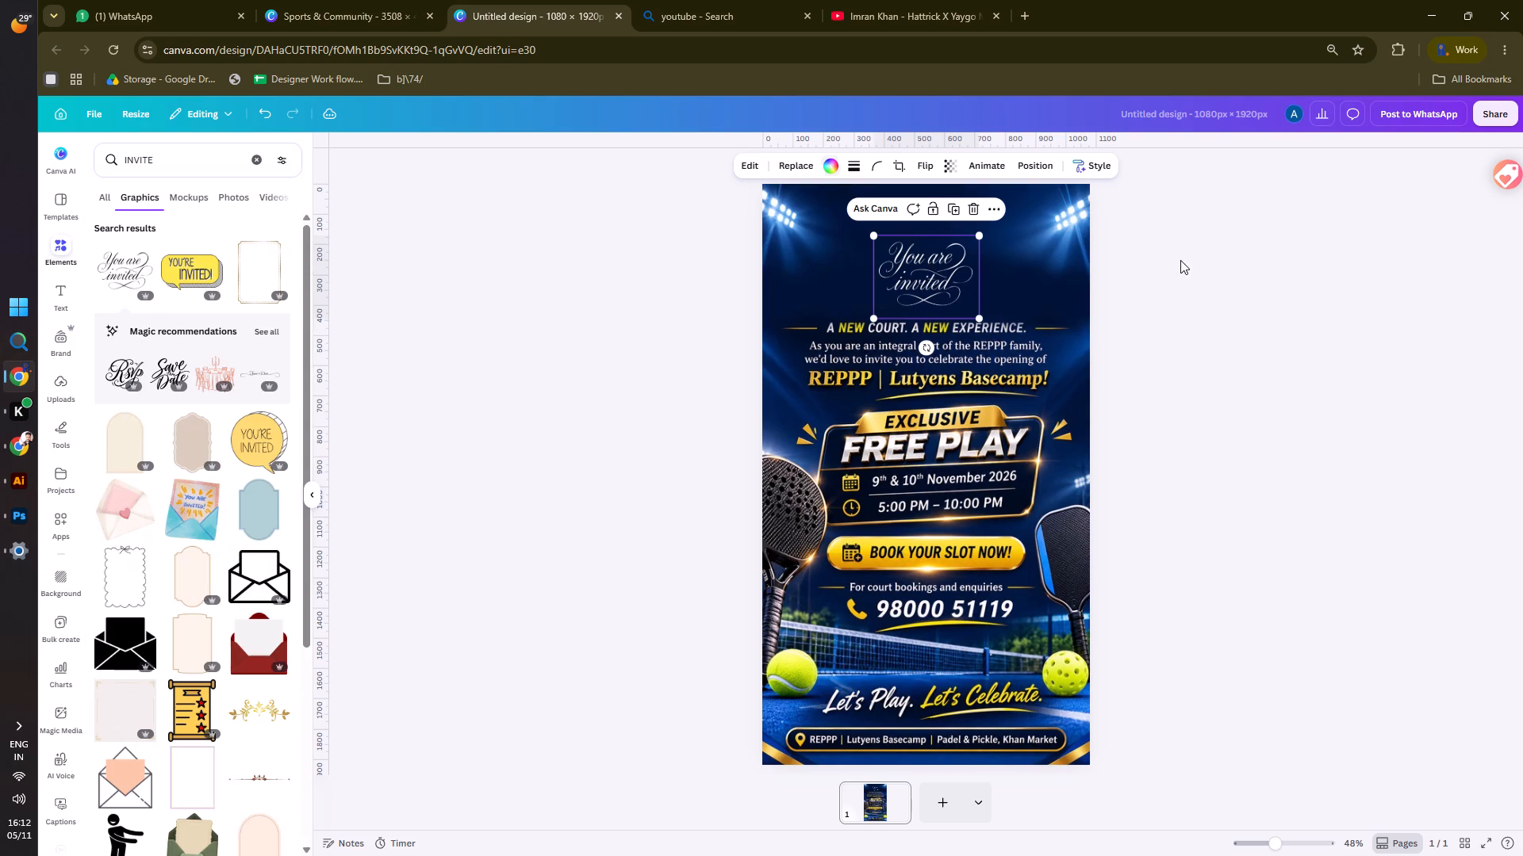
click(1180, 285)
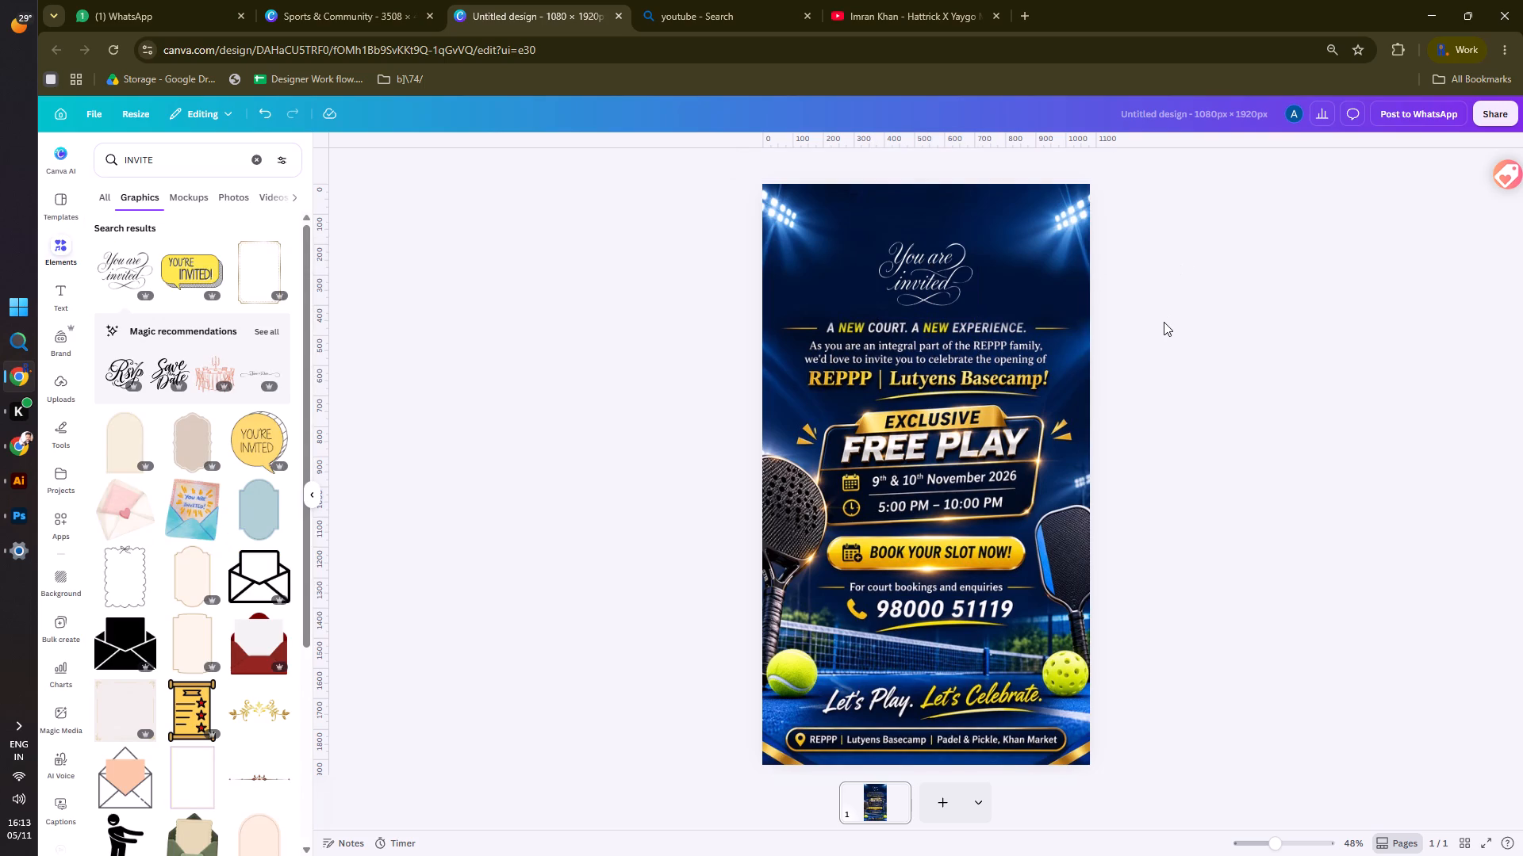
Examine the "You are invited" lettering up close against the rest of the invitation.
alt+scroll(1014, 320, up, 5)
ctrl+scroll(969, 313, up, 2)
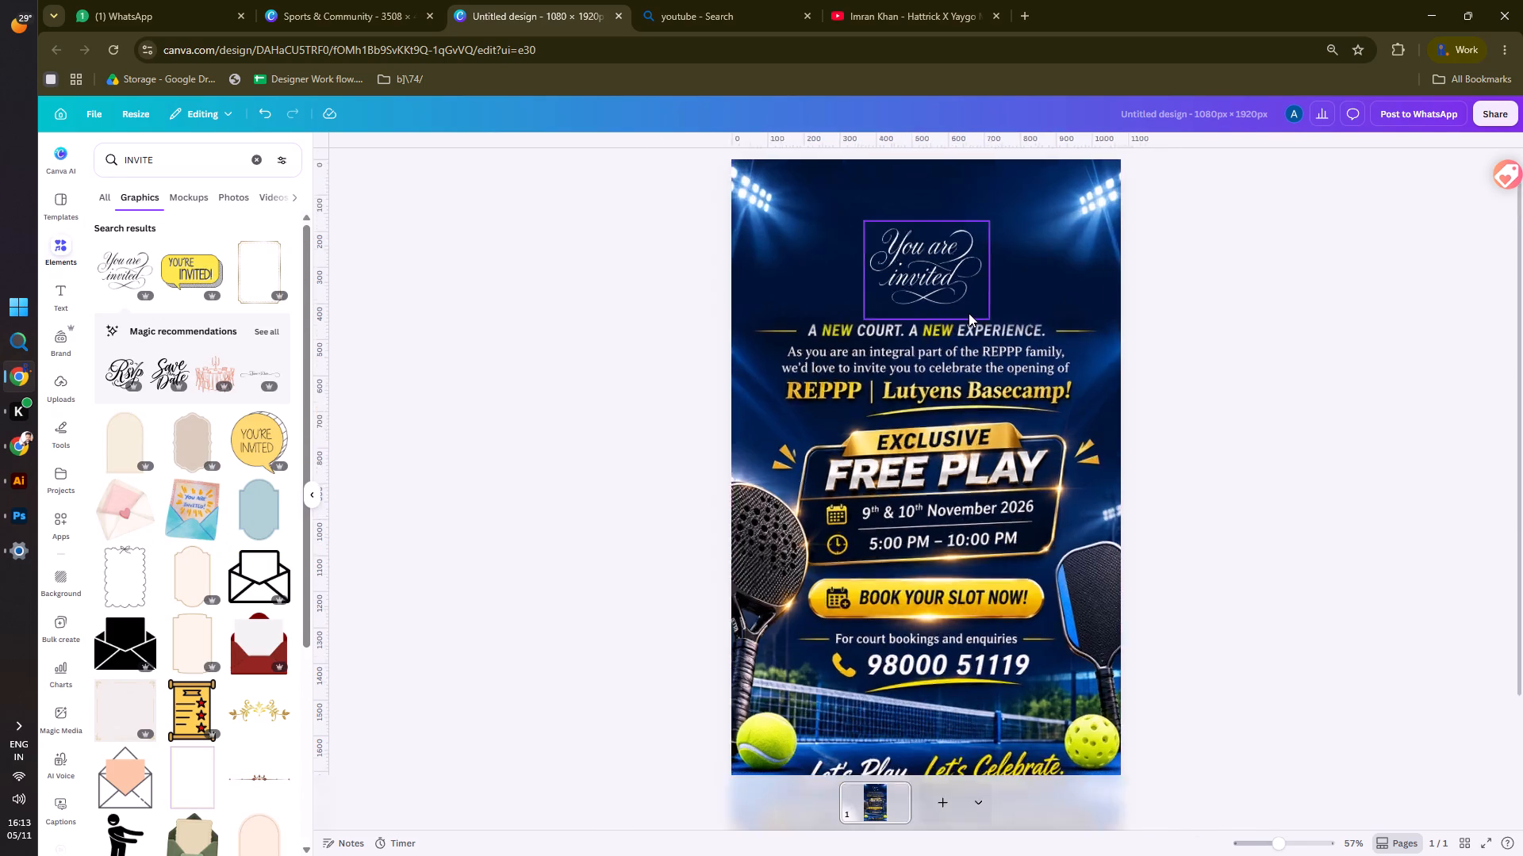
ctrl+scroll(969, 313, up, 4)
scroll(969, 313, down, 3)
ctrl+scroll(939, 381, down, 4)
scroll(939, 388, up, 5)
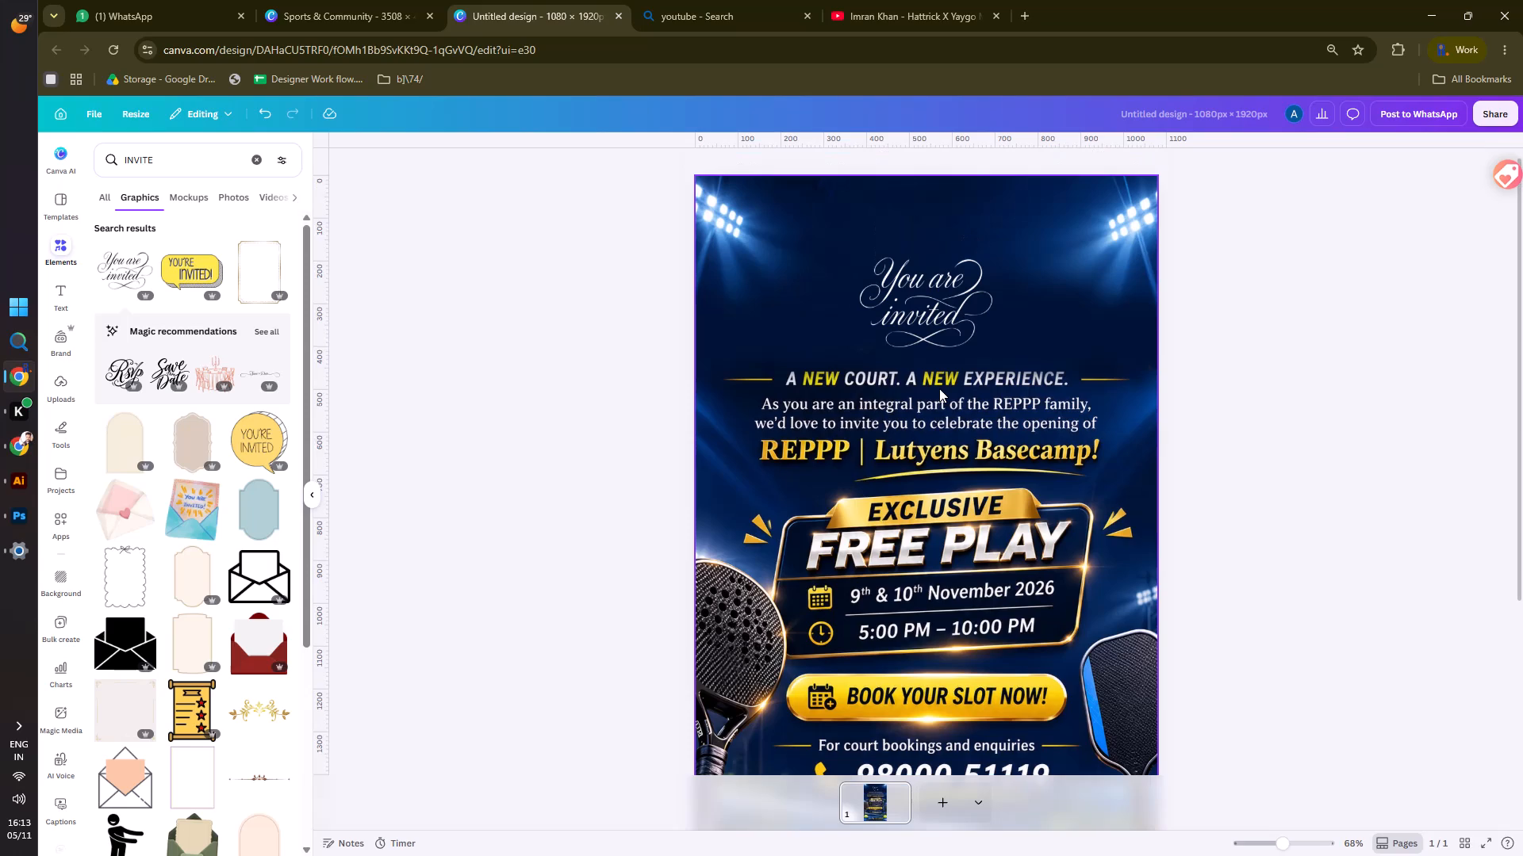
scroll(175, 495, down, 1)
scroll(175, 495, up, 5)
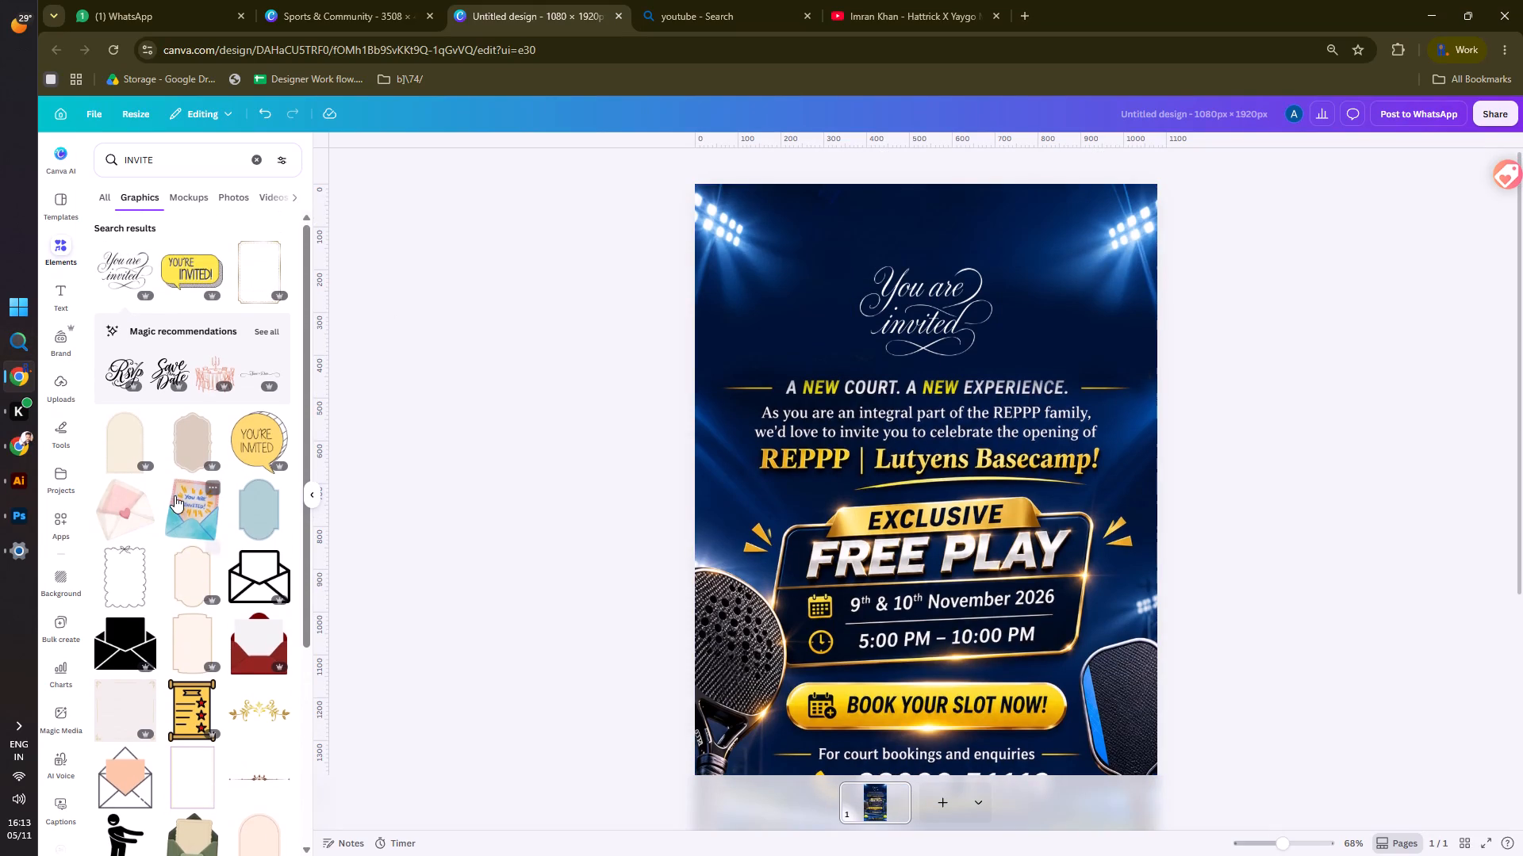
Look through the recommended graphics and the INVITE graphics results for an alternative invitation header.
click(260, 327)
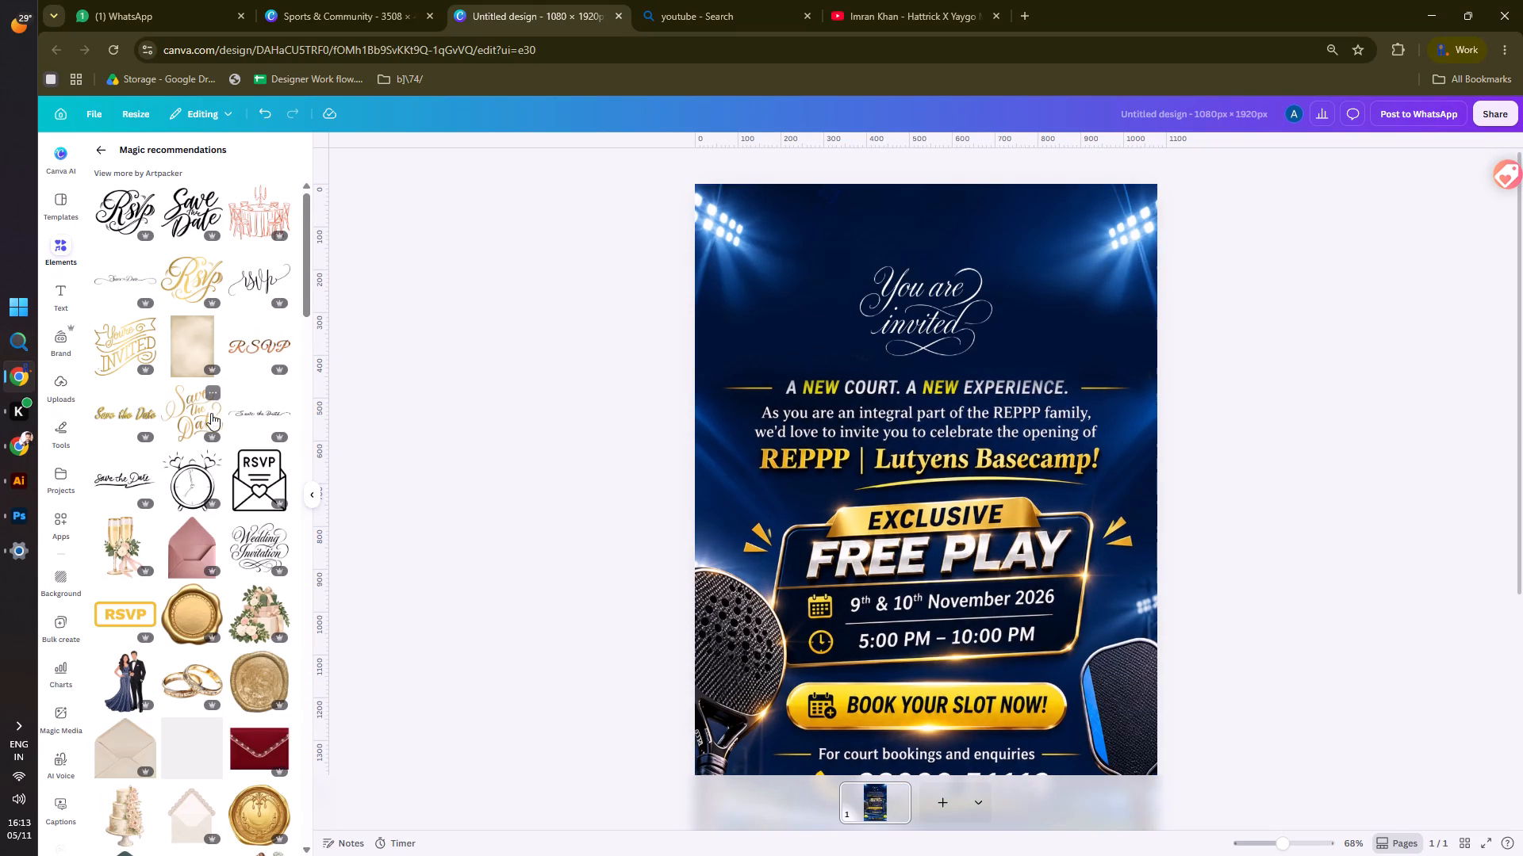
scroll(180, 510, down, 5)
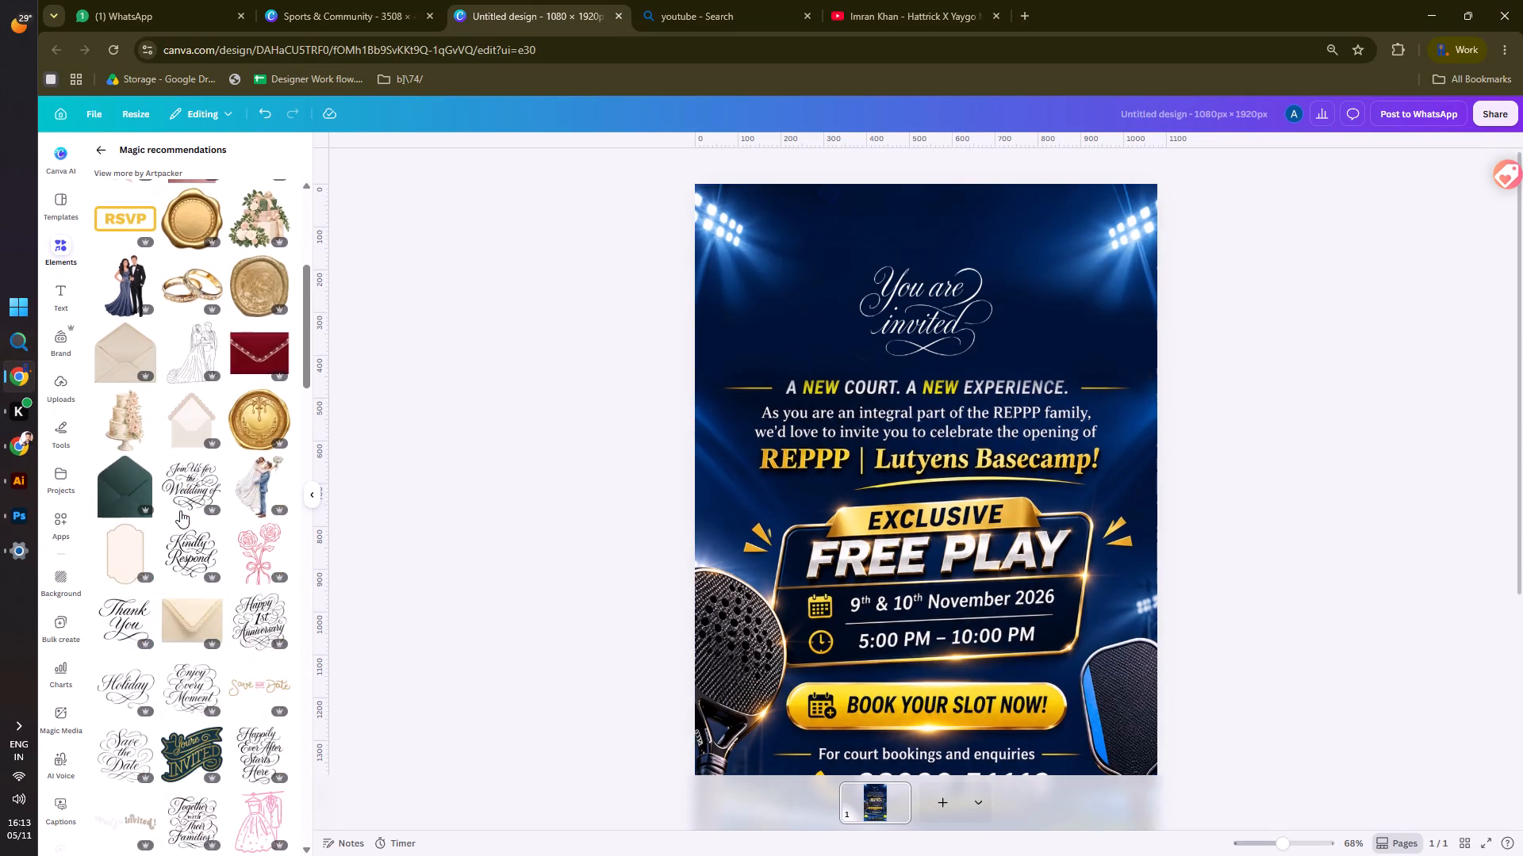
scroll(180, 510, up, 3)
scroll(180, 510, down, 5)
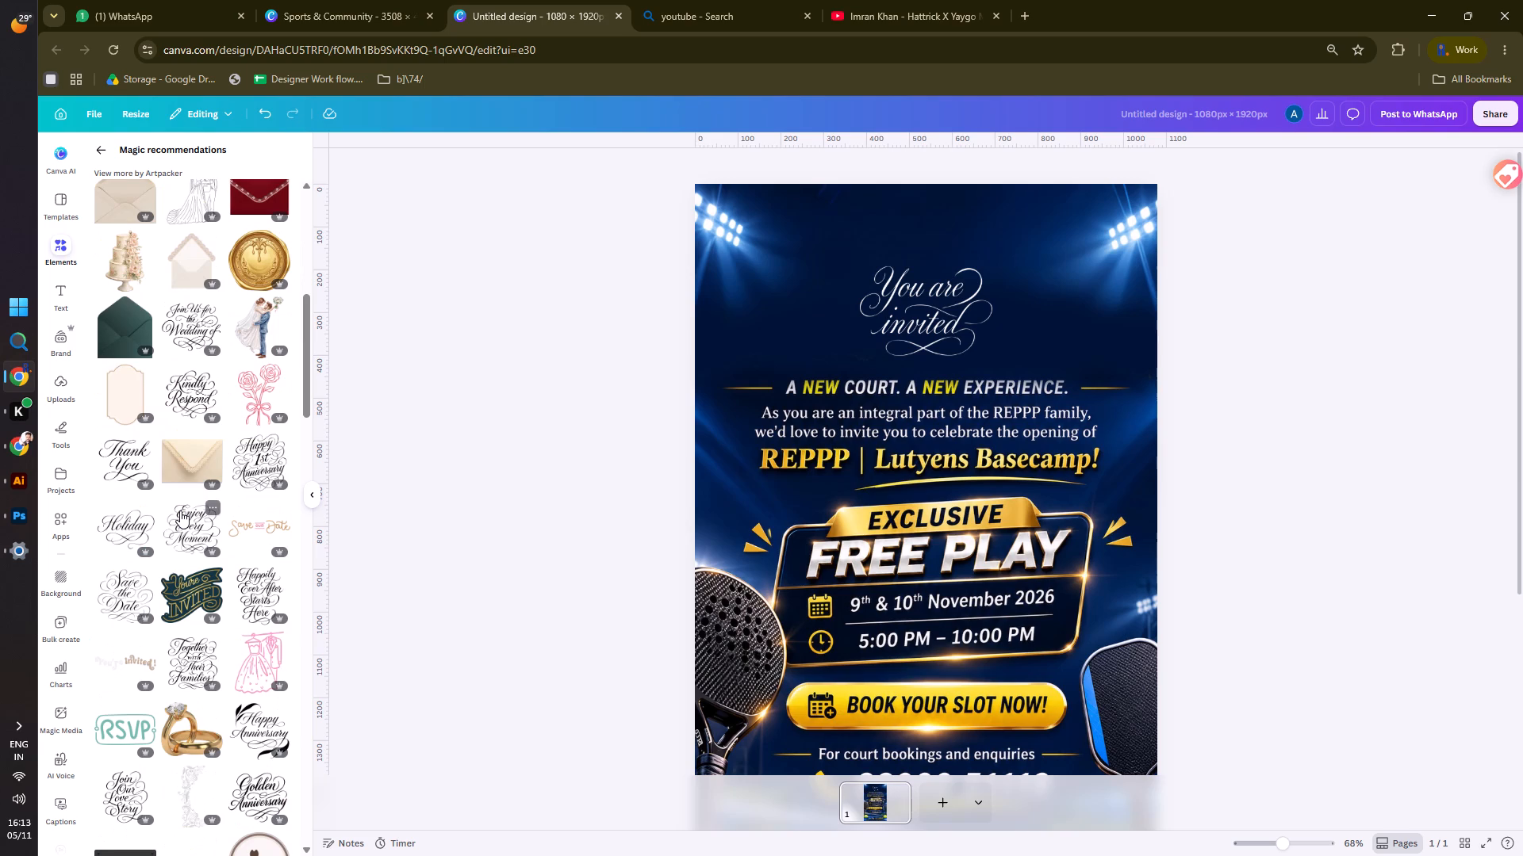
scroll(180, 510, up, 9)
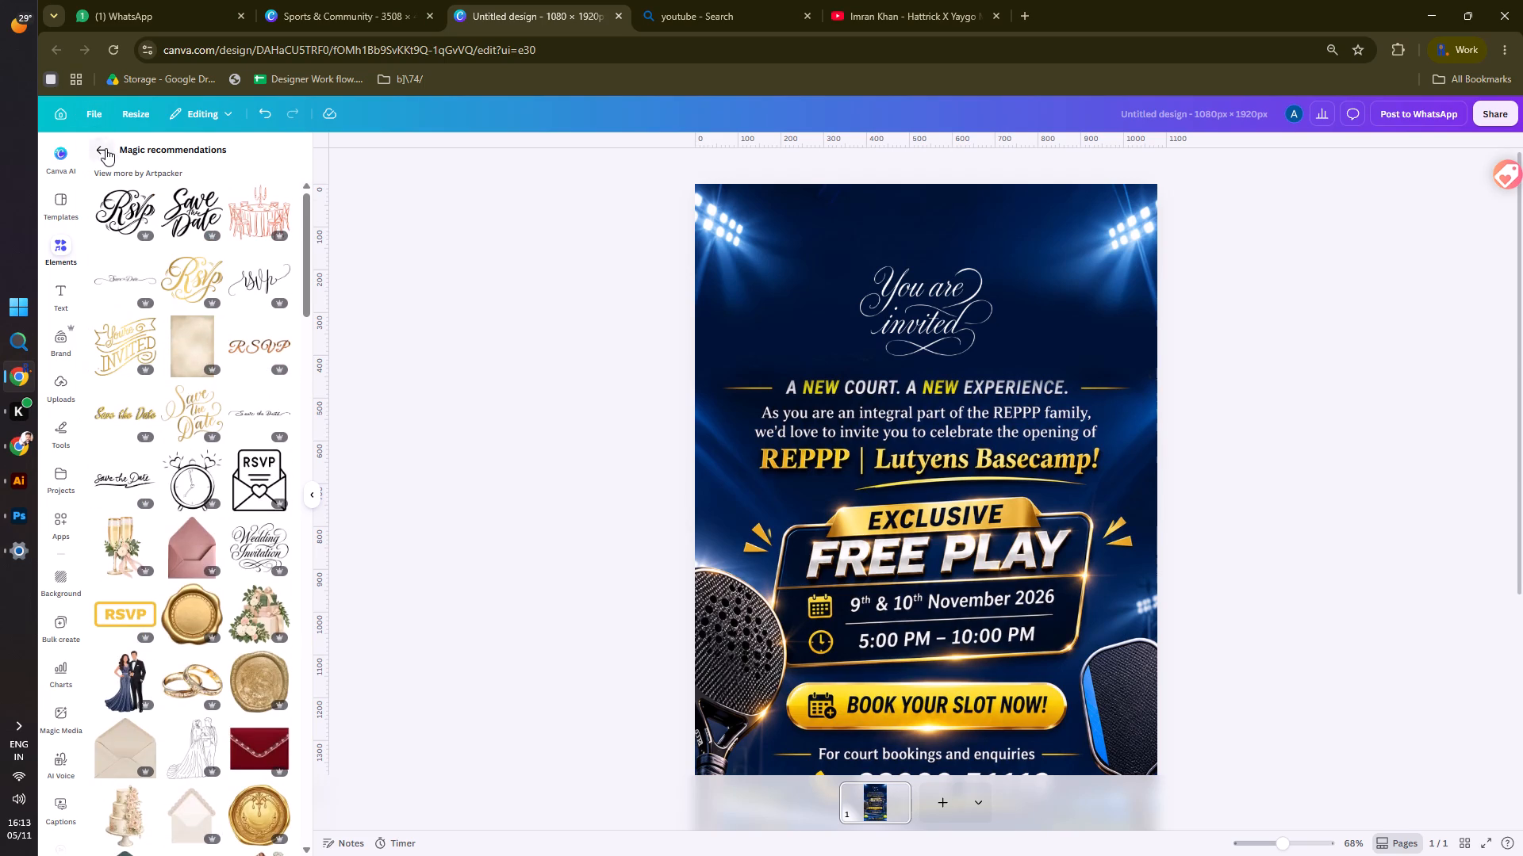
click(99, 150)
scroll(198, 464, down, 7)
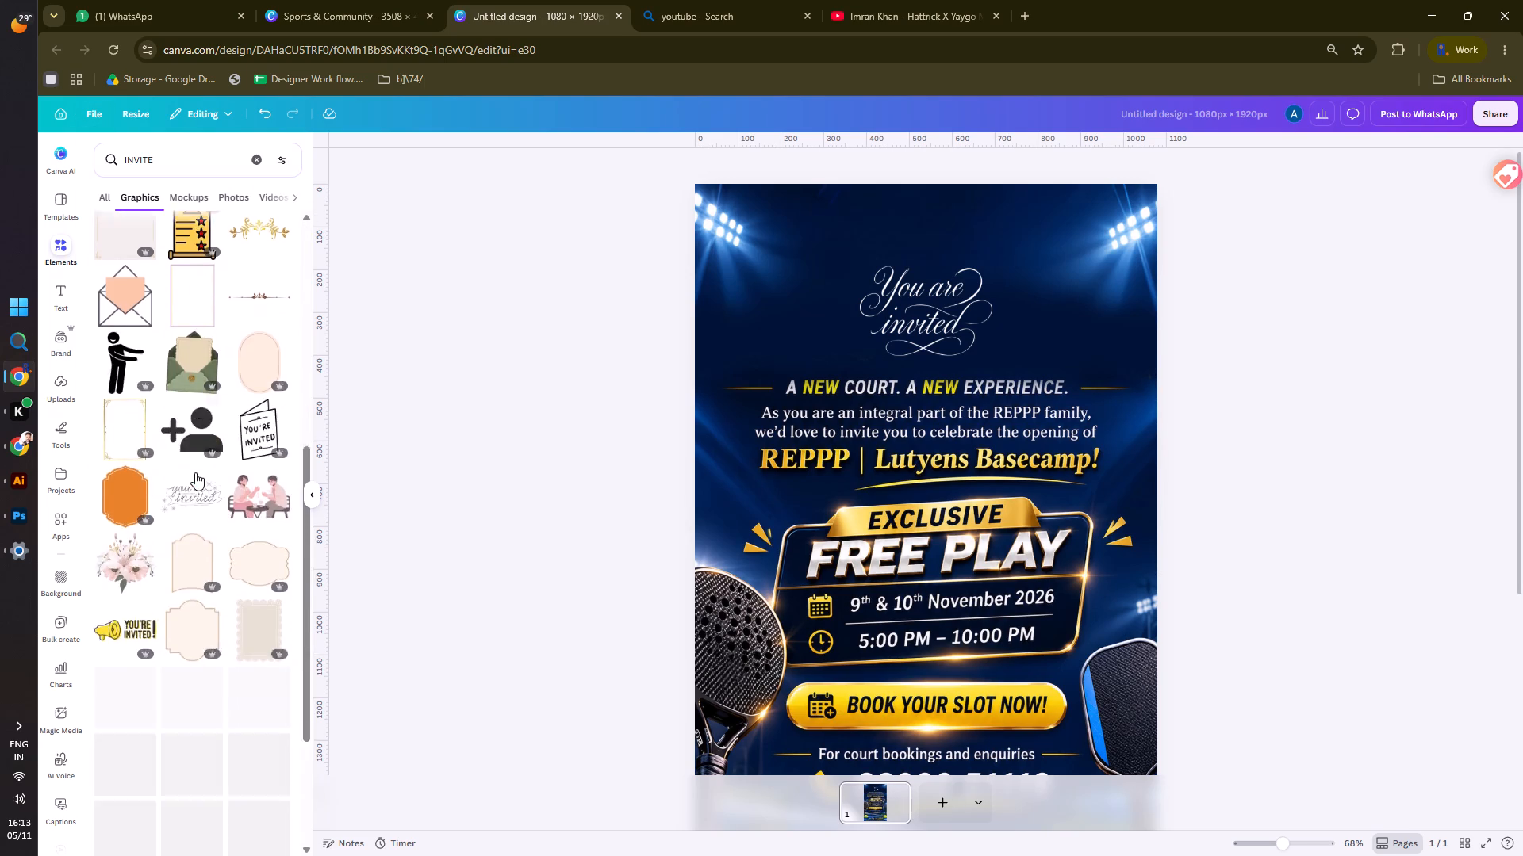
scroll(195, 472, up, 12)
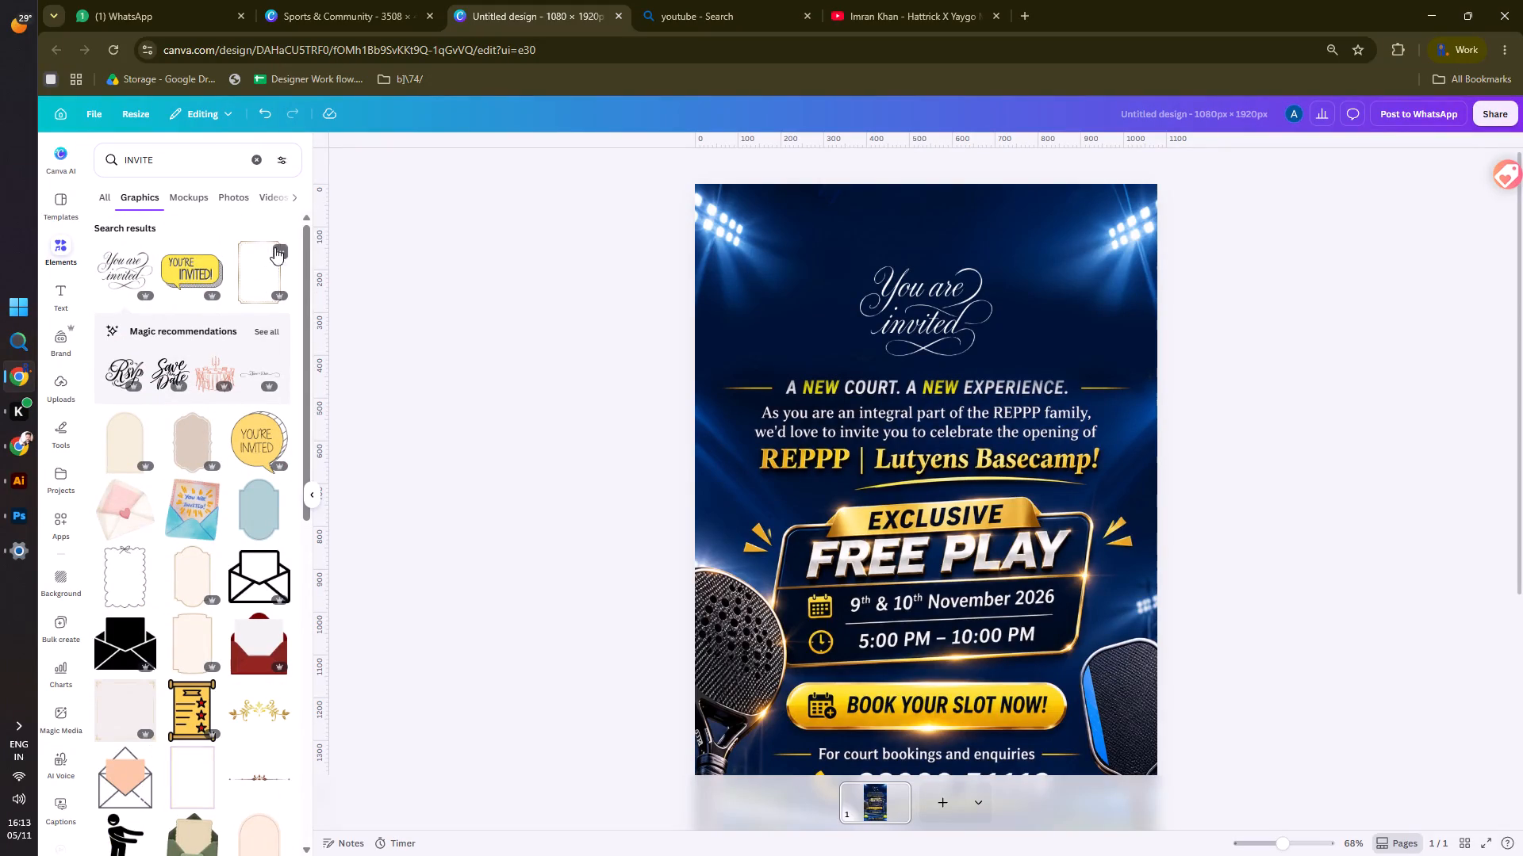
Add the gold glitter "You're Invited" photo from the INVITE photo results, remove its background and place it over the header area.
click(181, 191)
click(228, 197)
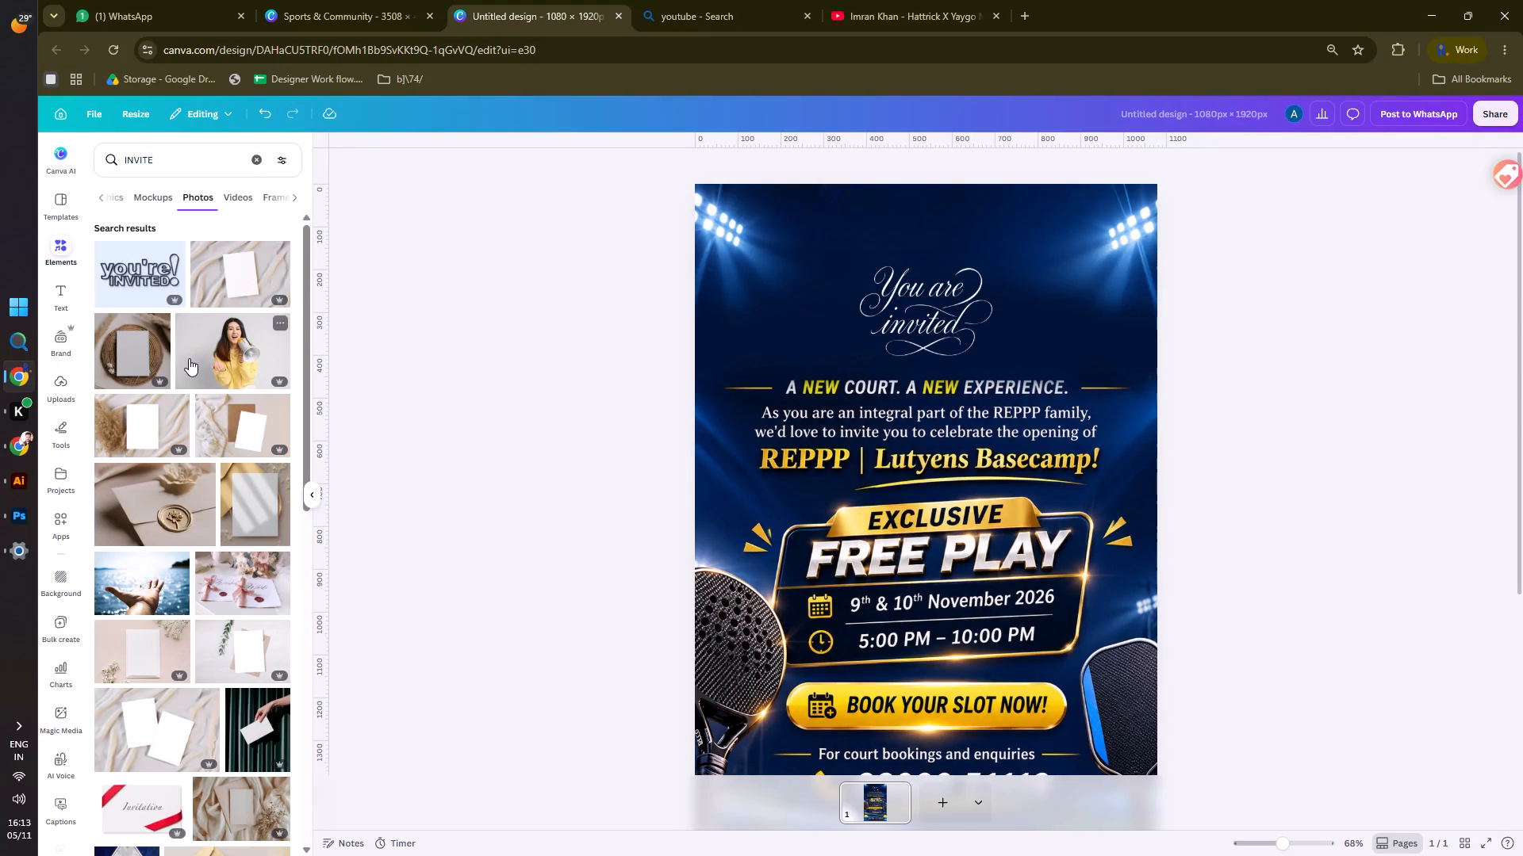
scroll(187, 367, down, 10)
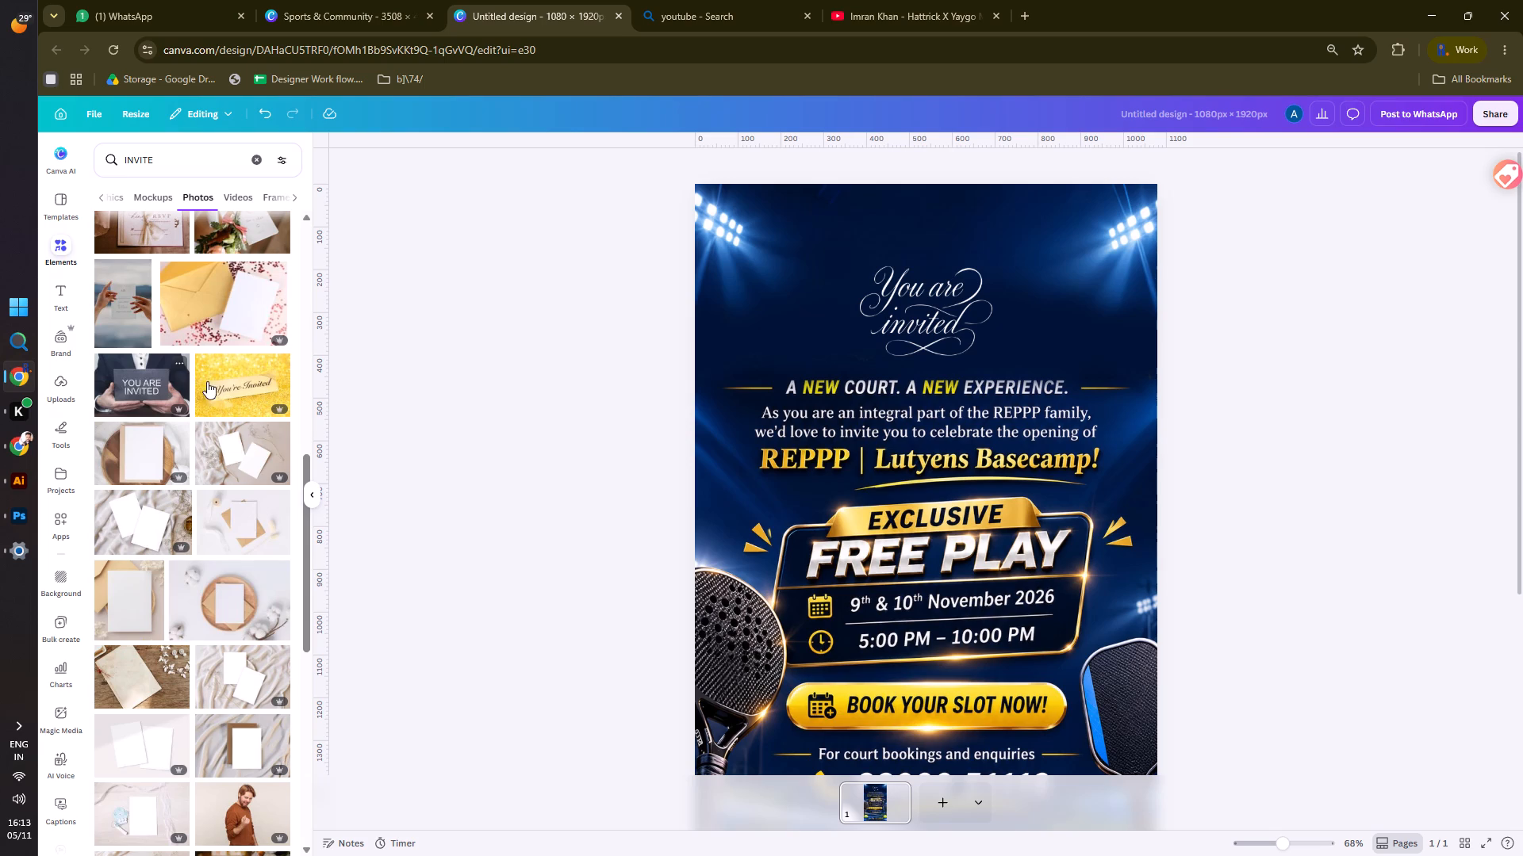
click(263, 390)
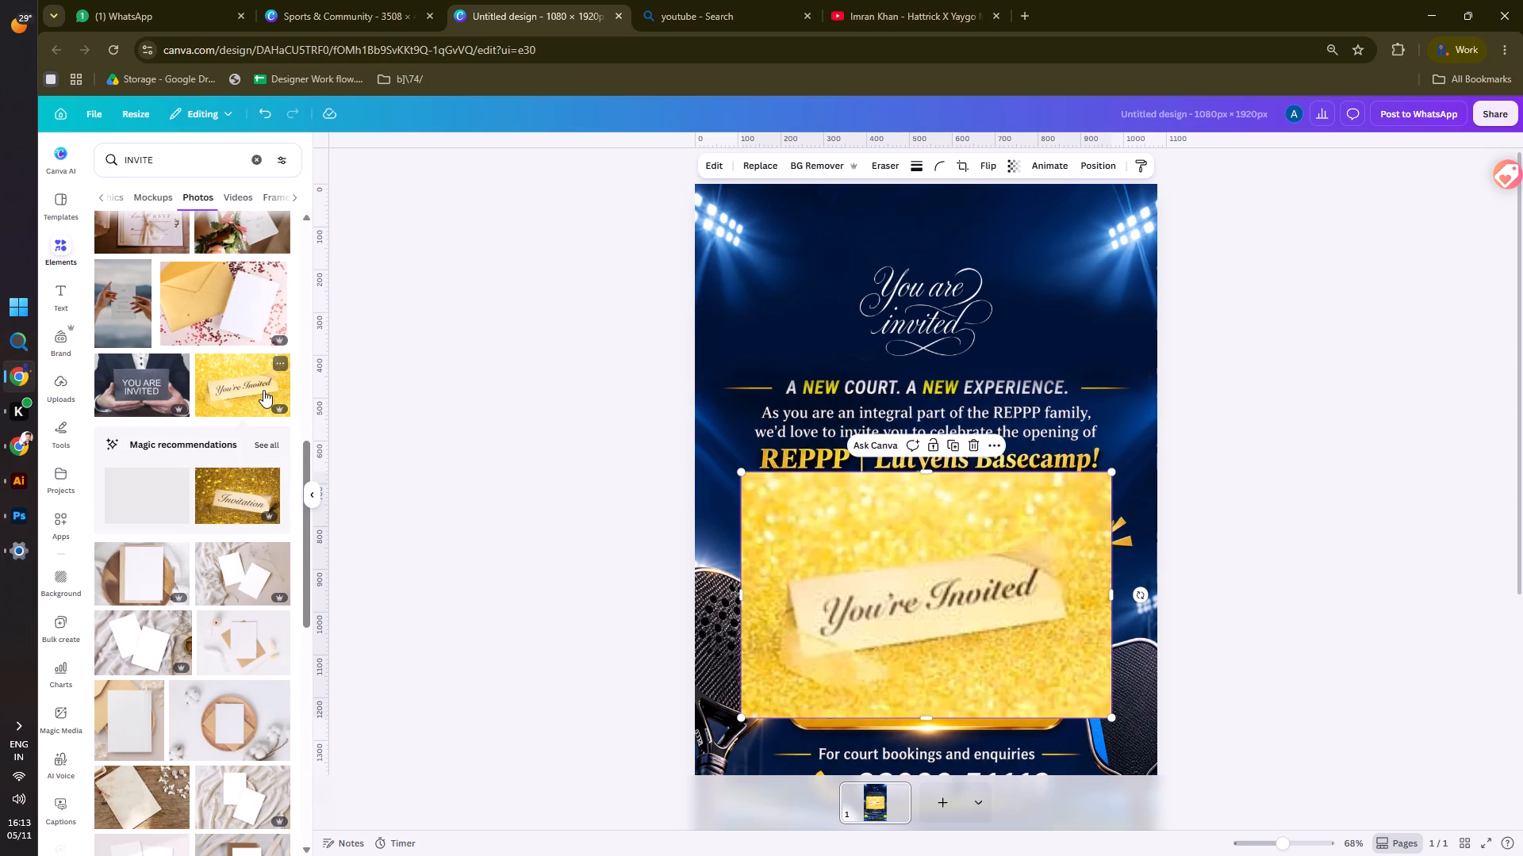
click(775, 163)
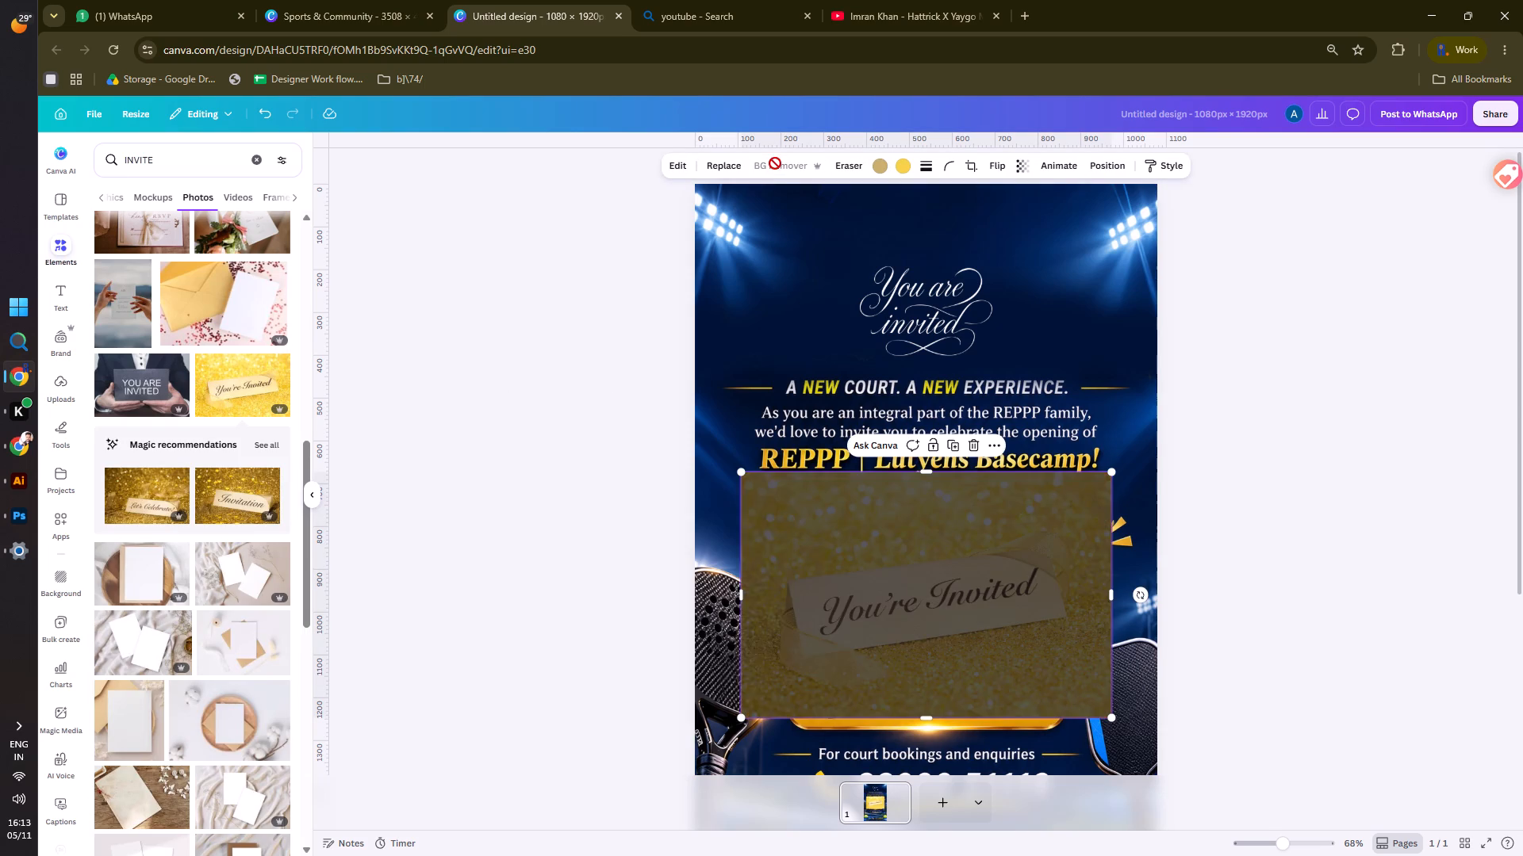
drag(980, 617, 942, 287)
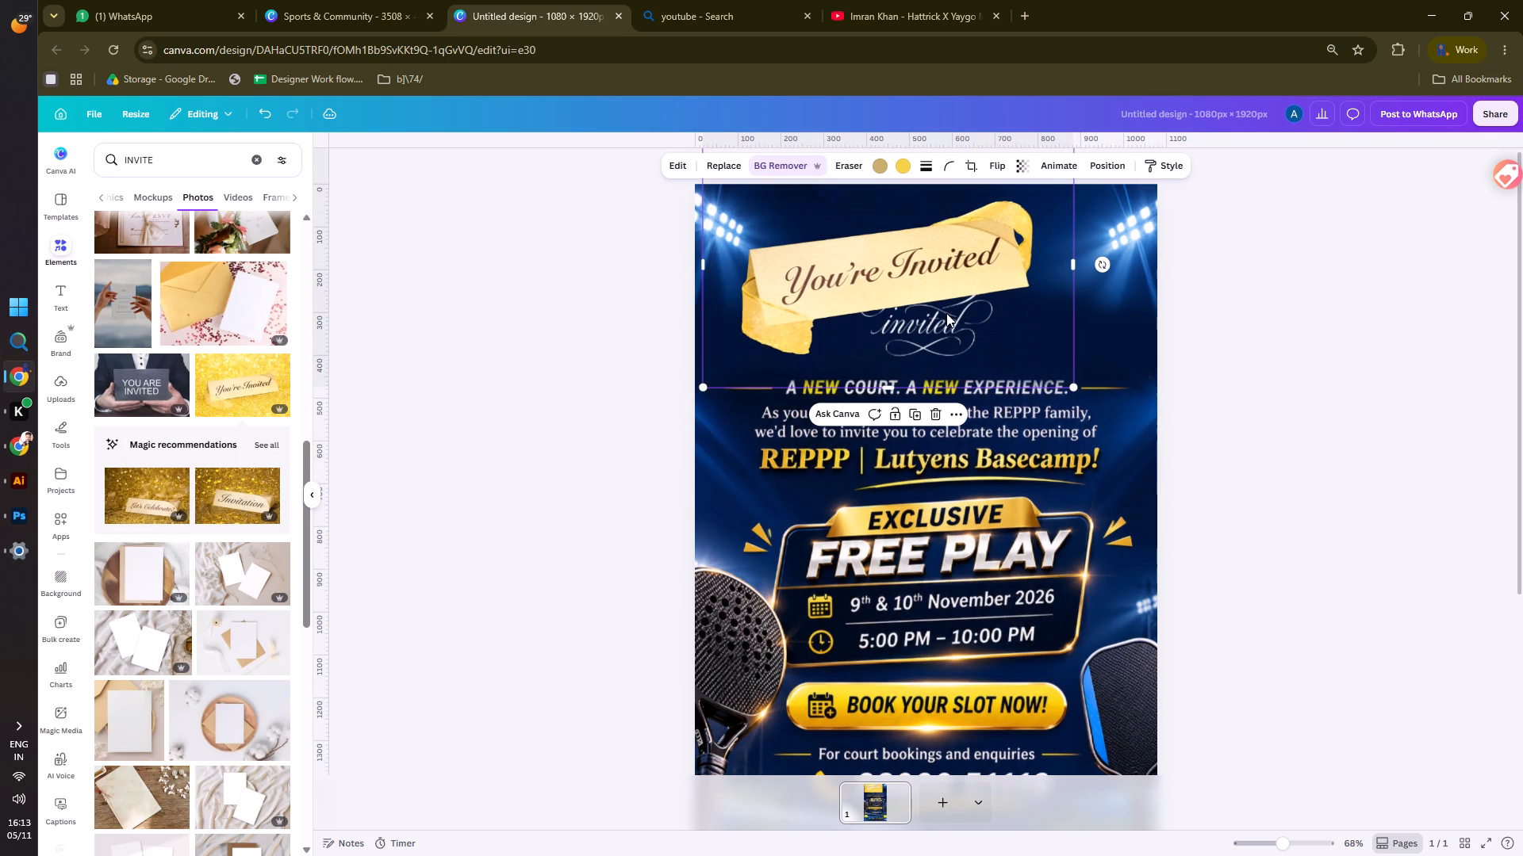
Move the "You're Invited" cutout aside and delete the white script "You are invited" lettering from the header.
drag(888, 290, 1147, 304)
click(873, 307)
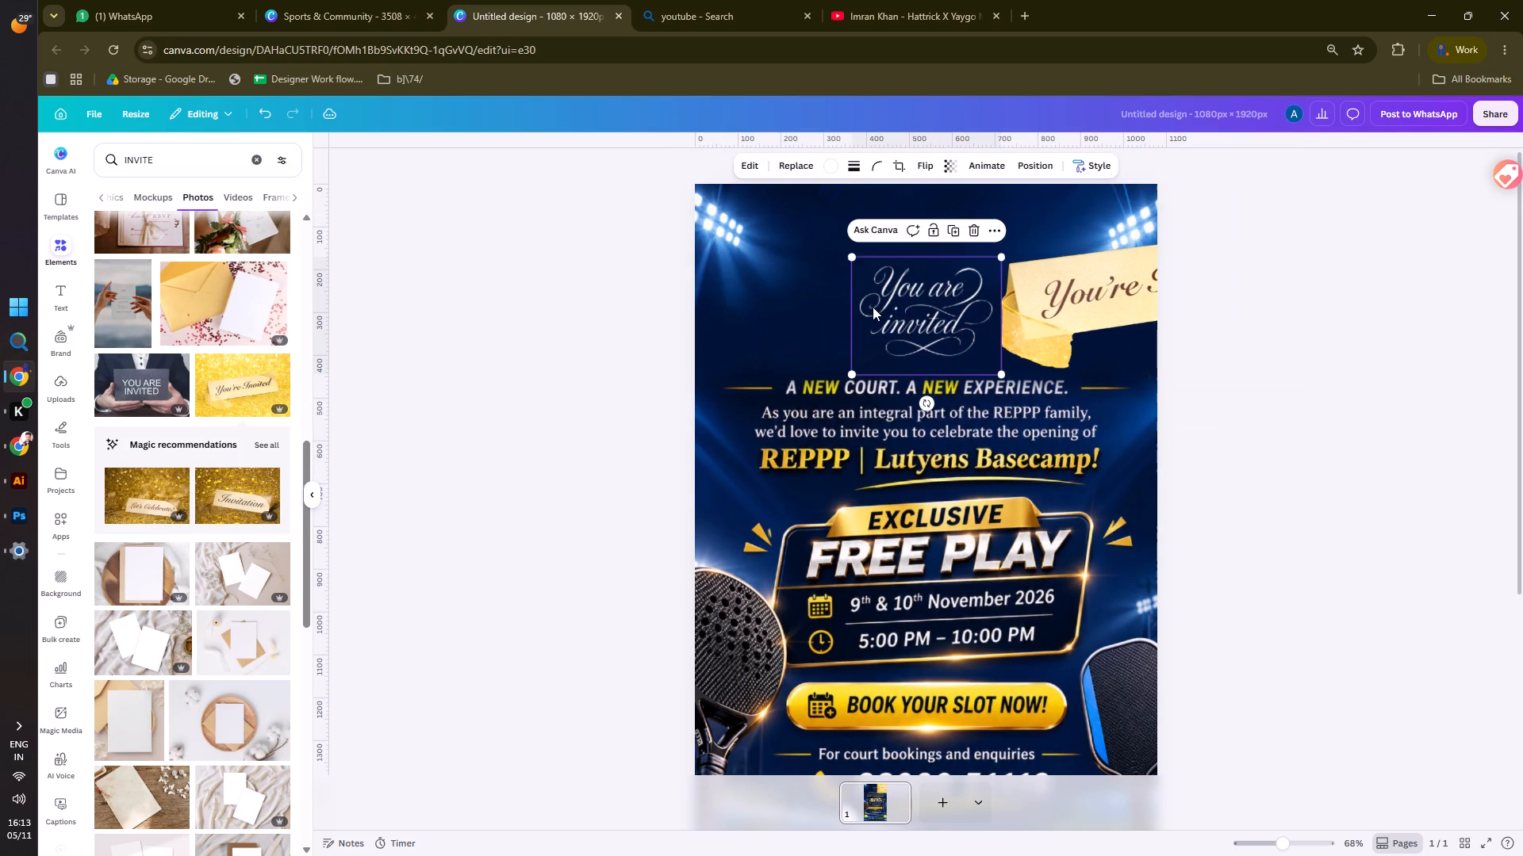
key(Delete)
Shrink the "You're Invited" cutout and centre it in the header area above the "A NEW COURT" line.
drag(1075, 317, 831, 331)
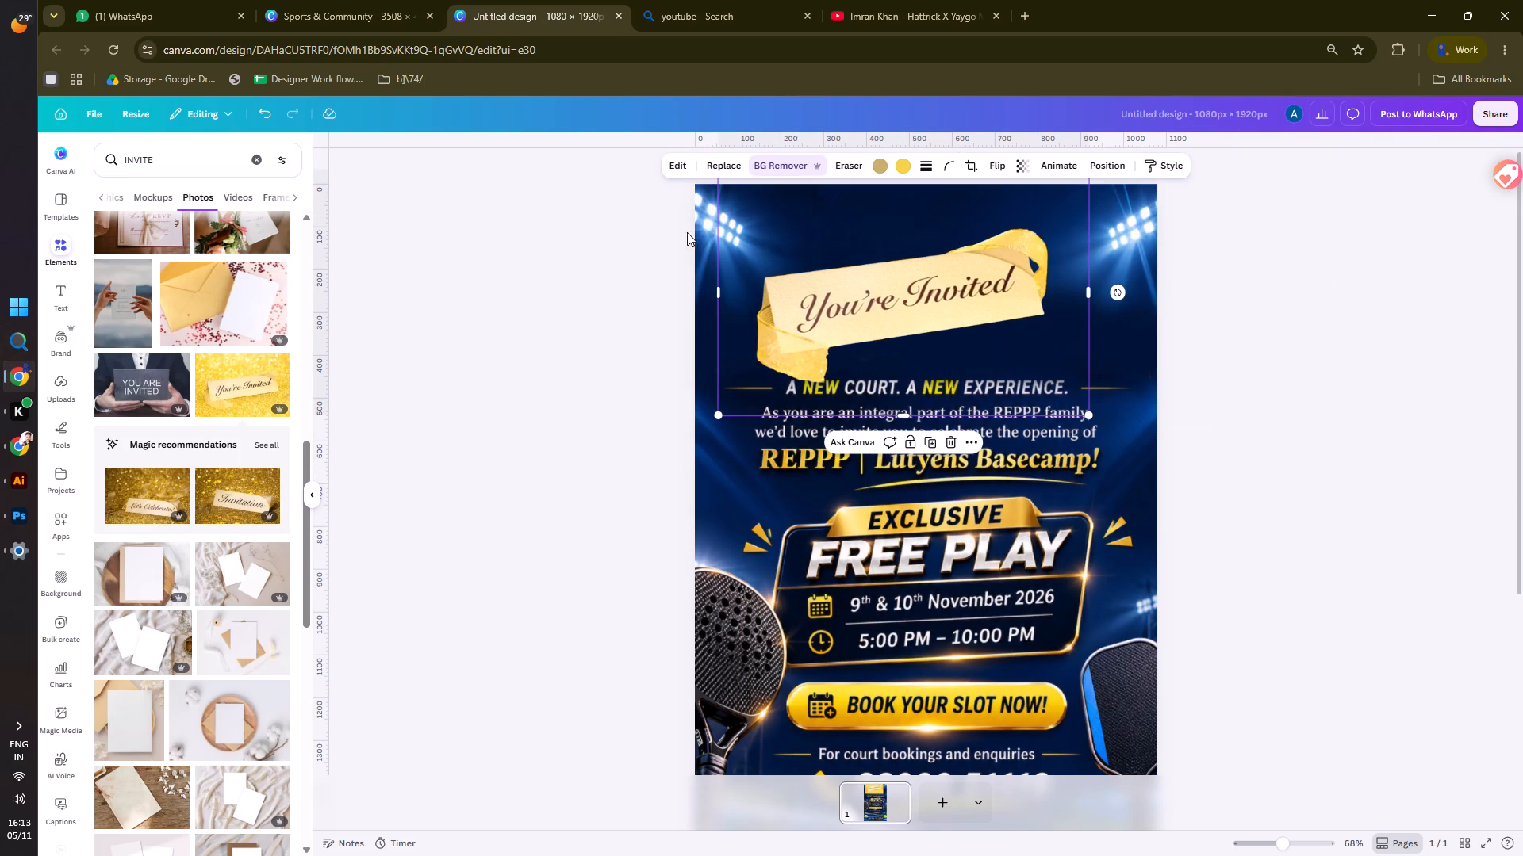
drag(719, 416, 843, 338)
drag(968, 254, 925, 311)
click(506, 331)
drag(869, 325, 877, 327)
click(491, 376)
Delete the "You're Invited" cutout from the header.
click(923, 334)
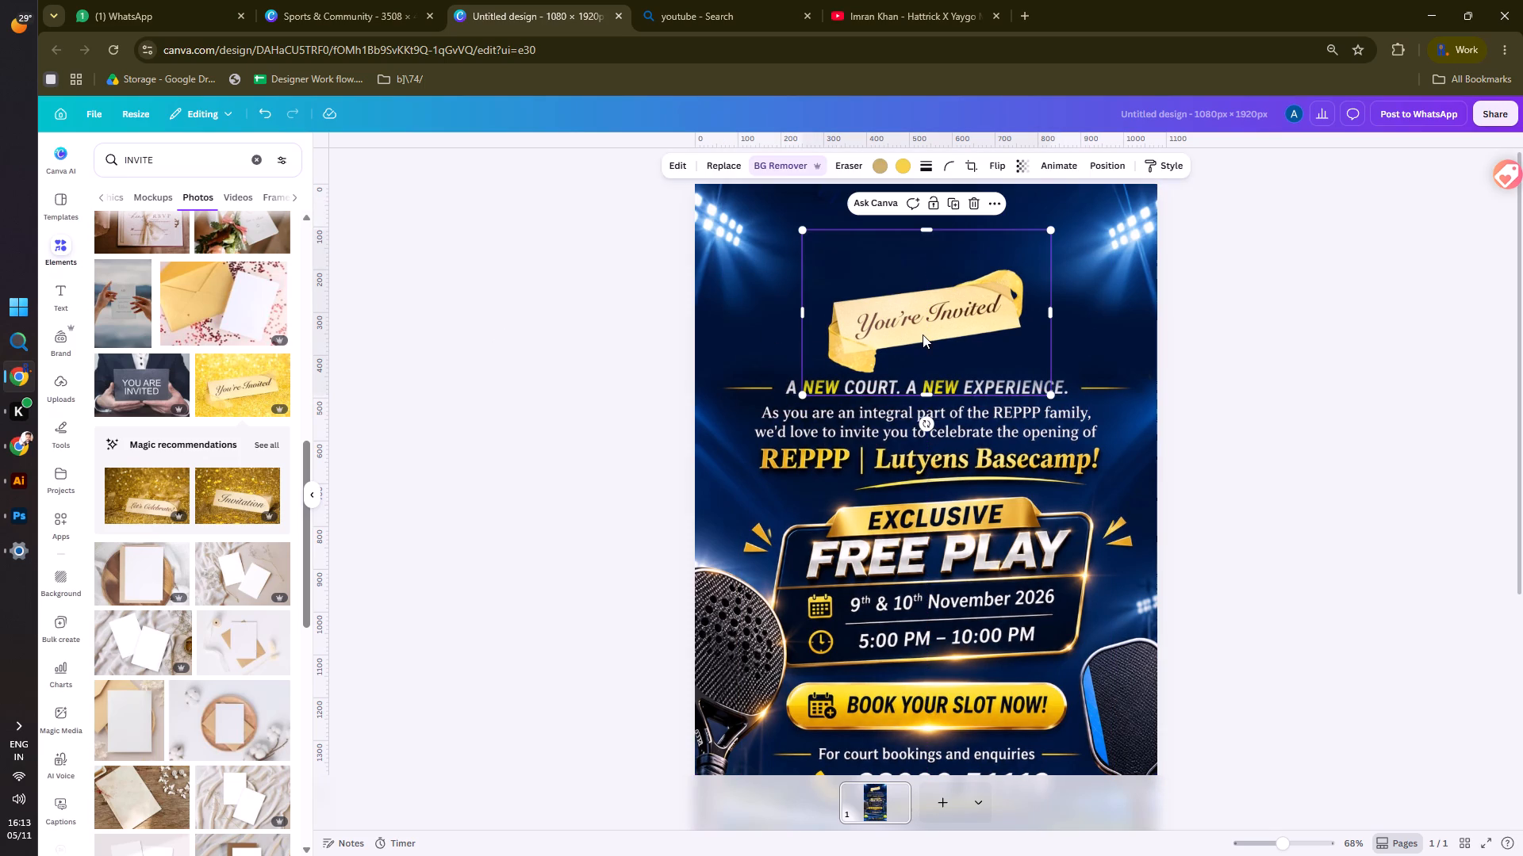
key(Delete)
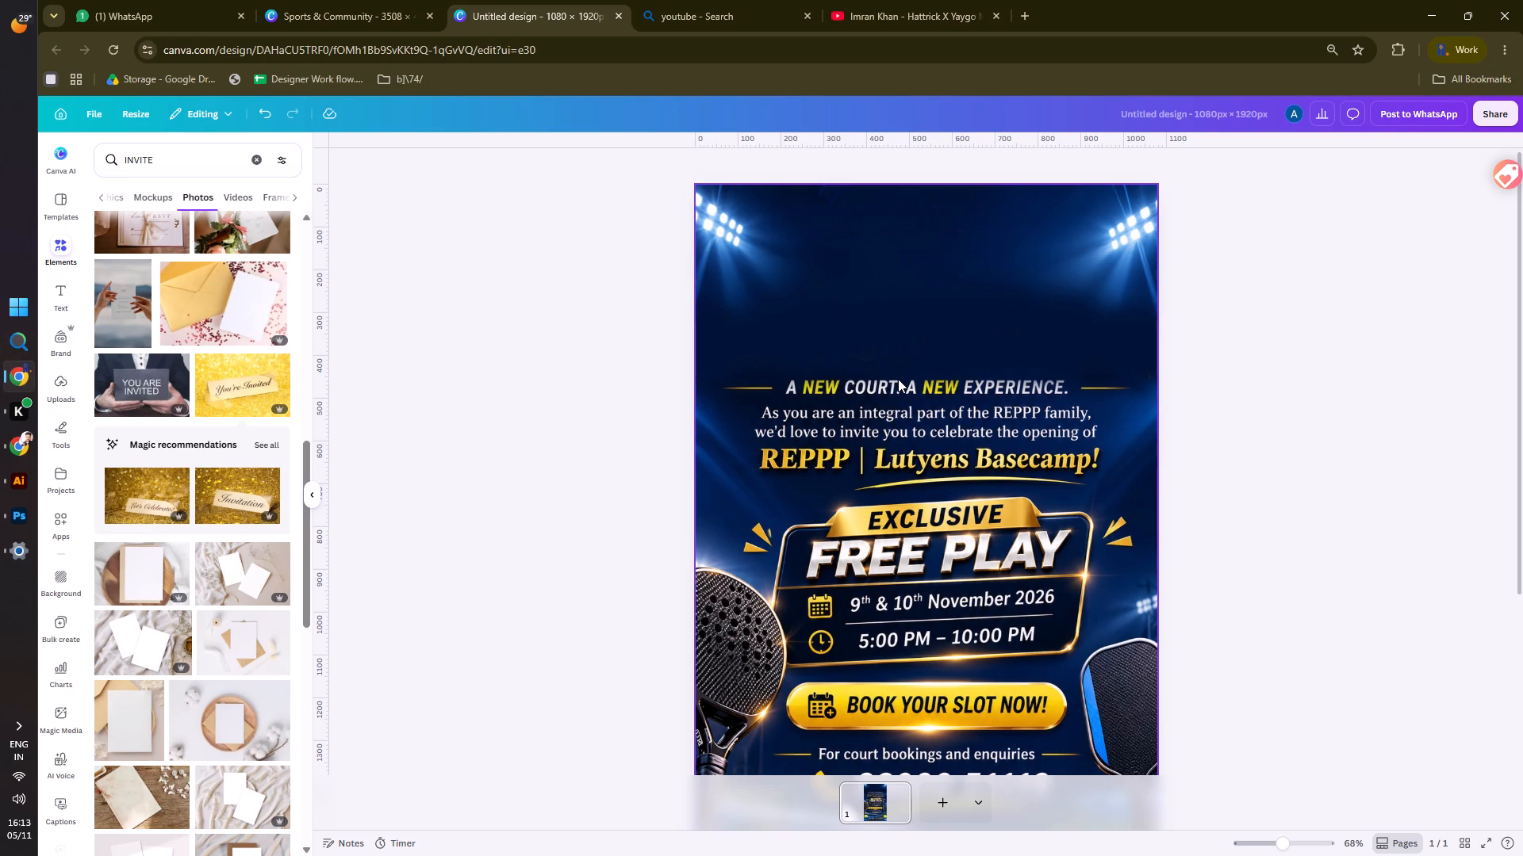
Look further through the INVITE photo results for another invitation header image.
scroll(199, 516, down, 5)
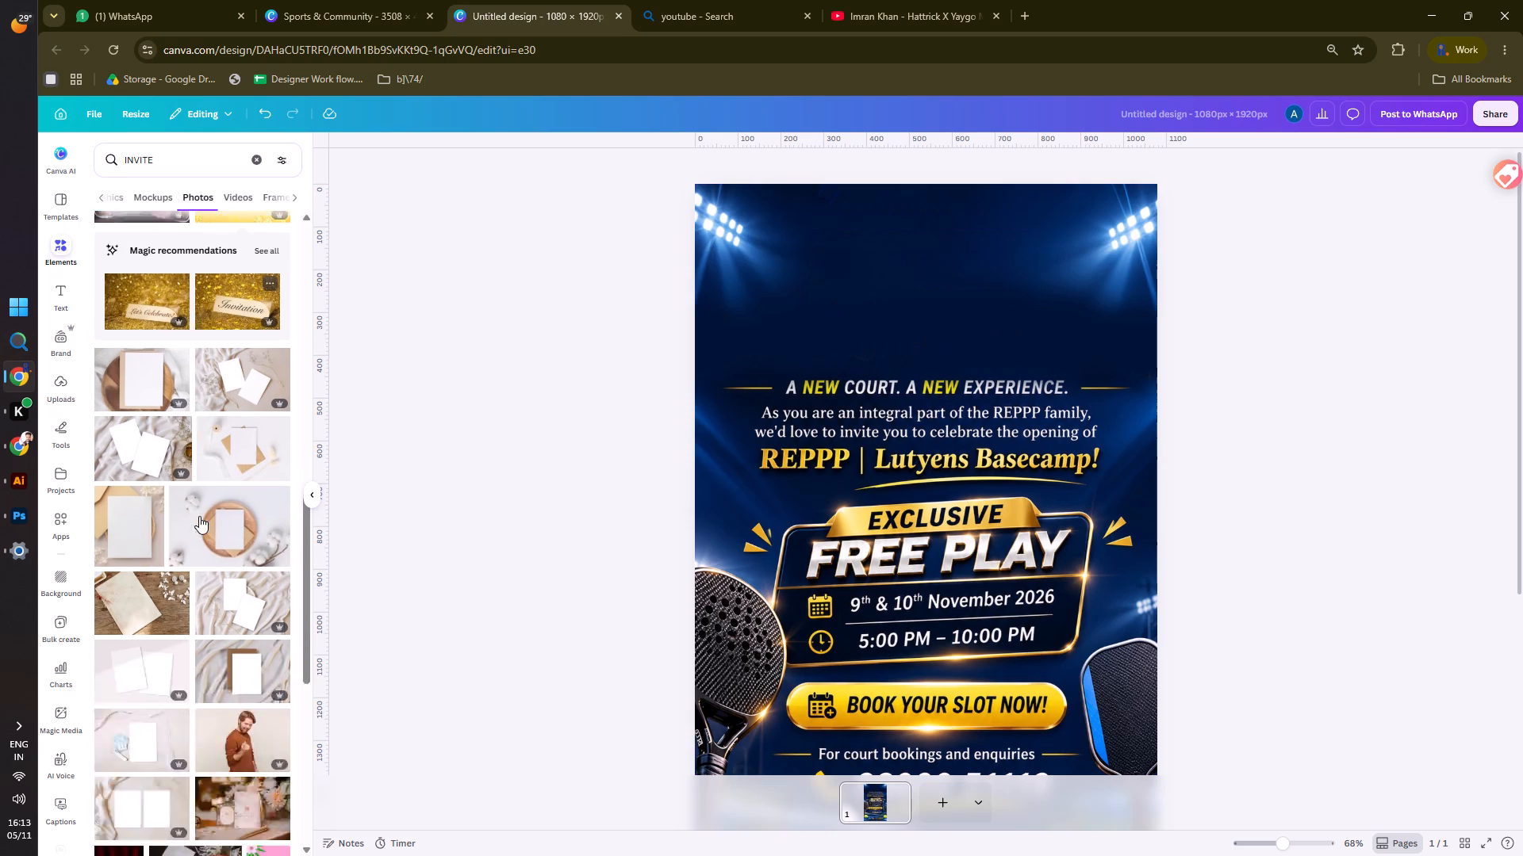
scroll(199, 516, down, 10)
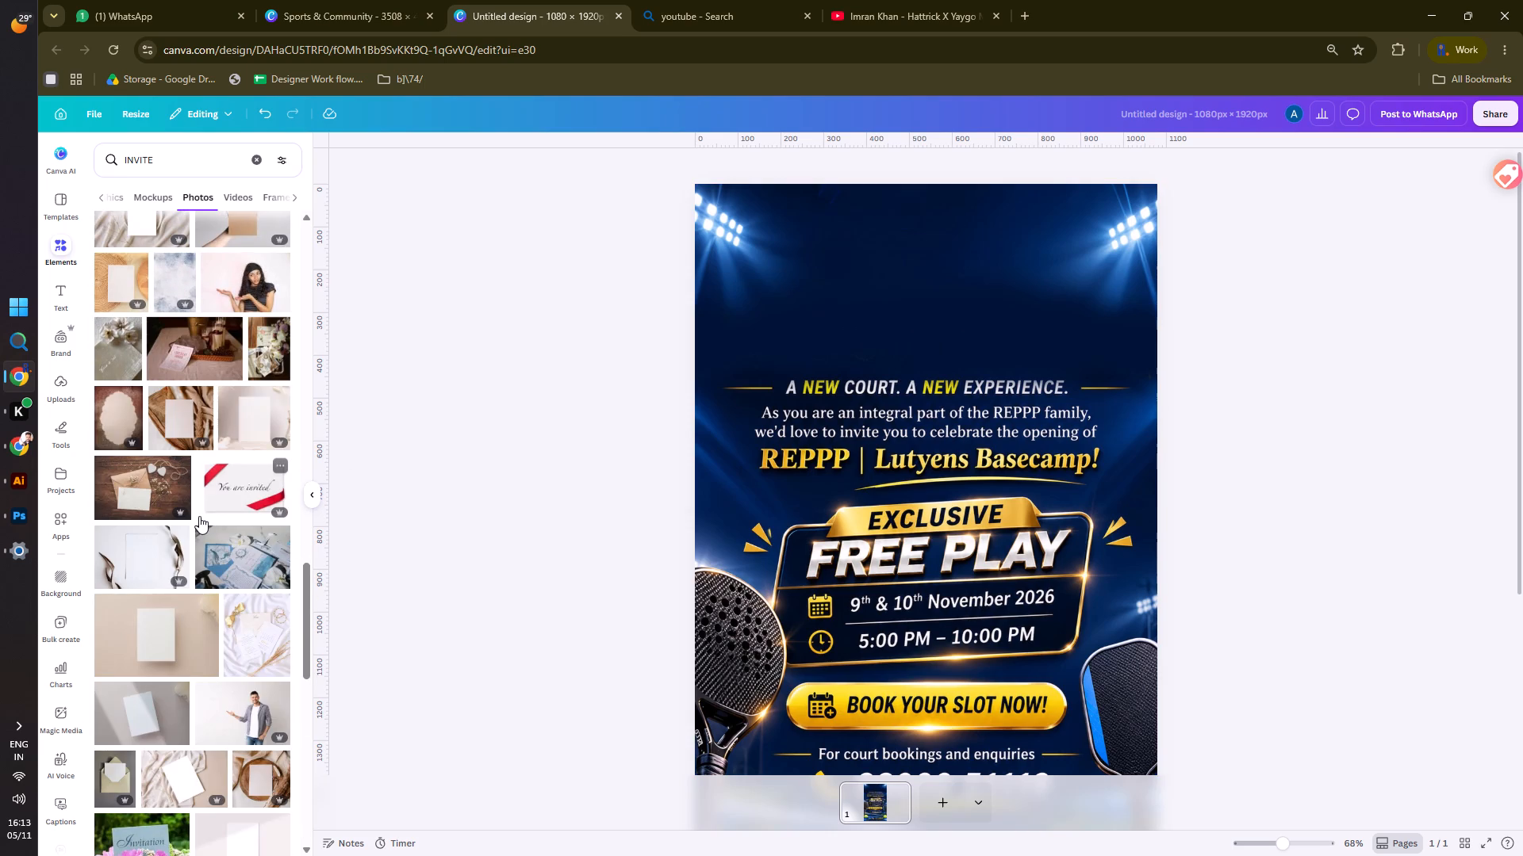